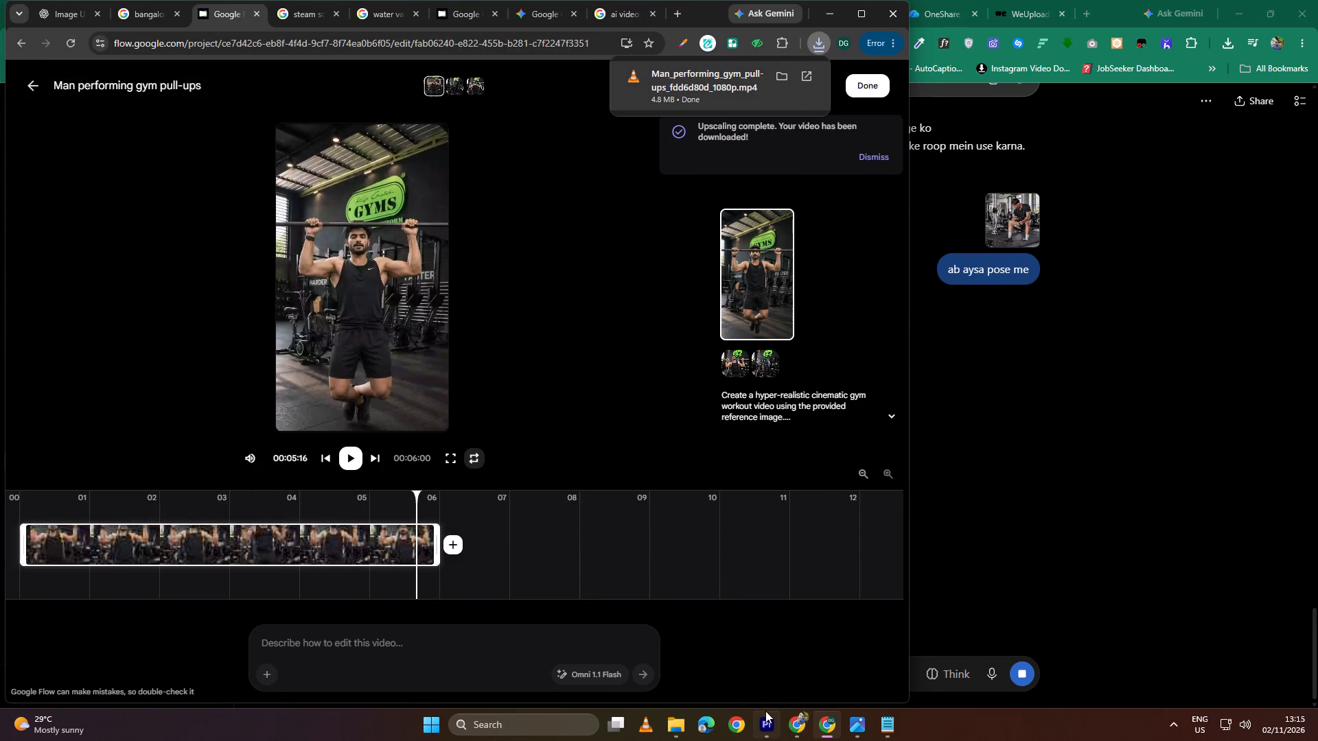
pyautogui.moveTo(765, 711); pyautogui.dragTo(500, 600)
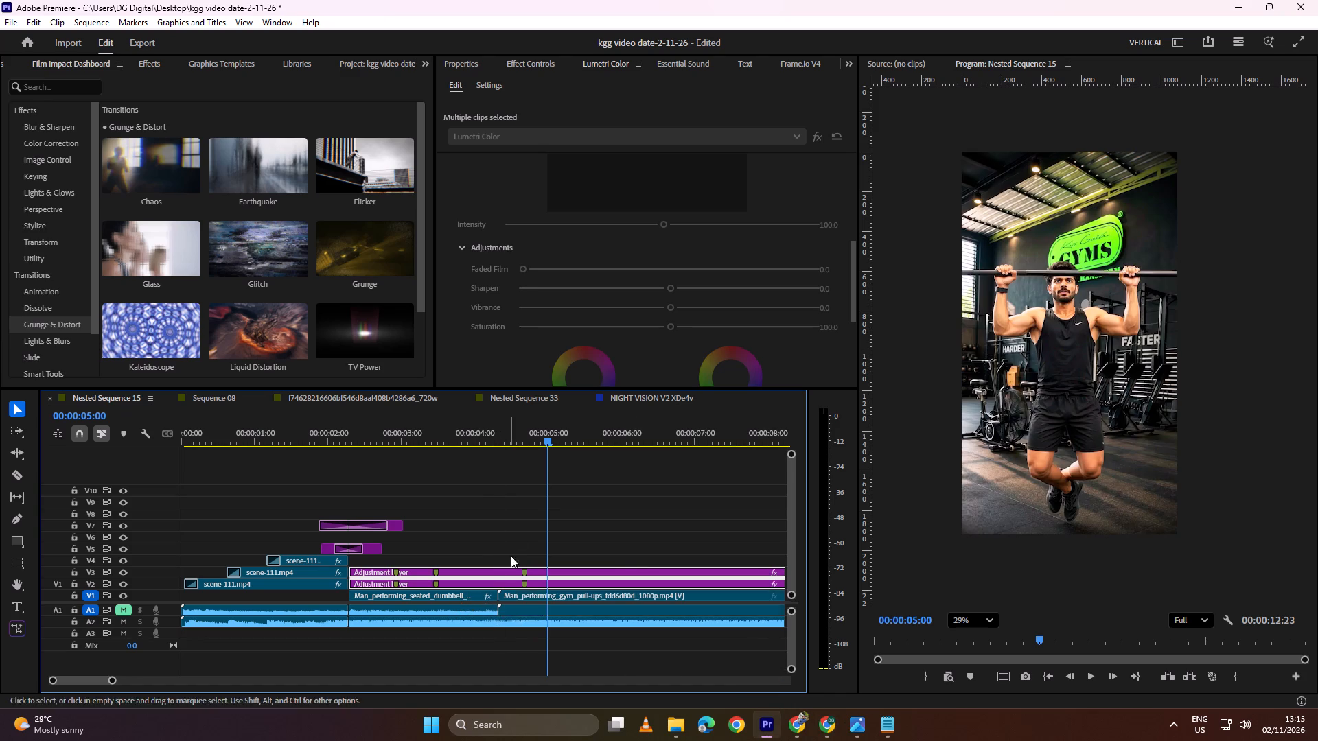
# Play and scrub through the pull-up clip in the sequence to review its movement and pacing.
pyautogui.press('space')
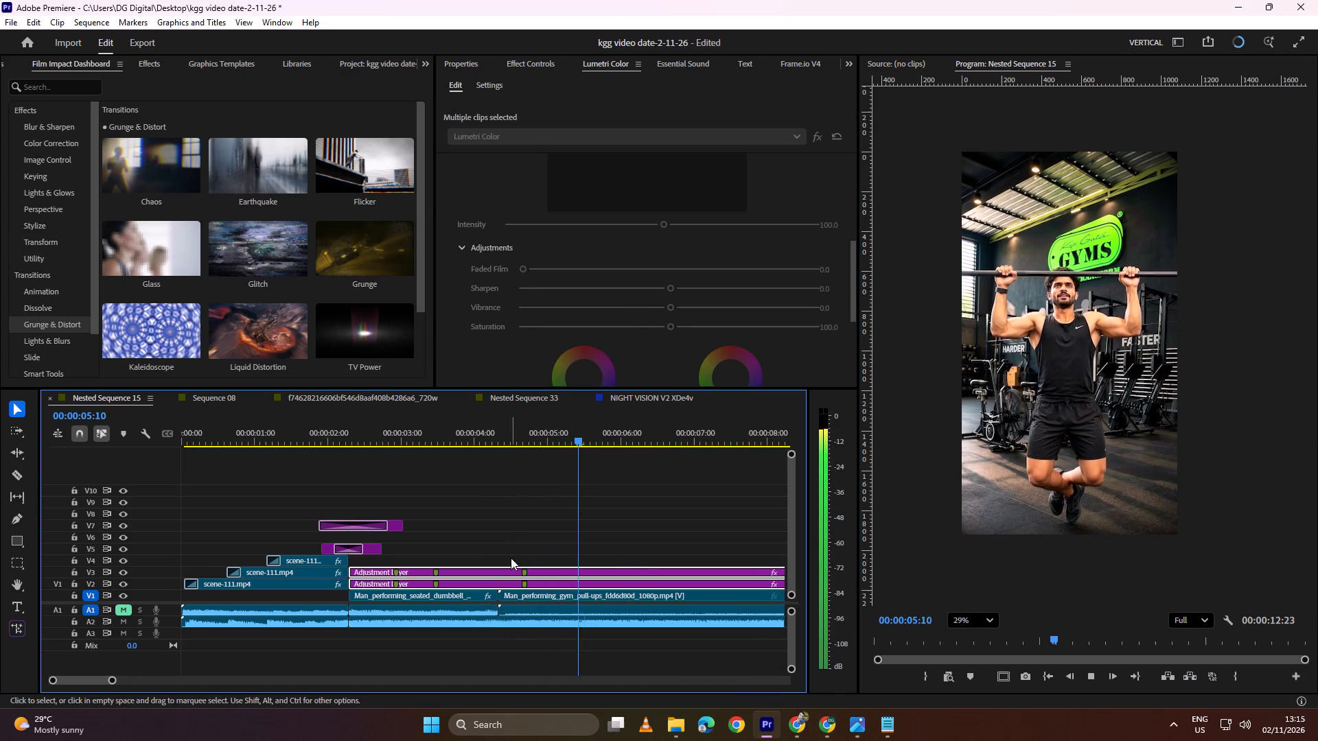
pyautogui.keyDown('alt'); pyautogui.scroll(-7, 520, 554); pyautogui.keyUp('alt')
pyautogui.press('space')
pyautogui.keyDown('alt'); pyautogui.scroll(5, 415, 591); pyautogui.keyUp('alt')
pyautogui.press('space')
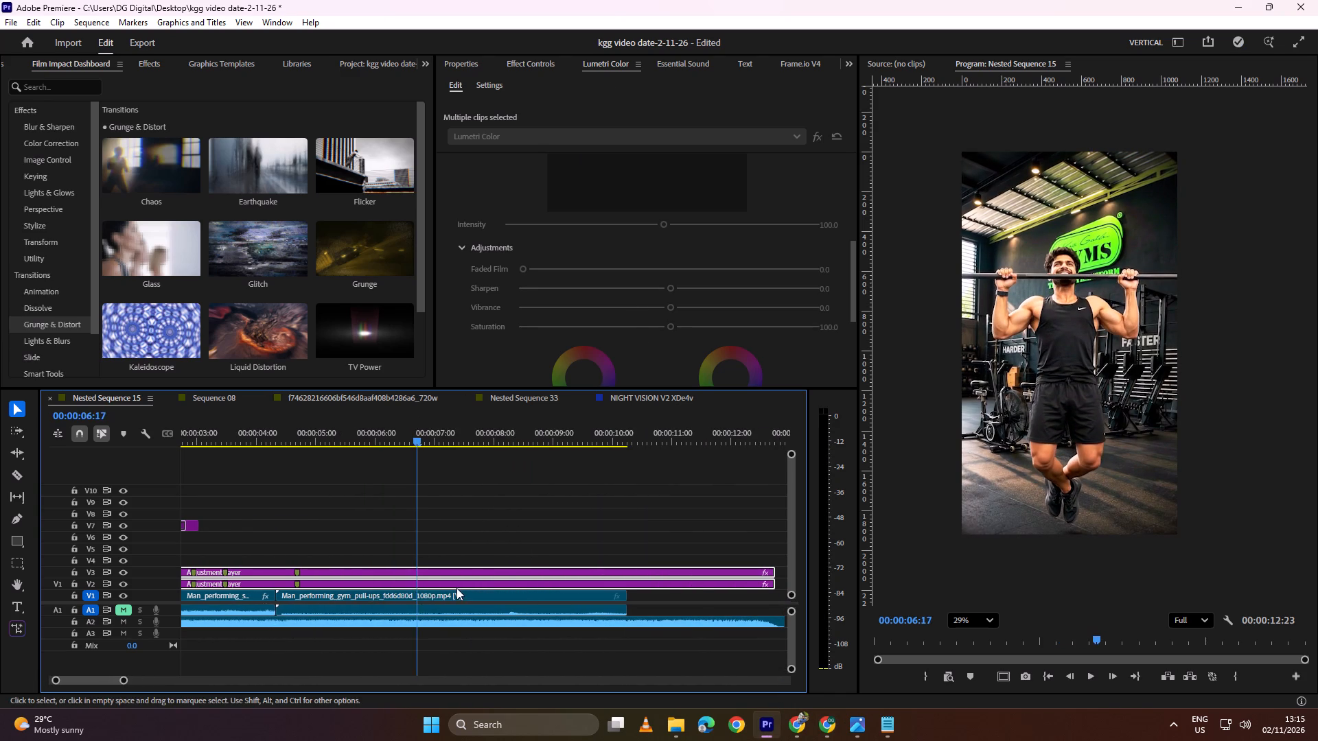
pyautogui.press('space')
pyautogui.moveTo(478, 438); pyautogui.dragTo(505, 436)
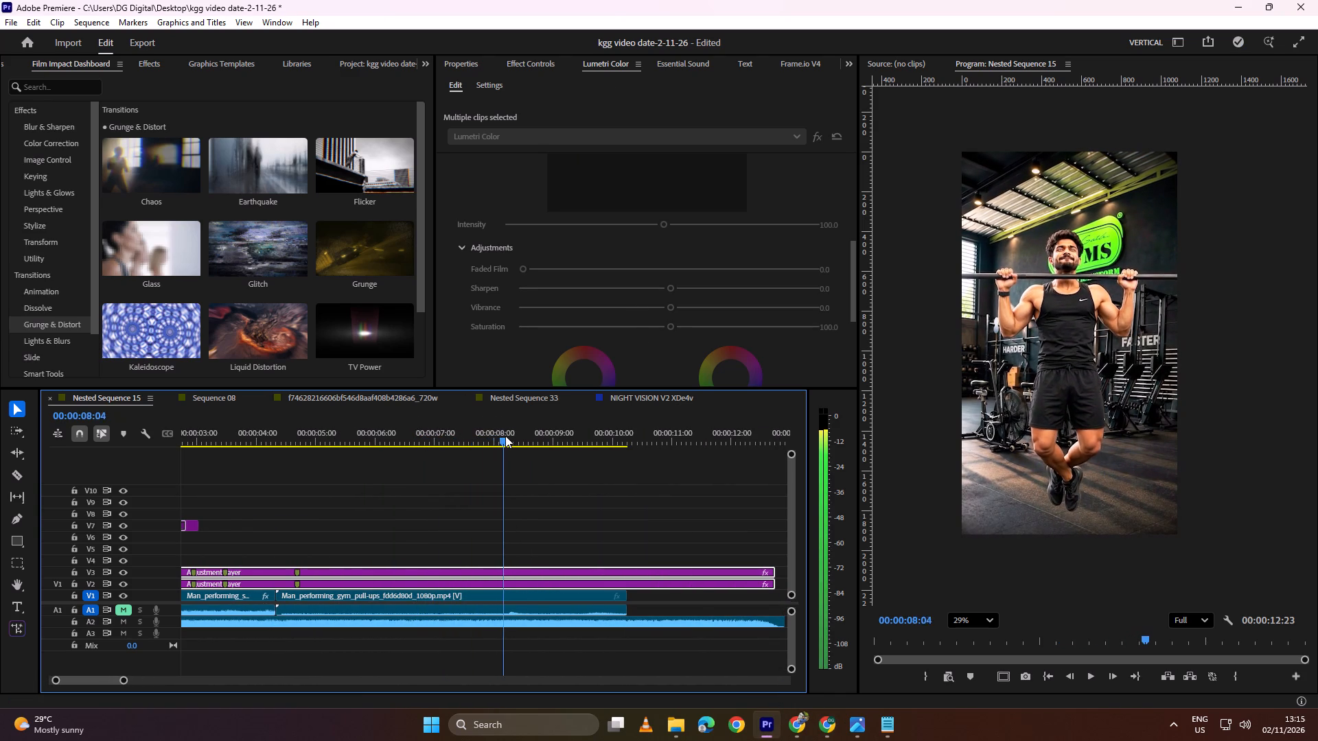
pyautogui.moveTo(505, 436); pyautogui.dragTo(439, 440)
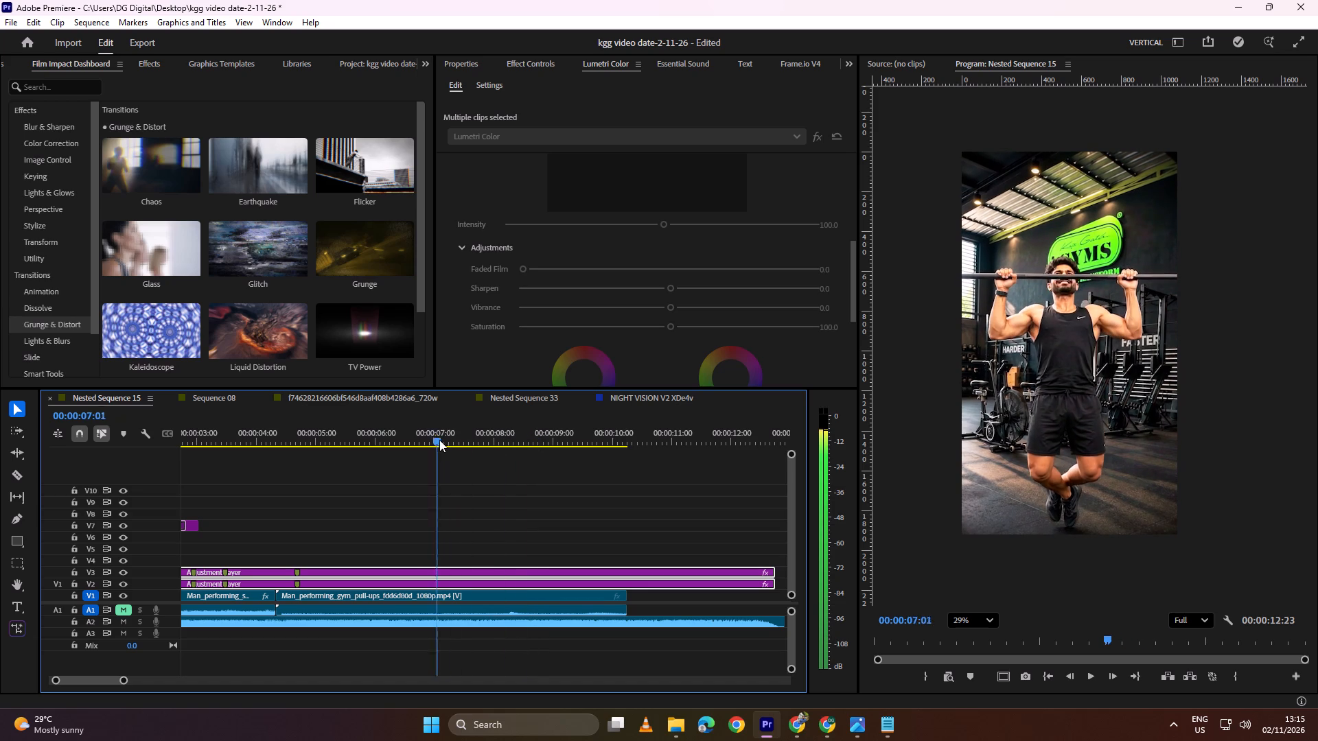
pyautogui.moveTo(439, 440); pyautogui.dragTo(430, 441)
pyautogui.press('space')
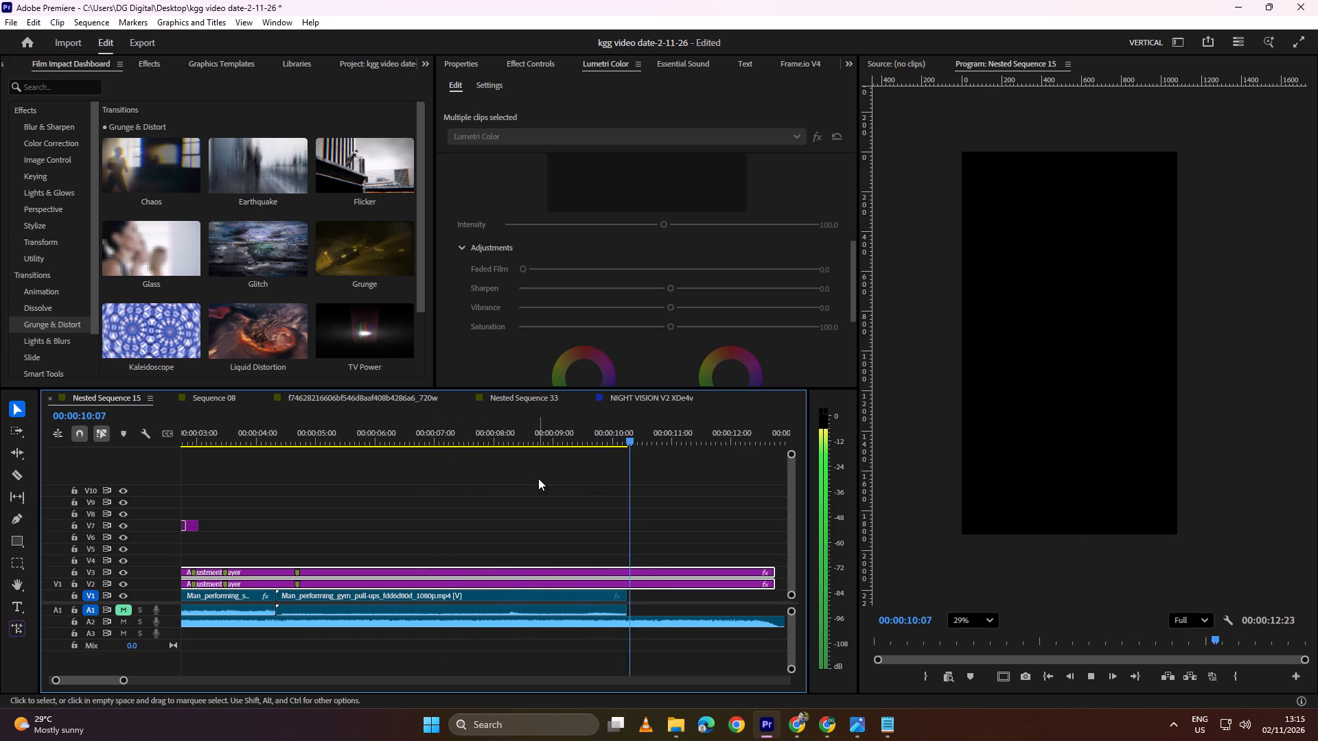
pyautogui.press('space')
pyautogui.keyDown('alt'); pyautogui.scroll(-5, 500, 471); pyautogui.keyUp('alt')
pyautogui.scroll(6, 287, 507)
pyautogui.moveTo(443, 436); pyautogui.dragTo(393, 451)
pyautogui.moveTo(450, 434); pyautogui.dragTo(346, 456)
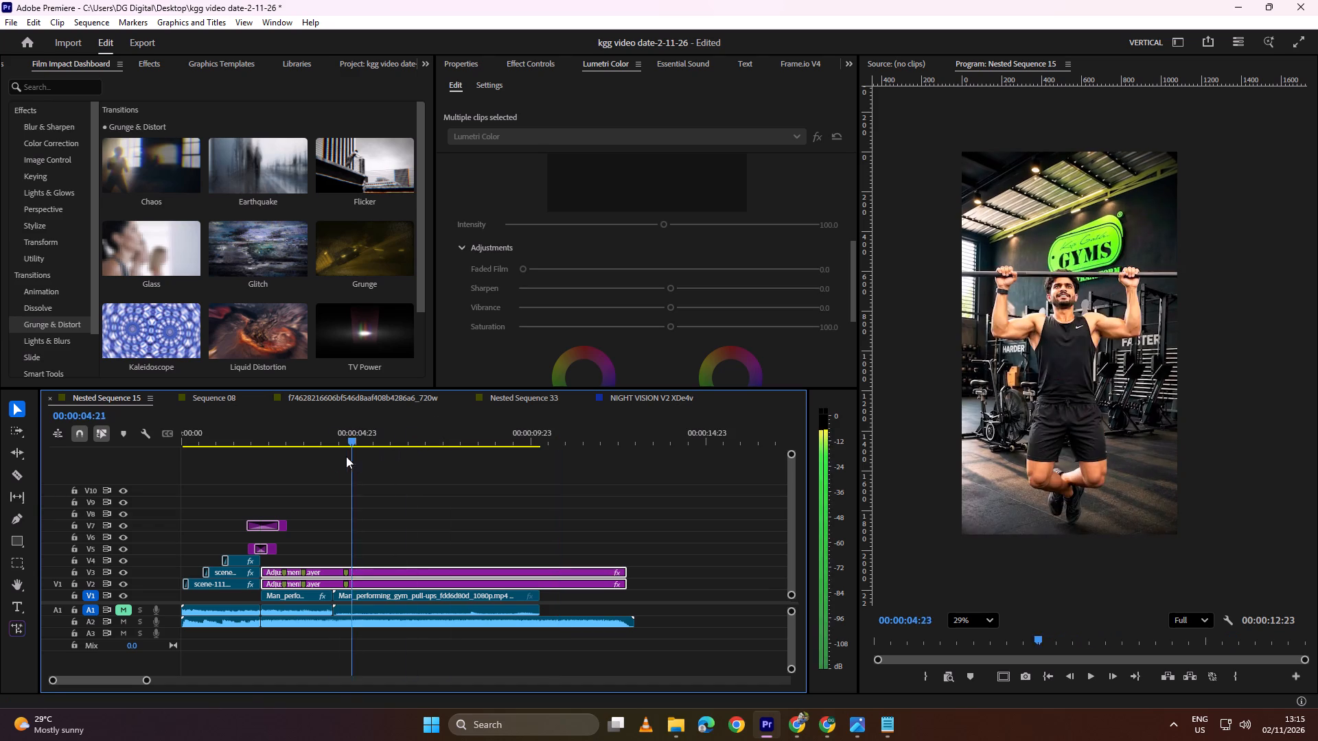
pyautogui.moveTo(346, 456); pyautogui.dragTo(336, 458)
pyautogui.press('space')
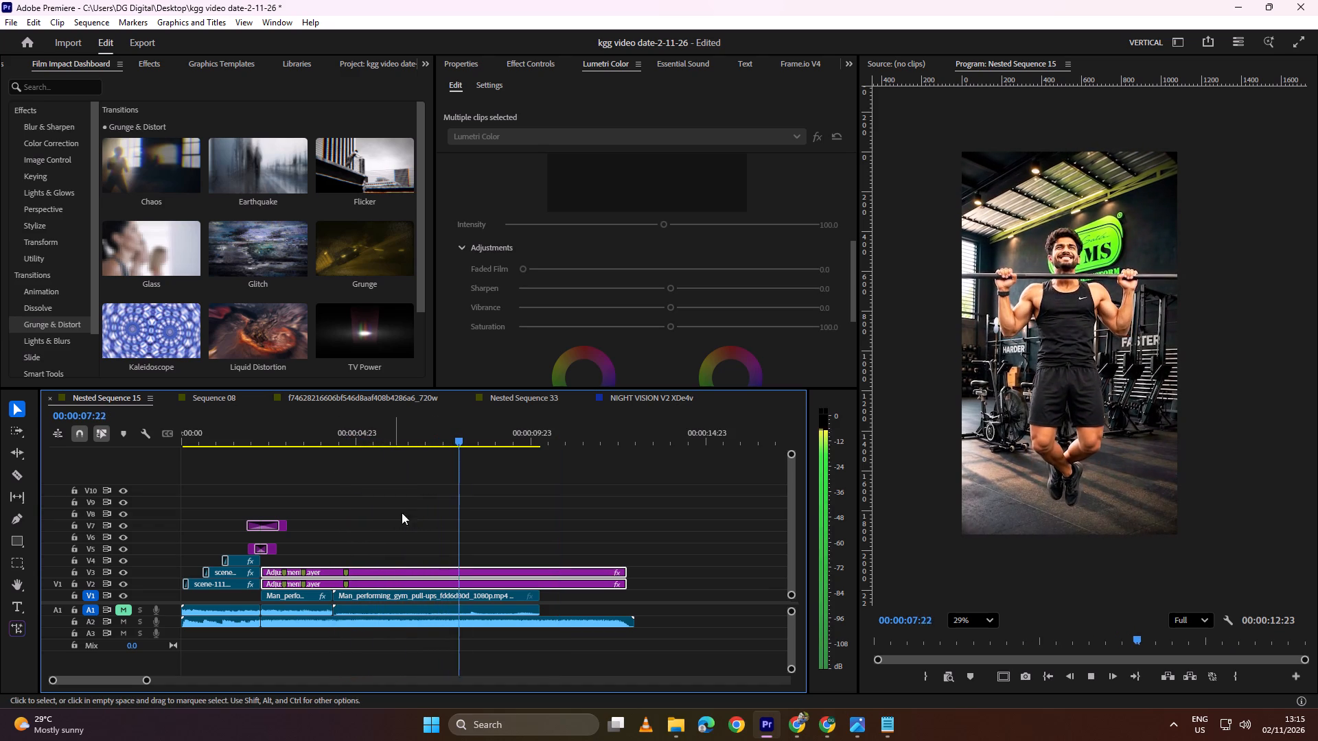
pyautogui.press('space')
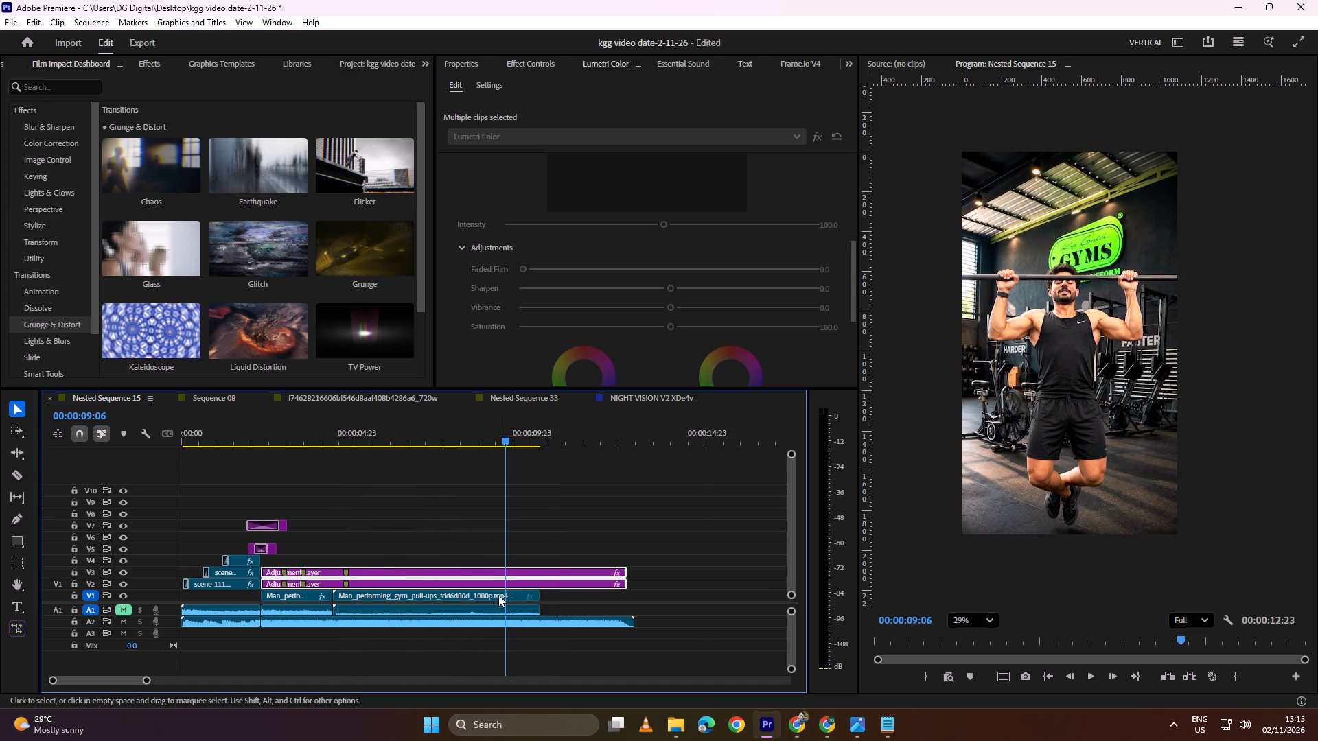
# Set the pull-up clip's speed to 70% and change its time interpolation method.
pyautogui.click(492, 596)
pyautogui.rightClick(492, 596)
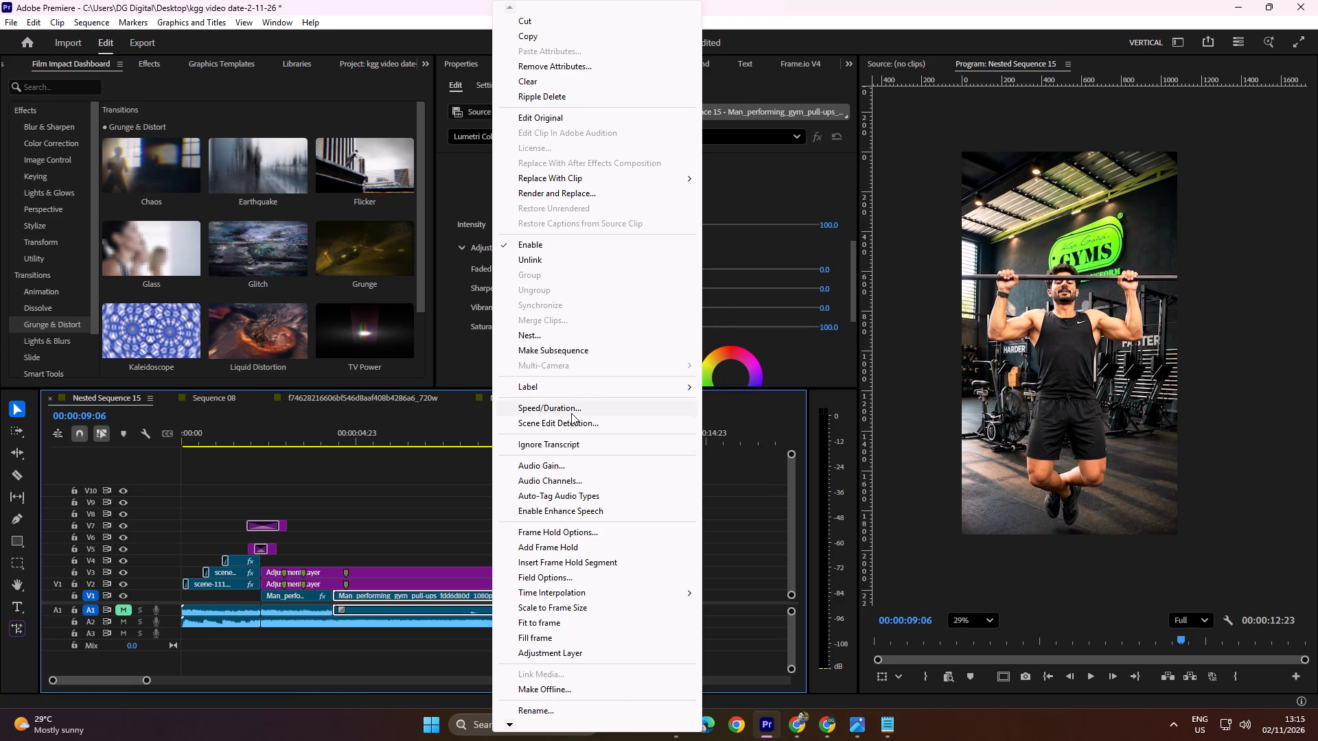
pyautogui.click(571, 413)
pyautogui.press('7')
pyautogui.press('0')
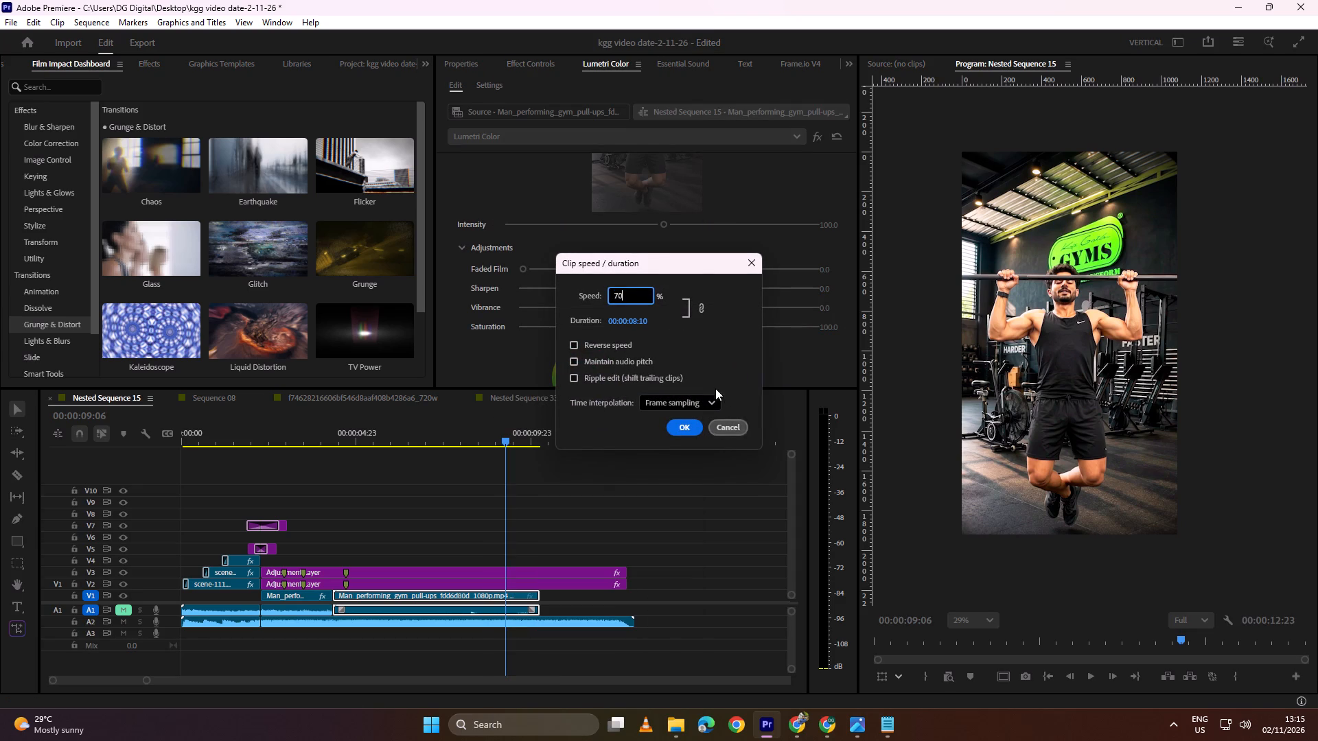
pyautogui.click(704, 400)
pyautogui.click(692, 456)
pyautogui.click(689, 431)
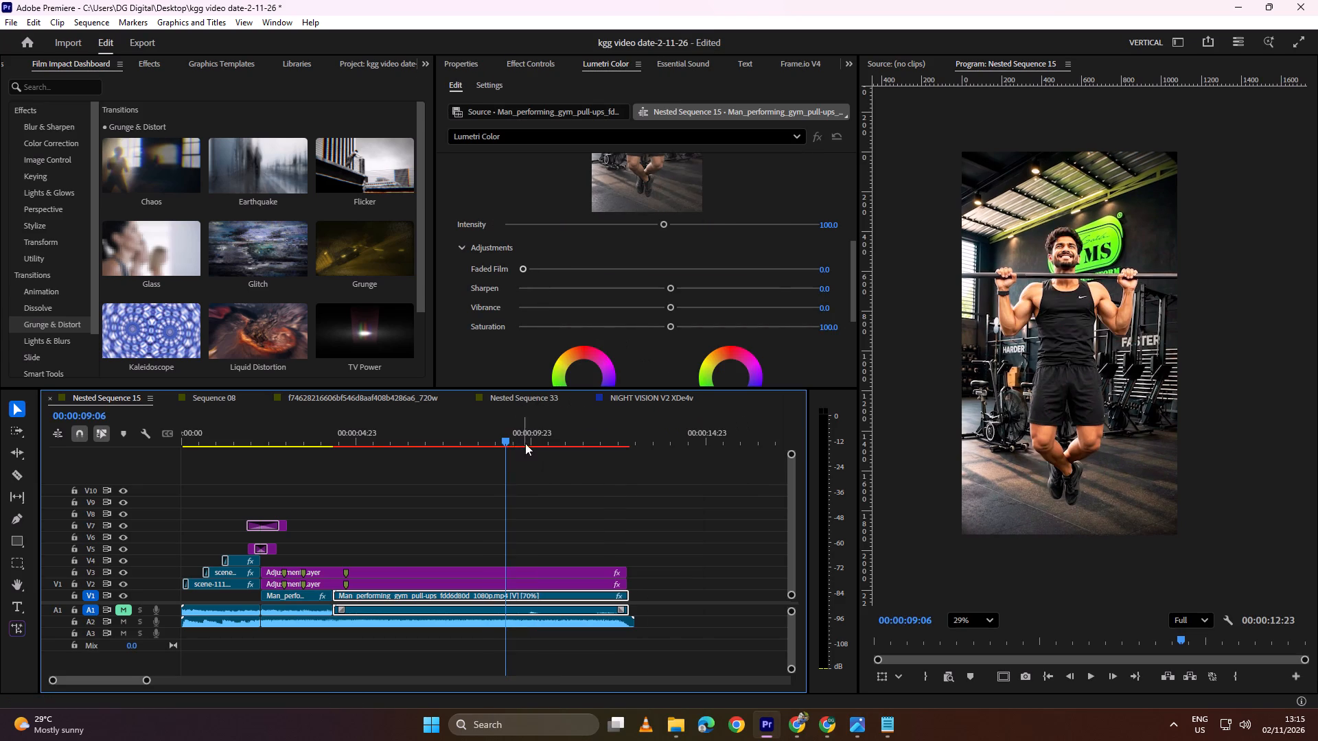
# Play and scrub through the slowed pull-up clip to judge its motion and find where its usable part begins.
pyautogui.moveTo(525, 443); pyautogui.dragTo(388, 453)
pyautogui.press('space')
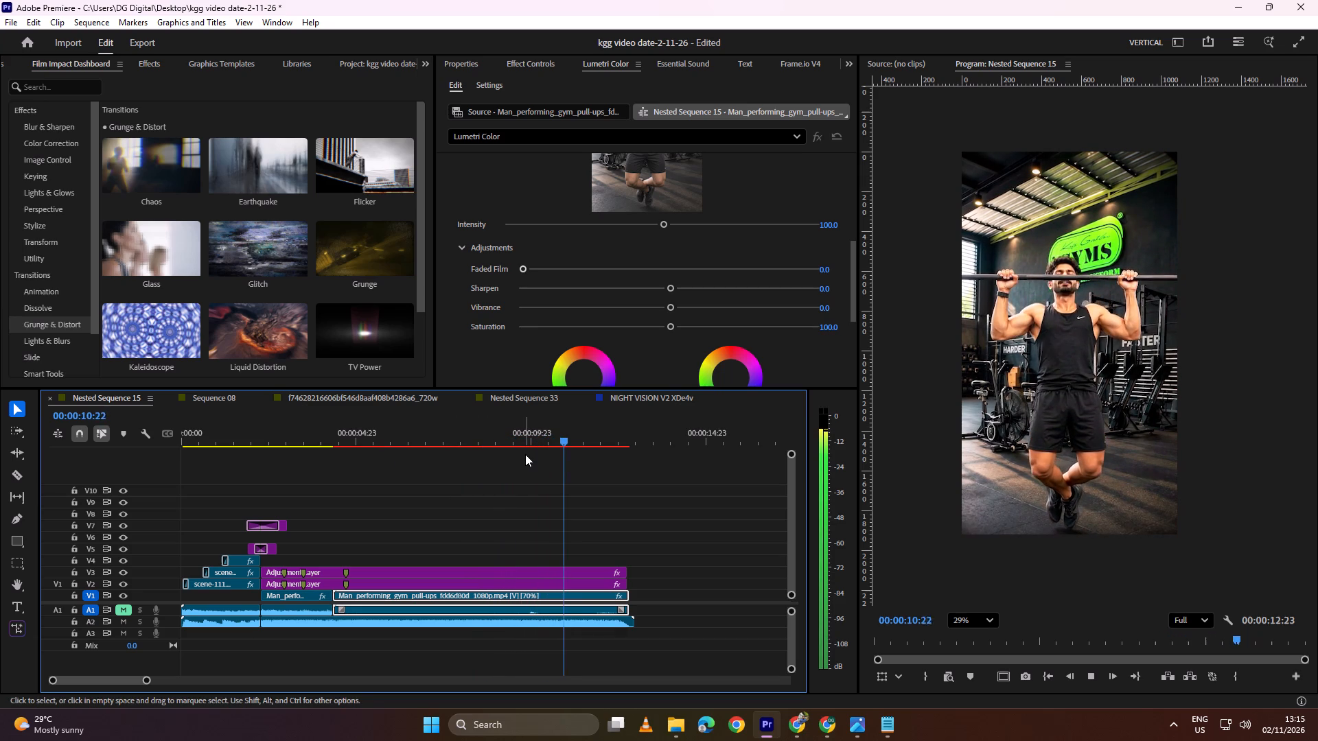
pyautogui.press('space')
pyautogui.moveTo(565, 440); pyautogui.dragTo(557, 436)
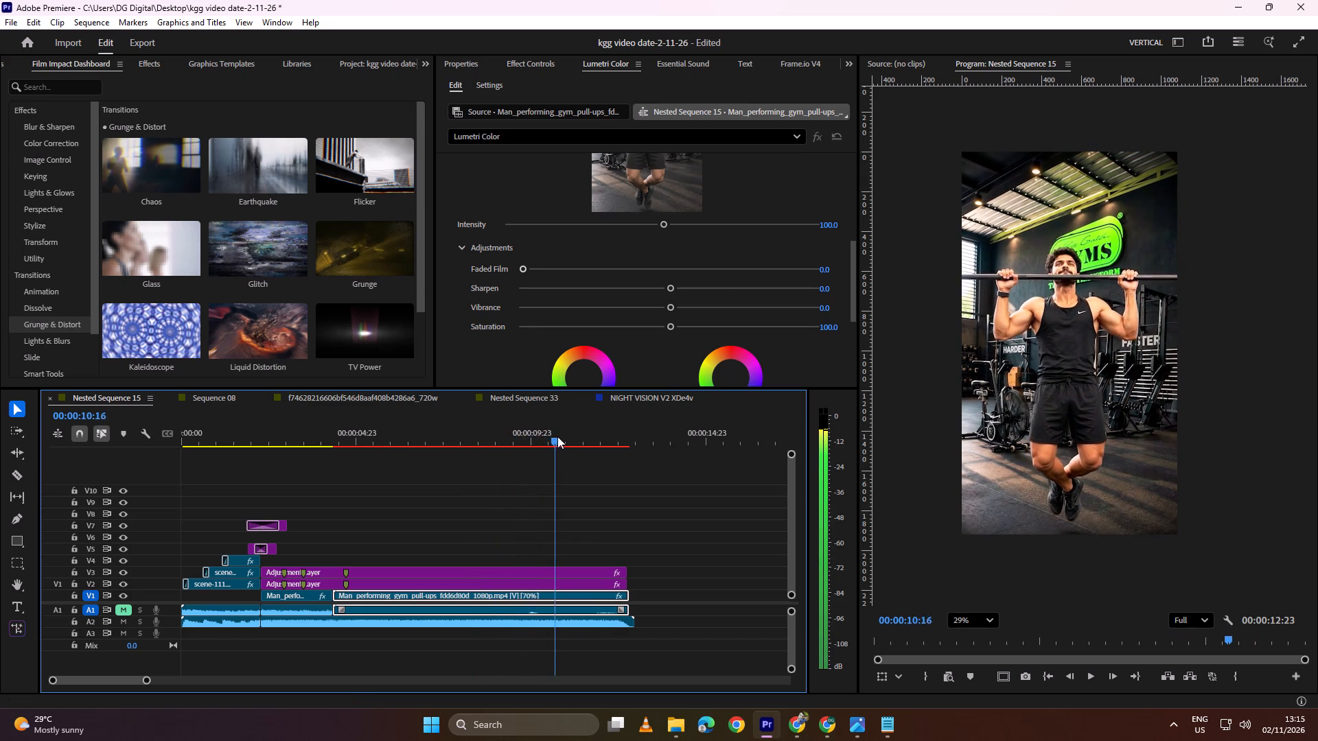
pyautogui.moveTo(557, 436); pyautogui.dragTo(473, 439)
pyautogui.press('space')
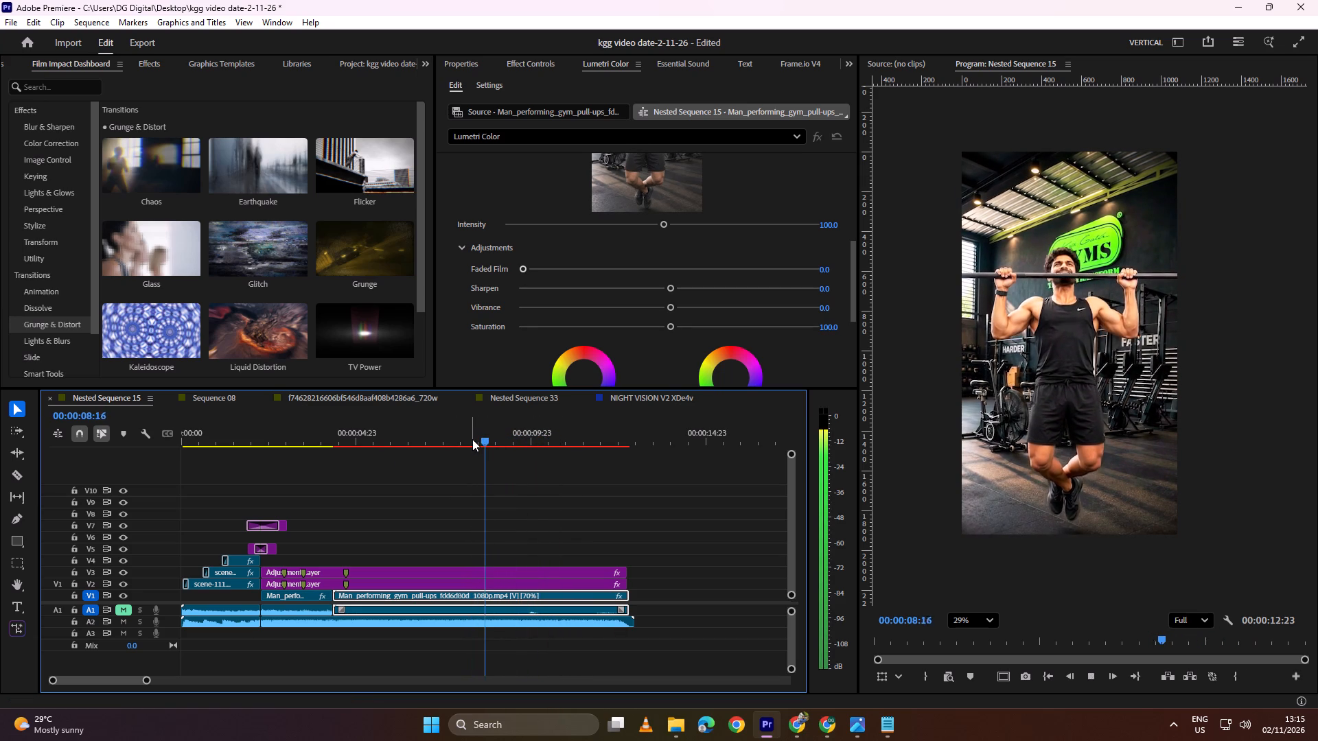
pyautogui.press('space')
pyautogui.moveTo(509, 436); pyautogui.dragTo(469, 443)
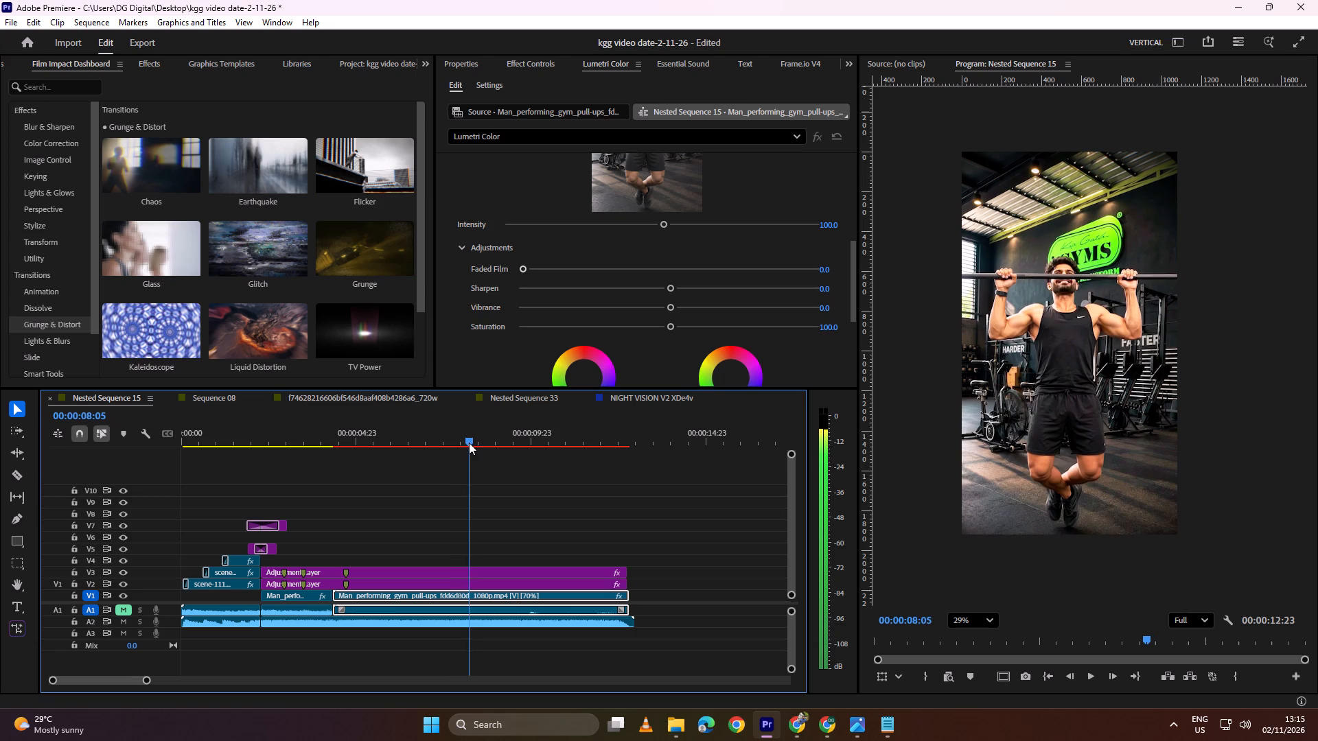
pyautogui.moveTo(469, 443); pyautogui.dragTo(454, 443)
pyautogui.press('space')
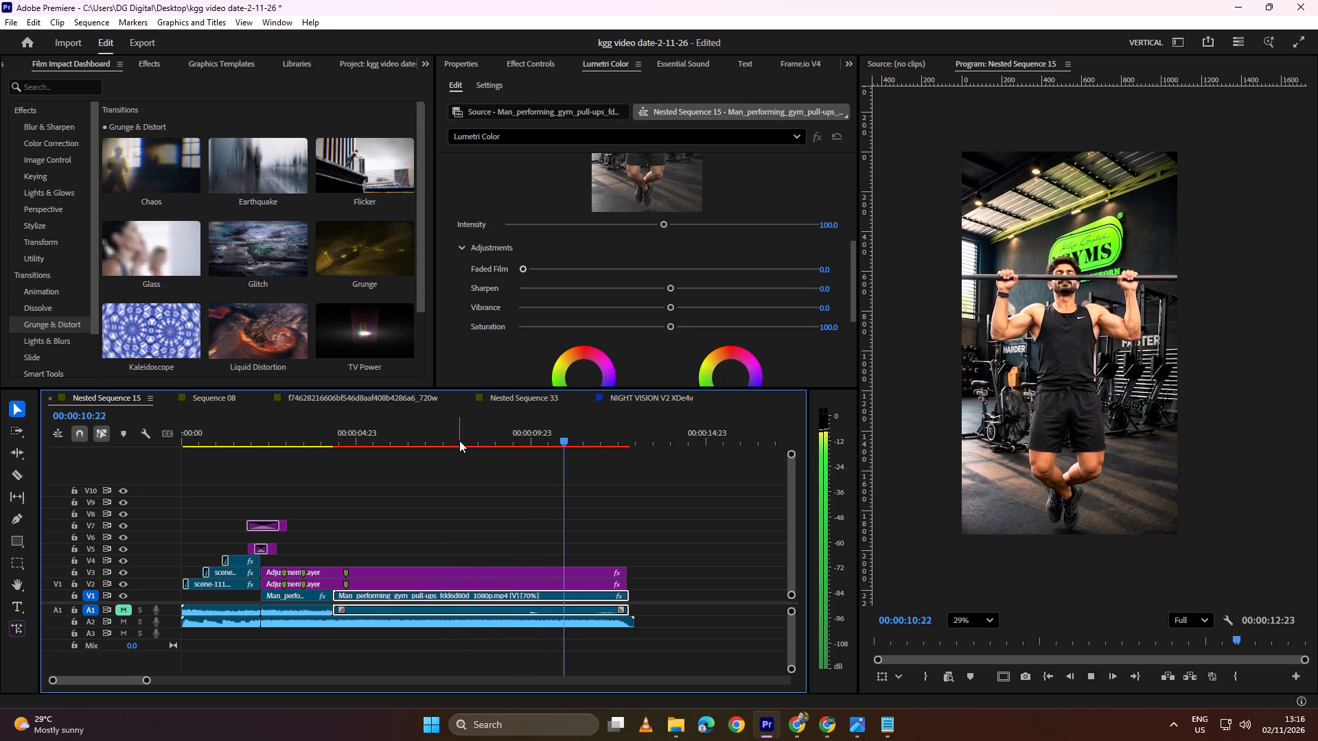
pyautogui.press('space')
pyautogui.moveTo(577, 432); pyautogui.dragTo(567, 437)
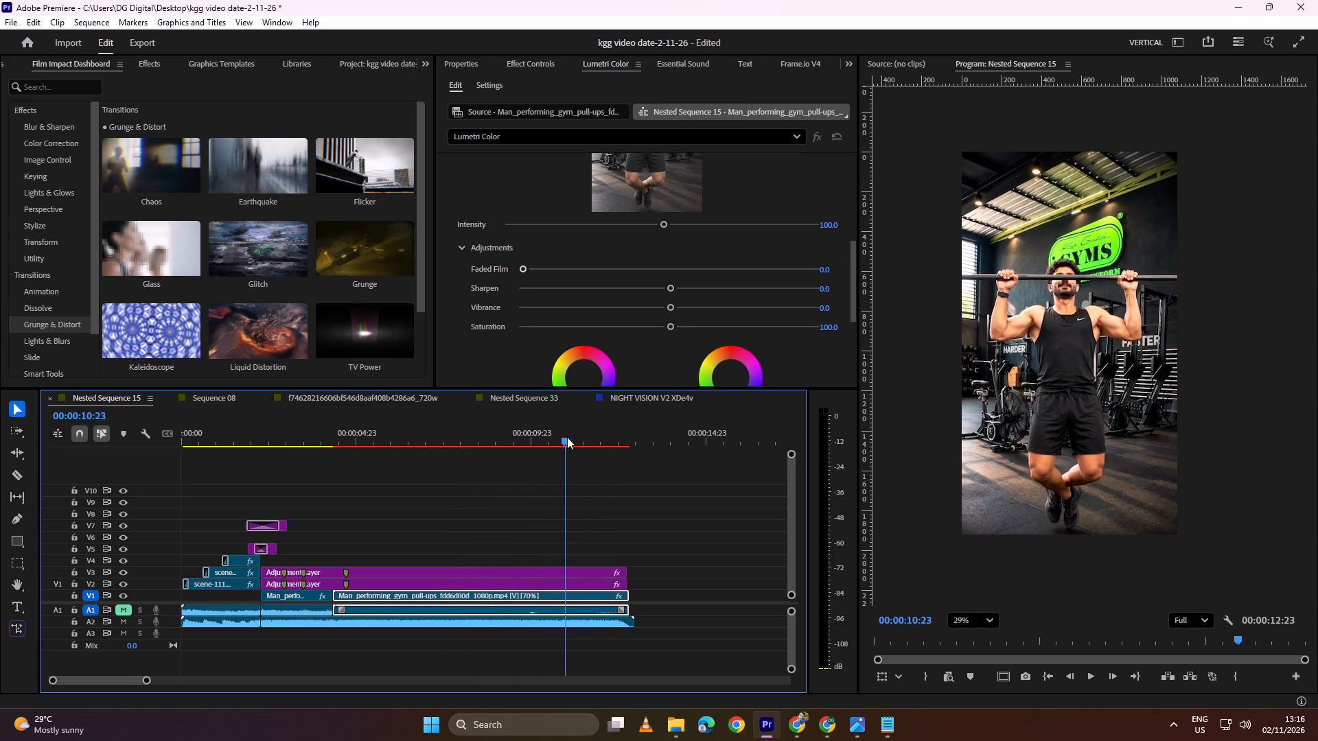
pyautogui.moveTo(567, 437); pyautogui.dragTo(516, 437)
pyautogui.press('space')
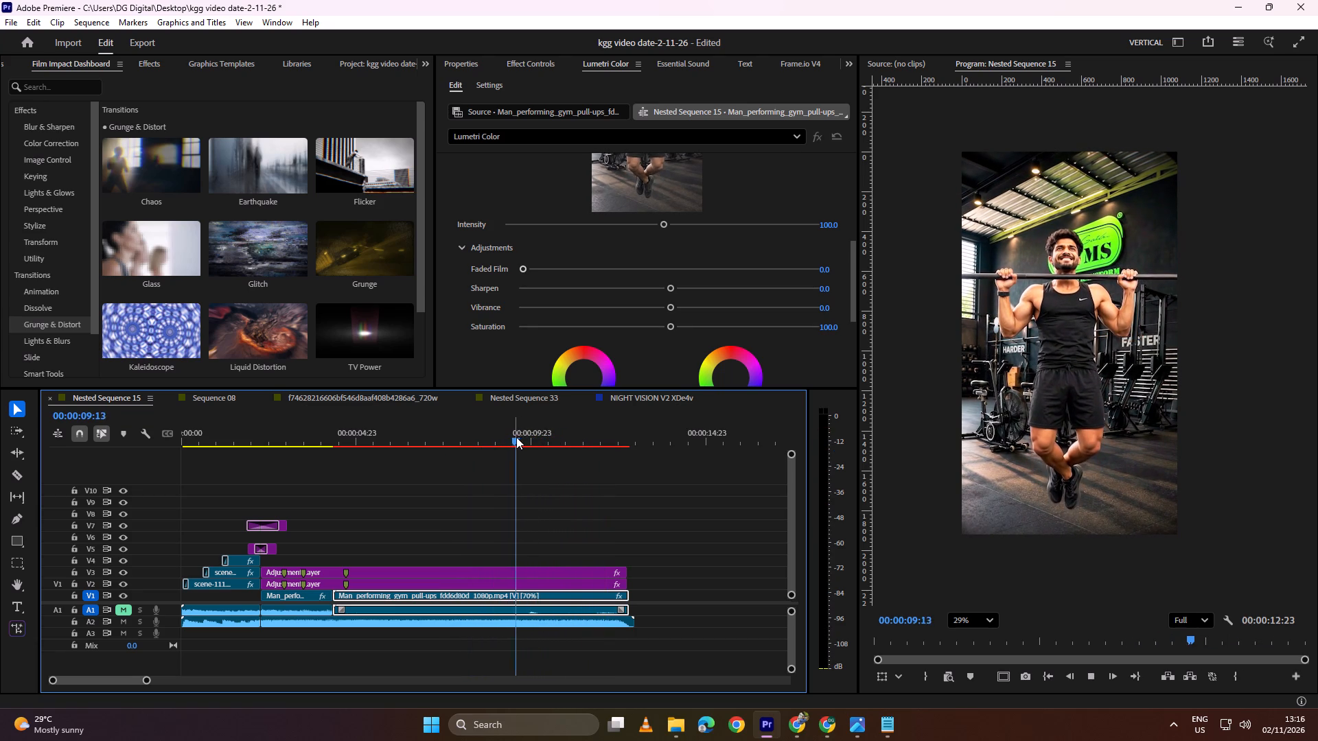
pyautogui.press('space')
# Split the pull-up clip at 00:00:09:02, delete the part before it, and move the remainder directly after the seated dumbbell clip.
pyautogui.moveTo(533, 439); pyautogui.dragTo(501, 439)
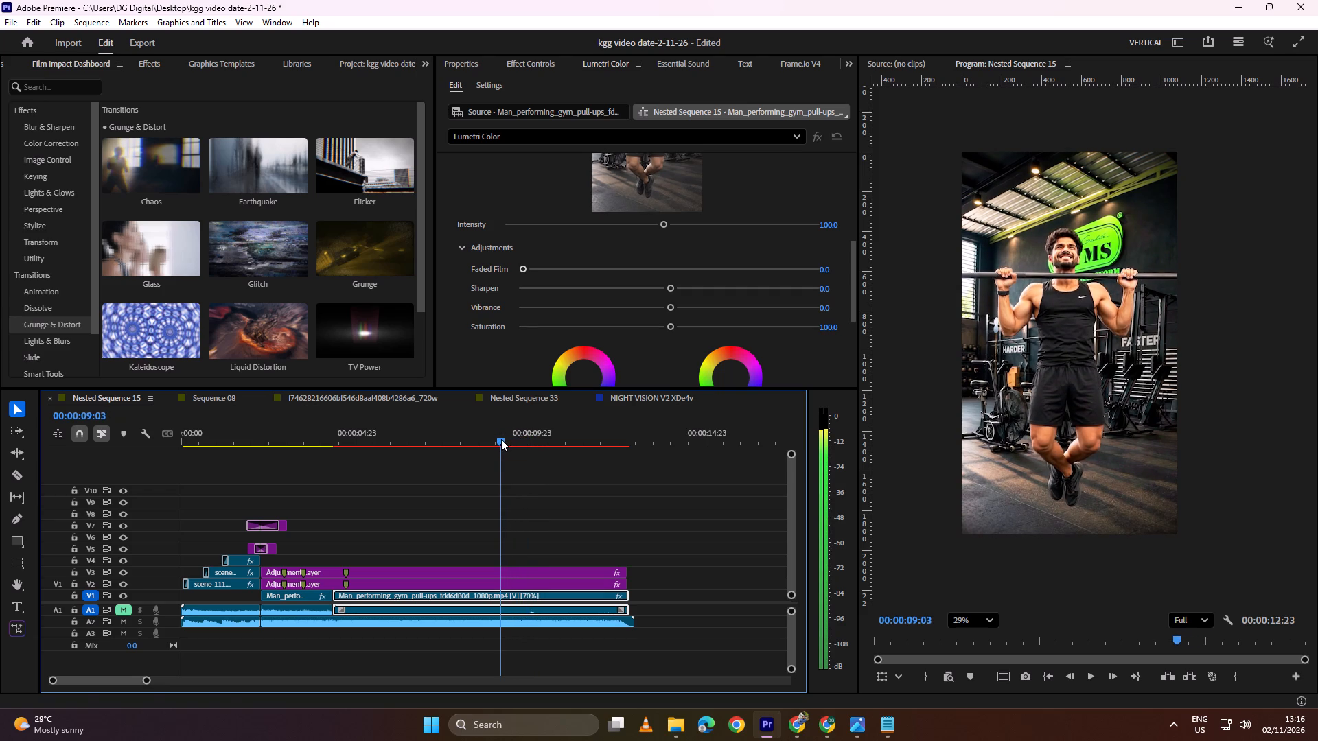
pyautogui.moveTo(501, 439); pyautogui.dragTo(500, 439)
pyautogui.press('c')
pyautogui.click(501, 593)
pyautogui.press('v')
pyautogui.click(476, 595)
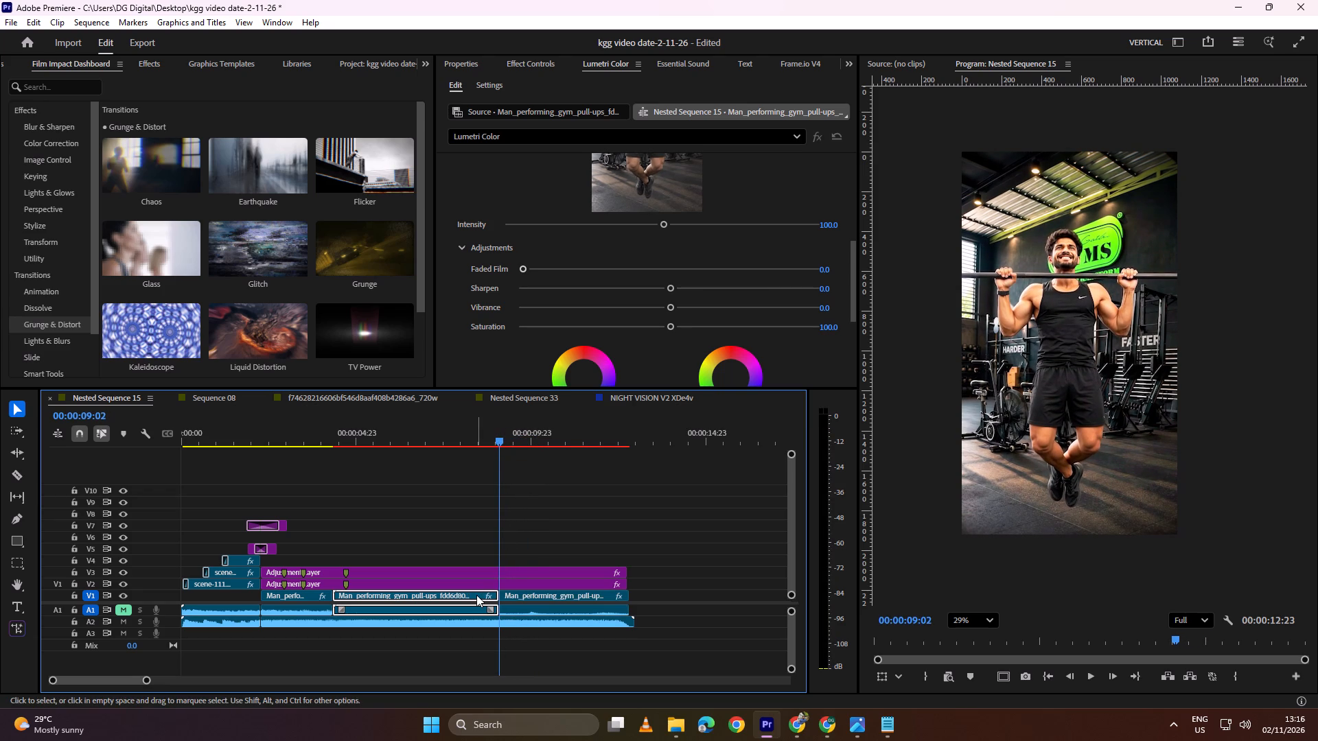
pyautogui.press('BackSpace')
pyautogui.moveTo(529, 600); pyautogui.dragTo(365, 596)
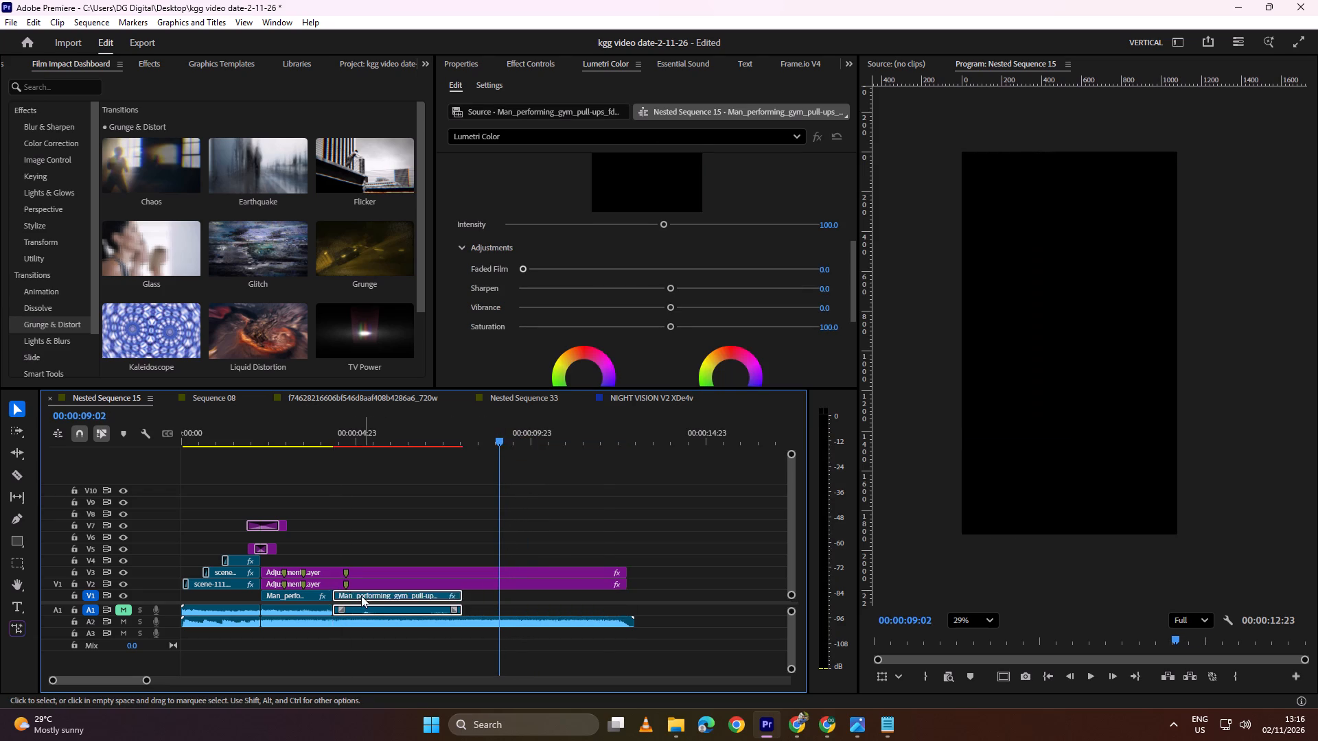
# Play back the transition from the seated dumbbell clip into the trimmed pull-up clip and inspect the picture.
pyautogui.keyDown('alt'); pyautogui.scroll(10, 350, 592); pyautogui.keyUp('alt')
pyautogui.scroll(4, 350, 585)
pyautogui.moveTo(457, 434); pyautogui.dragTo(357, 458)
pyautogui.press('space')
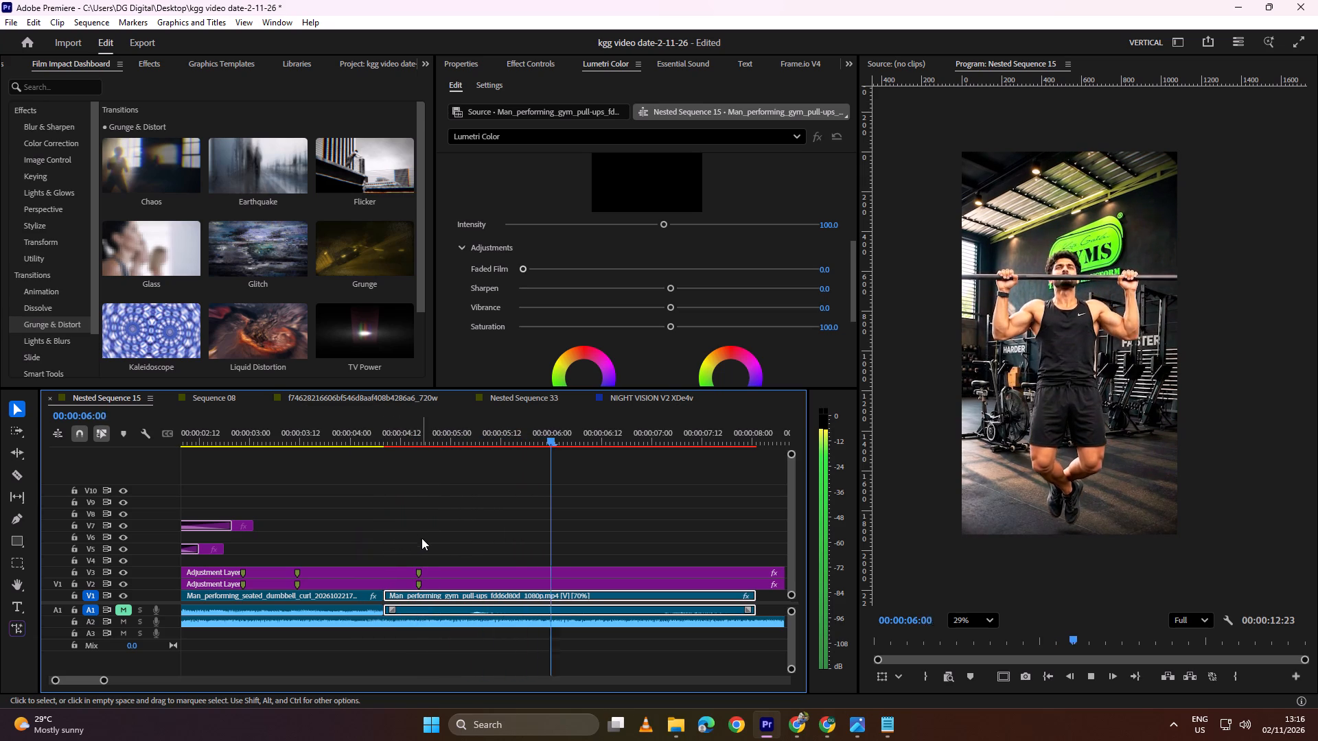
pyautogui.press('space')
pyautogui.keyDown('alt'); pyautogui.scroll(-5, 456, 489); pyautogui.keyUp('alt')
pyautogui.scroll(8, 484, 479)
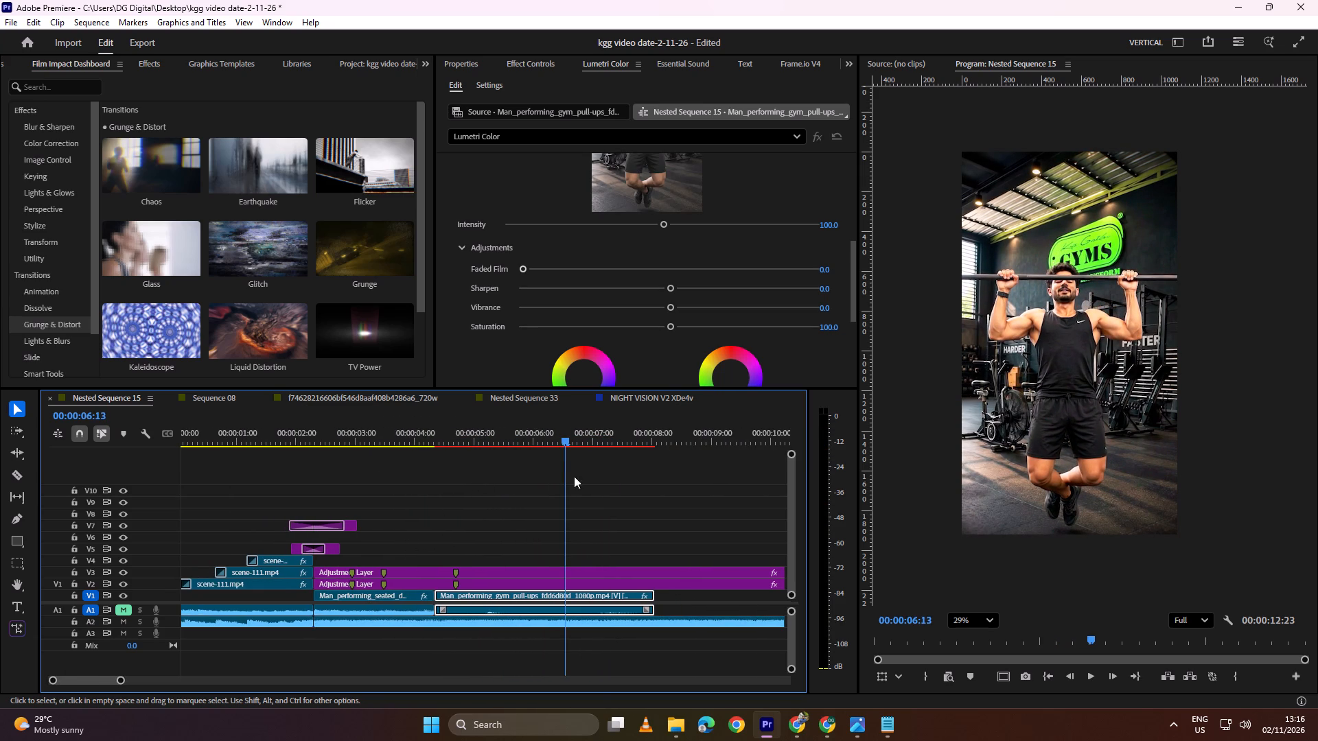
pyautogui.scroll(1, 574, 476)
pyautogui.moveTo(599, 443); pyautogui.dragTo(410, 459)
pyautogui.press('space')
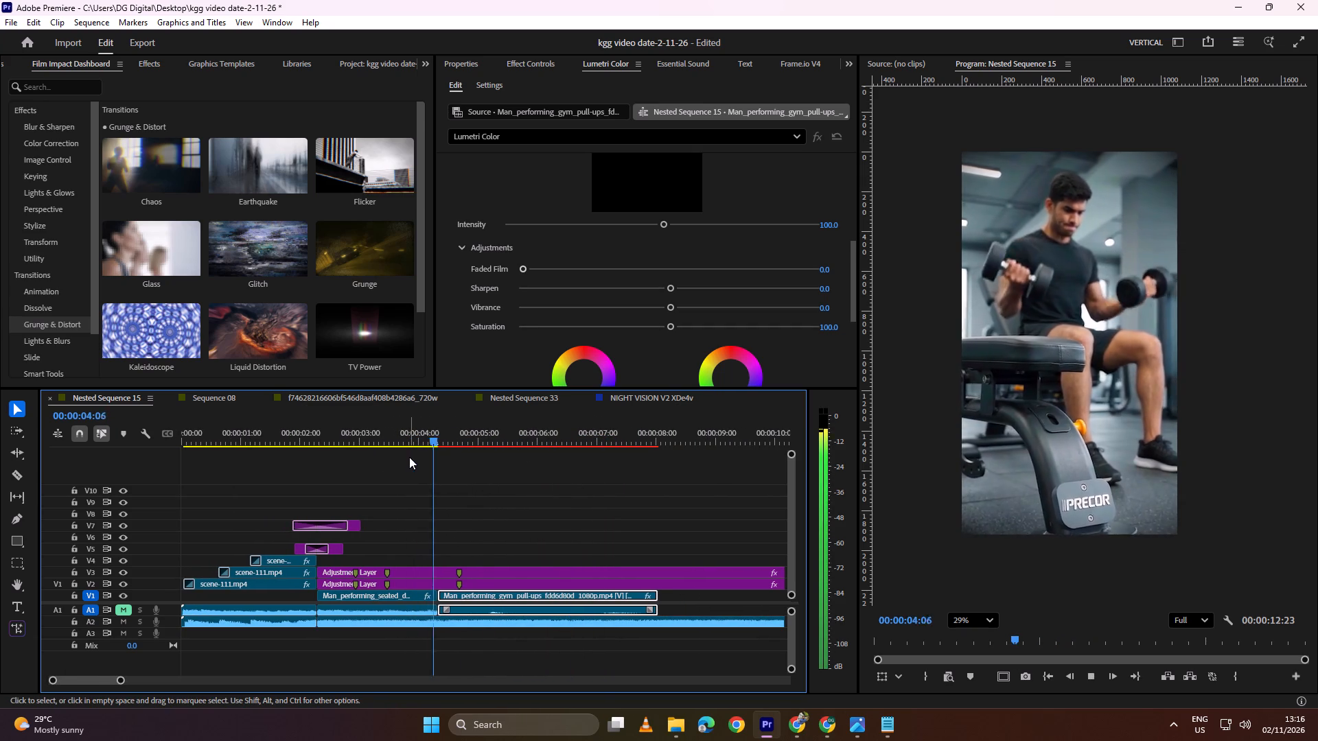
pyautogui.press('space')
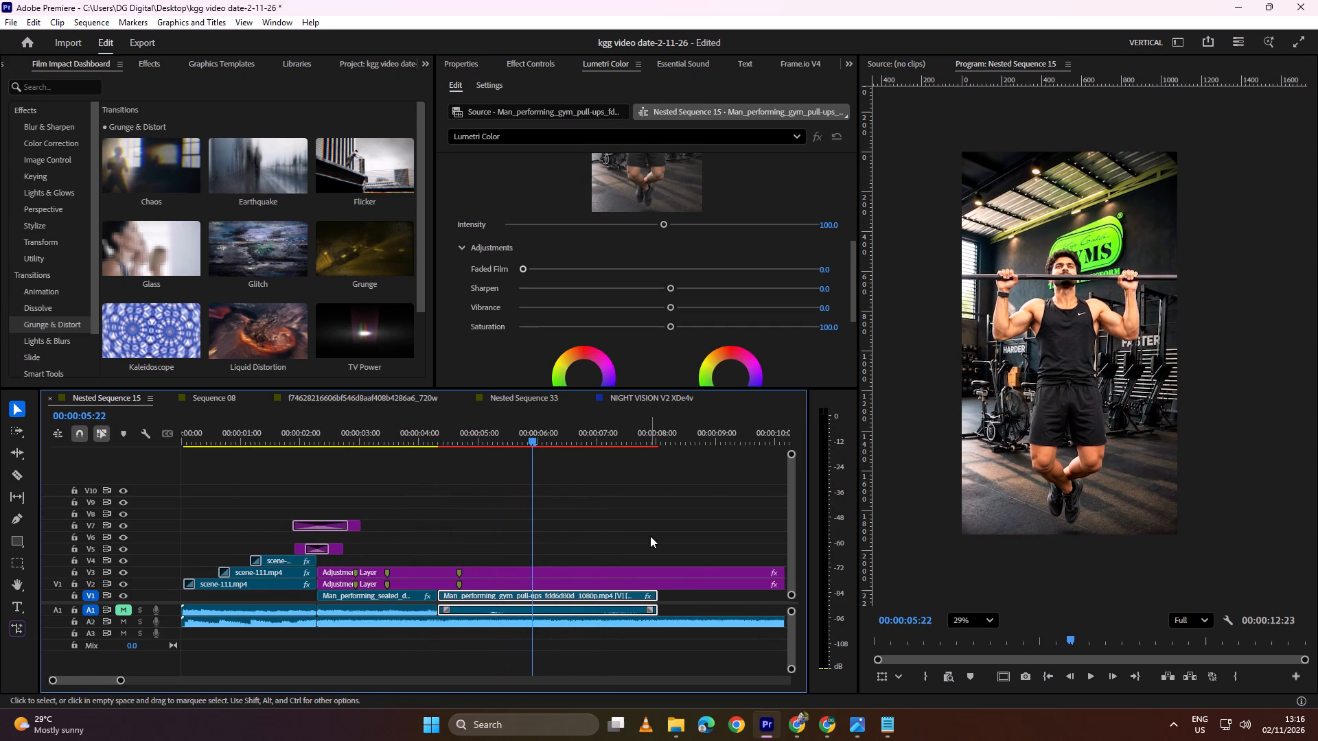
pyautogui.moveTo(603, 436); pyautogui.dragTo(375, 496)
pyautogui.press('space')
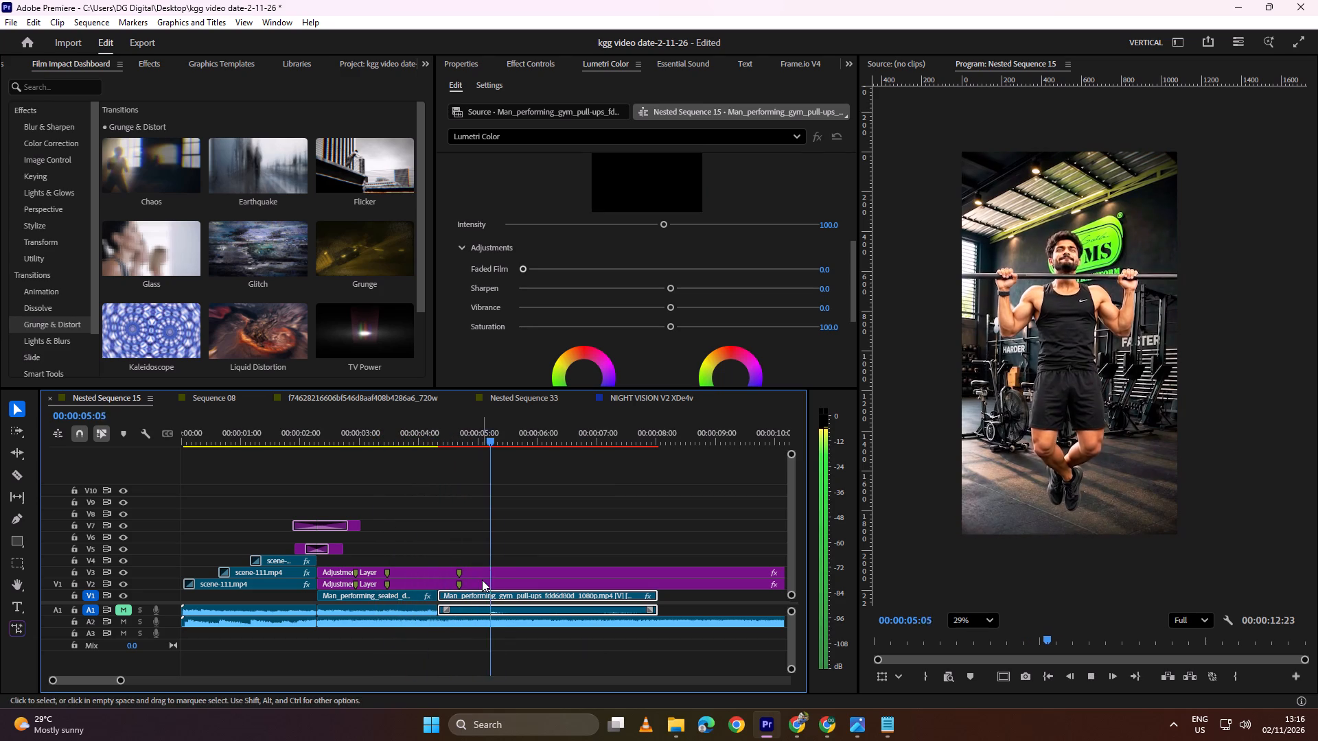
pyautogui.press('space')
pyautogui.scroll(7, 467, 607)
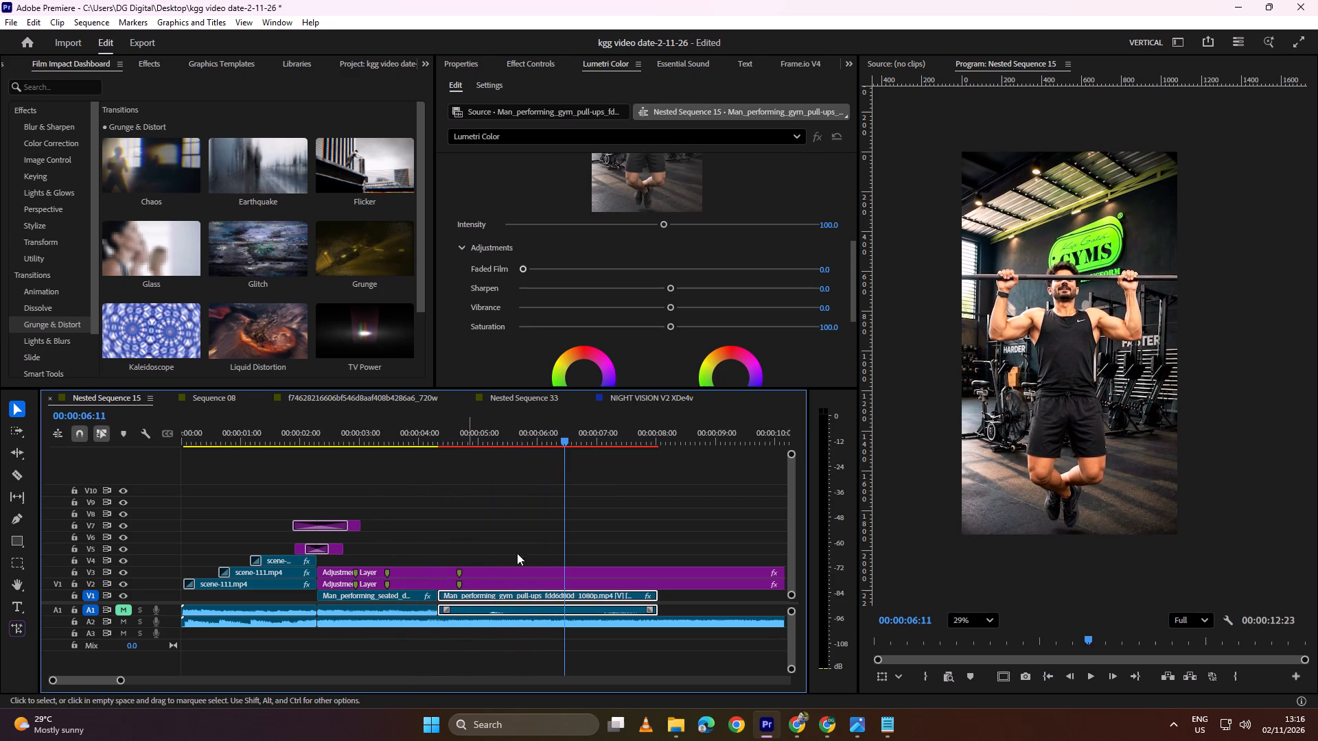
pyautogui.scroll(2, 517, 553)
pyautogui.keyDown('alt'); pyautogui.scroll(4, 542, 550); pyautogui.keyUp('alt')
pyautogui.scroll(10, 1097, 291)
pyautogui.scroll(-9, 1064, 281)
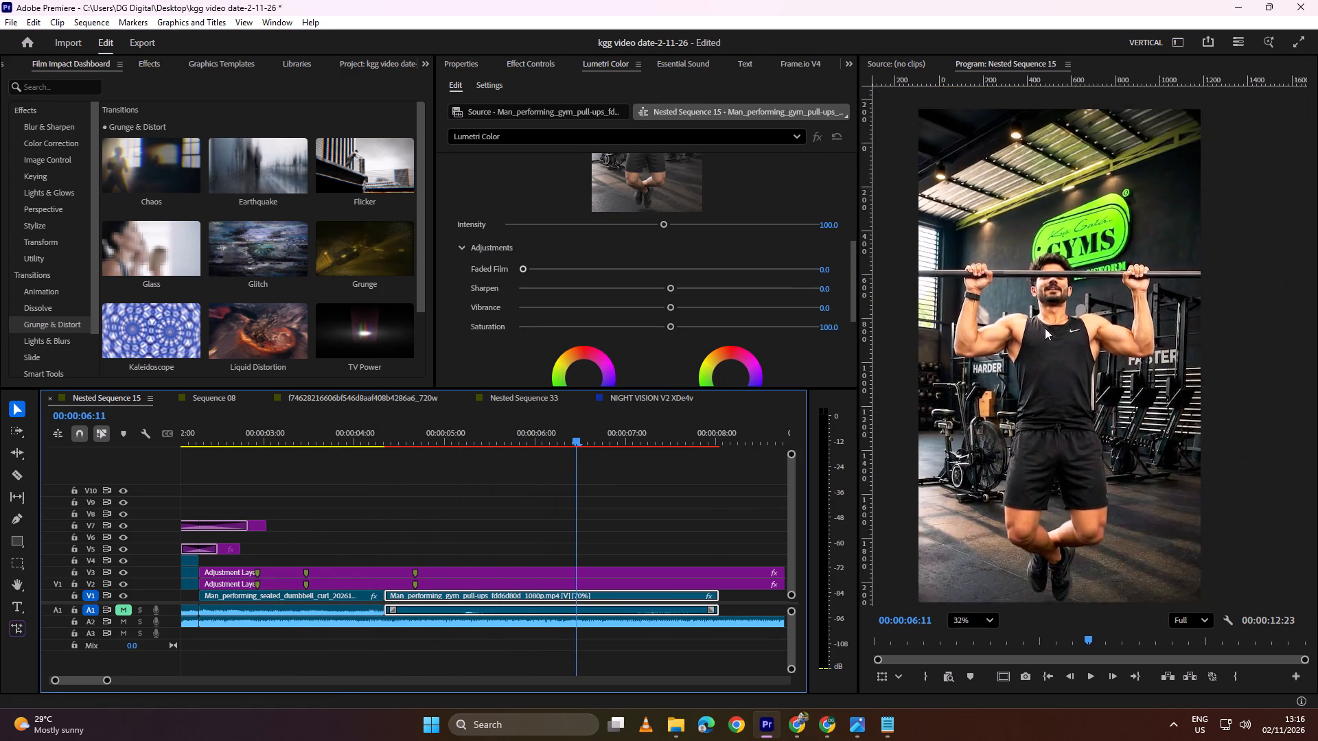
pyautogui.scroll(-2, 1045, 328)
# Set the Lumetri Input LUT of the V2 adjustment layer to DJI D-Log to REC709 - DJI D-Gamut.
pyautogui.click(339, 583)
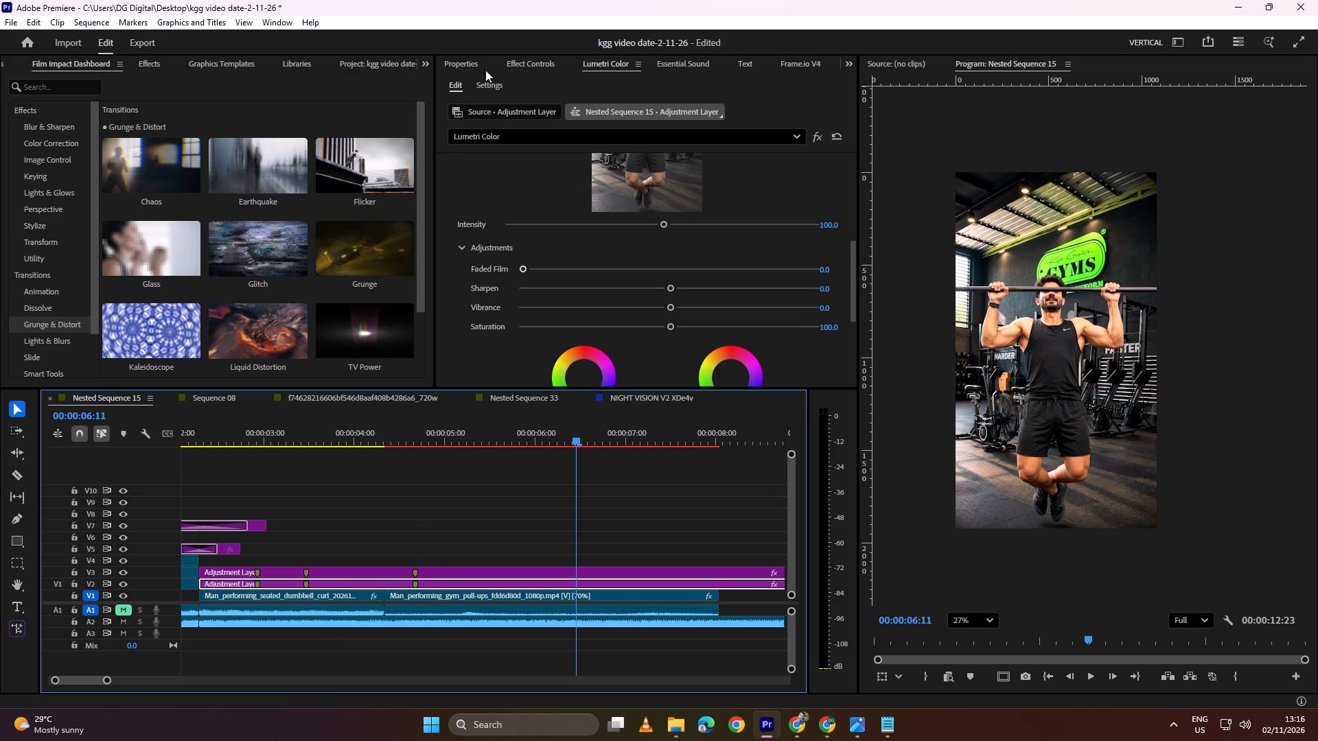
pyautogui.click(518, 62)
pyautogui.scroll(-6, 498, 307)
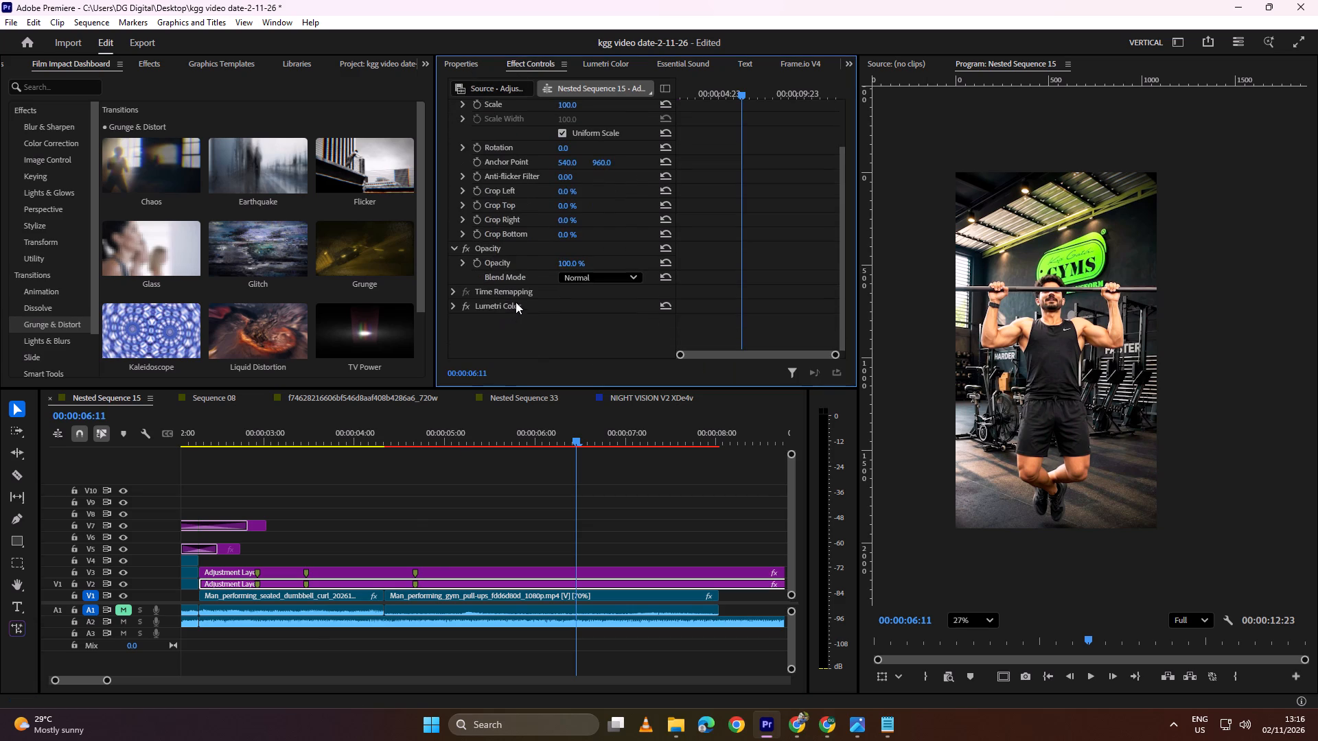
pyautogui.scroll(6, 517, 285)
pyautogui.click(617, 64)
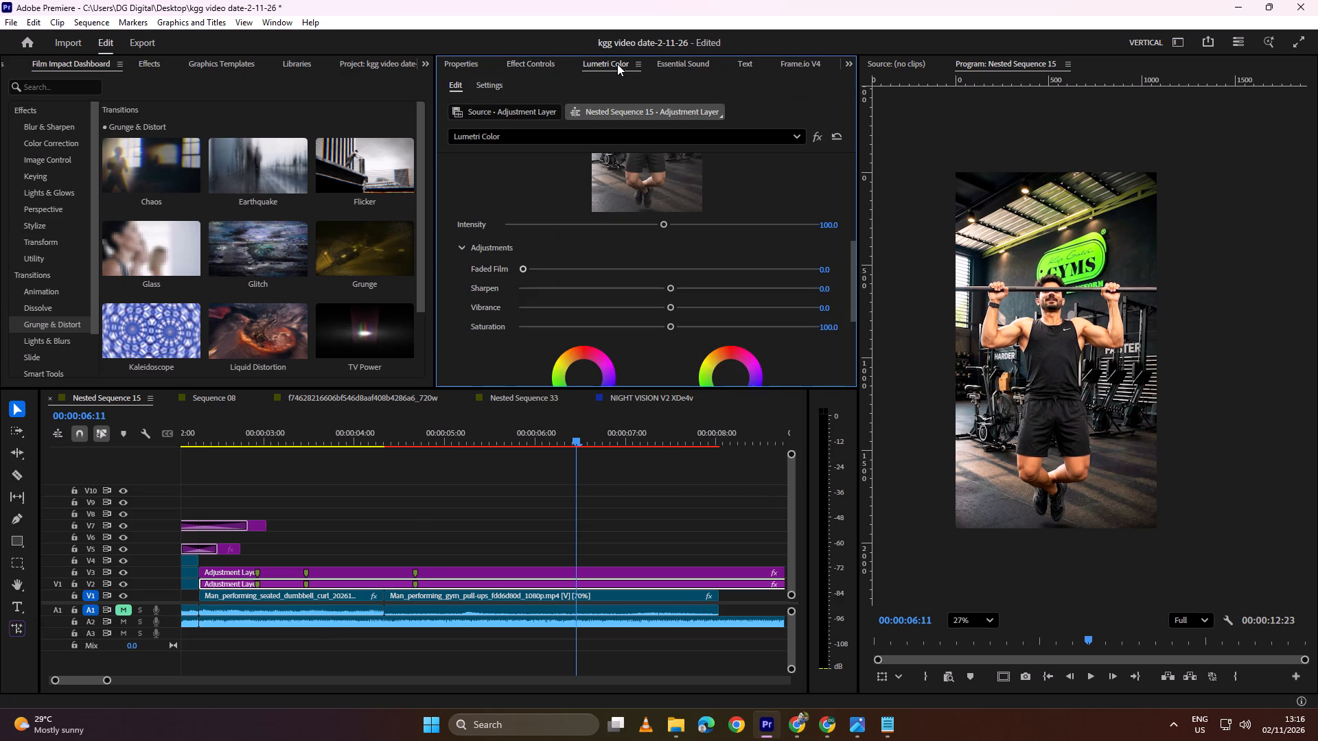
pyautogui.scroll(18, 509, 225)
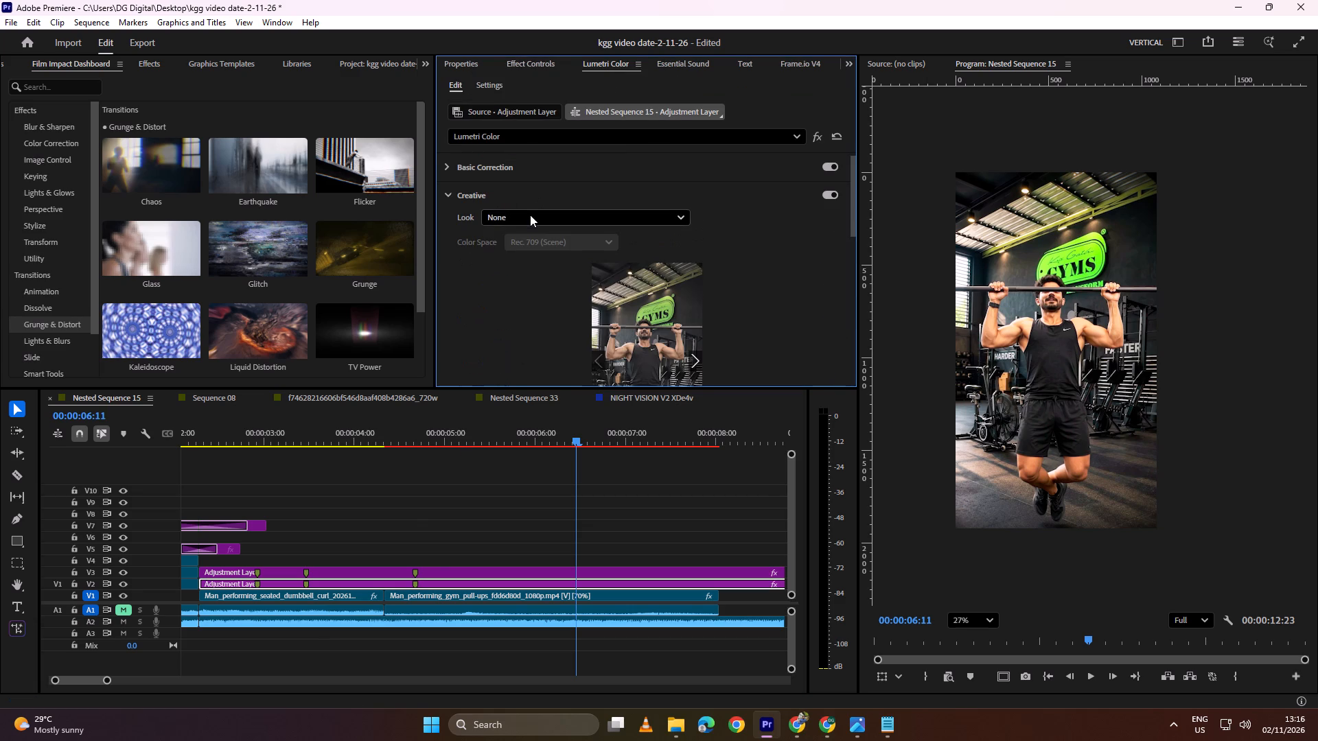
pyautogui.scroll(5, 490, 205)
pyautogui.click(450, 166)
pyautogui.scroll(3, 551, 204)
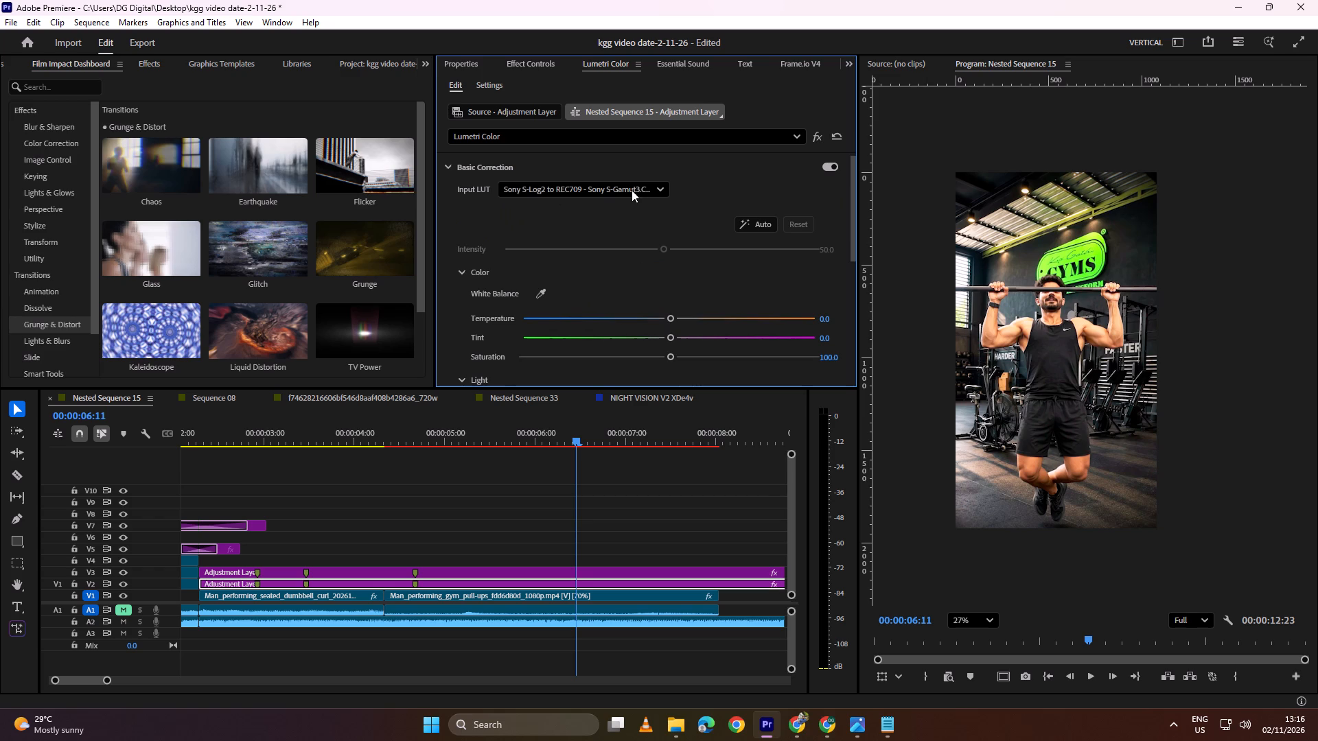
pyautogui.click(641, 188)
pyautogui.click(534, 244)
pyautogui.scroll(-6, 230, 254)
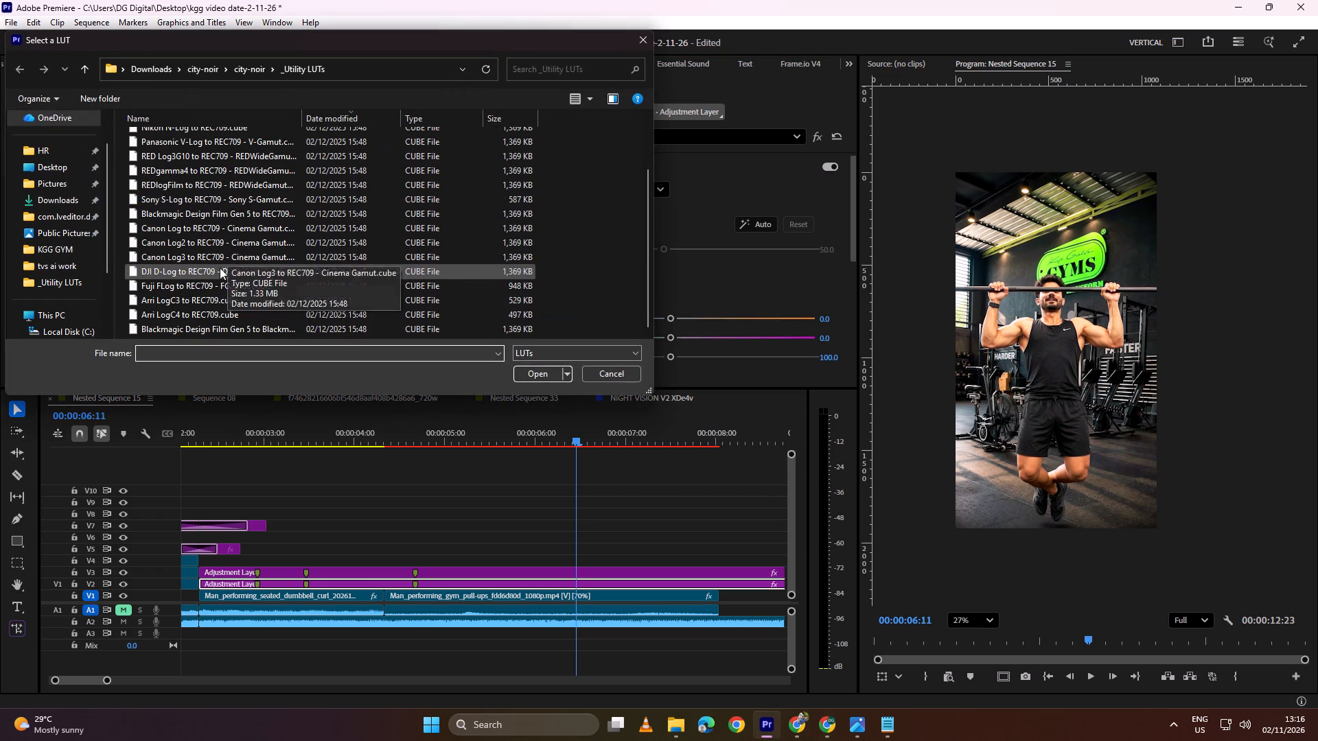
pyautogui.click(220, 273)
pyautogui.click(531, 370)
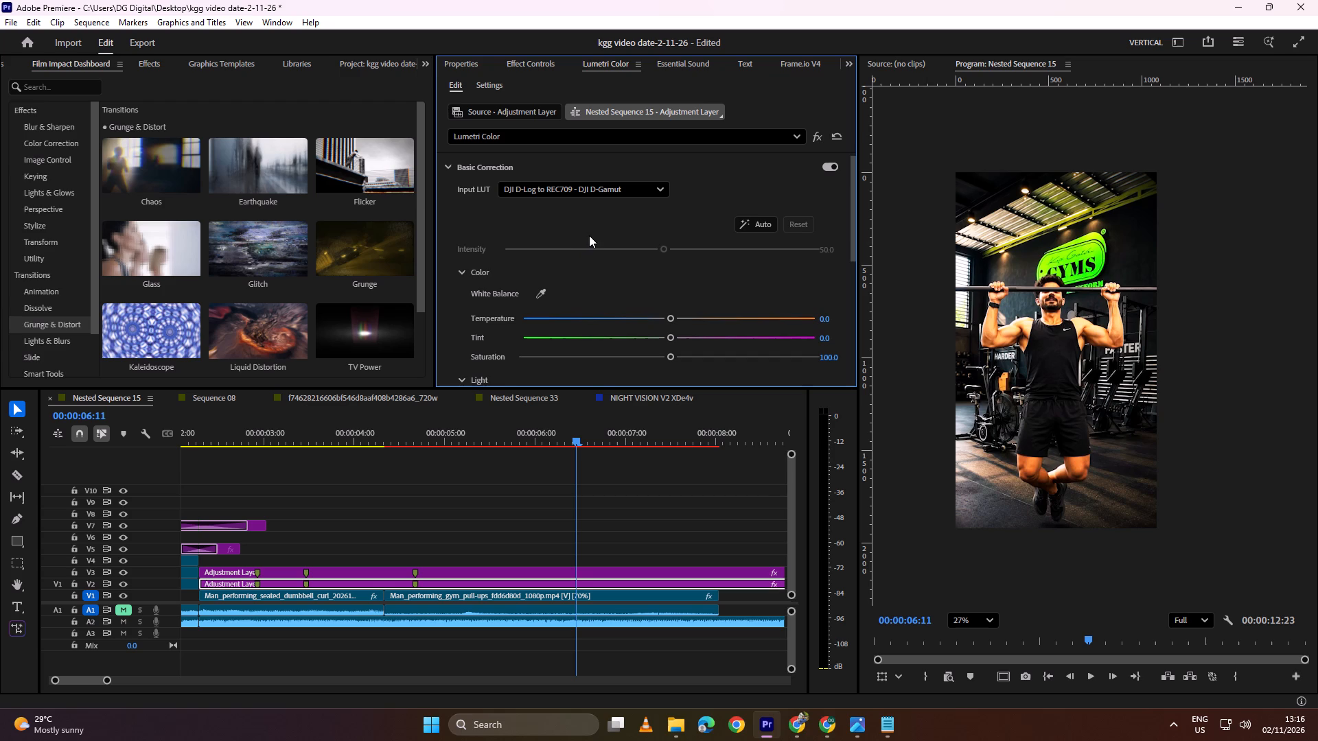
# Apply the REDgamma4 to REC709 - REDWideGamut LUT as the V2 adjustment layer's Lumetri Input LUT.
pyautogui.click(573, 189)
pyautogui.click(559, 244)
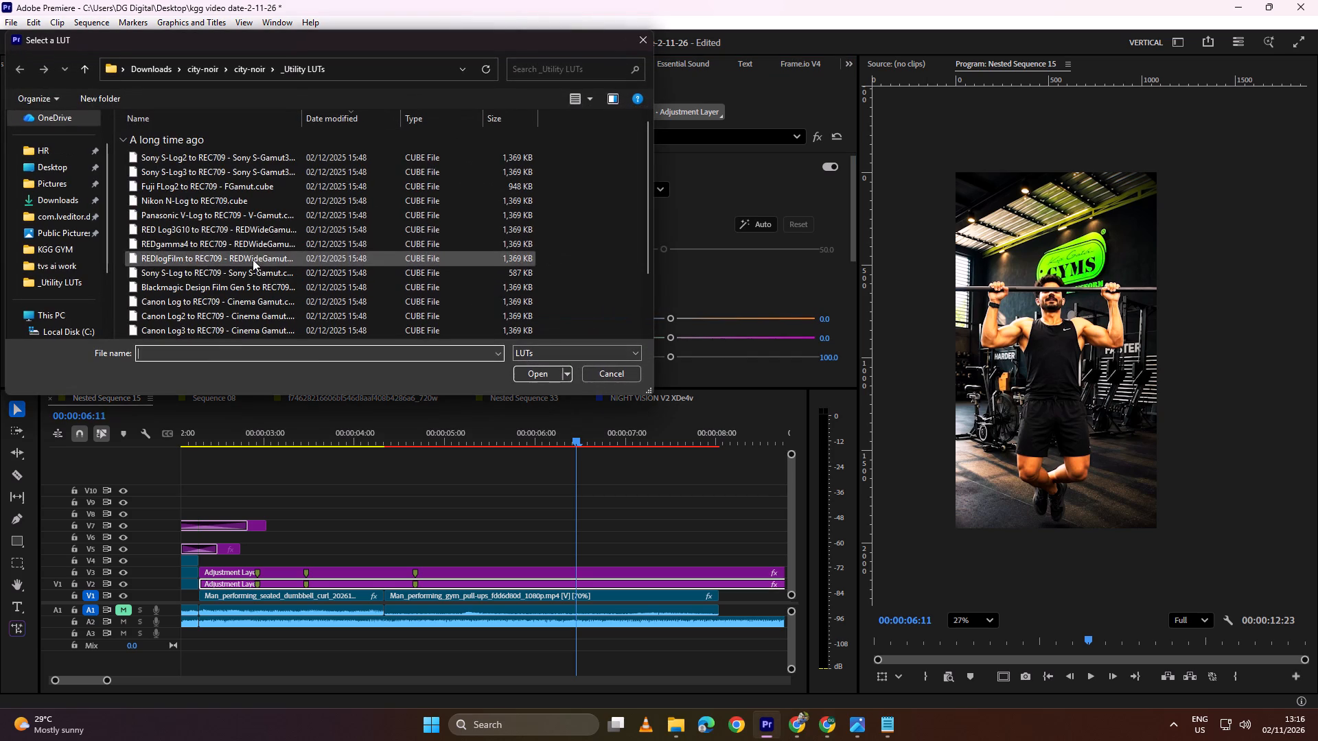
pyautogui.click(196, 244)
pyautogui.click(526, 371)
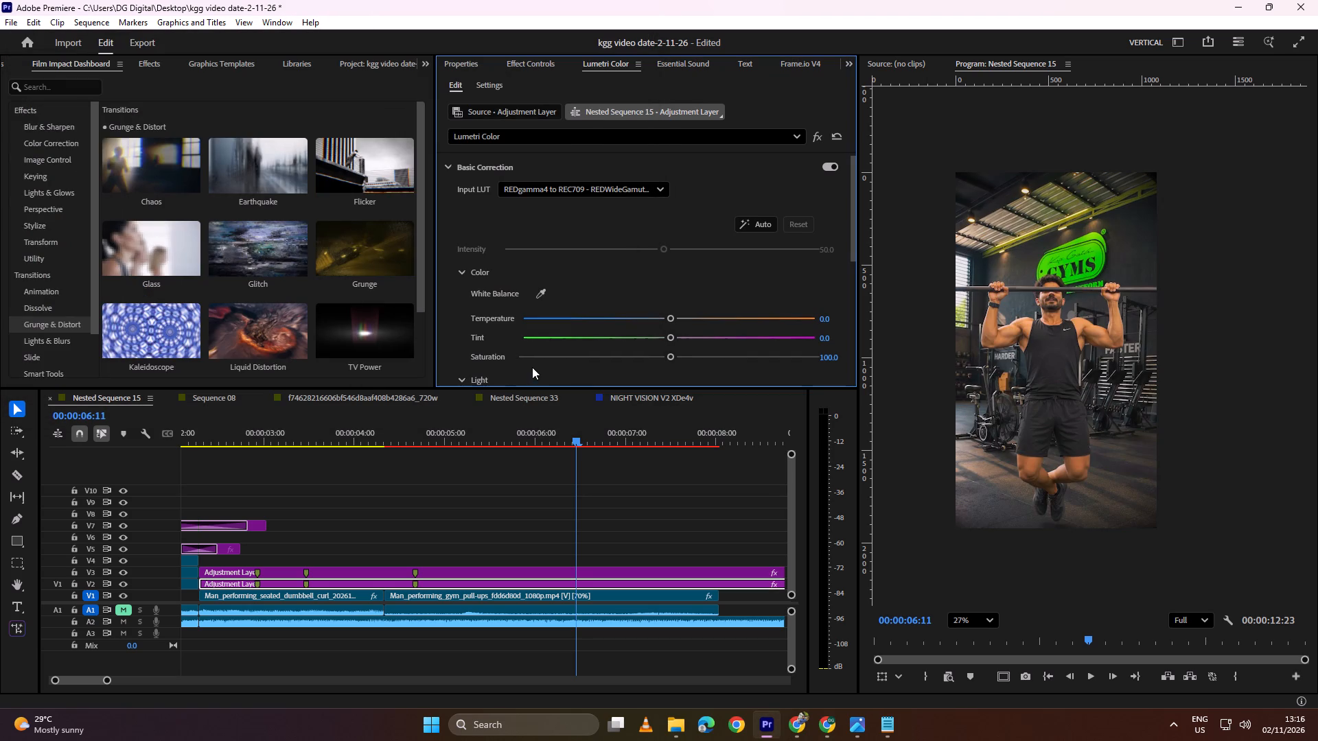
# Scrub and play the seated dumbbell and pull-up clips to review the new colour grade across both.
pyautogui.moveTo(633, 426); pyautogui.dragTo(527, 449)
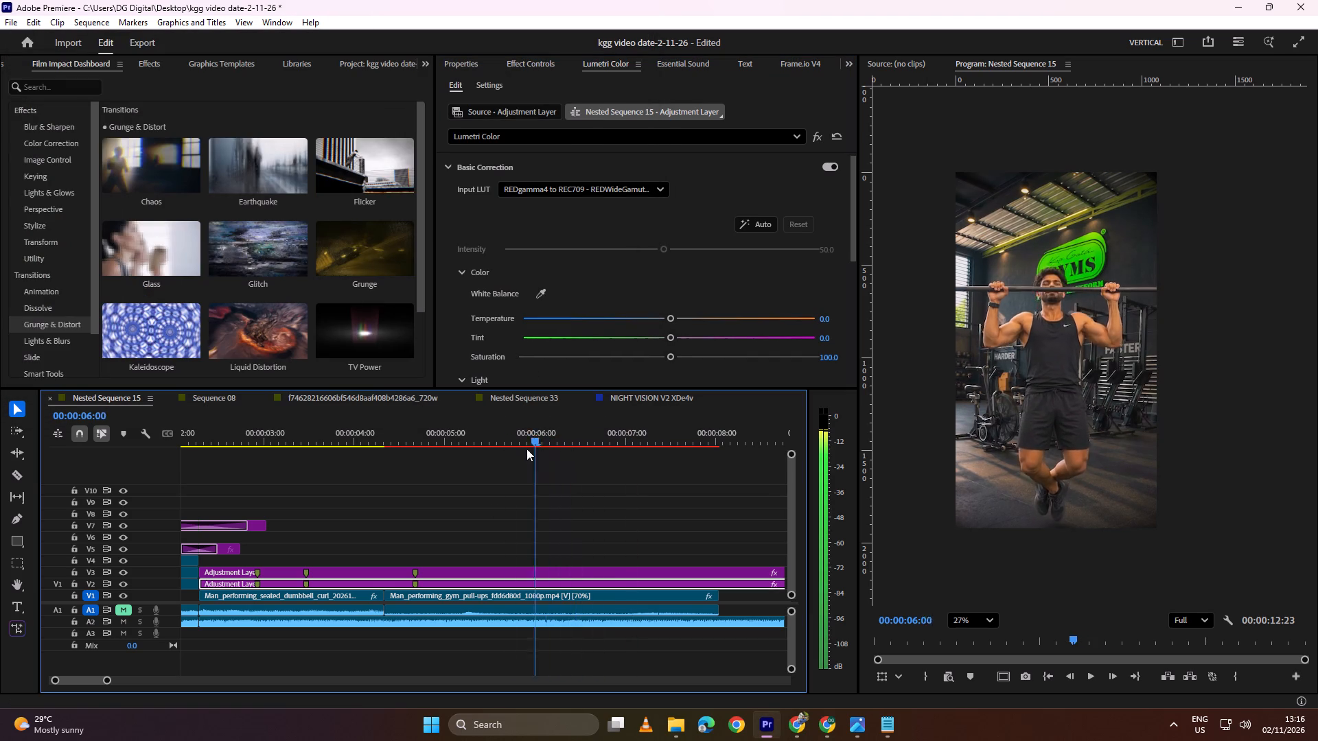
pyautogui.moveTo(527, 449); pyautogui.dragTo(467, 464)
pyautogui.keyDown('alt'); pyautogui.scroll(-5, 428, 491); pyautogui.keyUp('alt')
pyautogui.scroll(6, 401, 499)
pyautogui.moveTo(448, 436); pyautogui.dragTo(363, 451)
pyautogui.moveTo(415, 431); pyautogui.dragTo(358, 441)
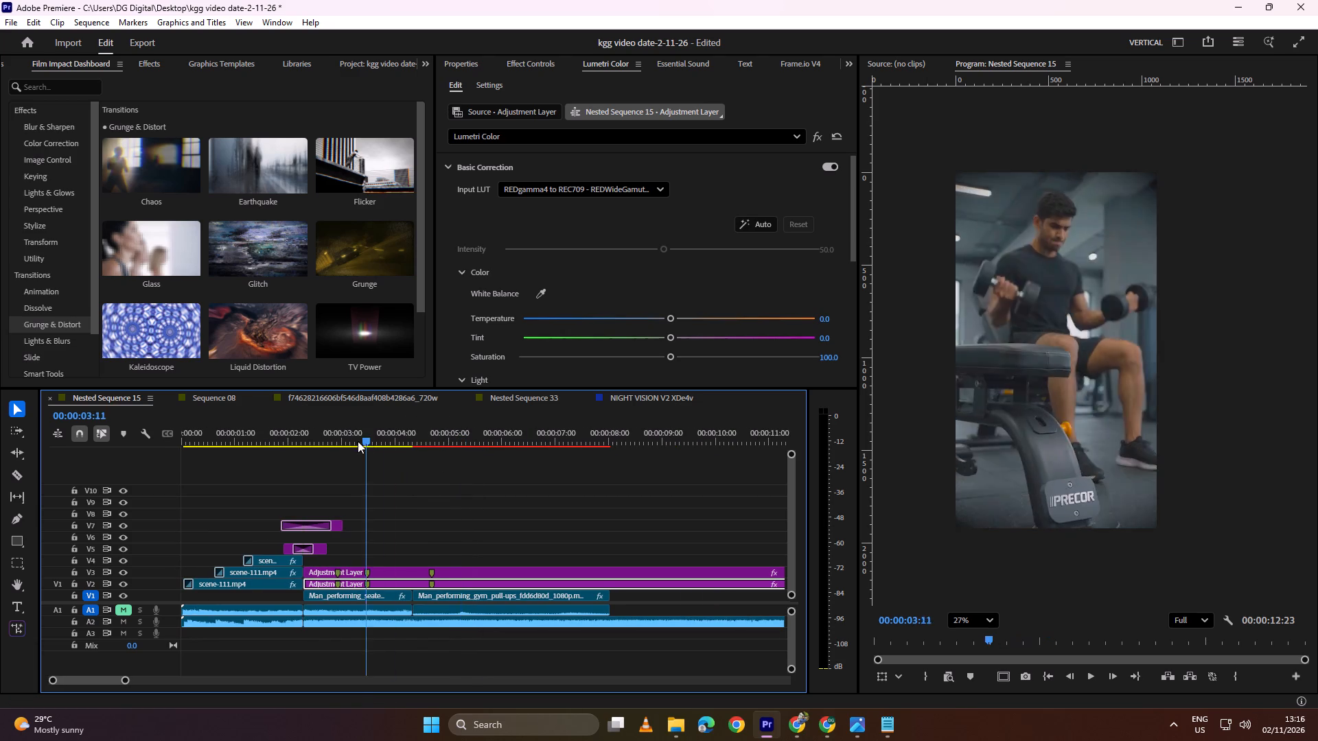
pyautogui.moveTo(358, 441); pyautogui.dragTo(314, 449)
pyautogui.press('space')
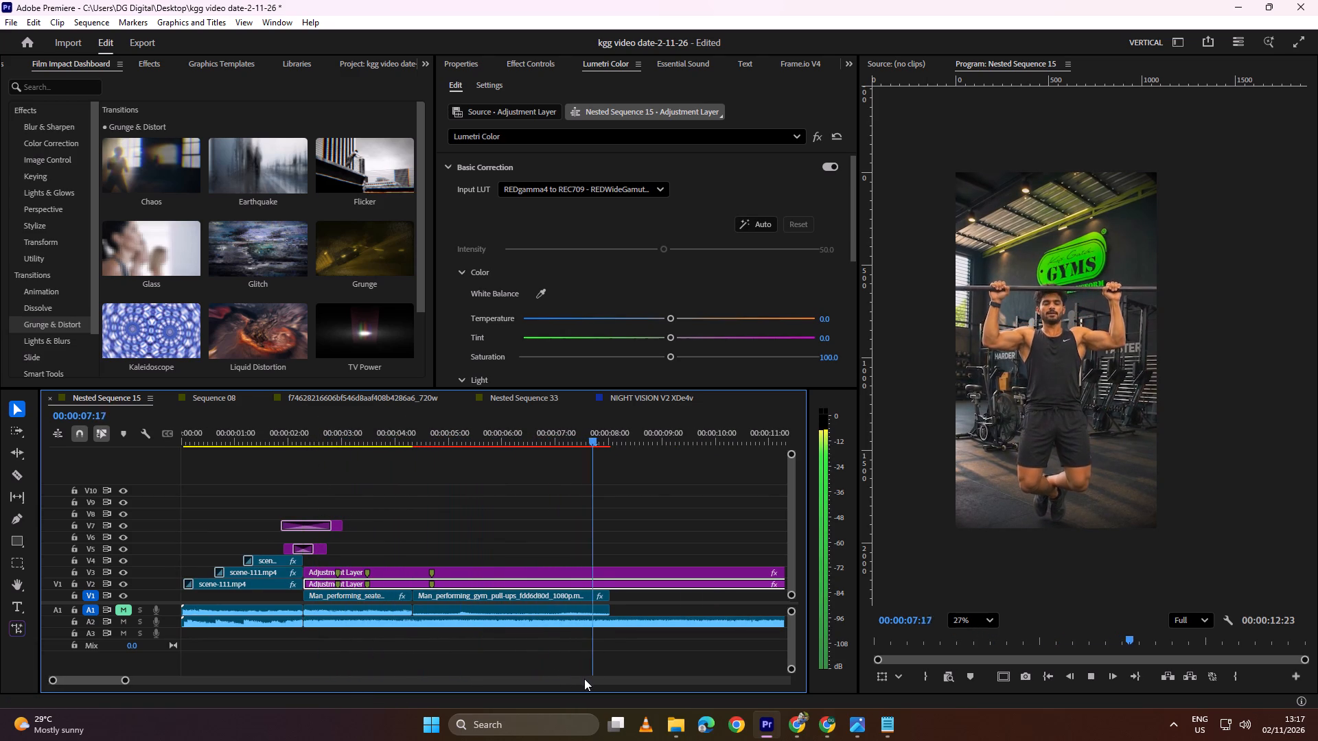
pyautogui.press('space')
pyautogui.moveTo(640, 435); pyautogui.dragTo(557, 439)
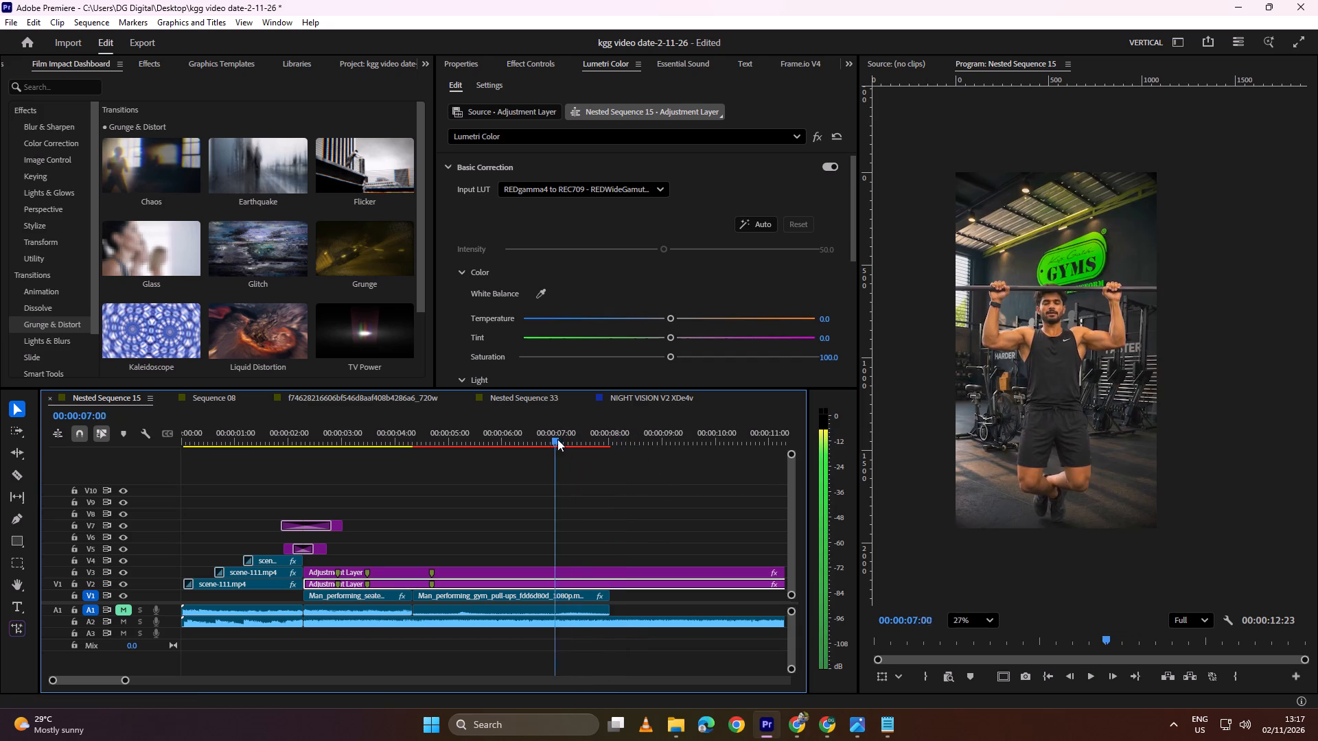
pyautogui.moveTo(557, 439); pyautogui.dragTo(445, 453)
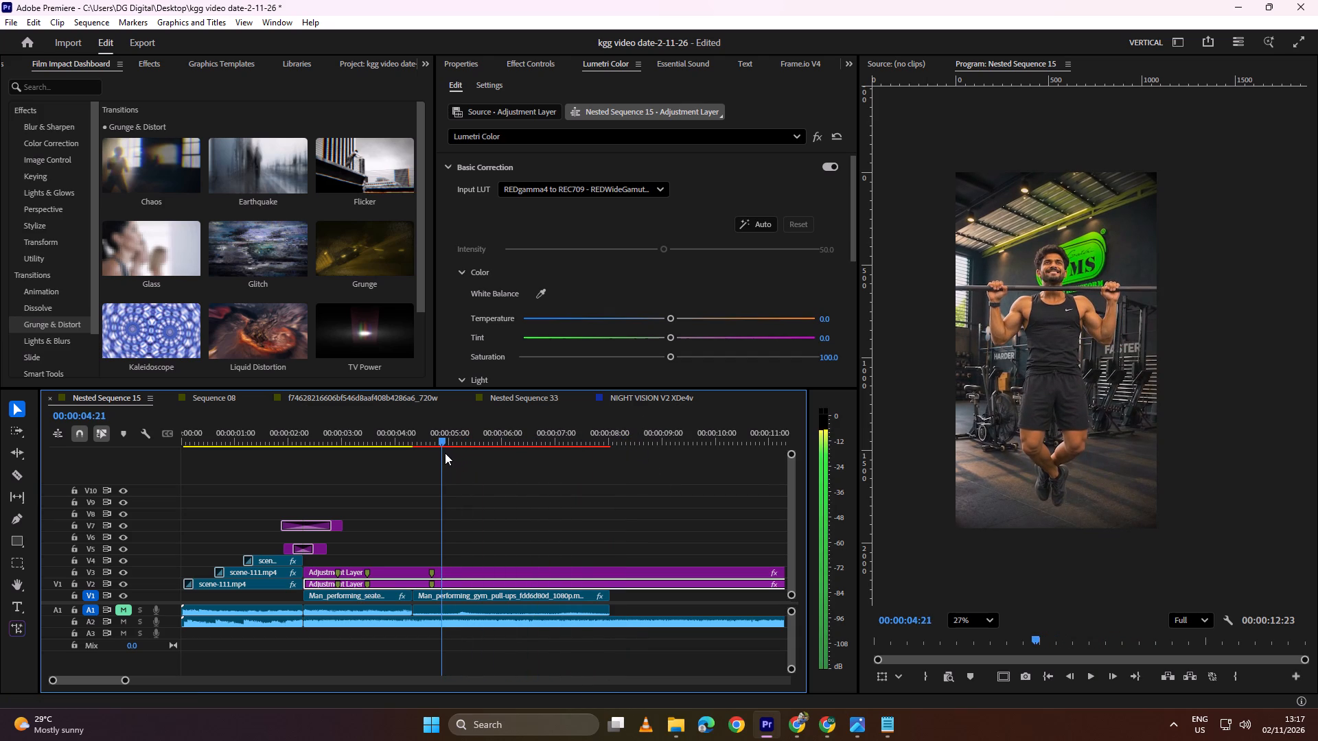
pyautogui.moveTo(445, 453); pyautogui.dragTo(442, 454)
pyautogui.press('space')
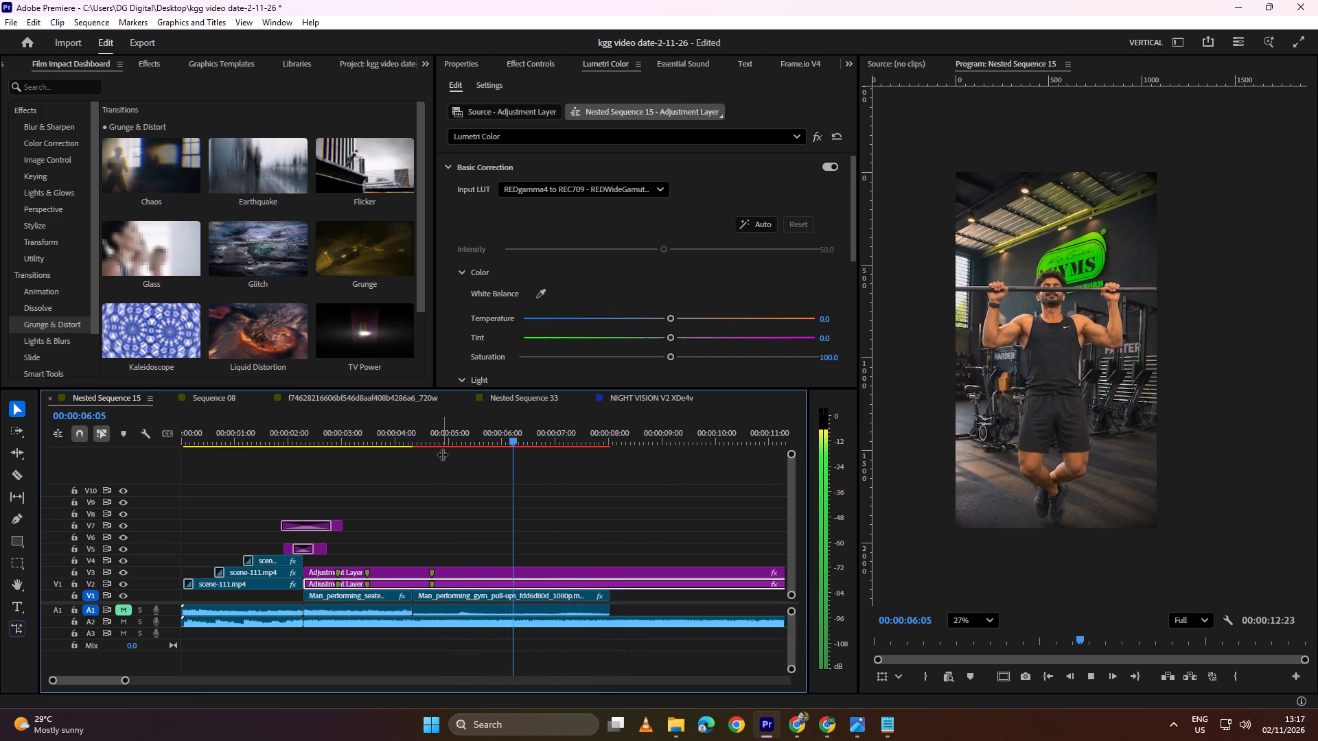
pyautogui.press('space')
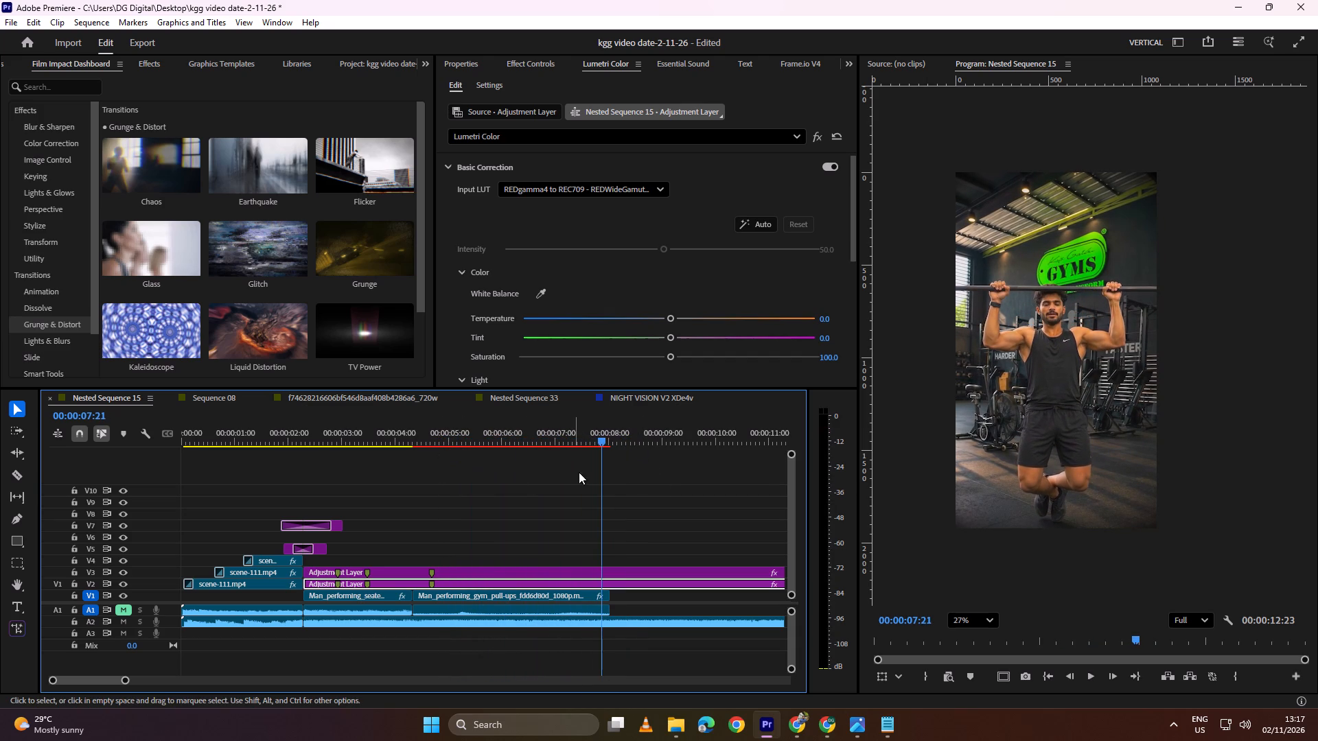
# Reframe the pull-up clip on V1 by setting its scale to 128 and its position to 540, 1011.
pyautogui.click(511, 588)
pyautogui.click(504, 596)
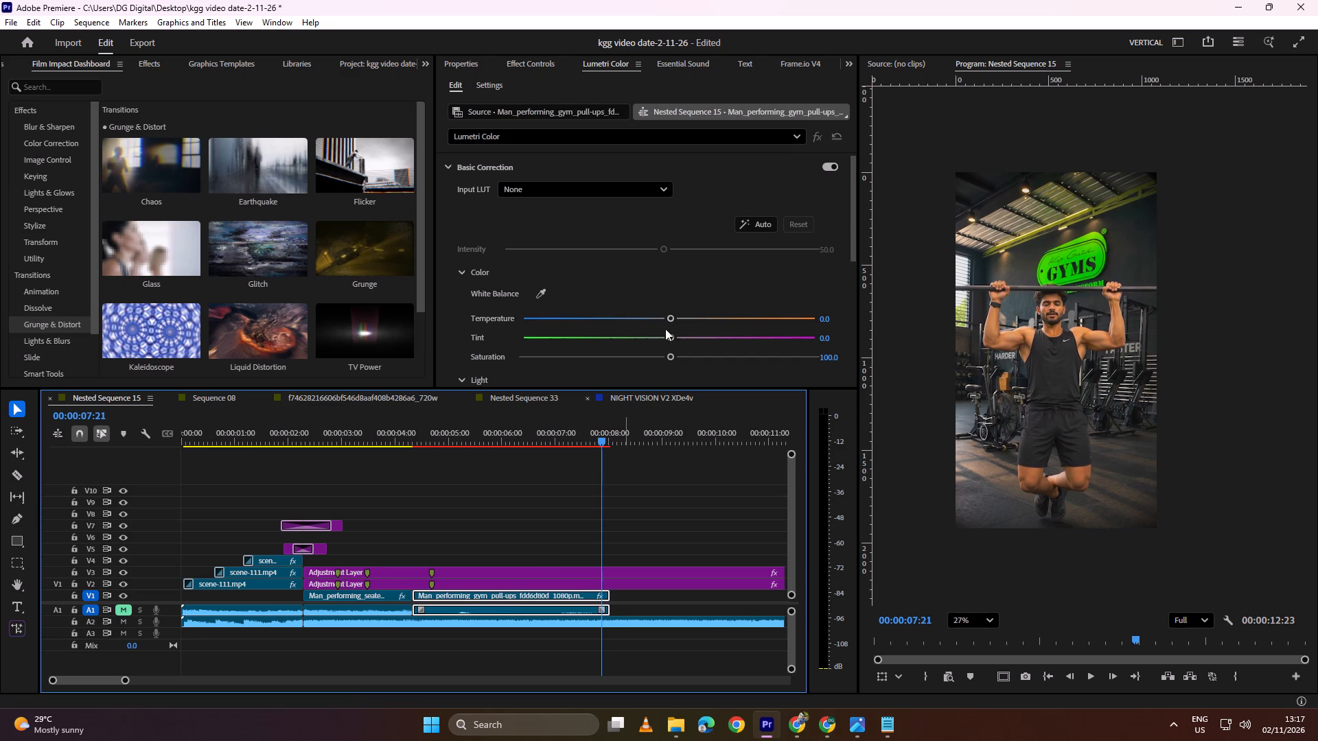
pyautogui.click(529, 60)
pyautogui.moveTo(570, 163); pyautogui.dragTo(590, 162)
pyautogui.moveTo(606, 149); pyautogui.dragTo(640, 141)
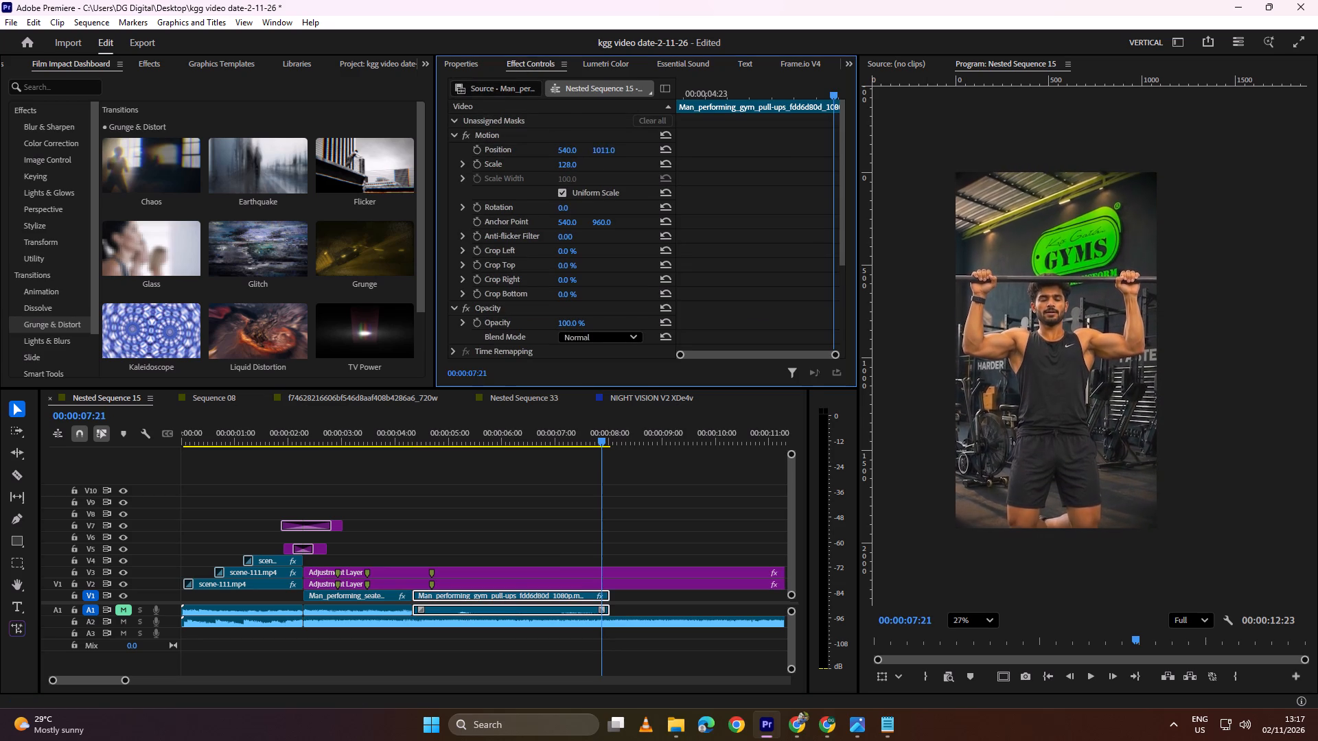
# Set the V1 pull-up clip's vertical position to 1010 and play it back to check the framing.
pyautogui.moveTo(640, 141); pyautogui.dragTo(670, 162)
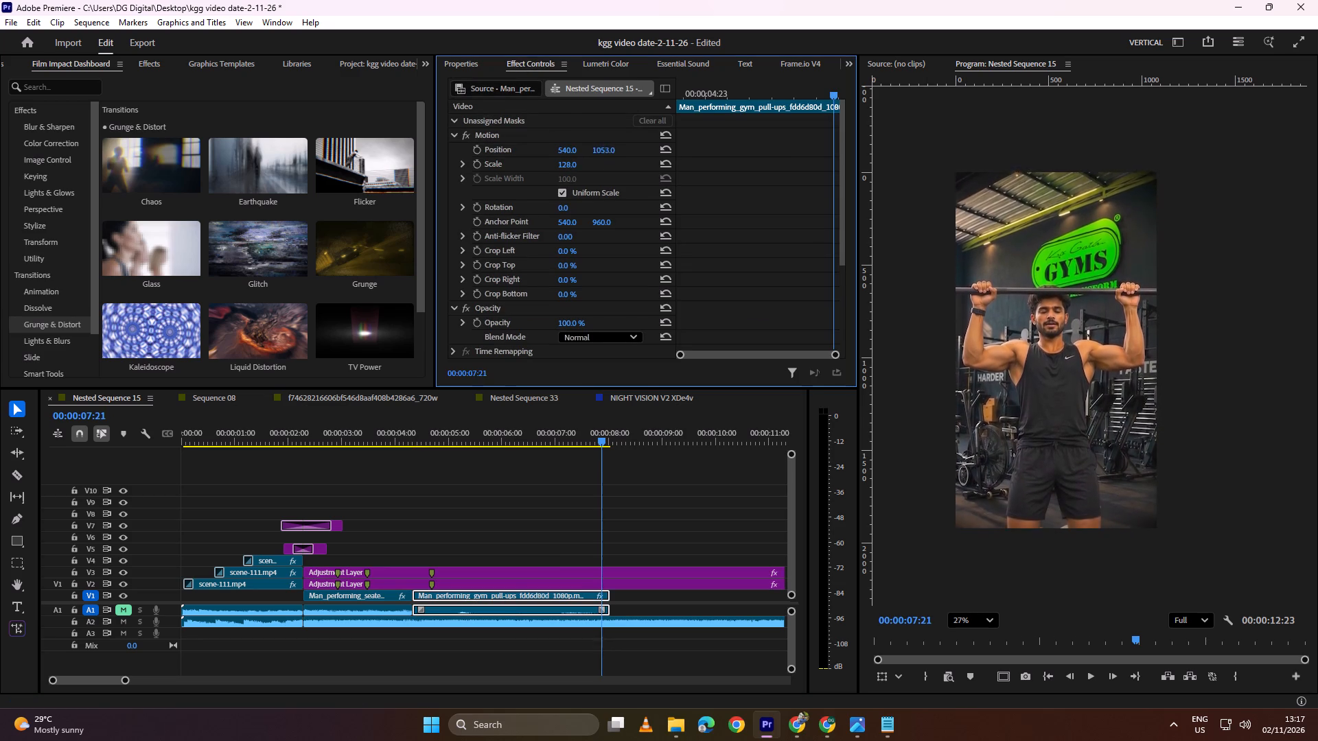
pyautogui.moveTo(670, 162); pyautogui.dragTo(641, 169)
pyautogui.moveTo(544, 434); pyautogui.dragTo(410, 443)
pyautogui.press('space')
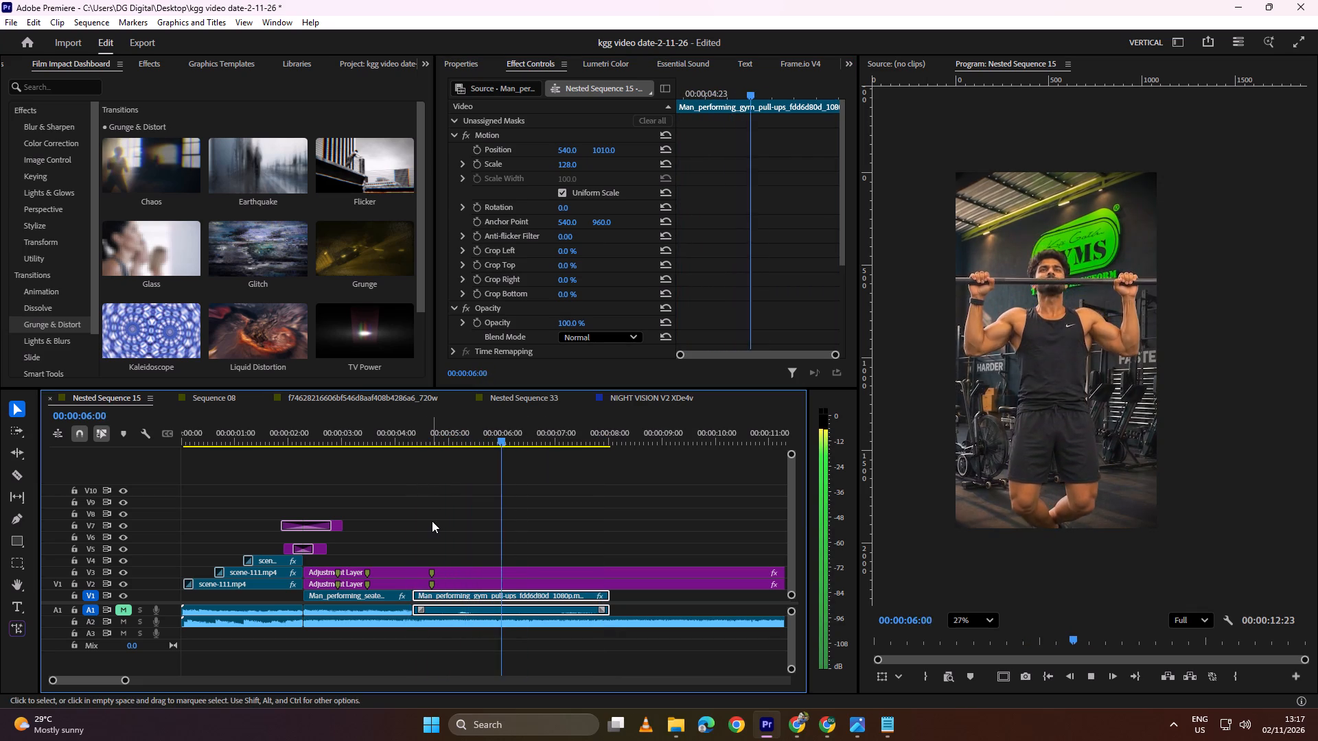
pyautogui.press('space')
pyautogui.press('space')
pyautogui.press('space')
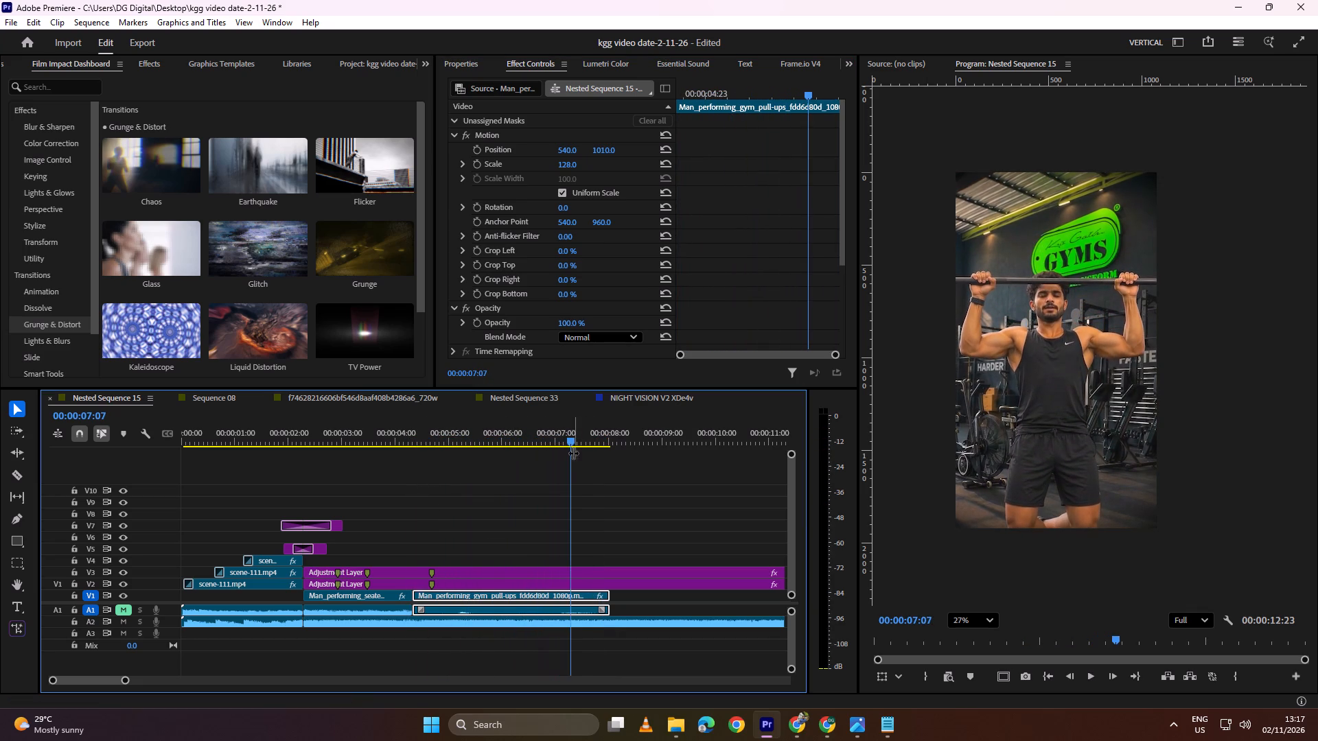
# Split the V1 pull-up clip at 00:00:06:15 and delete the part after the cut.
pyautogui.moveTo(578, 425); pyautogui.dragTo(398, 458)
pyautogui.press('space')
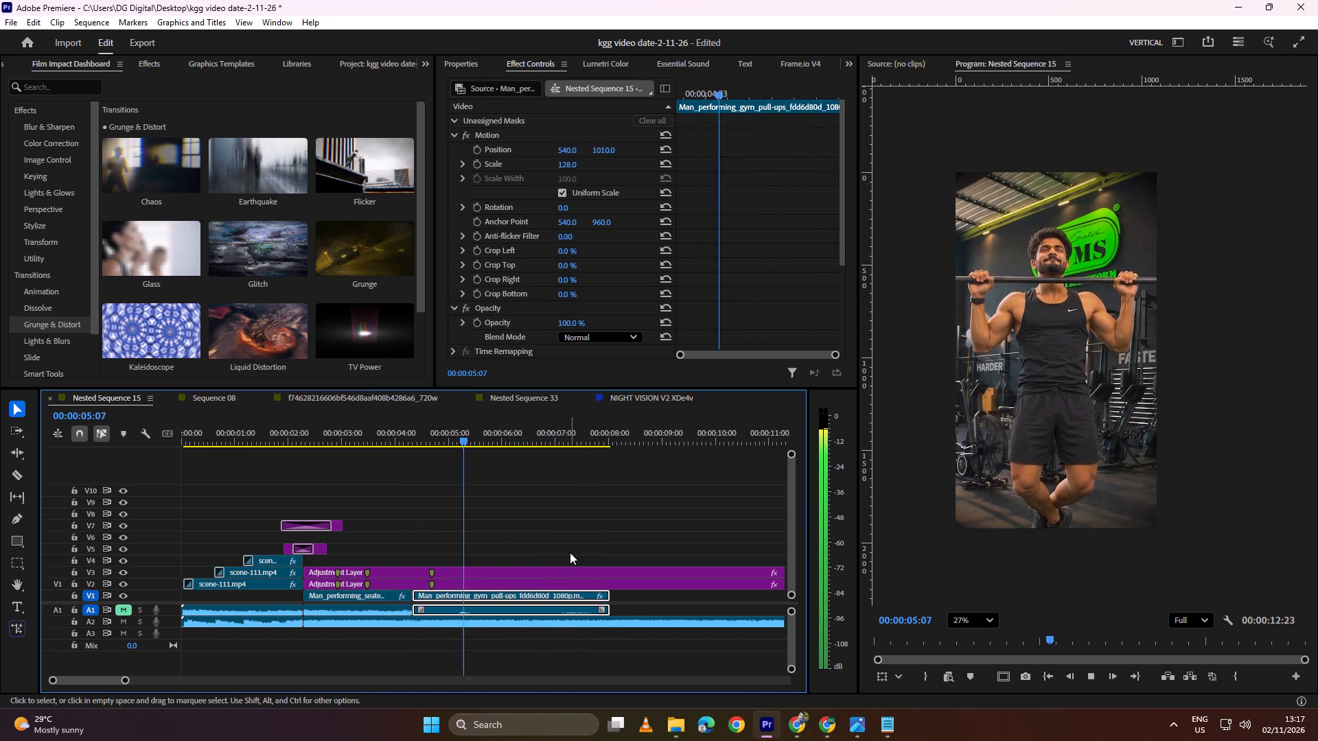
pyautogui.press('space')
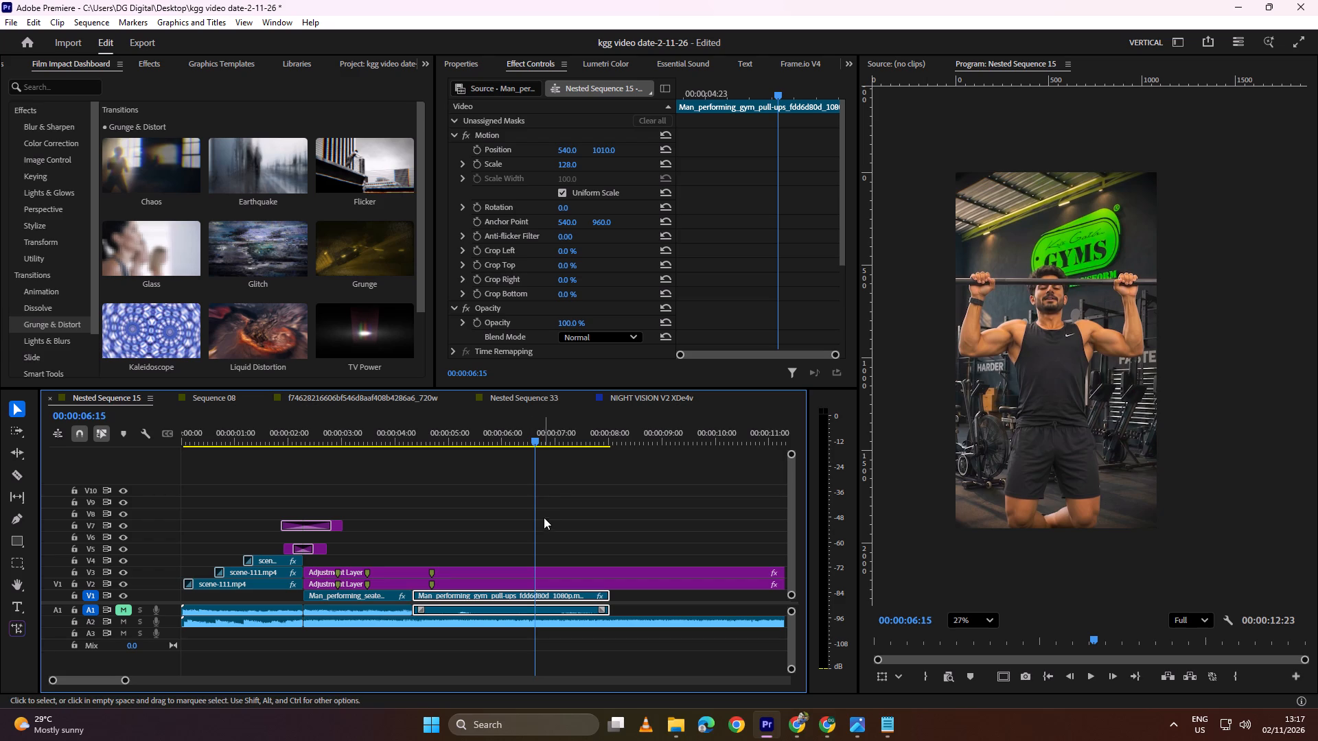
pyautogui.press('c')
pyautogui.click(535, 599)
pyautogui.press('v')
pyautogui.click(548, 598)
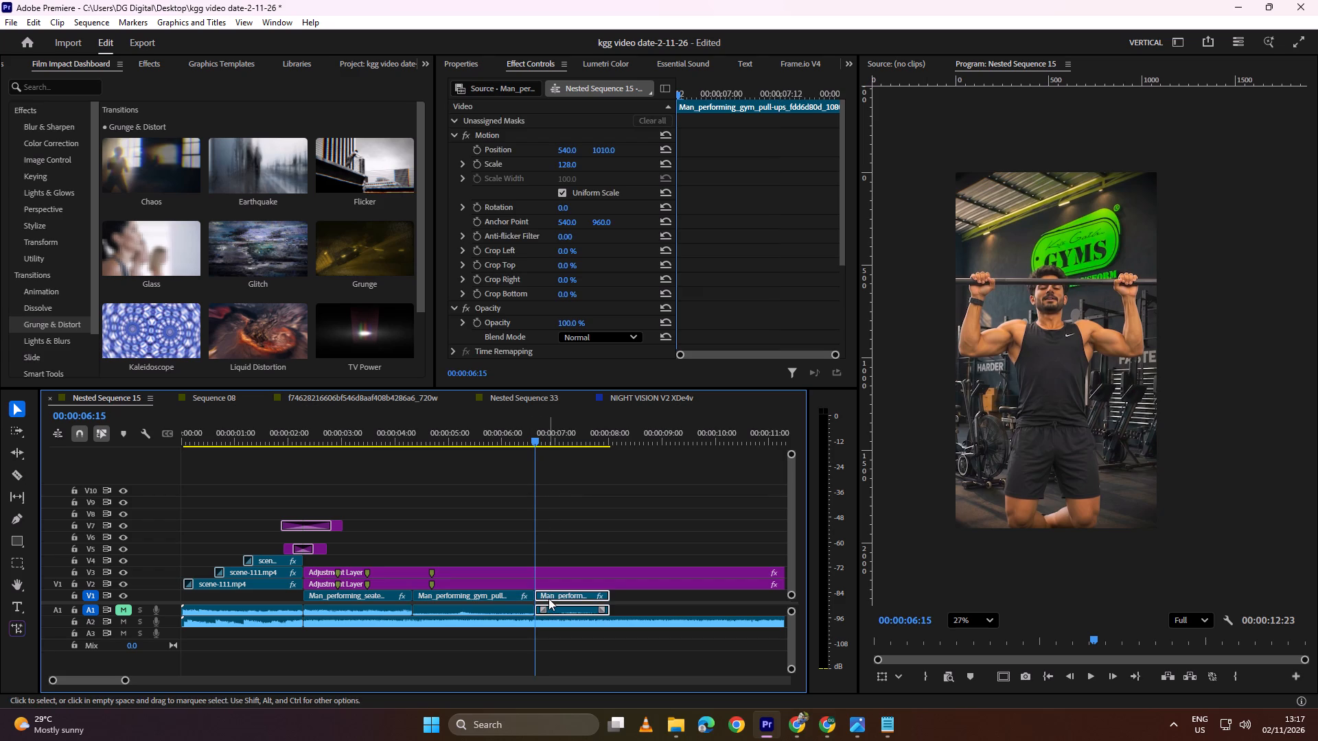
pyautogui.press('BackSpace')
# Nest the trimmed pull-up clip on V1, keeping the suggested sequence name.
pyautogui.moveTo(537, 432); pyautogui.dragTo(406, 440)
pyautogui.press('space')
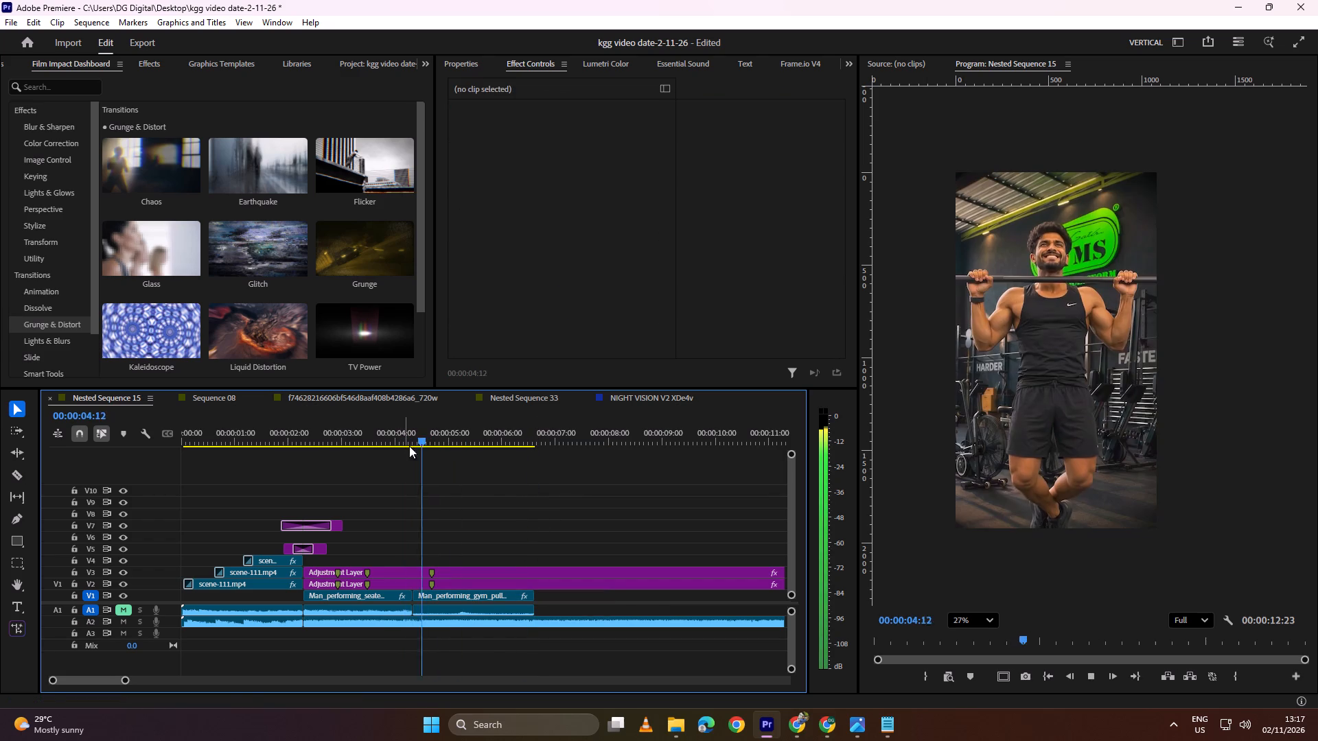
pyautogui.press('space')
pyautogui.keyDown('alt'); pyautogui.scroll(5, 424, 591); pyautogui.keyUp('alt')
pyautogui.click(418, 594)
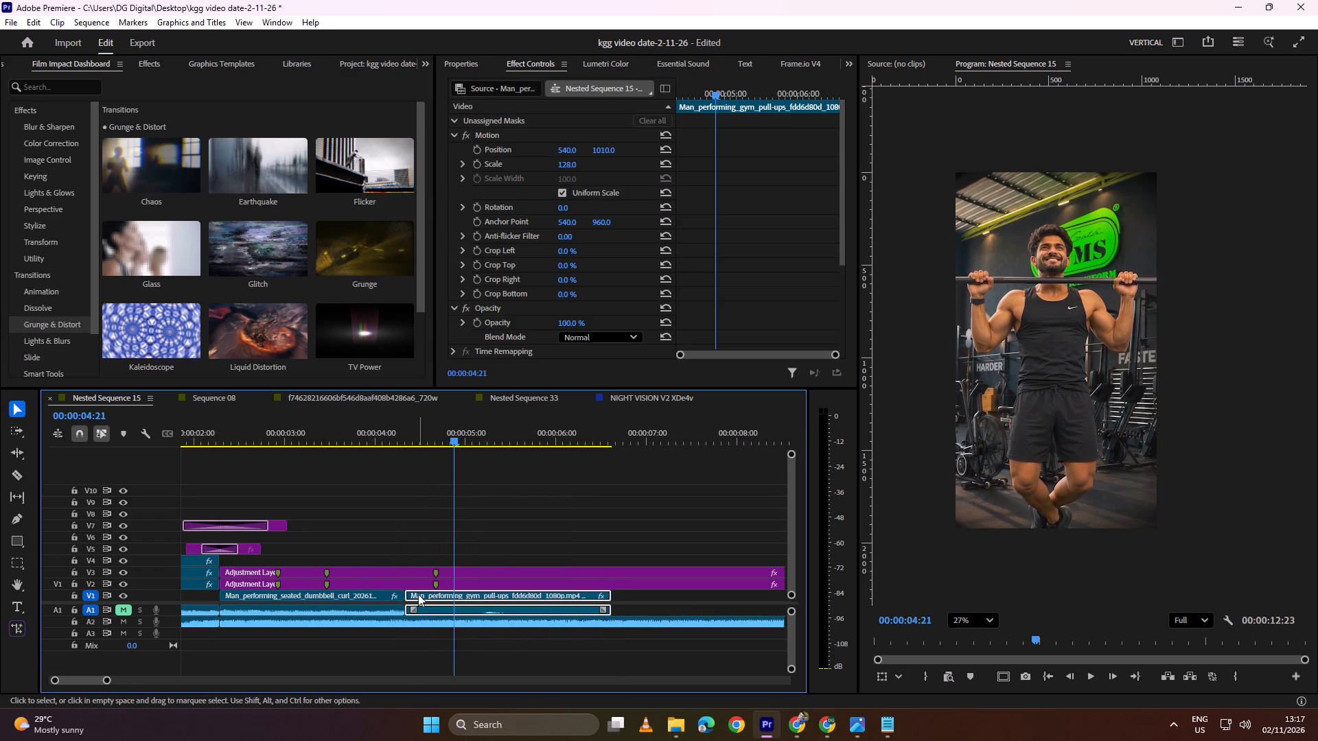
pyautogui.rightClick(419, 598)
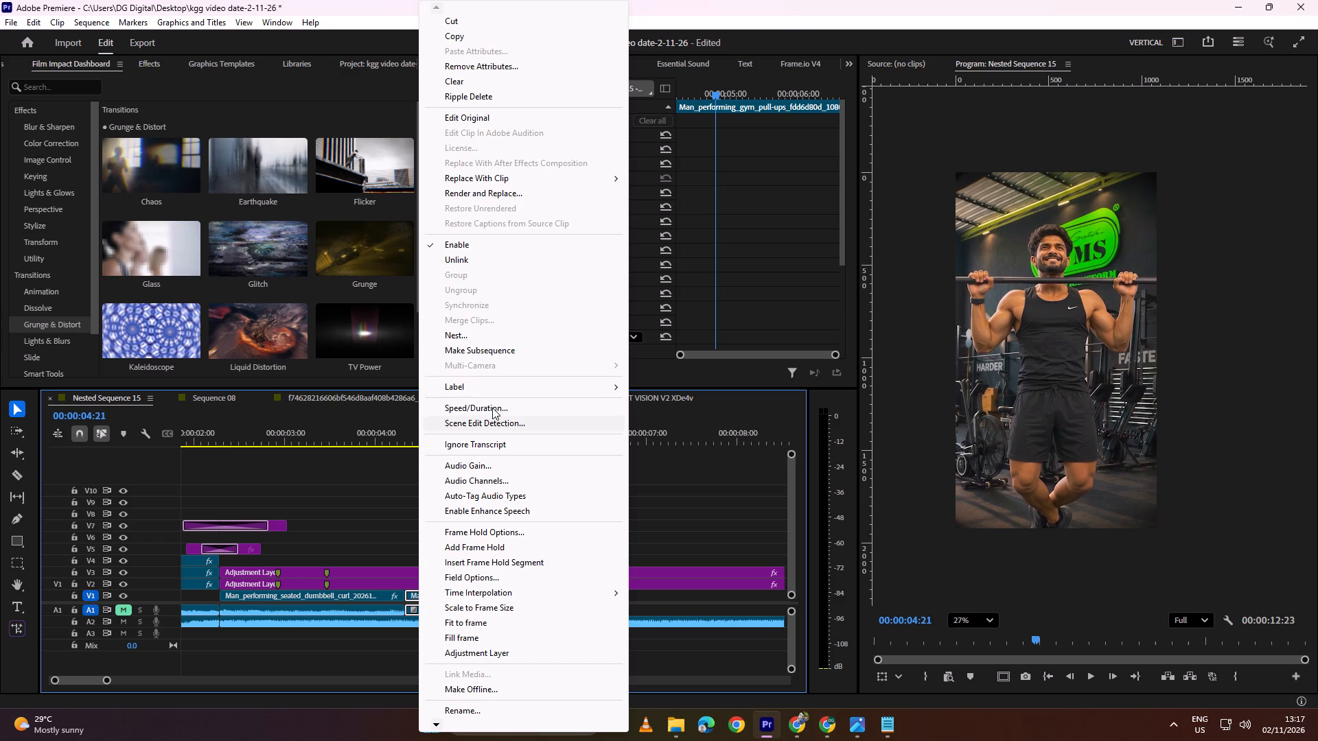
pyautogui.click(468, 336)
pyautogui.click(679, 374)
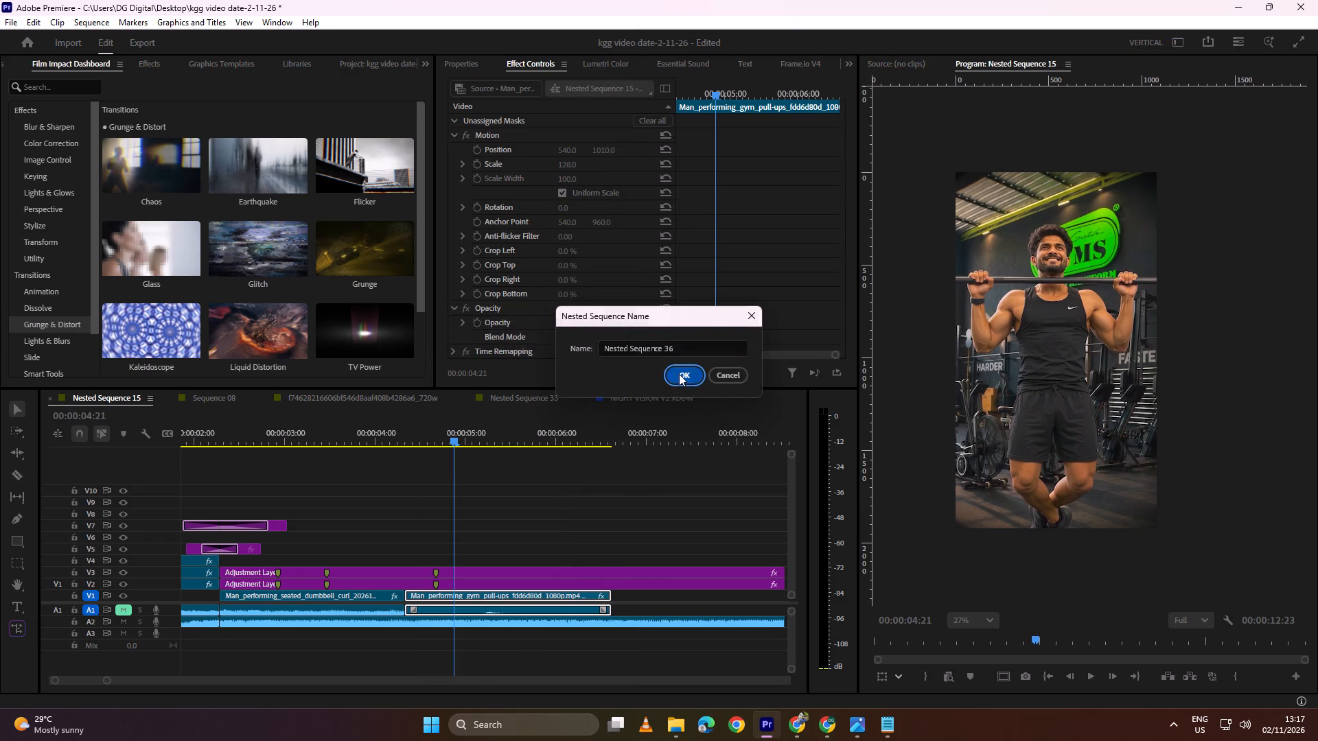
# Open the nested pull-up sequence, mask the man with the Object Mask tool and track the mask through the whole clip.
pyautogui.doubleClick(437, 594)
pyautogui.moveTo(274, 431); pyautogui.dragTo(91, 467)
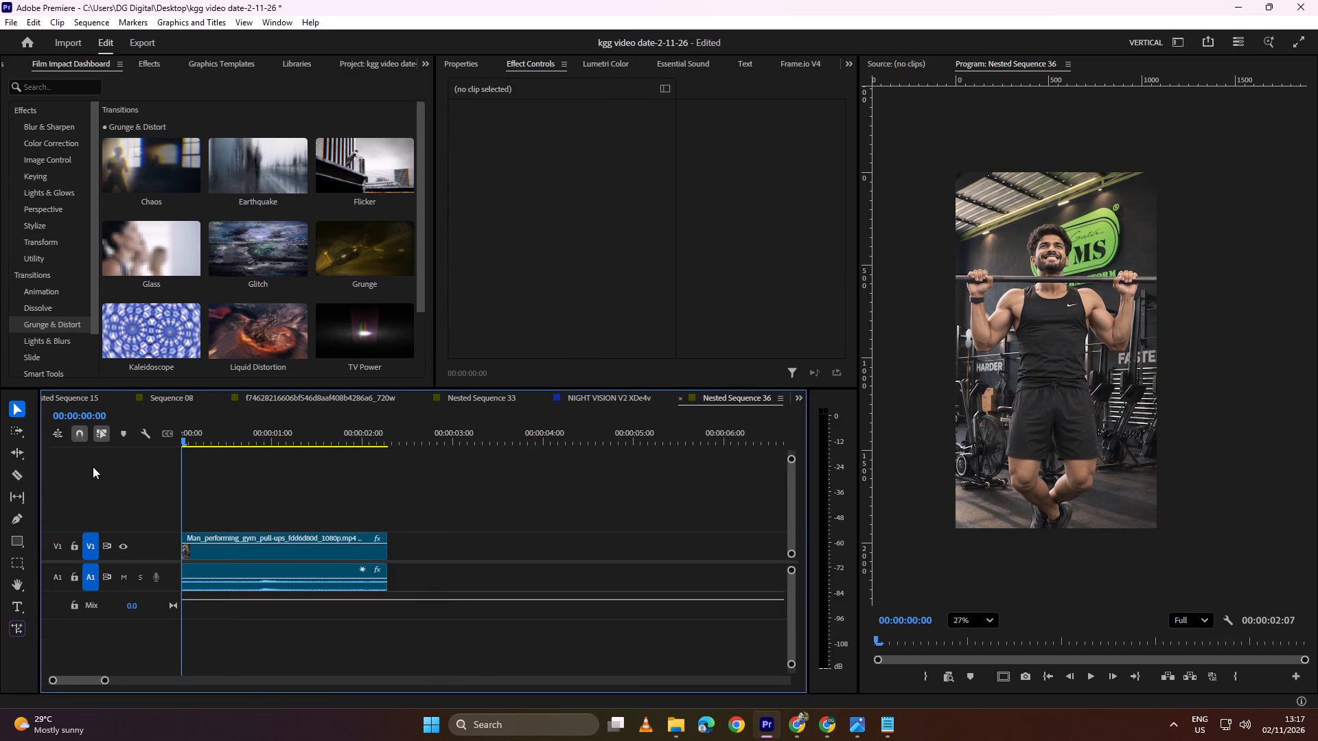
pyautogui.click(17, 563)
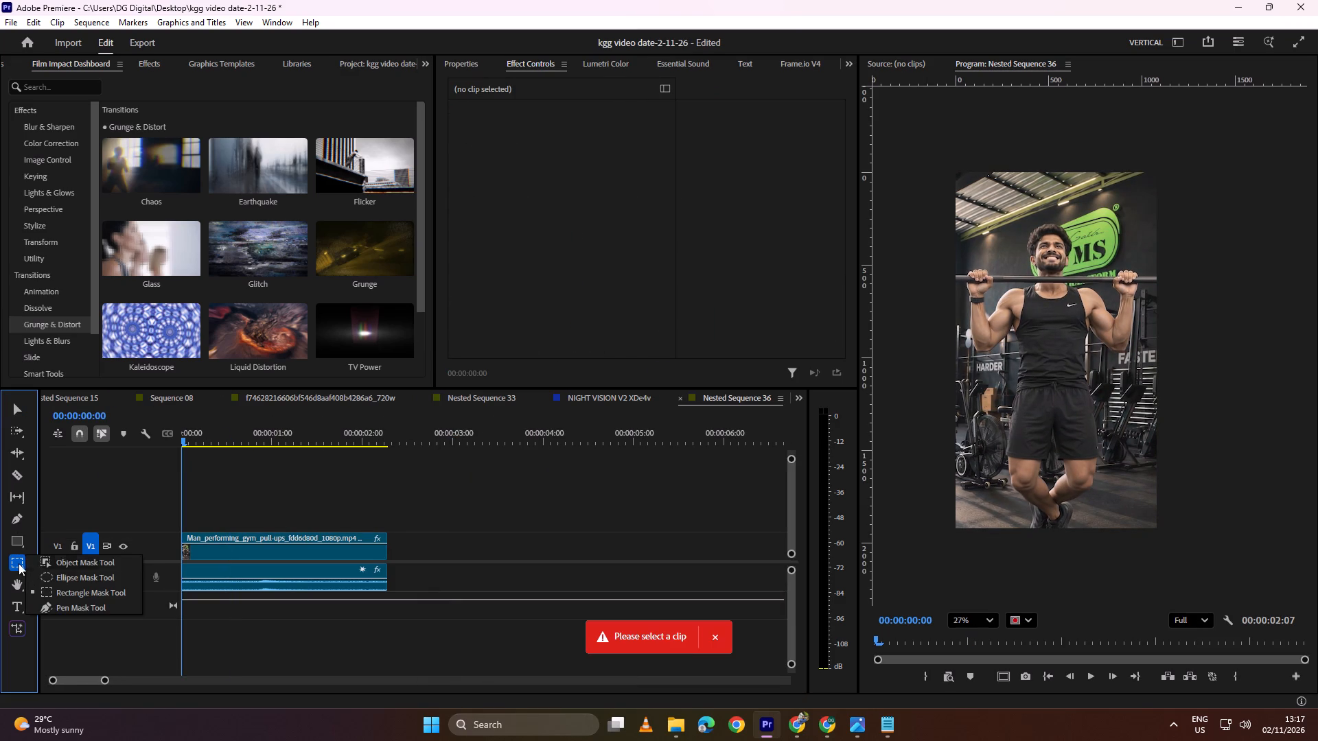
pyautogui.click(65, 563)
pyautogui.click(237, 555)
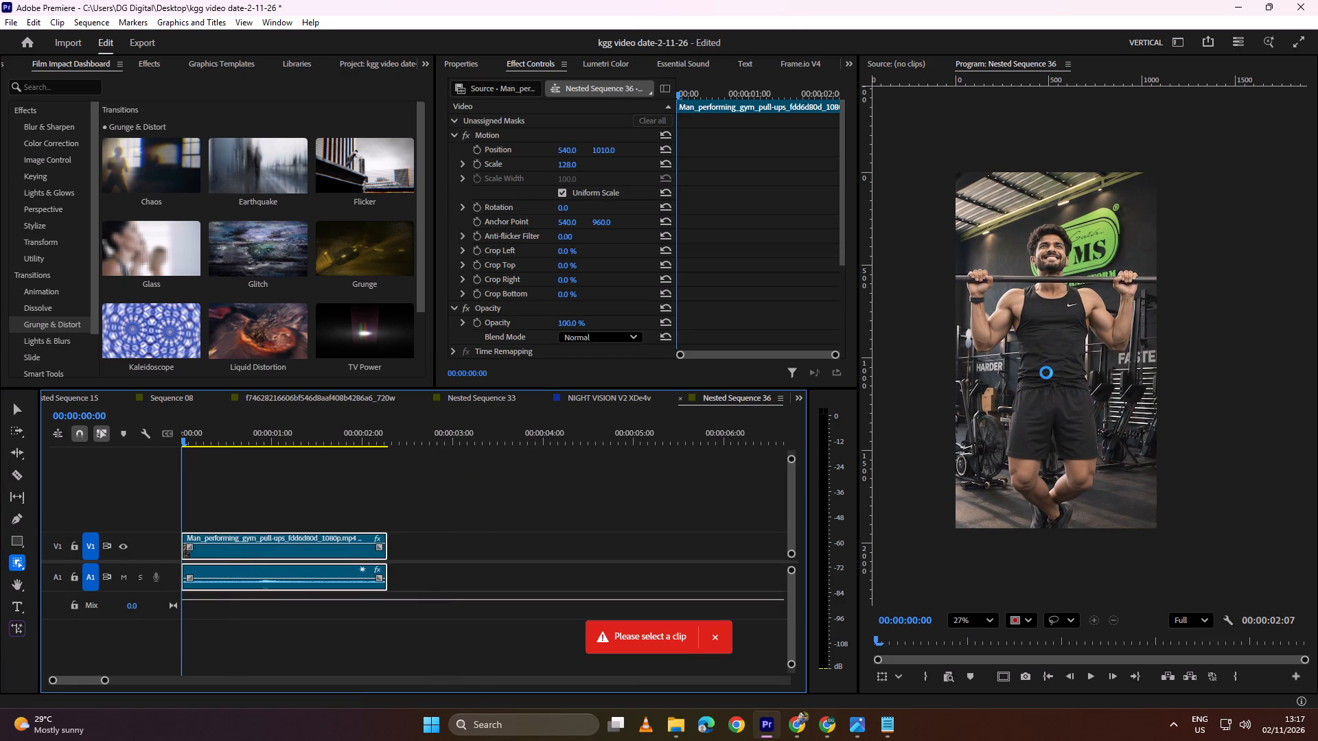
pyautogui.click(1048, 354)
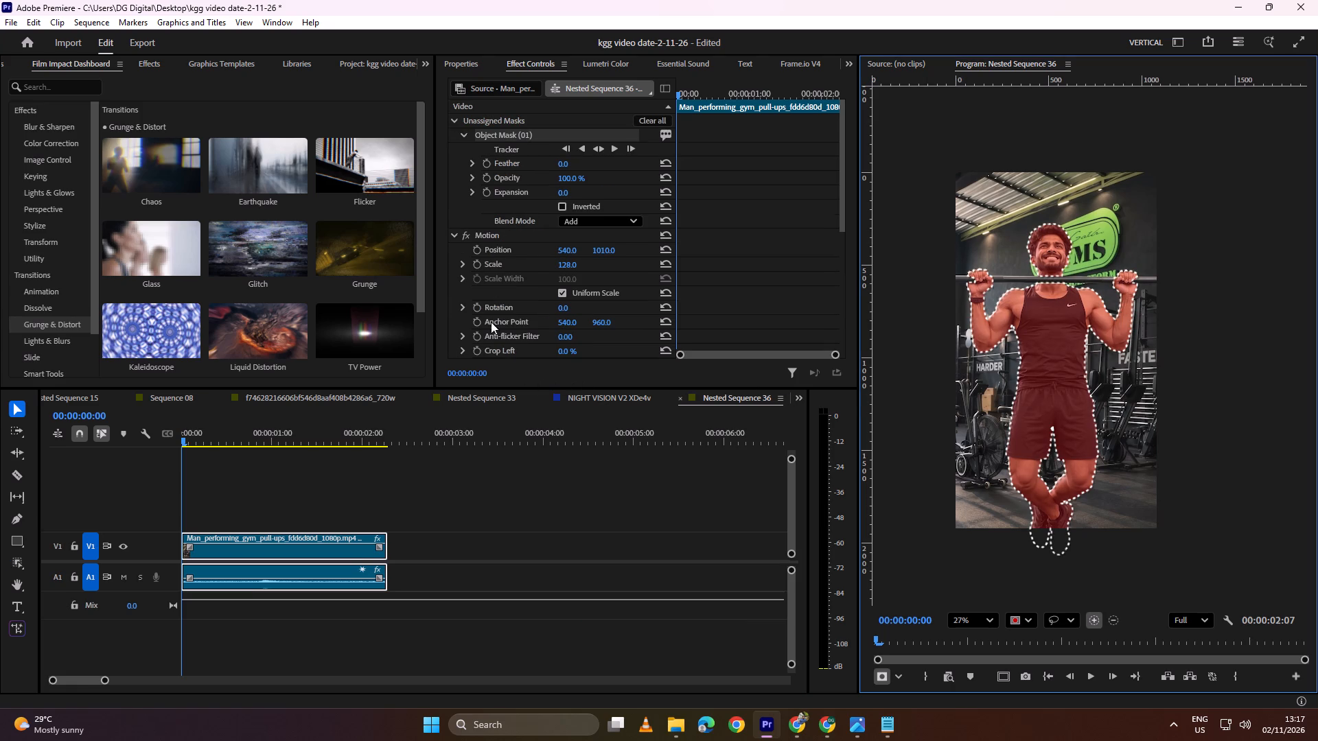
pyautogui.click(609, 147)
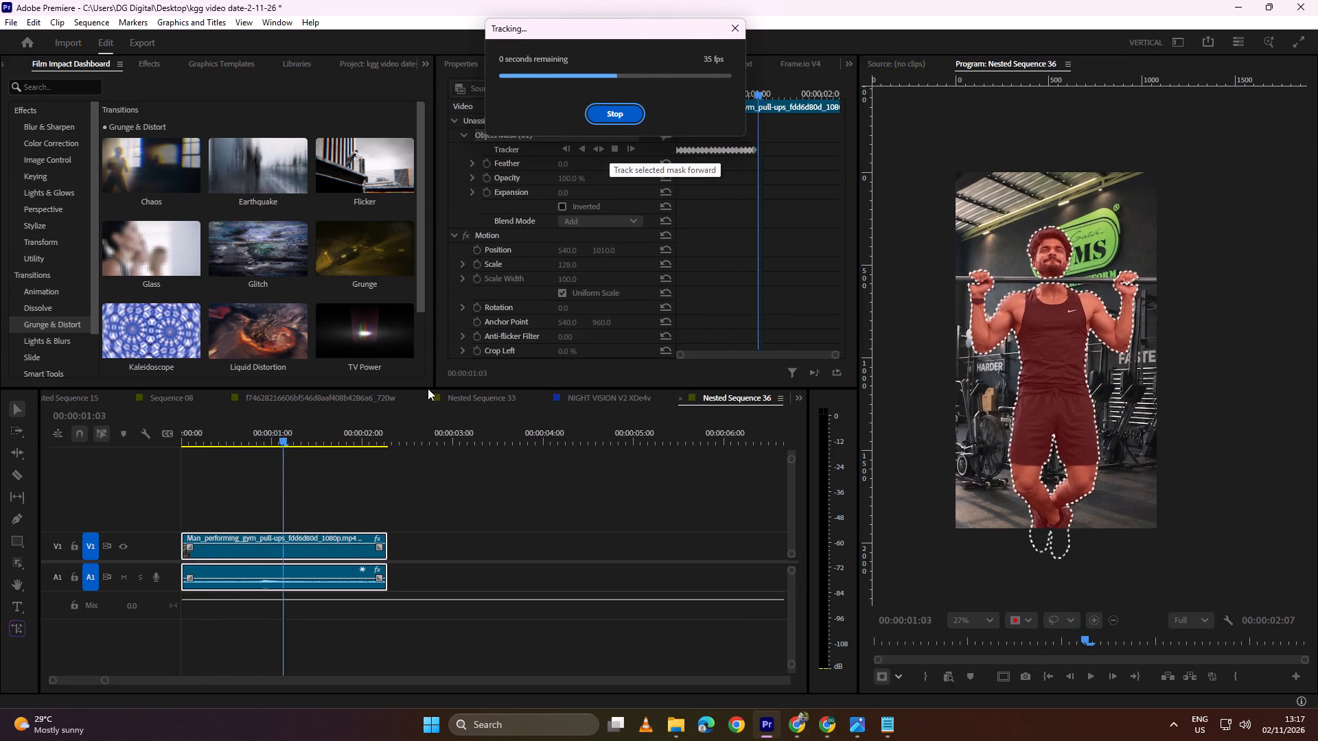
# Duplicate the masked pull-up clip from V1 onto V2 directly above it.
pyautogui.click(273, 491)
pyautogui.click(227, 544)
pyautogui.keyDown('alt'); pyautogui.moveTo(242, 534); pyautogui.dragTo(240, 512); pyautogui.keyUp('alt')
pyautogui.click(222, 524)
# Move the V2 copy's object mask from Unassigned Masks into its Opacity effect.
pyautogui.moveTo(487, 132); pyautogui.dragTo(524, 239)
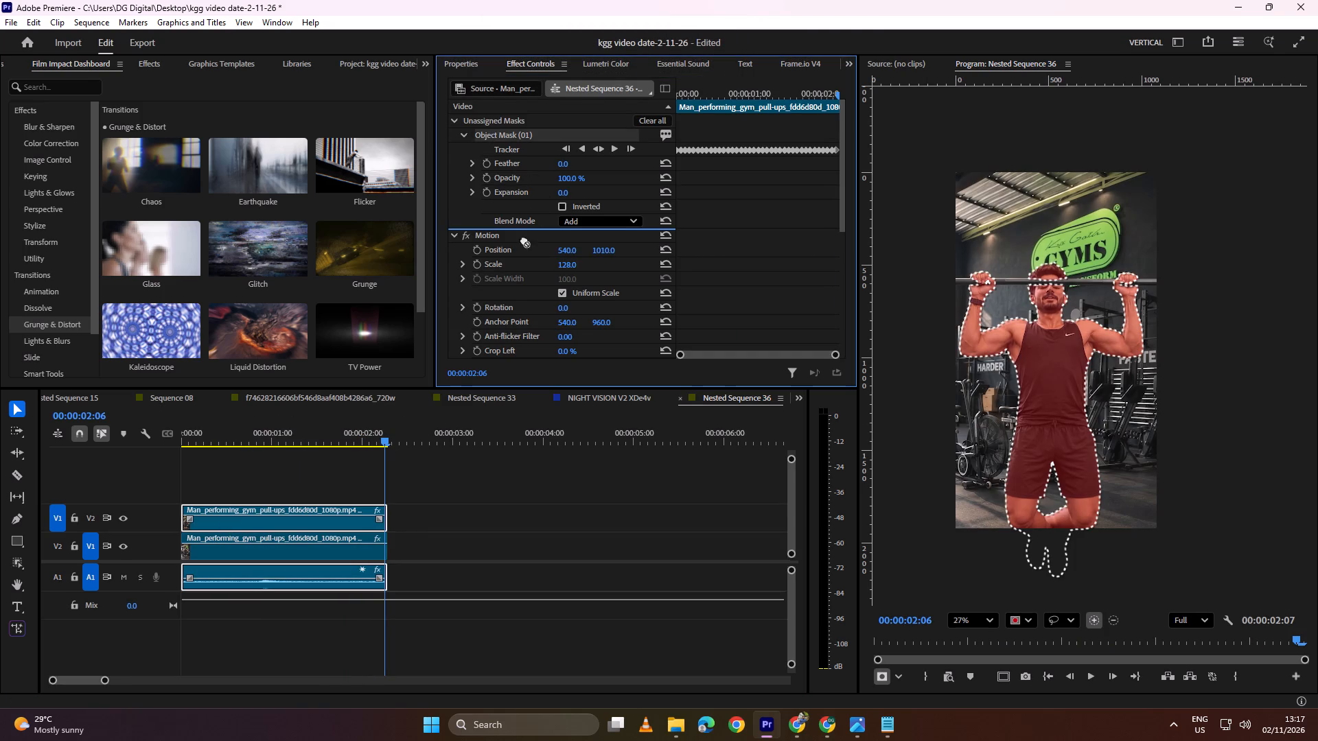
pyautogui.moveTo(524, 239); pyautogui.dragTo(492, 338)
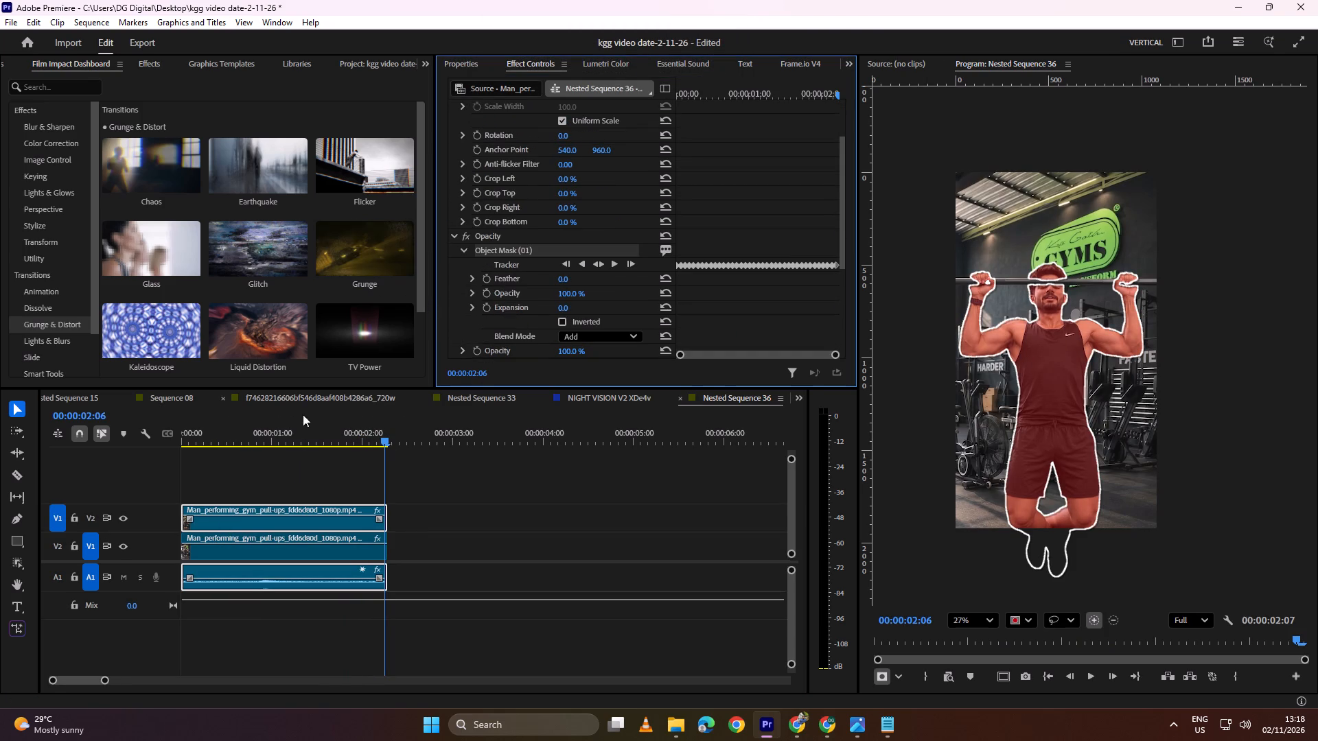
pyautogui.click(187, 464)
# Cut the V2 copy into three one-frame pieces at the sequence start and delete everything after frame 3.
pyautogui.moveTo(241, 425); pyautogui.dragTo(143, 450)
pyautogui.keyDown('alt'); pyautogui.scroll(15, 218, 473); pyautogui.keyUp('alt')
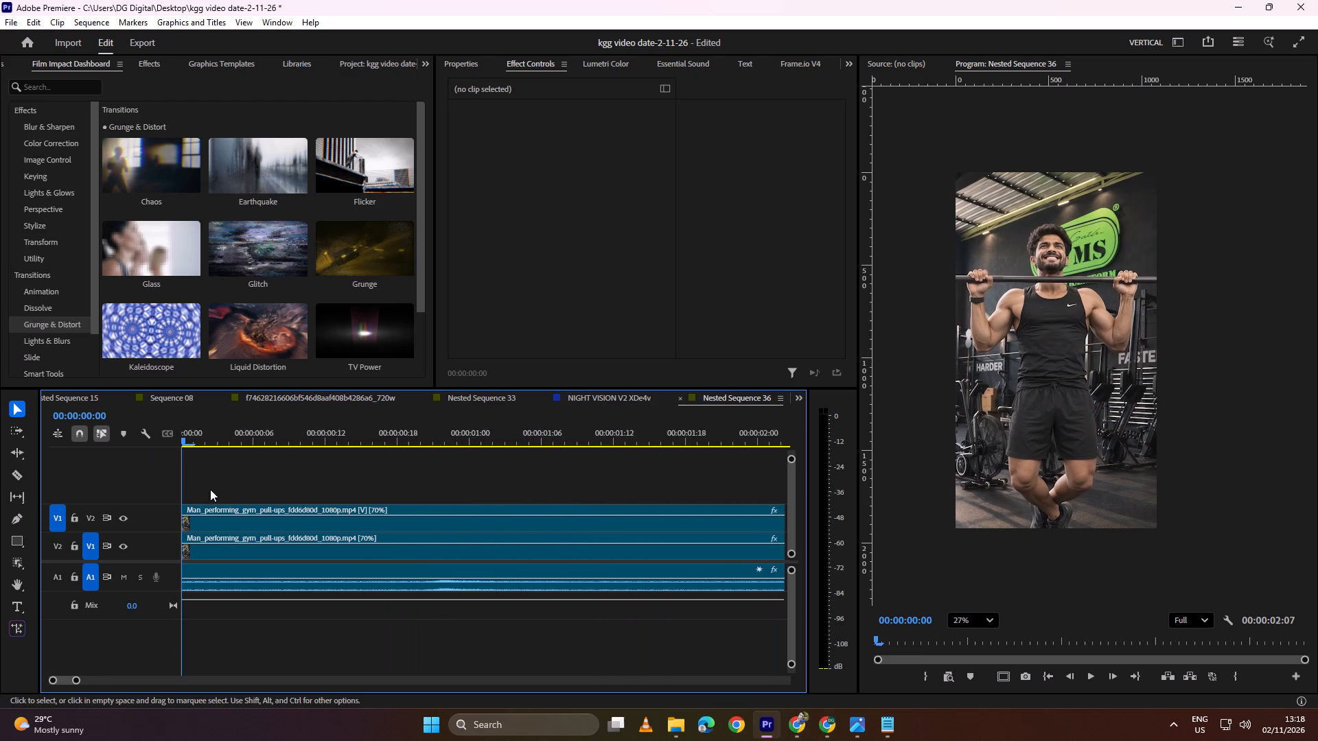
pyautogui.keyDown('alt'); pyautogui.scroll(14, 210, 489); pyautogui.keyUp('alt')
pyautogui.press('c')
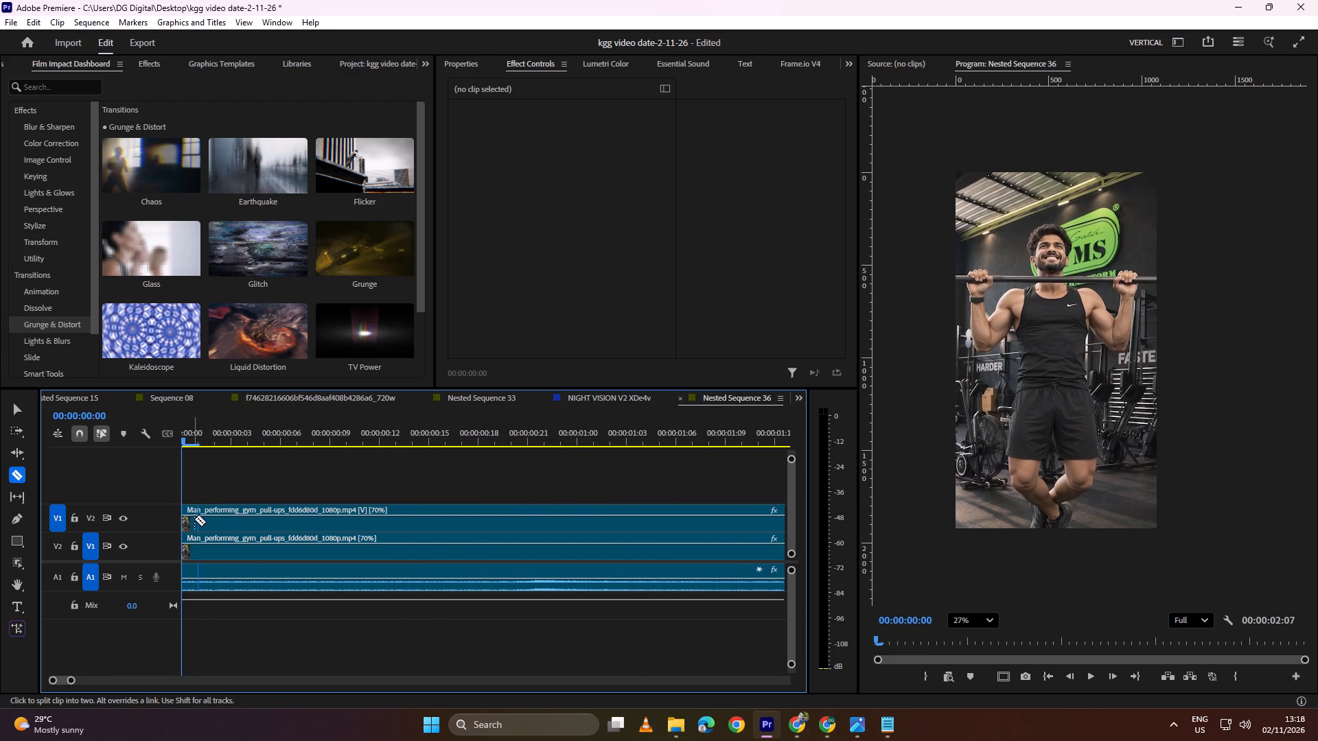
pyautogui.click(194, 519)
pyautogui.click(219, 519)
pyautogui.click(227, 519)
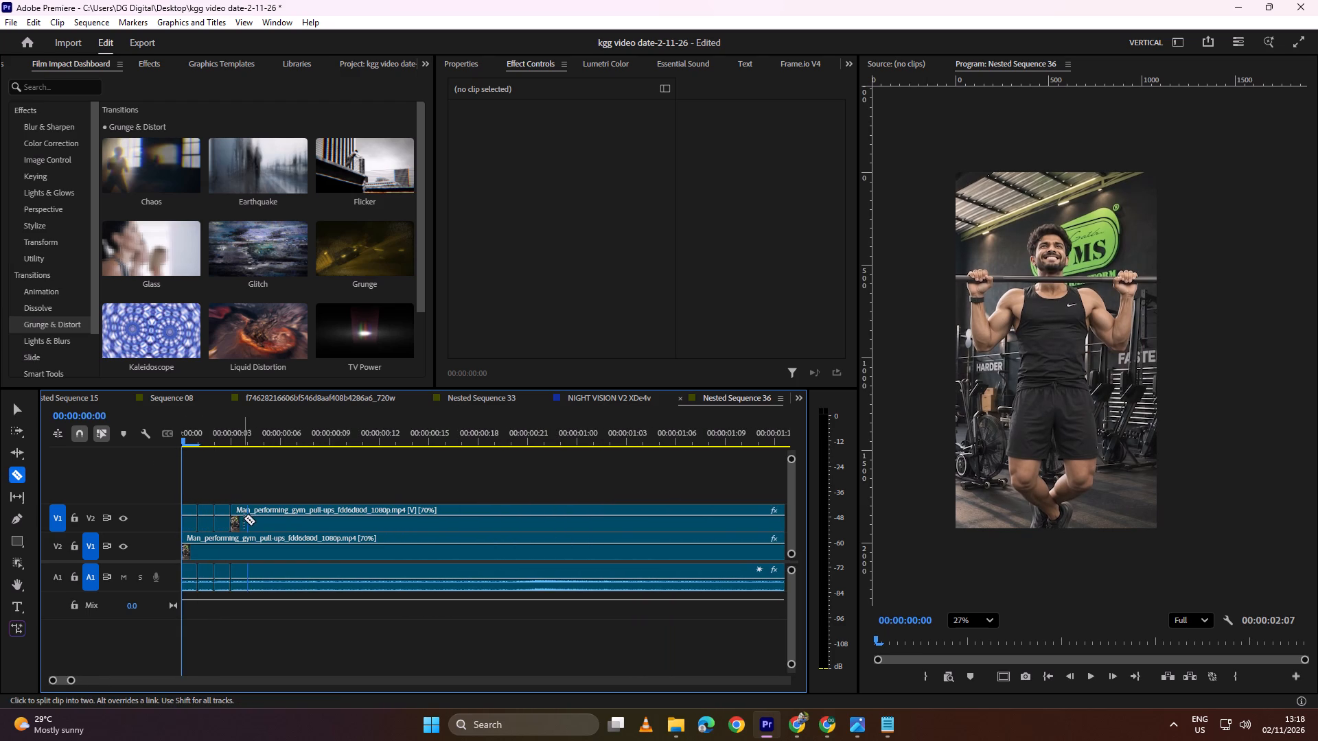
pyautogui.press('v')
pyautogui.click(263, 510)
pyautogui.press('BackSpace')
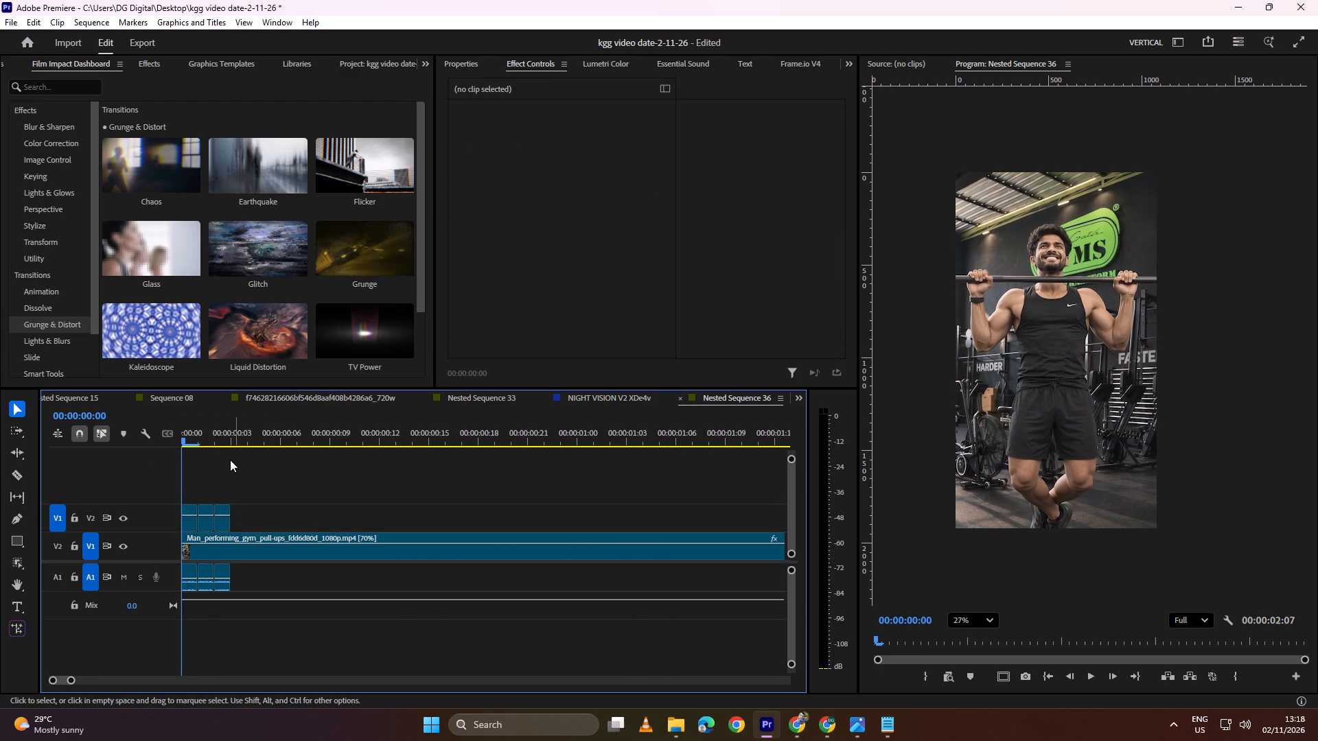
pyautogui.moveTo(237, 428); pyautogui.dragTo(125, 427)
pyautogui.press('space')
pyautogui.press('space')
pyautogui.moveTo(224, 430); pyautogui.dragTo(216, 430)
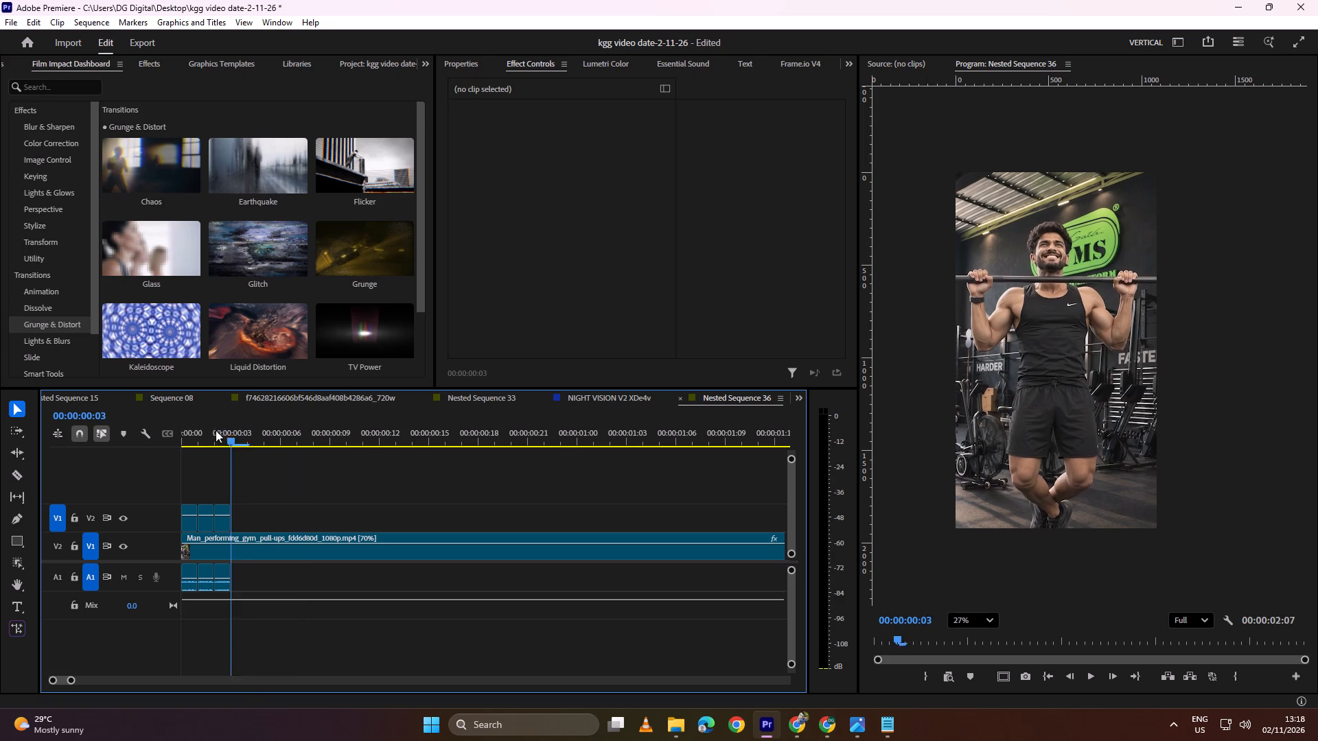
# Apply the Image Control Invert video effect to the second and third one-frame pieces on V2.
pyautogui.moveTo(216, 430); pyautogui.dragTo(159, 446)
pyautogui.click(207, 518)
pyautogui.keyDown('shift'); pyautogui.click(224, 523); pyautogui.keyUp('shift')
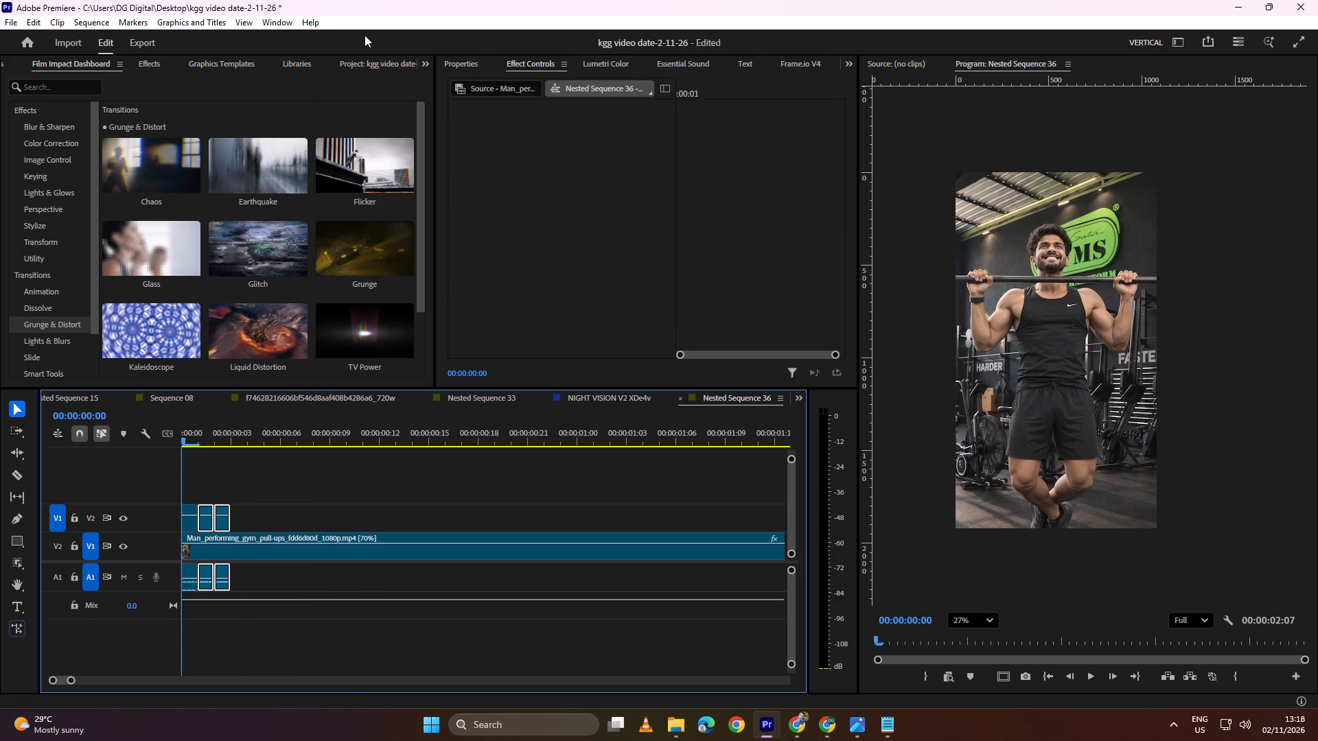
pyautogui.click(425, 65)
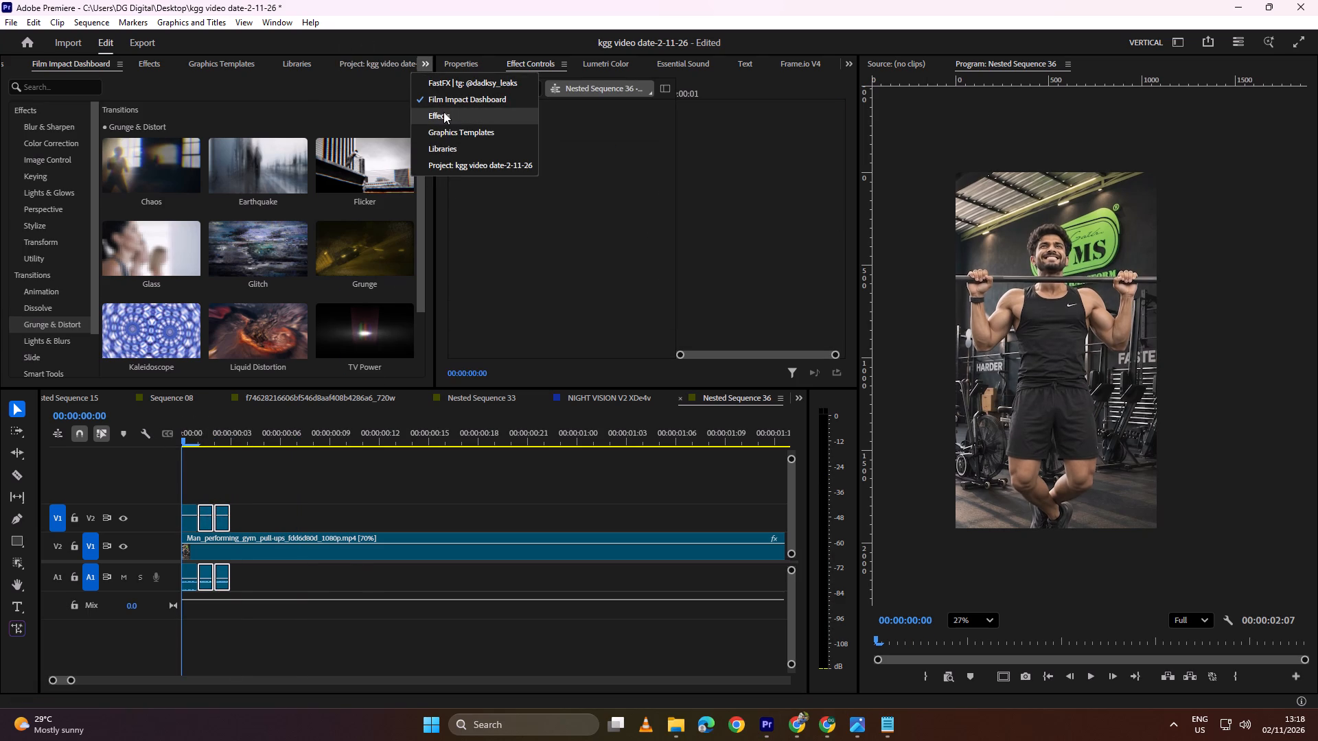
pyautogui.click(443, 112)
pyautogui.click(46, 87)
pyautogui.write('inver')
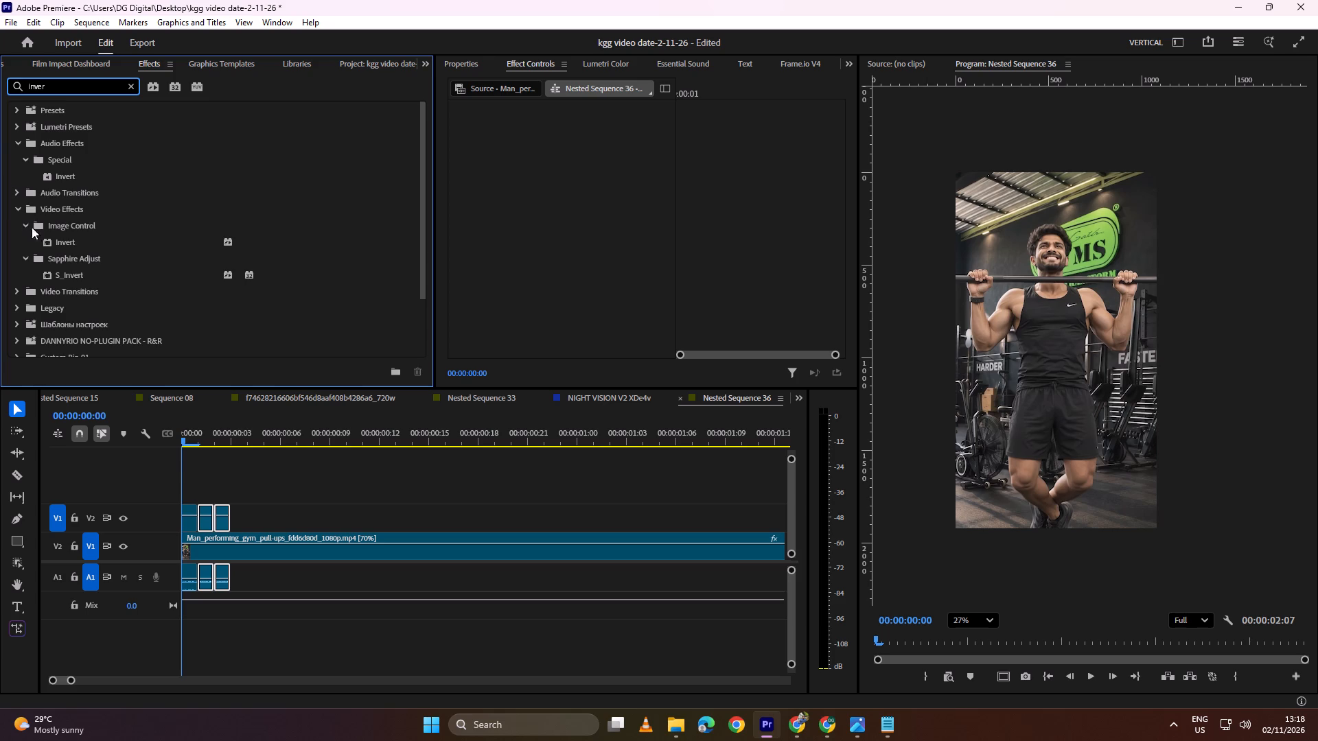
pyautogui.moveTo(73, 244); pyautogui.dragTo(217, 518)
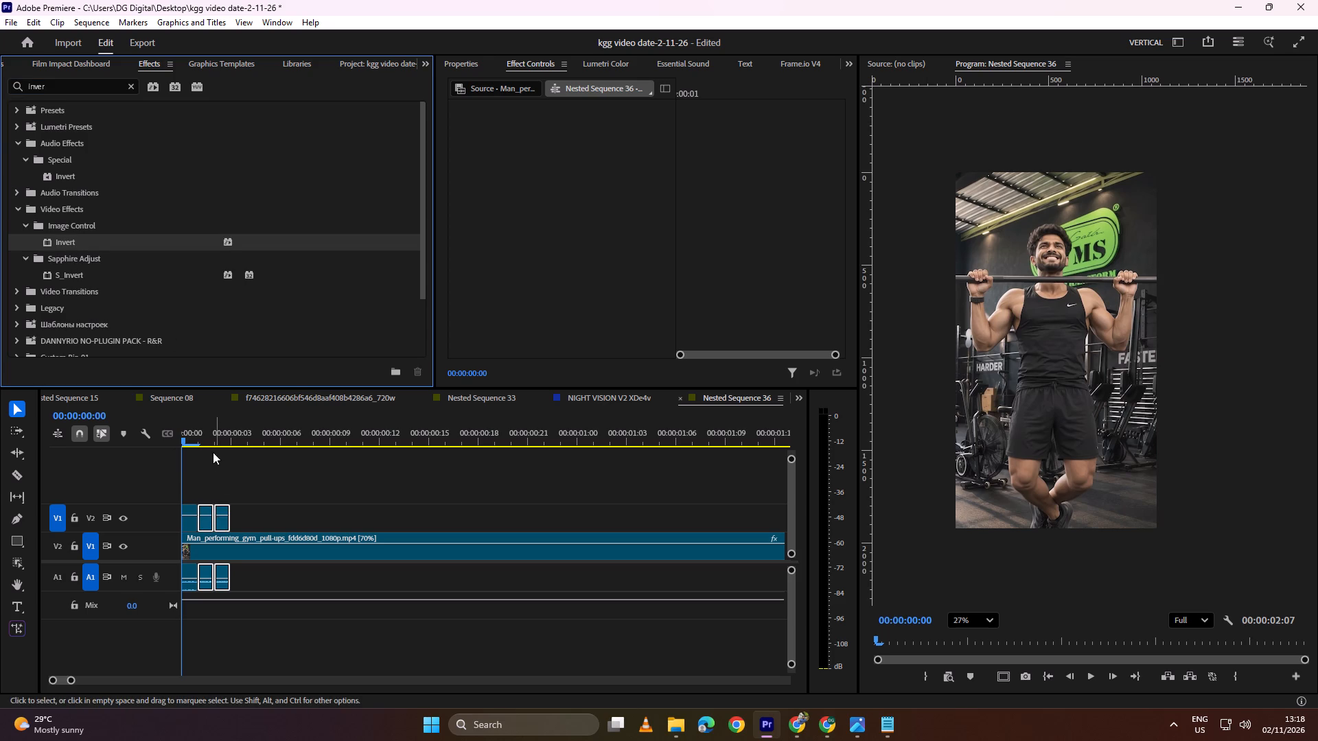
pyautogui.moveTo(209, 437); pyautogui.dragTo(139, 429)
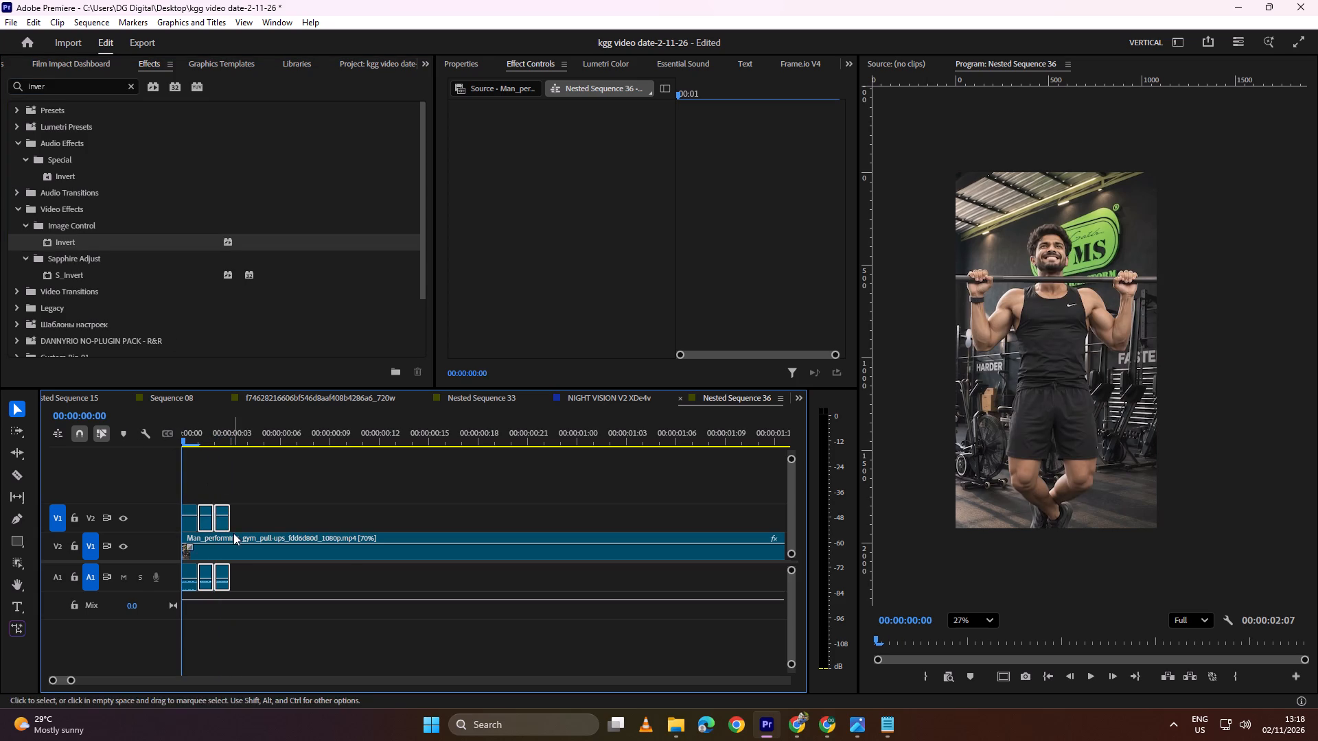
# Turn the first V2 piece into a white silhouette with Lumetri: exposure 6.9, contrast 150, highlights 100, shadows 148, whites 150, blacks 150.
pyautogui.click(189, 526)
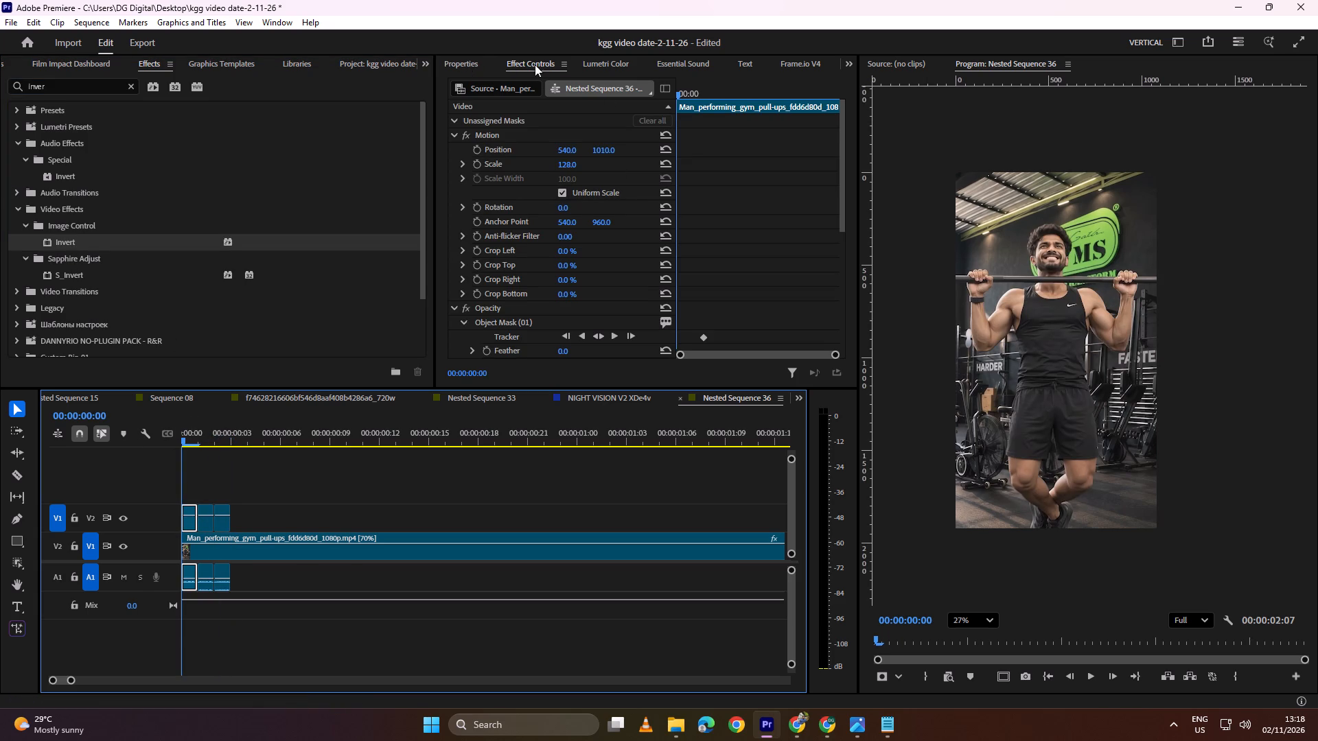
pyautogui.scroll(-7, 540, 214)
pyautogui.click(605, 62)
pyautogui.scroll(-2, 592, 283)
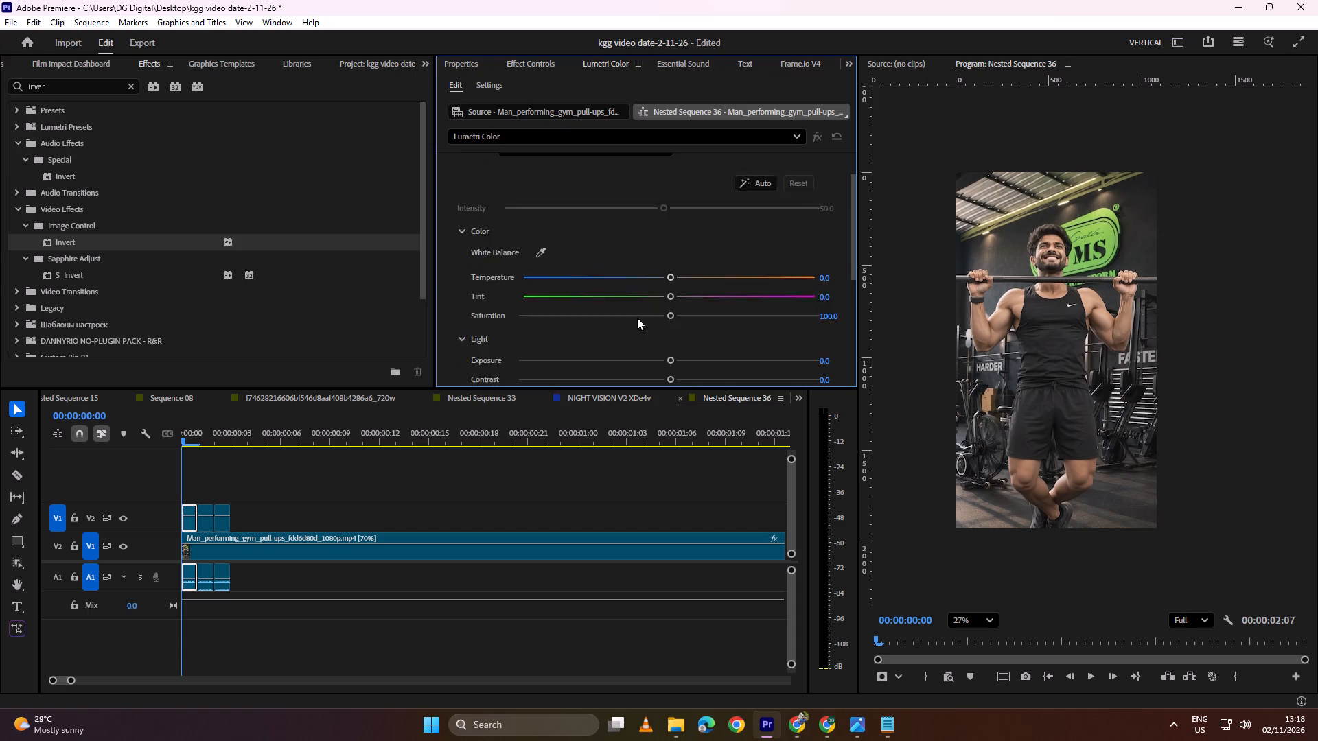
pyautogui.scroll(-4, 637, 318)
pyautogui.scroll(-3, 826, 320)
pyautogui.moveTo(824, 278); pyautogui.dragTo(928, 278)
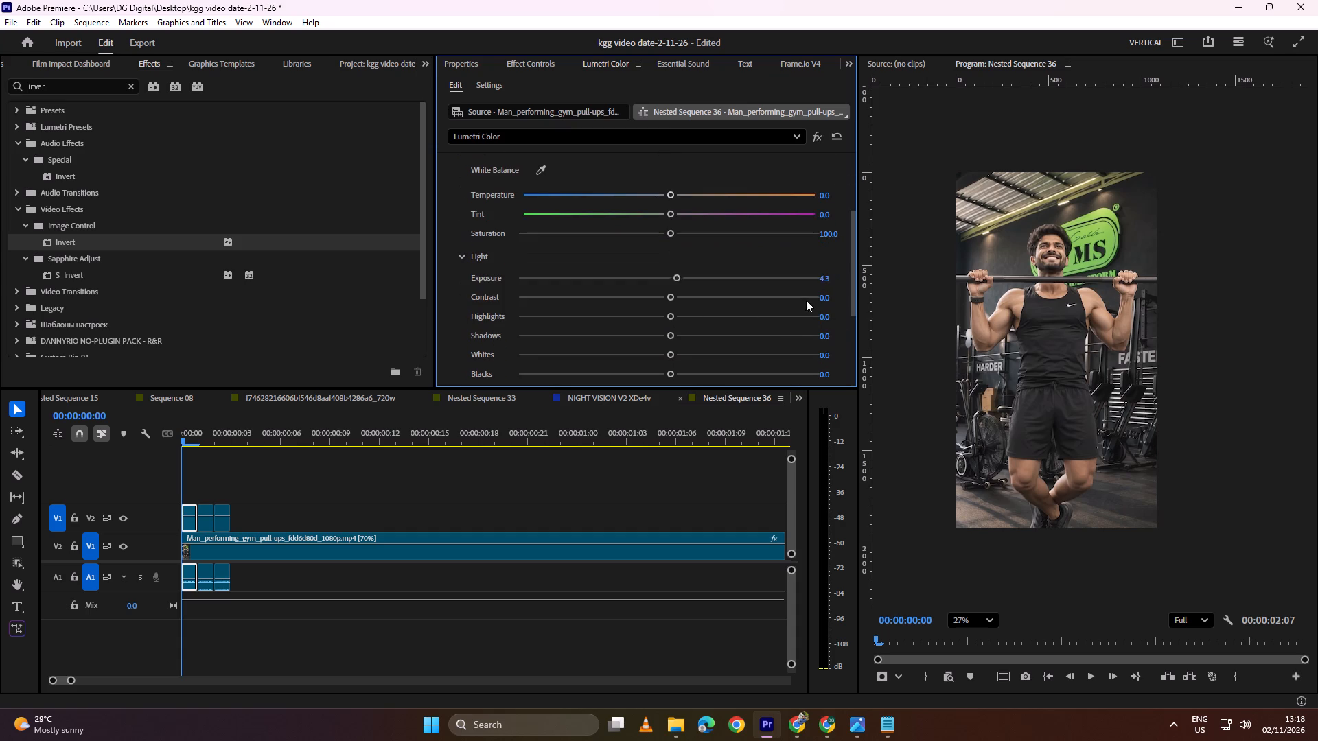
pyautogui.moveTo(823, 298); pyautogui.dragTo(960, 287)
pyautogui.moveTo(829, 316); pyautogui.dragTo(890, 319)
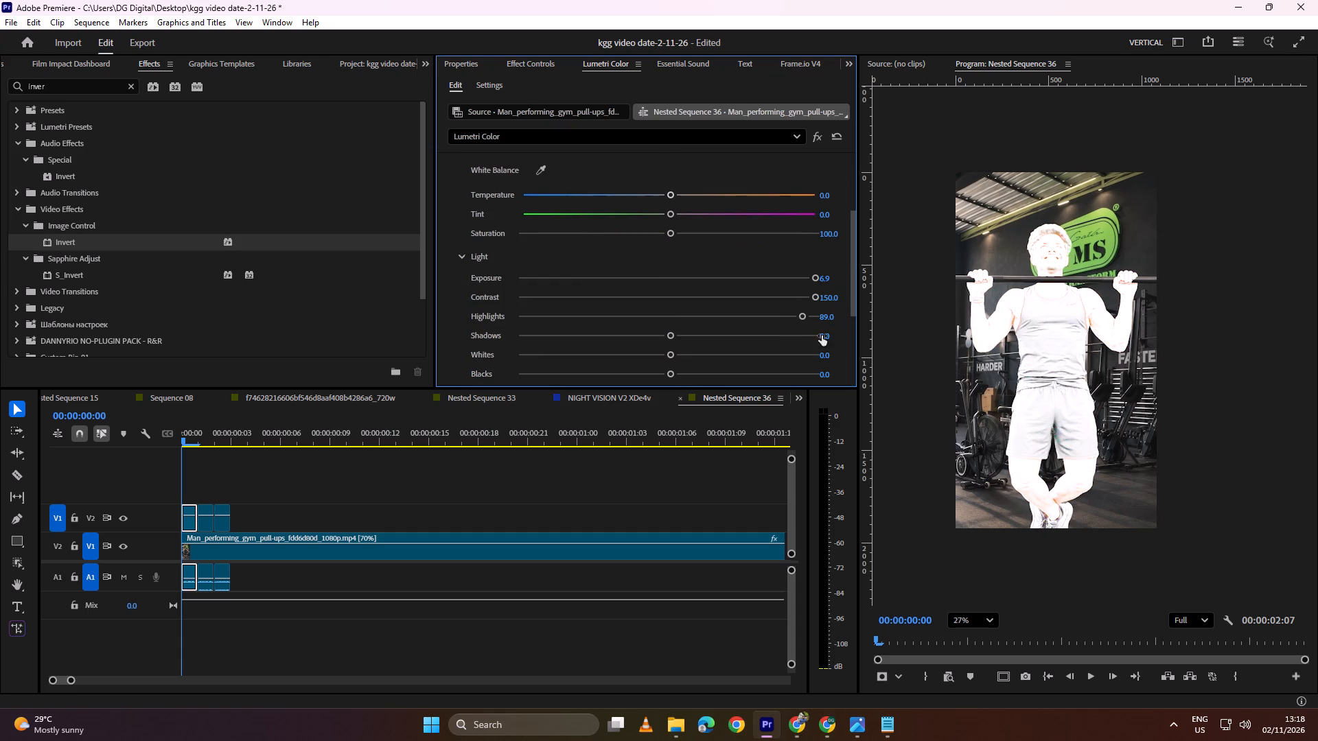
pyautogui.moveTo(822, 336); pyautogui.dragTo(971, 320)
pyautogui.moveTo(811, 314); pyautogui.dragTo(912, 322)
pyautogui.moveTo(822, 355); pyautogui.dragTo(1080, 357)
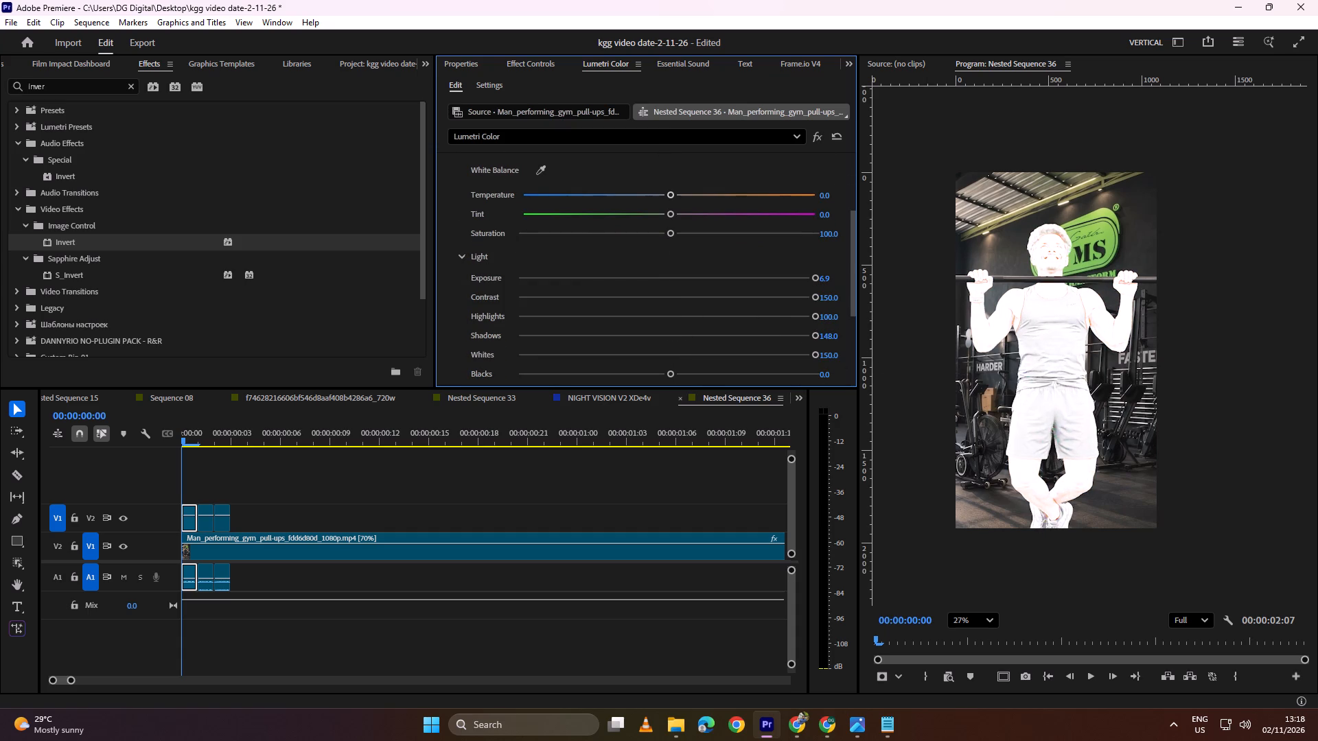
pyautogui.moveTo(1080, 357); pyautogui.dragTo(1083, 357)
pyautogui.moveTo(824, 377); pyautogui.dragTo(1166, 362)
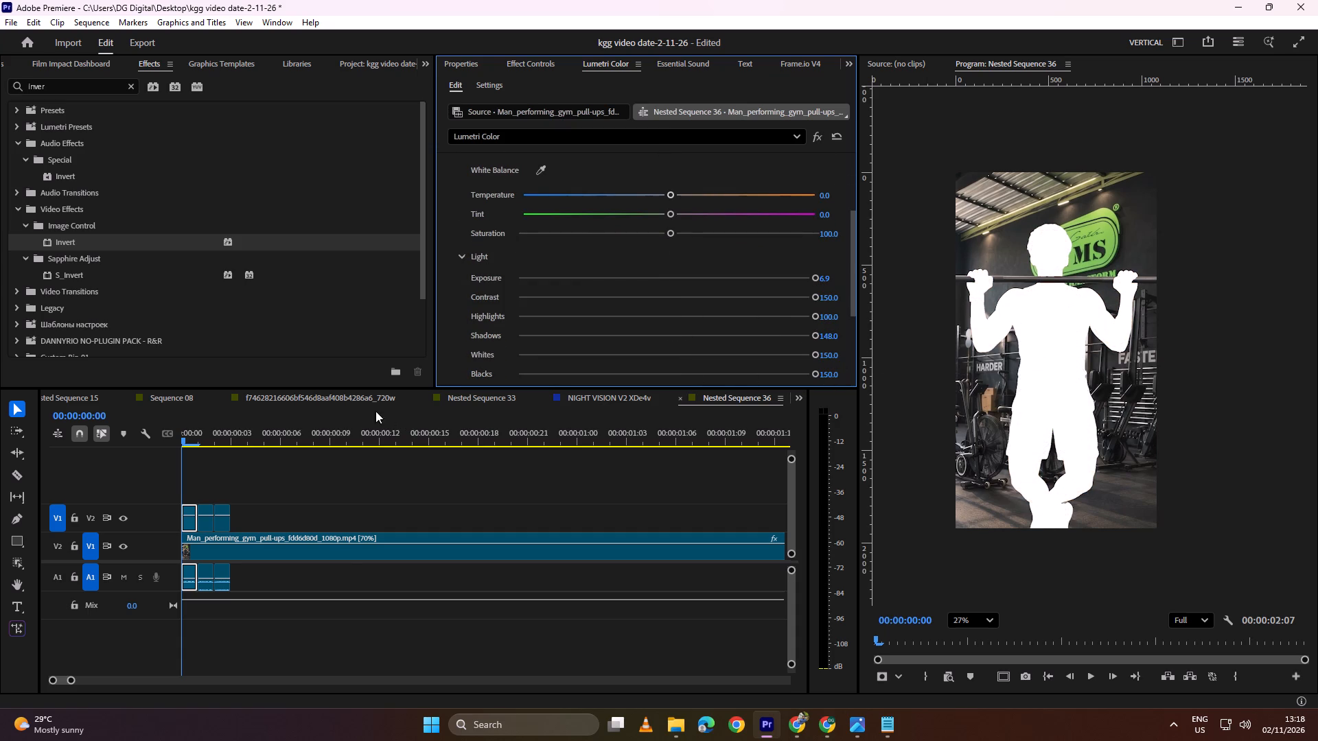
# Play the opening frames of the nested sequence repeatedly to review the silhouette flash.
pyautogui.moveTo(197, 430); pyautogui.dragTo(80, 440)
pyautogui.press('space')
pyautogui.press('space')
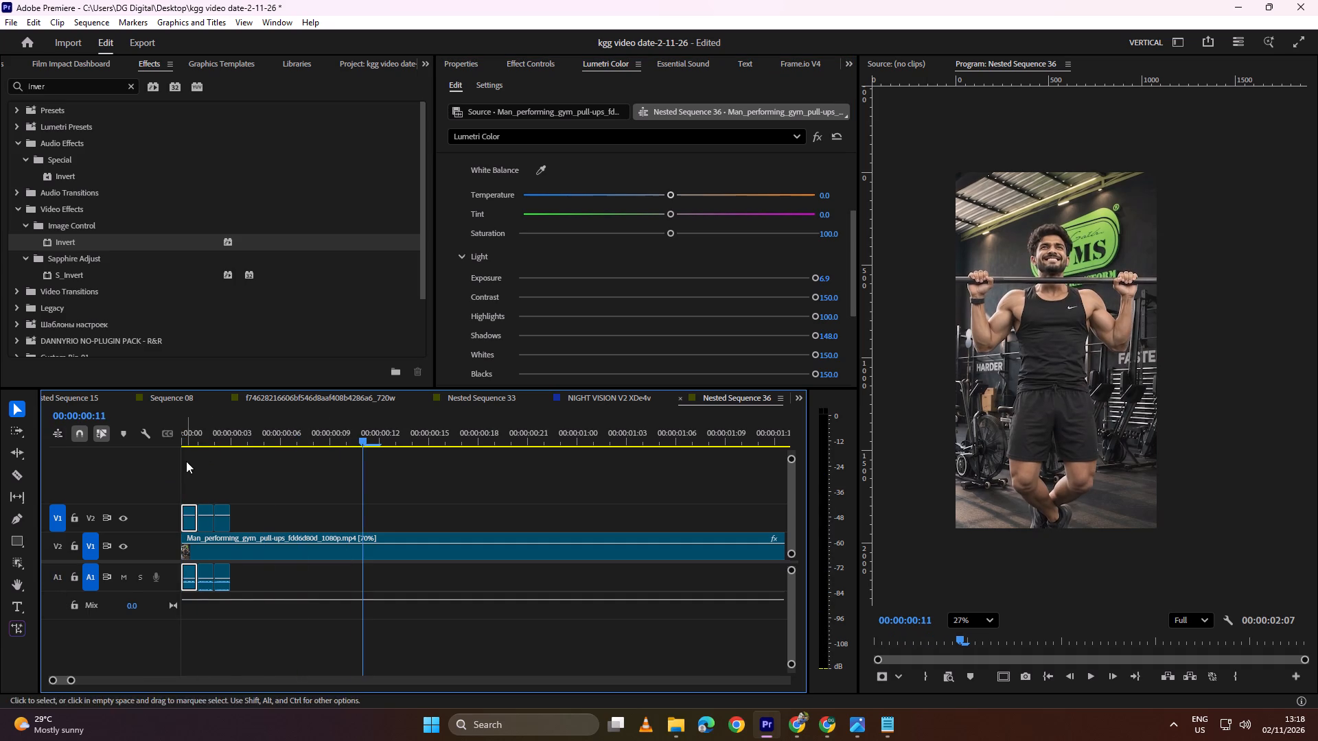
pyautogui.moveTo(251, 430); pyautogui.dragTo(44, 440)
pyautogui.press('space')
pyautogui.press('space')
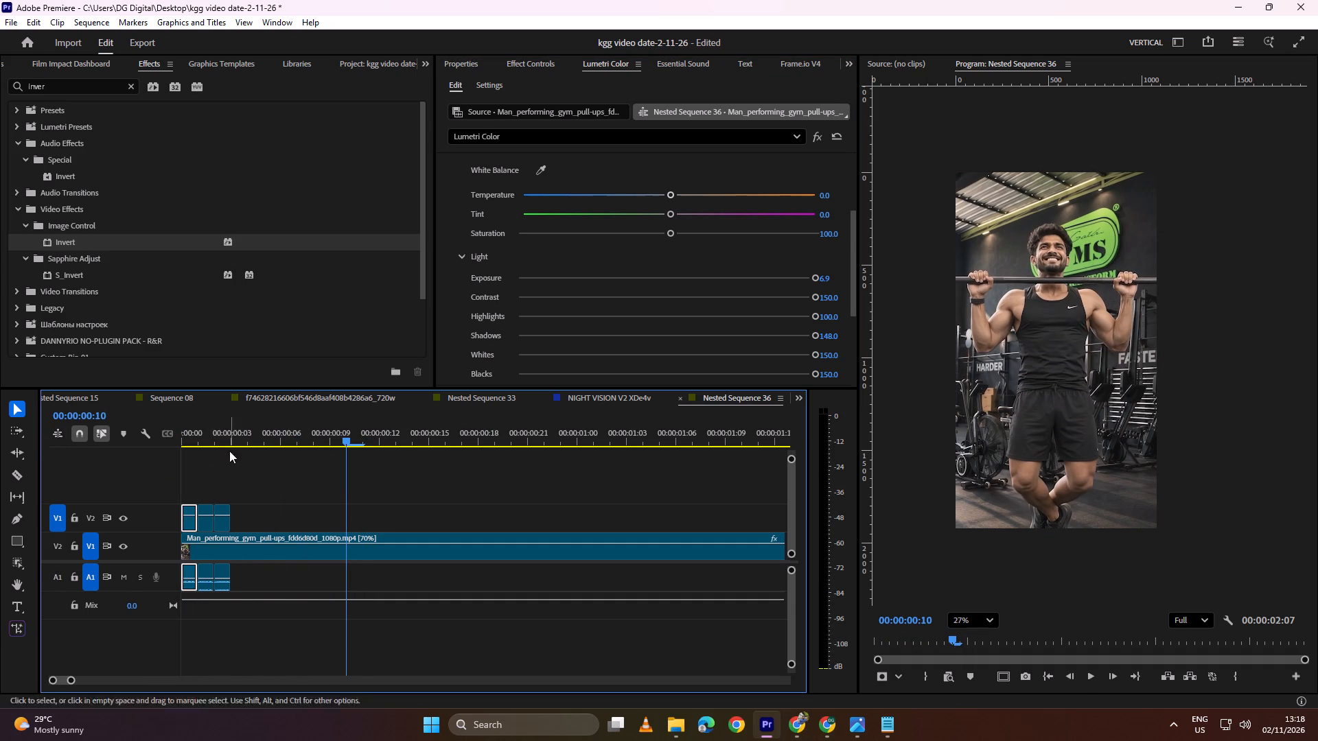
# Duplicate the third one-frame inverted piece on V2 so the copy starts at frame 4, leaving a one-frame gap, and play it back.
pyautogui.keyDown('alt'); pyautogui.moveTo(222, 527); pyautogui.dragTo(249, 530); pyautogui.keyUp('alt')
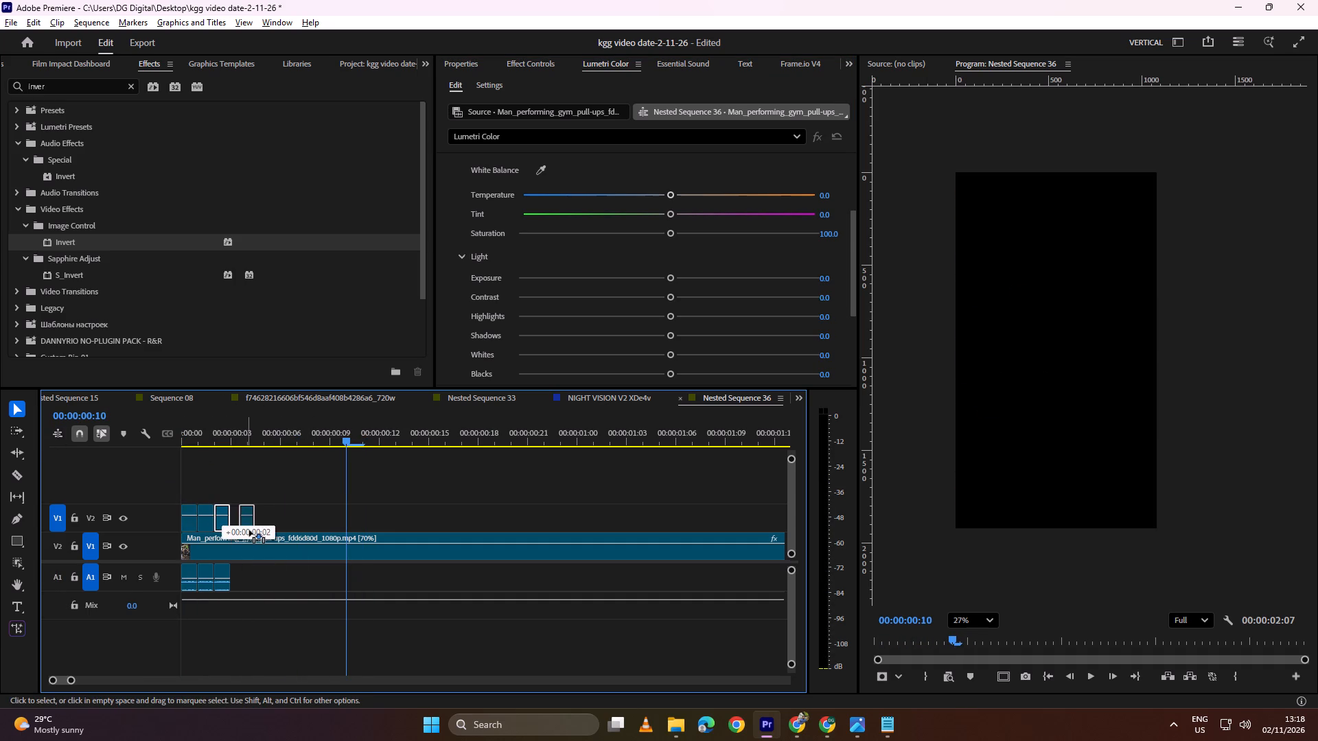
pyautogui.keyDown('alt'); pyautogui.moveTo(249, 530); pyautogui.dragTo(252, 531); pyautogui.keyUp('alt')
pyautogui.moveTo(269, 431); pyautogui.dragTo(56, 434)
pyautogui.press('space')
pyautogui.press('space')
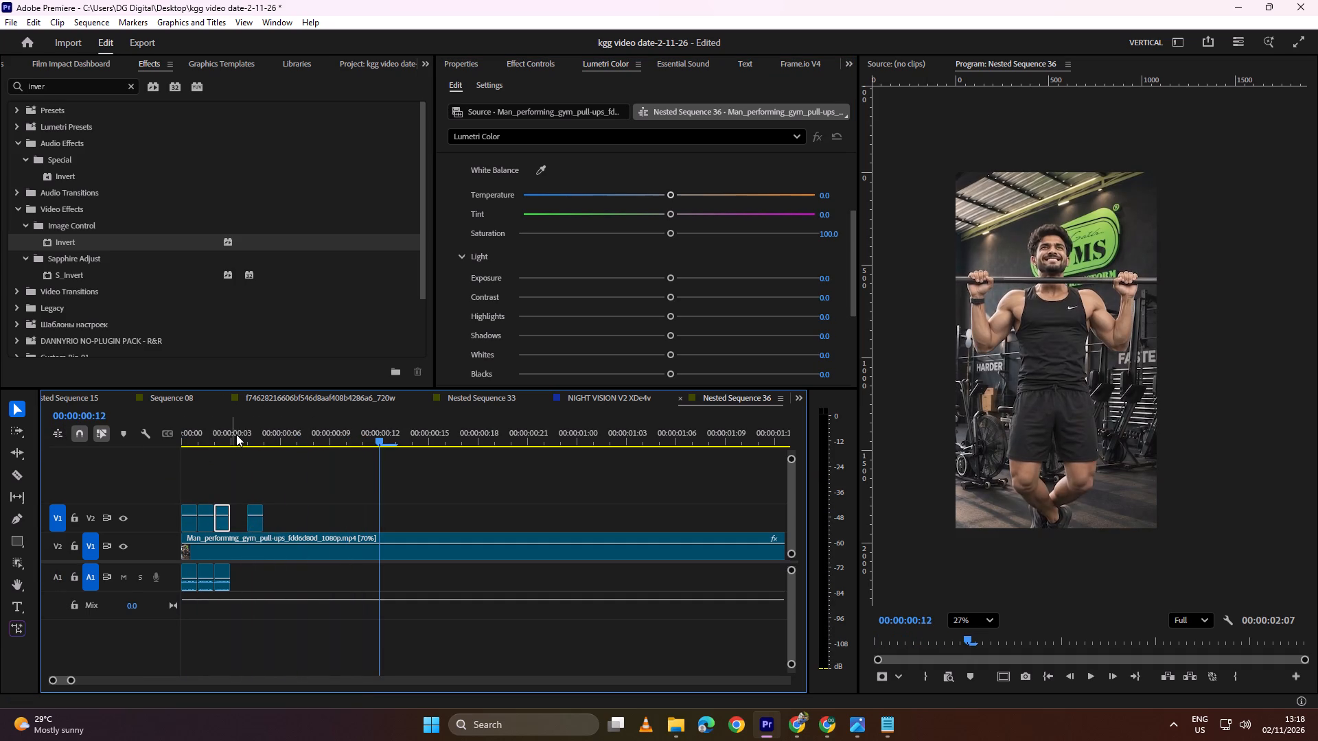
pyautogui.moveTo(276, 430); pyautogui.dragTo(0, 495)
pyautogui.press('space')
pyautogui.press('space')
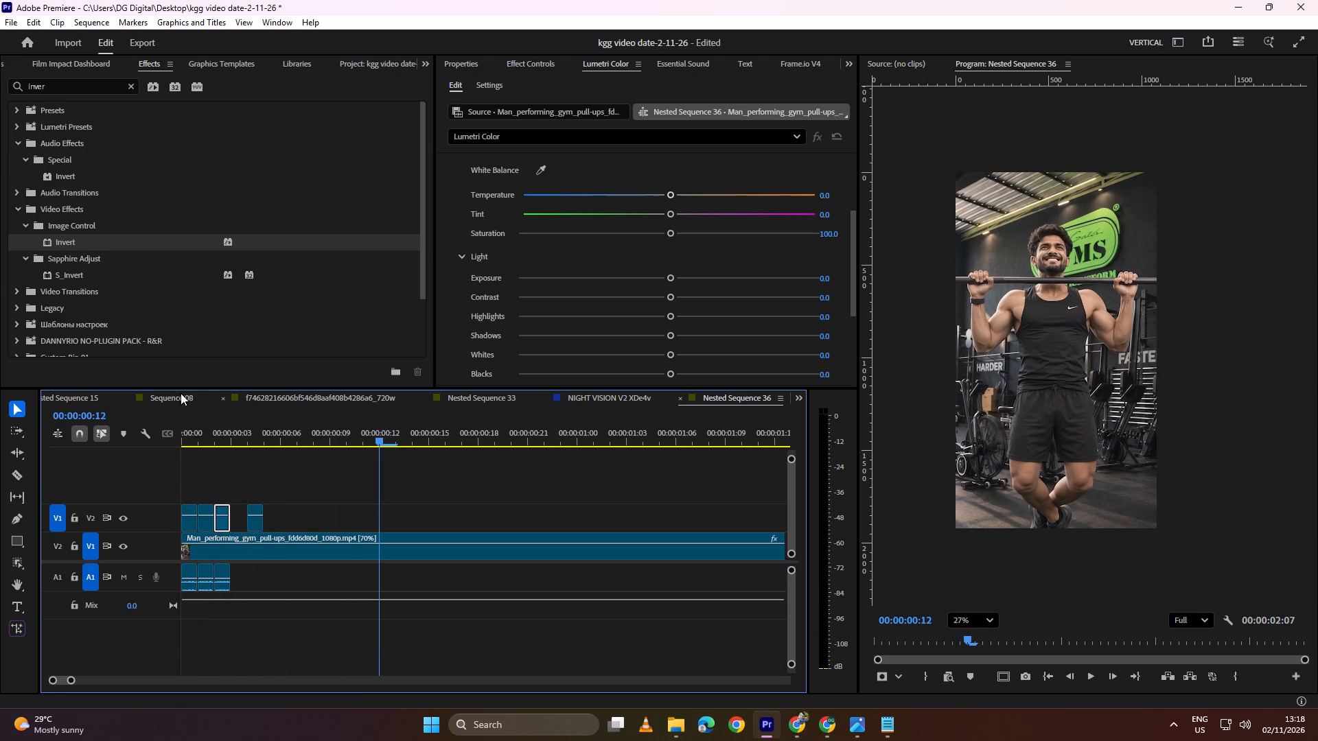
# Return to Nested Sequence 15 and play the cut from the dumbbell curl clip into Nested Sequence 36 to review the flash.
pyautogui.click(174, 393)
pyautogui.click(93, 403)
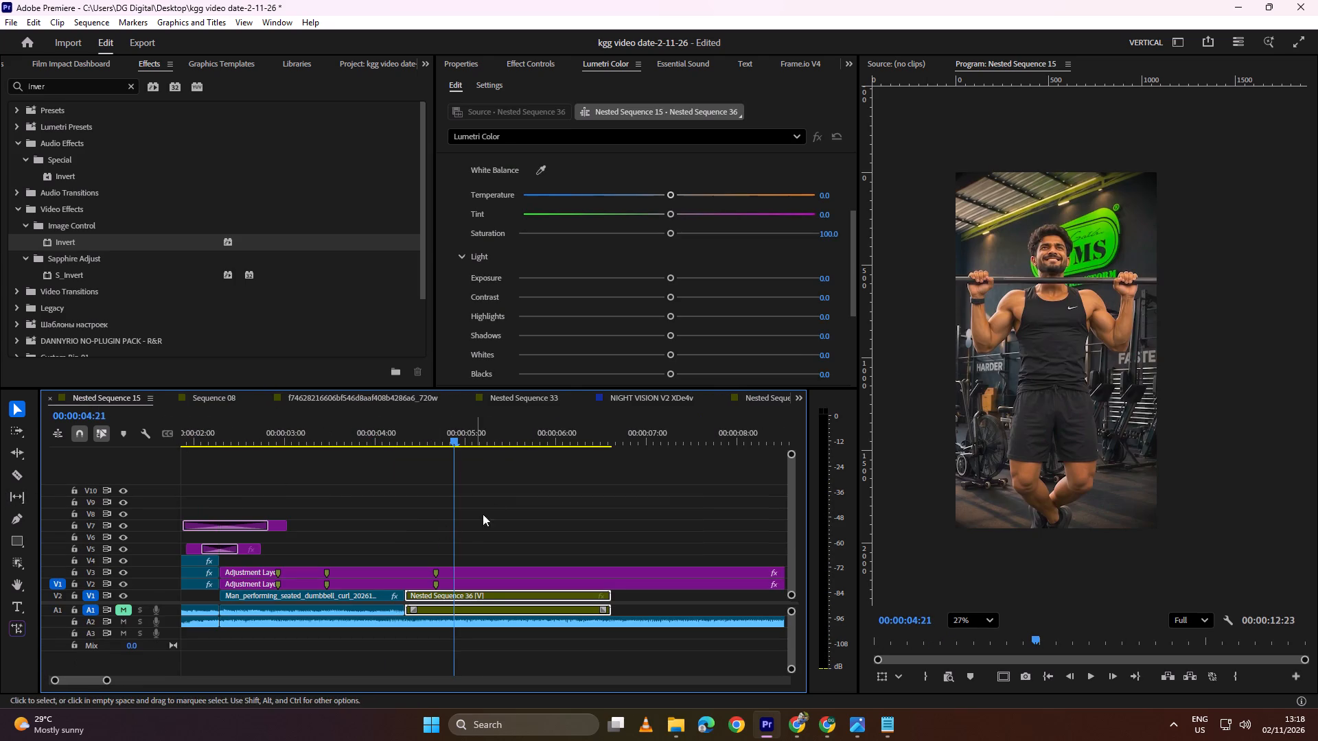
pyautogui.moveTo(466, 432); pyautogui.dragTo(354, 458)
pyautogui.press('space')
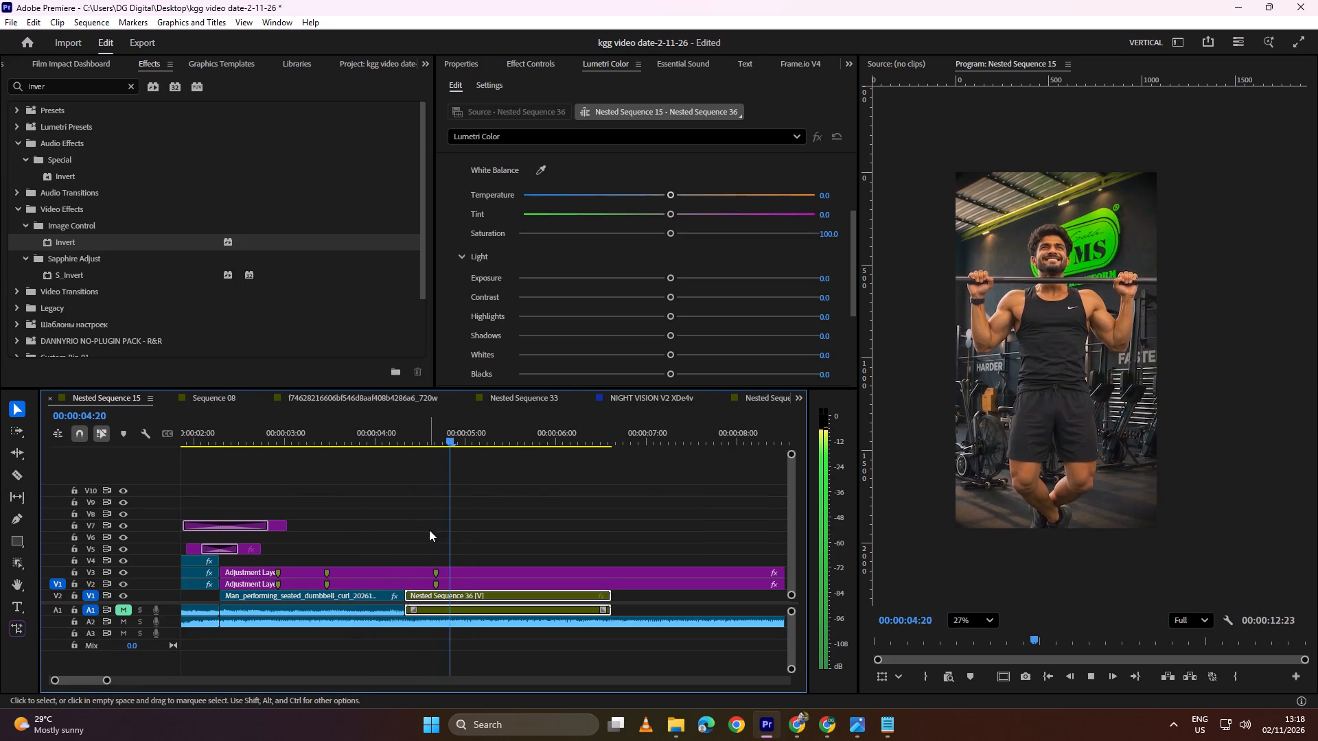
pyautogui.press('space')
pyautogui.moveTo(481, 435); pyautogui.dragTo(378, 462)
pyautogui.press('space')
pyautogui.press('space')
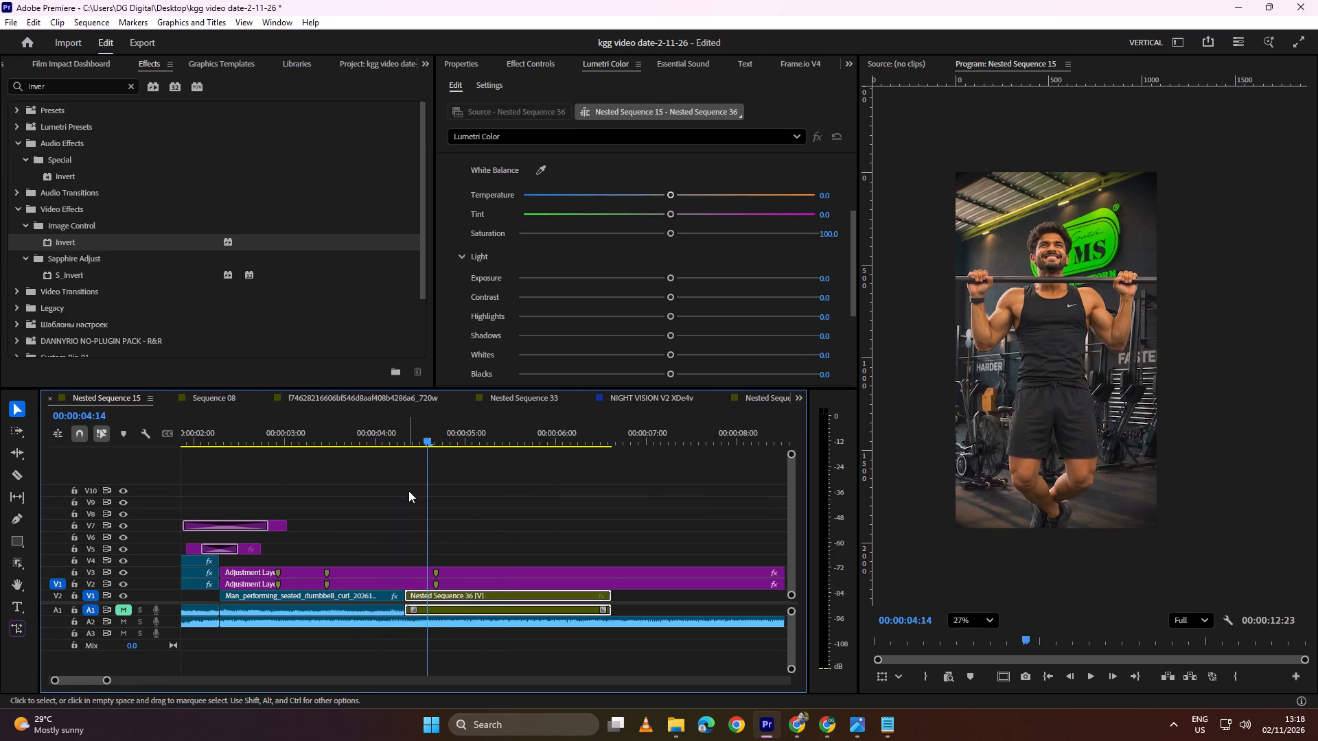
pyautogui.keyDown('alt'); pyautogui.scroll(10, 408, 537); pyautogui.keyUp('alt')
pyautogui.scroll(4, 430, 462)
pyautogui.moveTo(540, 438); pyautogui.dragTo(478, 454)
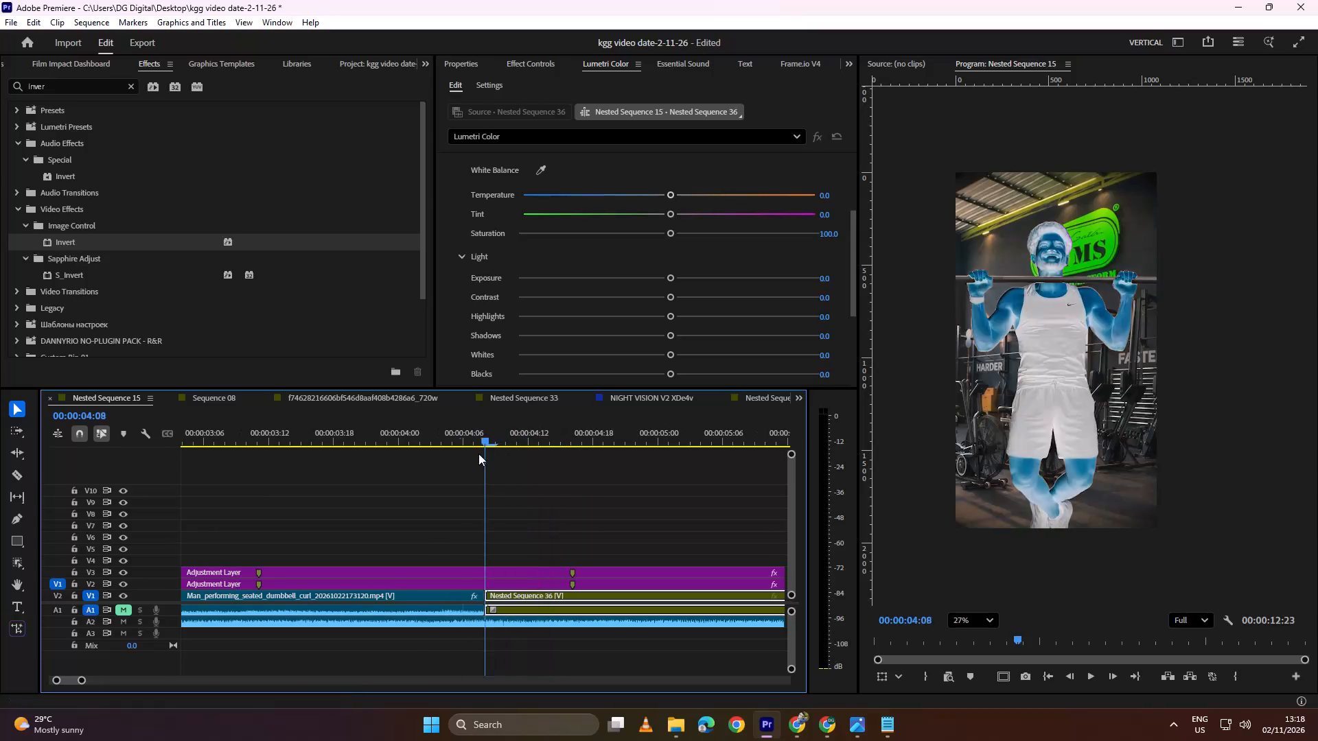
pyautogui.moveTo(478, 454); pyautogui.dragTo(420, 462)
pyautogui.press('space')
pyautogui.press('space')
pyautogui.moveTo(550, 435); pyautogui.dragTo(462, 457)
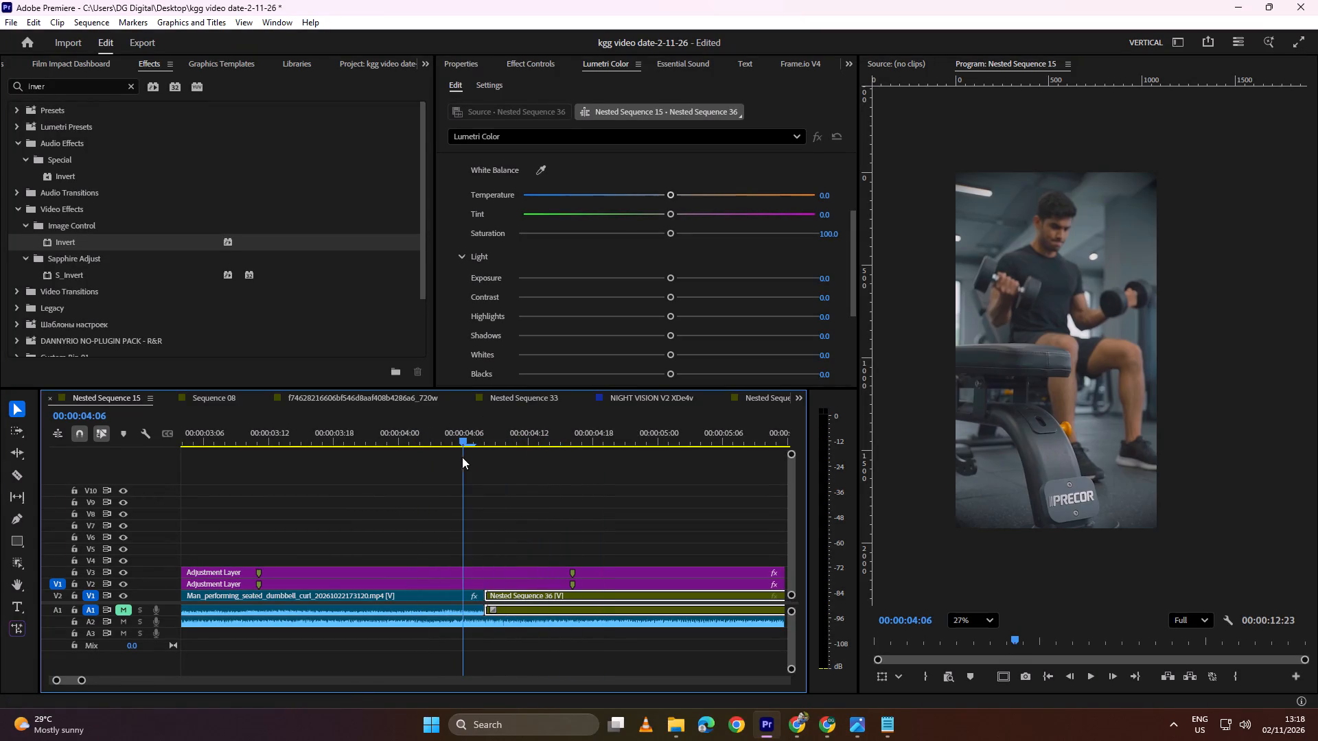
pyautogui.moveTo(462, 457); pyautogui.dragTo(461, 457)
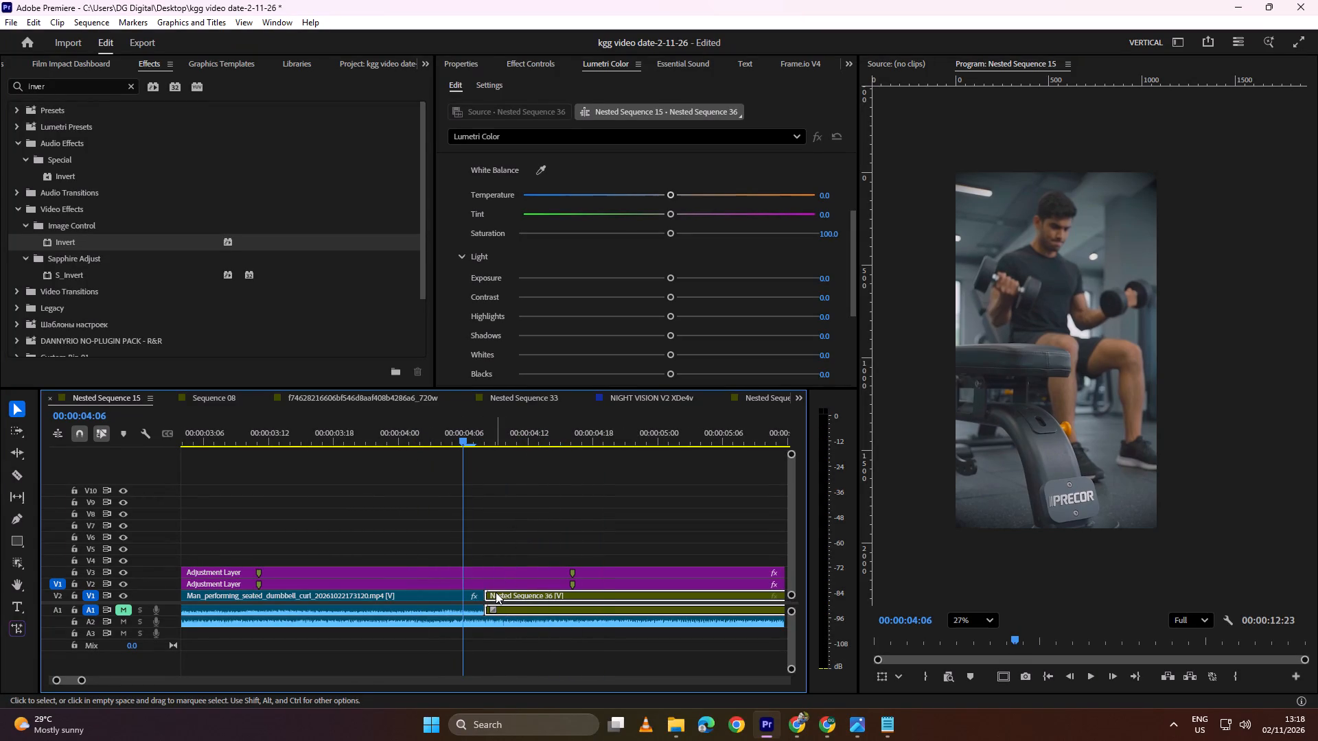
# Copy the white silhouette piece from Nested Sequence 36 onto V4 of Nested Sequence 15, ending at the pull-up cut and starting at 00:00:04:05.
pyautogui.click(764, 400)
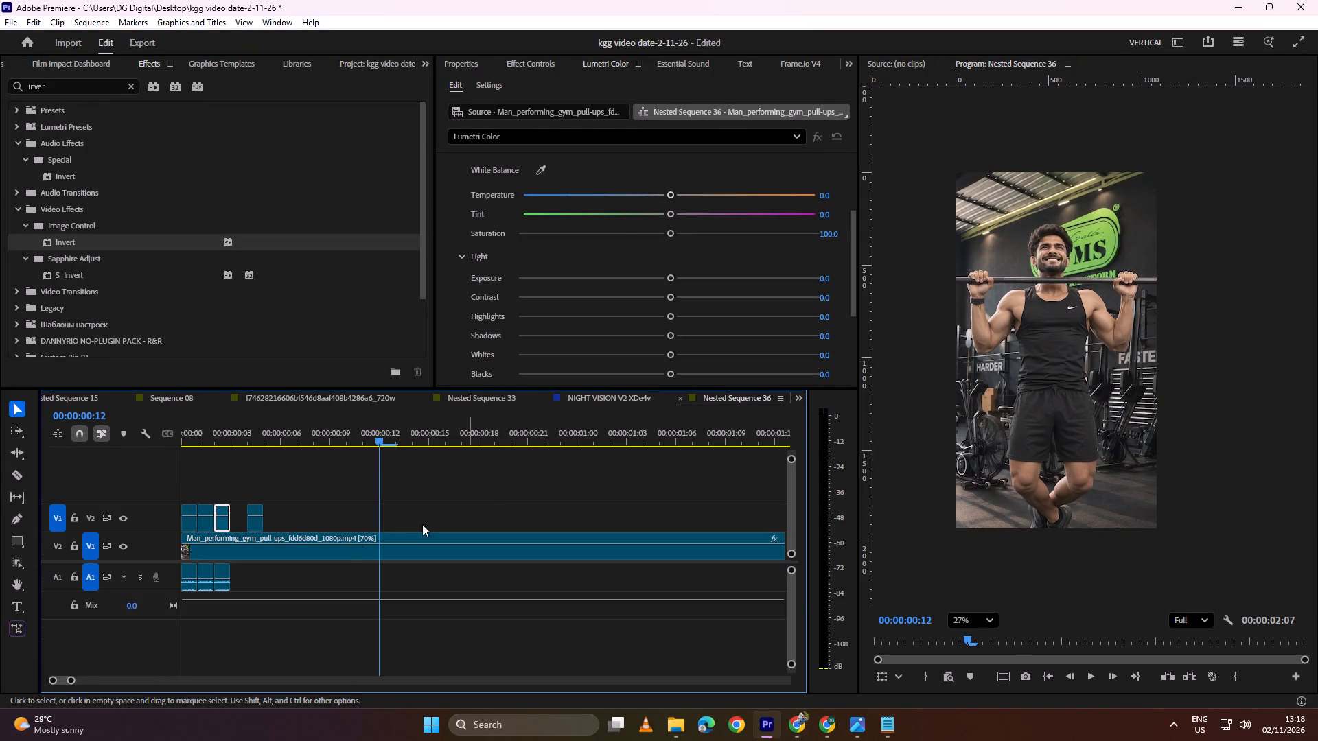
pyautogui.click(190, 517)
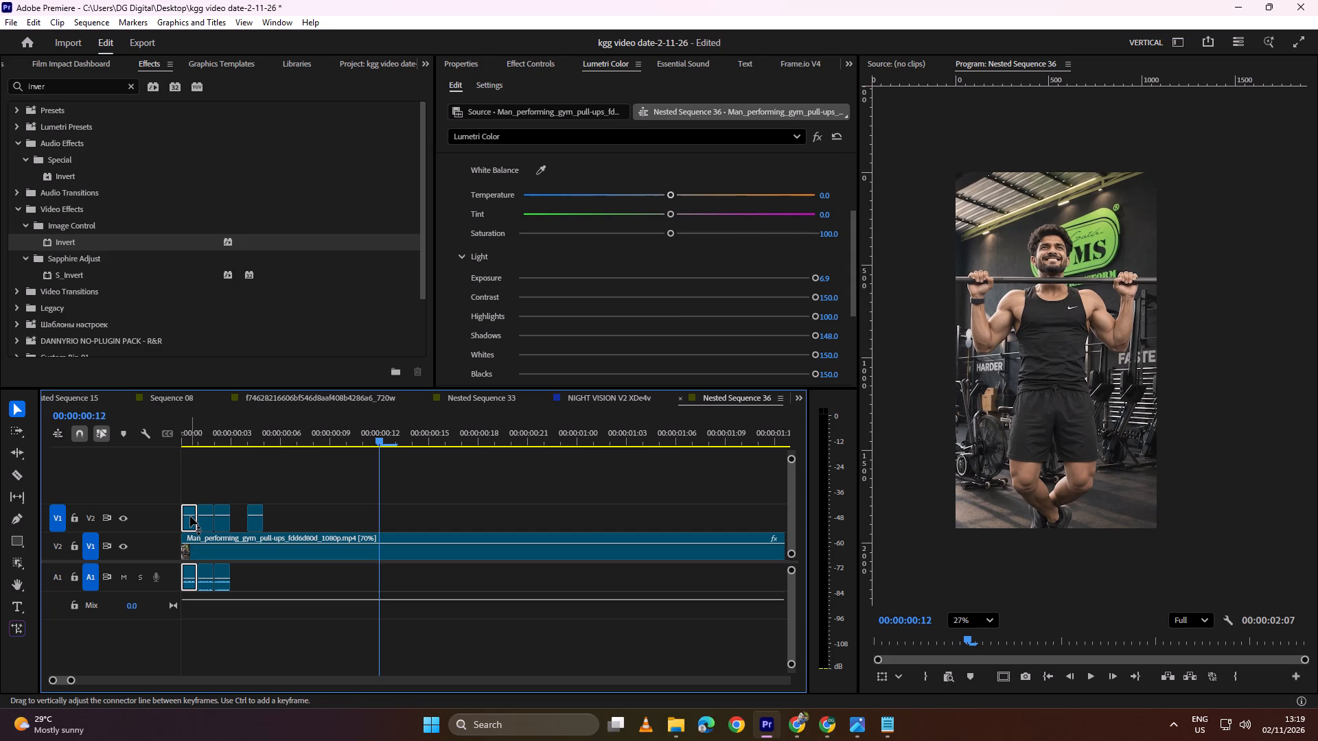
pyautogui.moveTo(189, 526); pyautogui.dragTo(84, 399)
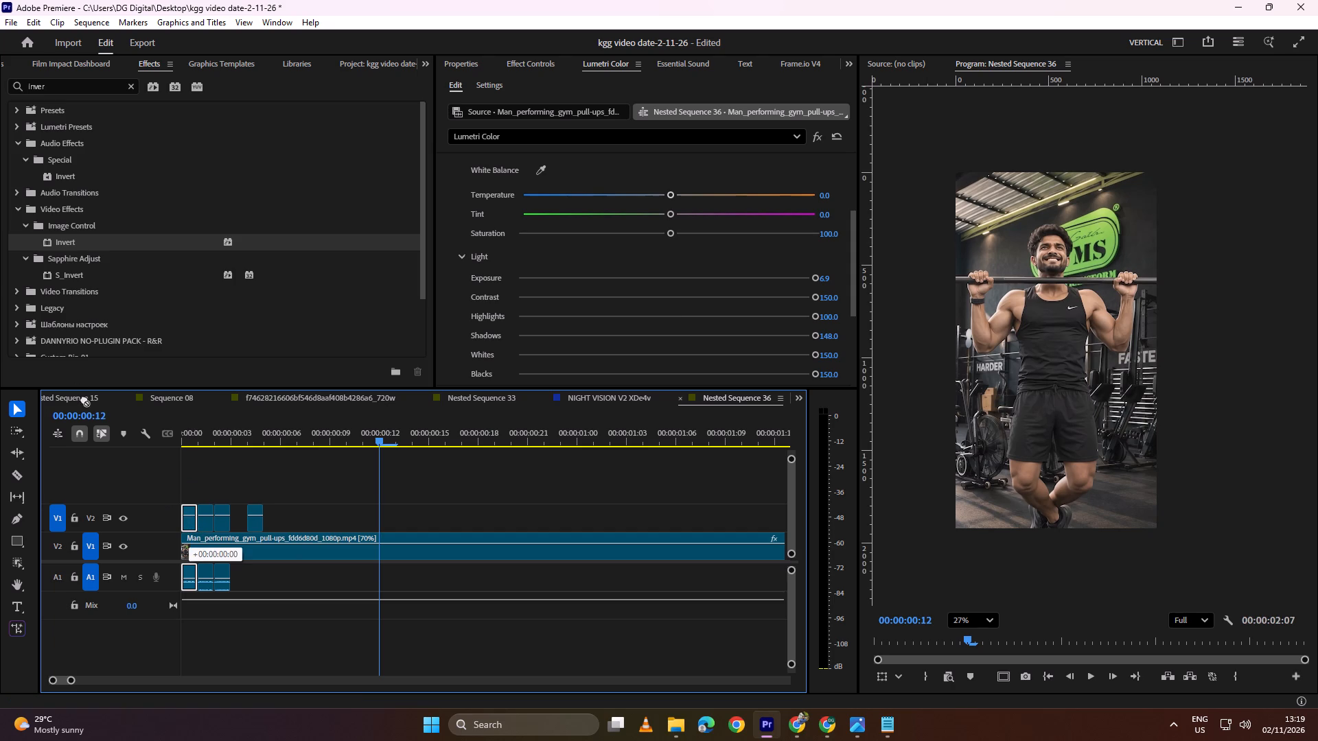
pyautogui.moveTo(84, 399); pyautogui.dragTo(479, 553)
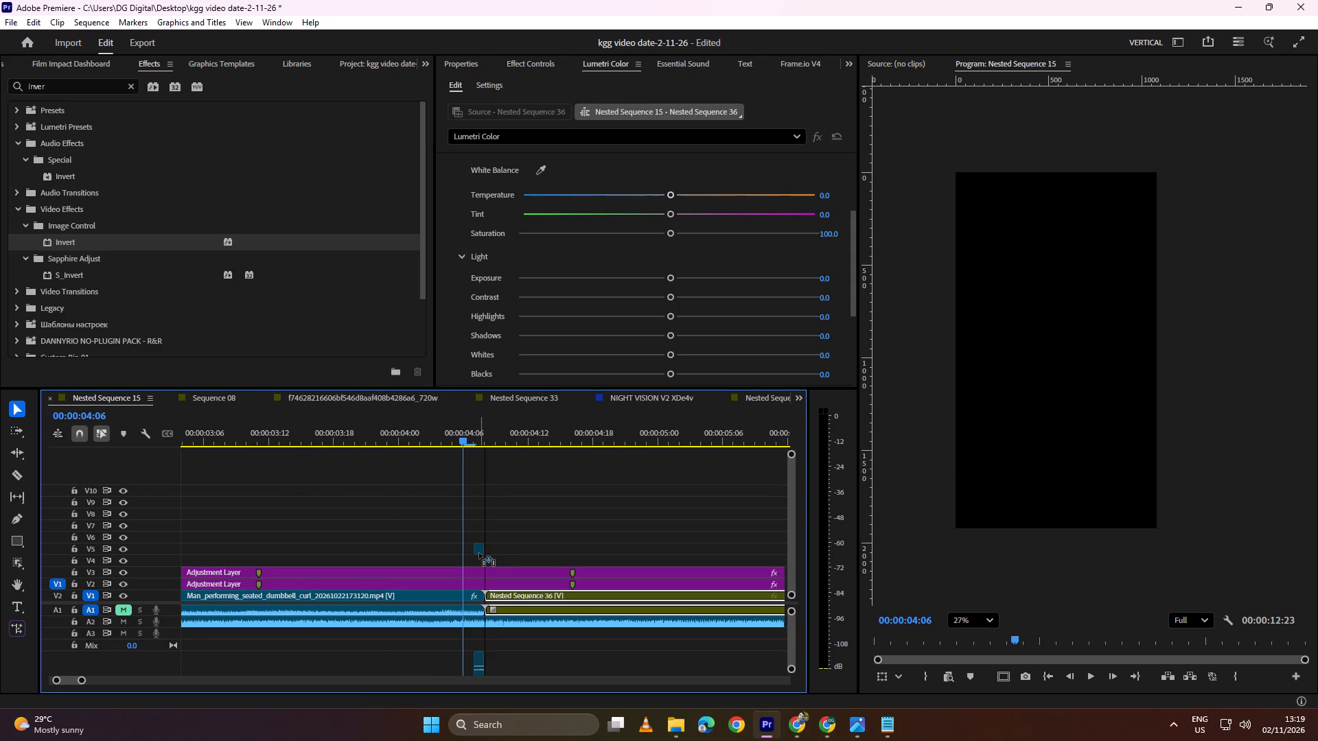
pyautogui.moveTo(479, 553); pyautogui.dragTo(481, 560)
pyautogui.keyDown('alt'); pyautogui.scroll(11, 489, 563); pyautogui.keyUp('alt')
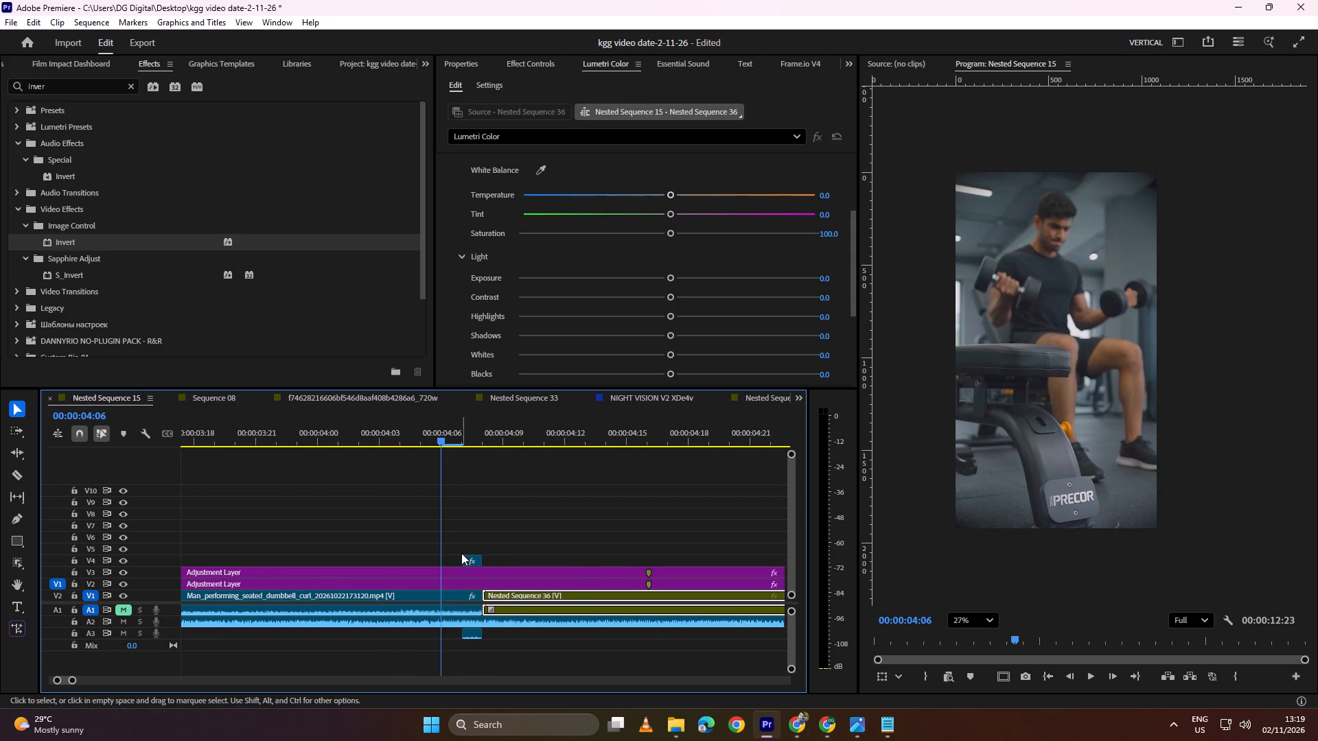
pyautogui.moveTo(463, 558); pyautogui.dragTo(421, 556)
pyautogui.moveTo(450, 436); pyautogui.dragTo(425, 436)
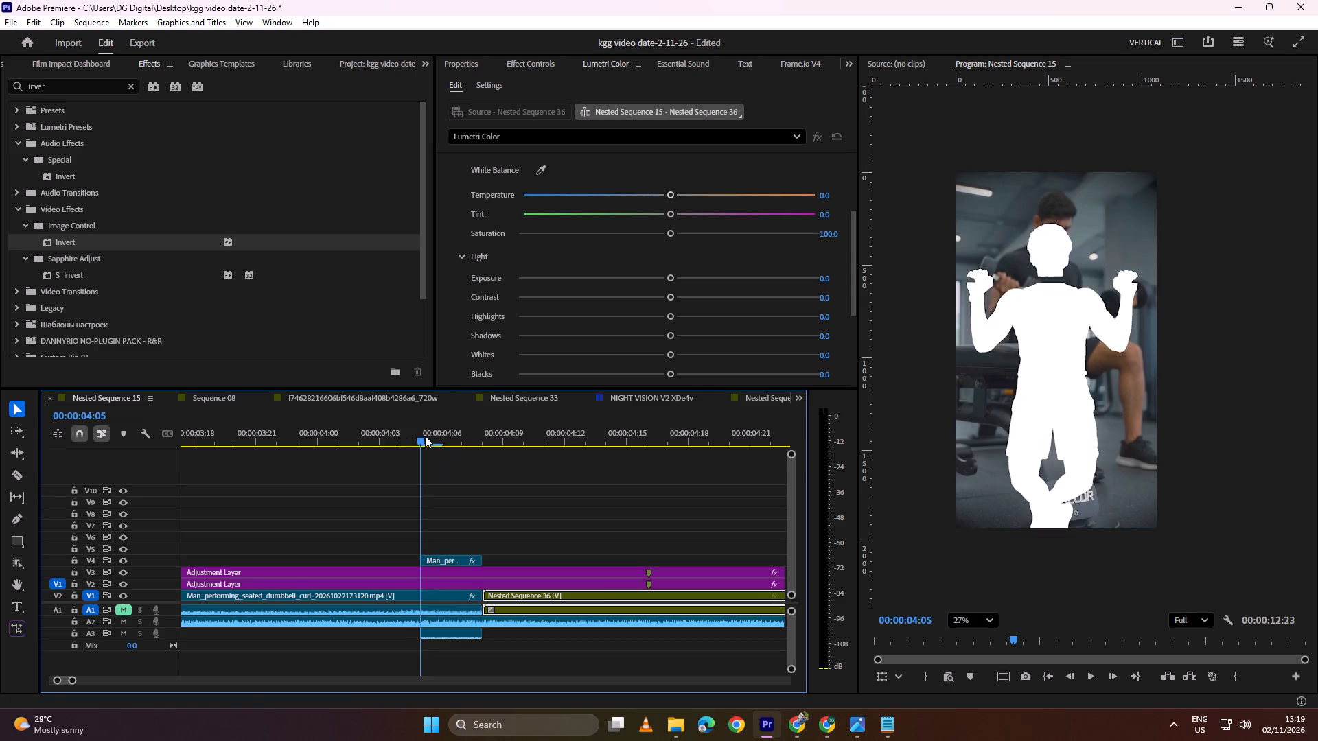
pyautogui.moveTo(425, 436); pyautogui.dragTo(387, 443)
pyautogui.press('space')
pyautogui.press('space')
pyautogui.moveTo(485, 437); pyautogui.dragTo(413, 447)
# Apply the Danny Up (Slide In) preset from the DANNYRIO NO-PLUGIN PACK to the white silhouette clip on V4.
pyautogui.click(458, 561)
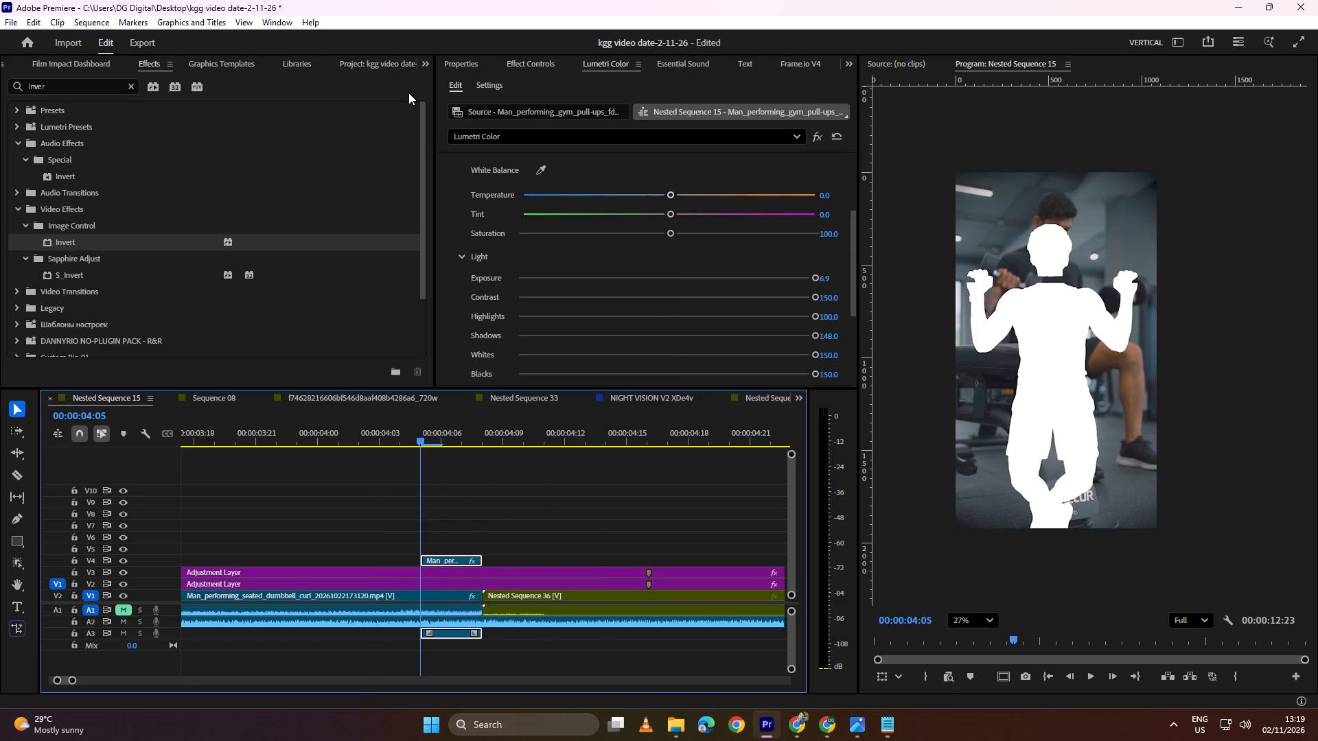
pyautogui.click(426, 63)
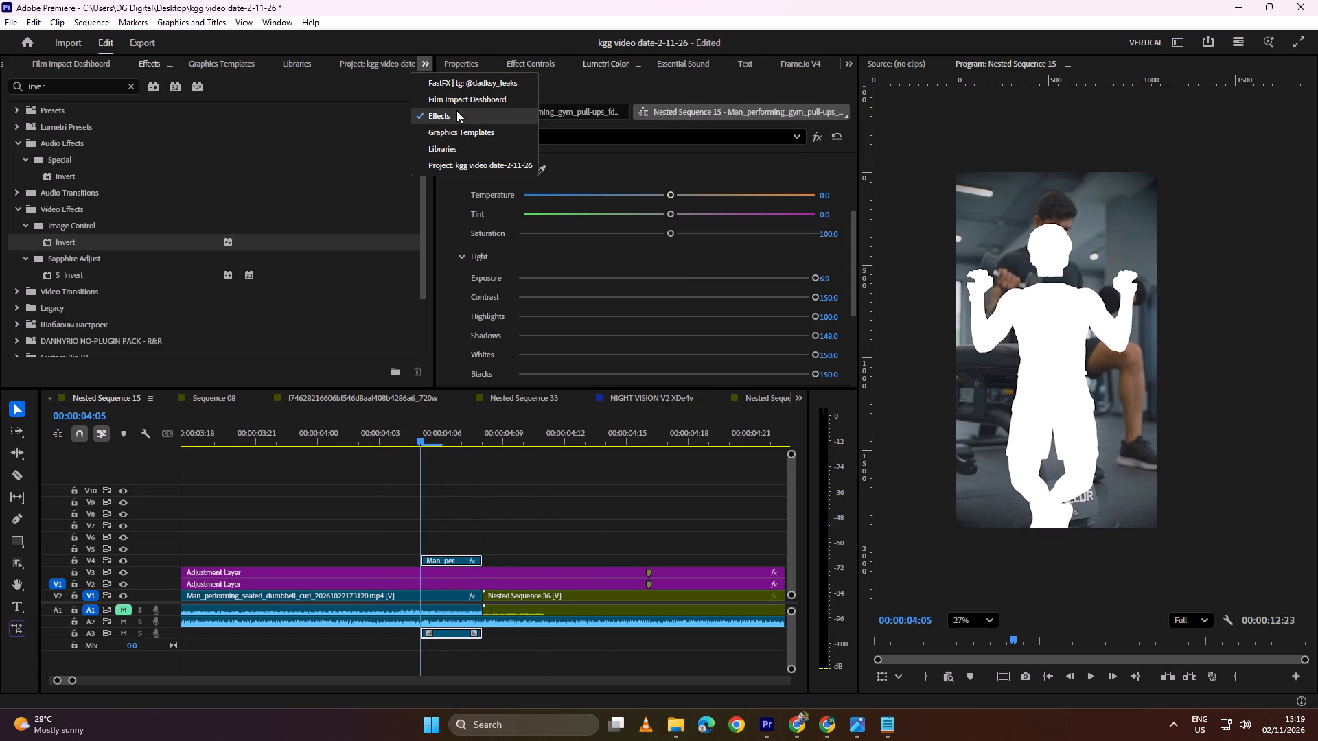
pyautogui.click(454, 115)
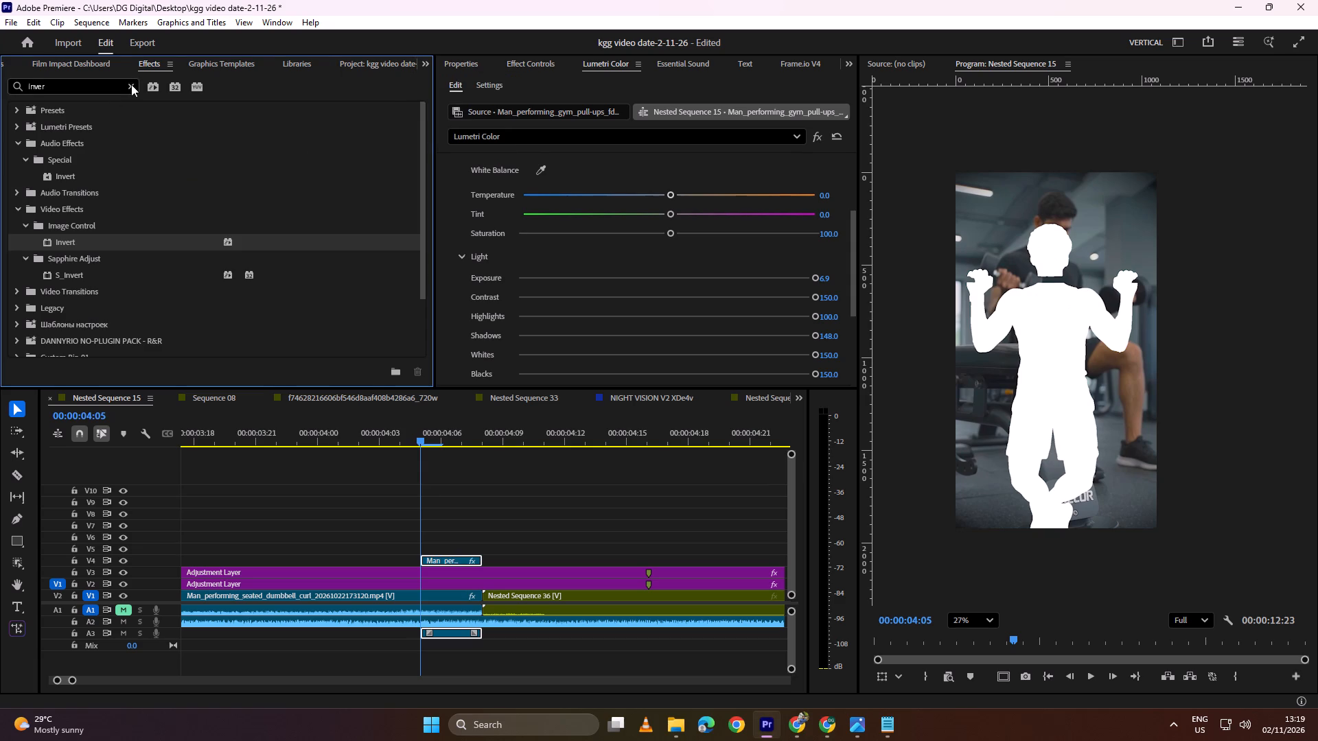
pyautogui.click(131, 84)
pyautogui.click(20, 244)
pyautogui.scroll(-7, 78, 215)
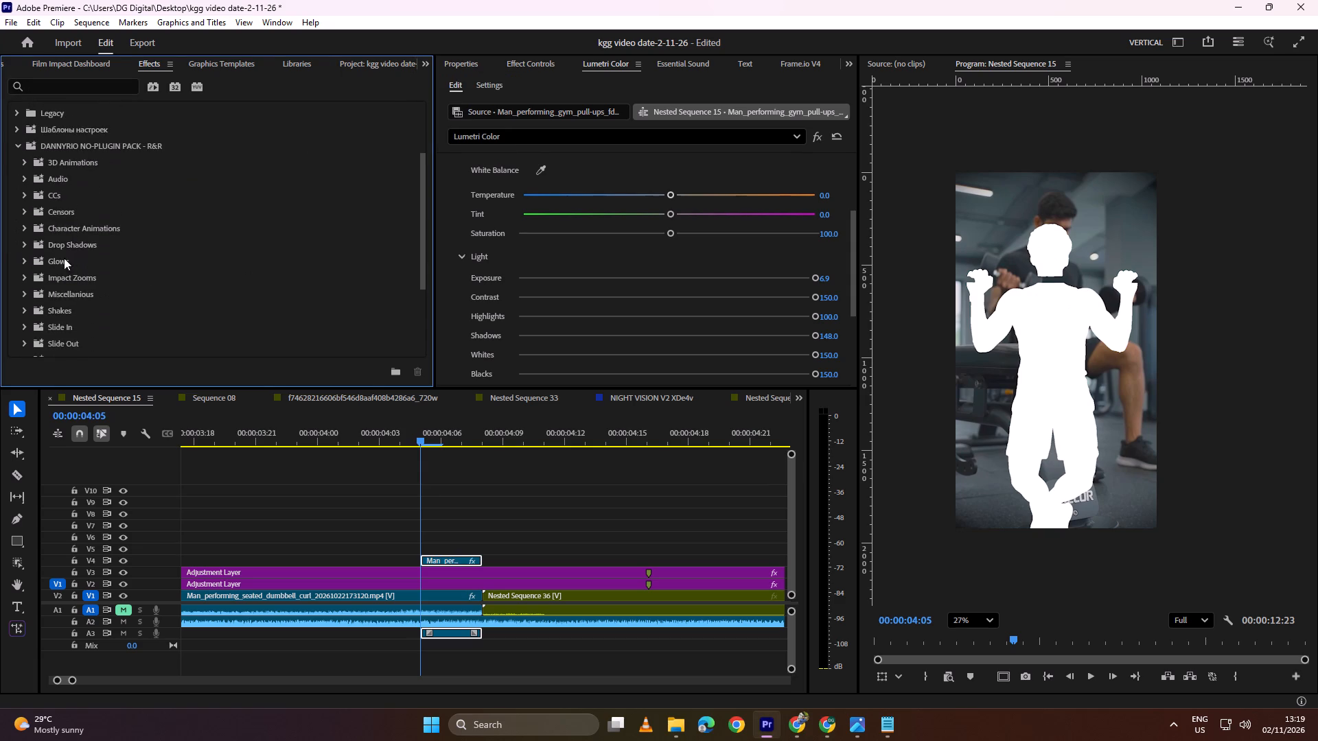
pyautogui.scroll(-9, 51, 292)
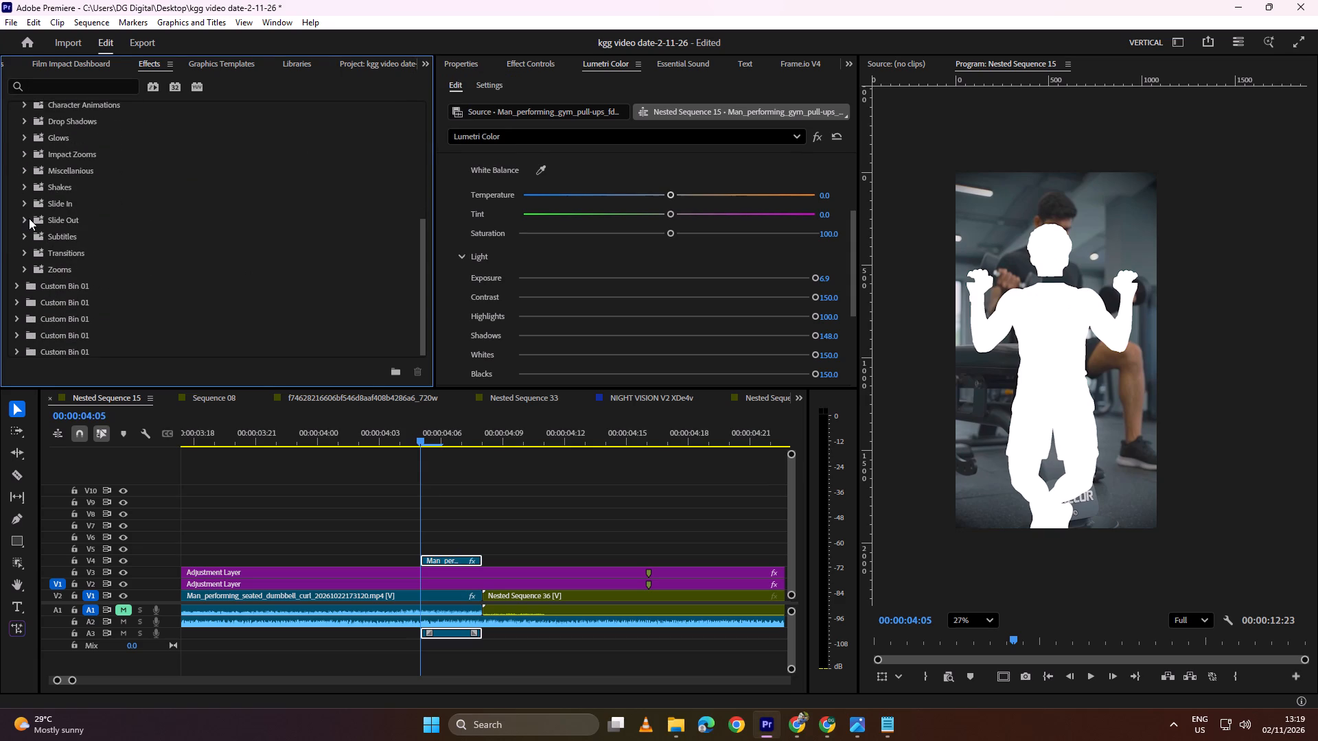
pyautogui.scroll(4, 48, 244)
pyautogui.click(25, 259)
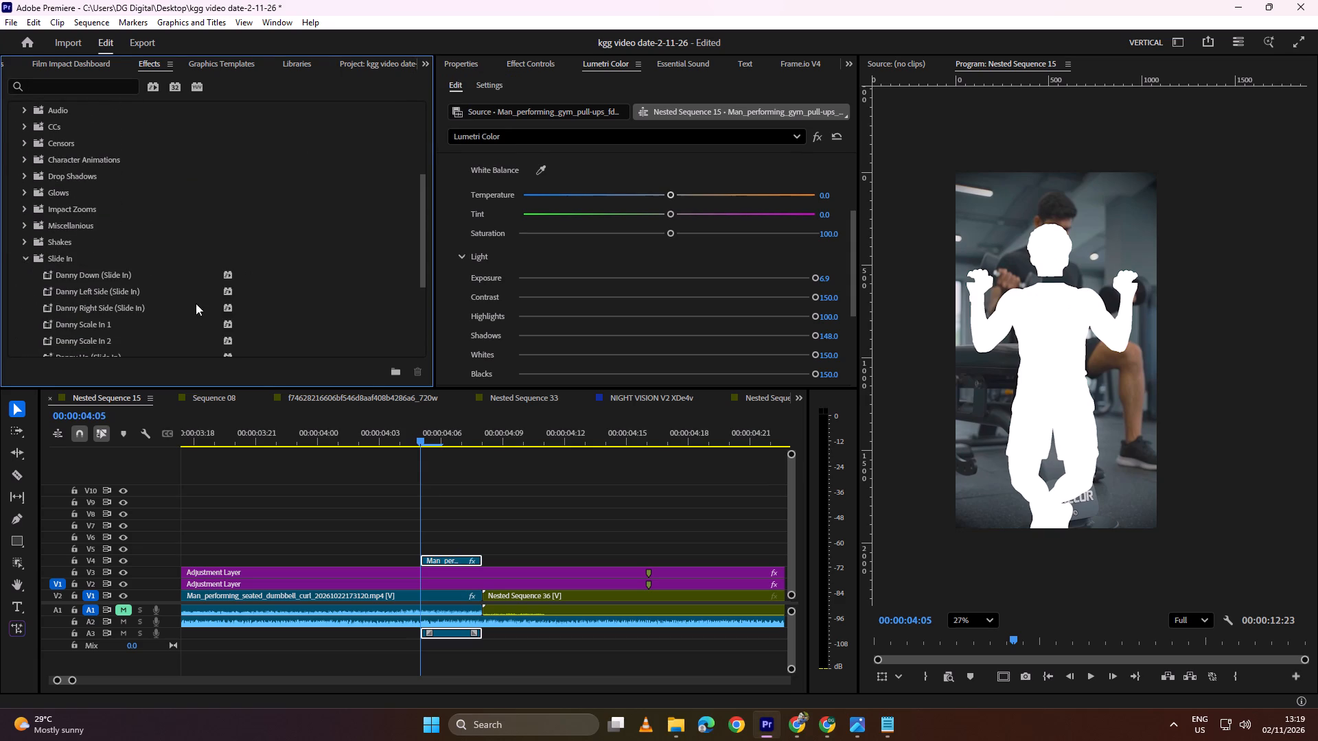
pyautogui.scroll(-3, 131, 316)
pyautogui.moveTo(115, 317); pyautogui.dragTo(453, 558)
# Play the silhouette slide-in at the pull-up cut, and the whole edit from its start, to review the transition.
pyautogui.press('space')
pyautogui.press('space')
pyautogui.moveTo(476, 436); pyautogui.dragTo(367, 453)
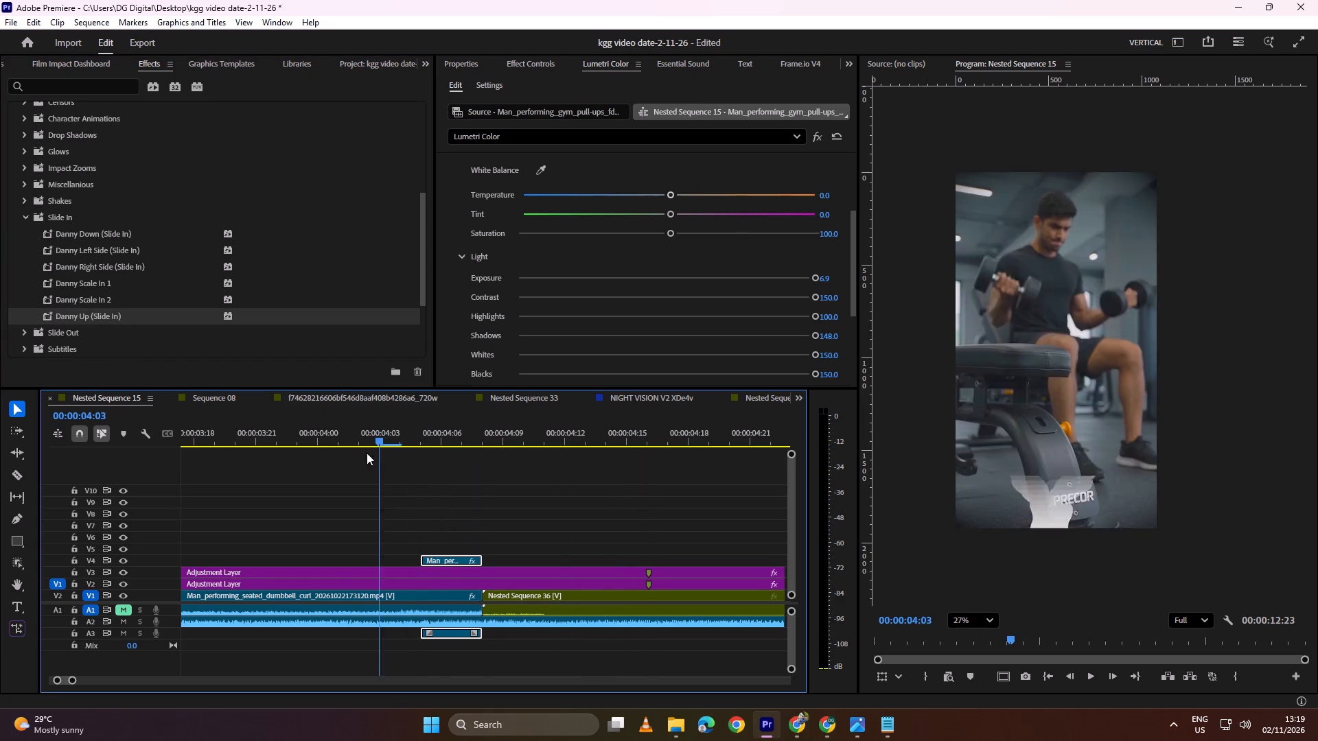
pyautogui.moveTo(367, 453); pyautogui.dragTo(336, 456)
pyautogui.press('space')
pyautogui.press('space')
pyautogui.moveTo(483, 435); pyautogui.dragTo(291, 440)
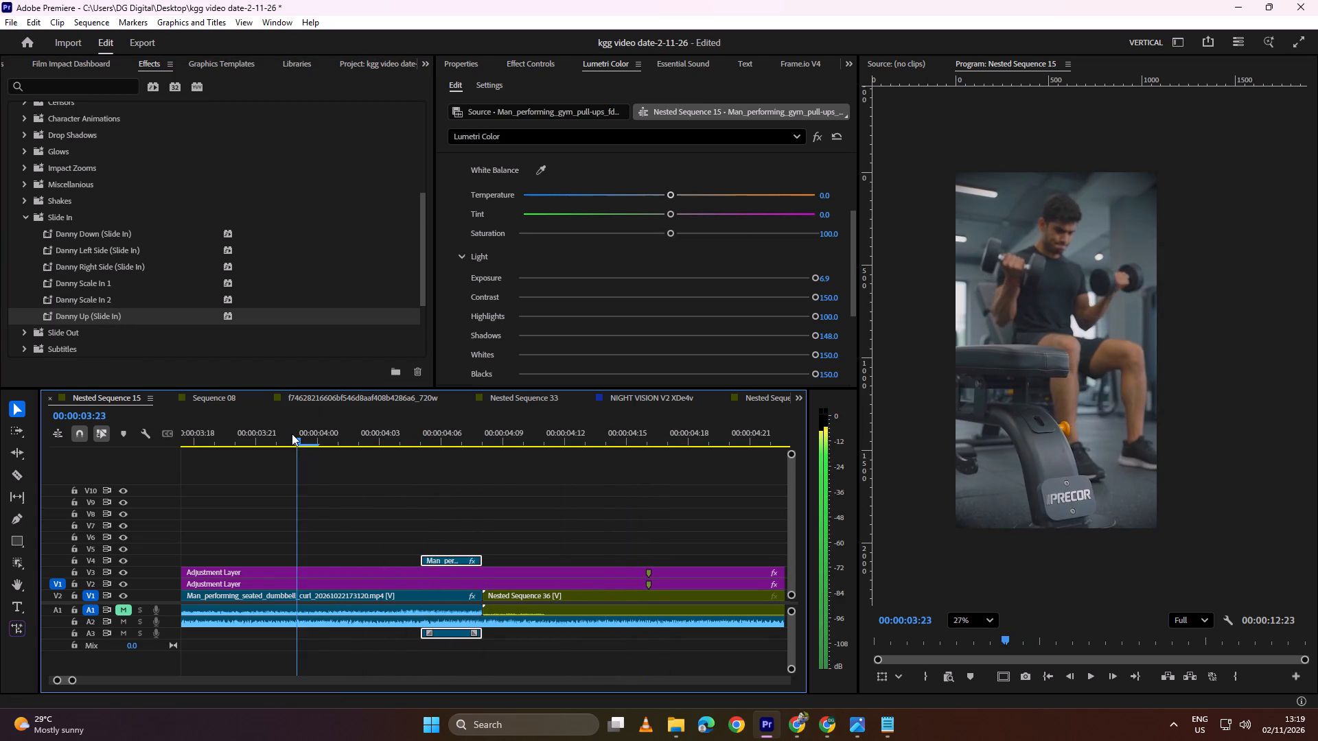
pyautogui.press('space')
pyautogui.keyDown('alt'); pyautogui.scroll(-10, 395, 499); pyautogui.keyUp('alt')
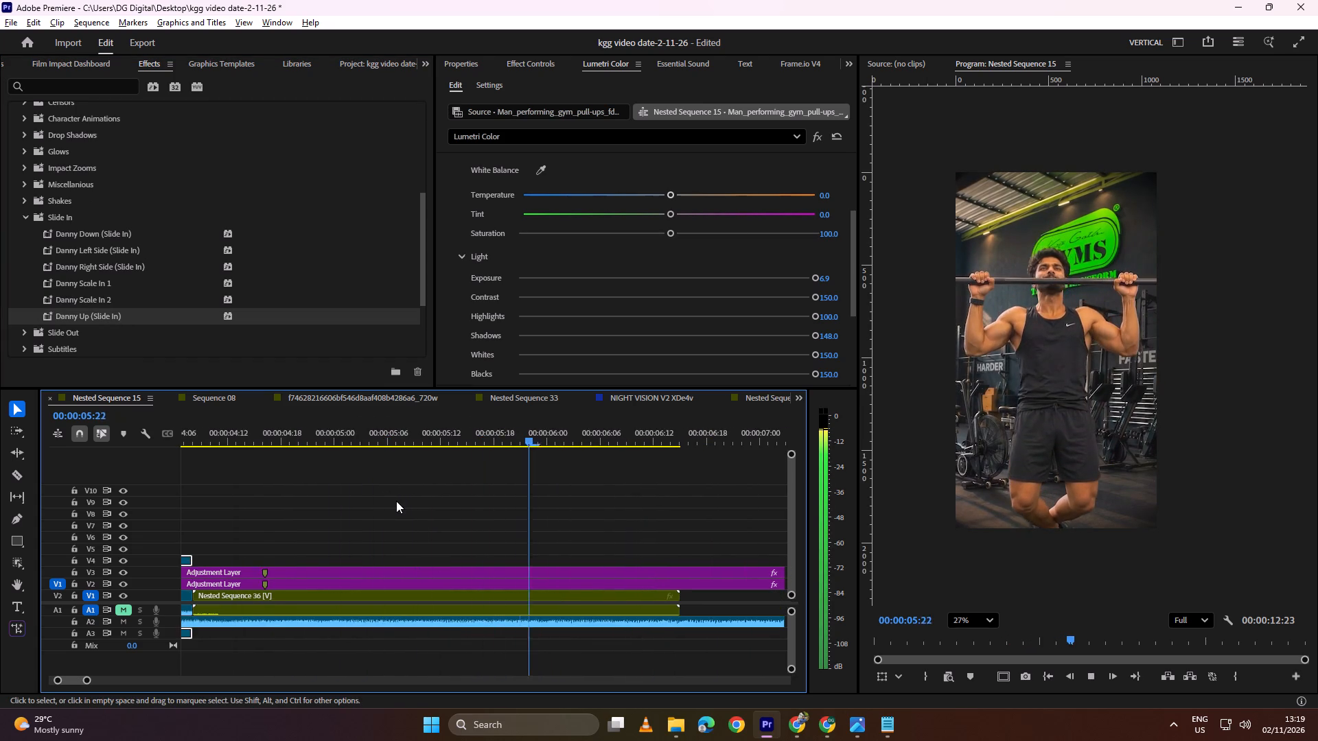
pyautogui.keyDown('alt'); pyautogui.scroll(-3, 396, 501); pyautogui.keyUp('alt')
pyautogui.press('space')
pyautogui.moveTo(504, 435); pyautogui.dragTo(29, 483)
pyautogui.press('space')
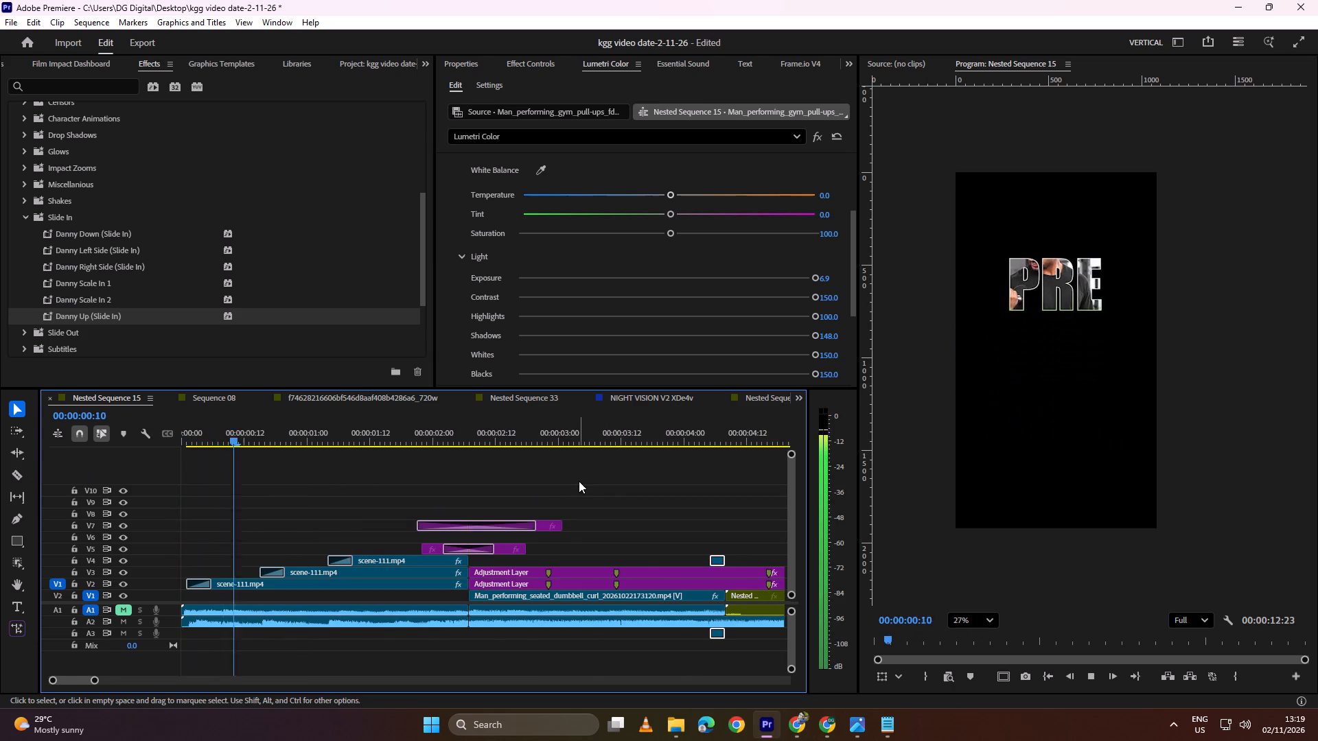
pyautogui.keyDown('alt'); pyautogui.scroll(-16, 583, 489); pyautogui.keyUp('alt')
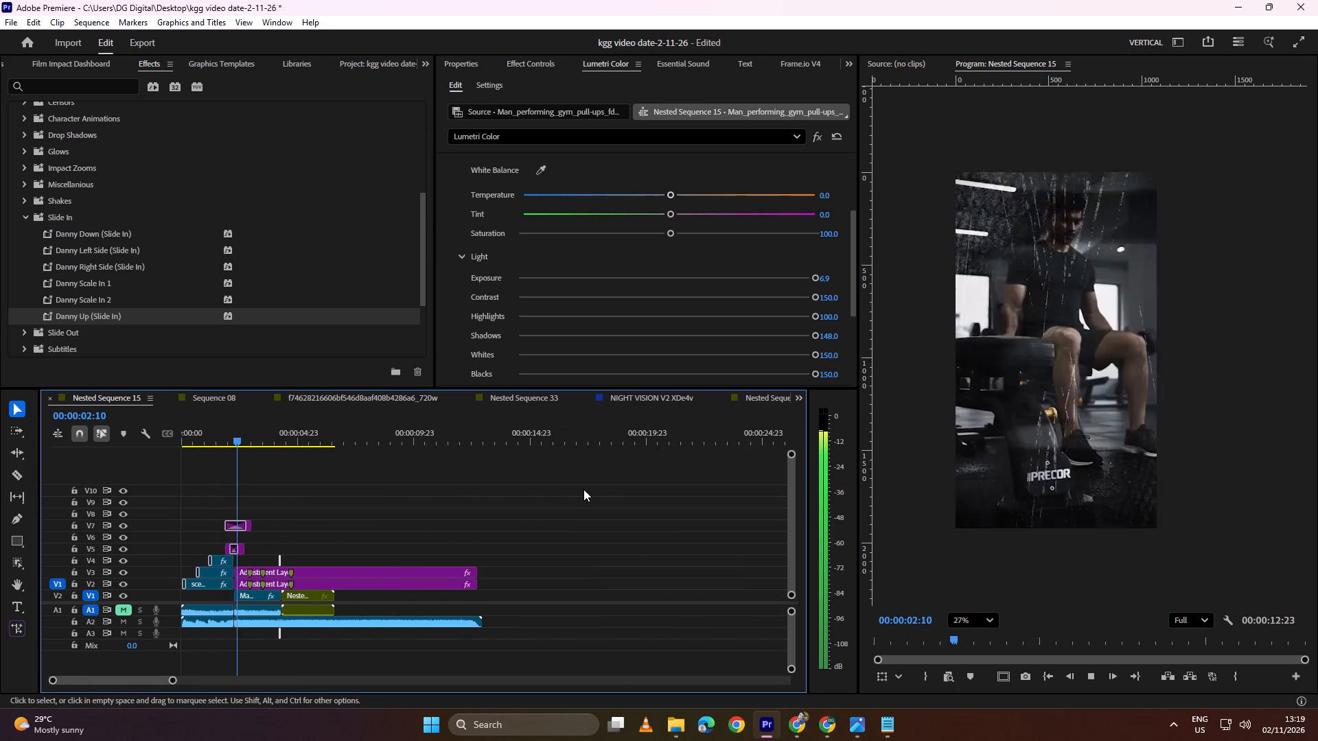
pyautogui.keyDown('alt'); pyautogui.scroll(9, 583, 489); pyautogui.keyUp('alt')
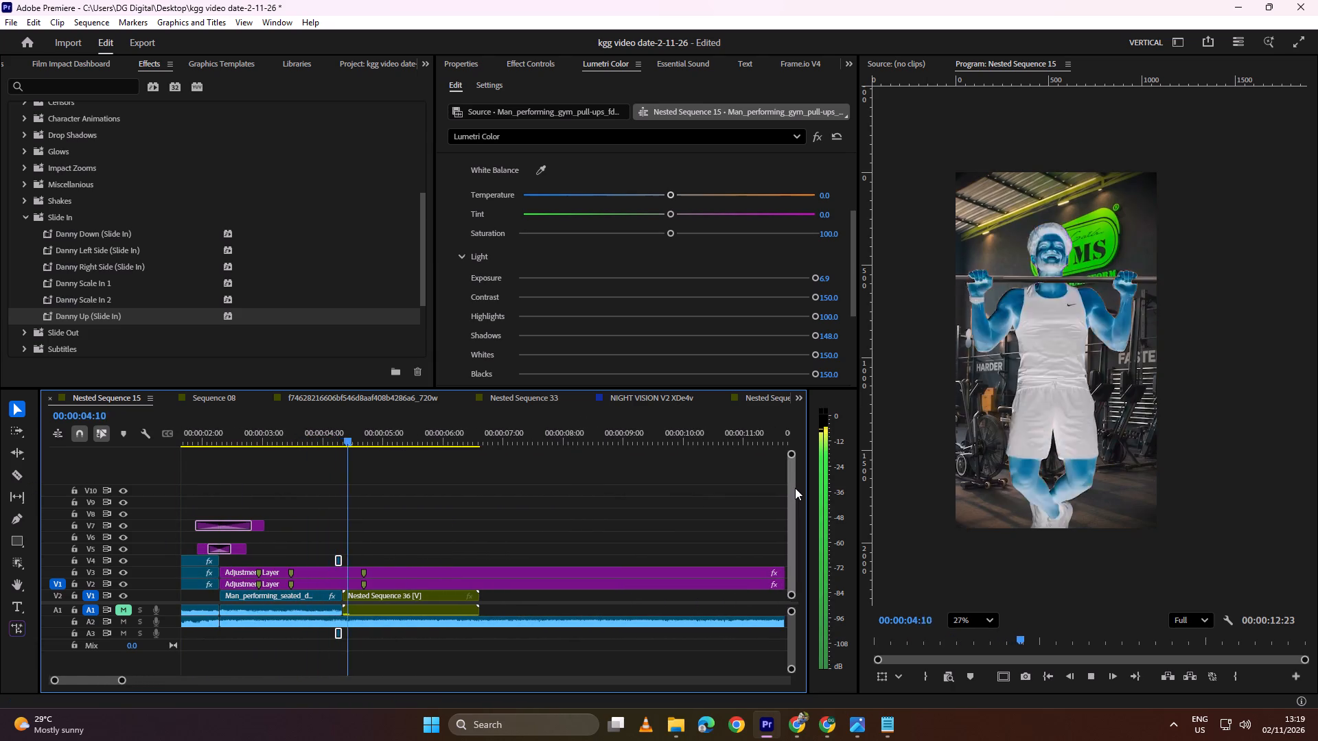
pyautogui.press('space')
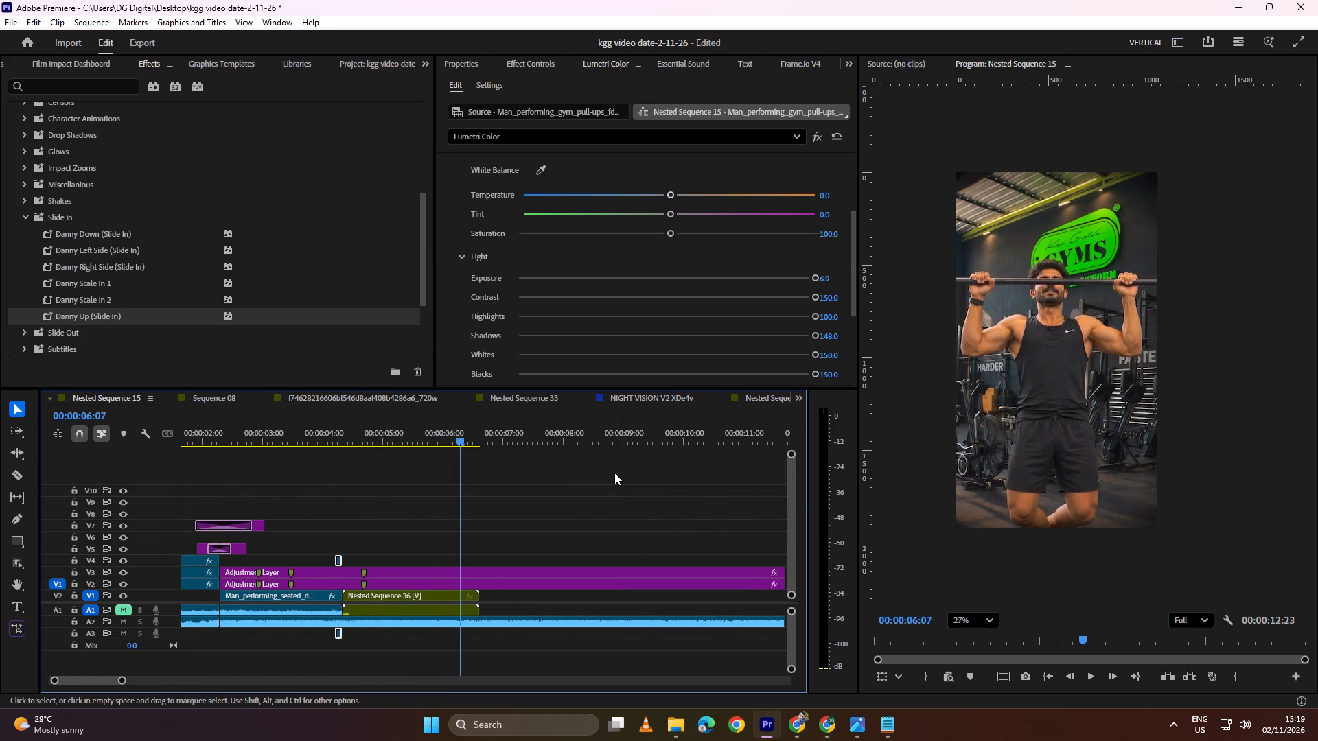
pyautogui.press('space')
pyautogui.press('space')
# Duplicate the V5 and V7 transition clips onto V4 and V6 across the end of Nested Sequence 36 at 00:00:06:14, and play them back.
pyautogui.click(480, 432)
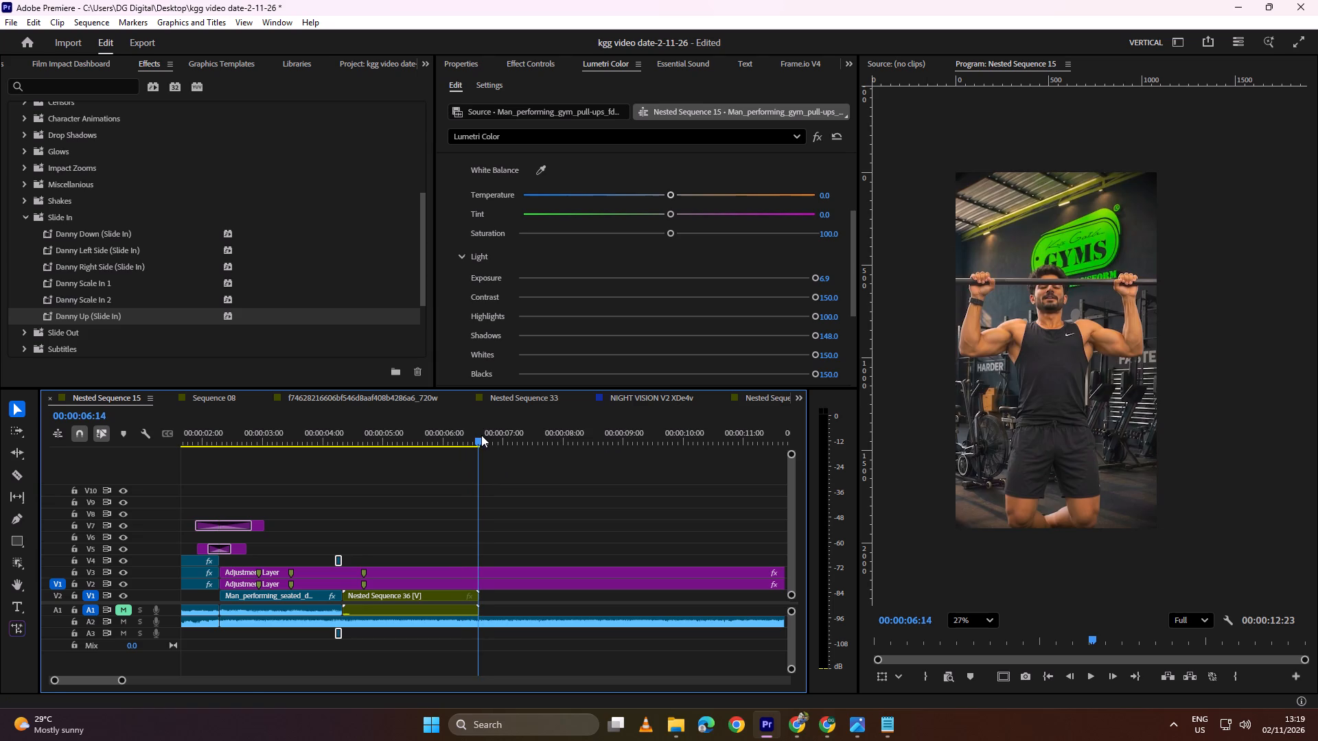
pyautogui.moveTo(270, 497); pyautogui.dragTo(211, 548)
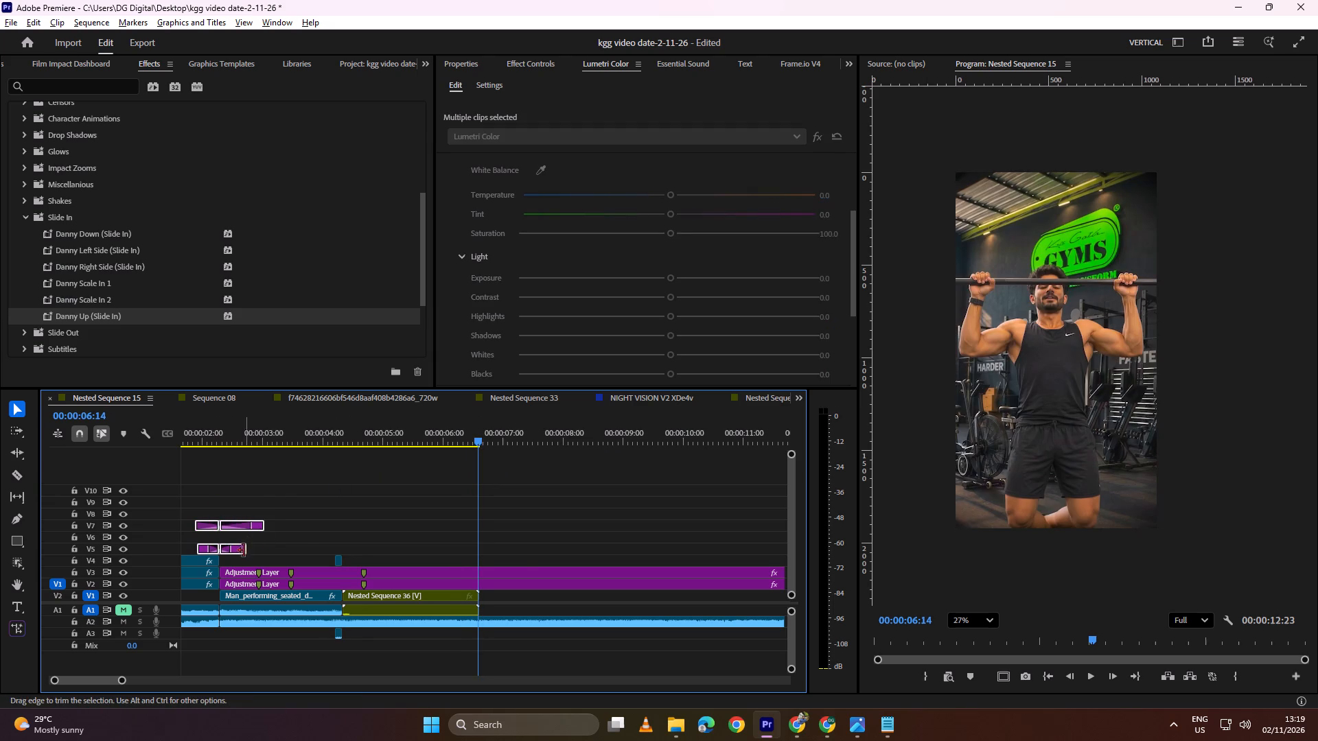
pyautogui.keyDown('alt'); pyautogui.moveTo(239, 550); pyautogui.dragTo(494, 563); pyautogui.keyUp('alt')
pyautogui.moveTo(478, 431); pyautogui.dragTo(439, 439)
pyautogui.press('space')
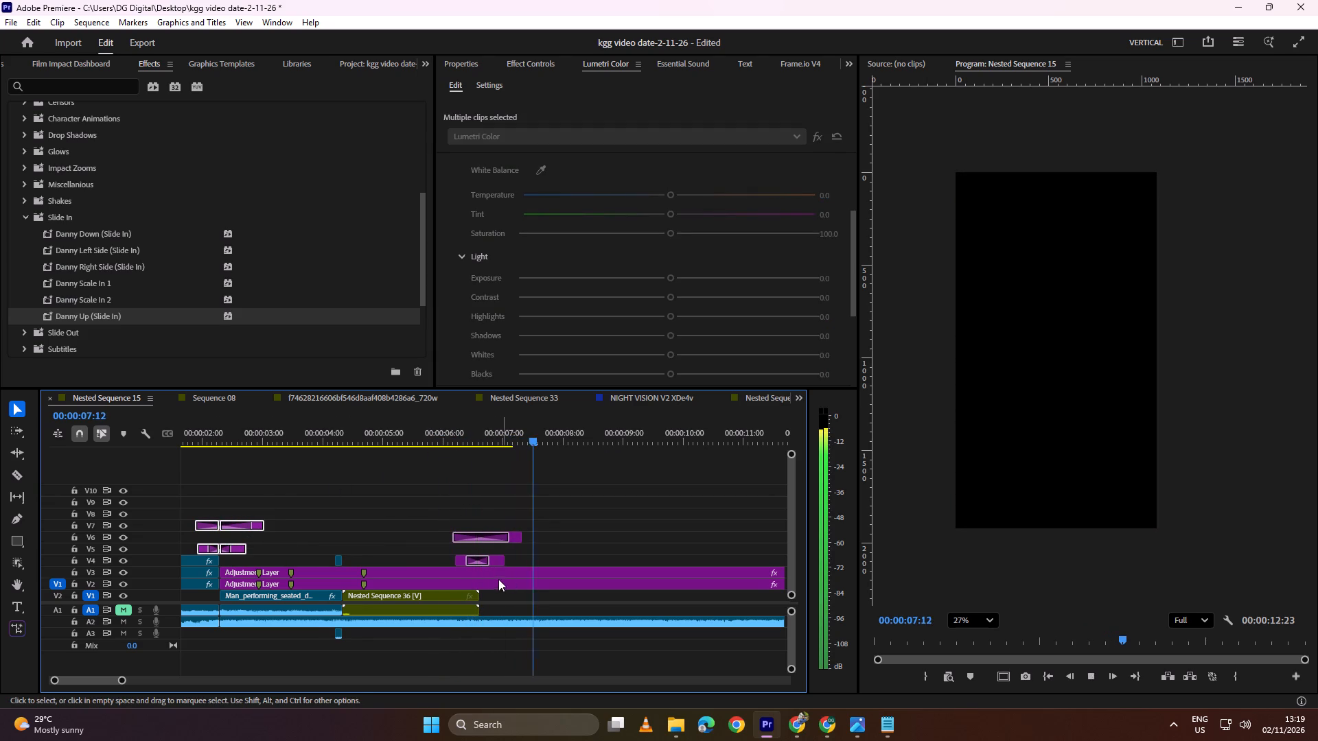
pyautogui.press('space')
pyautogui.keyDown('alt'); pyautogui.scroll(-6, 497, 564); pyautogui.keyUp('alt')
pyautogui.press('space')
pyautogui.press('space')
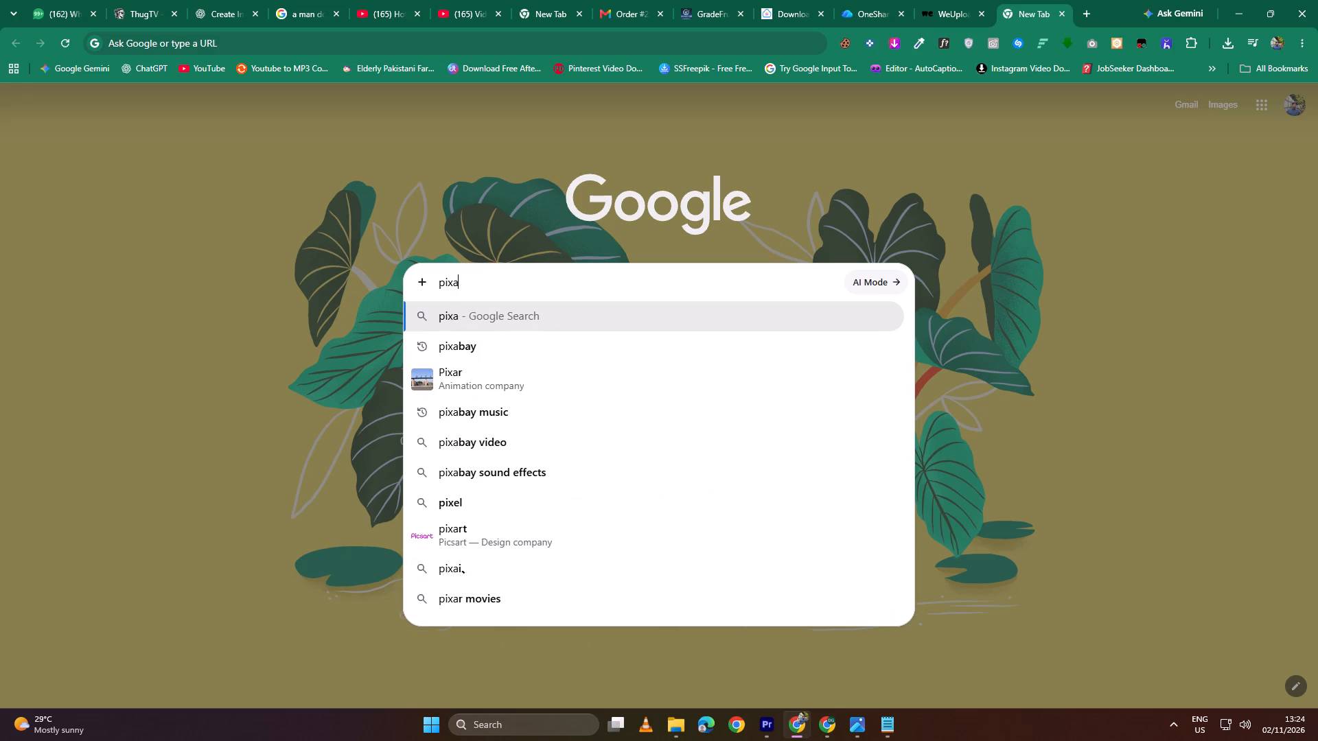
pyautogui.press('BackSpace')
pyautogui.press('BackSpace')
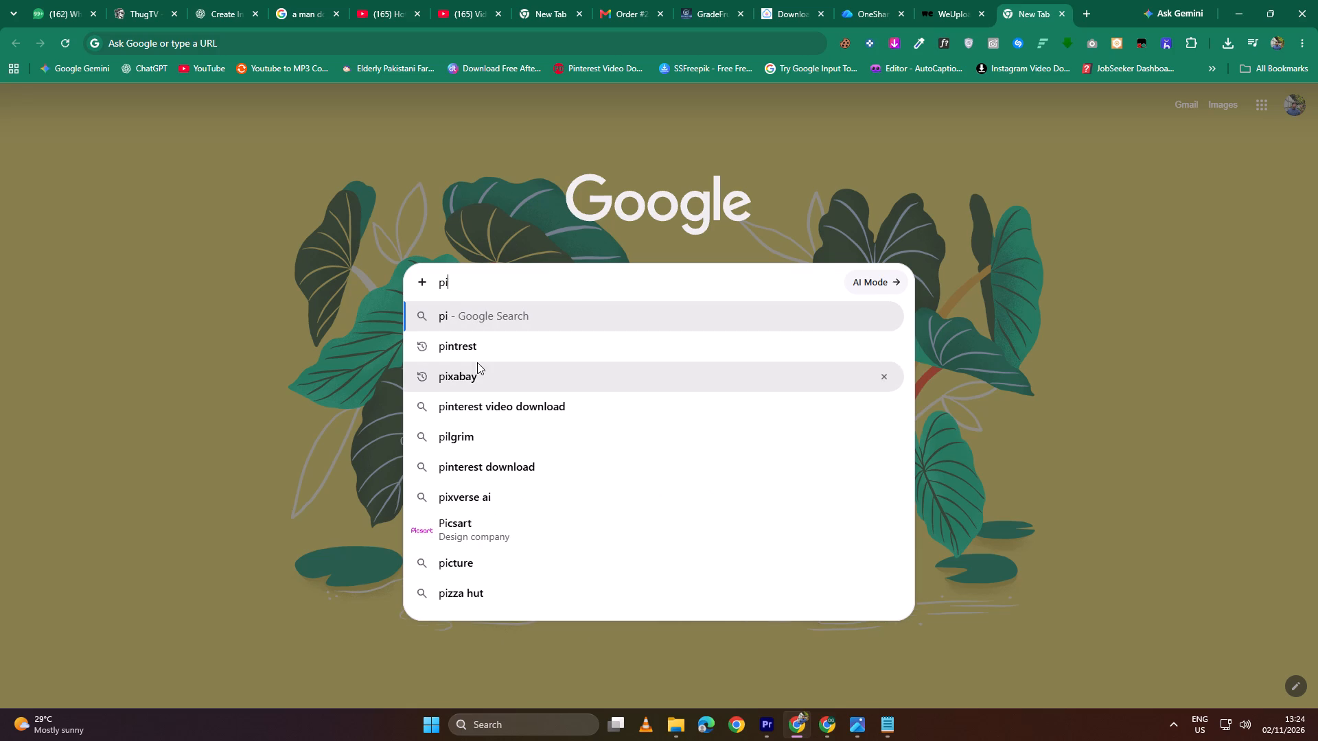
pyautogui.click(474, 354)
pyautogui.click(241, 301)
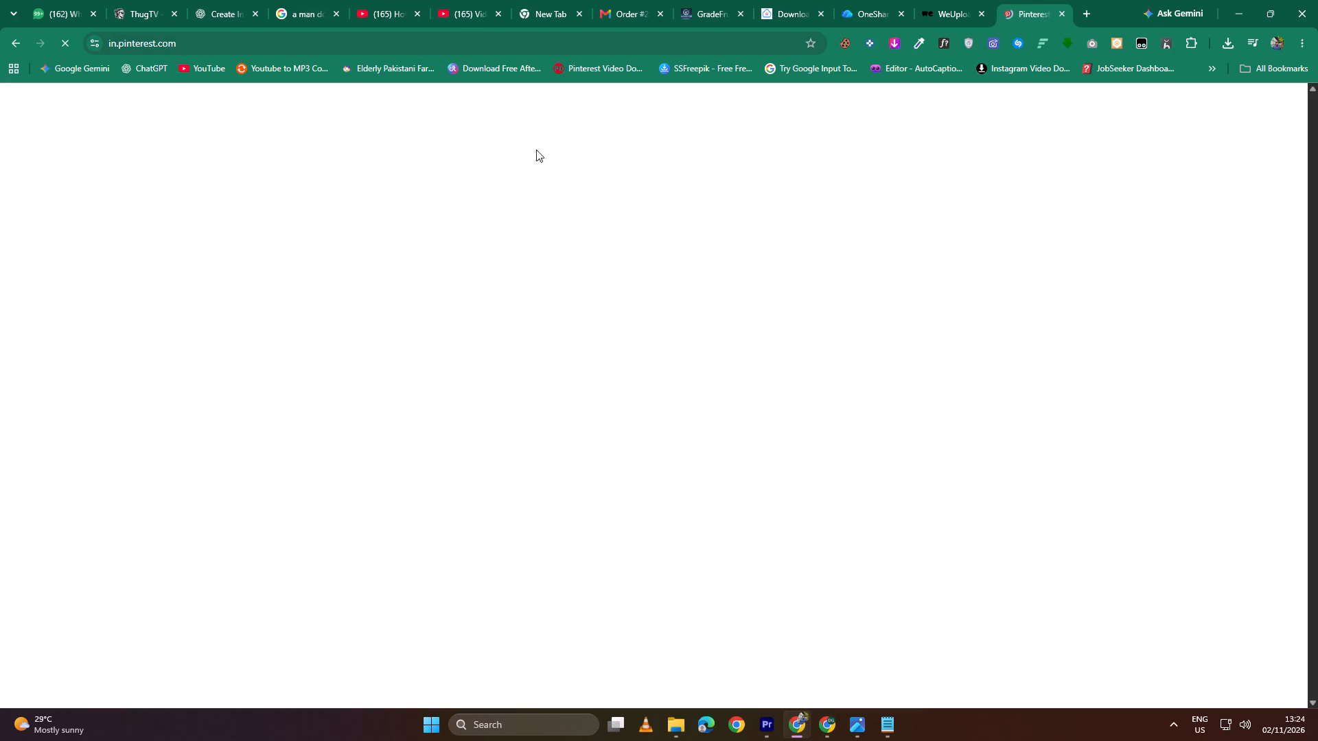
pyautogui.click(491, 108)
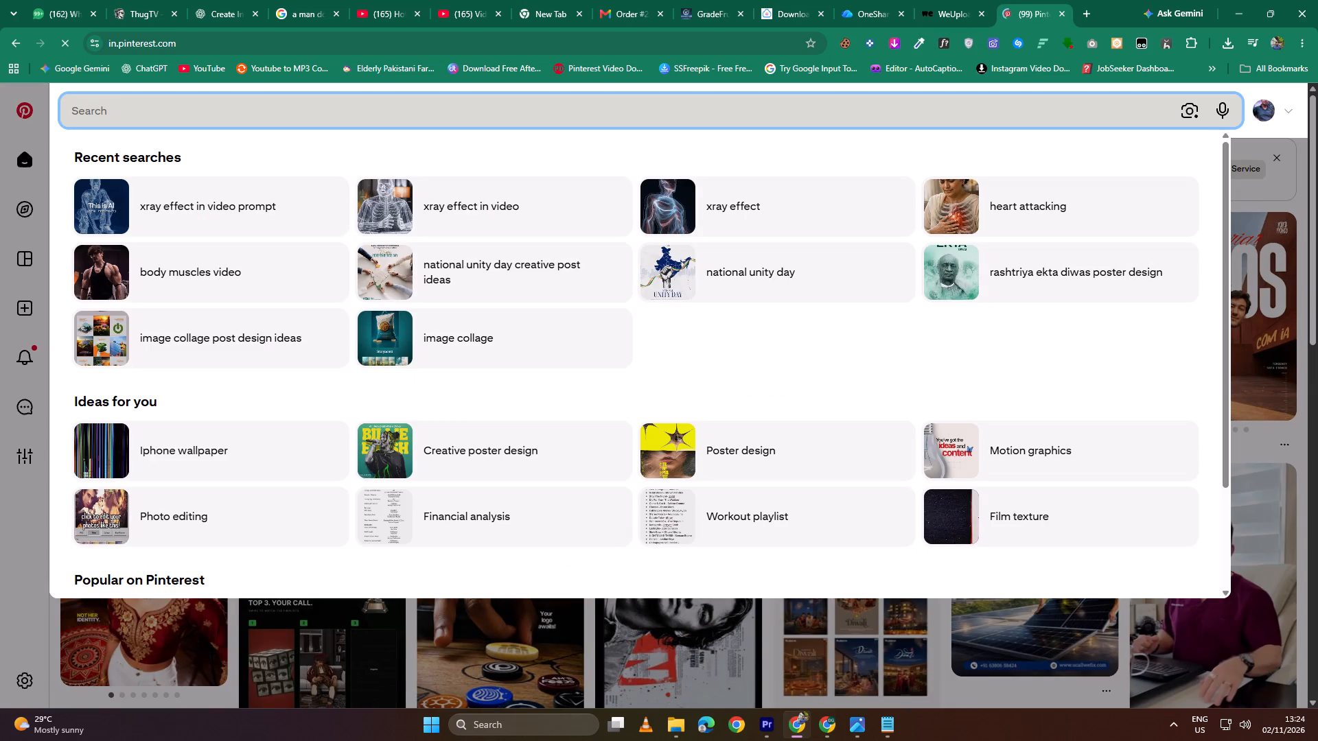
pyautogui.write('gym clip')
pyautogui.press('Return')
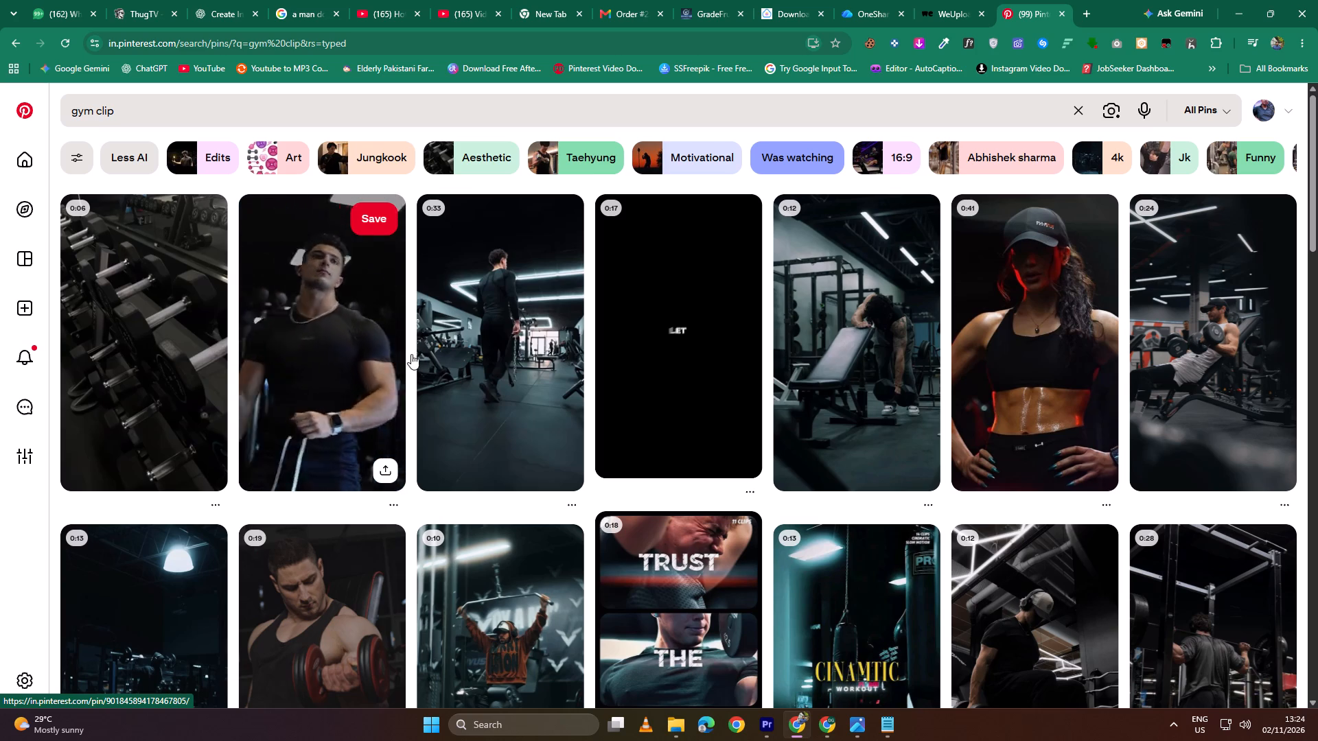
# Browse the gym clip results and play the opening of the "Gym mode on w35" video as a reference.
pyautogui.scroll(-2, 1118, 346)
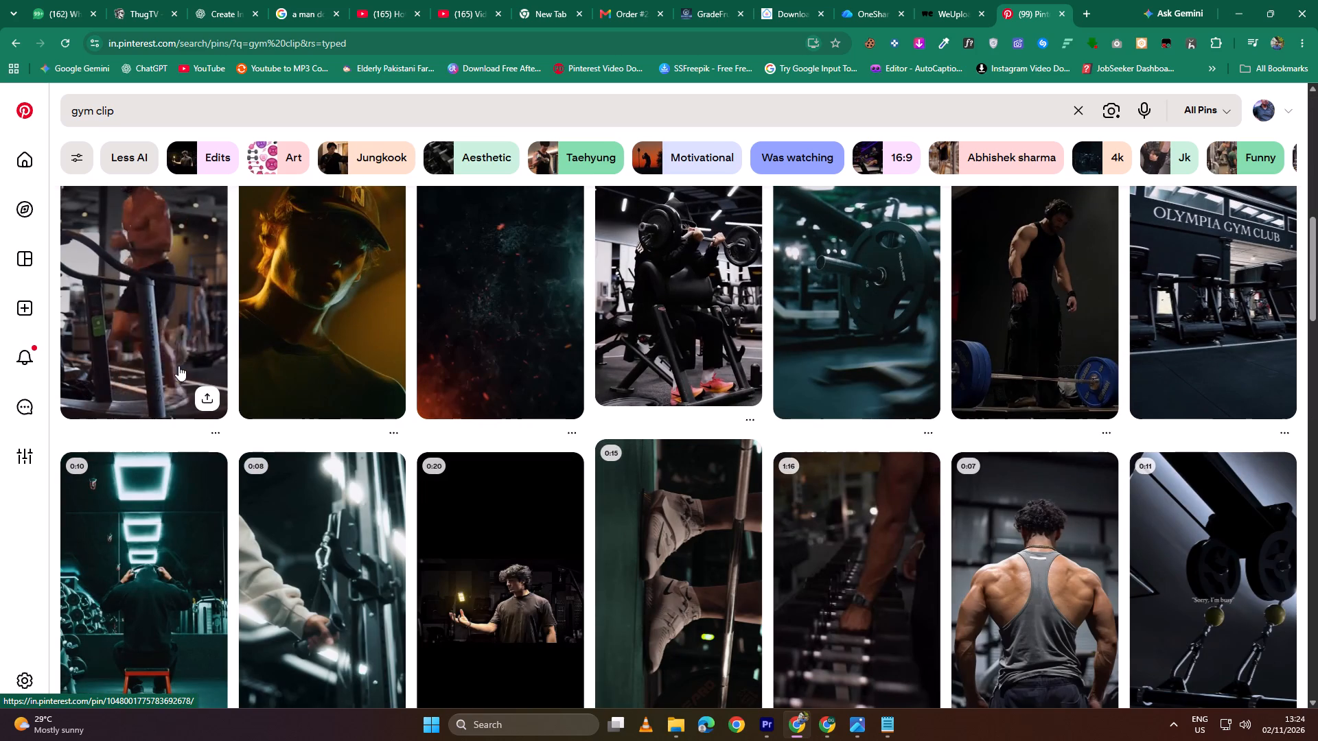
pyautogui.scroll(-1, 178, 365)
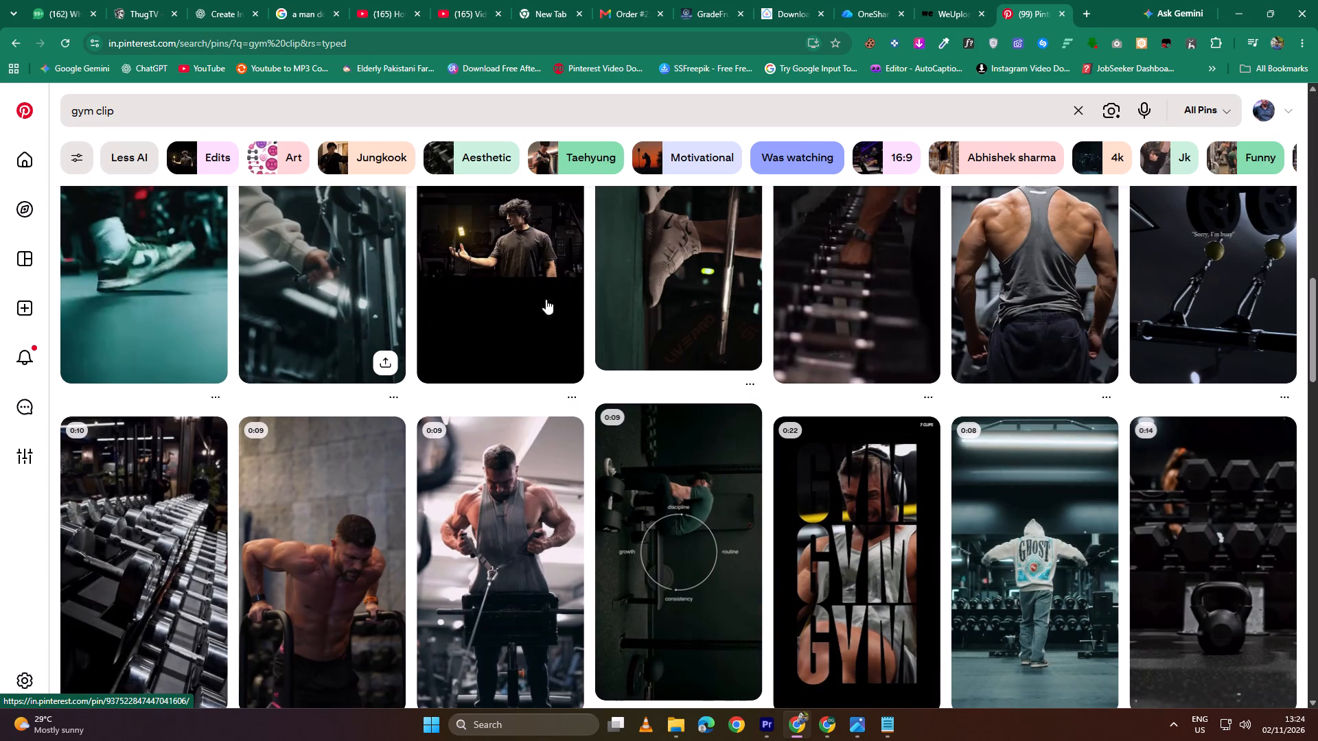
pyautogui.scroll(1, 348, 338)
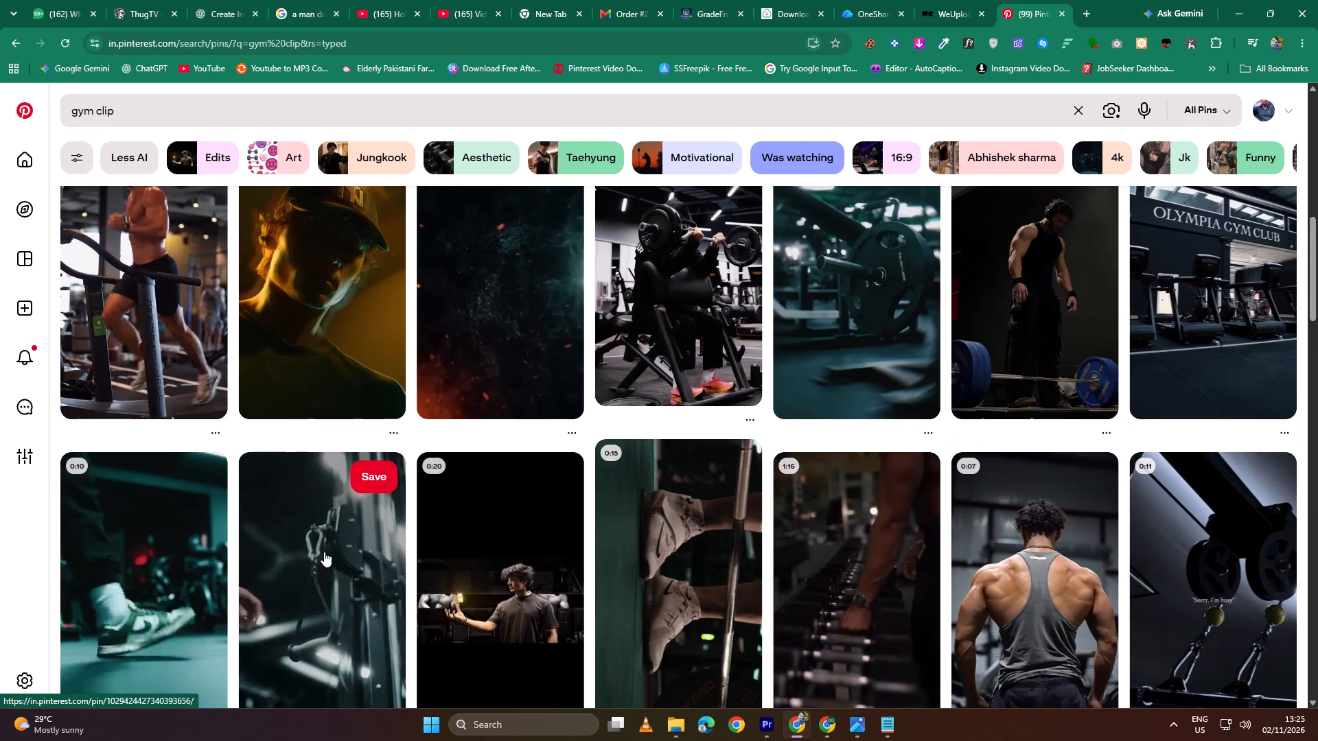
pyautogui.scroll(-1, 326, 554)
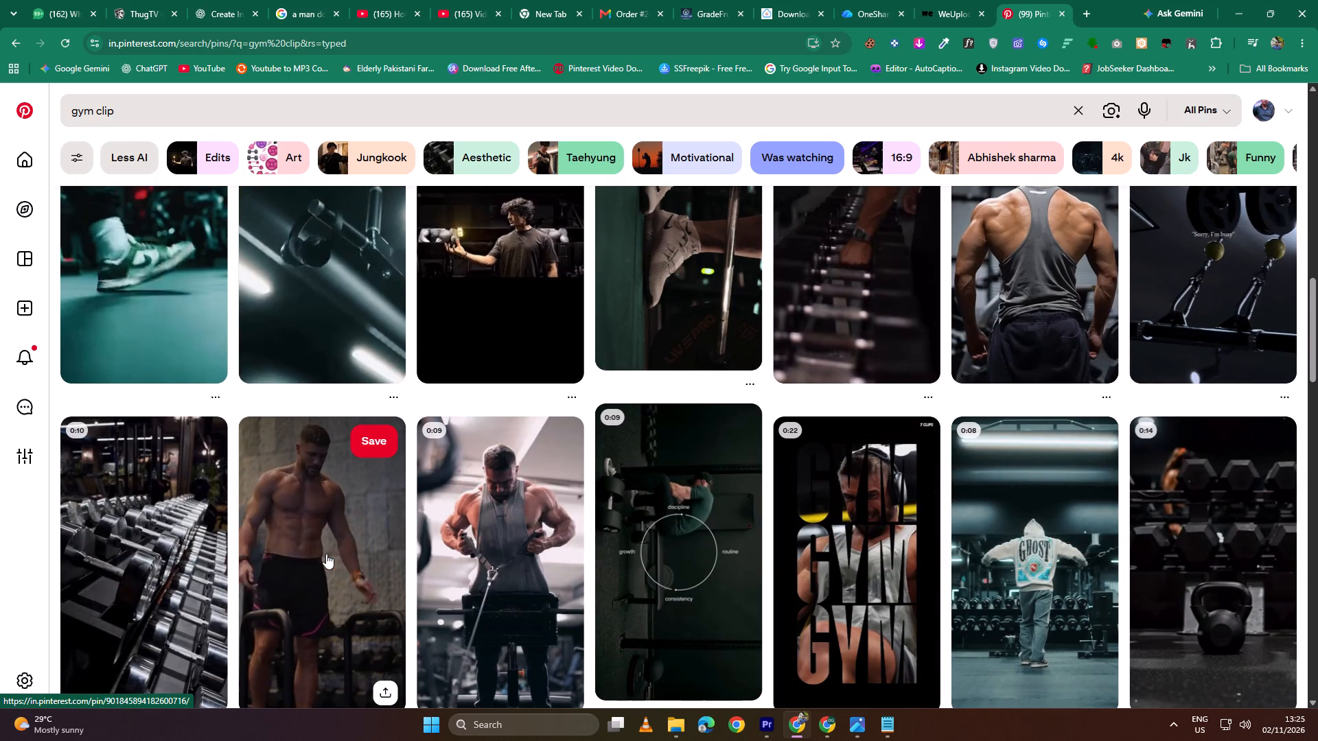
pyautogui.scroll(-1, 326, 554)
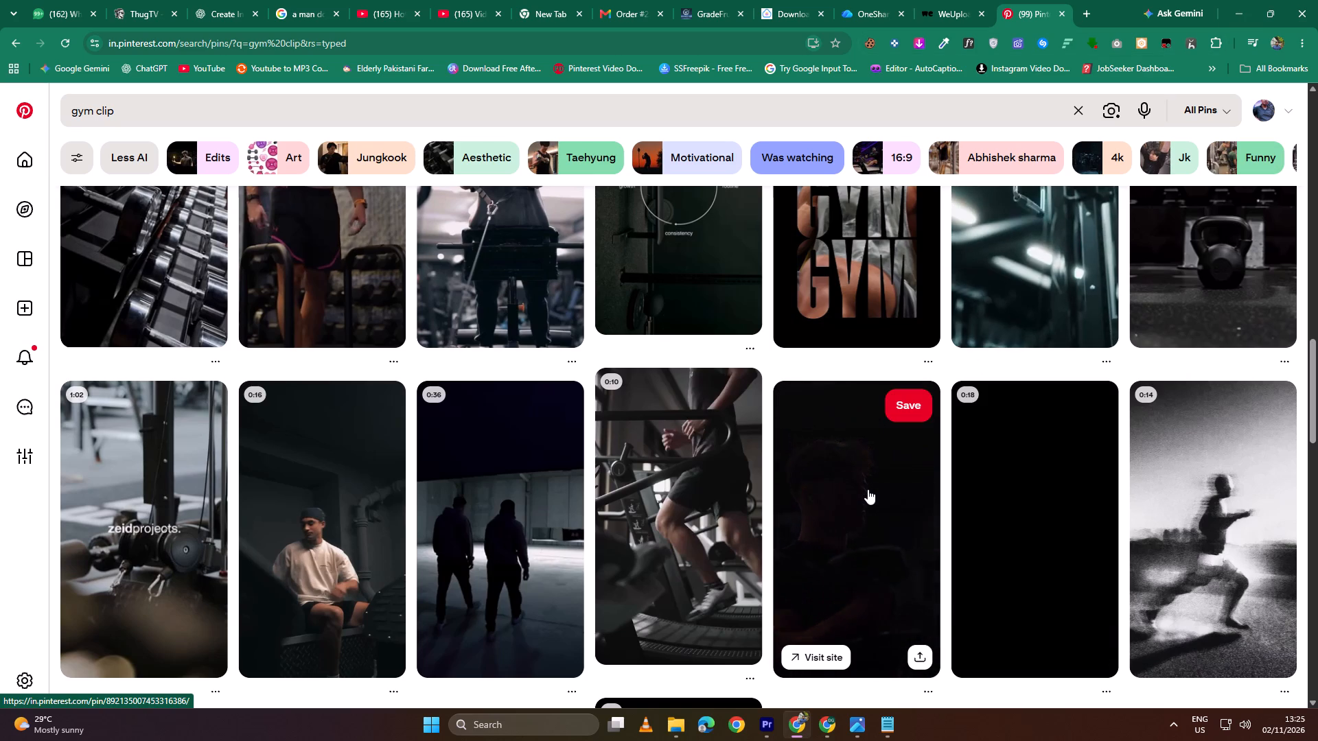
pyautogui.click(840, 525)
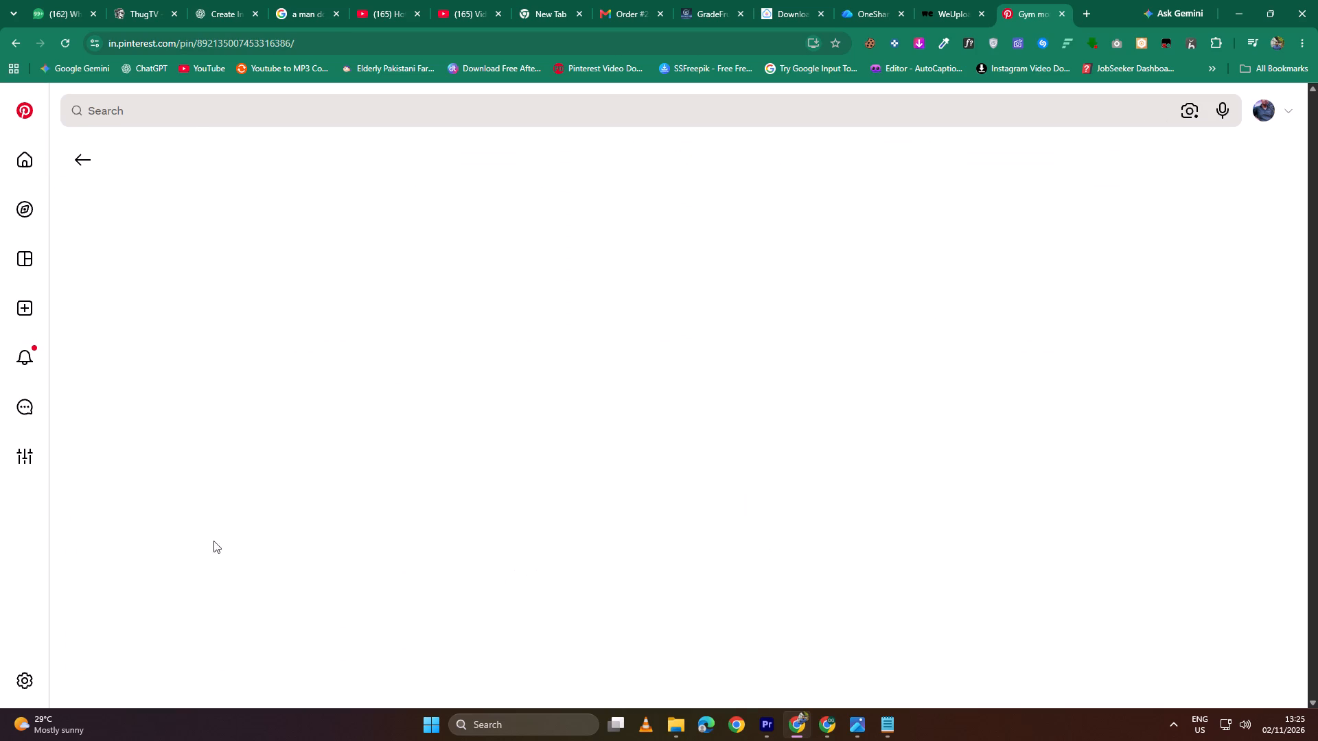
pyautogui.click(380, 604)
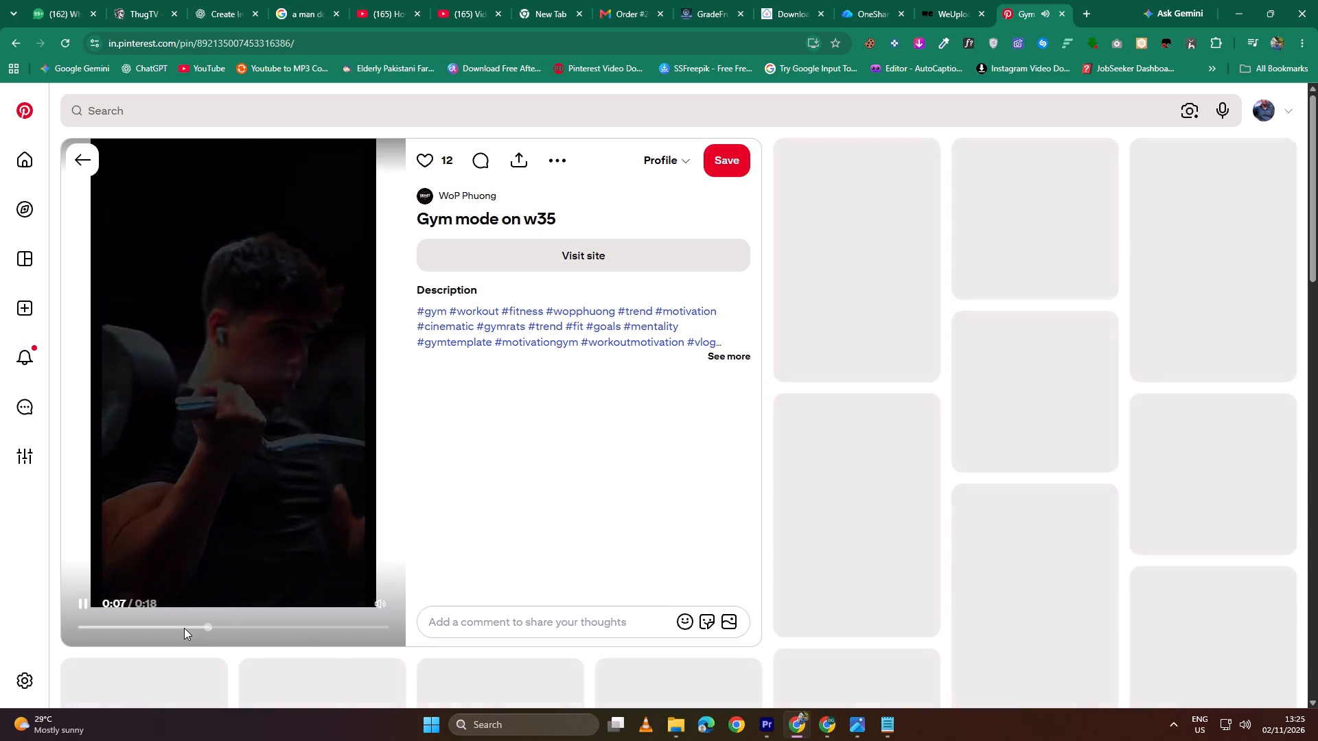
pyautogui.moveTo(185, 628); pyautogui.dragTo(0, 643)
pyautogui.moveTo(86, 628); pyautogui.dragTo(80, 629)
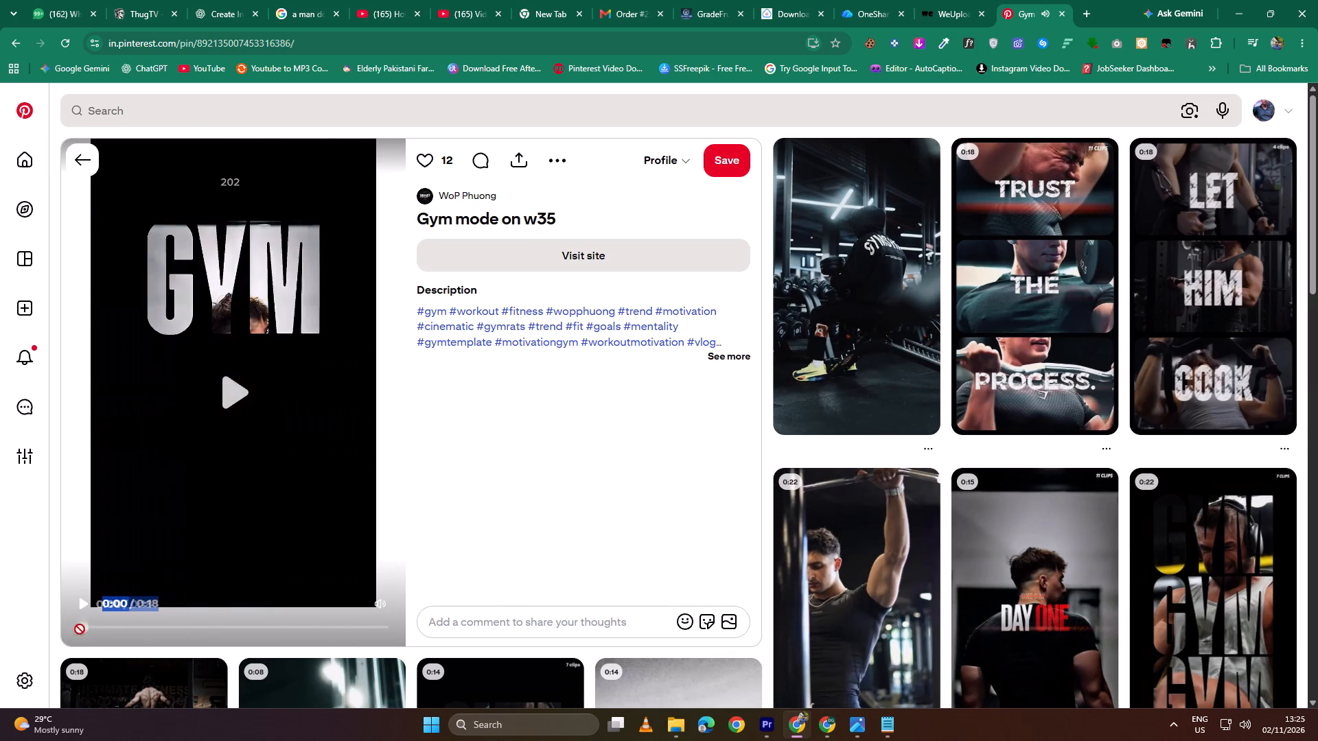
pyautogui.moveTo(80, 629); pyautogui.dragTo(79, 629)
pyautogui.click(78, 629)
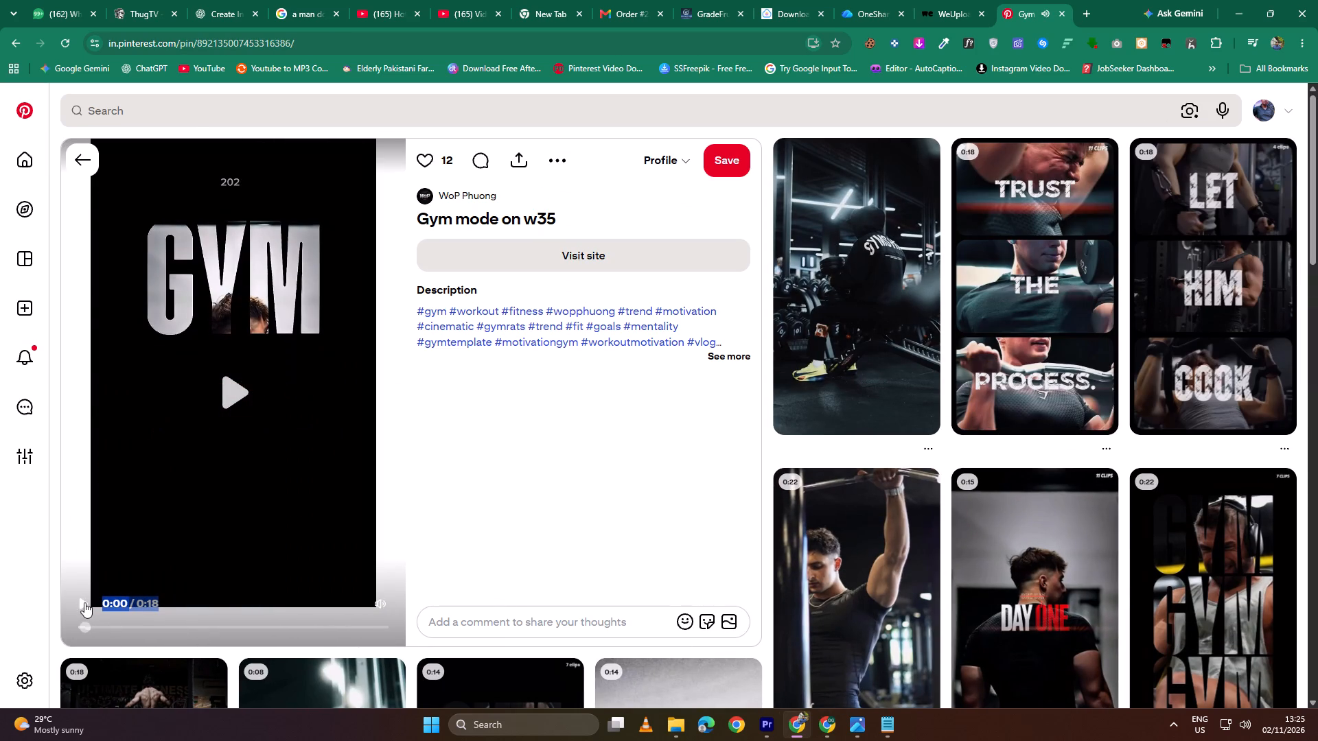
pyautogui.click(67, 633)
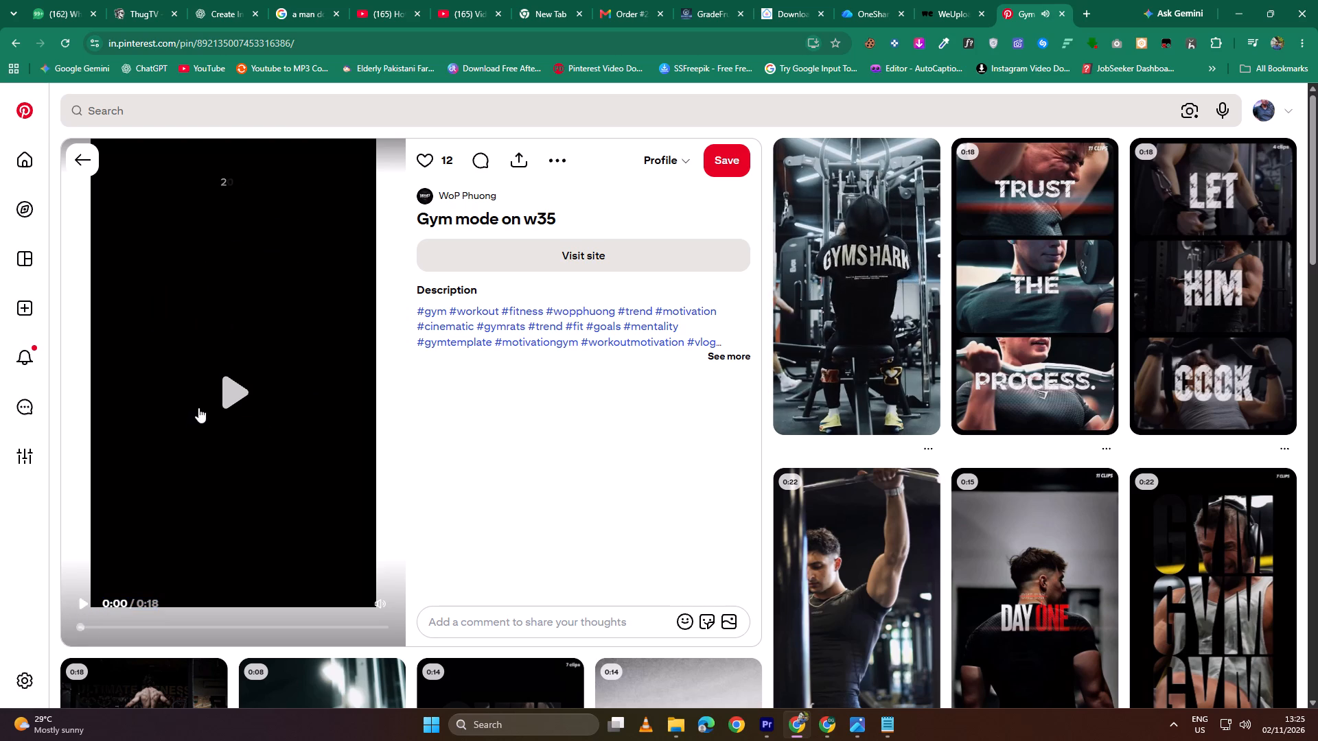
pyautogui.click(229, 396)
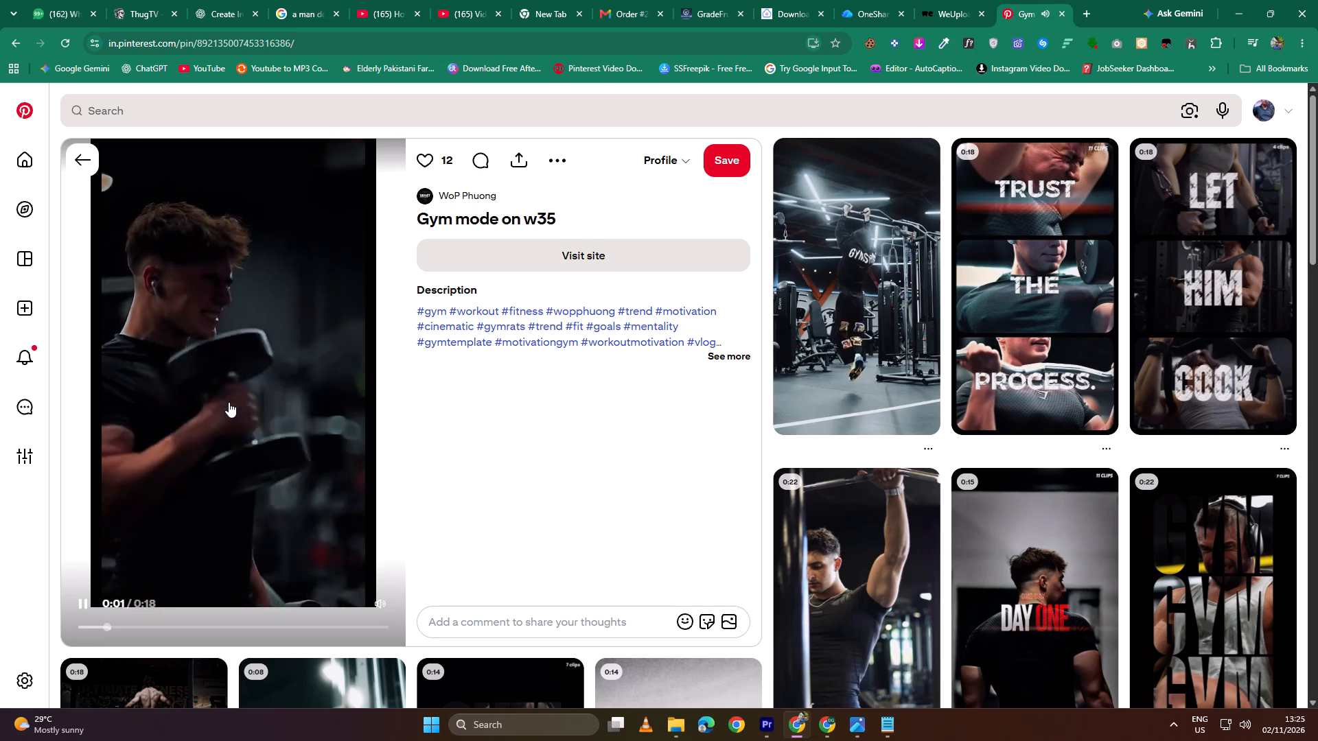
pyautogui.click(229, 402)
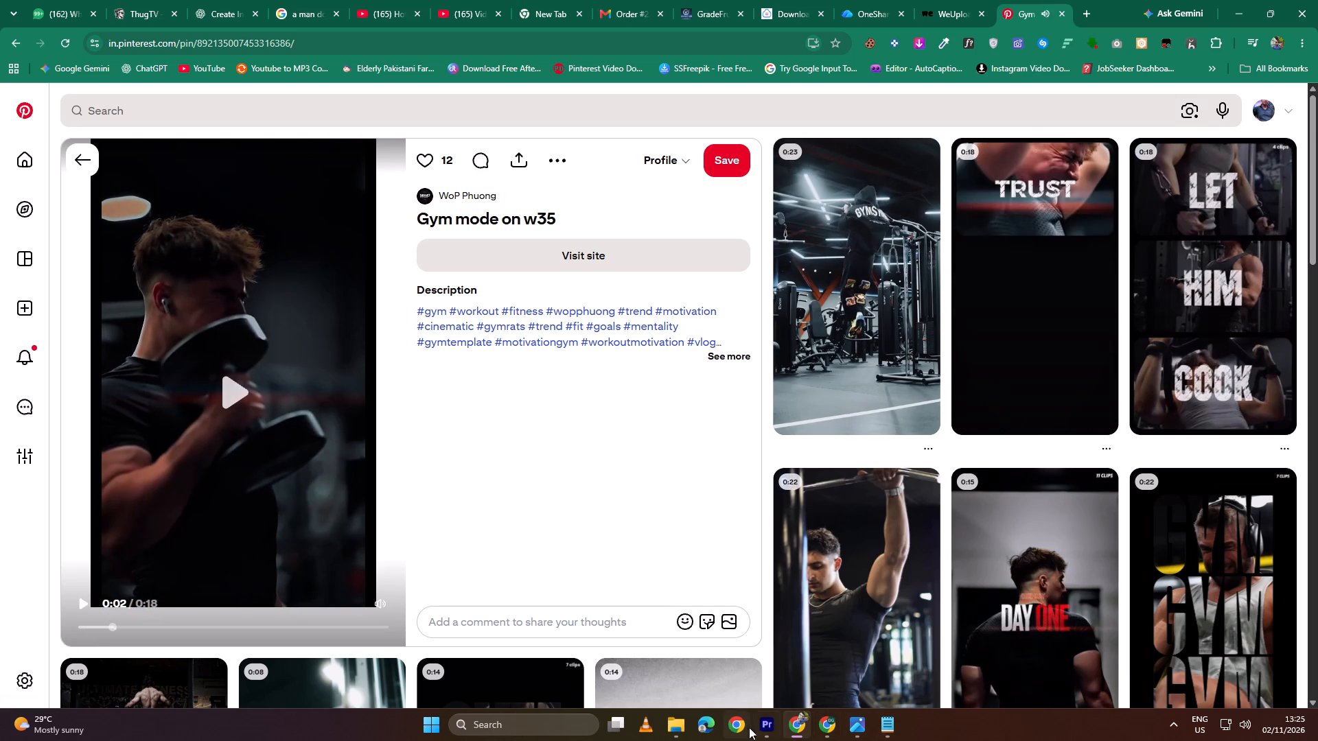
pyautogui.click(764, 729)
pyautogui.moveTo(280, 440); pyautogui.dragTo(3, 453)
pyautogui.press('space')
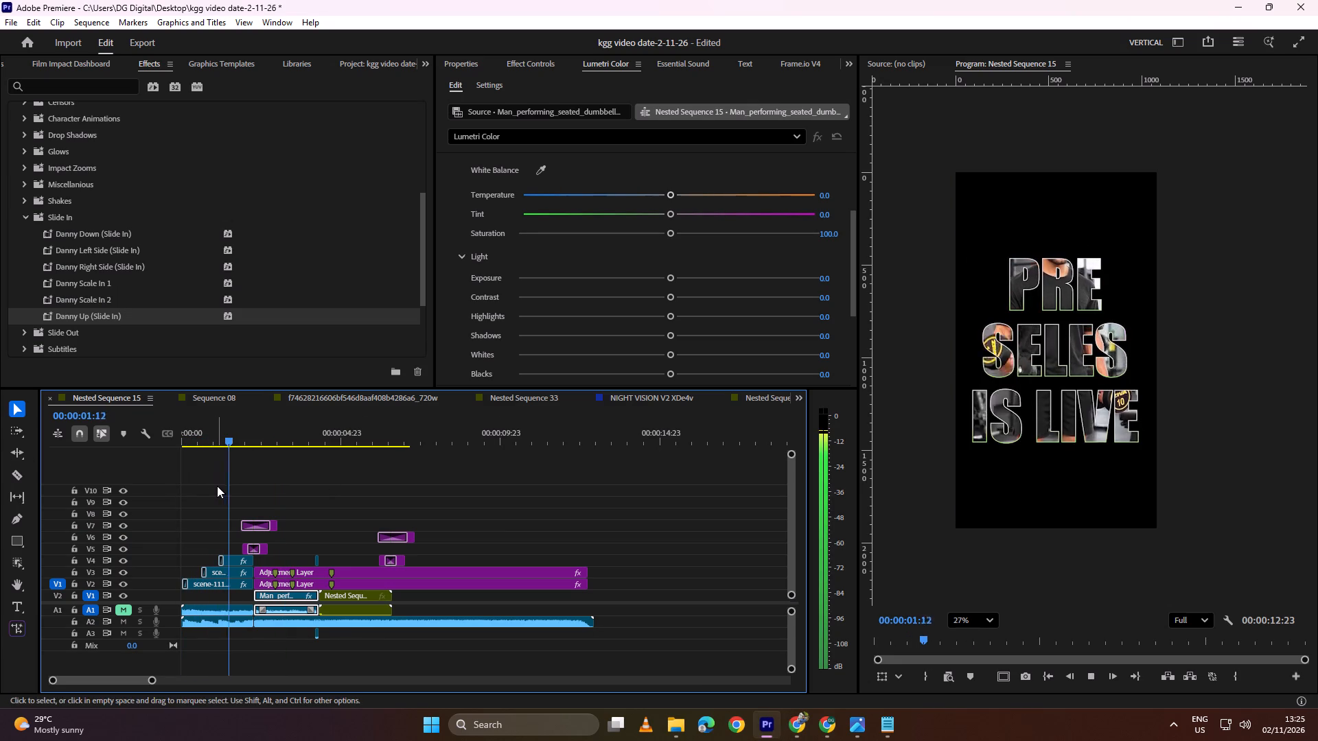
pyautogui.press('space')
pyautogui.keyDown('alt'); pyautogui.scroll(9, 222, 563); pyautogui.keyUp('alt')
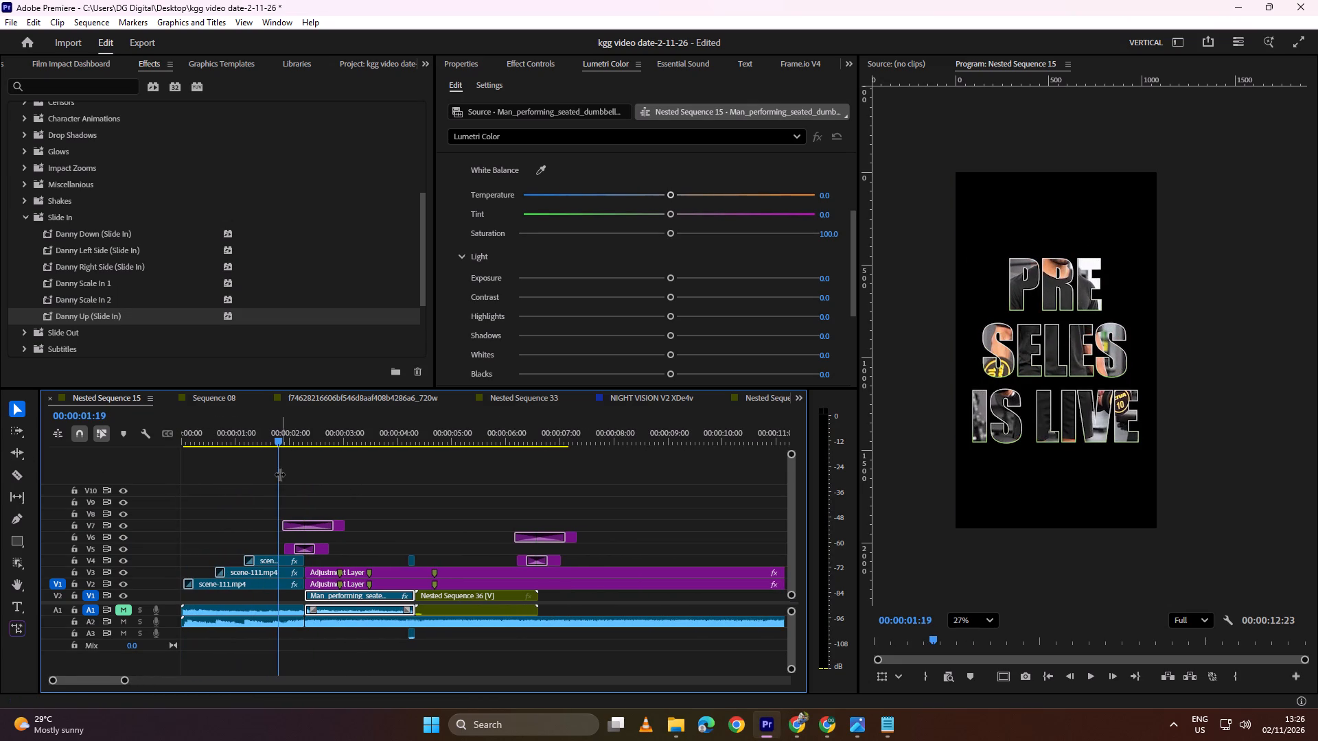
pyautogui.moveTo(288, 432); pyautogui.dragTo(100, 461)
pyautogui.press('space')
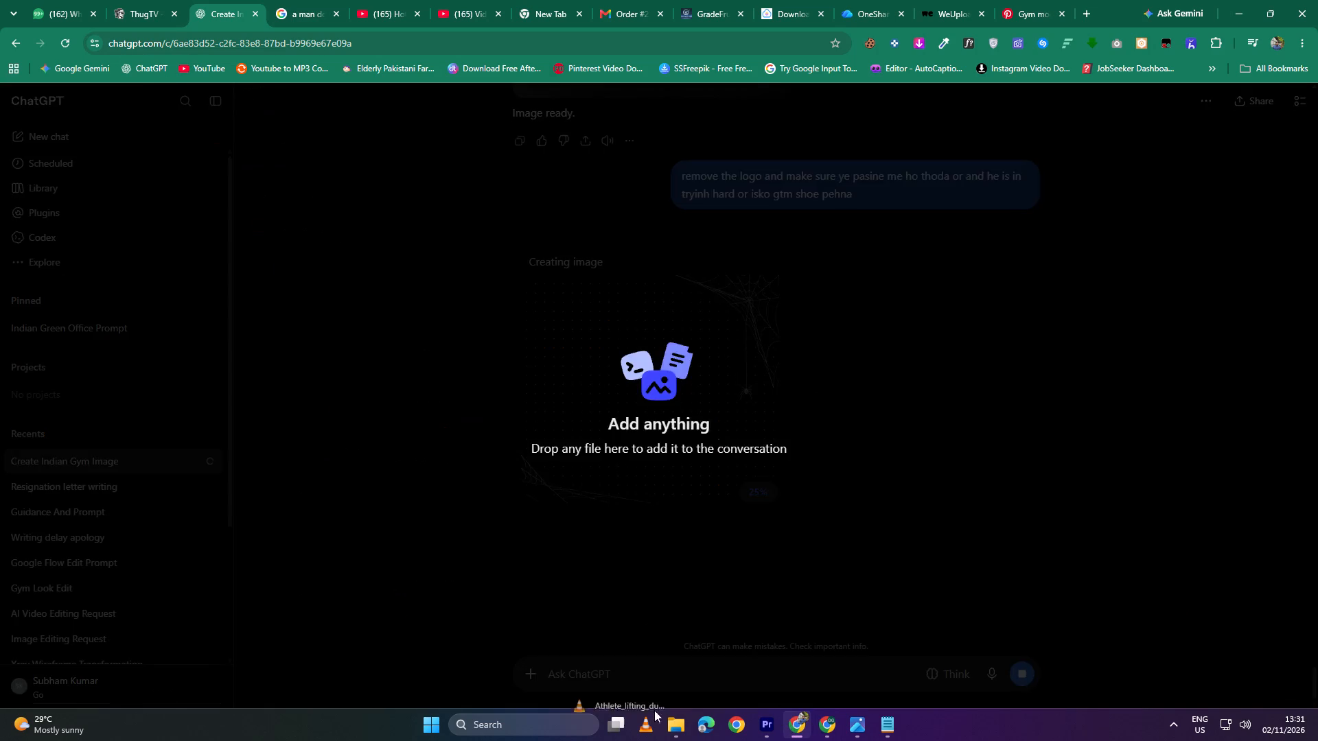
pyautogui.moveTo(654, 710); pyautogui.dragTo(435, 548)
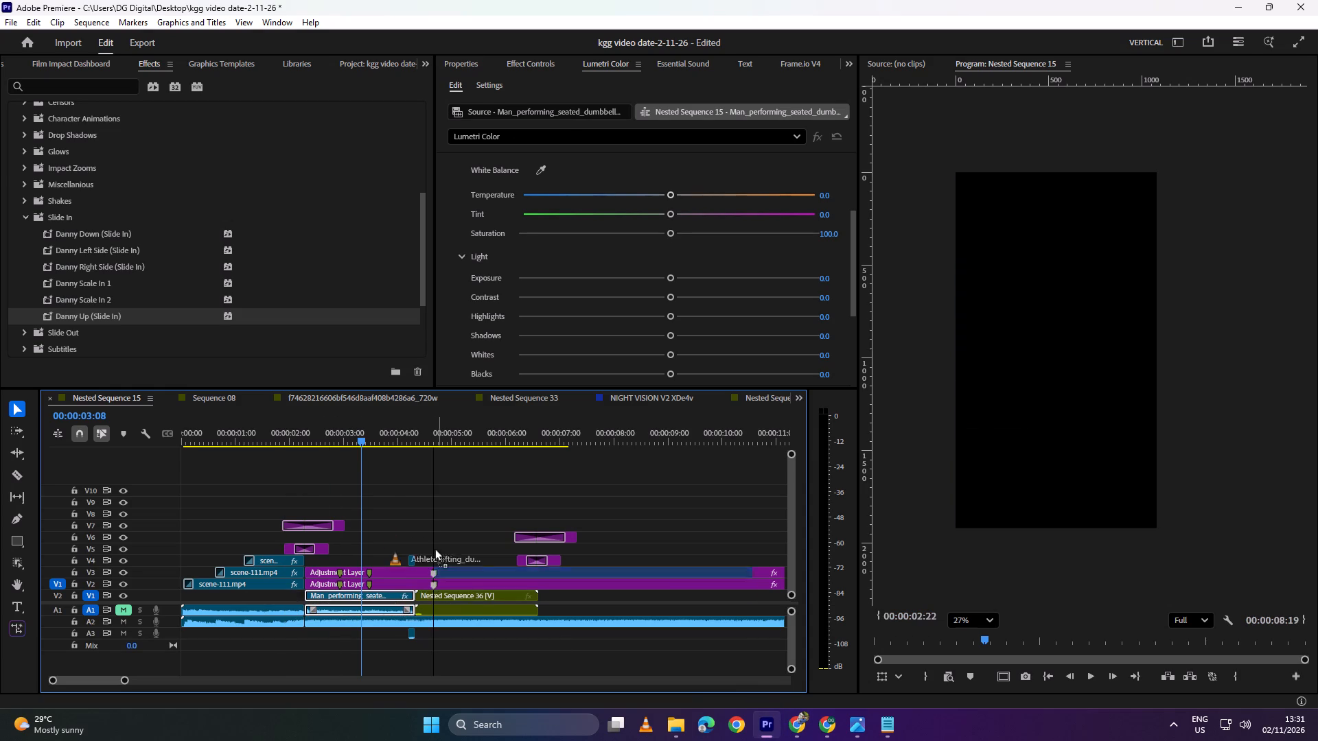
pyautogui.moveTo(435, 548); pyautogui.dragTo(573, 600)
pyautogui.click(601, 595)
pyautogui.click(612, 595)
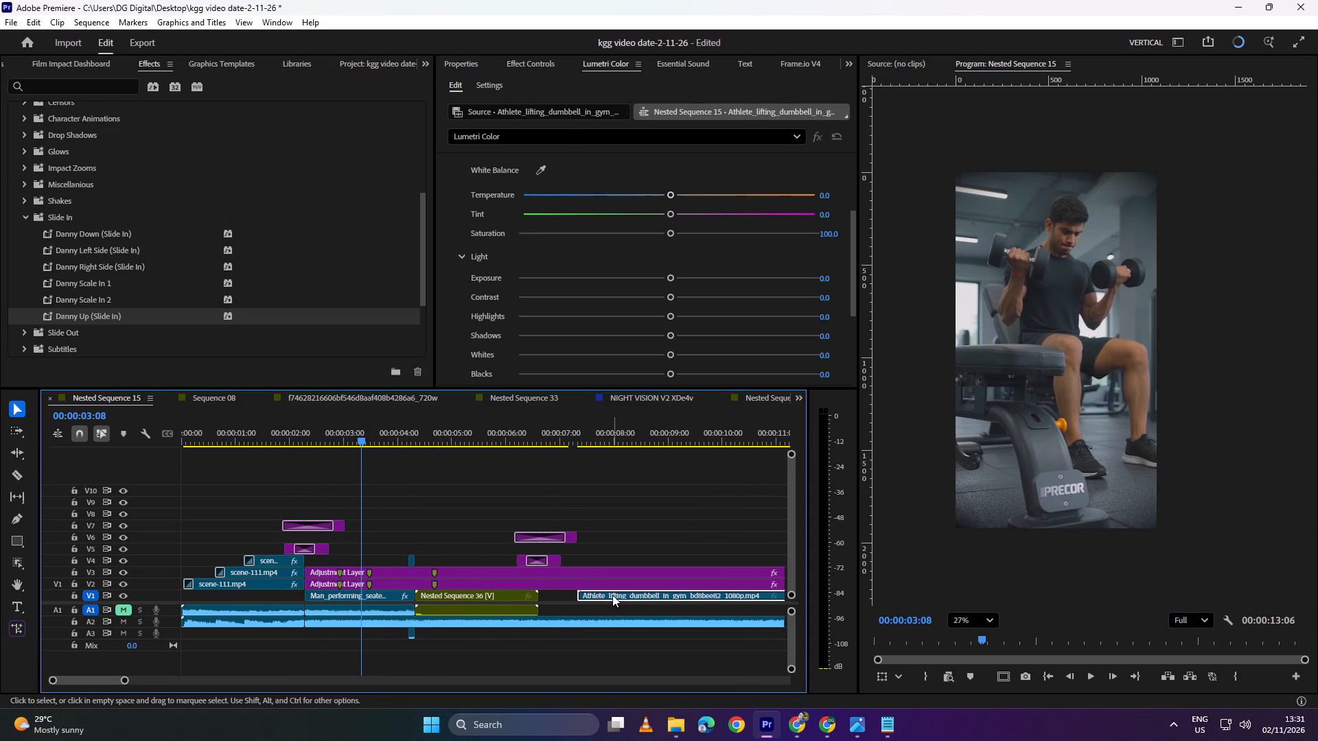
# Split the athlete dumbbell clip at about 00:00:09:00 and delete its trailing part.
pyautogui.press('c')
pyautogui.click(674, 594)
pyautogui.moveTo(628, 592); pyautogui.dragTo(610, 596)
pyautogui.hotkey('ctrl', 'z')
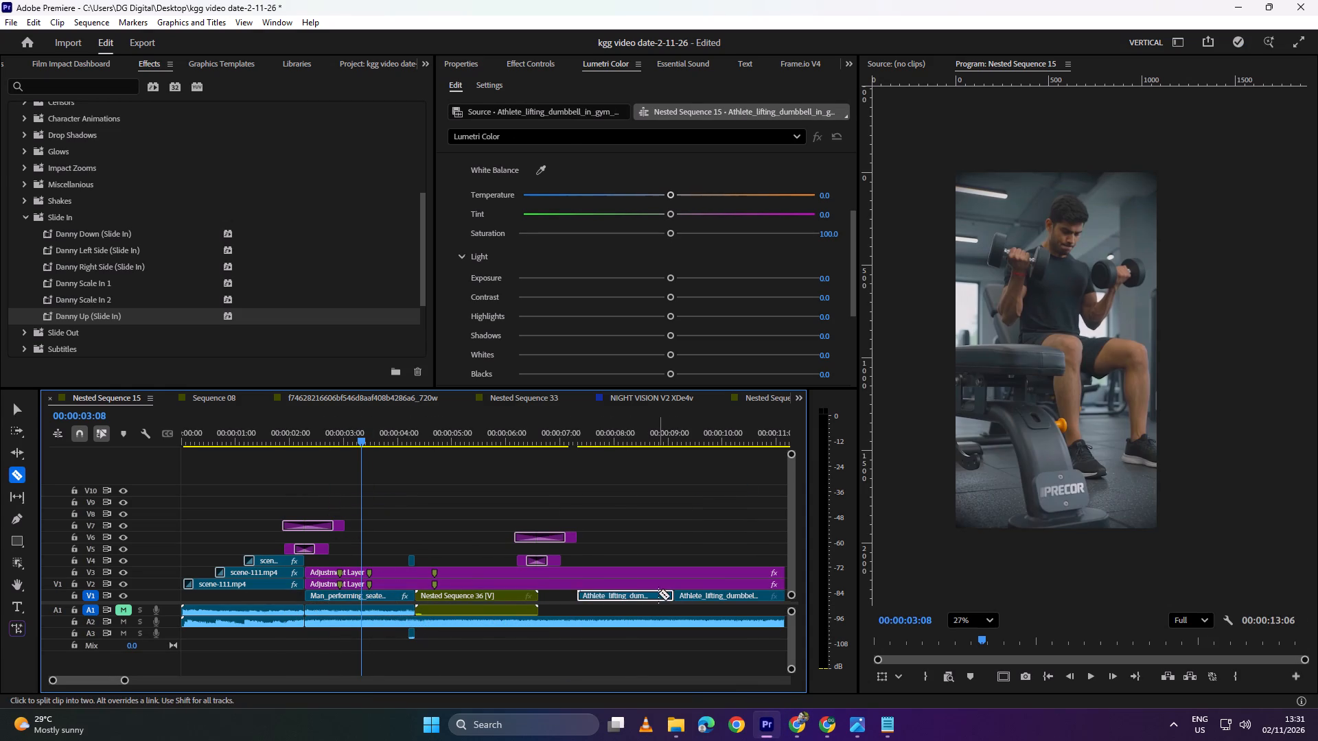
pyautogui.press('v')
pyautogui.click(691, 591)
pyautogui.press('BackSpace')
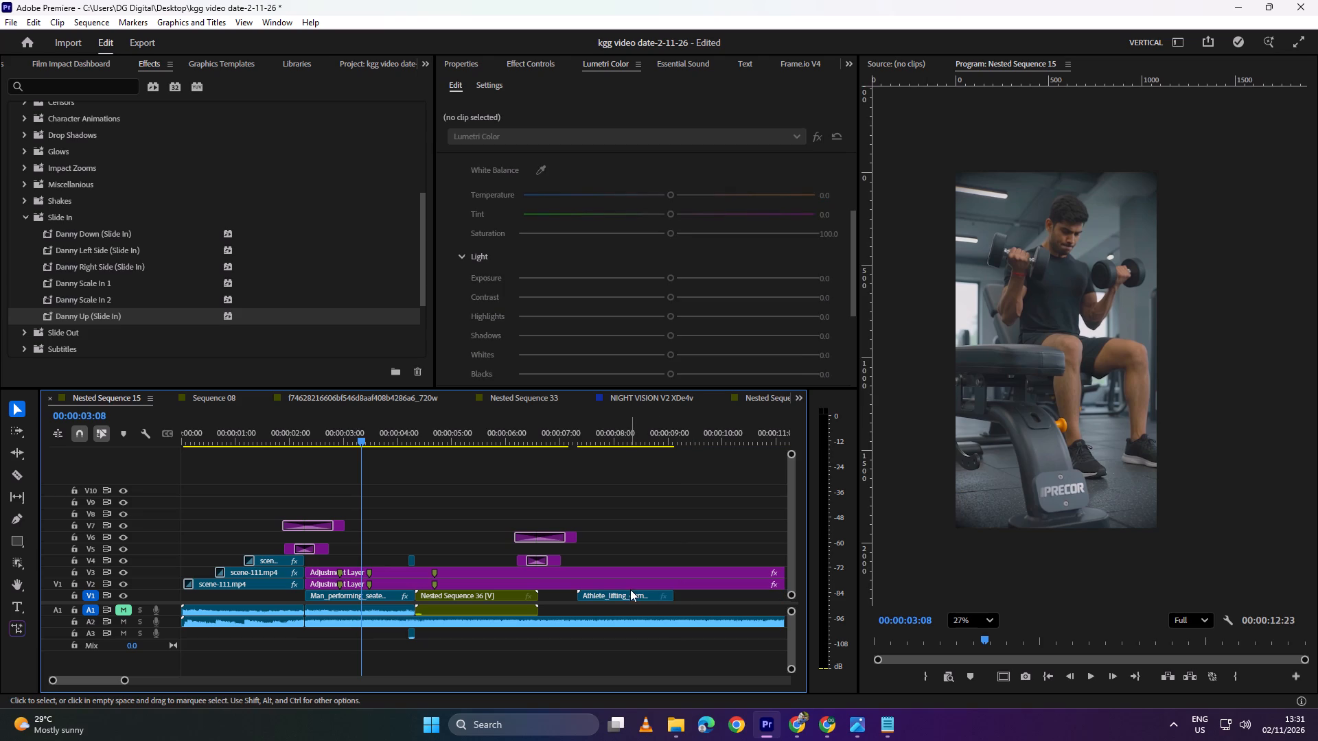
# Move the trimmed athlete clip over the old seated dumbbell clip, starting right after the scene-111 clips, and delete the old clip's leftover.
pyautogui.moveTo(632, 596); pyautogui.dragTo(362, 593)
pyautogui.click(409, 593)
pyautogui.press('BackSpace')
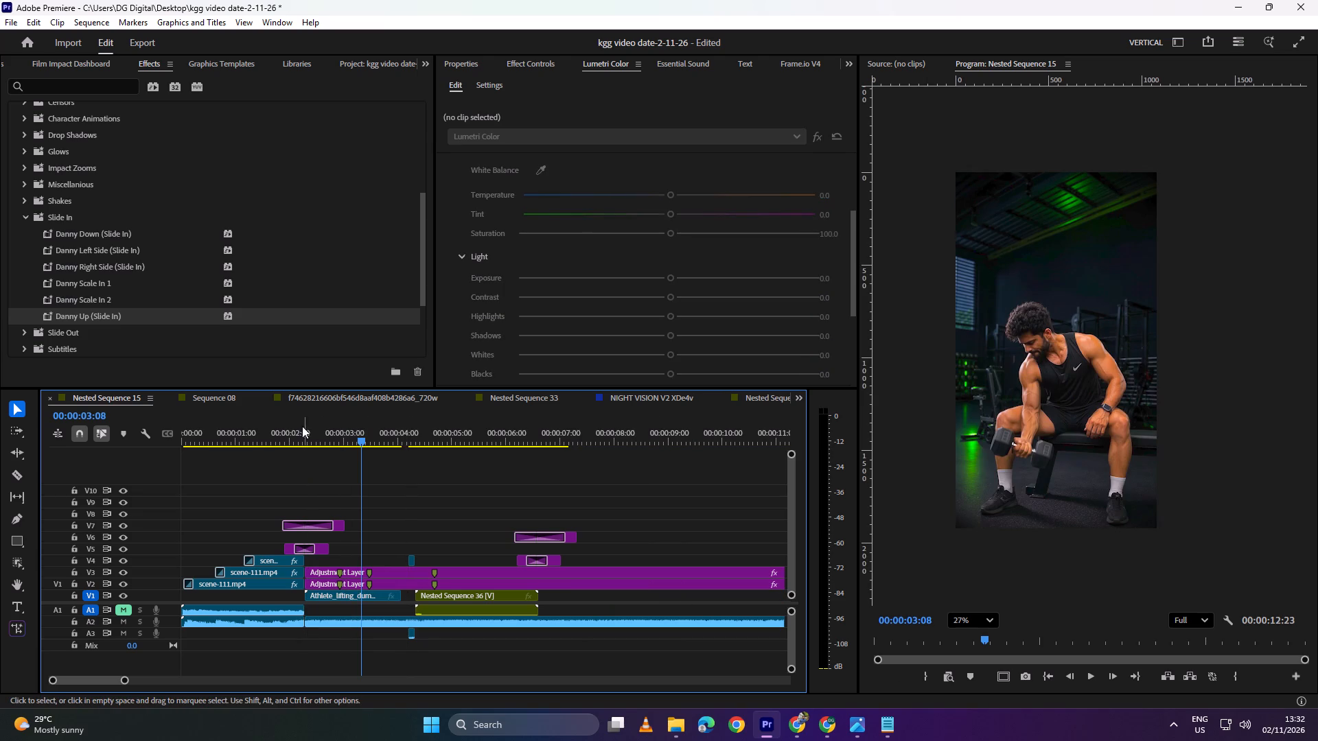
# Play the new clip's section, and extend the clip's end to meet Nested Sequence 36.
pyautogui.moveTo(358, 438); pyautogui.dragTo(292, 437)
pyautogui.press('space')
pyautogui.keyDown('alt'); pyautogui.scroll(10, 330, 491); pyautogui.keyUp('alt')
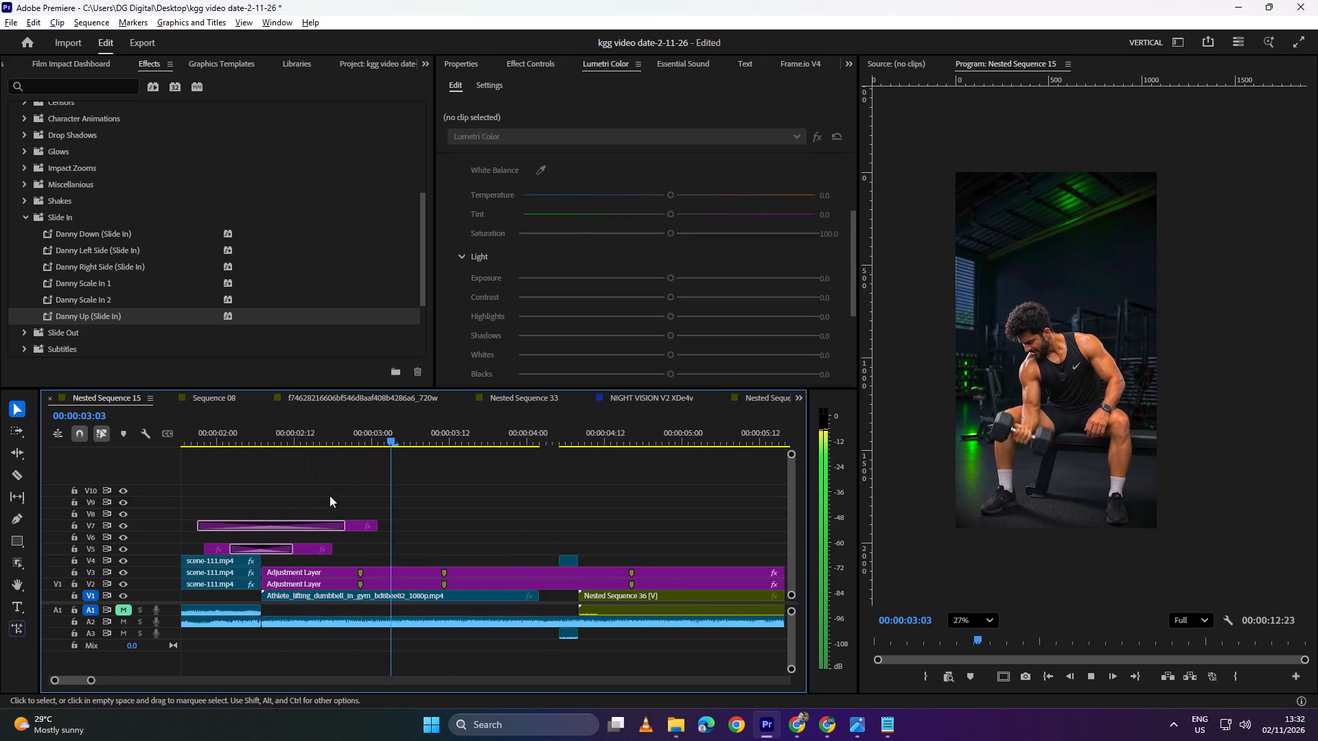
pyautogui.keyDown('alt'); pyautogui.scroll(3, 329, 495); pyautogui.keyUp('alt')
pyautogui.press('space')
pyautogui.moveTo(614, 593); pyautogui.dragTo(706, 596)
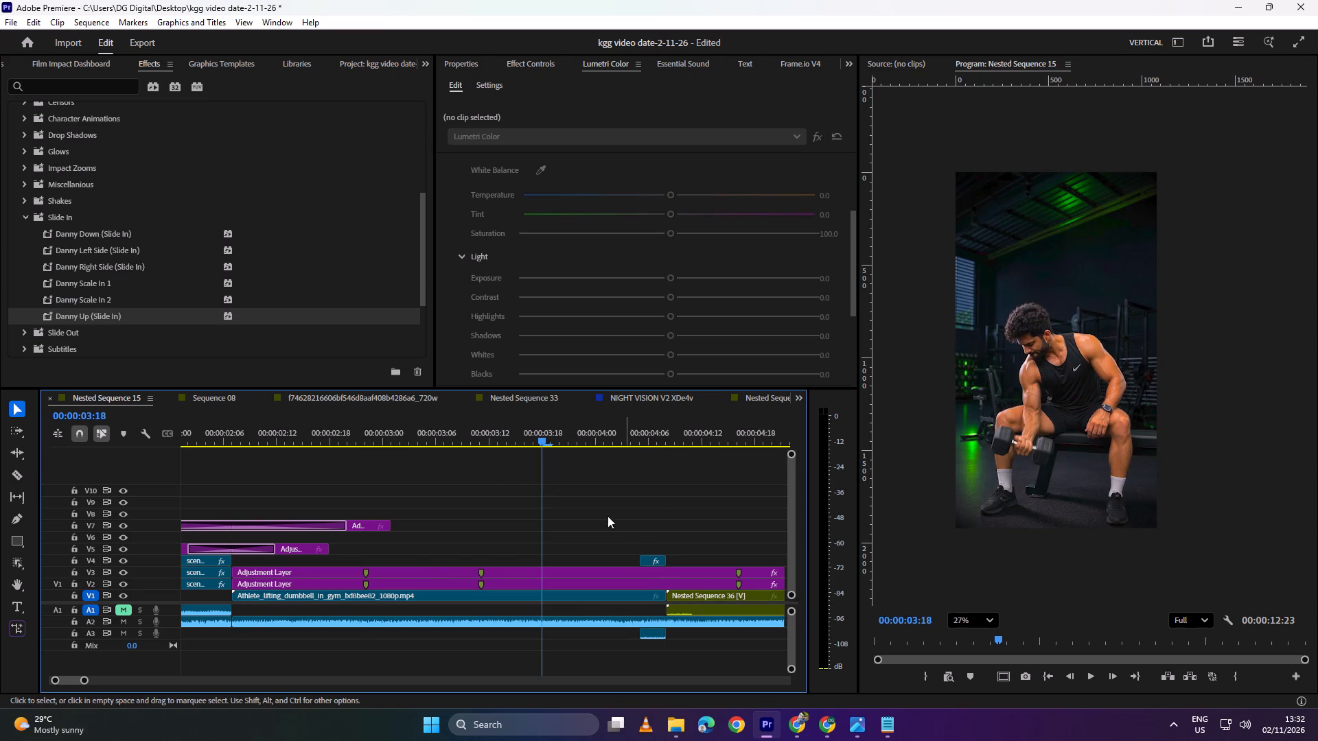
# Set the athlete dumbbell clip's scale to 133 and its vertical position to 906.
pyautogui.moveTo(557, 437); pyautogui.dragTo(230, 451)
pyautogui.press('space')
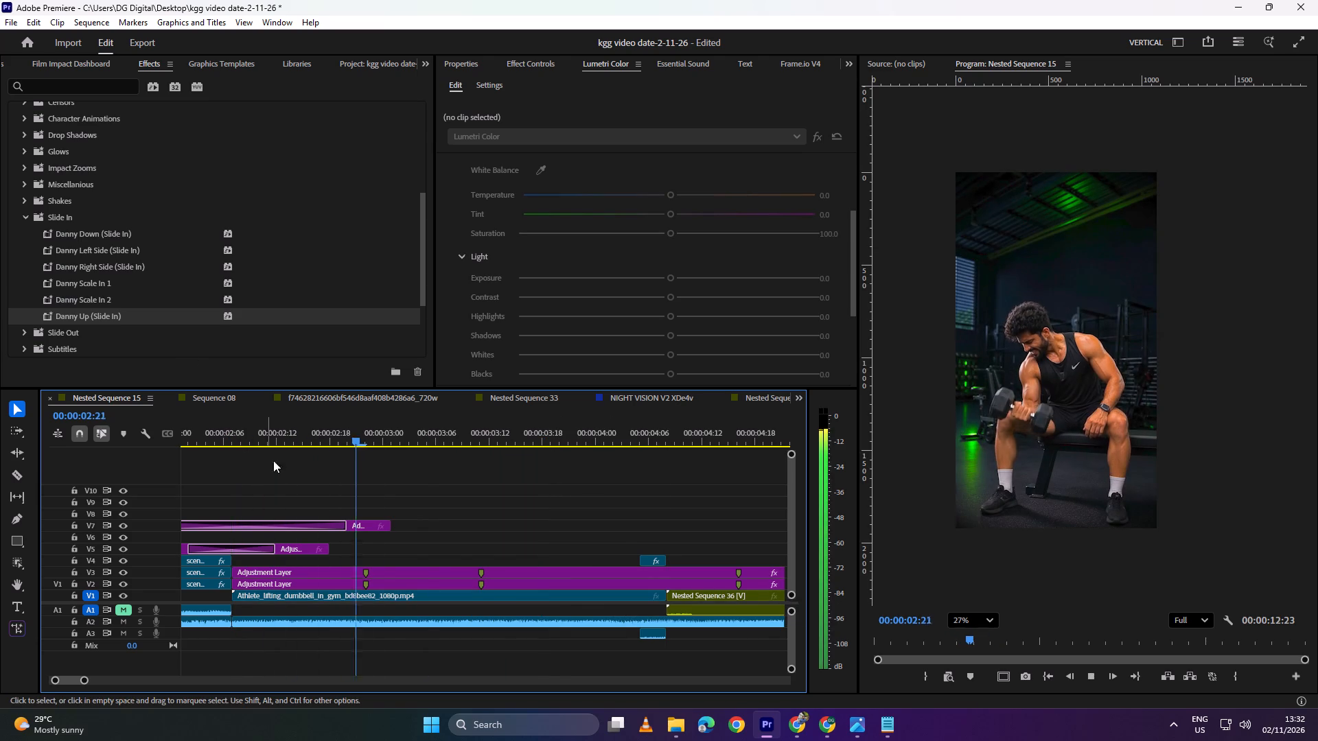
pyautogui.press('space')
pyautogui.click(349, 592)
pyautogui.click(524, 62)
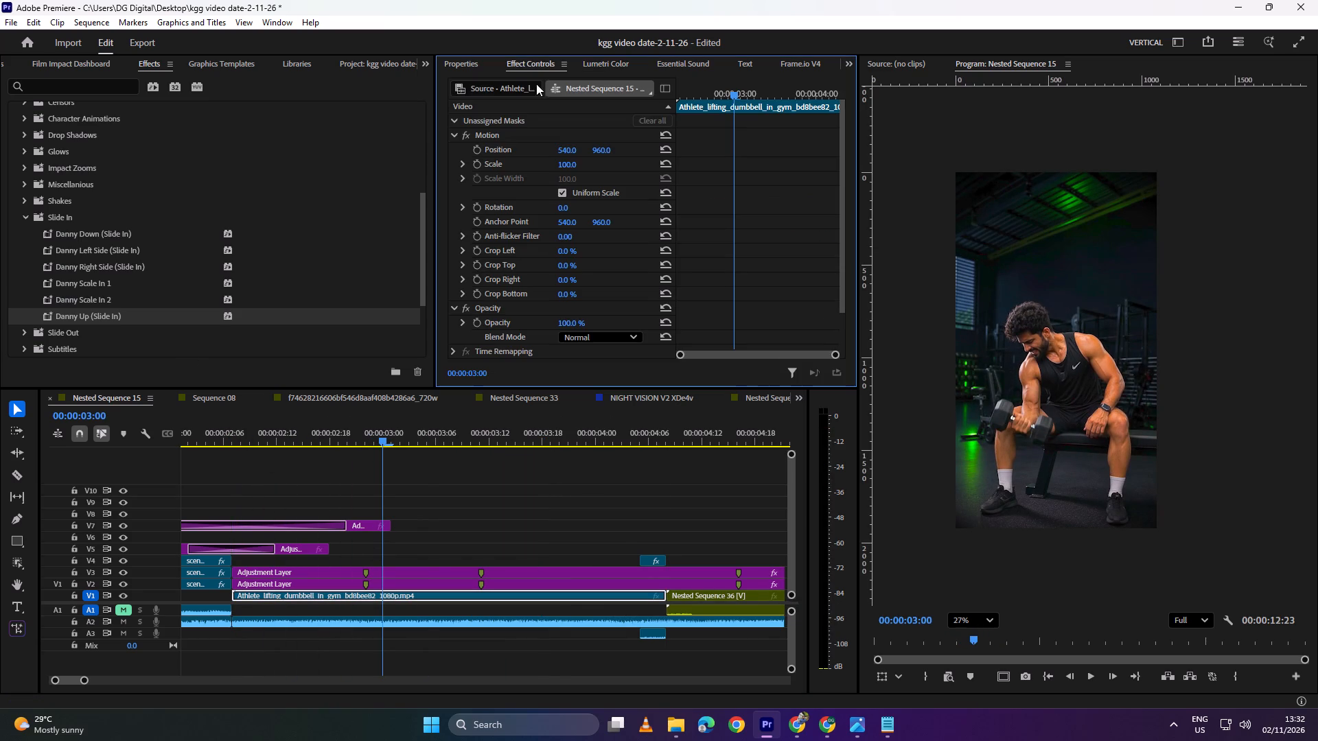
pyautogui.moveTo(573, 163); pyautogui.dragTo(597, 163)
pyautogui.moveTo(605, 152); pyautogui.dragTo(483, 172)
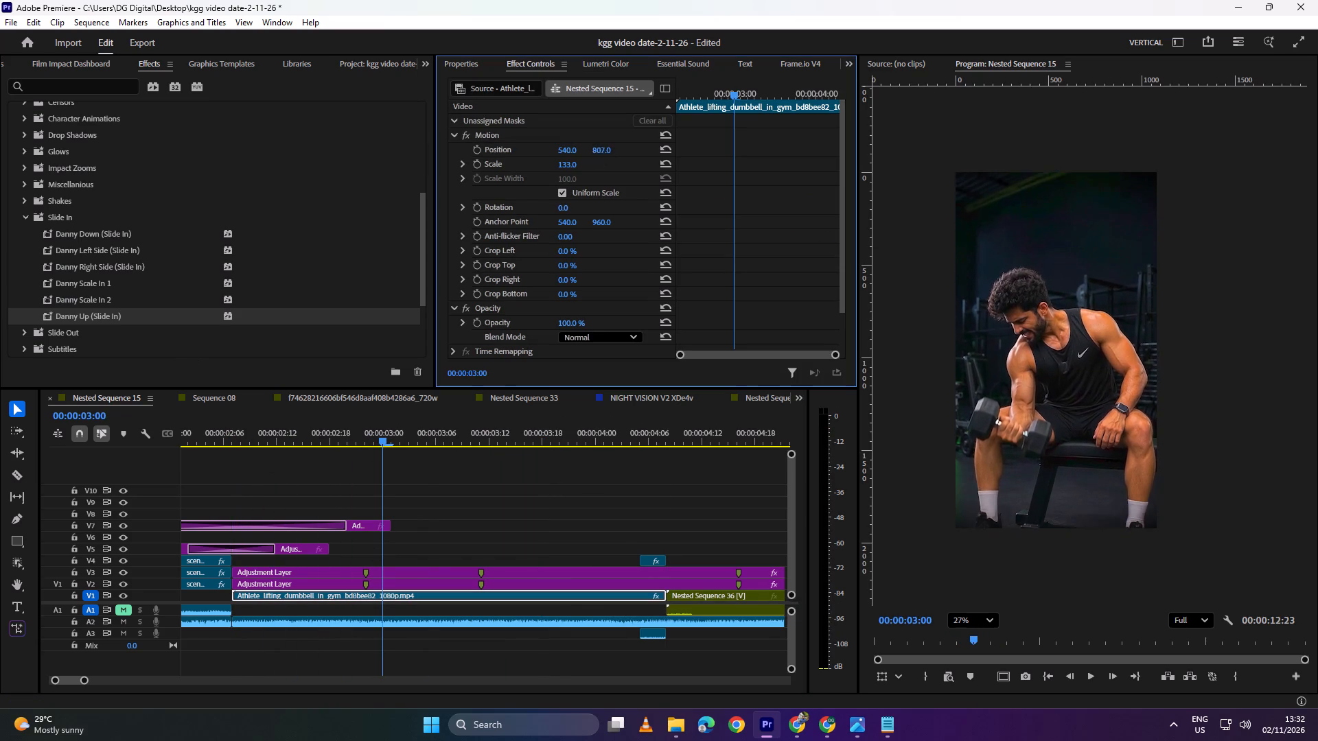
pyautogui.moveTo(483, 172); pyautogui.dragTo(553, 170)
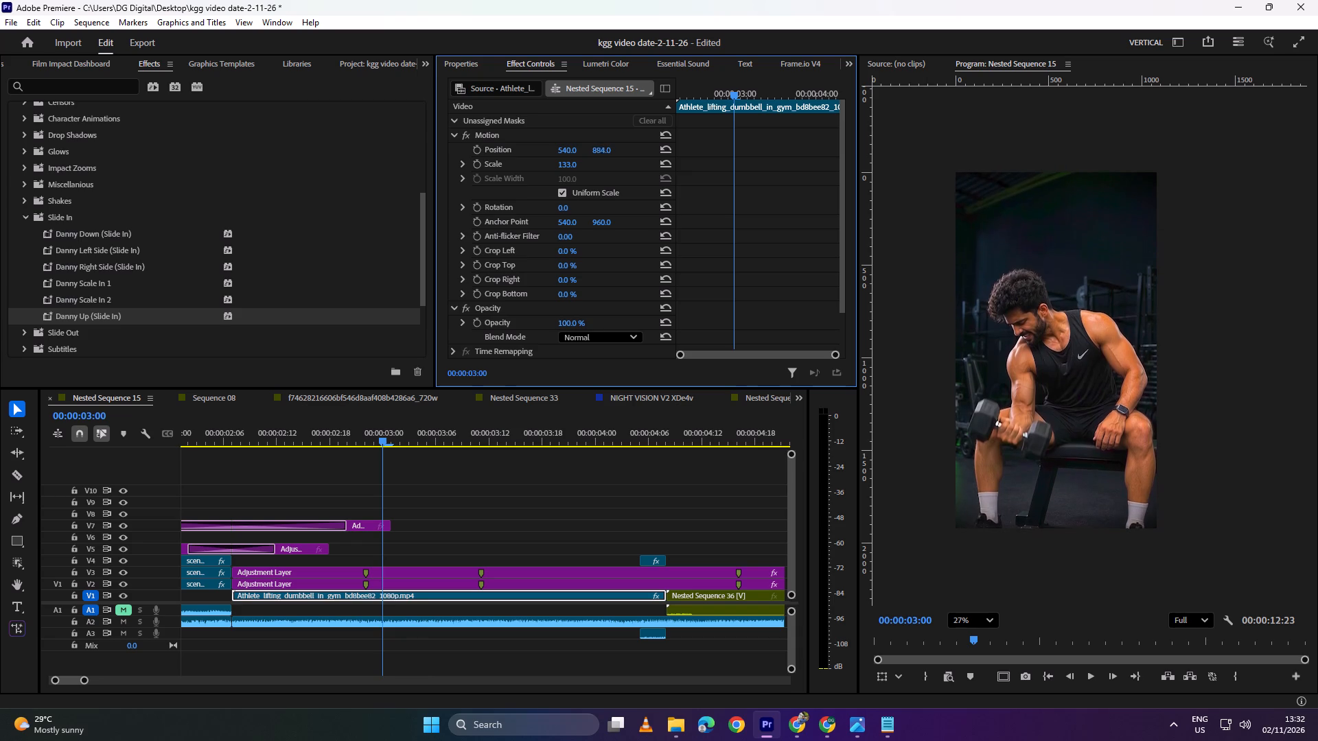
pyautogui.moveTo(553, 170); pyautogui.dragTo(568, 169)
# Play back the reframed dumbbell clip repeatedly and examine its movement, framing and transition into the pull-up sequence.
pyautogui.press('space')
pyautogui.press('space')
pyautogui.moveTo(509, 439); pyautogui.dragTo(170, 482)
pyautogui.press('space')
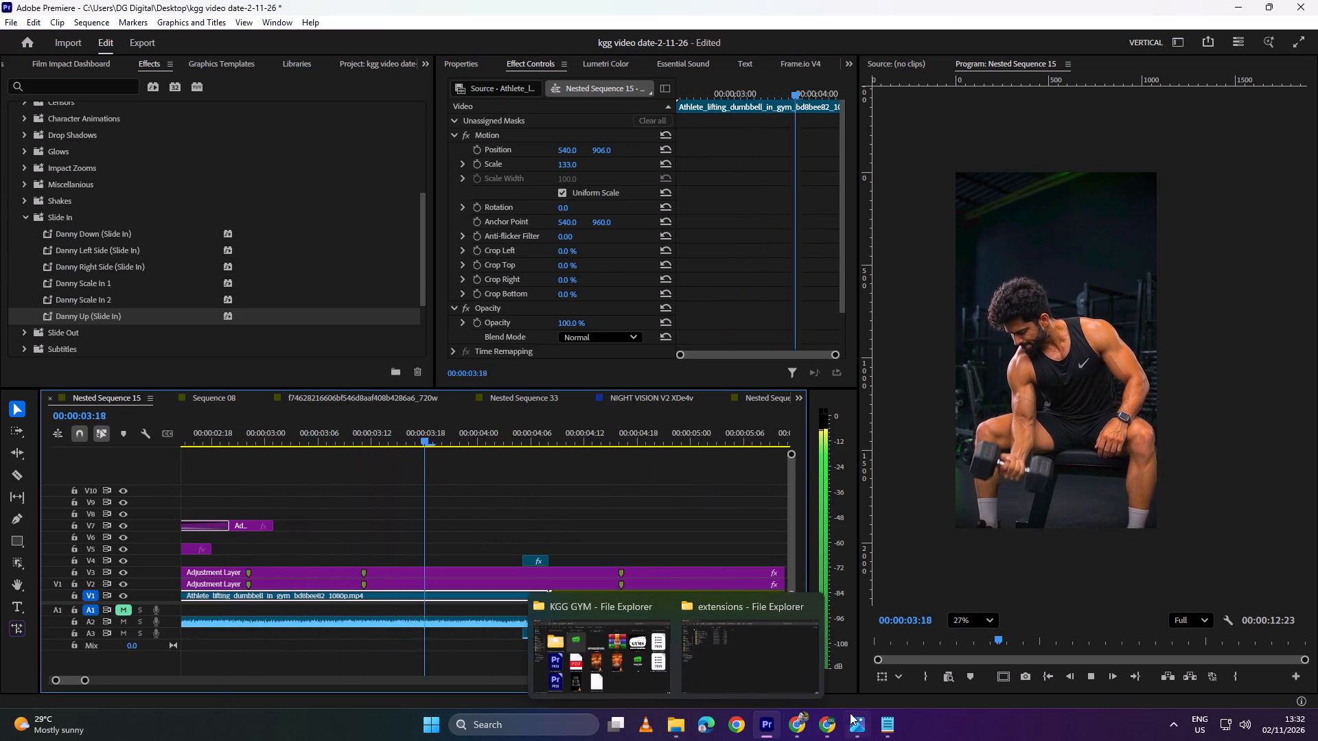
pyautogui.press('space')
pyautogui.keyDown('alt'); pyautogui.scroll(-9, 680, 620); pyautogui.keyUp('alt')
pyautogui.scroll(6, 440, 562)
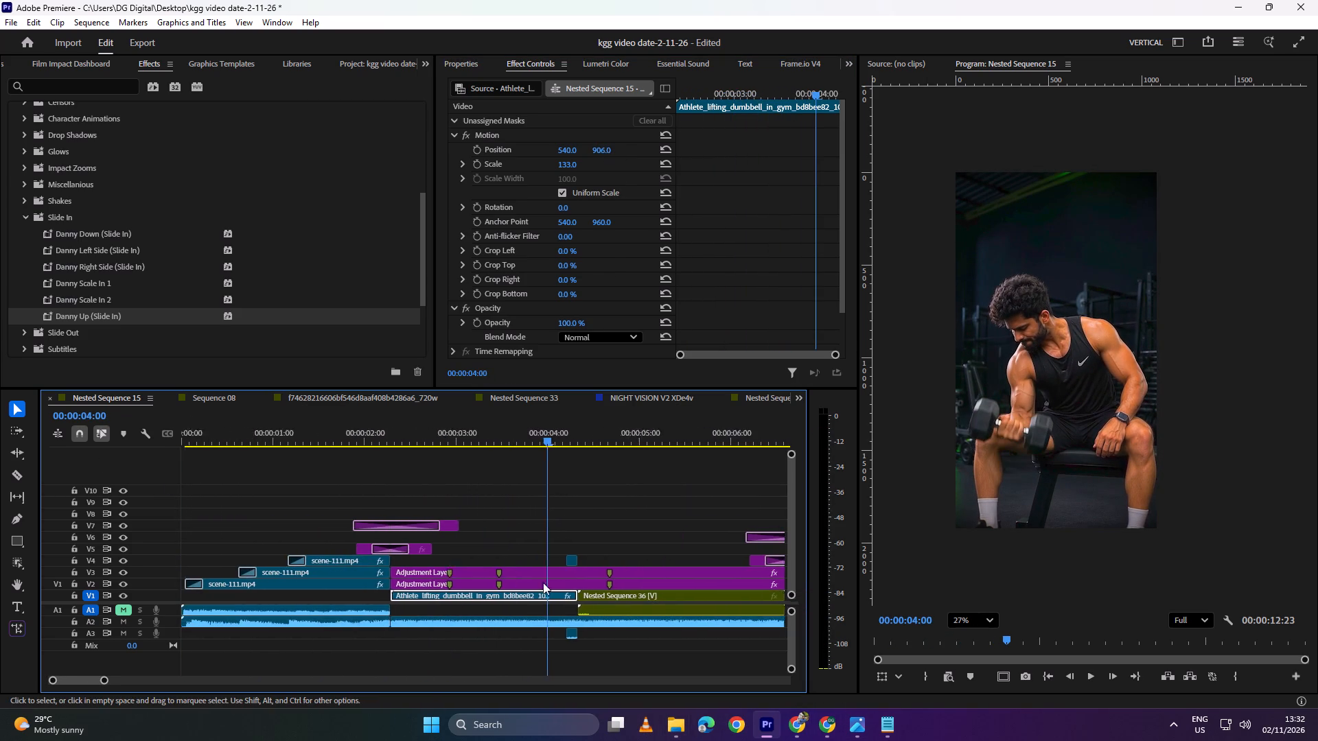
pyautogui.press('space')
pyautogui.press('space')
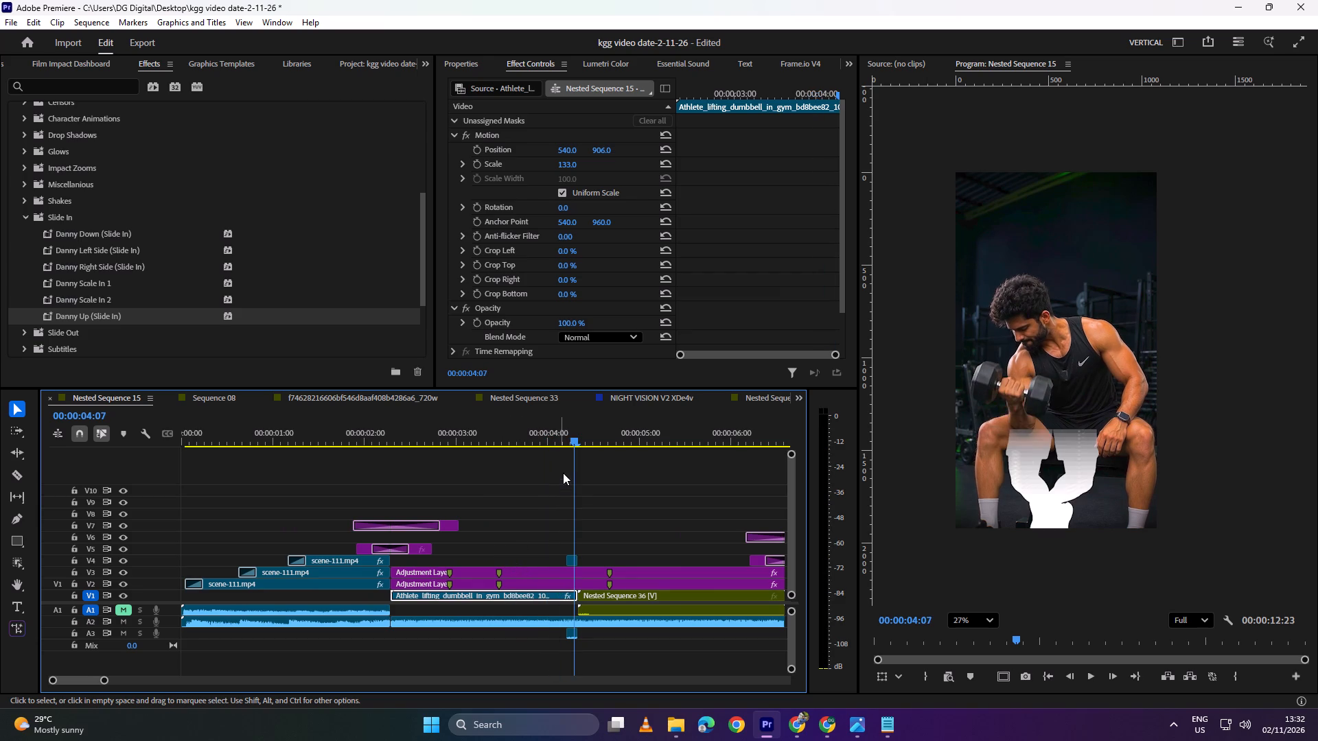
pyautogui.moveTo(576, 431); pyautogui.dragTo(426, 440)
pyautogui.press('space')
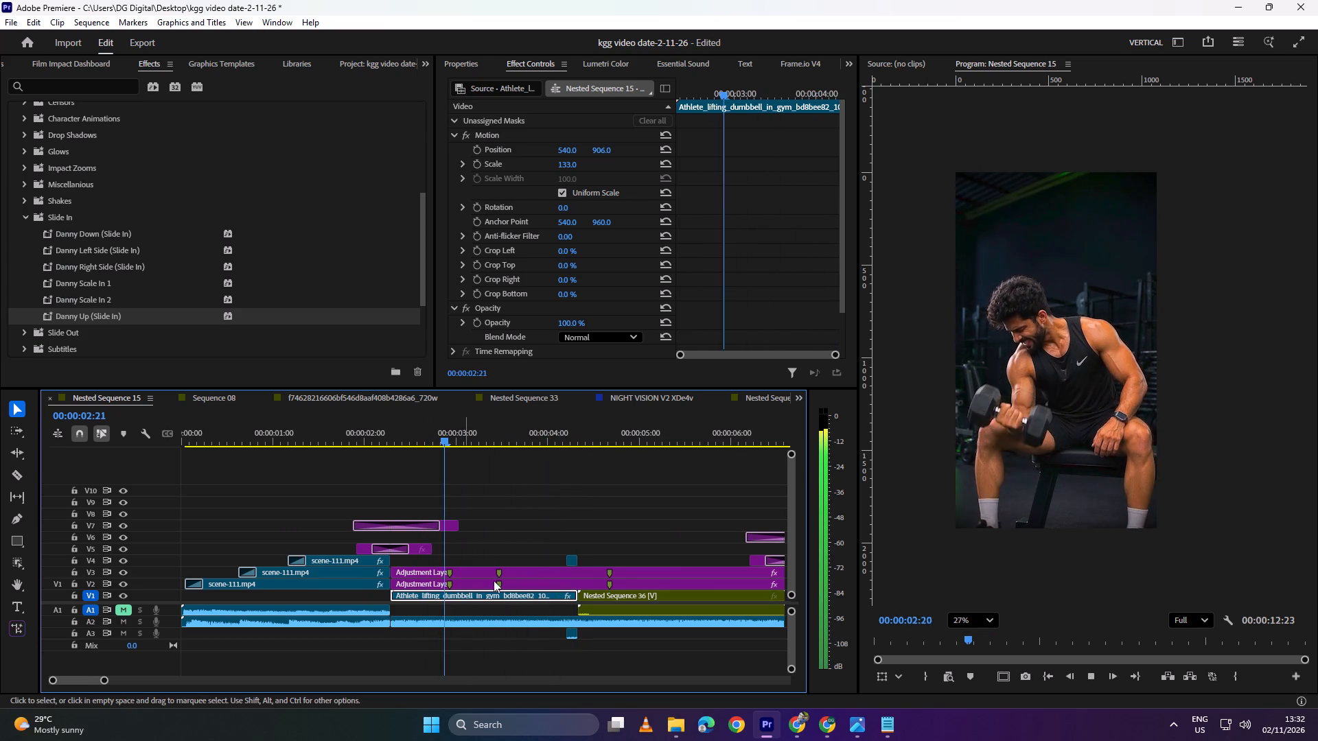
pyautogui.keyDown('alt'); pyautogui.scroll(15, 564, 583); pyautogui.keyUp('alt')
pyautogui.press('space')
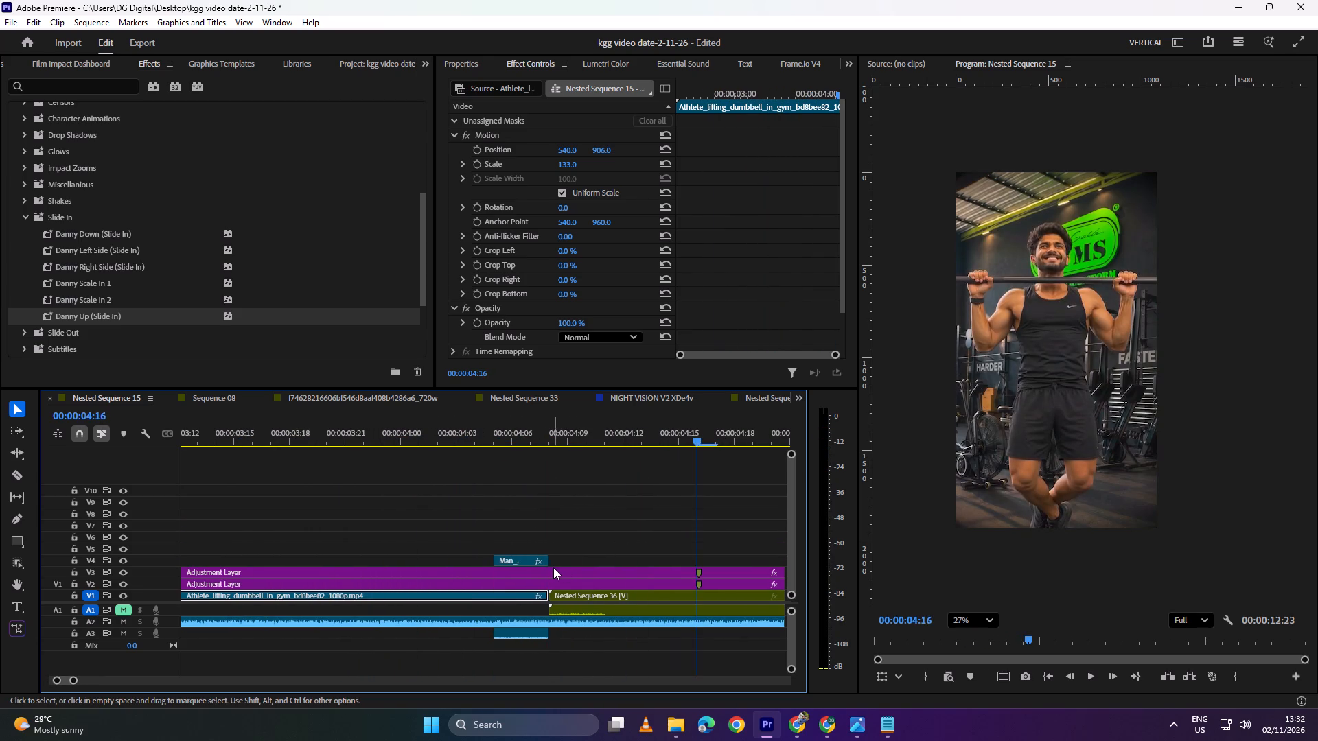
pyautogui.moveTo(598, 433); pyautogui.dragTo(484, 440)
pyautogui.press('space')
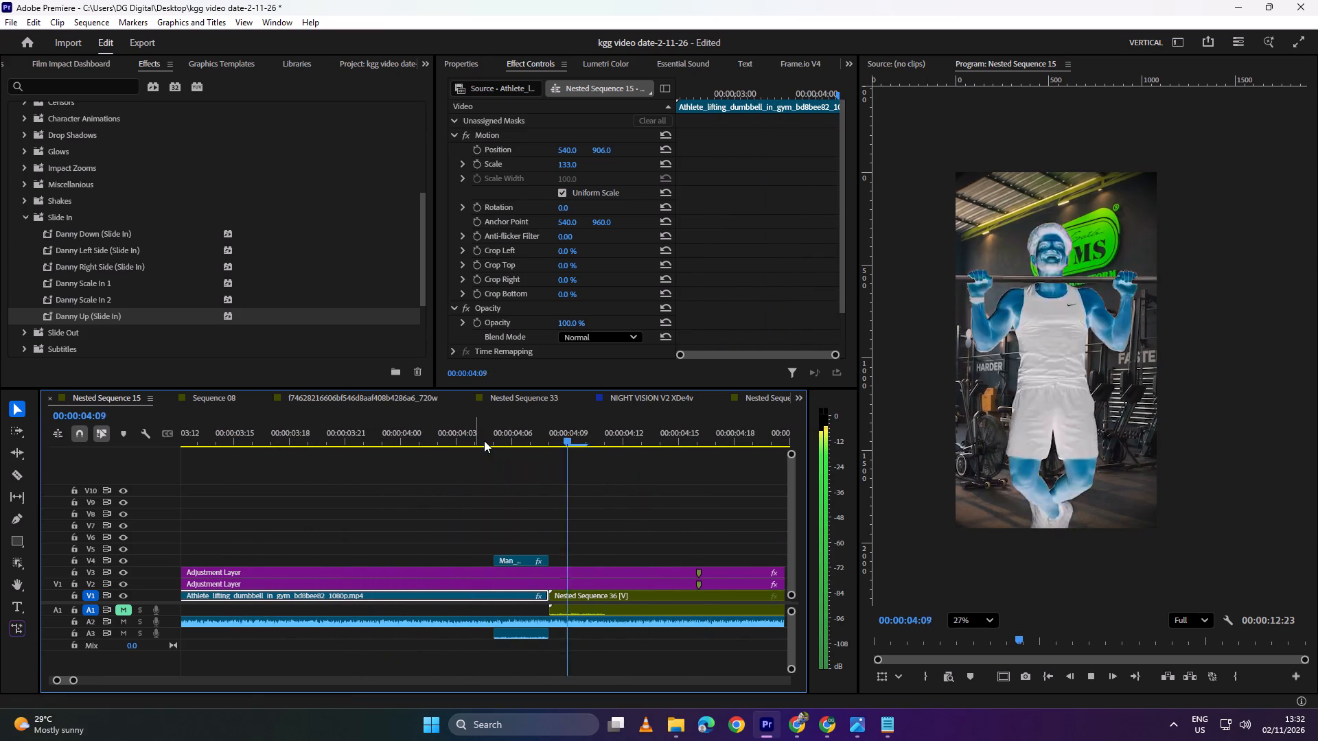
pyautogui.keyDown('alt'); pyautogui.scroll(-13, 522, 532); pyautogui.keyUp('alt')
pyautogui.scroll(6, 422, 532)
pyautogui.press('space')
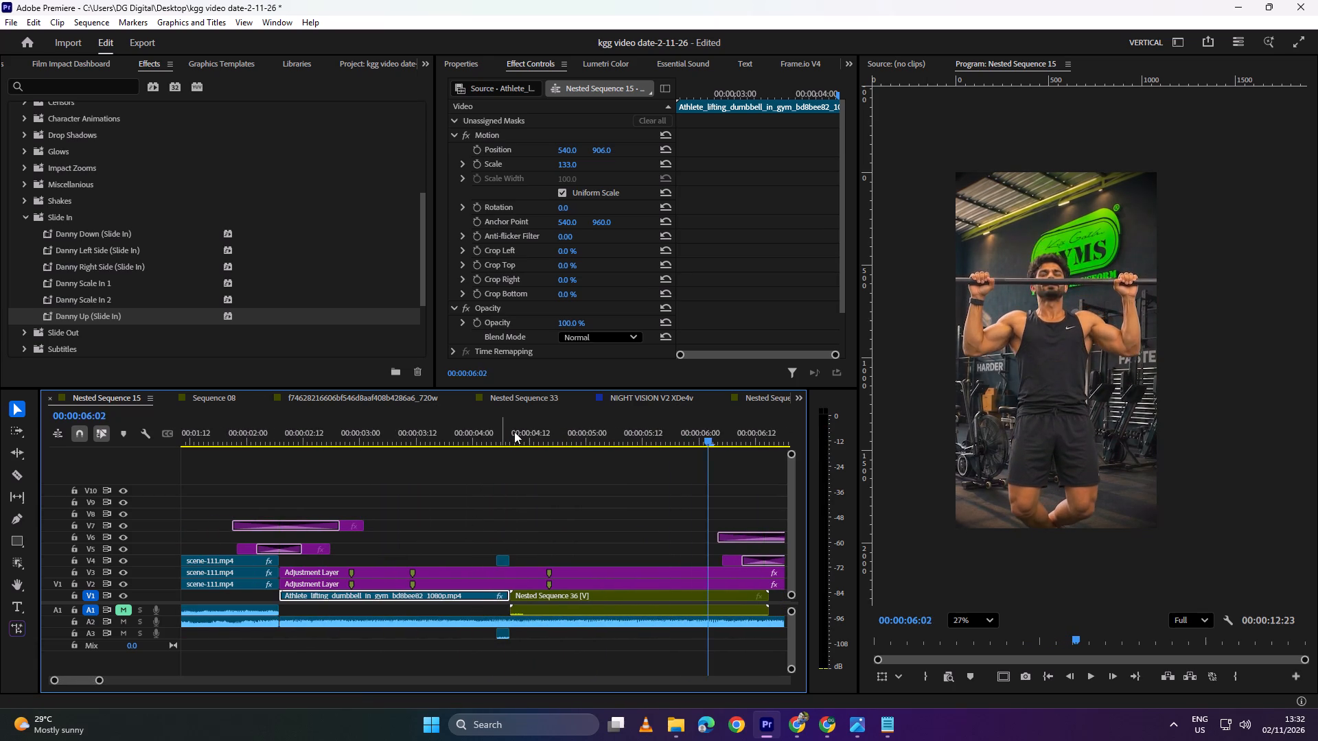
pyautogui.moveTo(514, 432); pyautogui.dragTo(275, 458)
pyautogui.press('space')
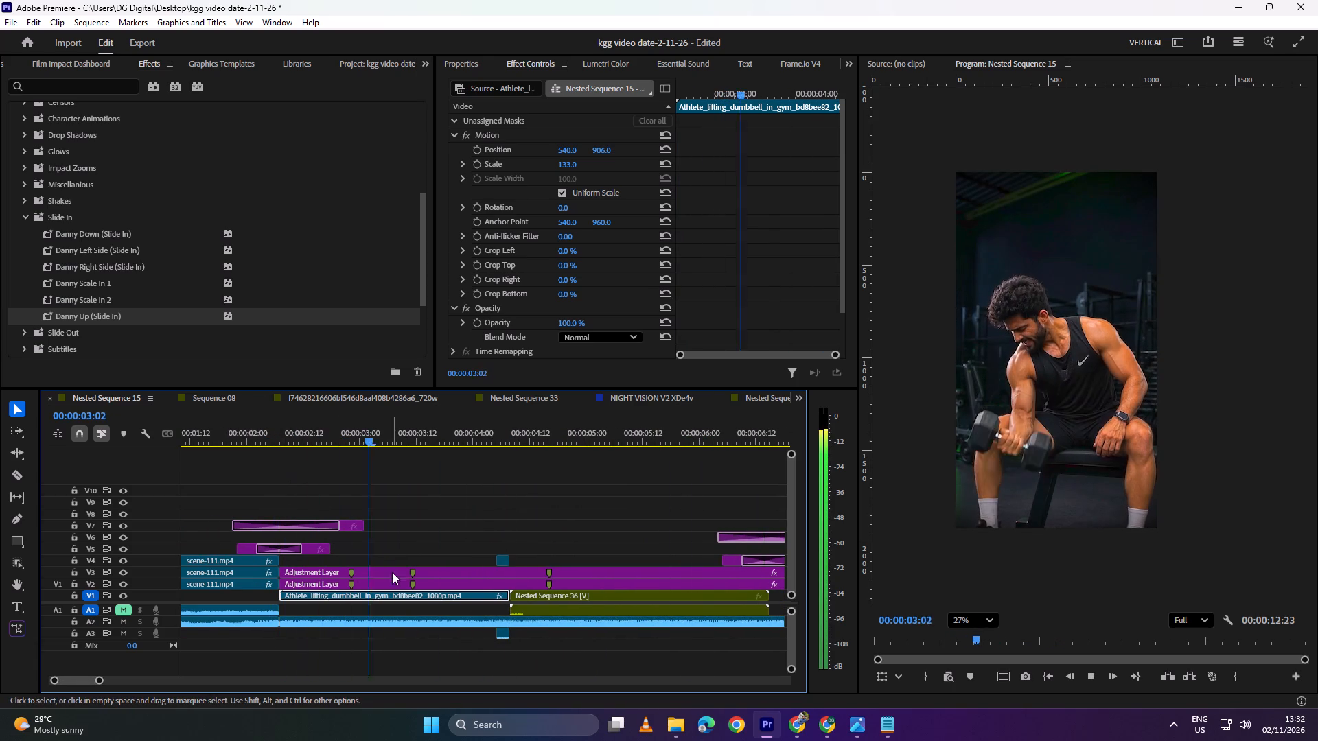
pyautogui.press('space')
pyautogui.keyDown('alt'); pyautogui.scroll(8, 382, 616); pyautogui.keyUp('alt')
pyautogui.click(465, 595)
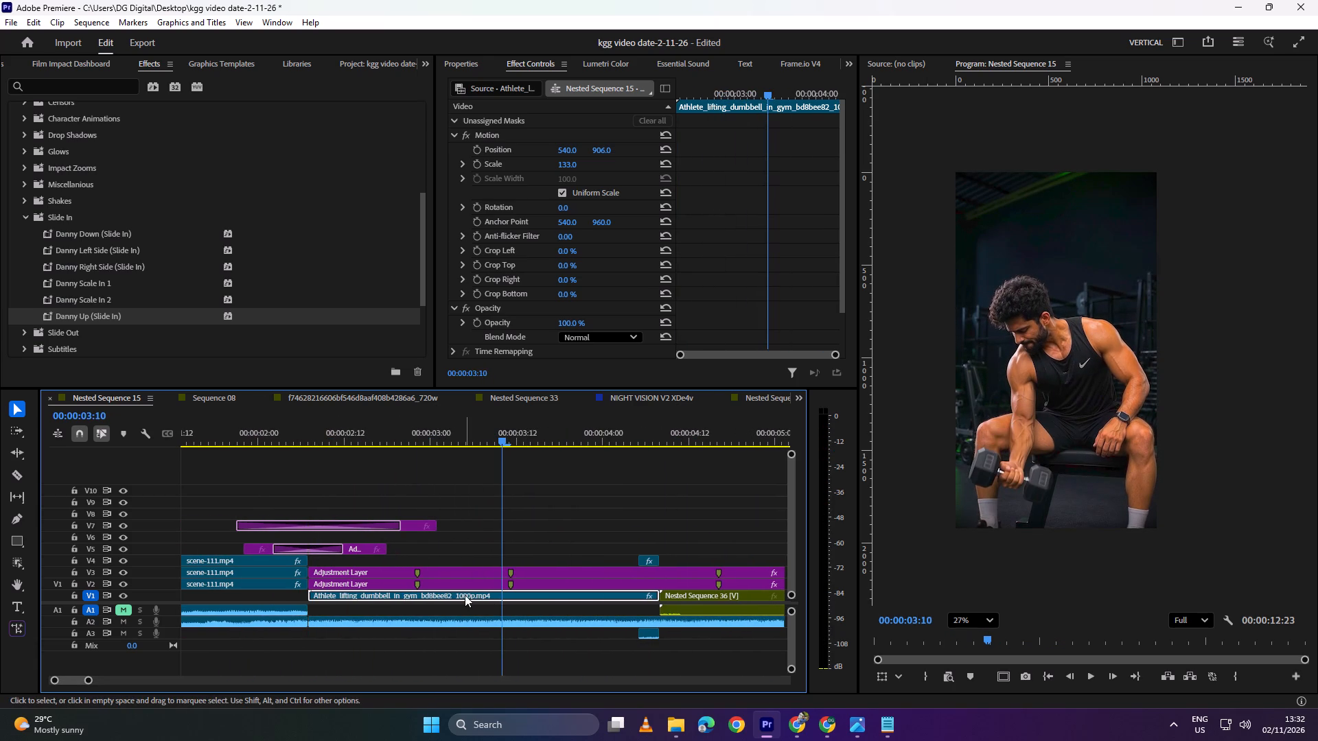
# Replay the reframed dumbbell clip through to the pull-up sequence and examine its movement and cut.
pyautogui.press('space')
pyautogui.press('space')
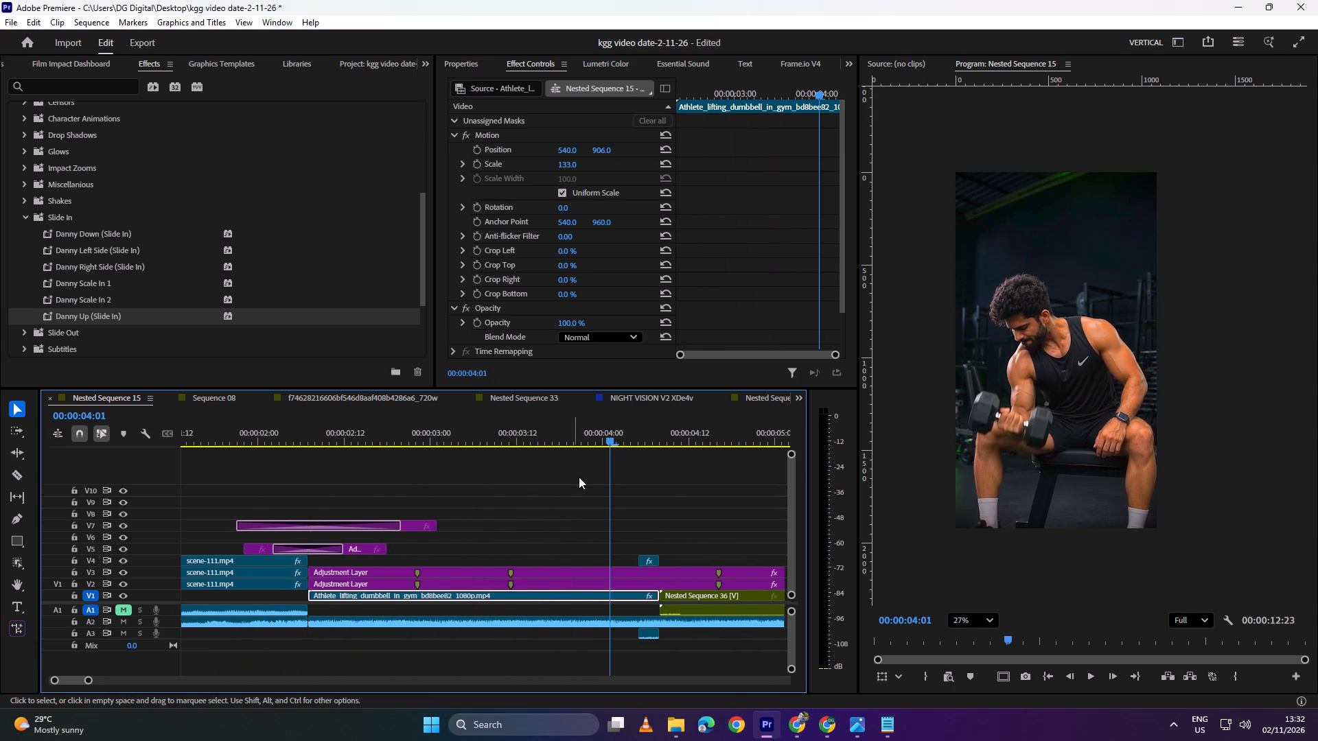
pyautogui.moveTo(596, 433); pyautogui.dragTo(315, 434)
pyautogui.press('space')
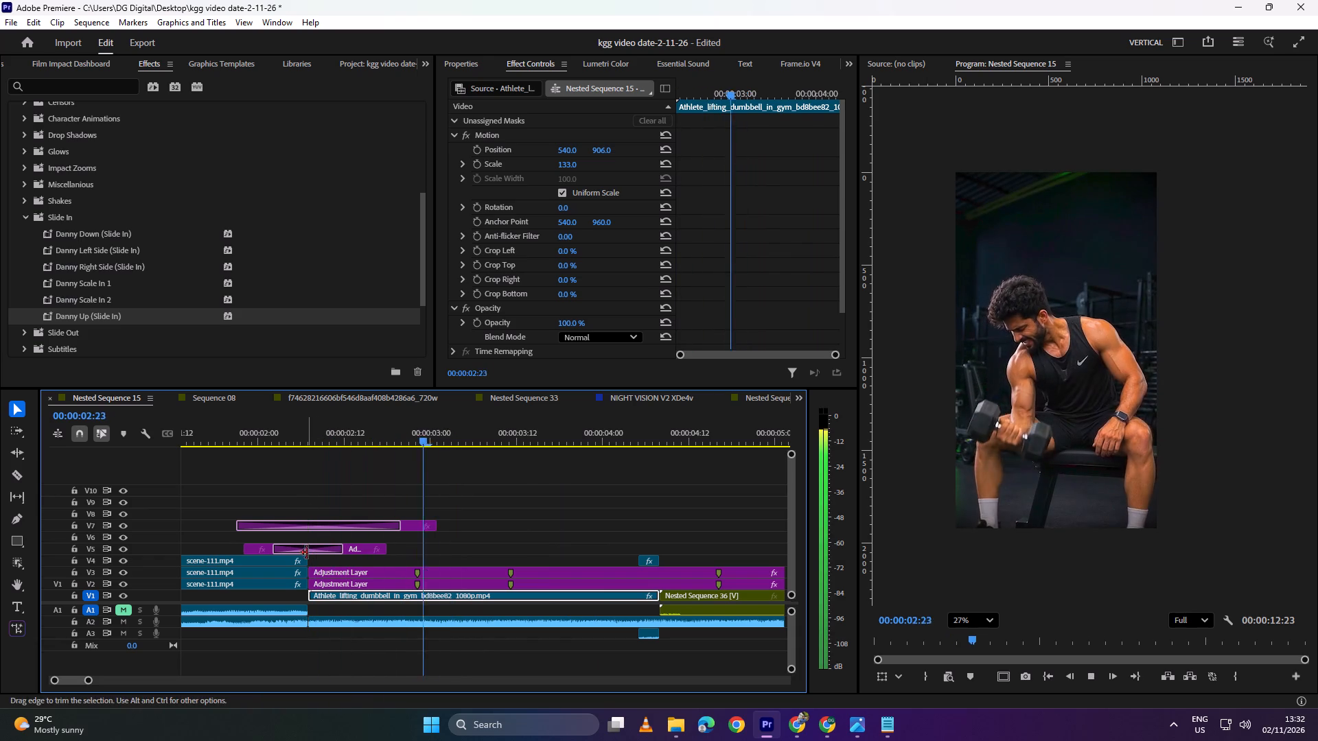
pyautogui.press('space')
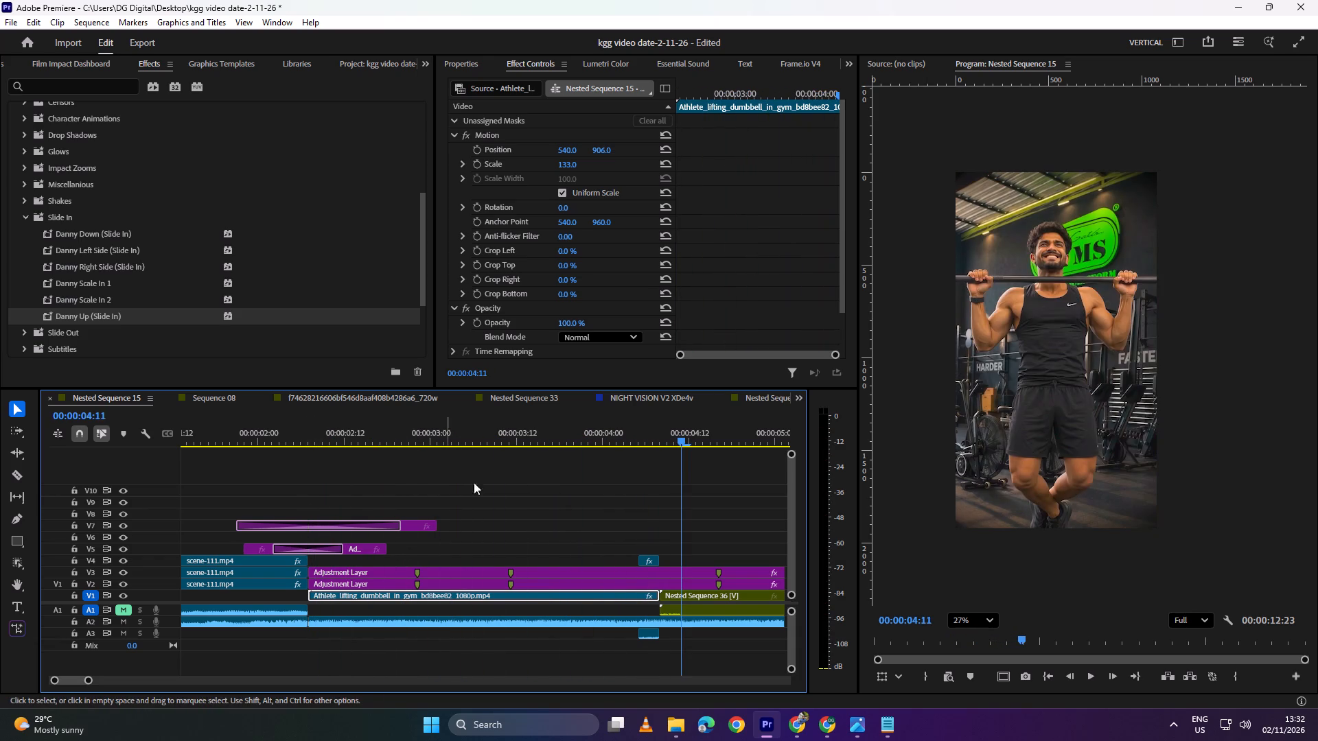
# Apply Film Impact's Shrink transform effect to the athlete dumbbell clip.
pyautogui.moveTo(510, 437); pyautogui.dragTo(344, 445)
pyautogui.click(380, 598)
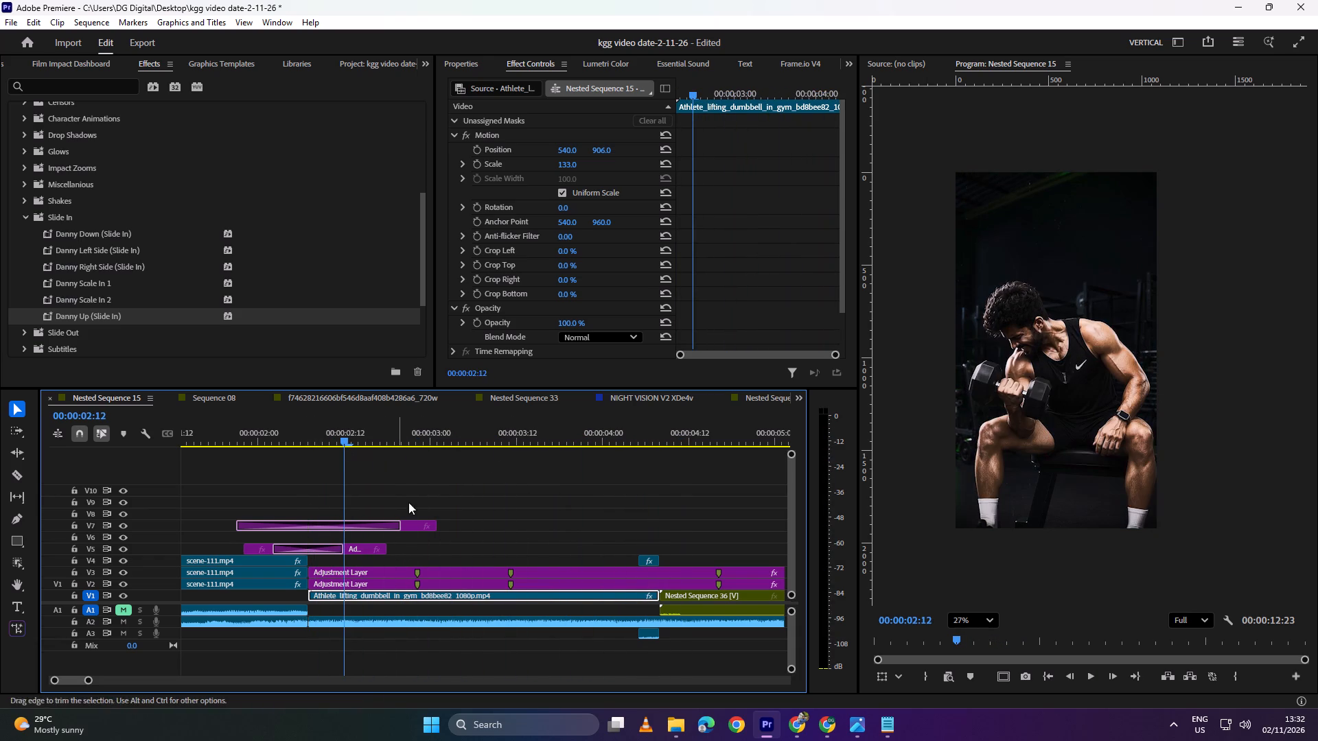
pyautogui.click(427, 60)
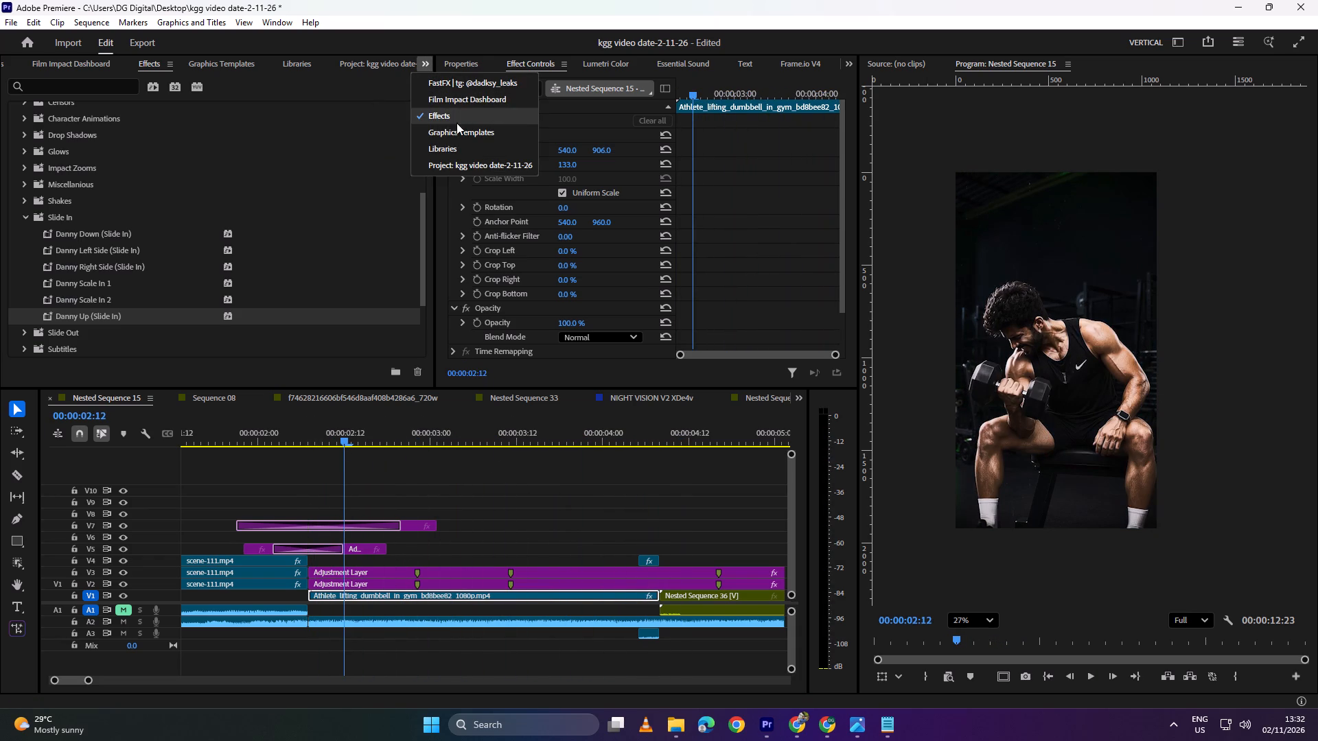
pyautogui.click(475, 95)
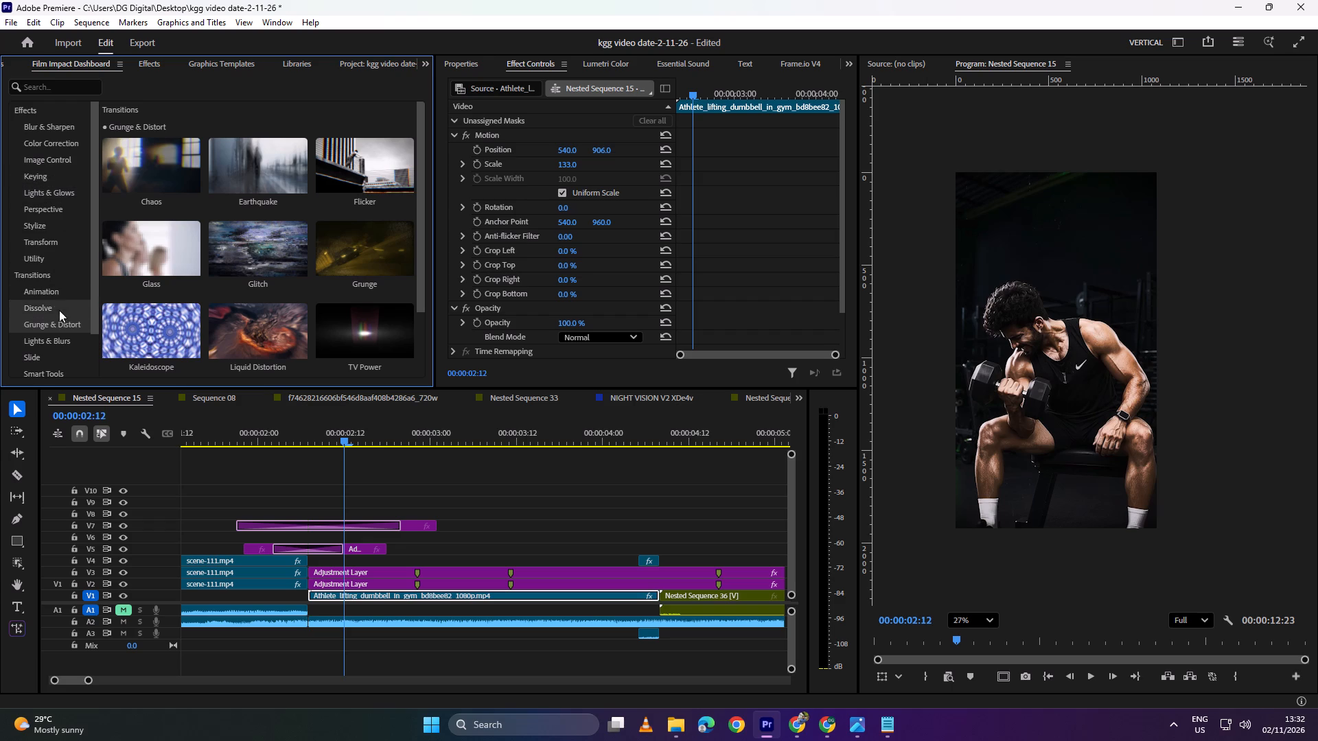
pyautogui.click(59, 246)
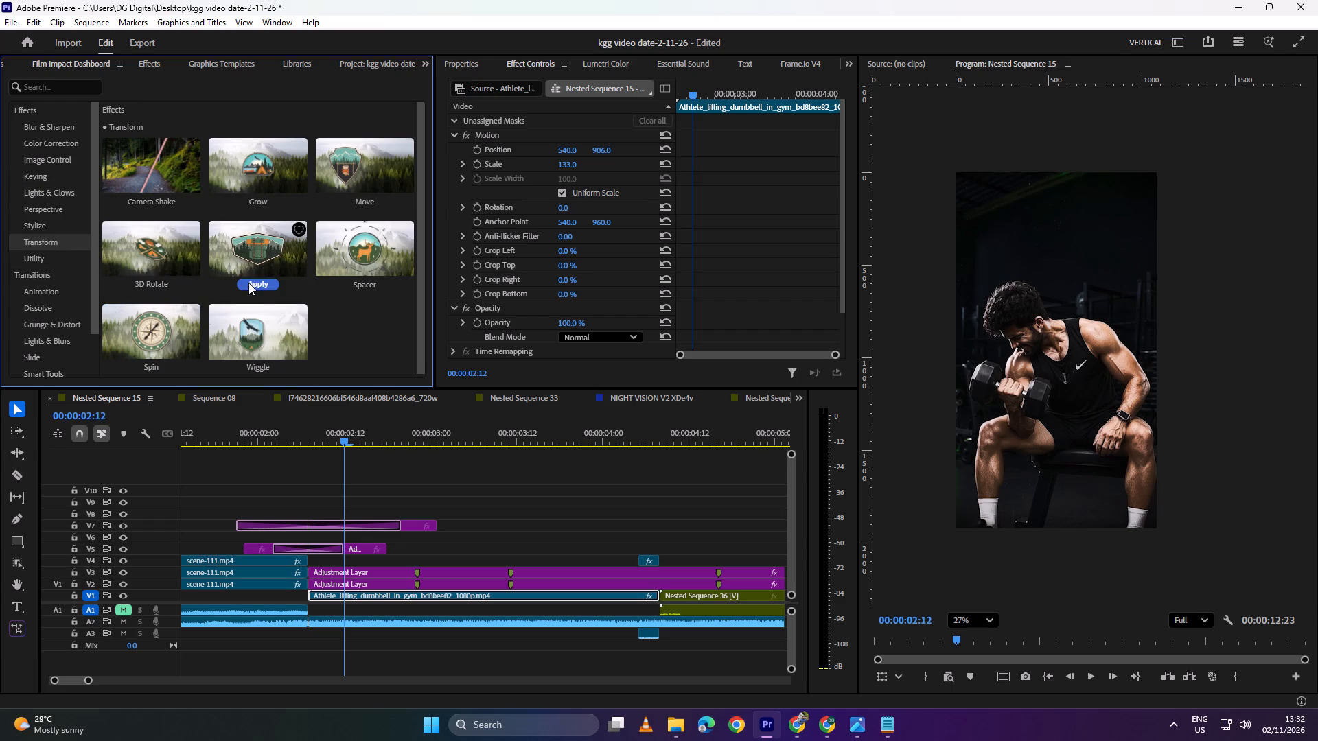
pyautogui.click(248, 283)
# Play back the dumbbell clip with its new effect and the following pull-up sequence, examining the motion and transitions.
pyautogui.moveTo(356, 425); pyautogui.dragTo(270, 449)
pyautogui.press('space')
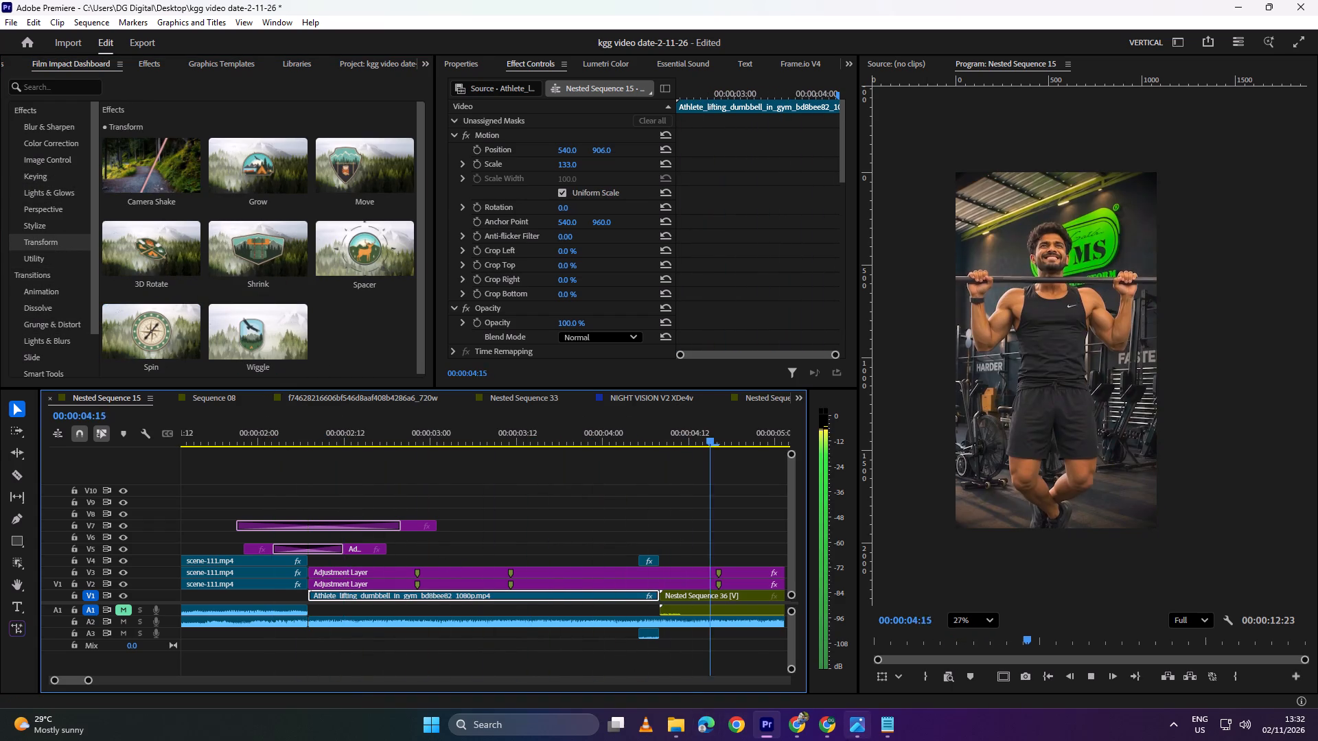
pyautogui.keyDown('alt'); pyautogui.scroll(-6, 815, 719); pyautogui.keyUp('alt')
pyautogui.scroll(-8, 497, 563)
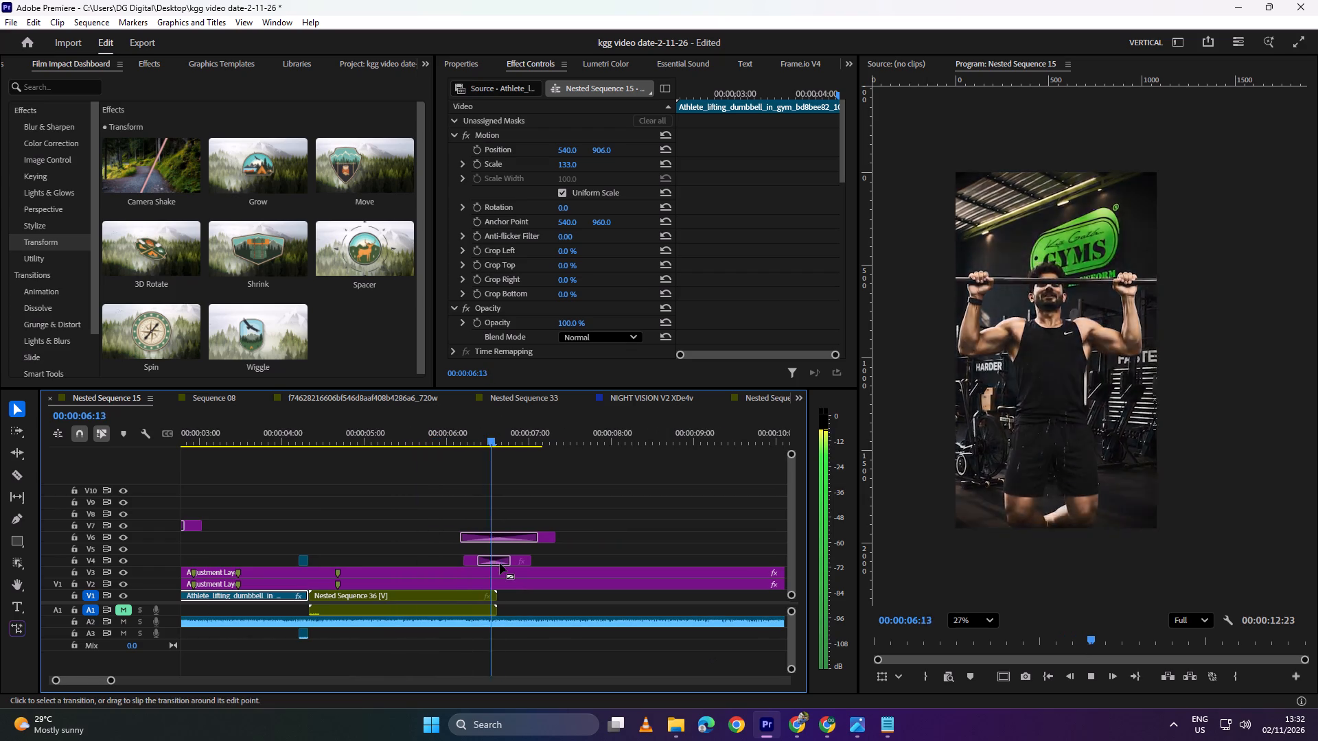
pyautogui.press('space')
pyautogui.moveTo(530, 424); pyautogui.dragTo(293, 471)
pyautogui.press('space')
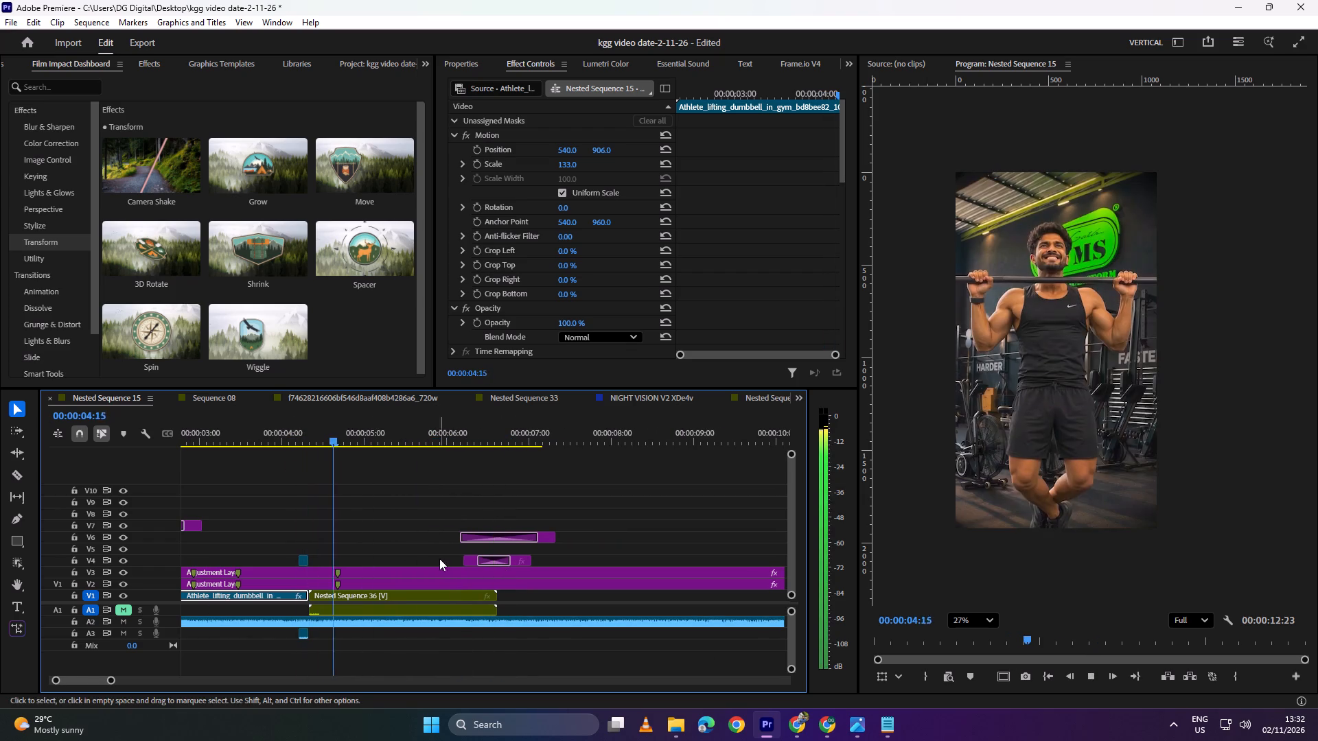
pyautogui.press('space')
pyautogui.keyDown('alt'); pyautogui.scroll(-4, 552, 622); pyautogui.keyUp('alt')
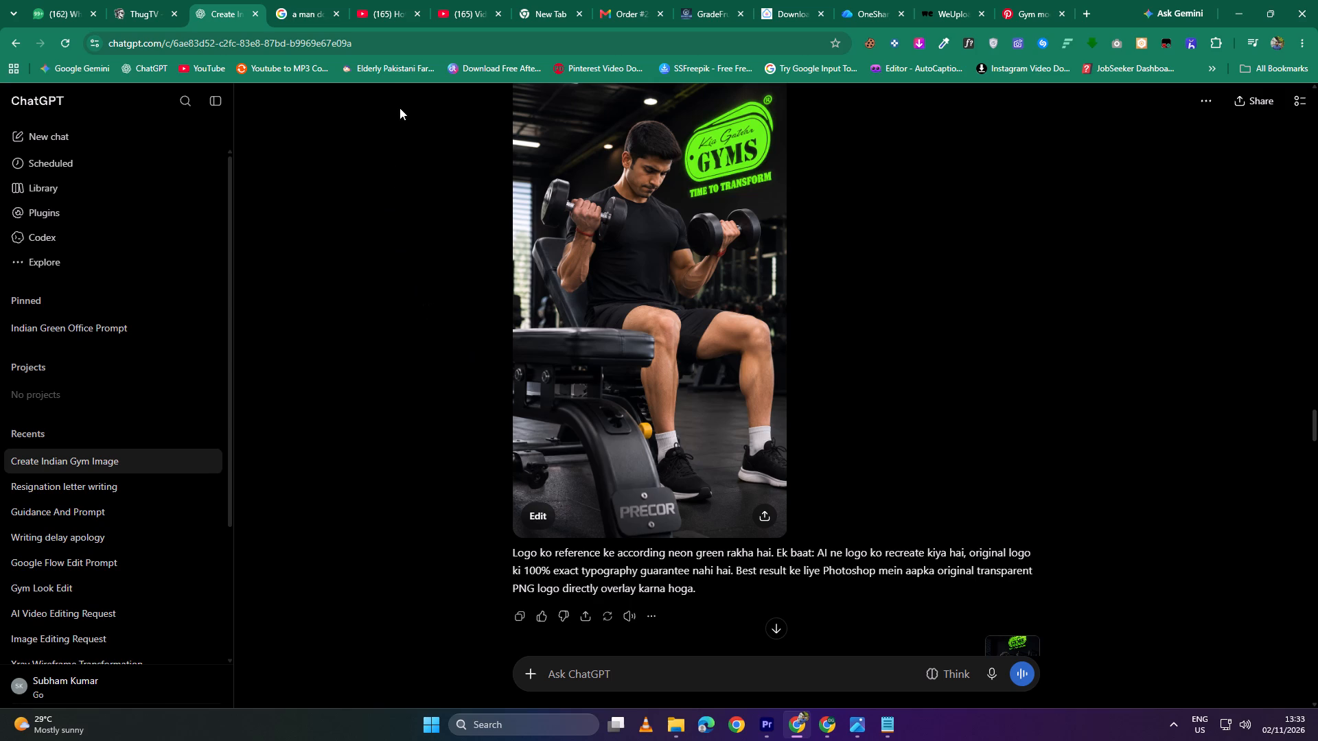
# Open the Pinterest video pin "Let's go workout w47" from the related pins and watch its opening with sound.
pyautogui.click(1021, 9)
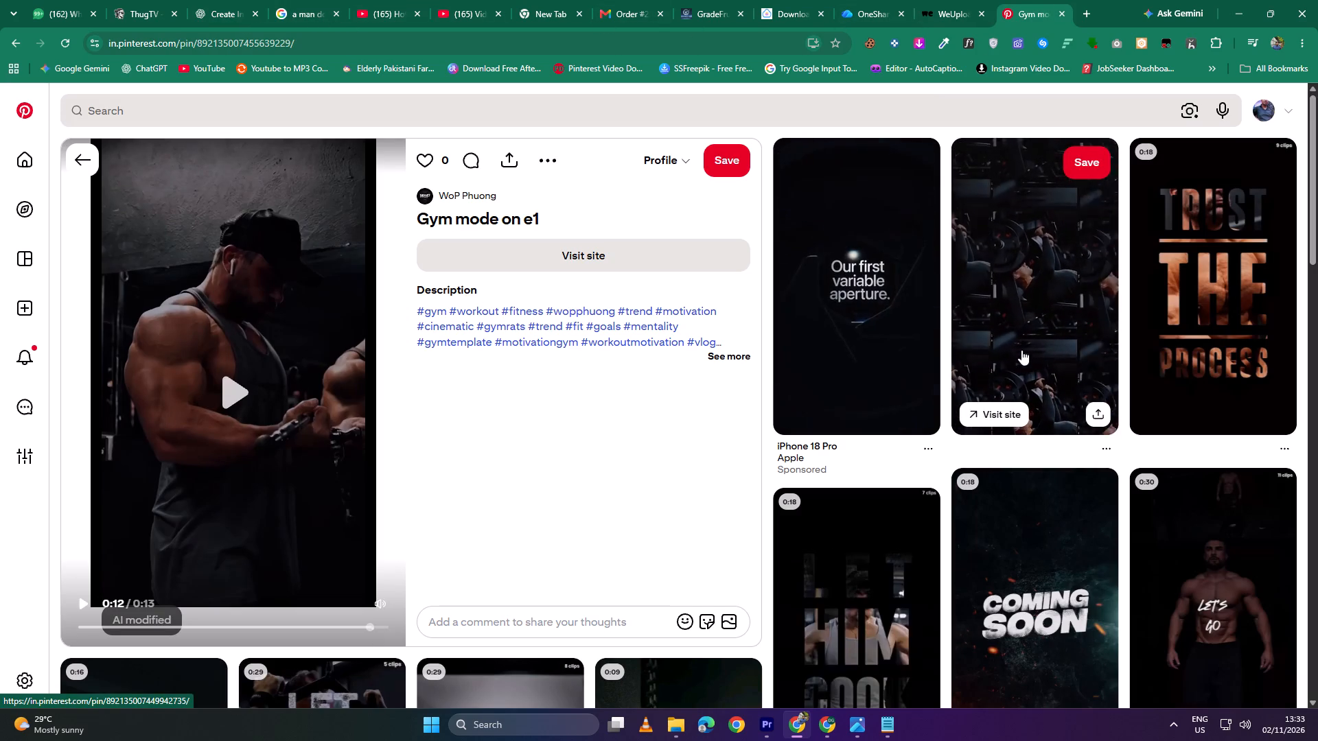
pyautogui.click(1034, 341)
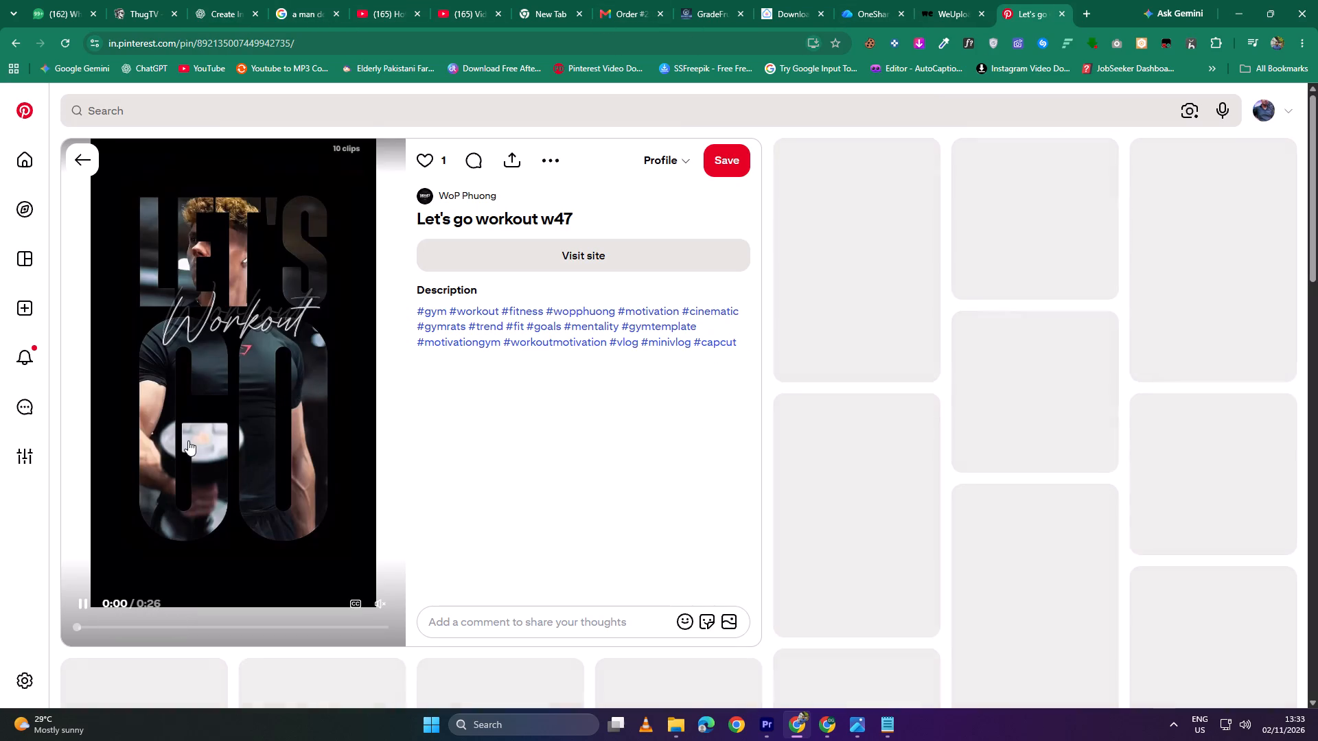
pyautogui.click(383, 604)
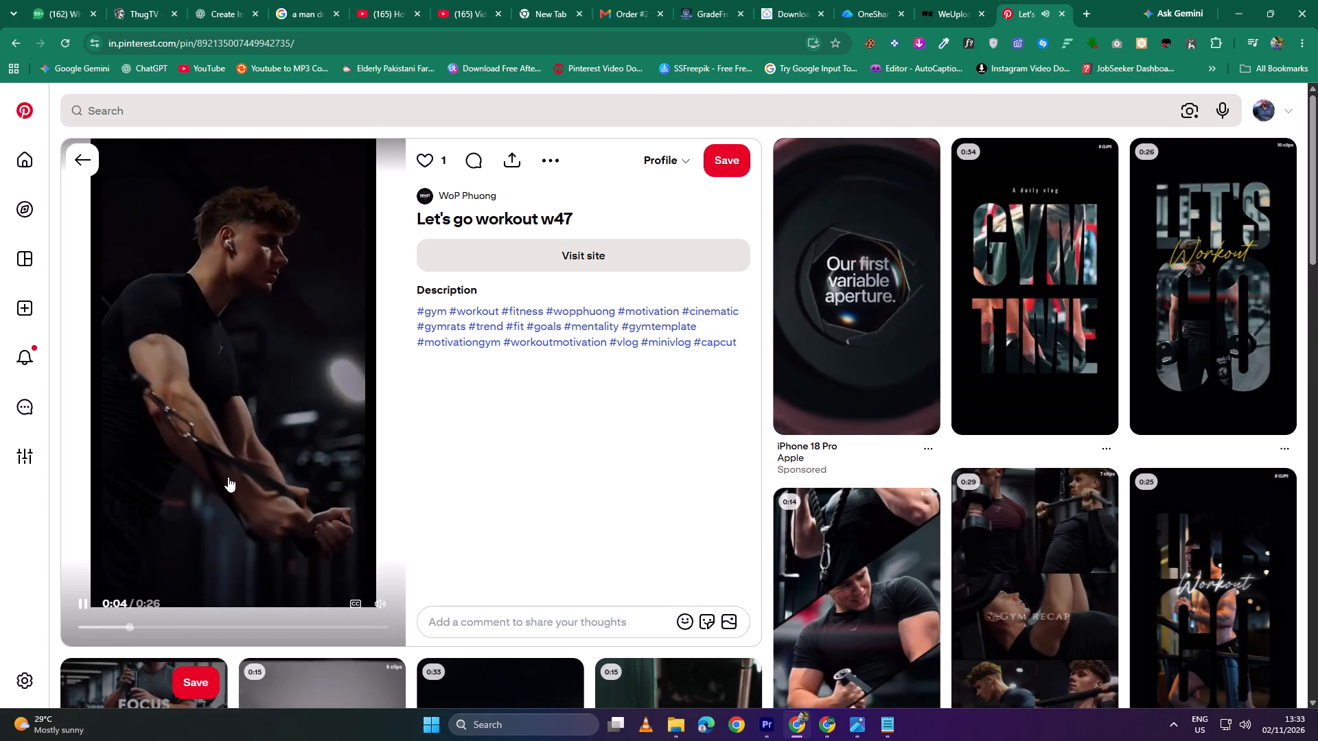
pyautogui.click(234, 472)
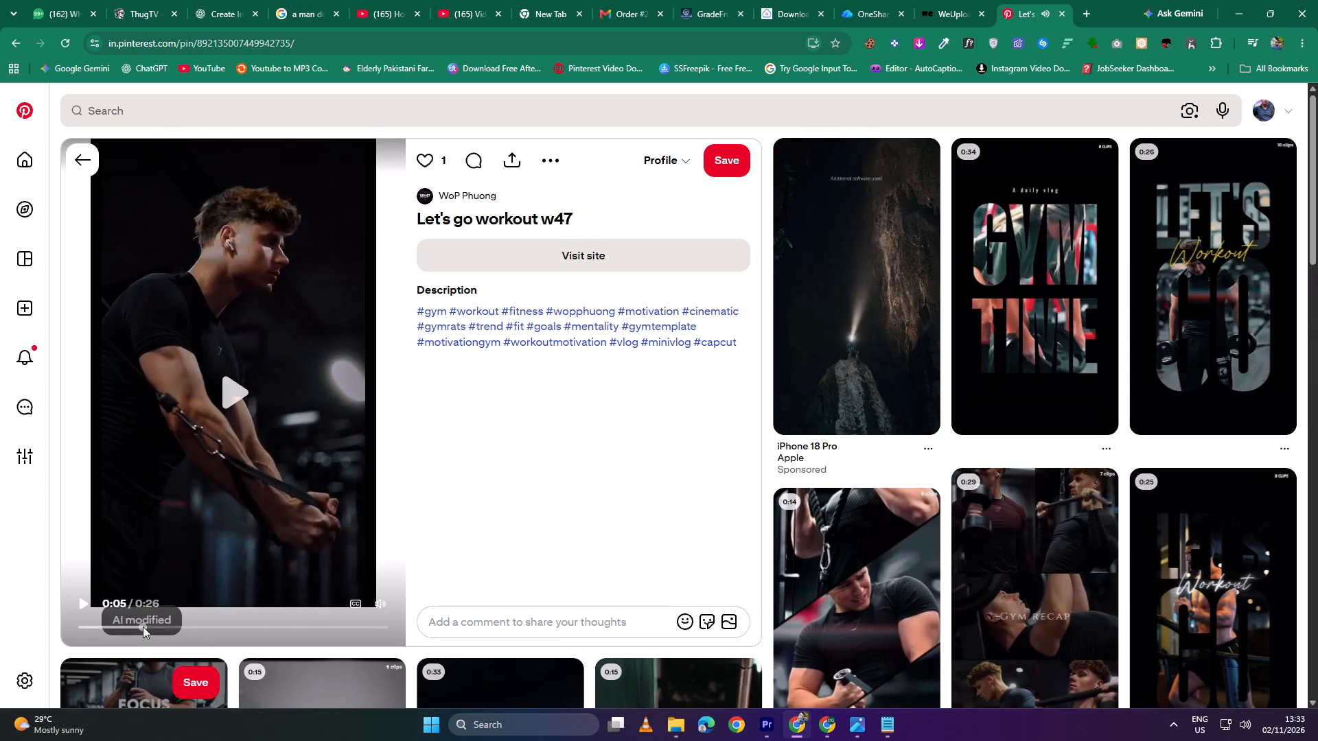
# Scrub and replay the "Let's go workout w47" video's middle section in short bursts, examining its effects and transitions.
pyautogui.moveTo(143, 626); pyautogui.dragTo(143, 629)
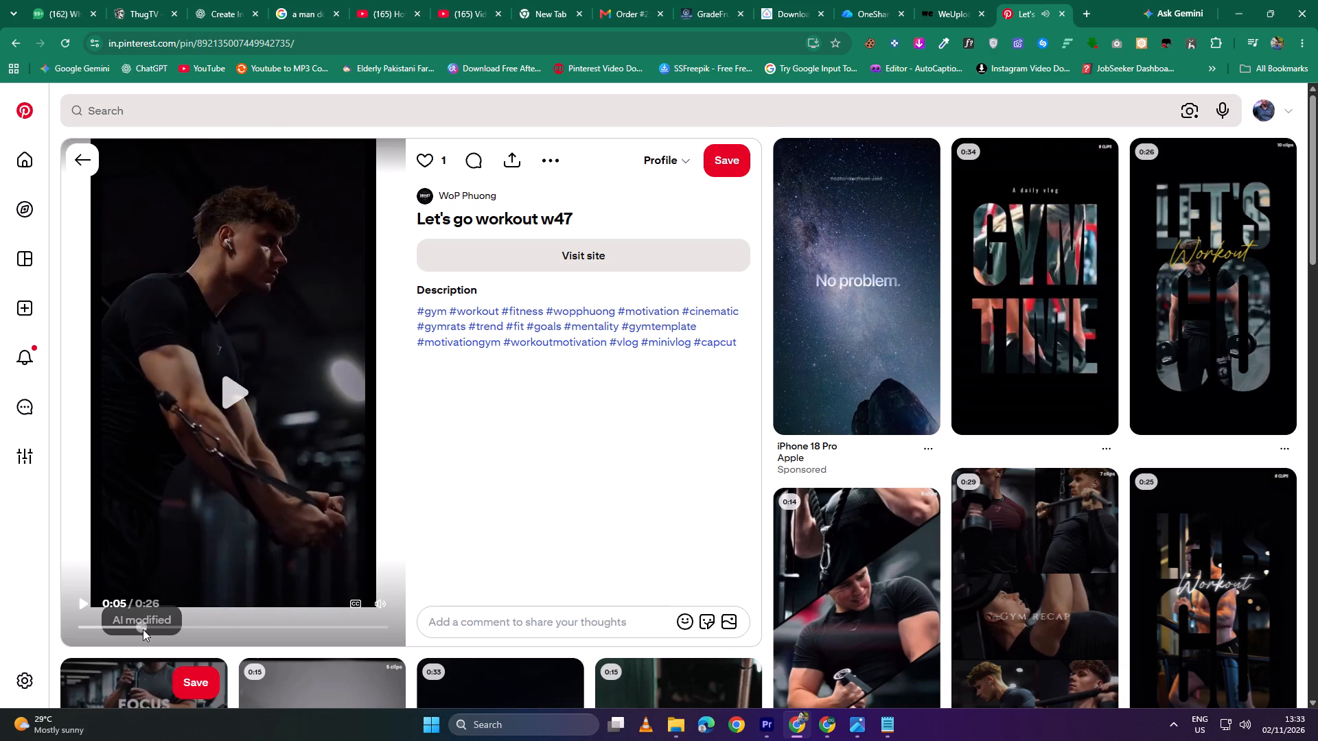
pyautogui.moveTo(143, 629); pyautogui.dragTo(210, 631)
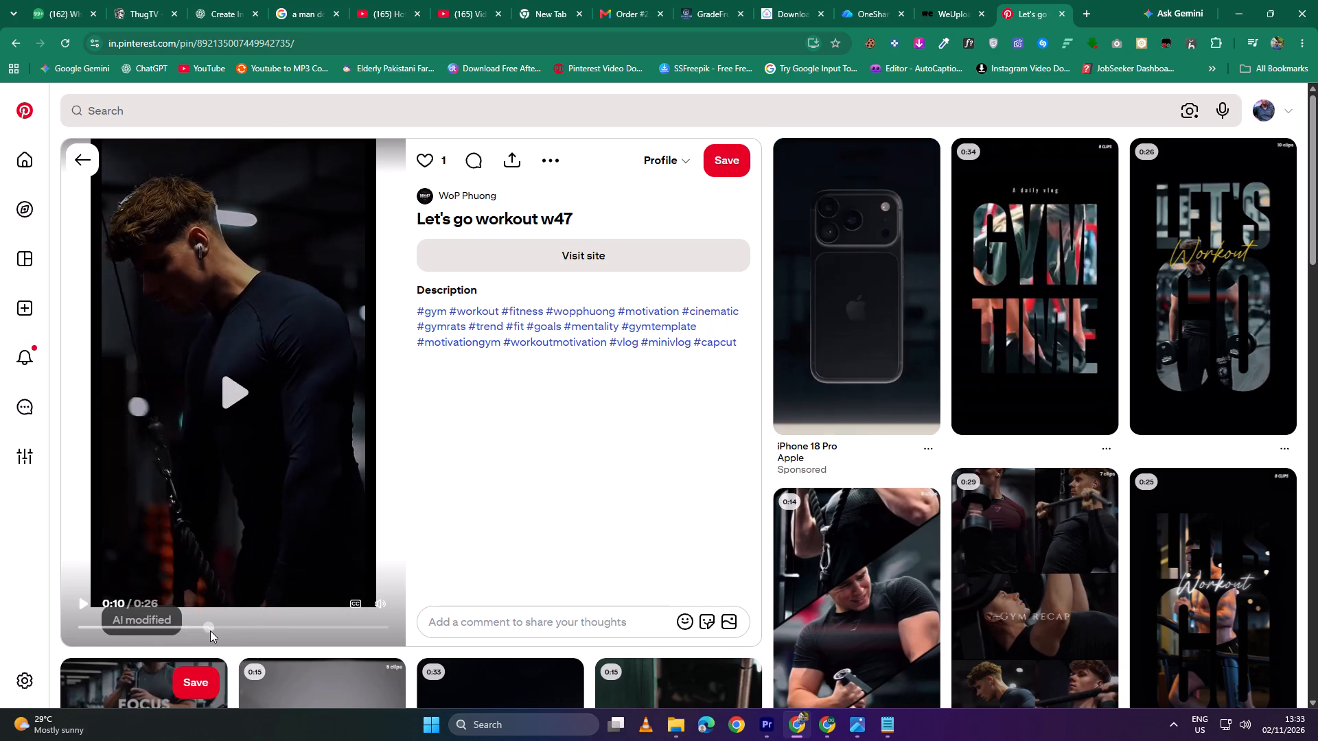
pyautogui.moveTo(210, 631); pyautogui.dragTo(191, 625)
pyautogui.press('space')
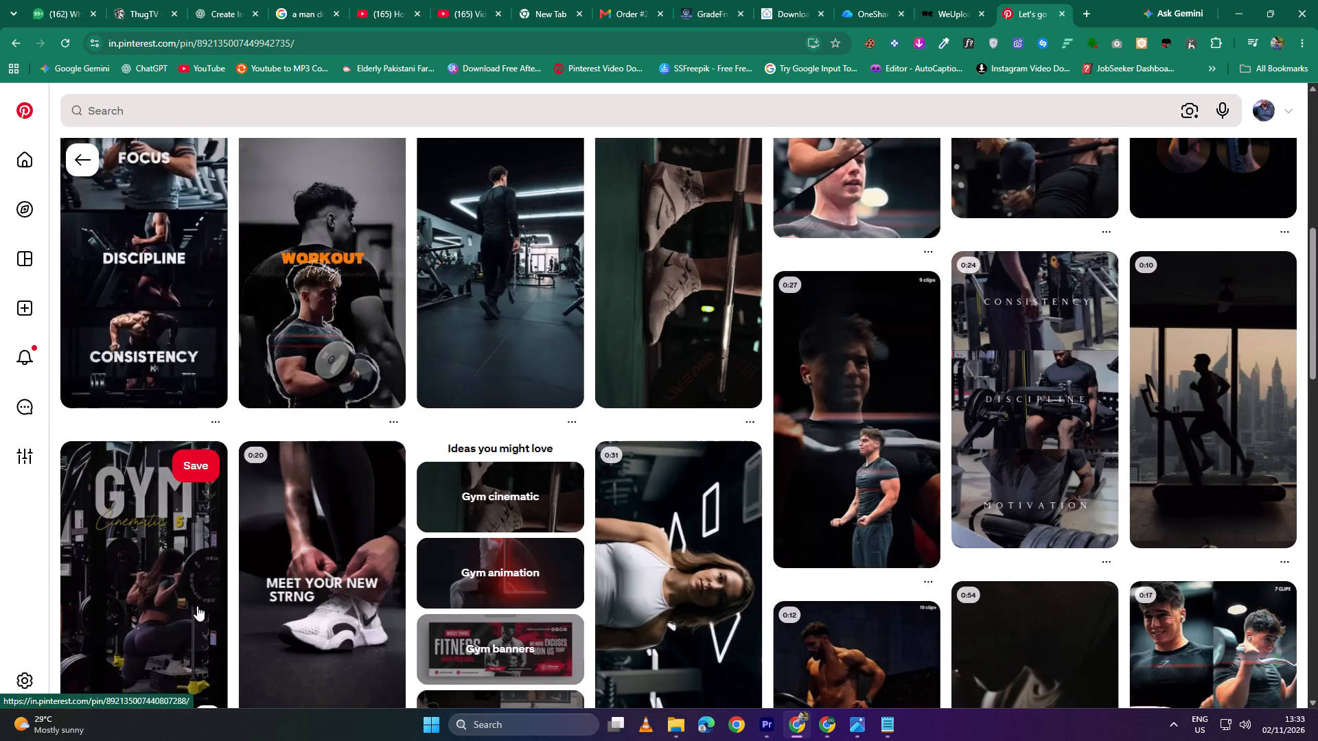
pyautogui.scroll(3, 240, 551)
pyautogui.click(235, 397)
pyautogui.click(235, 396)
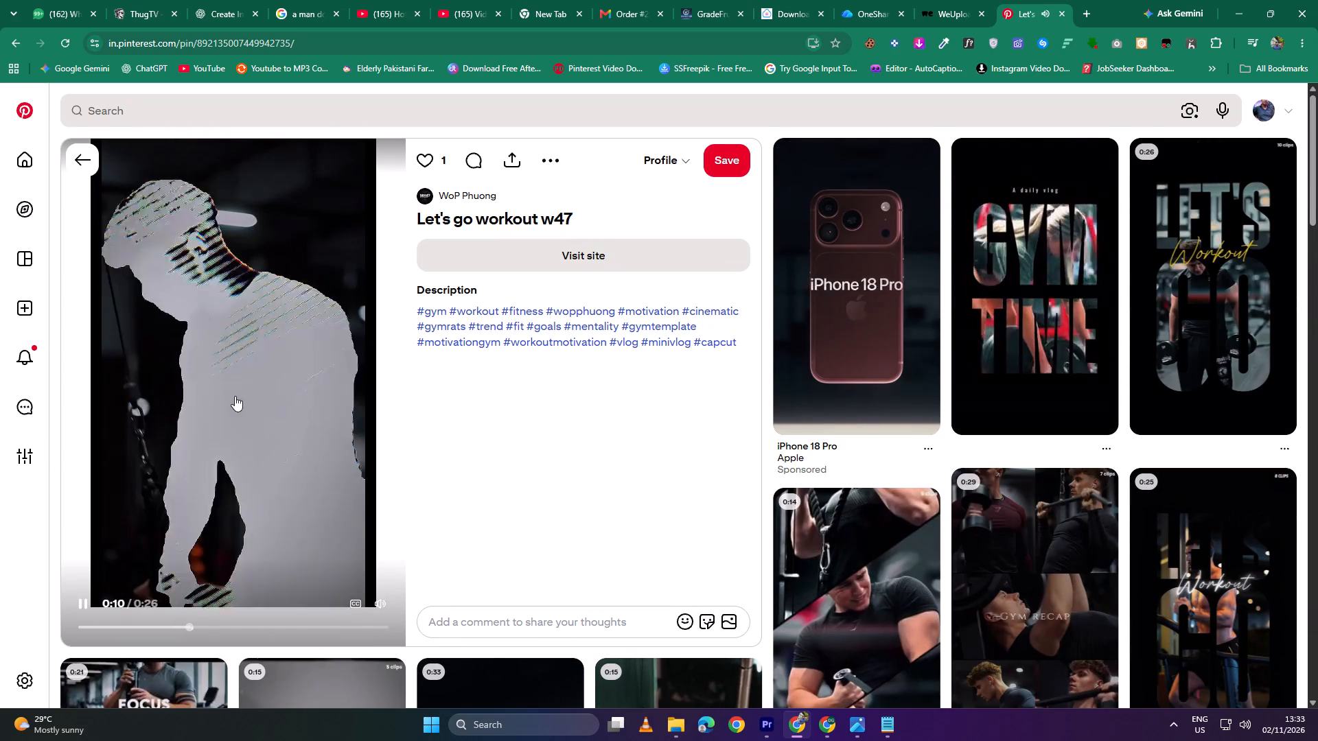
pyautogui.moveTo(194, 623); pyautogui.dragTo(205, 625)
pyautogui.moveTo(197, 624); pyautogui.dragTo(203, 625)
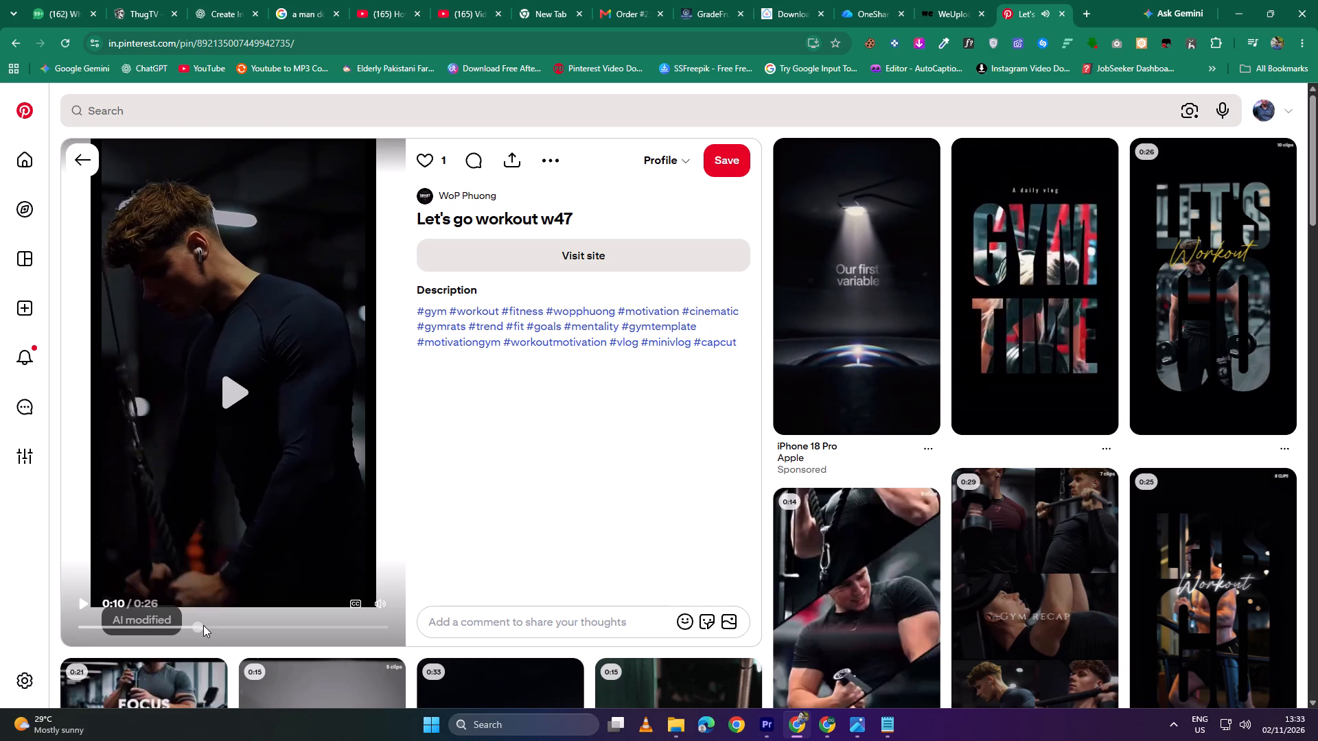
pyautogui.moveTo(203, 625); pyautogui.dragTo(207, 625)
pyautogui.click(226, 383)
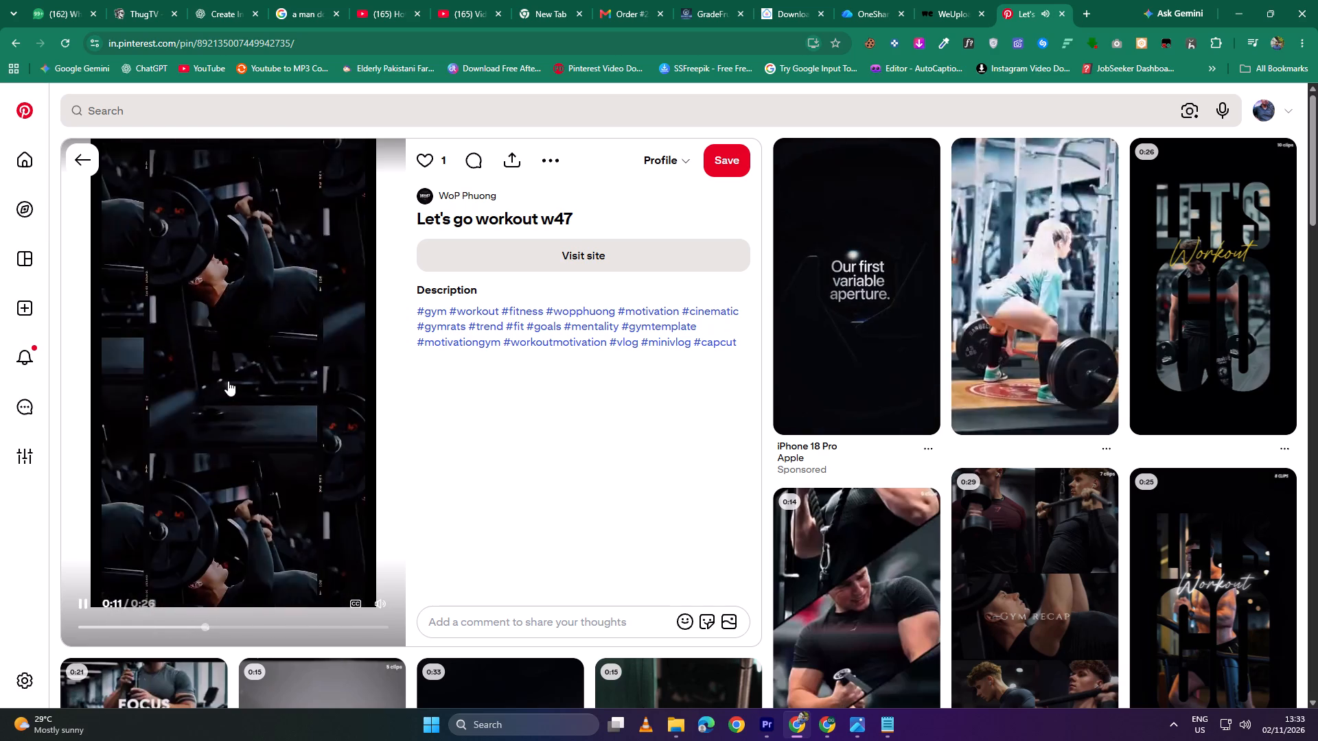
pyautogui.click(228, 381)
pyautogui.click(229, 392)
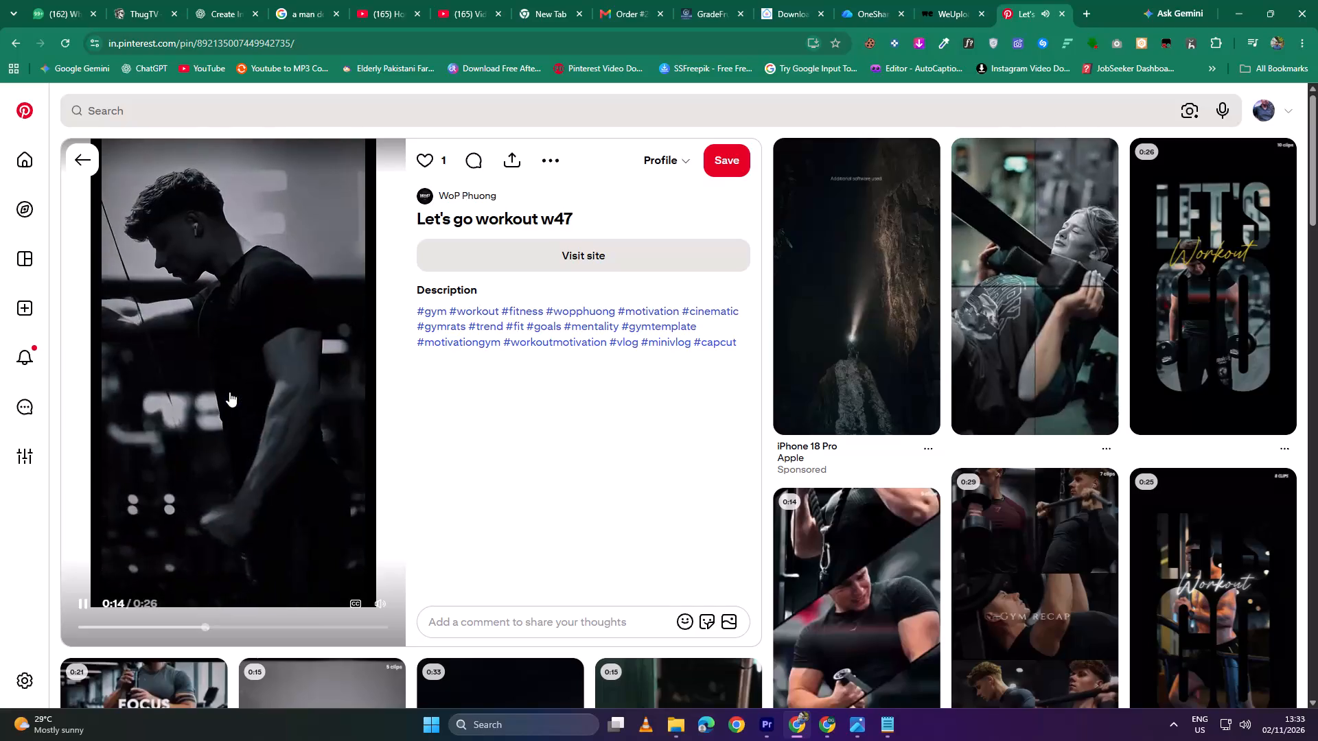
pyautogui.click(229, 392)
pyautogui.click(229, 413)
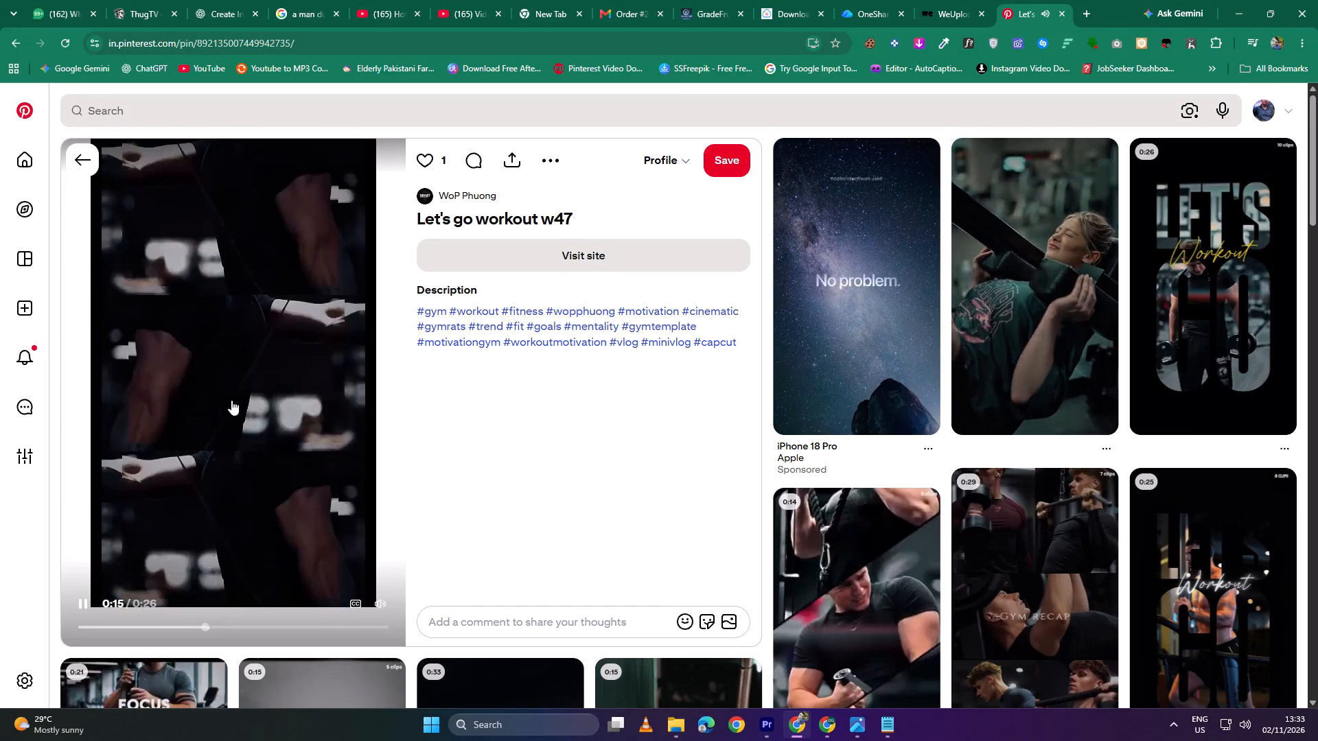
pyautogui.click(231, 400)
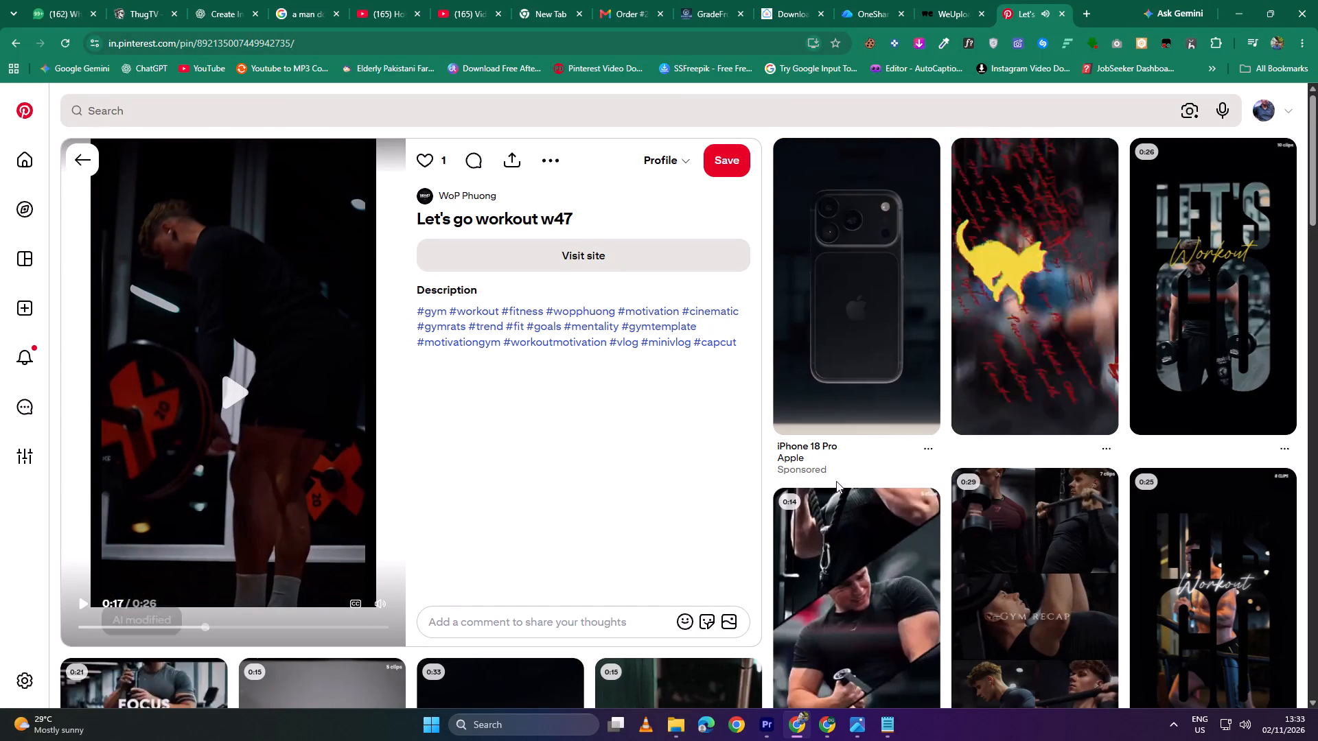
# Browse the related gym edit pins for further references and open the "Gym pro w34" video.
pyautogui.scroll(-1, 1185, 508)
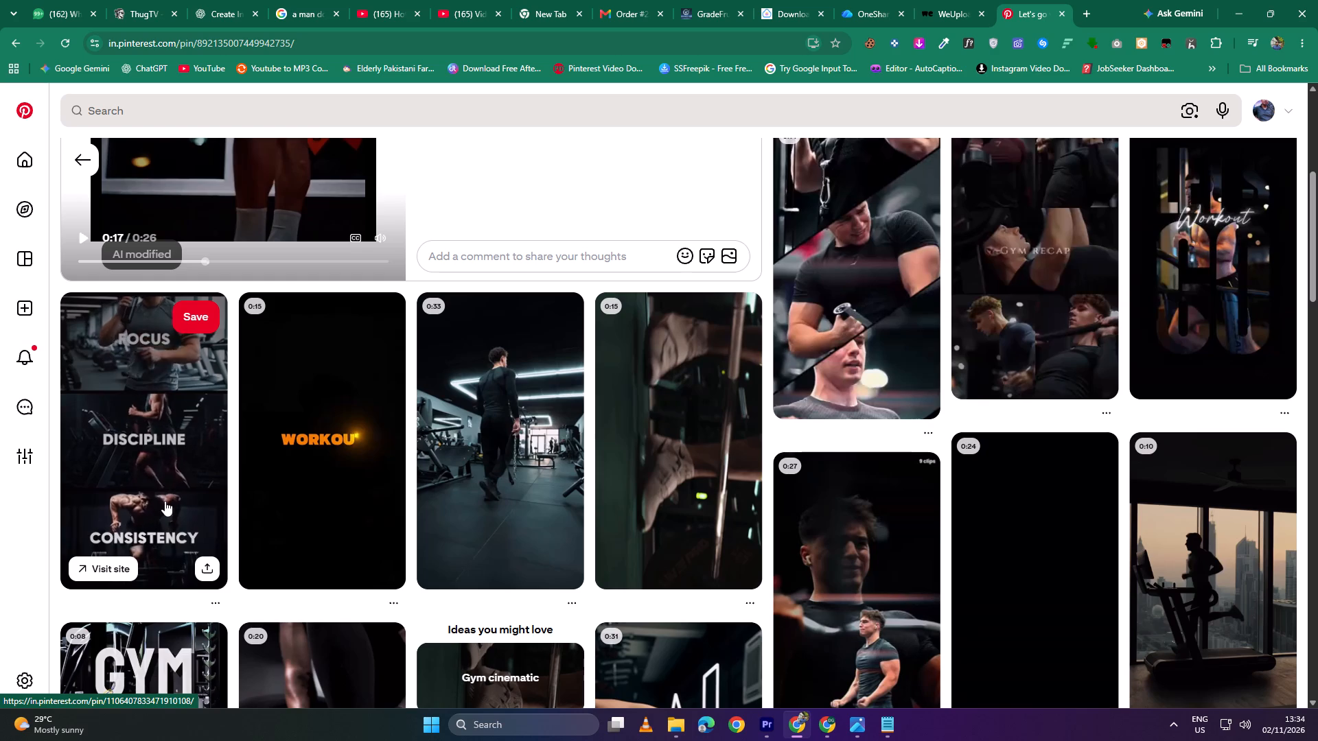
pyautogui.scroll(-1, 186, 506)
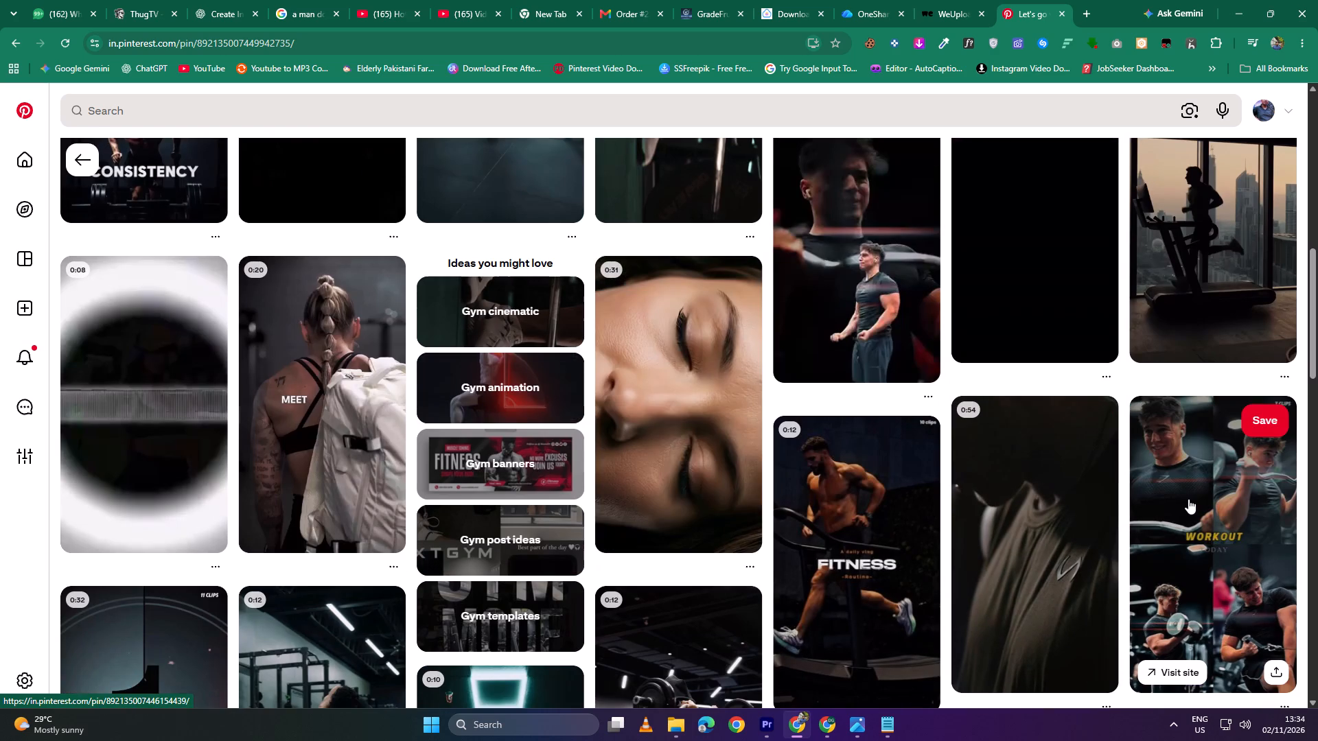
pyautogui.scroll(2, 1188, 499)
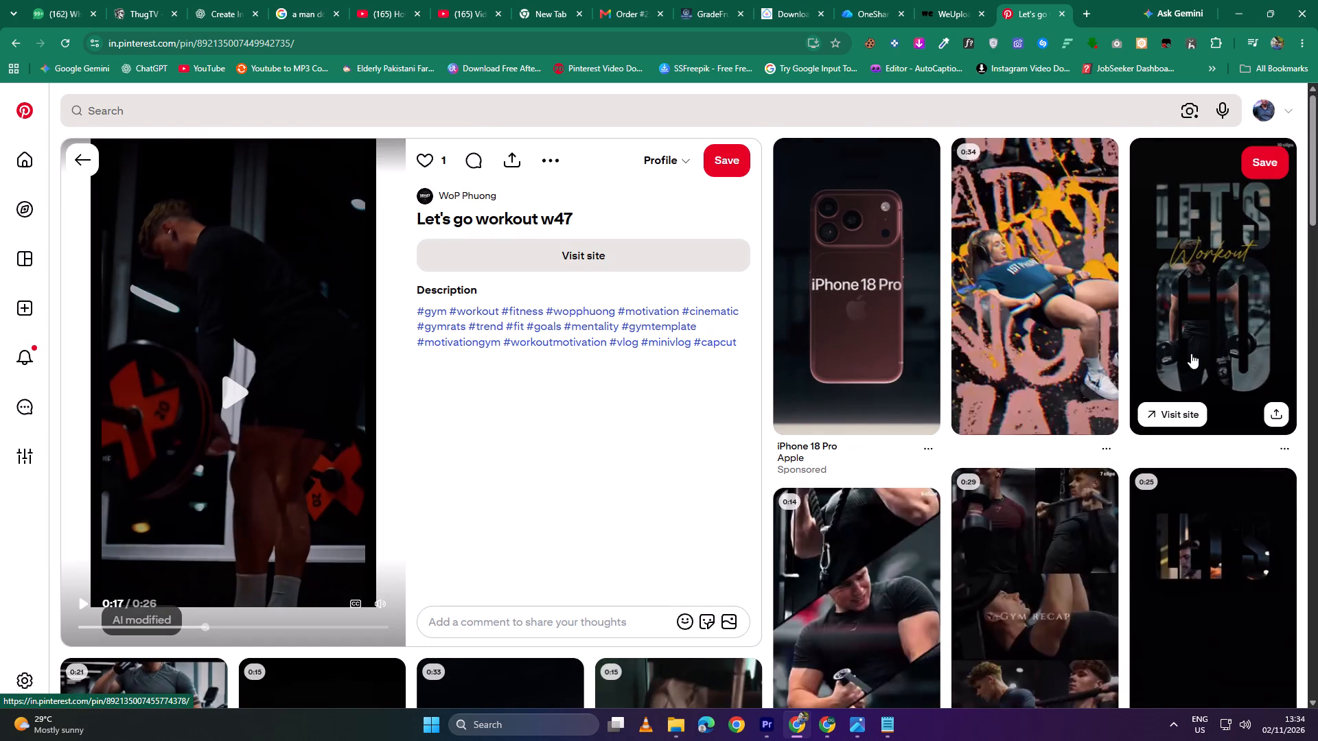
pyautogui.scroll(1, 899, 510)
pyautogui.scroll(-1, 899, 510)
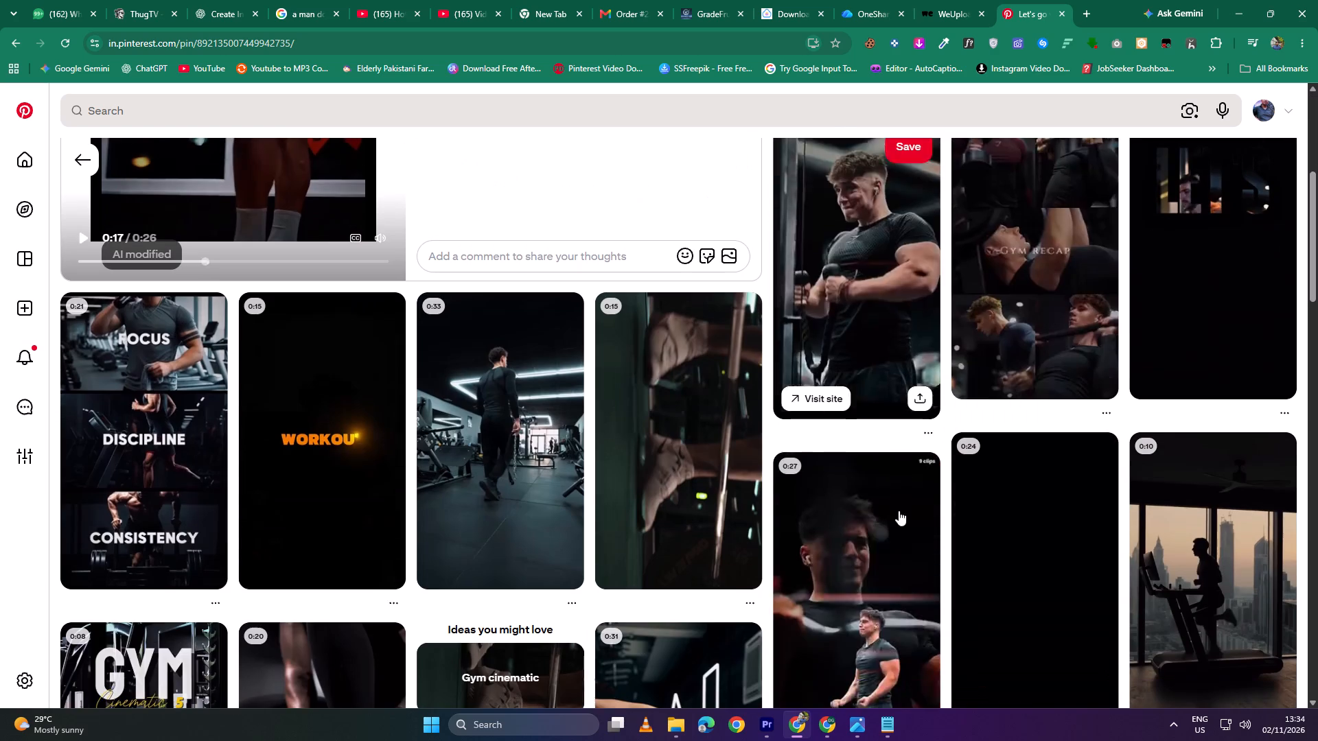
pyautogui.click(848, 329)
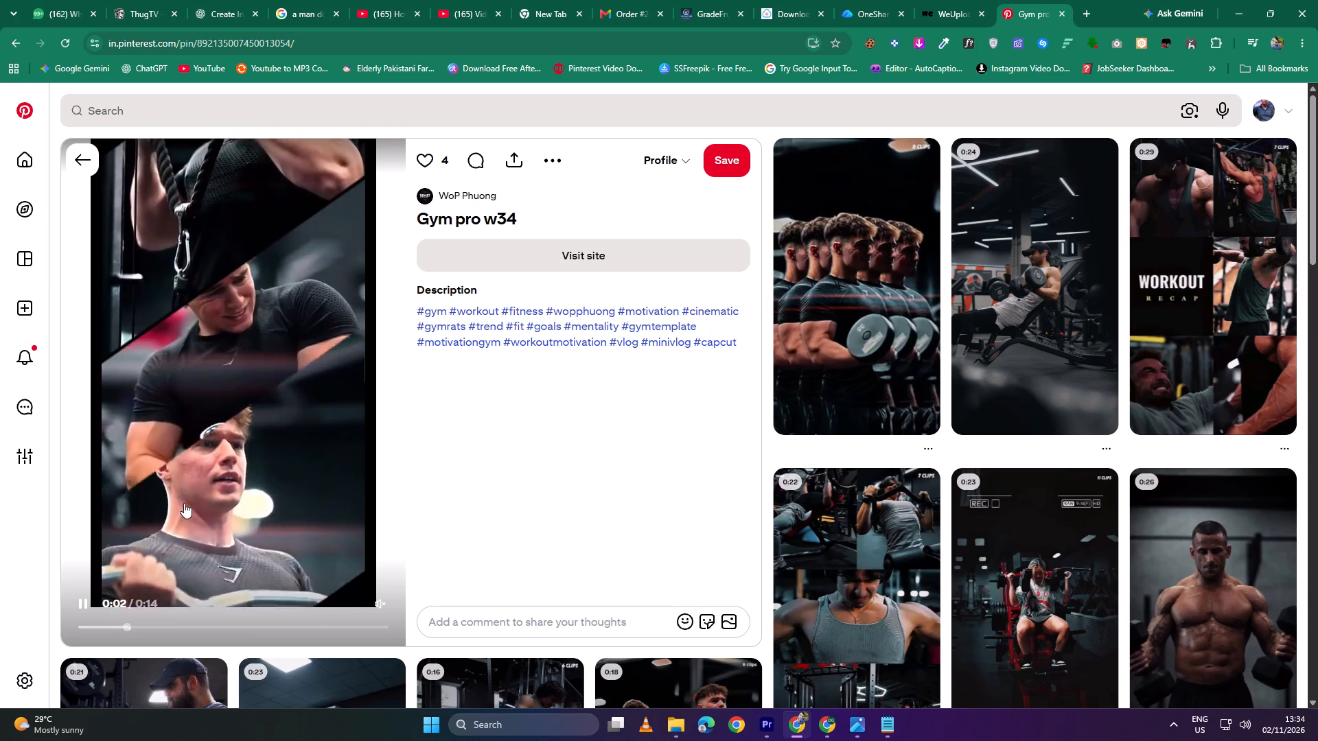
# Pause the "Gym pro w34" video on the man pulling the cable rope and capture that frame as a screenshot.
pyautogui.click(222, 462)
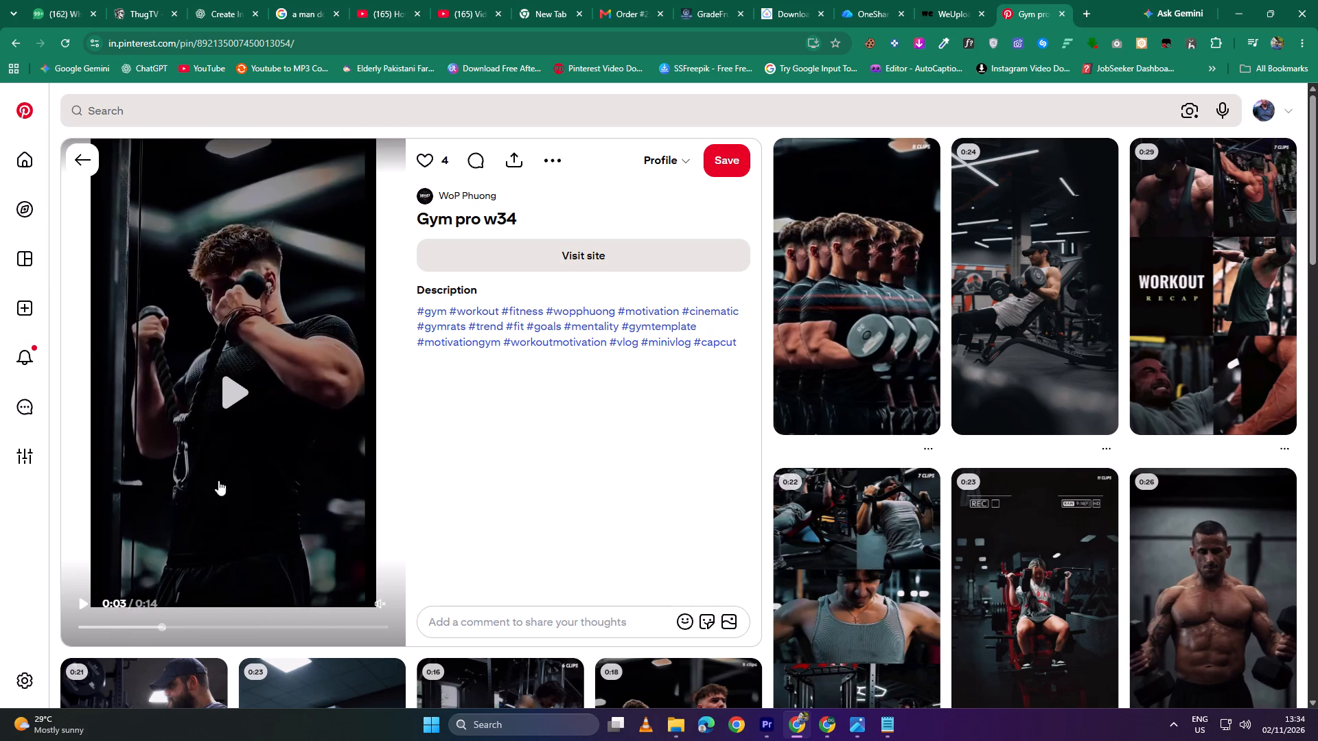
pyautogui.click(528, 502)
pyautogui.press('shift+super+s')
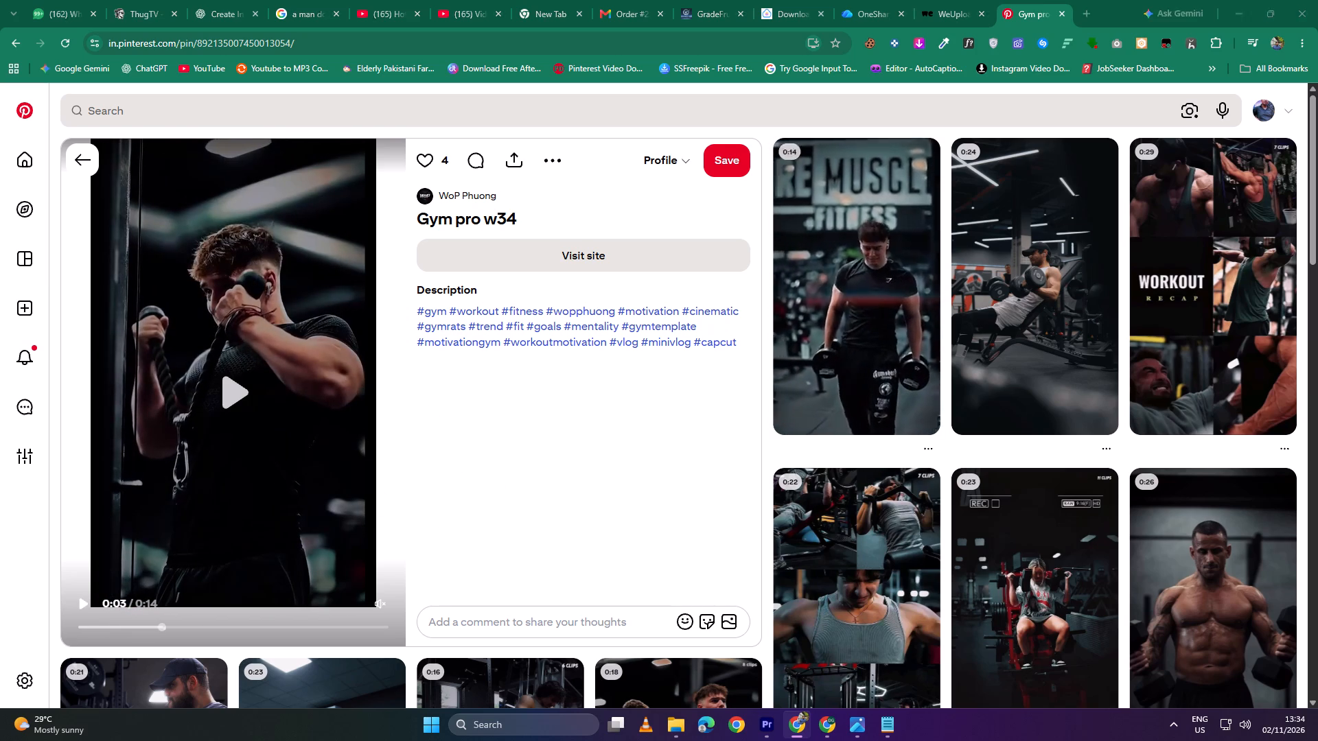
pyautogui.moveTo(91, 138); pyautogui.dragTo(374, 608)
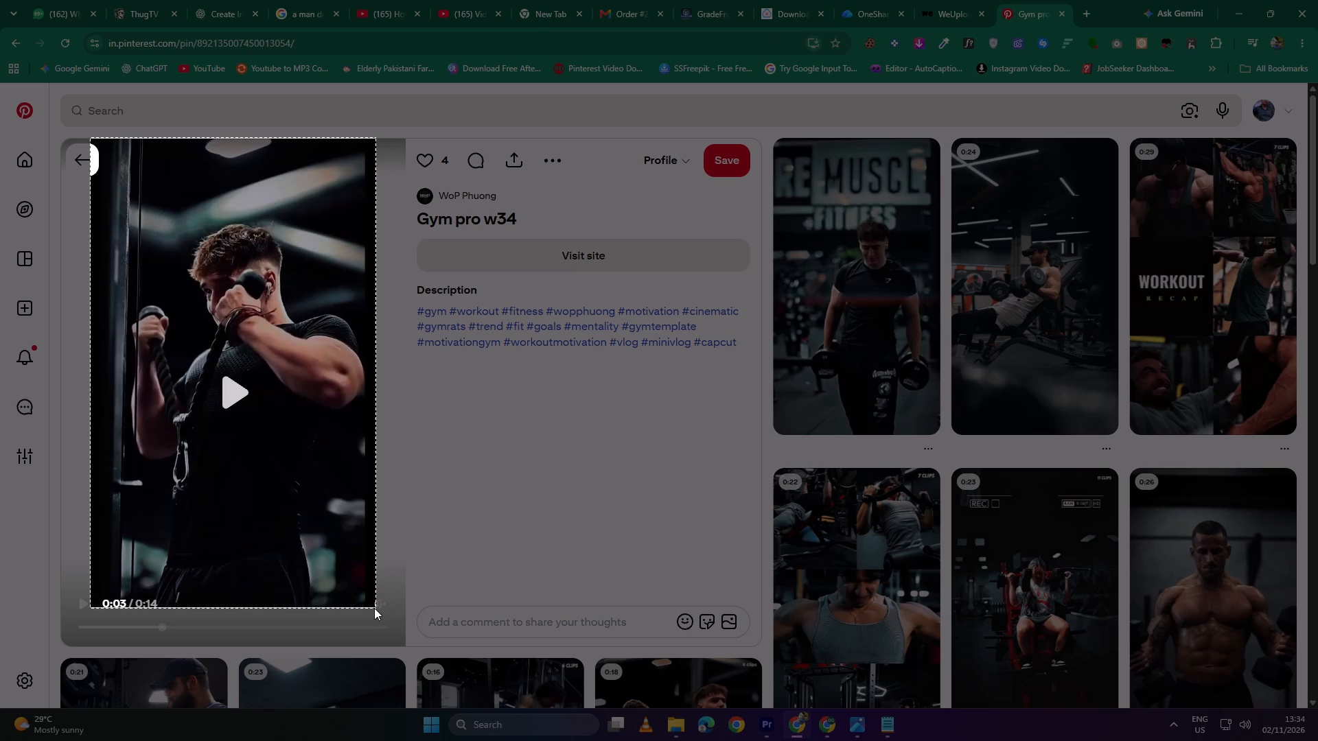
pyautogui.moveTo(374, 608); pyautogui.dragTo(375, 608)
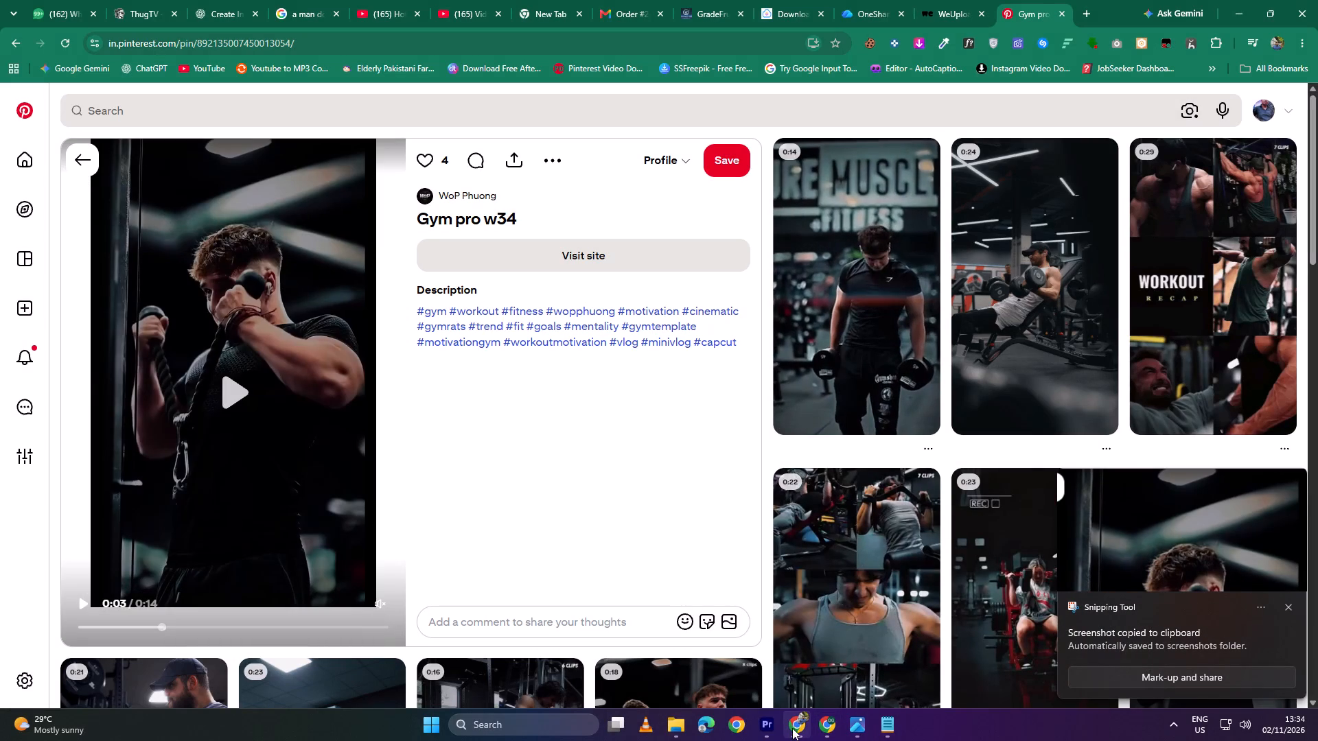
pyautogui.click(229, 10)
pyautogui.scroll(-3, 681, 477)
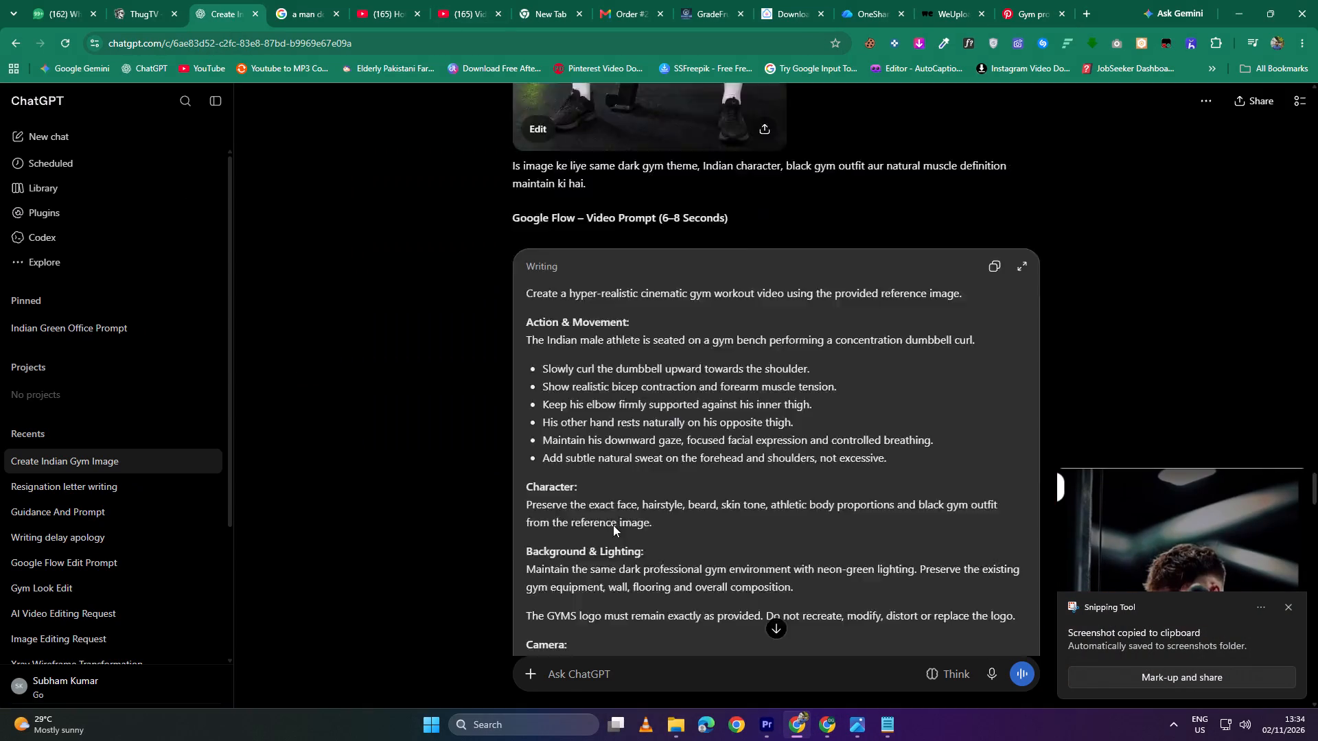
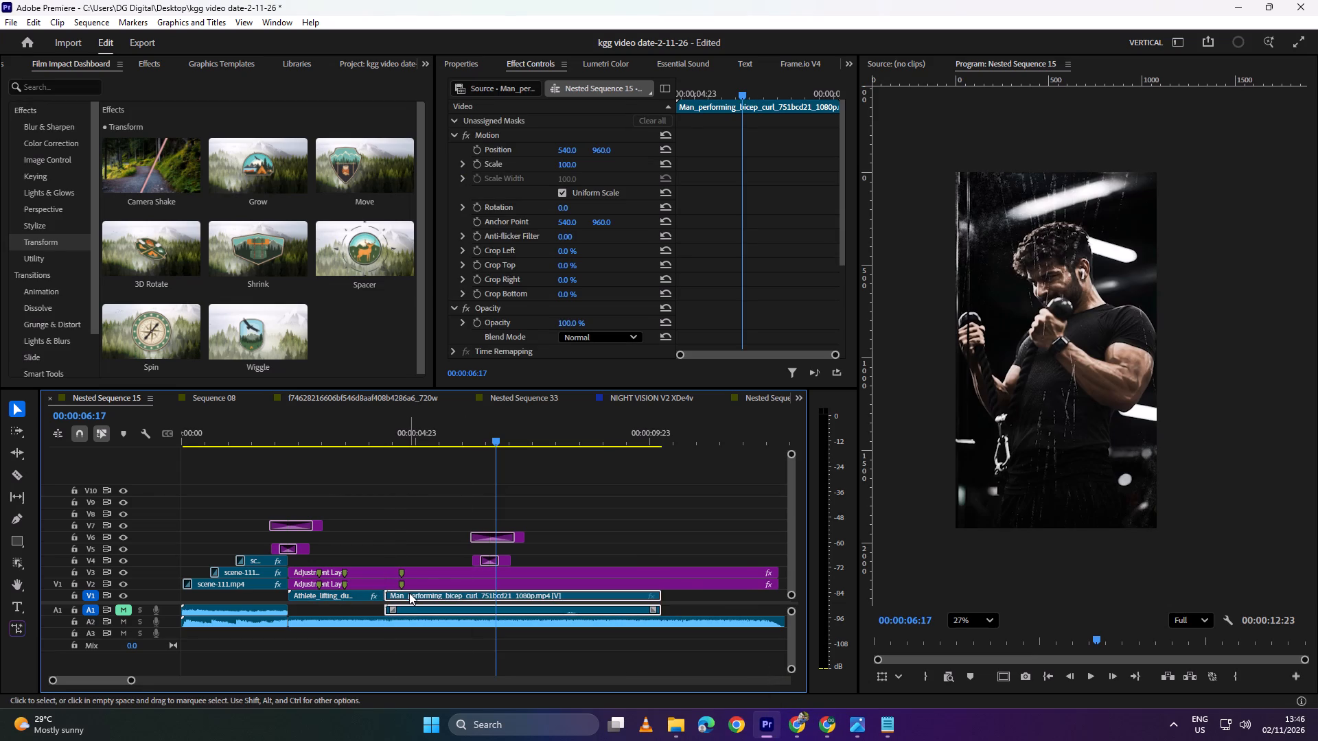
pyautogui.rightClick(409, 593)
pyautogui.click(466, 263)
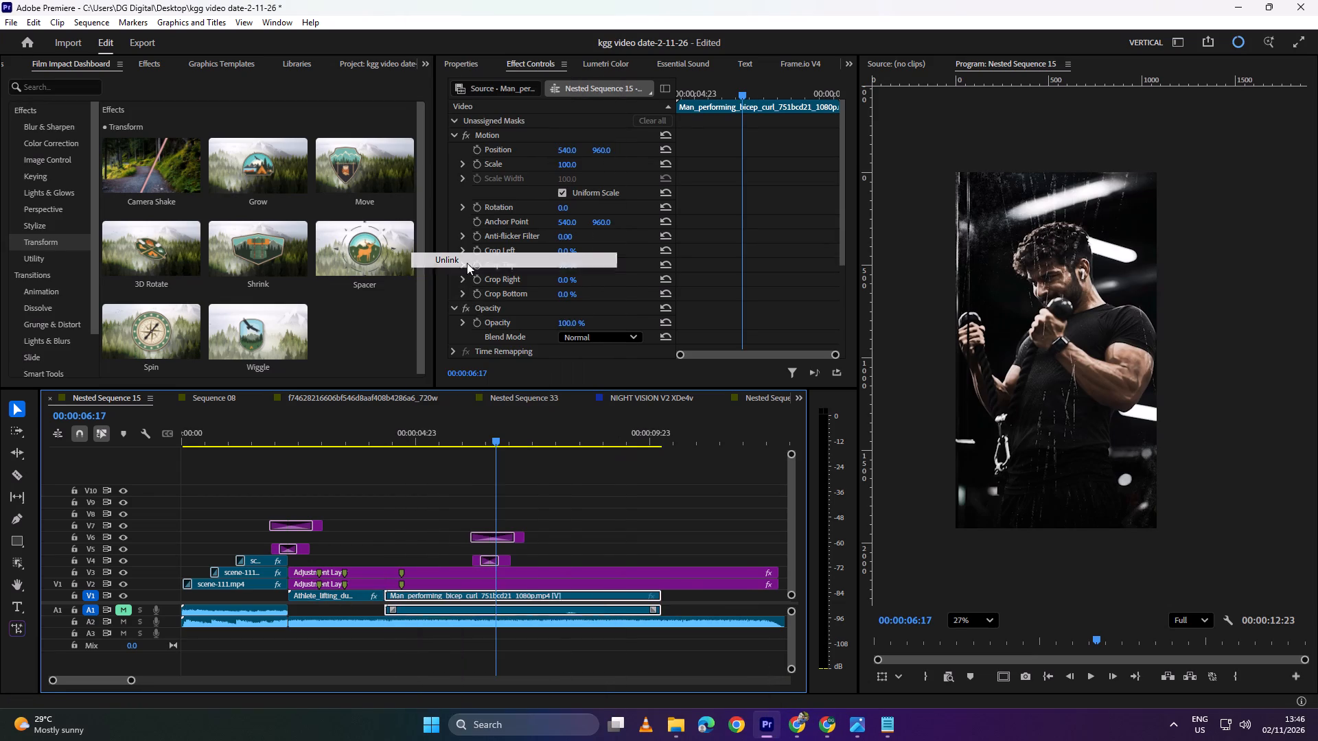
pyautogui.click(443, 609)
pyautogui.press('BackSpace')
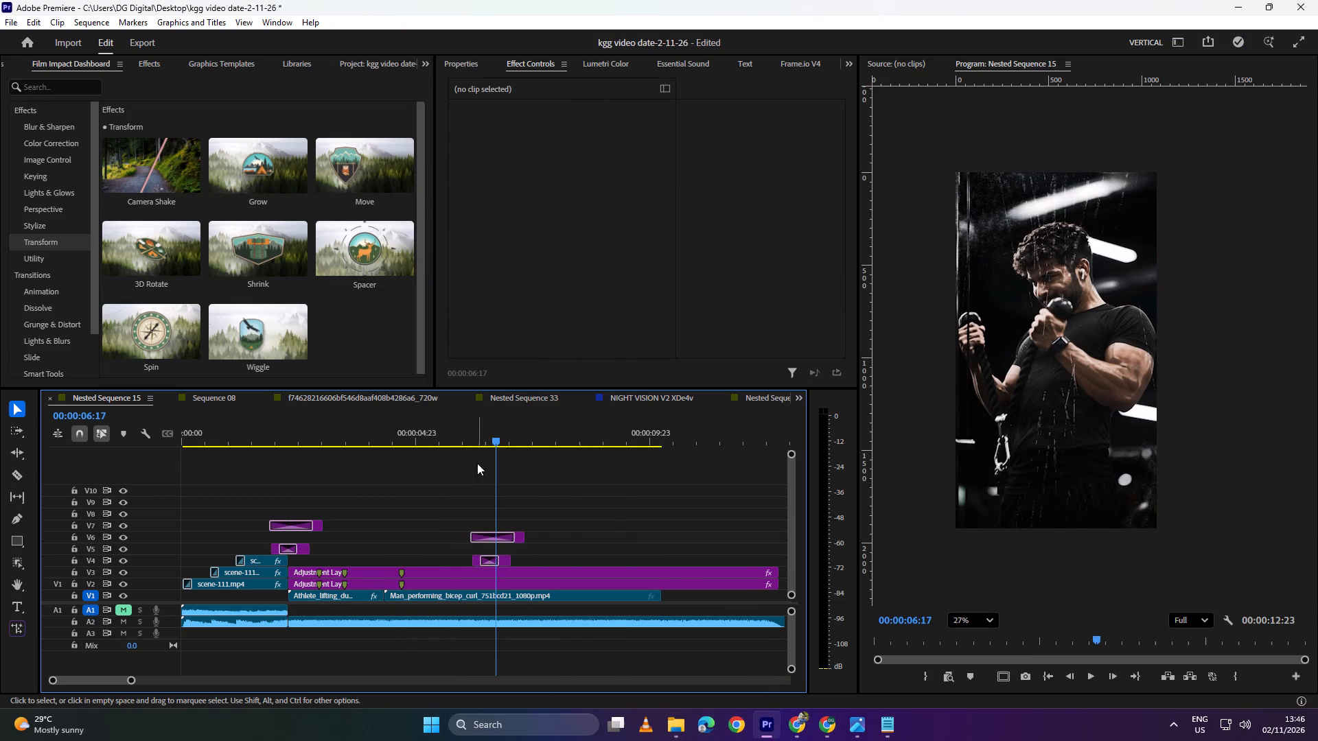
# Play through the bicep curl clip and move it further along V1 so it starts at about 00:00:06:15.
pyautogui.moveTo(498, 419); pyautogui.dragTo(404, 448)
pyautogui.press('space')
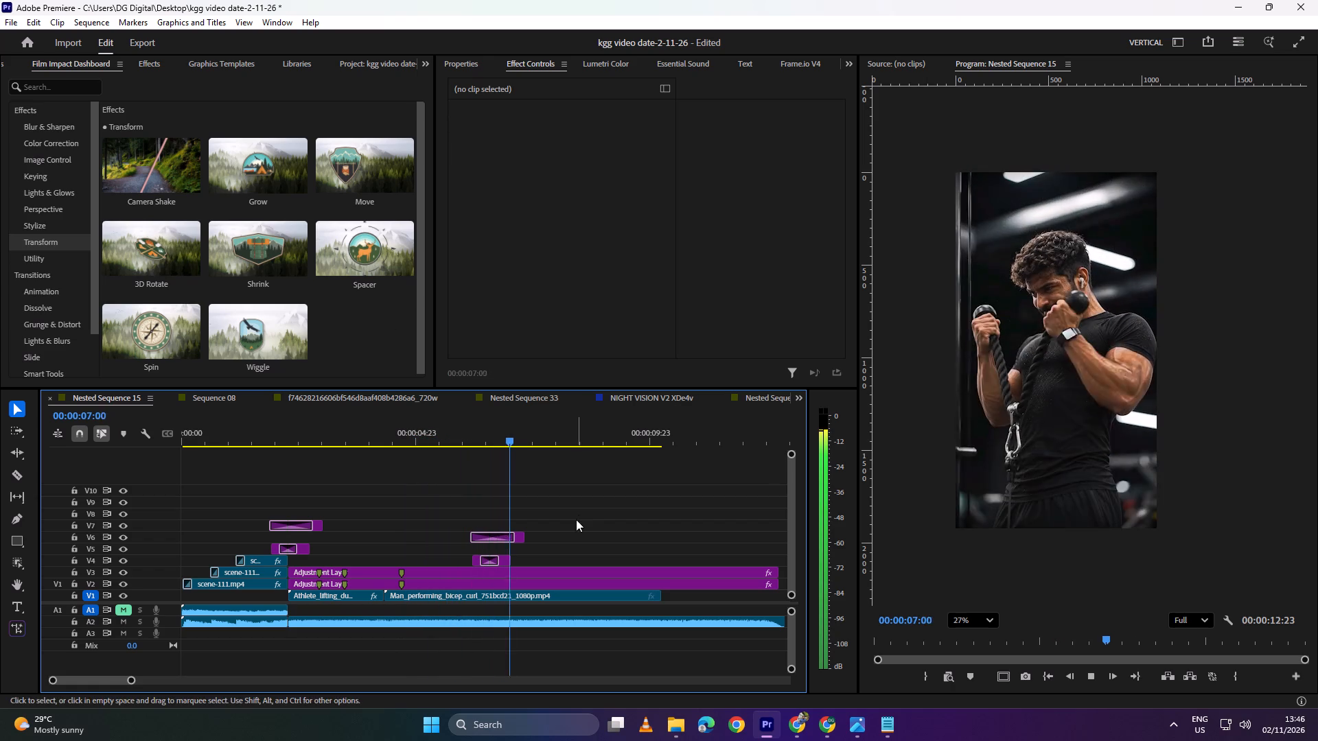
pyautogui.press('space')
pyautogui.keyDown('alt'); pyautogui.scroll(9, 488, 498); pyautogui.keyUp('alt')
pyautogui.moveTo(505, 443); pyautogui.dragTo(363, 453)
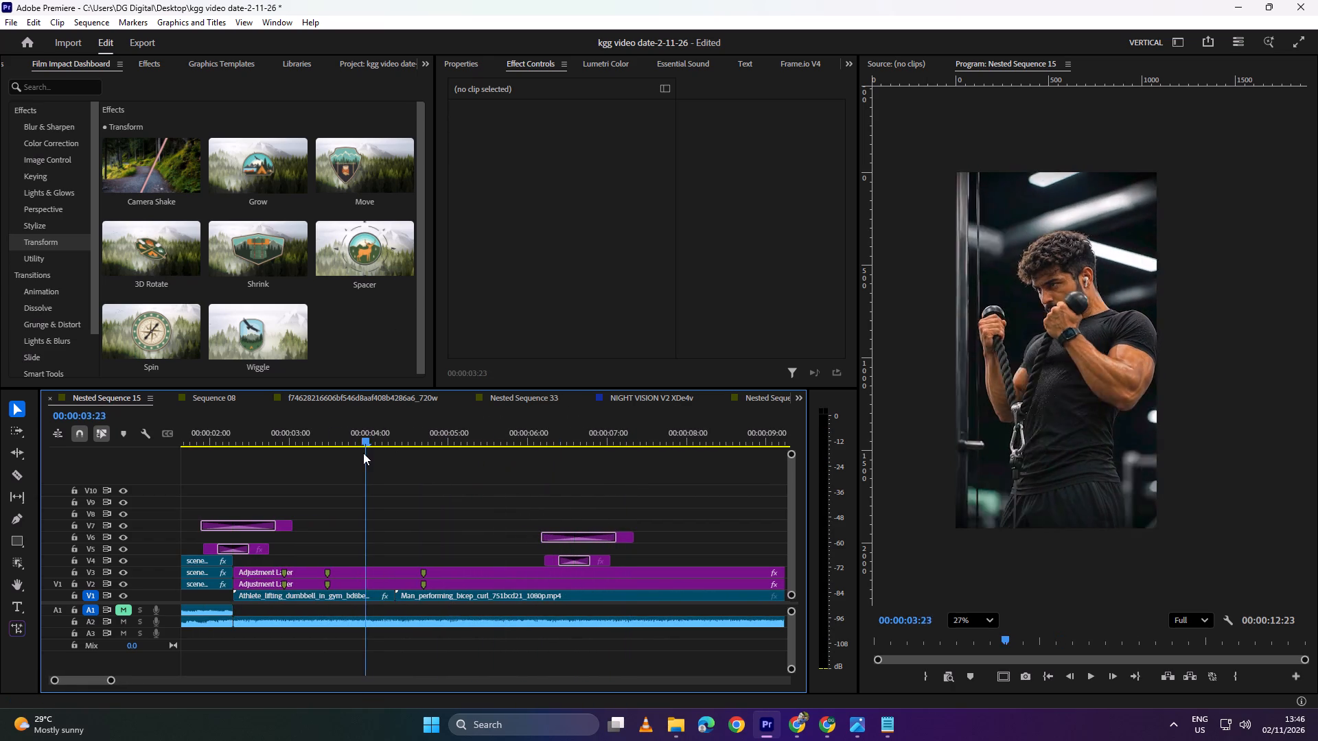
pyautogui.moveTo(363, 453); pyautogui.dragTo(357, 454)
pyautogui.press('space')
pyautogui.press('space')
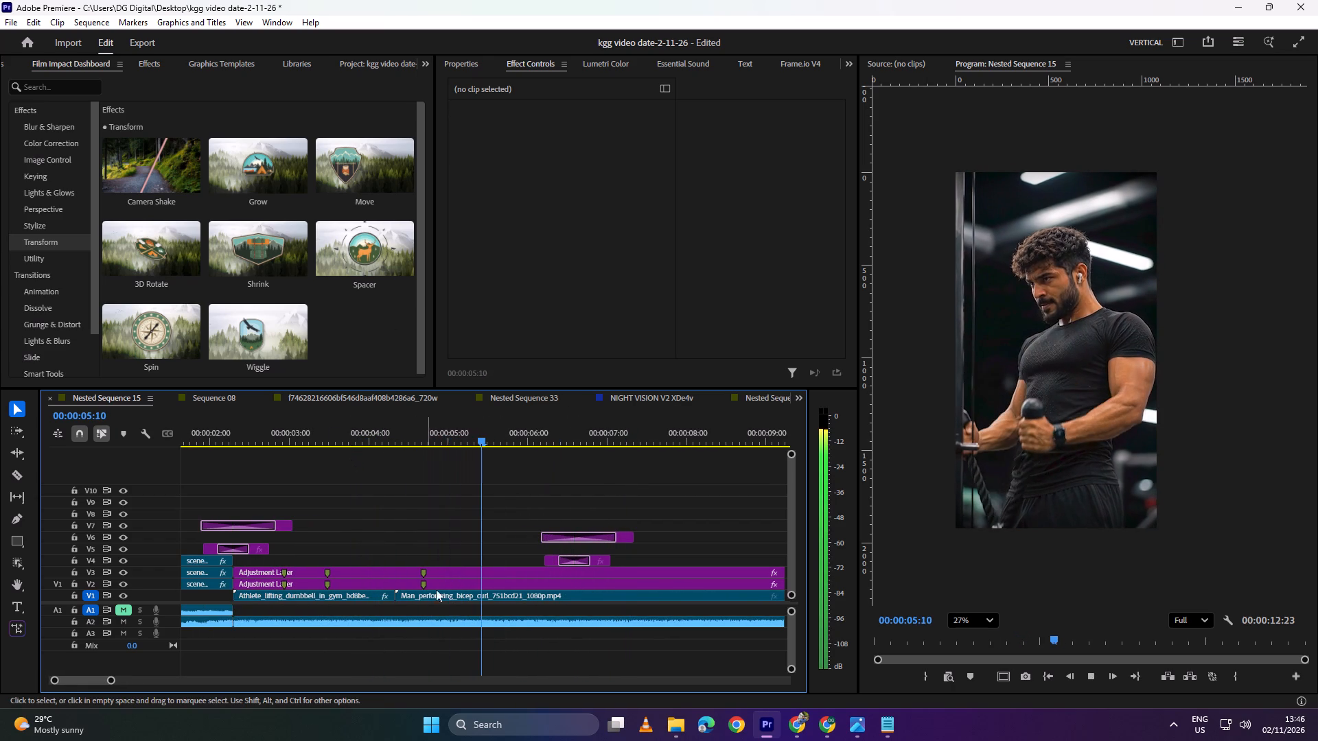
pyautogui.moveTo(446, 595); pyautogui.dragTo(625, 593)
pyautogui.press('space')
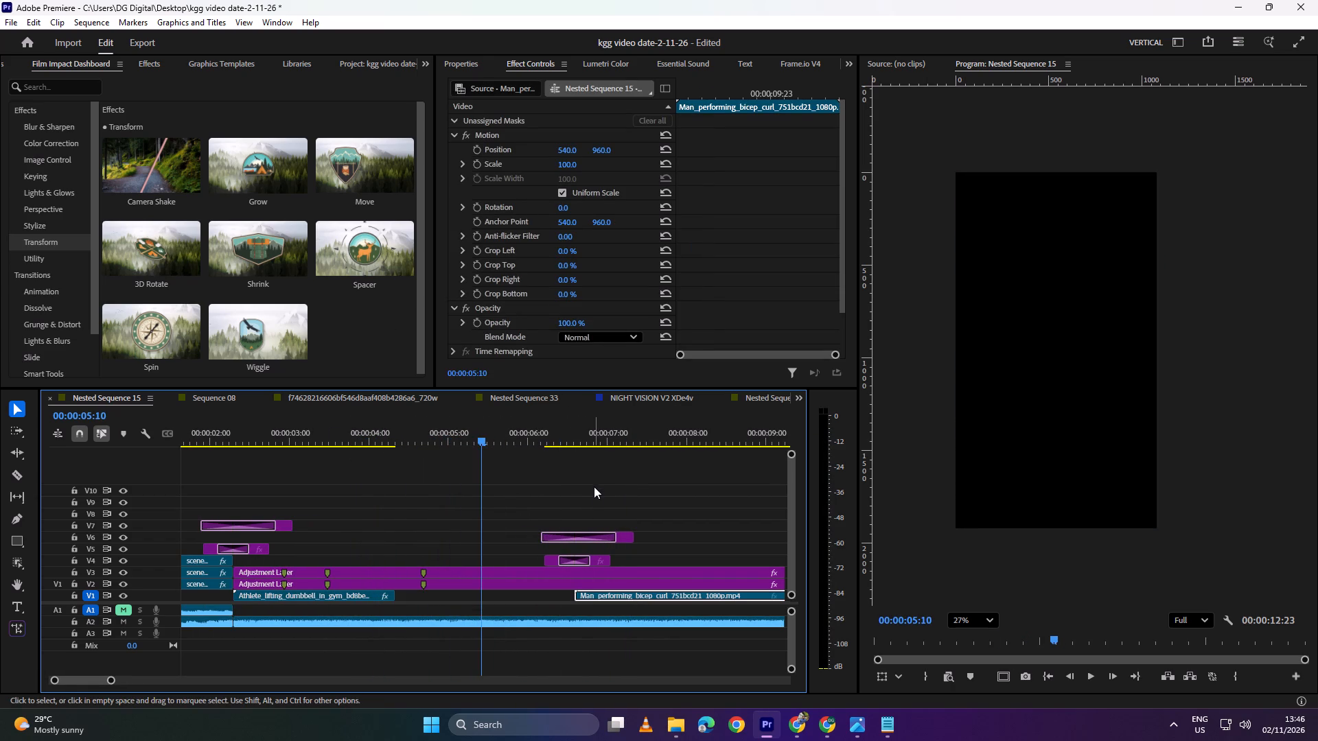
# Split the bicep curl clip at 00:00:09:17, at the top of the curl, and delete the remaining piece after the cut.
pyautogui.keyDown('alt'); pyautogui.scroll(-11, 587, 518); pyautogui.keyUp('alt')
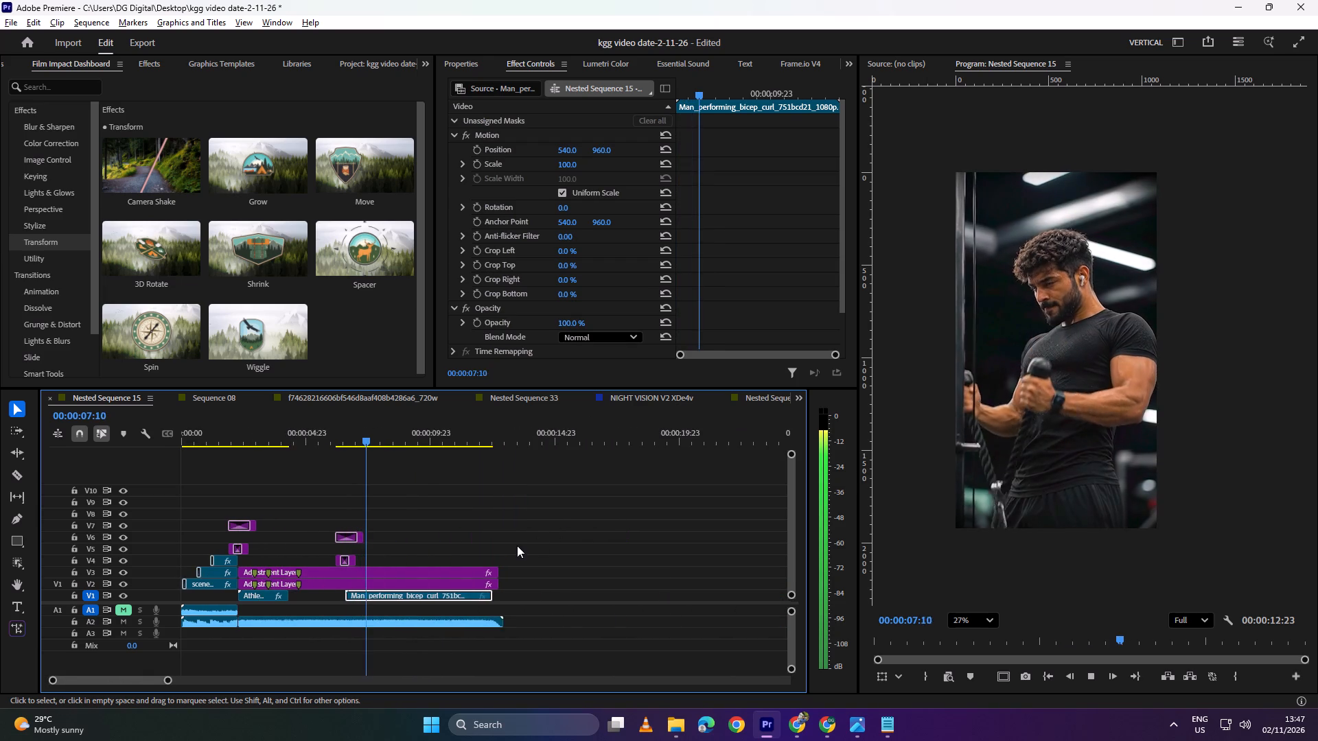
pyautogui.keyDown('alt'); pyautogui.scroll(9, 517, 546); pyautogui.keyUp('alt')
pyautogui.scroll(5, 493, 556)
pyautogui.keyDown('alt'); pyautogui.scroll(-4, 565, 552); pyautogui.keyUp('alt')
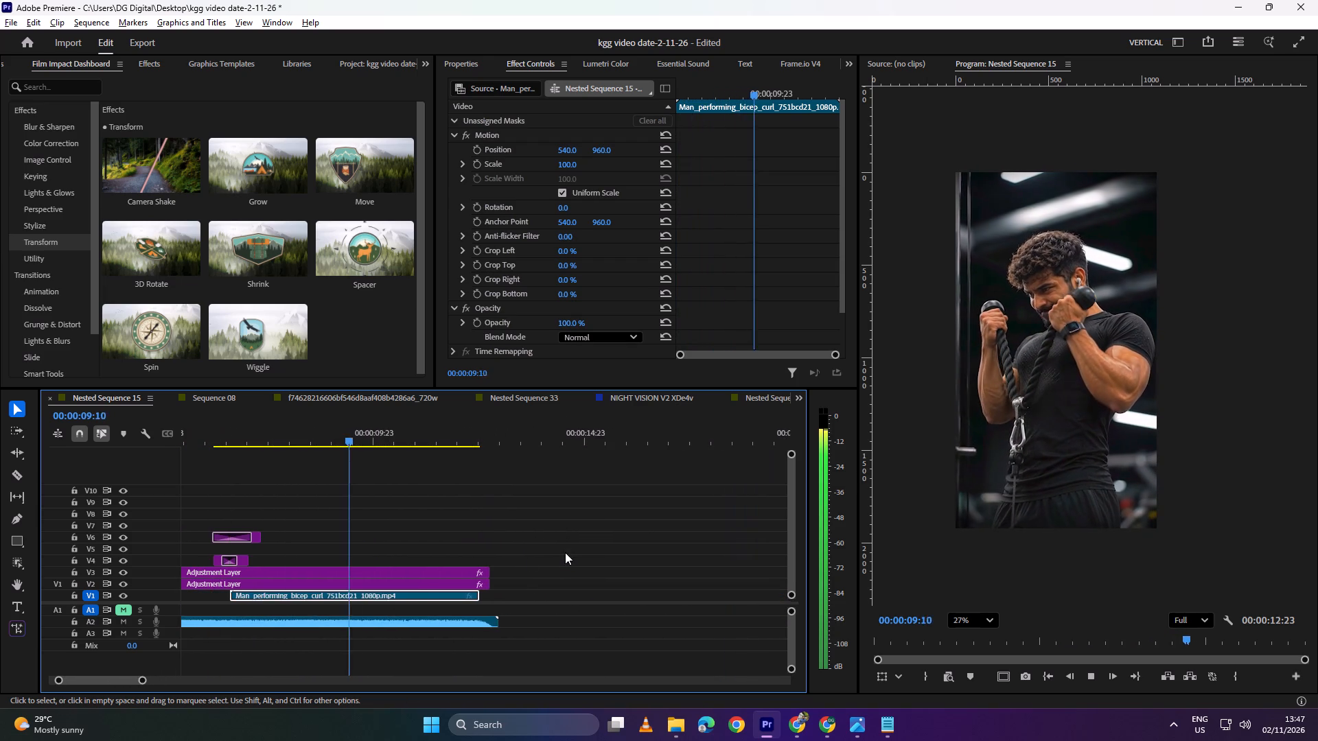
pyautogui.keyDown('alt'); pyautogui.scroll(4, 397, 595); pyautogui.keyUp('alt')
pyautogui.press('space')
pyautogui.press('c')
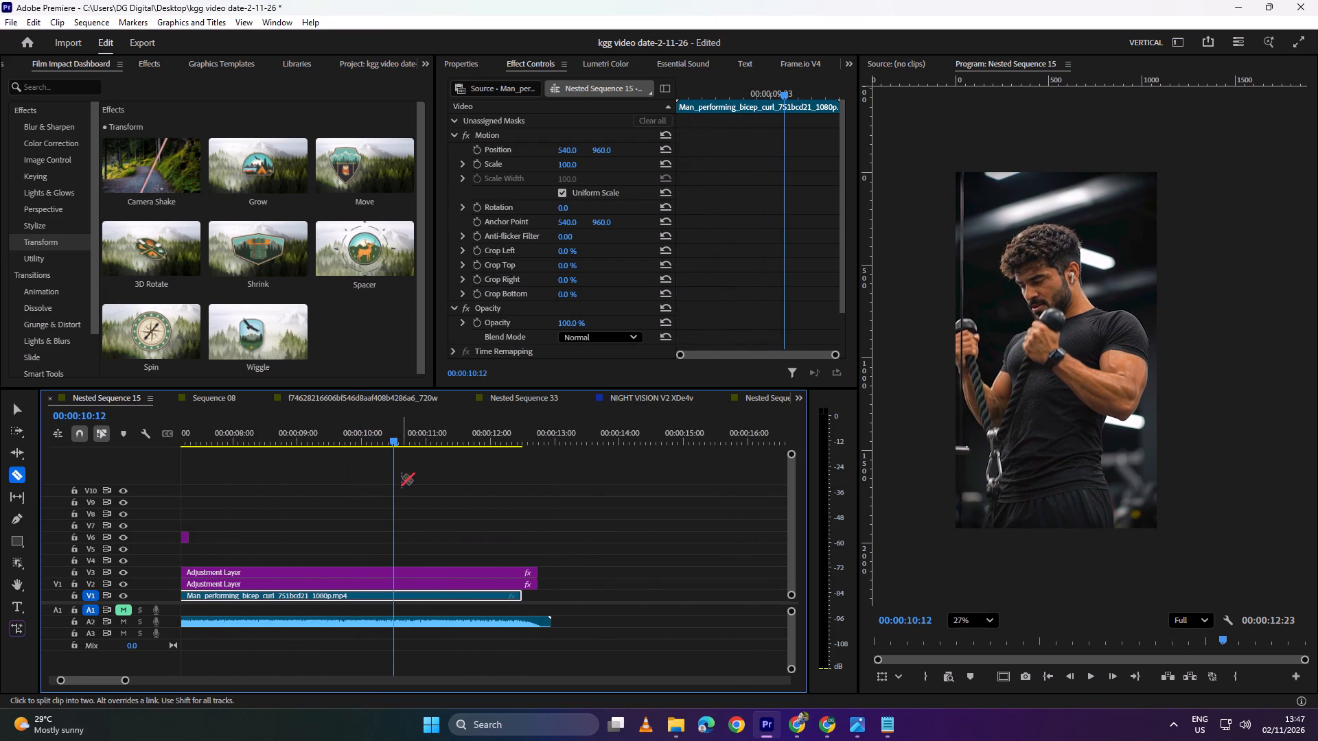
pyautogui.moveTo(399, 443); pyautogui.dragTo(339, 446)
pyautogui.press('space')
pyautogui.press('space')
pyautogui.moveTo(372, 429); pyautogui.dragTo(349, 438)
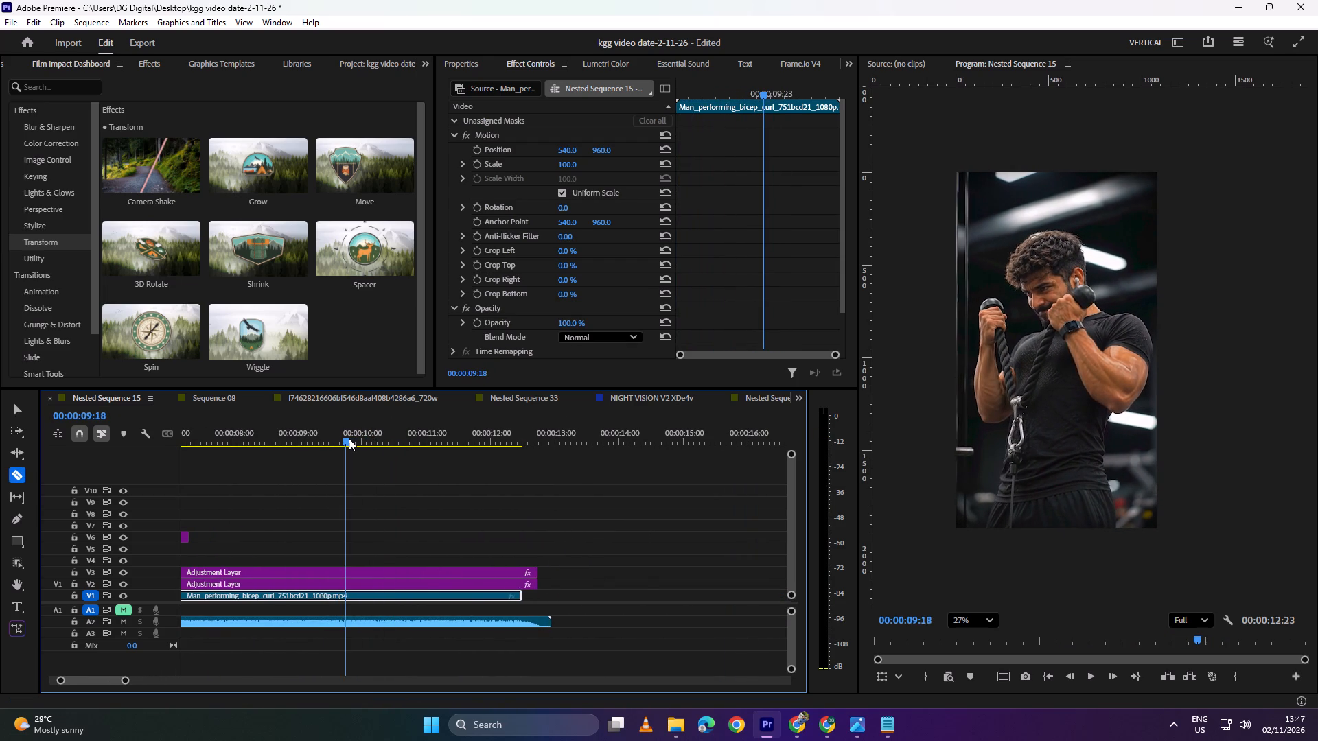
pyautogui.moveTo(349, 438); pyautogui.dragTo(346, 439)
pyautogui.press('c')
pyautogui.click(345, 591)
pyautogui.press('v')
pyautogui.click(364, 595)
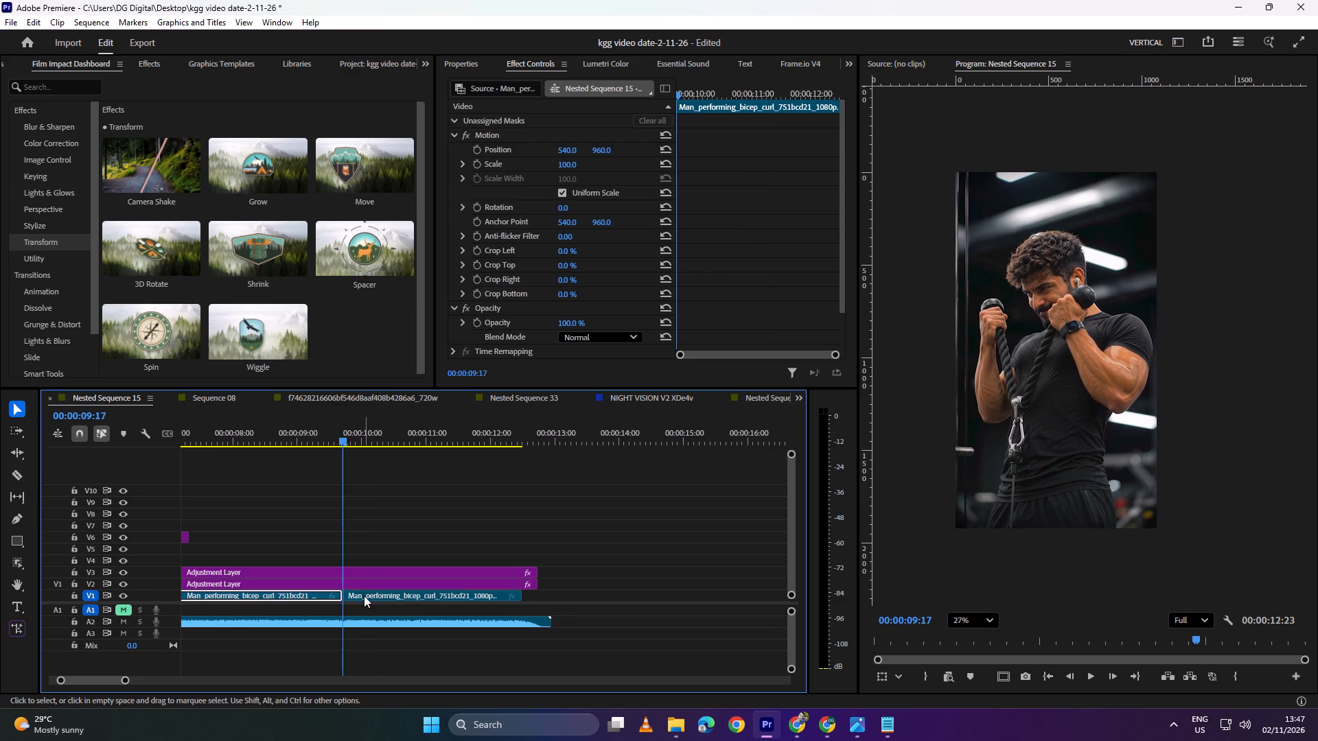
pyautogui.press('BackSpace')
# Keyframe the bicep curl clip's Scale at 100 at 00:00:07:17 and 107 at 00:00:07:22.
pyautogui.scroll(11, 364, 596)
pyautogui.moveTo(476, 432); pyautogui.dragTo(360, 449)
pyautogui.press('space')
pyautogui.press('space')
pyautogui.keyDown('alt'); pyautogui.scroll(5, 442, 609); pyautogui.keyUp('alt')
pyautogui.press('space')
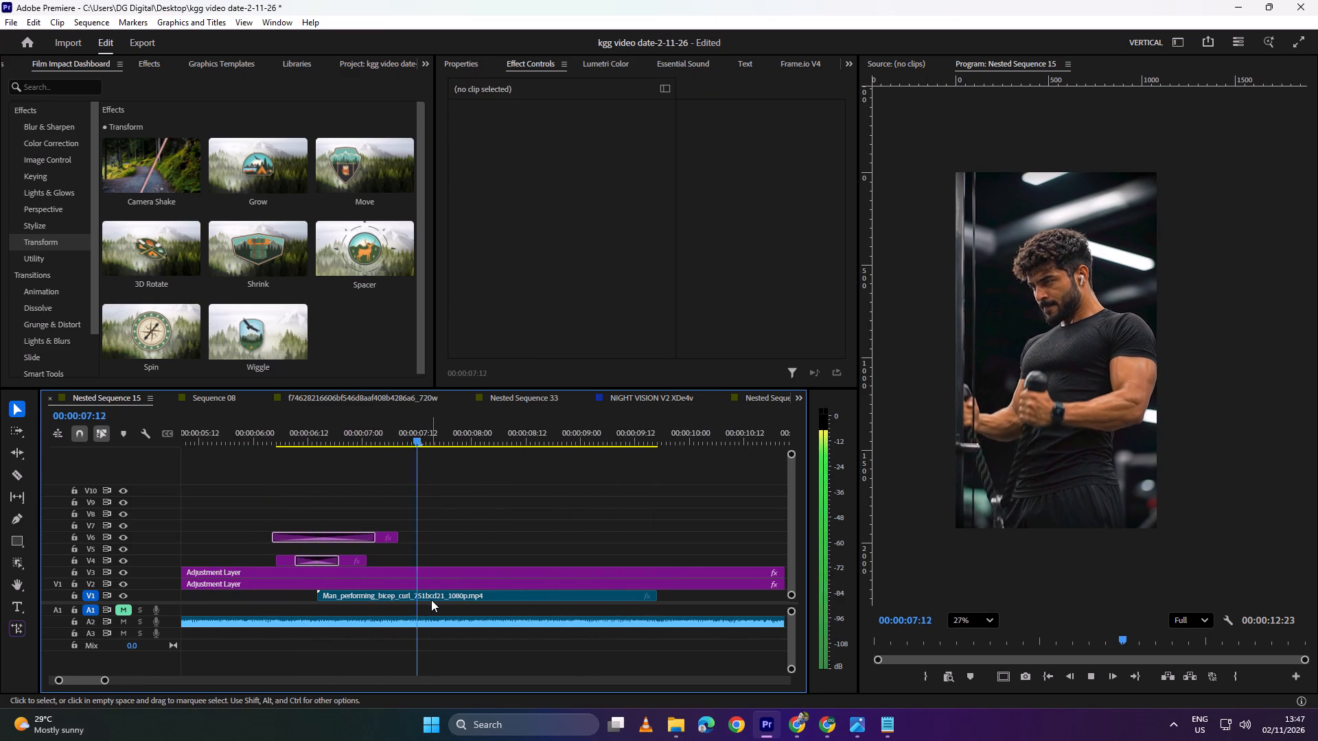
pyautogui.press('space')
pyautogui.press('c')
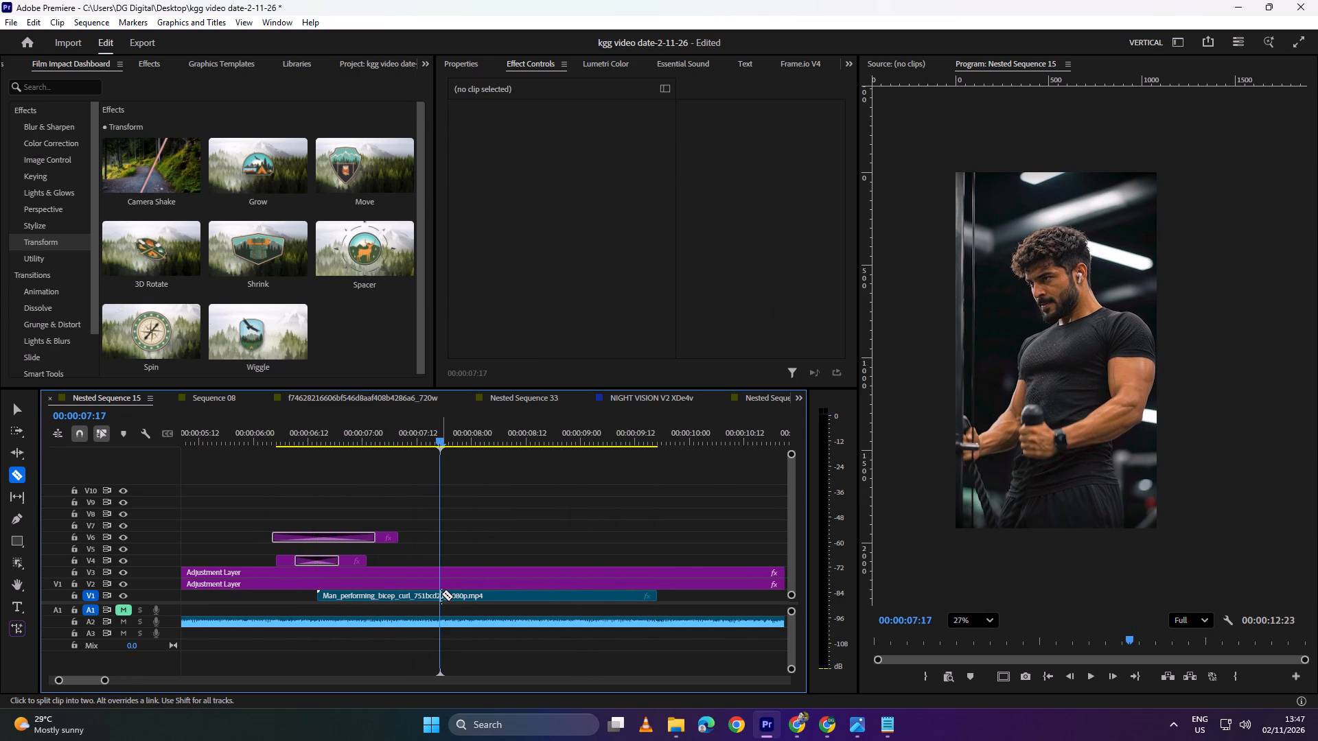
pyautogui.press('v')
pyautogui.click(452, 596)
pyautogui.keyDown('alt'); pyautogui.scroll(4, 455, 596); pyautogui.keyUp('alt')
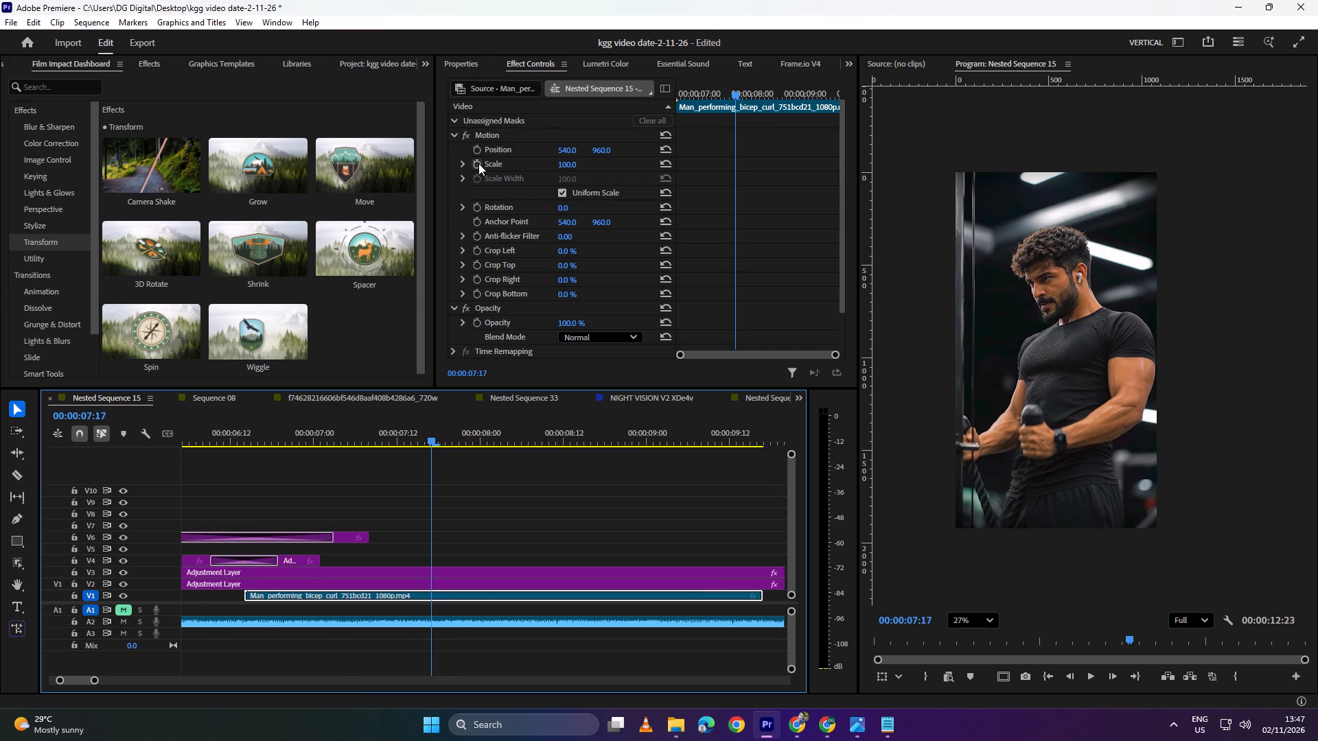
pyautogui.click(478, 163)
pyautogui.press('space')
pyautogui.press('space')
pyautogui.click(564, 166)
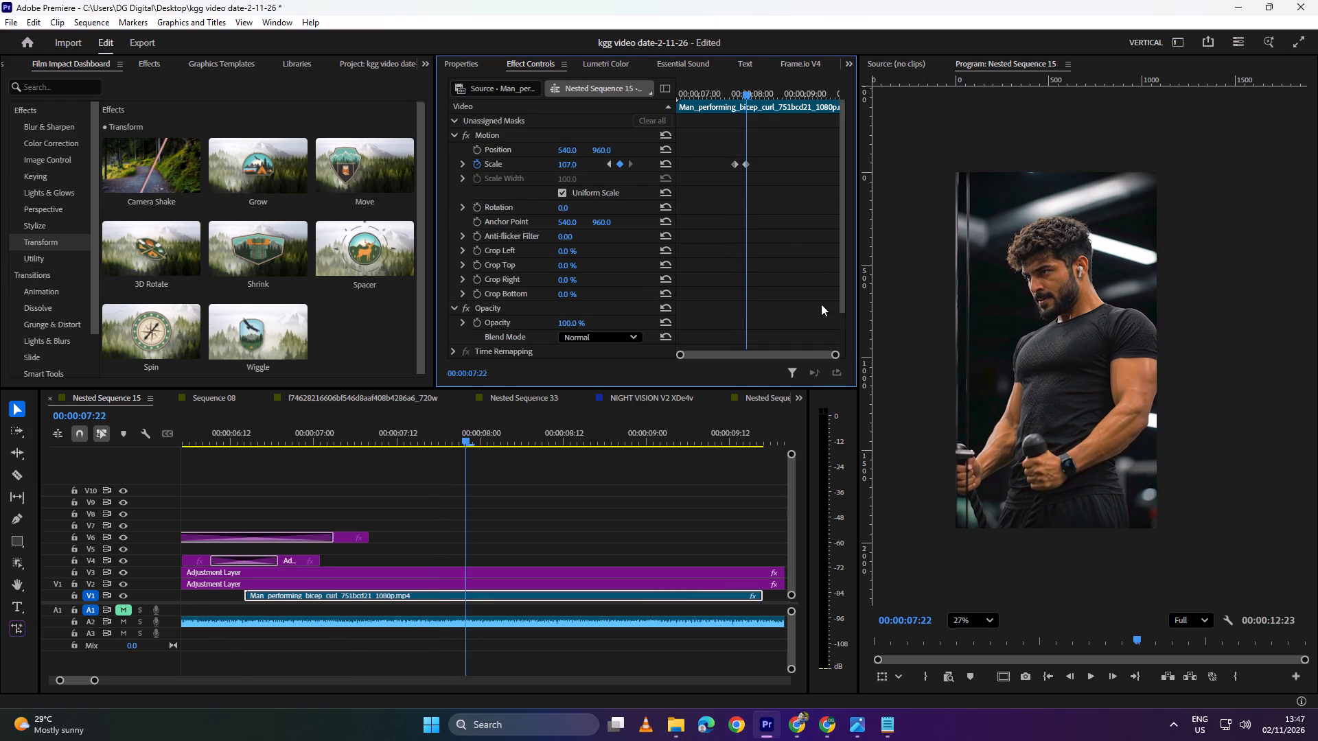
# Move the 107 Scale keyframe closer to the first one, at about 00:00:07:20, and preview the faster zoom.
pyautogui.moveTo(839, 357); pyautogui.dragTo(795, 355)
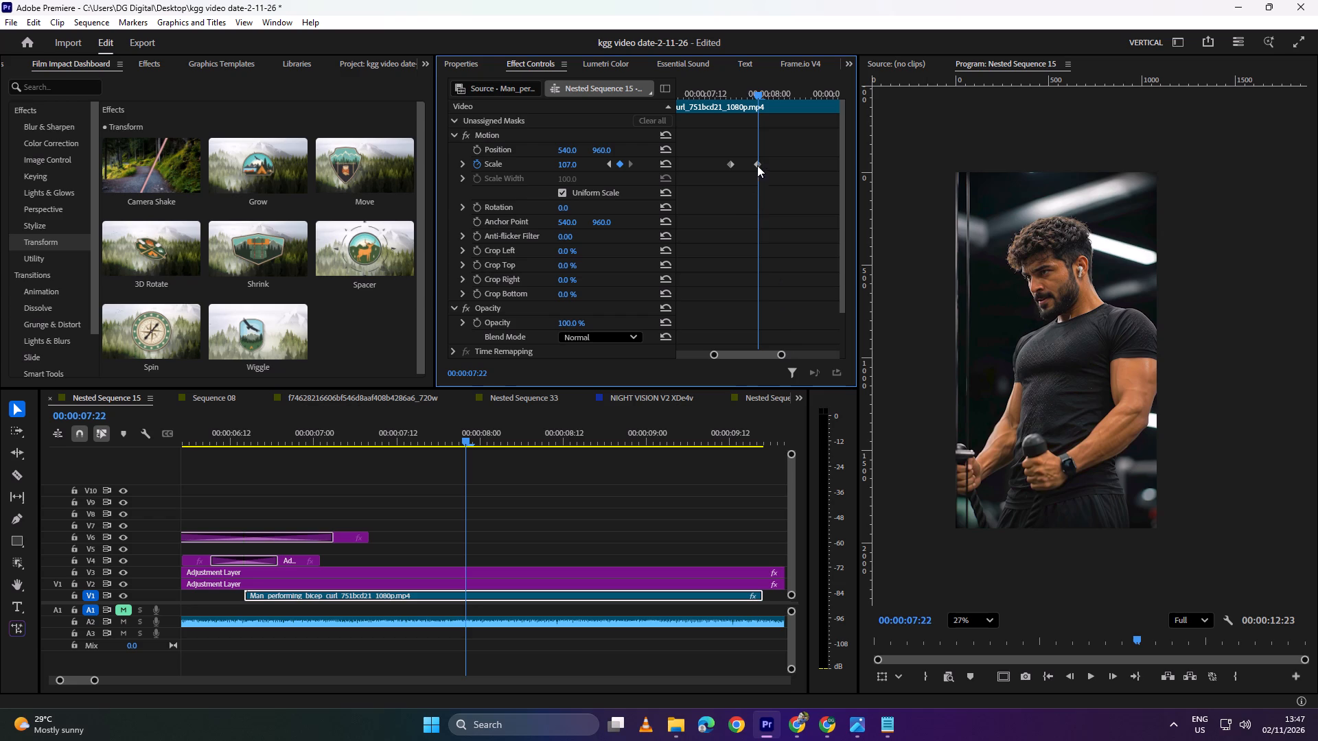
pyautogui.moveTo(757, 165); pyautogui.dragTo(745, 165)
pyautogui.moveTo(752, 86); pyautogui.dragTo(692, 108)
pyautogui.press('space')
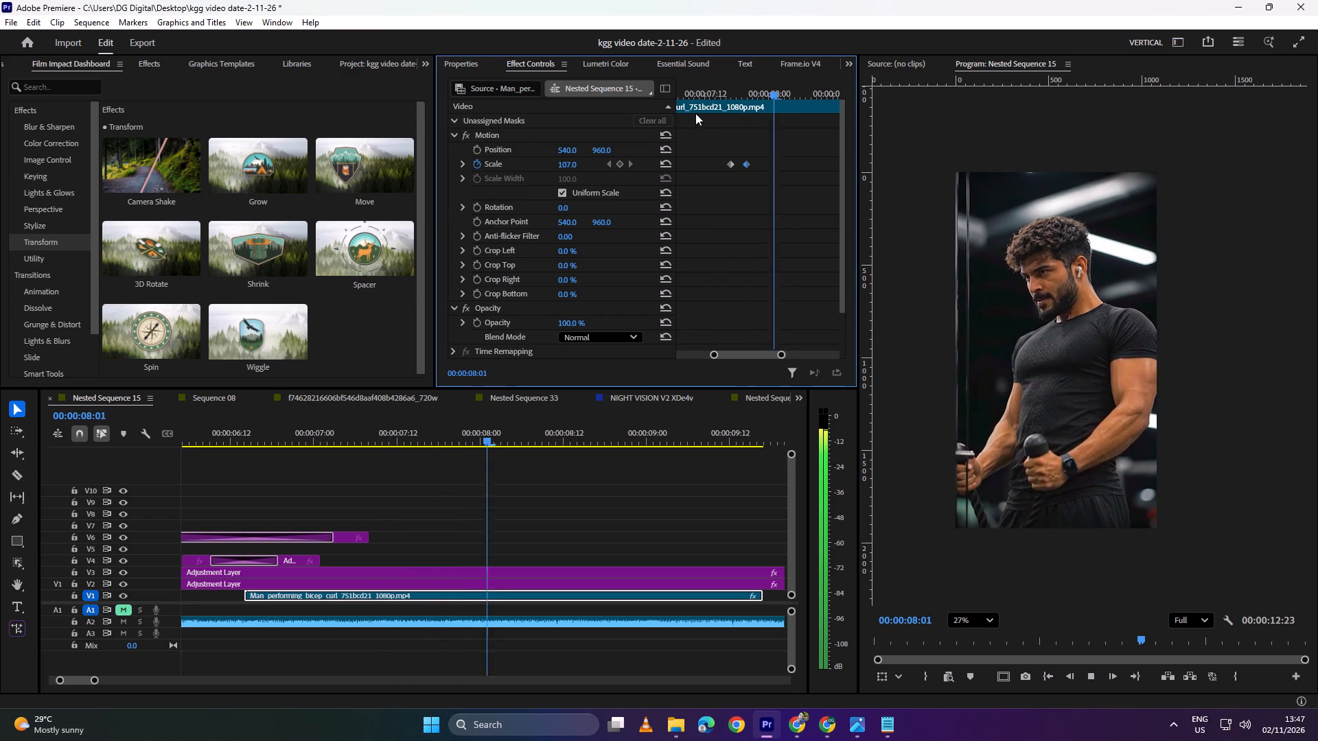
pyautogui.press('space')
# Duplicate the 107 Scale keyframe to about 00:00:08:05 and the 100 keyframe to about 00:00:08:07, and preview the zoom in and out.
pyautogui.keyDown('alt'); pyautogui.scroll(-6, 571, 528); pyautogui.keyUp('alt')
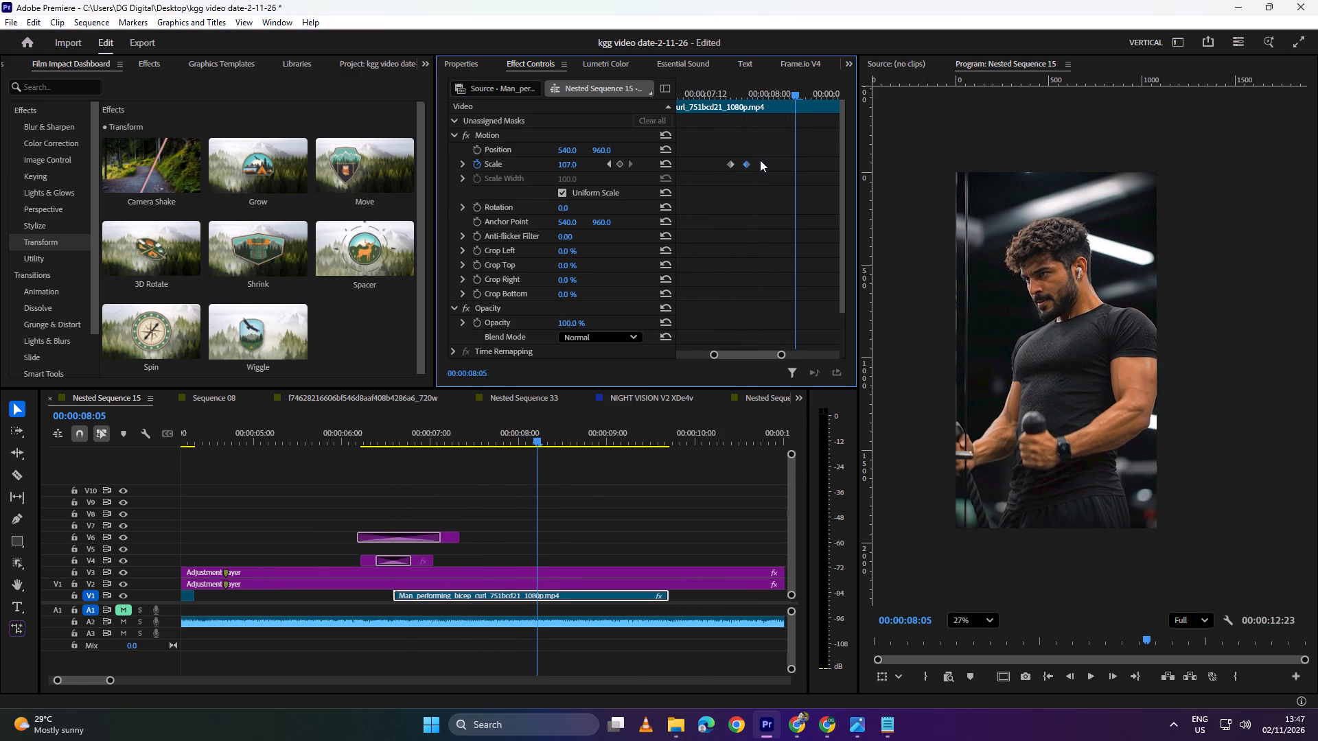
pyautogui.keyDown('alt'); pyautogui.moveTo(747, 165); pyautogui.dragTo(792, 163); pyautogui.keyUp('alt')
pyautogui.moveTo(800, 93); pyautogui.dragTo(807, 93)
pyautogui.keyDown('alt'); pyautogui.moveTo(731, 162); pyautogui.dragTo(808, 166); pyautogui.keyUp('alt')
pyautogui.moveTo(802, 86); pyautogui.dragTo(681, 112)
pyautogui.press('space')
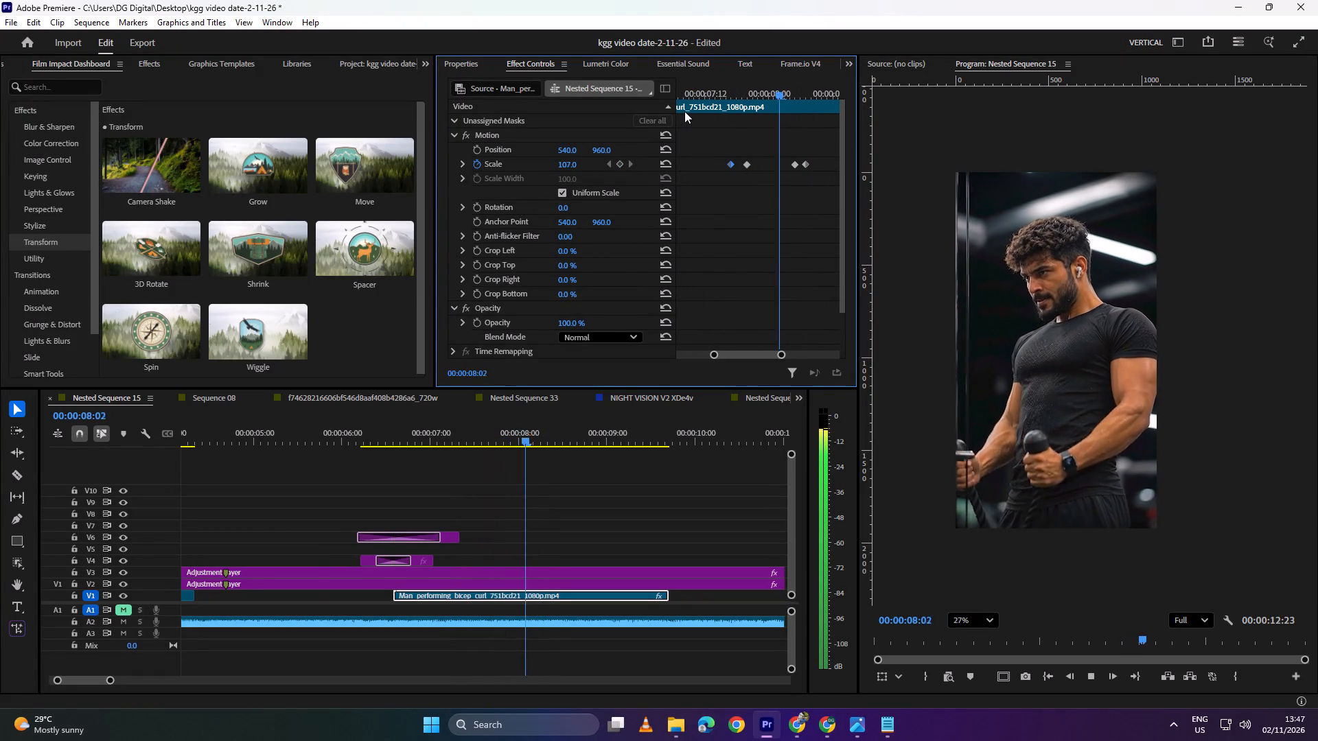
pyautogui.keyDown('alt'); pyautogui.scroll(-6, 583, 476); pyautogui.keyUp('alt')
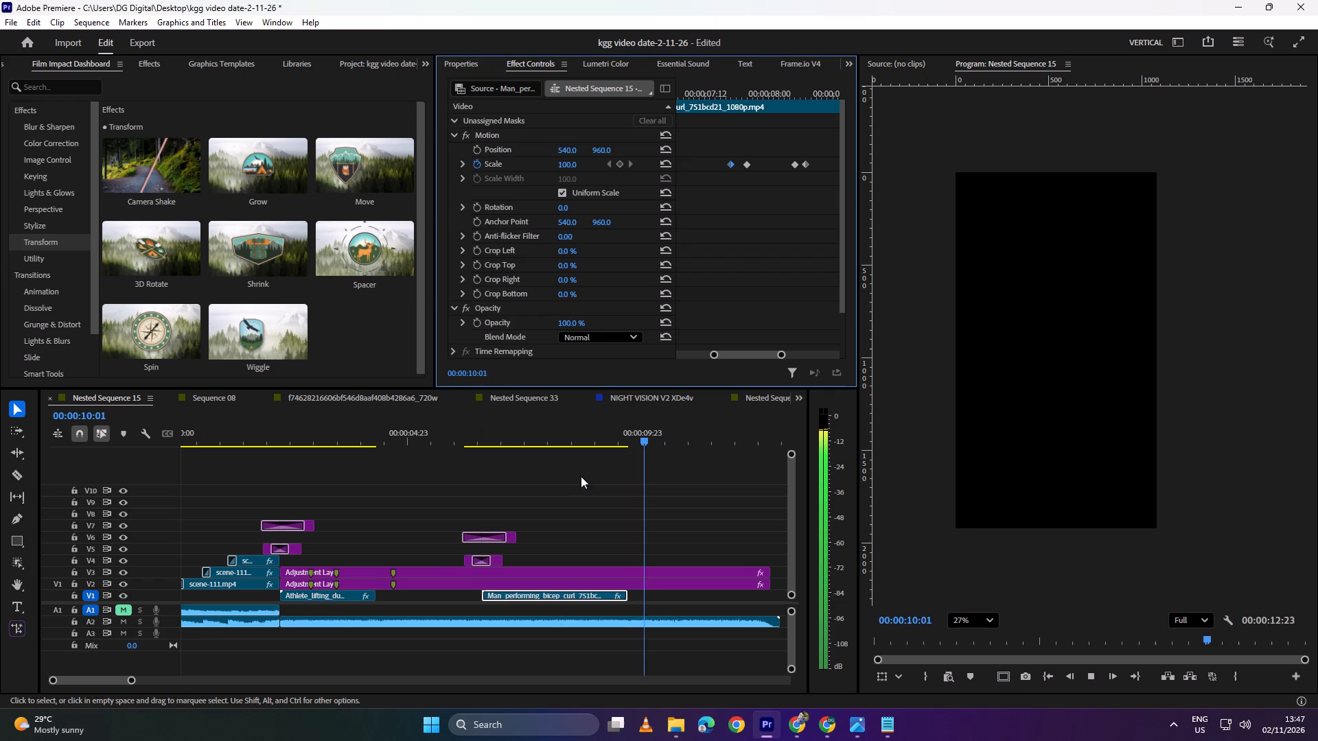
pyautogui.press('space')
# Split the Athlete_lifting_dumbbell clip on V1 at 00:00:03:11, at the adjustment layers' marker.
pyautogui.moveTo(640, 432); pyautogui.dragTo(581, 438)
pyautogui.keyDown('alt'); pyautogui.scroll(-5, 559, 545); pyautogui.keyUp('alt')
pyautogui.keyDown('alt'); pyautogui.scroll(15, 411, 533); pyautogui.keyUp('alt')
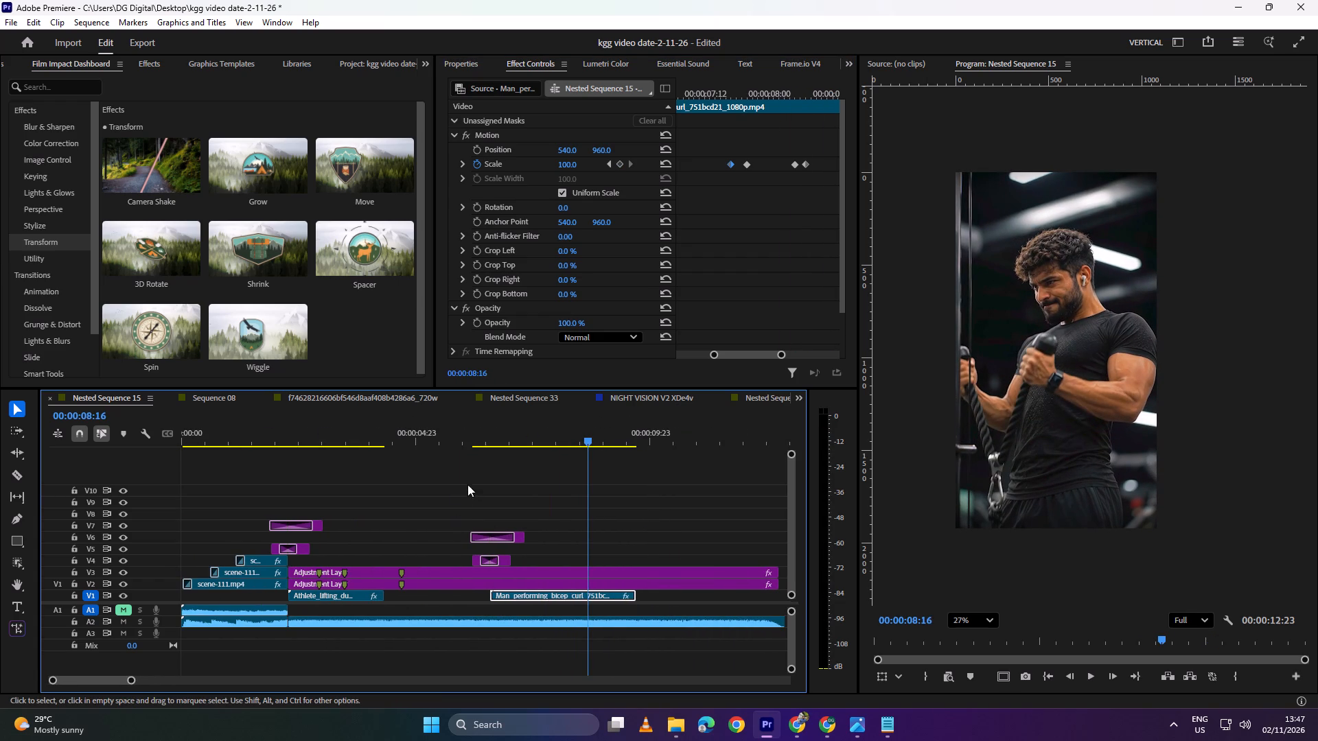
pyautogui.moveTo(498, 438); pyautogui.dragTo(316, 458)
pyautogui.press('space')
pyautogui.keyDown('alt'); pyautogui.scroll(4, 334, 598); pyautogui.keyUp('alt')
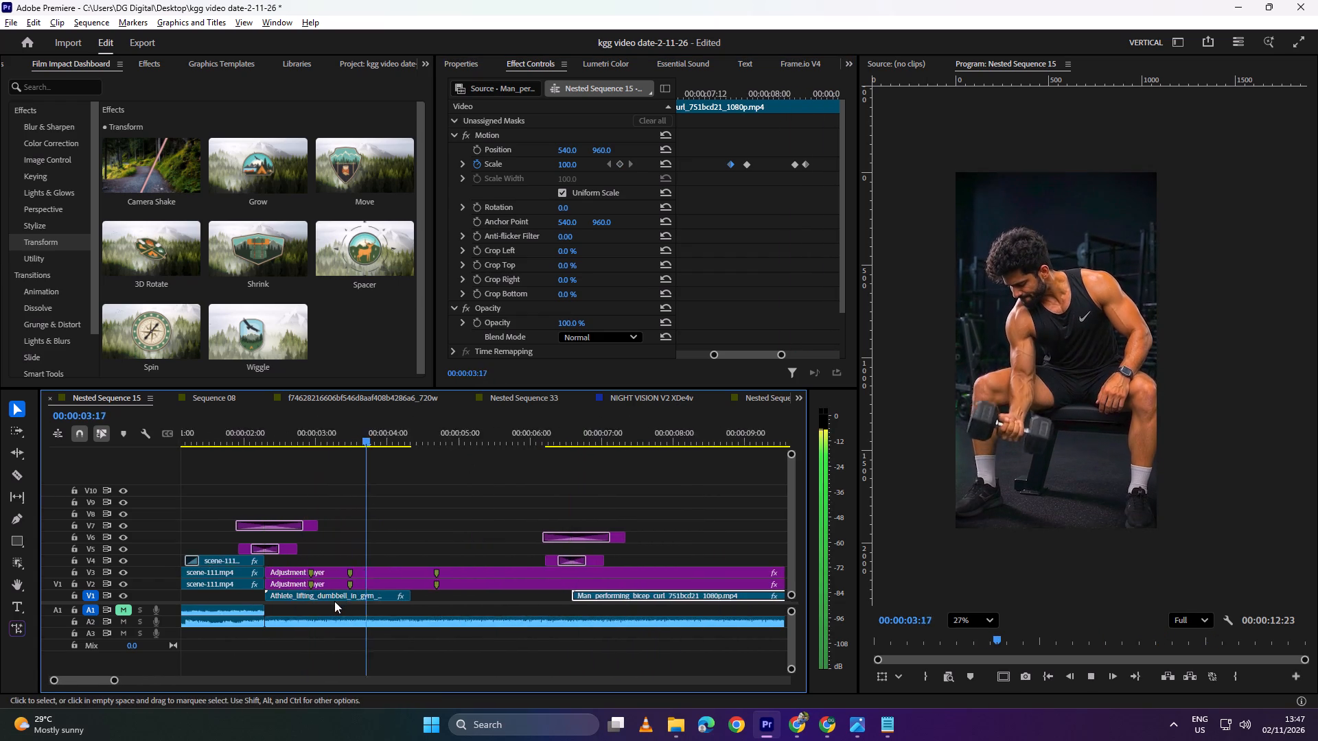
pyautogui.keyDown('alt'); pyautogui.scroll(4, 334, 601); pyautogui.keyUp('alt')
pyautogui.press('space')
pyautogui.moveTo(443, 434); pyautogui.dragTo(395, 451)
pyautogui.press('c')
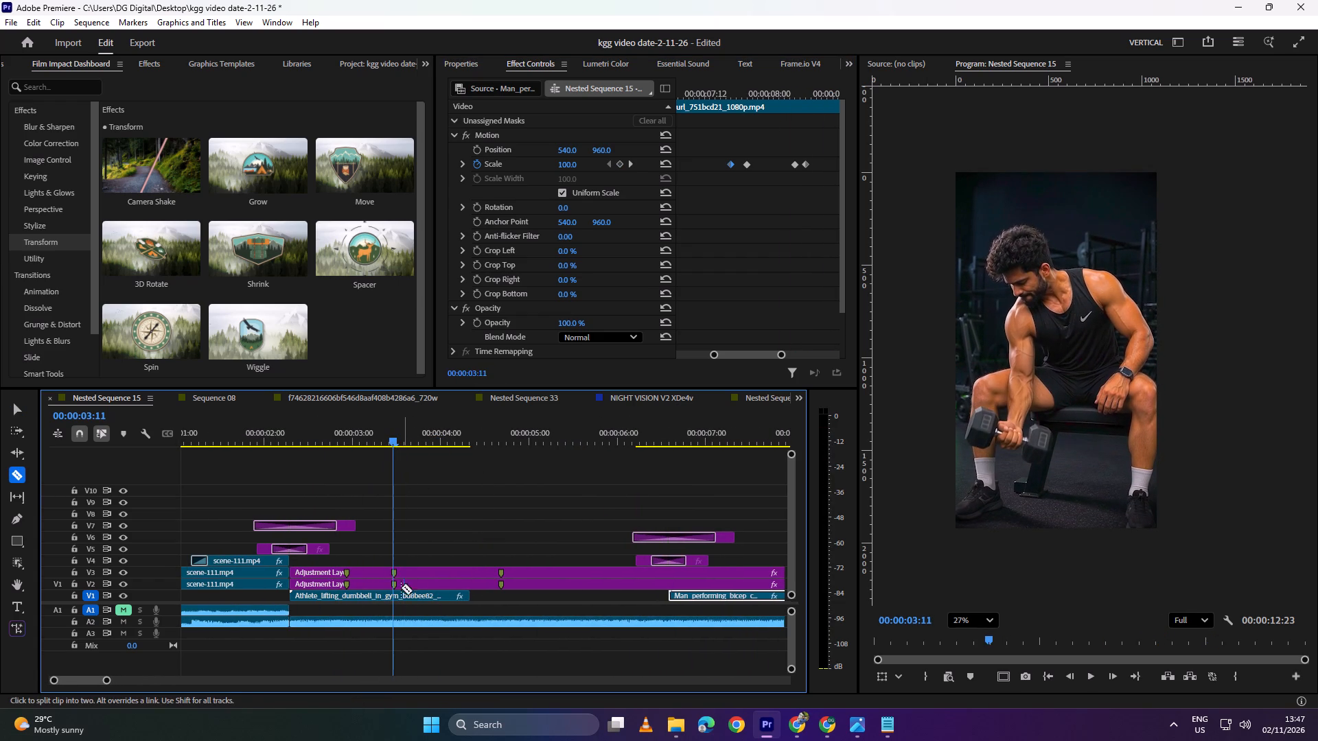
pyautogui.click(393, 600)
pyautogui.press('v')
# Apply the Film Impact Channel Mix effect to both pieces of the split dumbbell clip and play across the cut.
pyautogui.click(407, 597)
pyautogui.keyDown('shift'); pyautogui.click(381, 598); pyautogui.keyUp('shift')
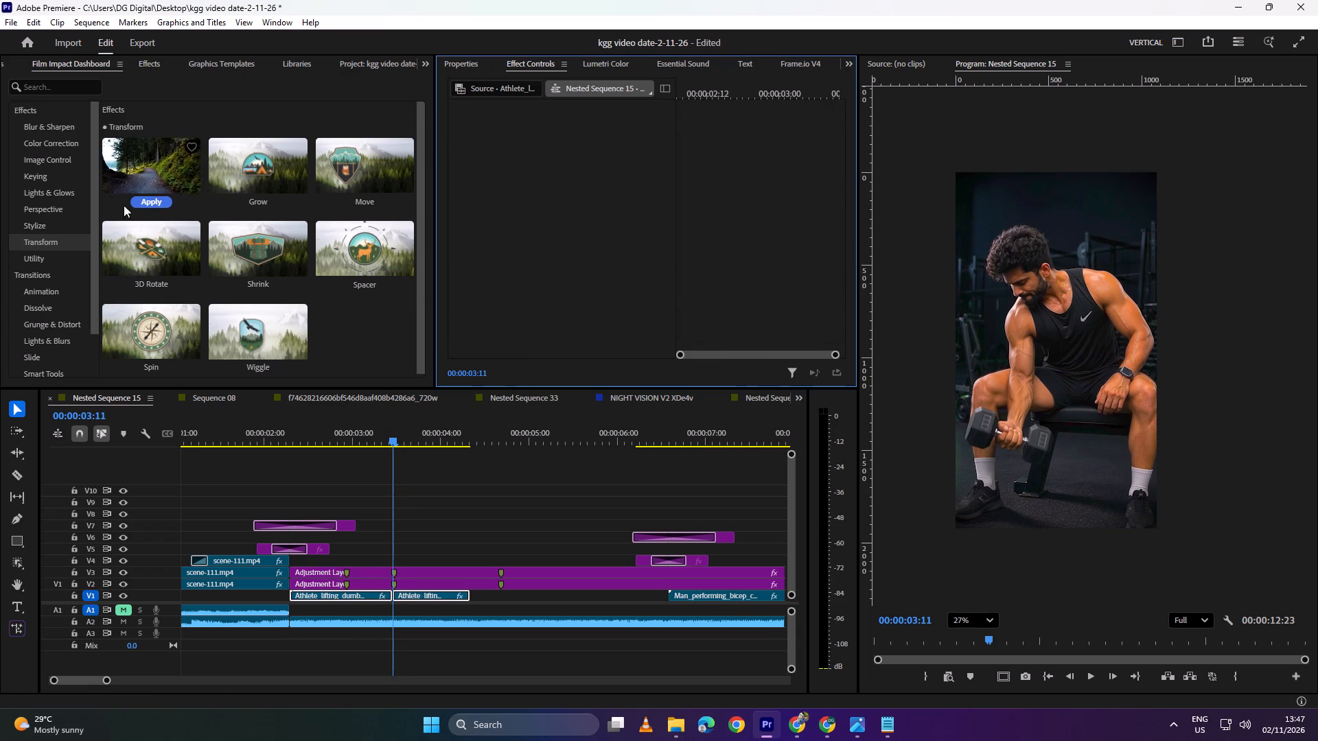
pyautogui.click(65, 155)
pyautogui.click(62, 142)
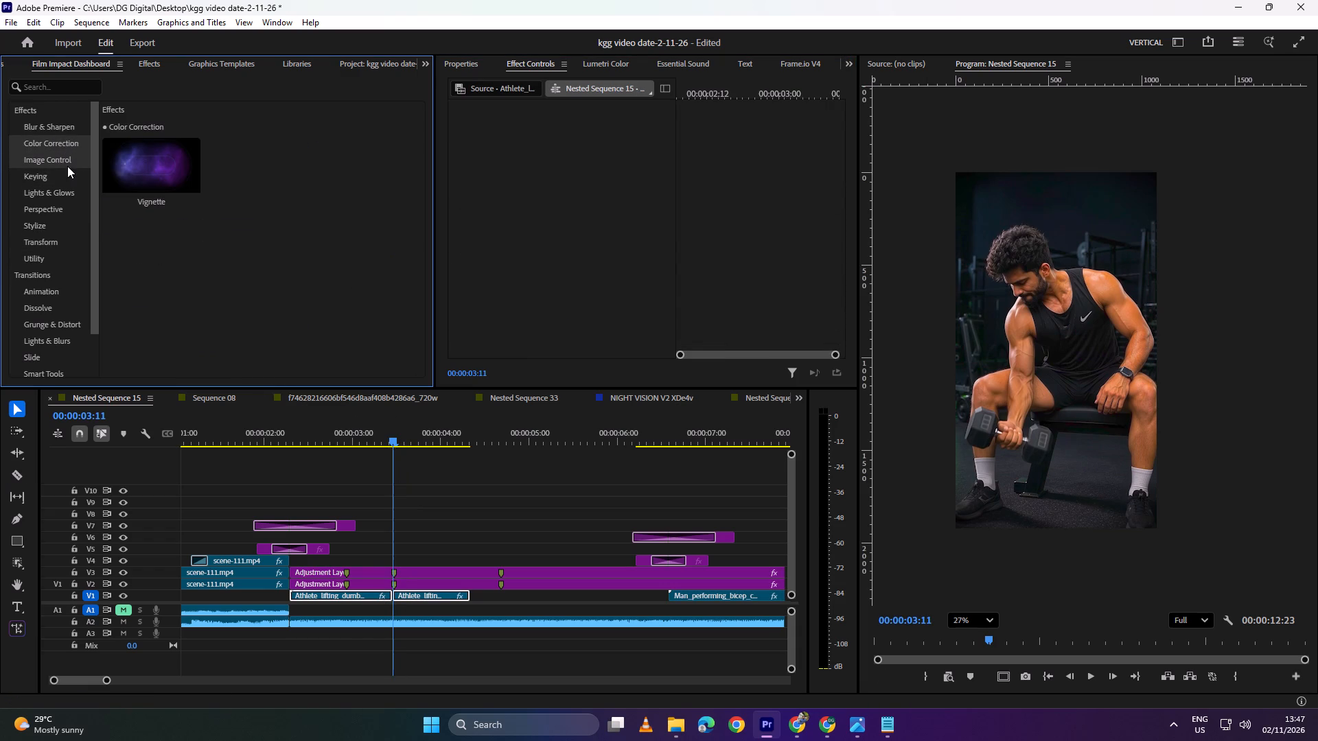
pyautogui.click(64, 166)
pyautogui.click(155, 201)
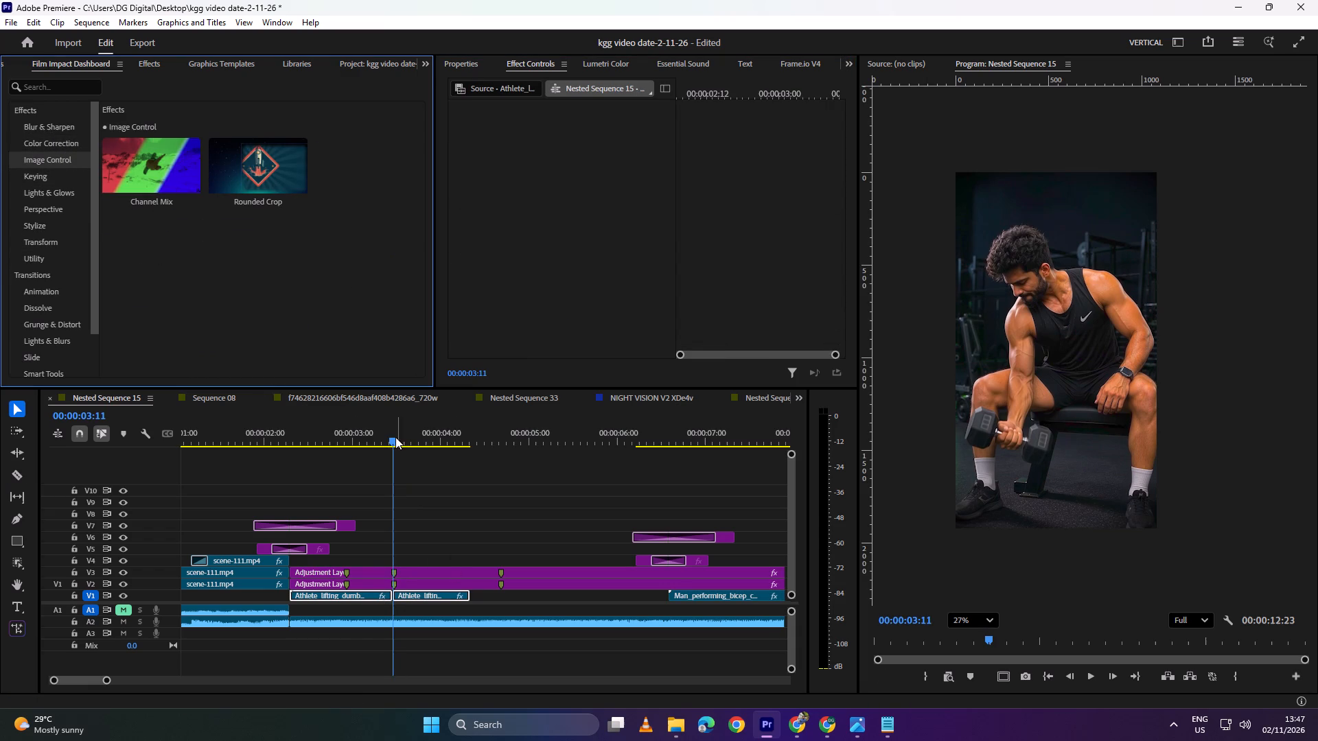
pyautogui.moveTo(397, 436); pyautogui.dragTo(371, 442)
pyautogui.press('space')
pyautogui.press('space')
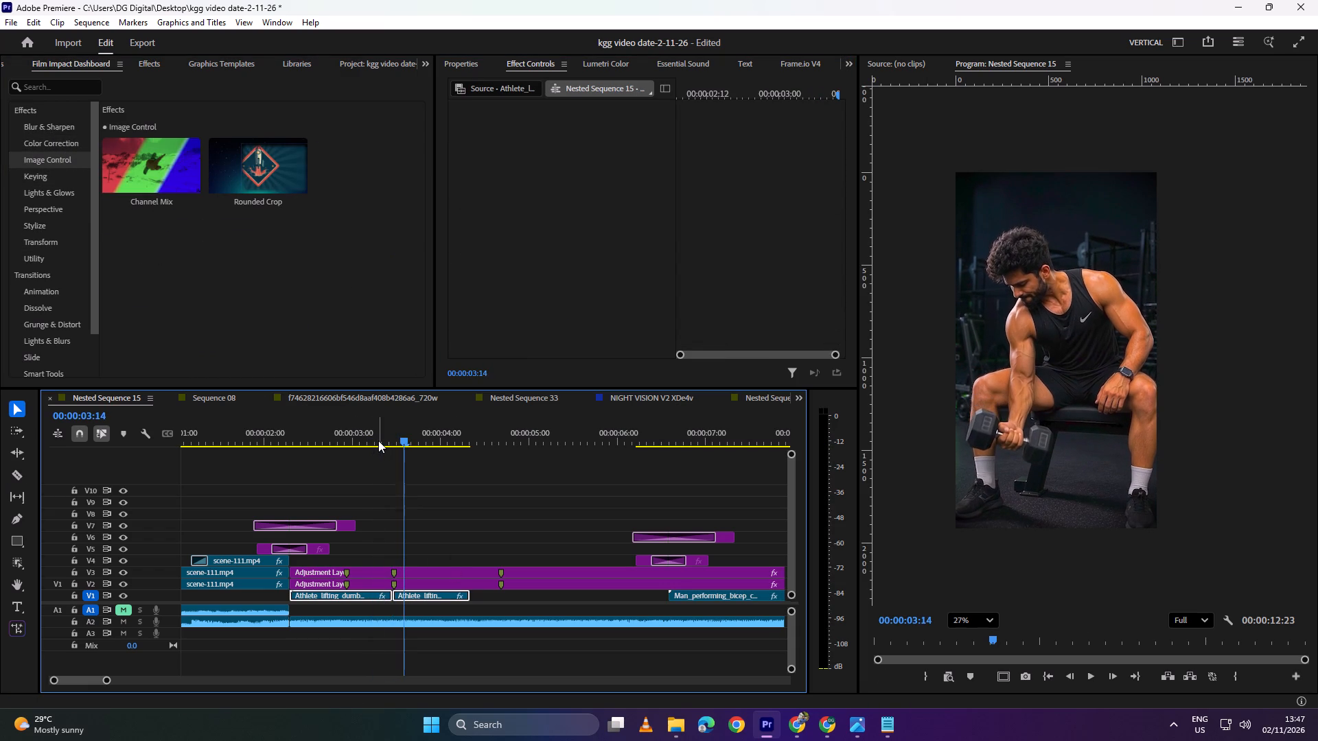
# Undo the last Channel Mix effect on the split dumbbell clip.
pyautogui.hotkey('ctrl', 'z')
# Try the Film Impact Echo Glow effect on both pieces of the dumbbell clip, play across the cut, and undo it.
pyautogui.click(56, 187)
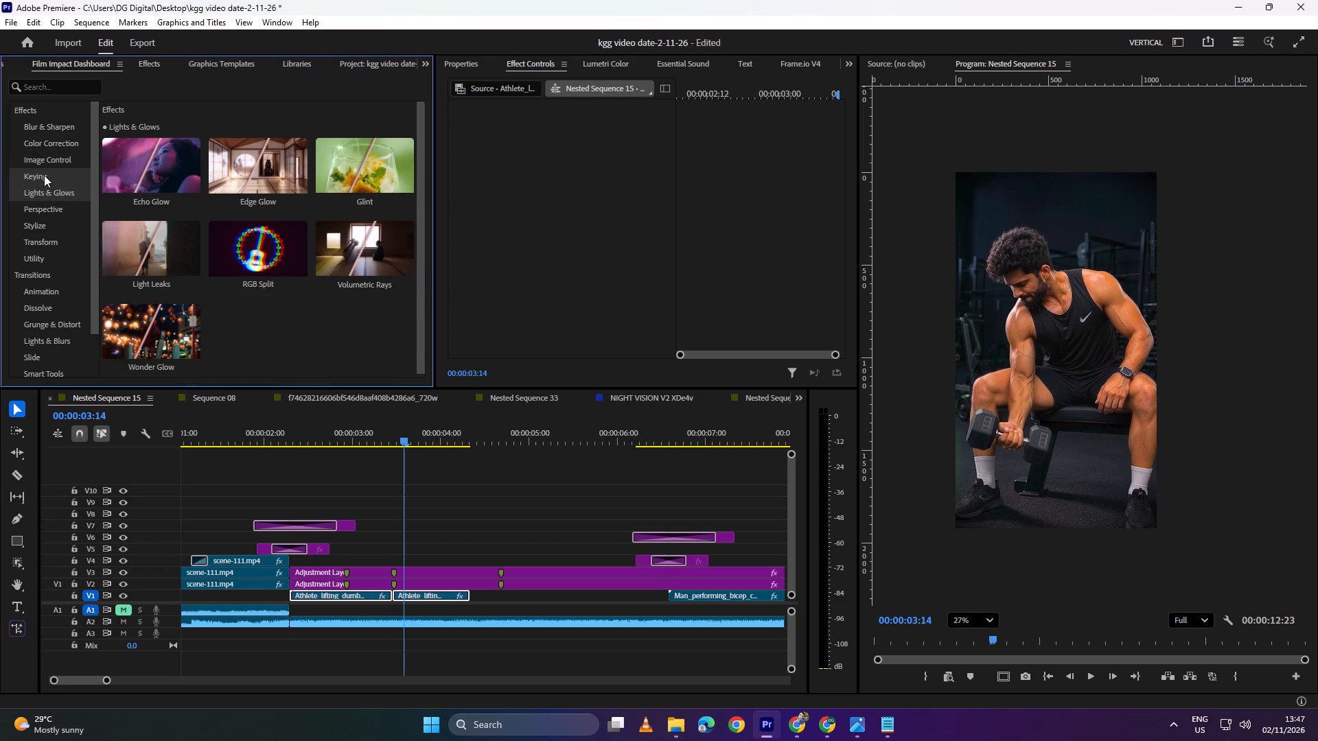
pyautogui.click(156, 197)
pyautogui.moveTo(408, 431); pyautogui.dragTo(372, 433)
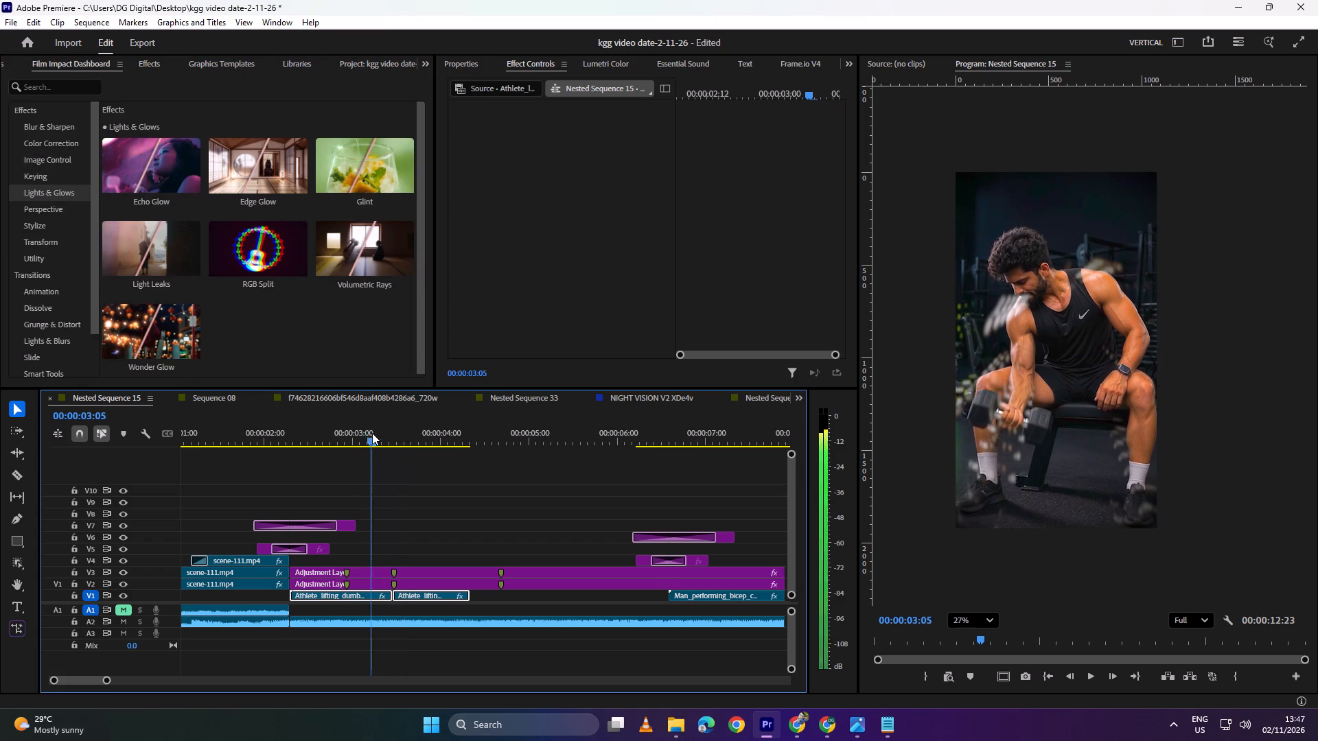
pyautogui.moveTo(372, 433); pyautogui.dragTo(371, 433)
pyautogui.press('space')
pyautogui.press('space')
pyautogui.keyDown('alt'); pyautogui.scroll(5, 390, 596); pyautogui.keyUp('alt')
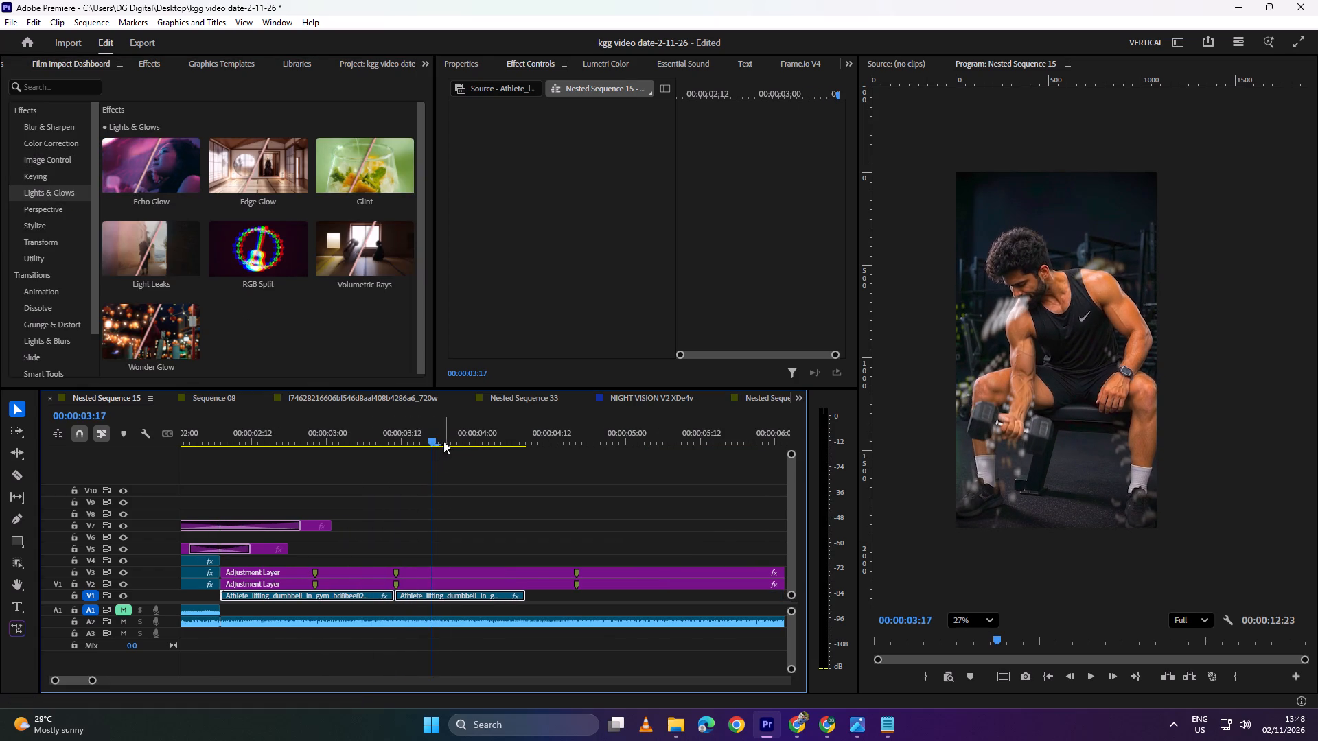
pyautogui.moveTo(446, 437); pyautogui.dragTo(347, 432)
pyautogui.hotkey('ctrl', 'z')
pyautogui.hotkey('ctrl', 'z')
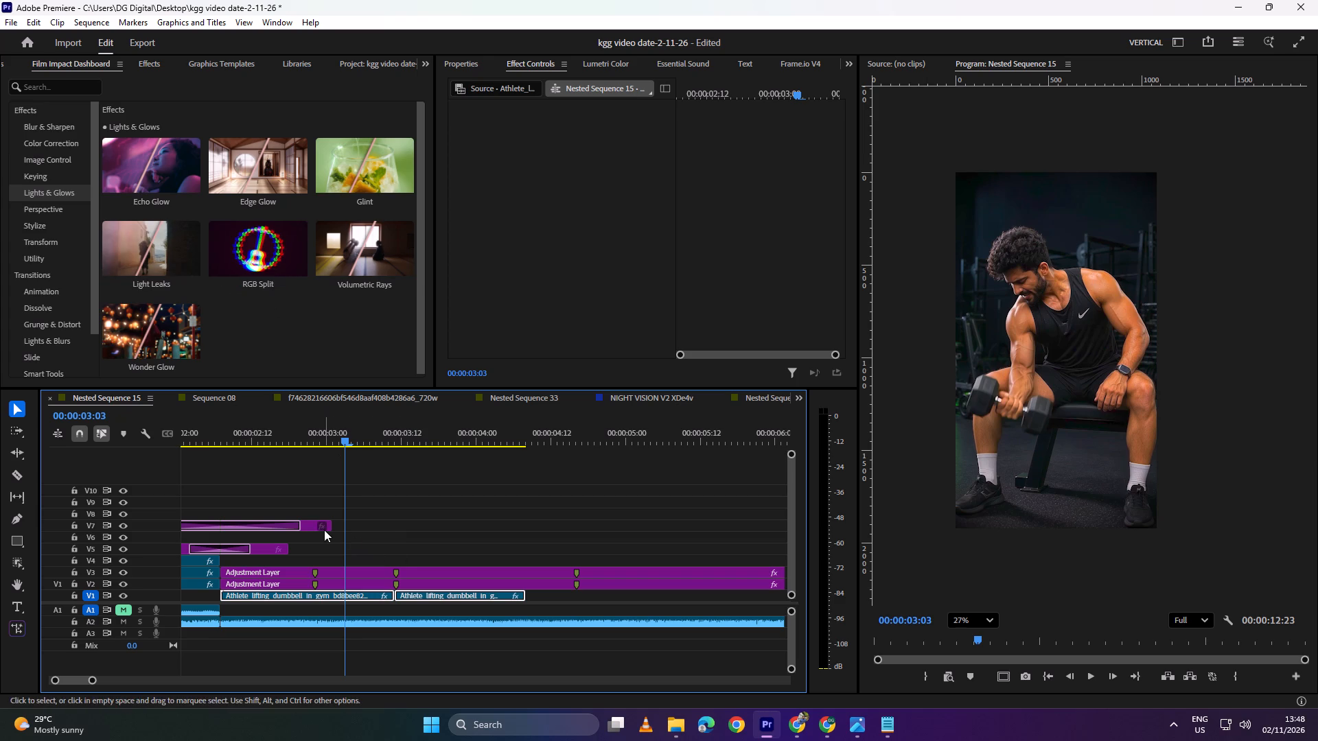
# Extend the V7 adjustment layer to about 00:00:03:21, cut it at about 00:00:03:02, and move the cut-off piece to V4.
pyautogui.moveTo(331, 526); pyautogui.dragTo(461, 528)
pyautogui.press('c')
pyautogui.click(338, 520)
pyautogui.press('v')
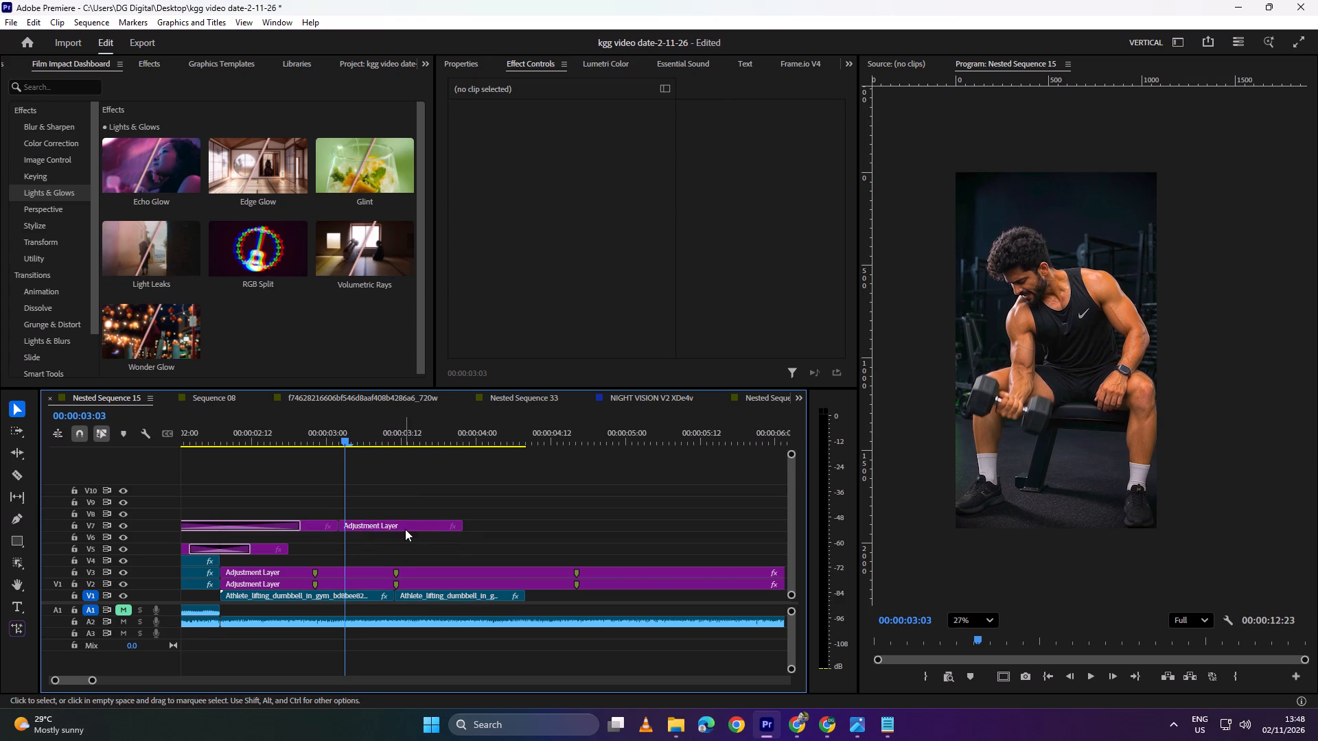
pyautogui.moveTo(406, 528); pyautogui.dragTo(406, 558)
# Split the V4 adjustment layer at the 00:00:03:11 marker, apply Film Impact RGB Split to both pieces, and undo once.
pyautogui.press('c')
pyautogui.click(398, 559)
pyautogui.press('v')
pyautogui.moveTo(424, 539); pyautogui.dragTo(381, 560)
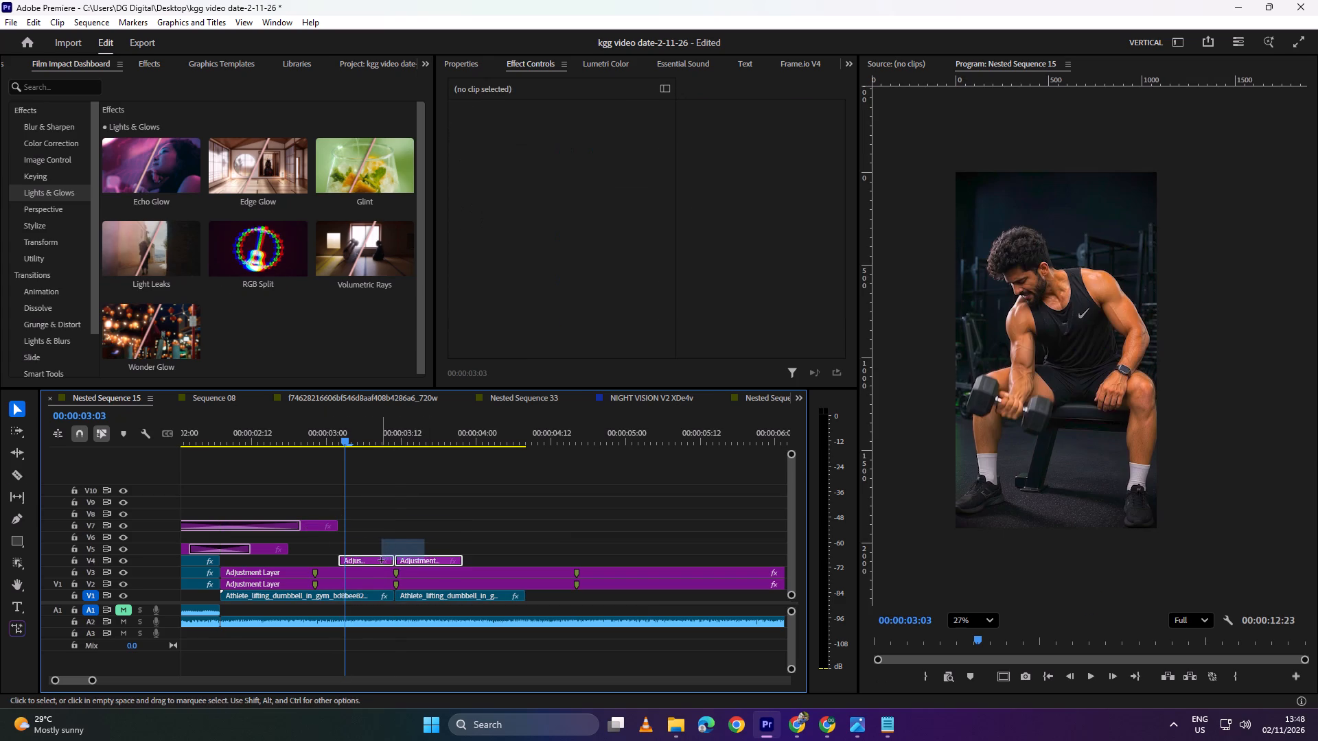
pyautogui.moveTo(381, 560); pyautogui.dragTo(380, 560)
pyautogui.click(254, 283)
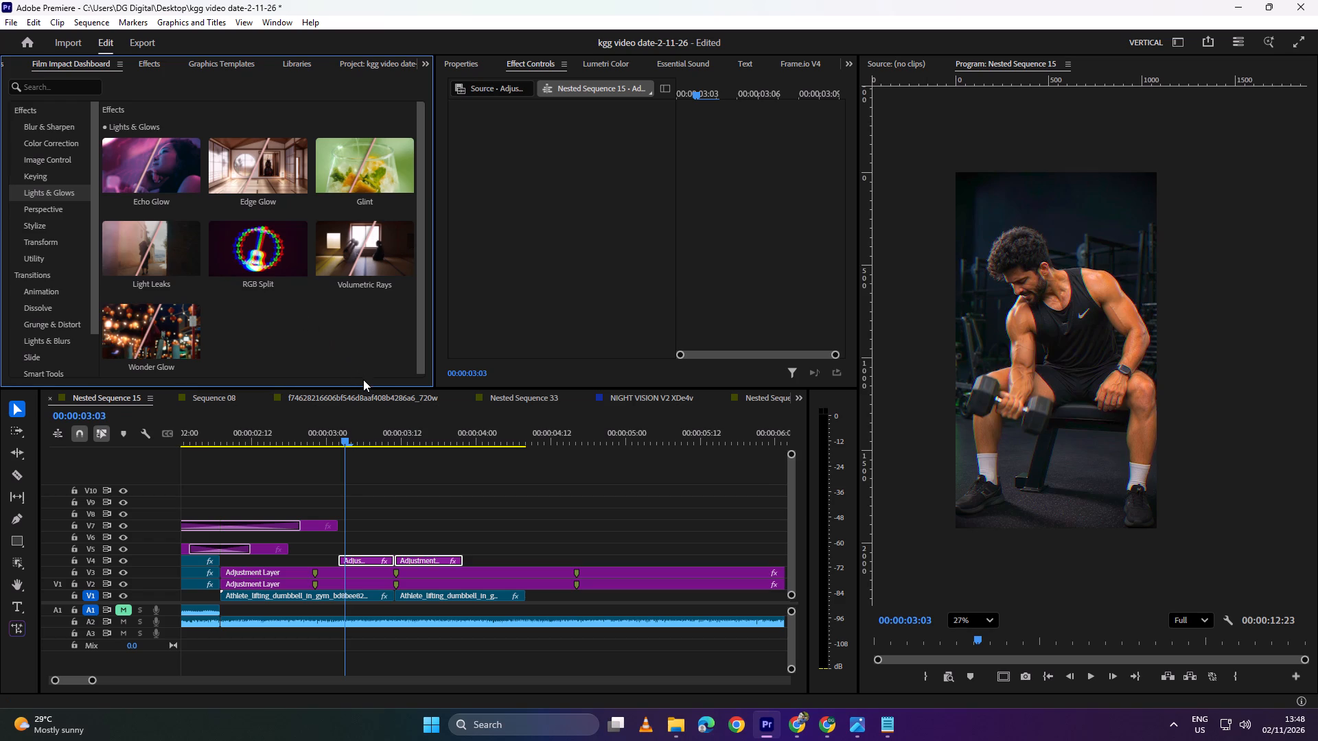
pyautogui.hotkey('ctrl', 'z')
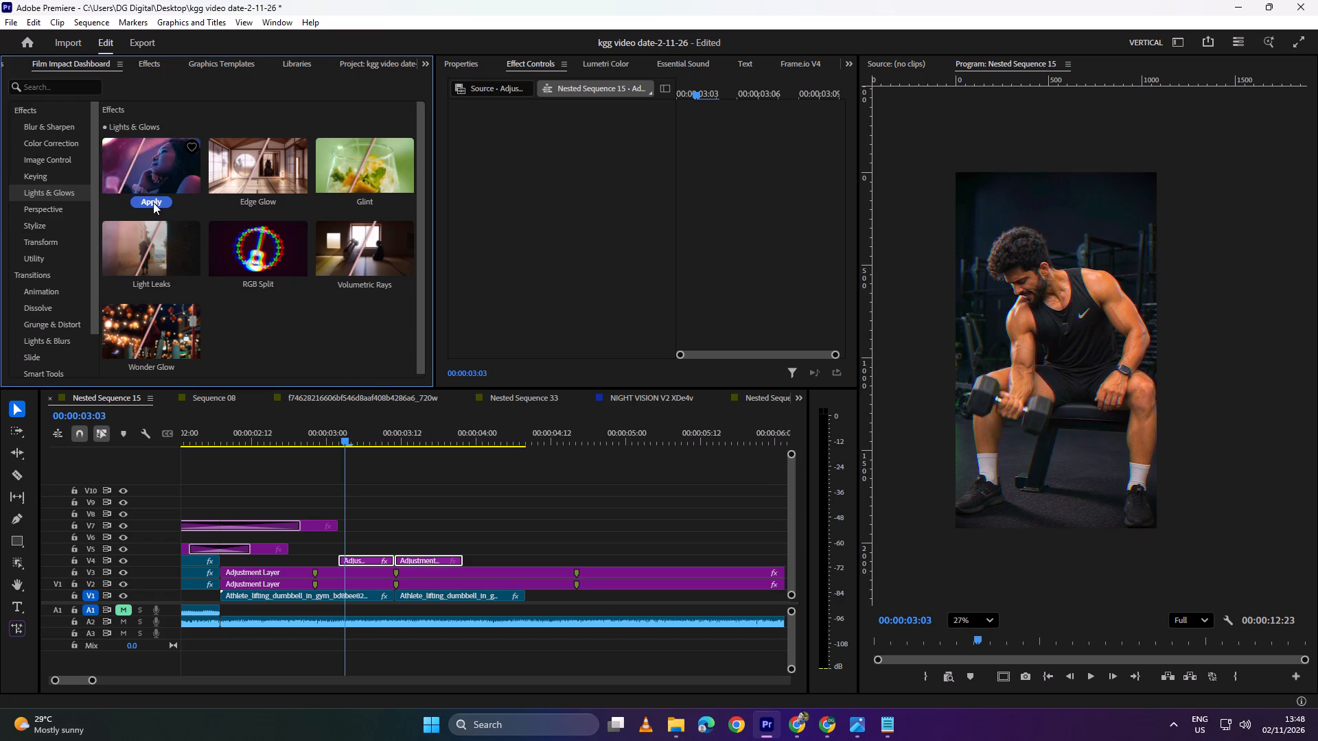
# Apply the Echo Glow effect to the V4 adjustment layer pieces and play across their cut.
pyautogui.click(153, 202)
pyautogui.moveTo(345, 432); pyautogui.dragTo(425, 434)
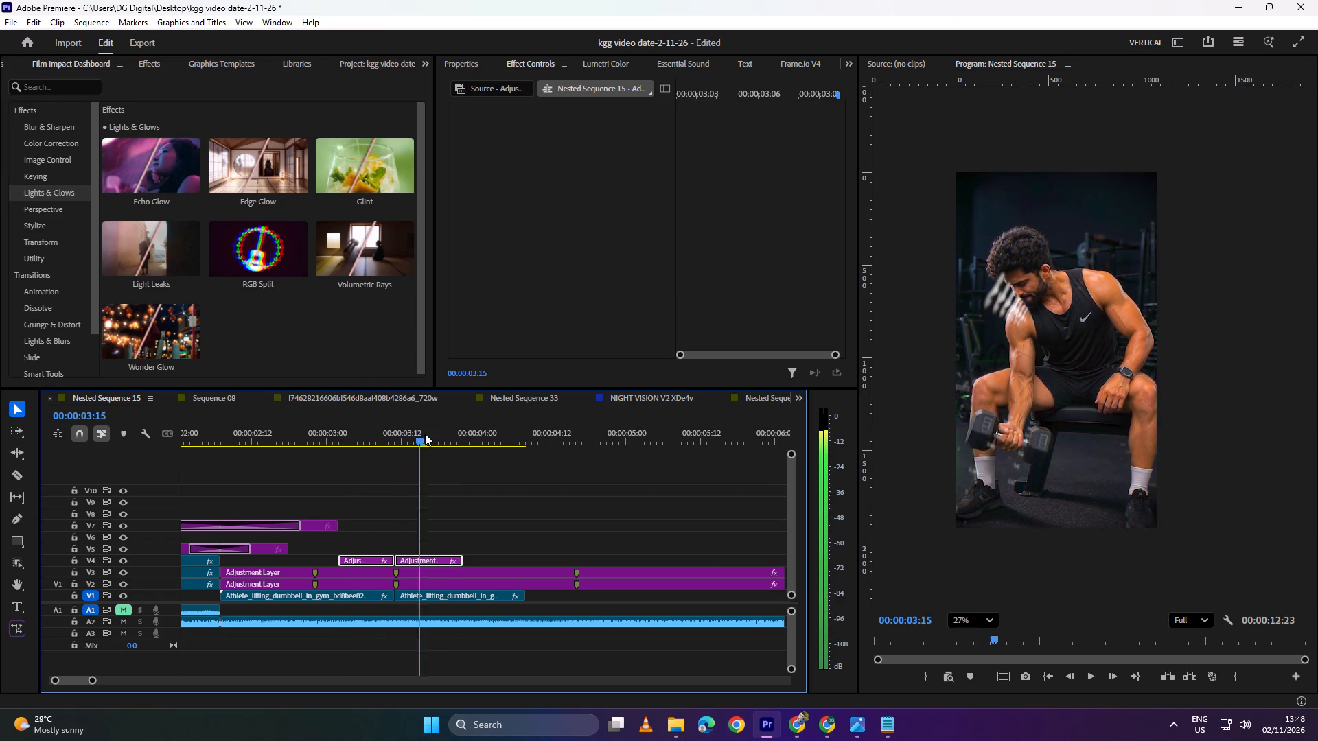
pyautogui.moveTo(425, 434); pyautogui.dragTo(356, 440)
pyautogui.press('space')
pyautogui.press('space')
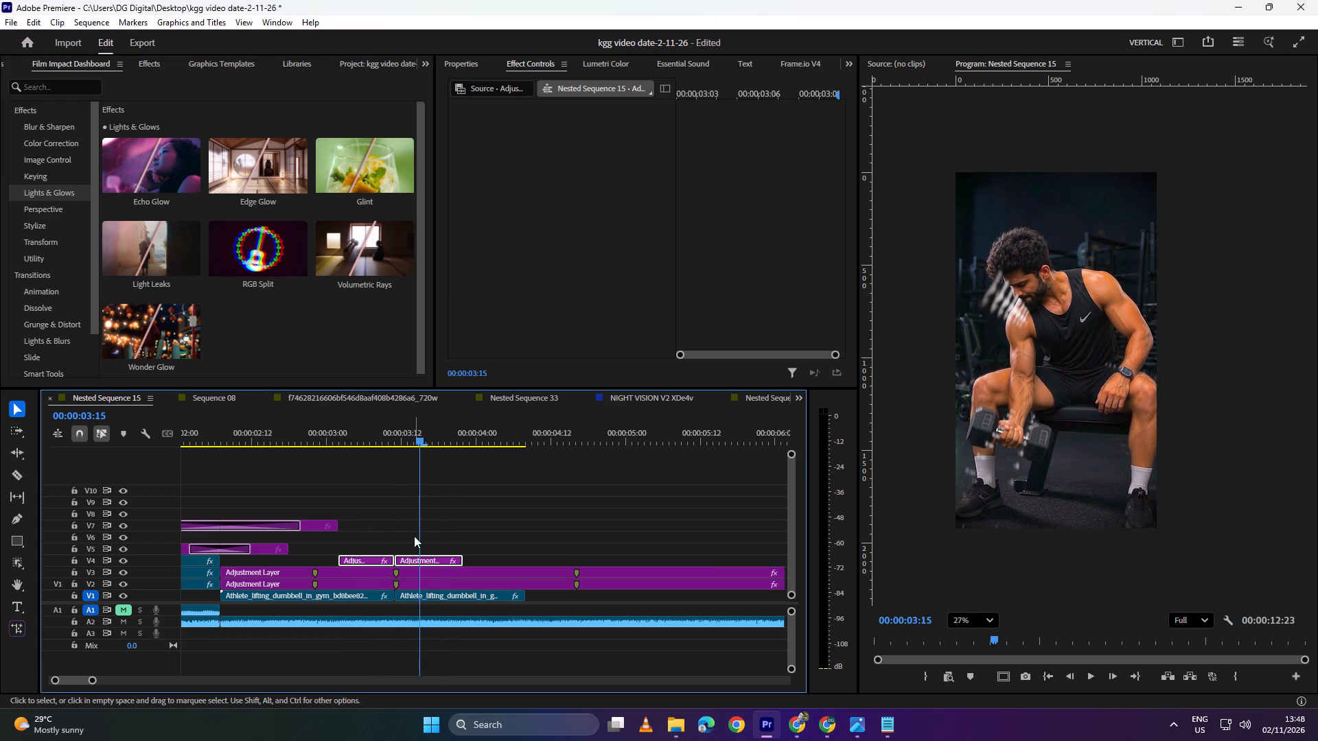
# Delete the V4 adjustment layer piece after the cut and extend the first piece to about 00:00:04:00.
pyautogui.moveTo(409, 530); pyautogui.dragTo(402, 524)
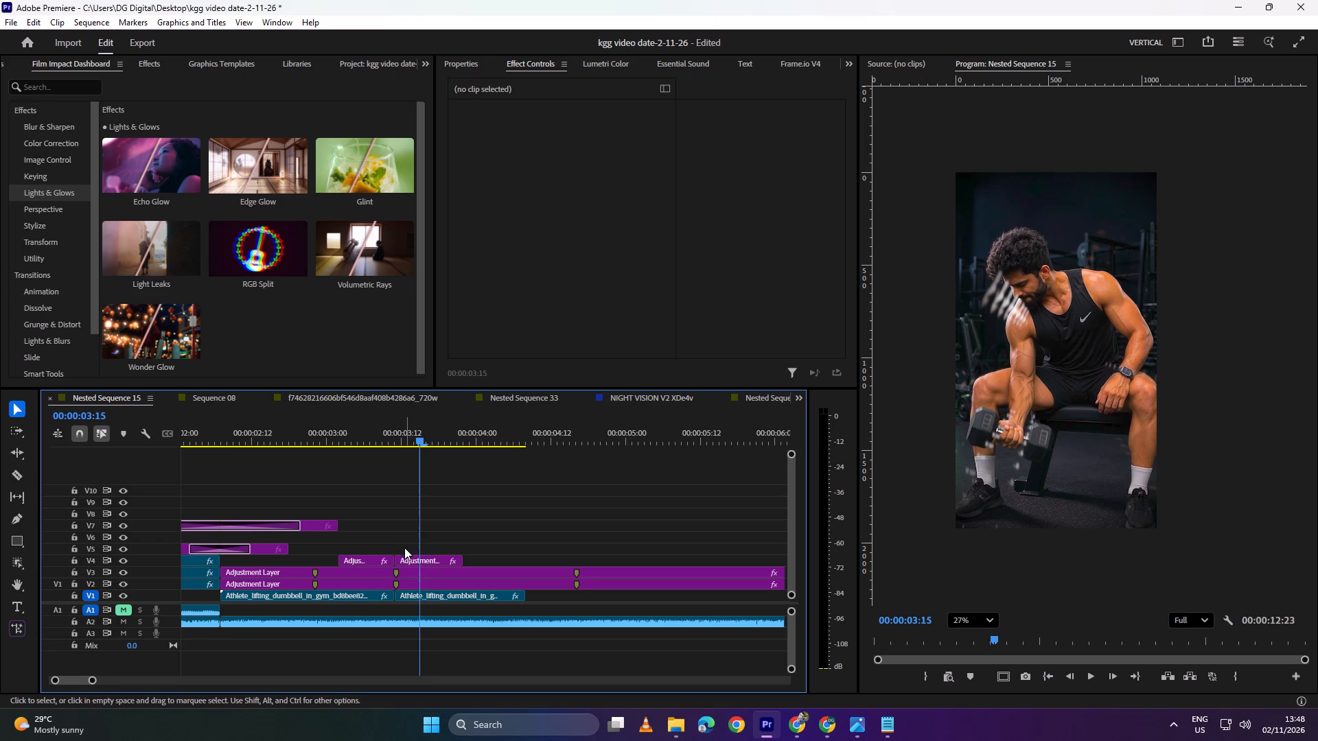
pyautogui.click(411, 558)
pyautogui.press('BackSpace')
pyautogui.moveTo(400, 558); pyautogui.dragTo(481, 556)
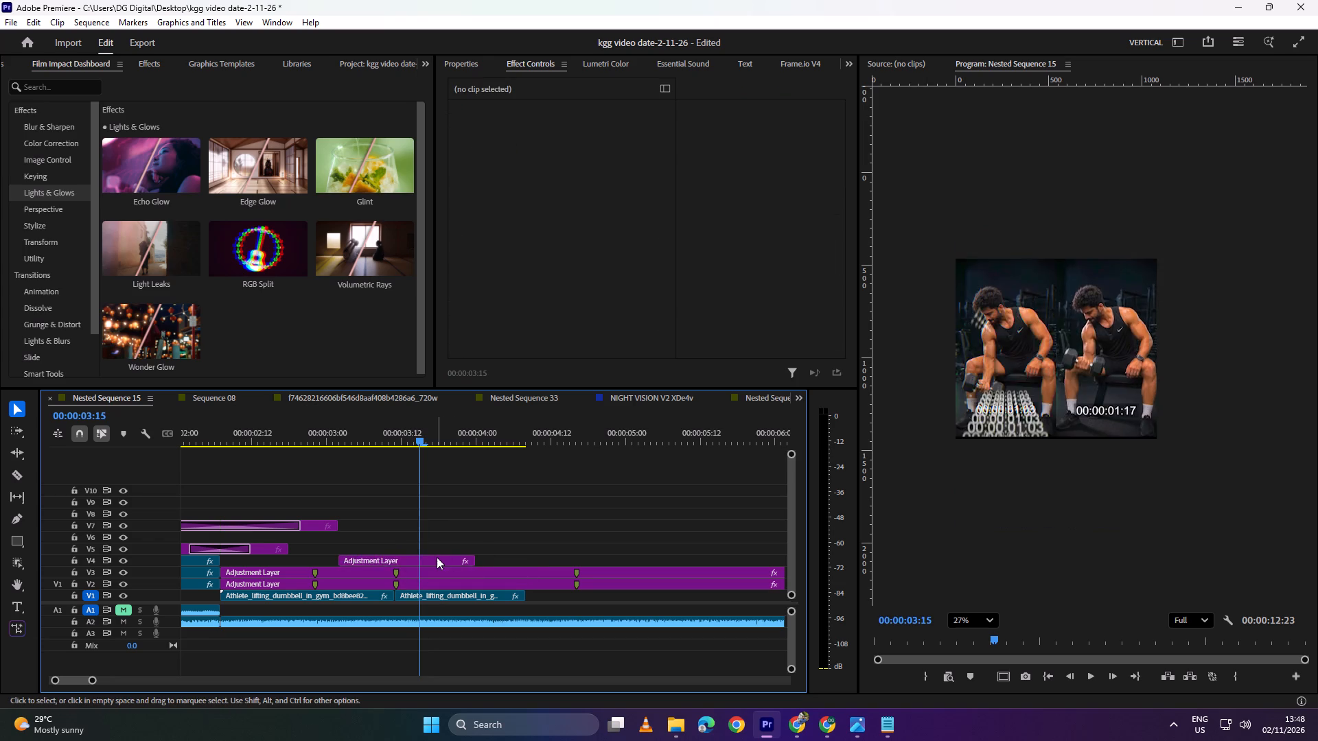
# Randomise the V4 adjustment layer's RGB Split until seed 57220, with horizontal split -2.0%, vertical split -4.0% and depth split 0.0%.
pyautogui.click(437, 557)
pyautogui.scroll(-8, 536, 172)
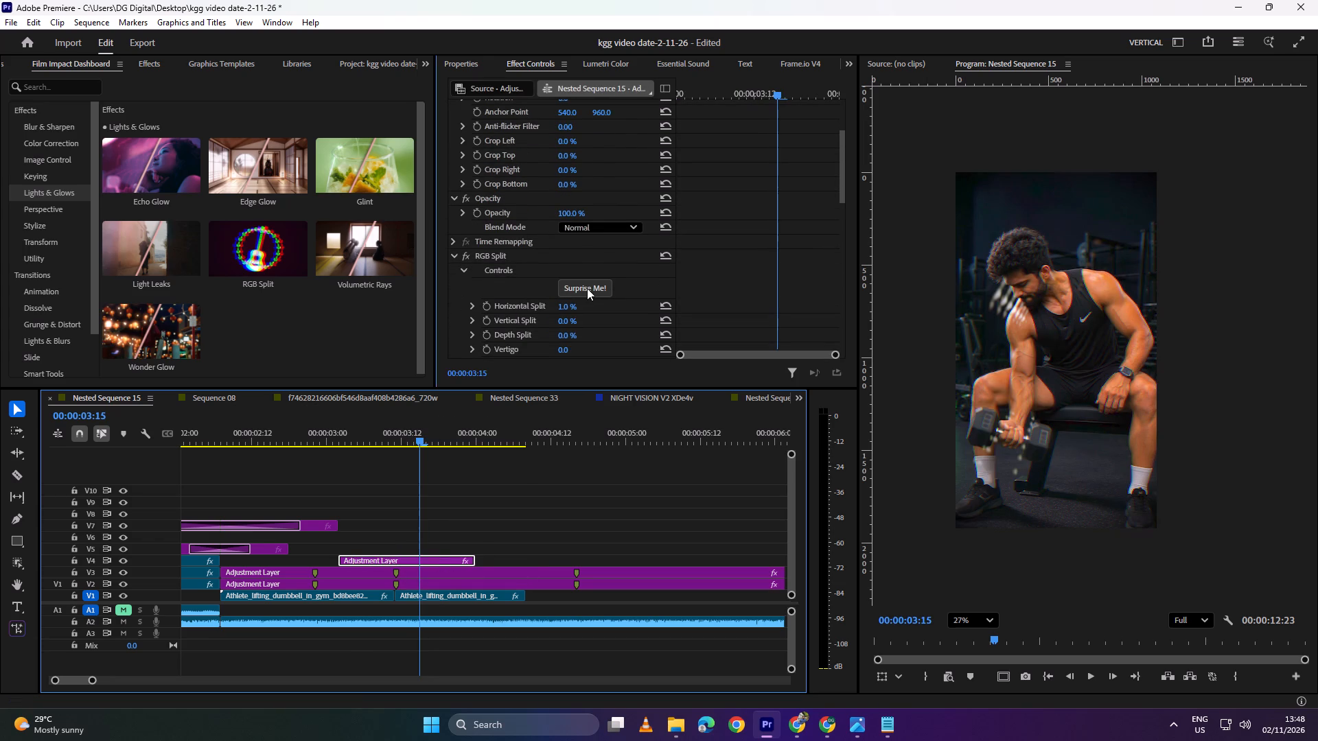
pyautogui.click(587, 288)
pyautogui.click(587, 288)
pyautogui.click(587, 288)
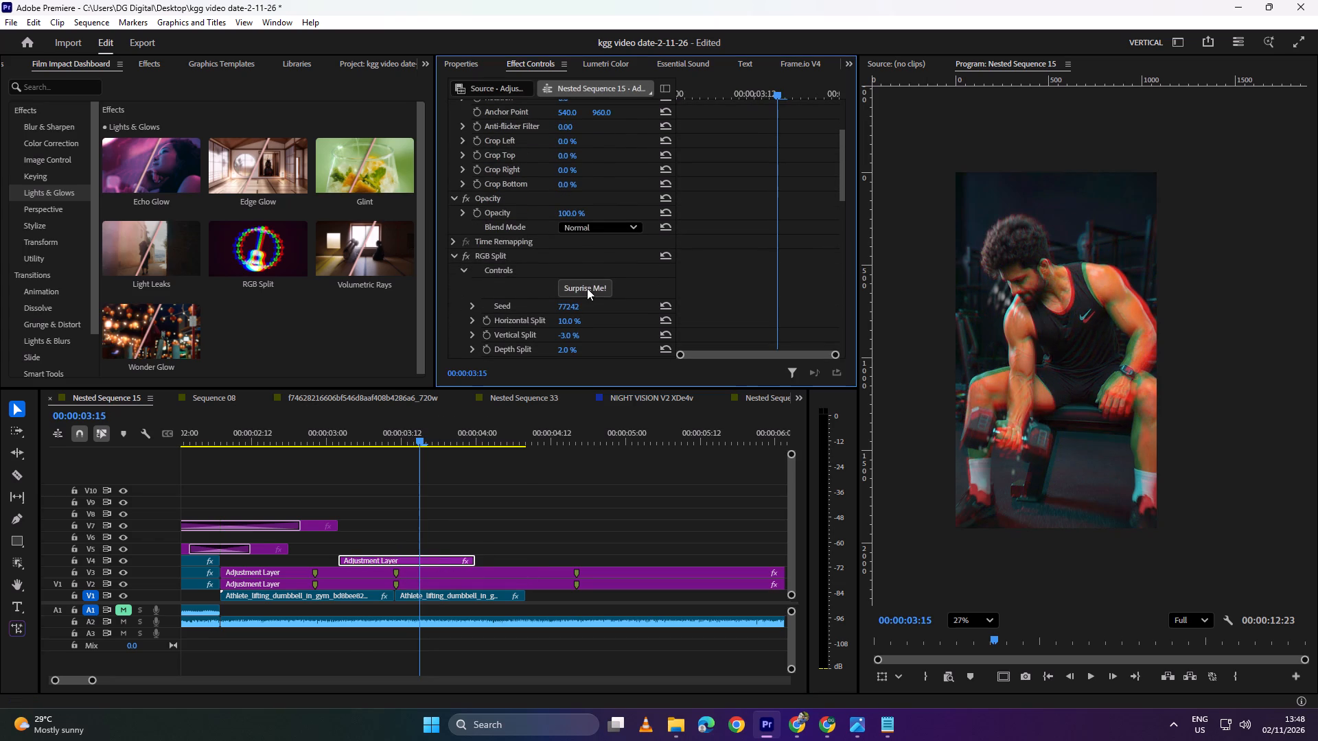
pyautogui.click(587, 288)
pyautogui.click(587, 288)
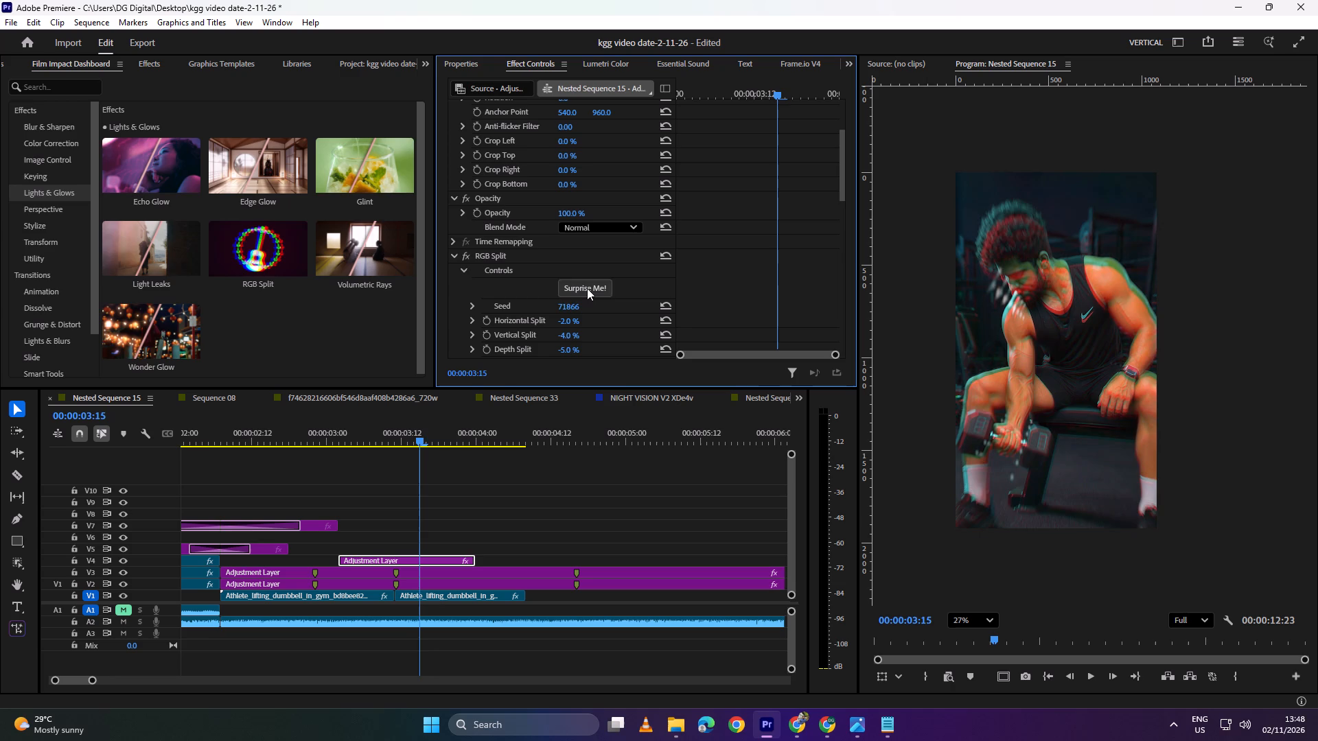
pyautogui.click(587, 288)
pyautogui.click(587, 288)
pyautogui.click(587, 288)
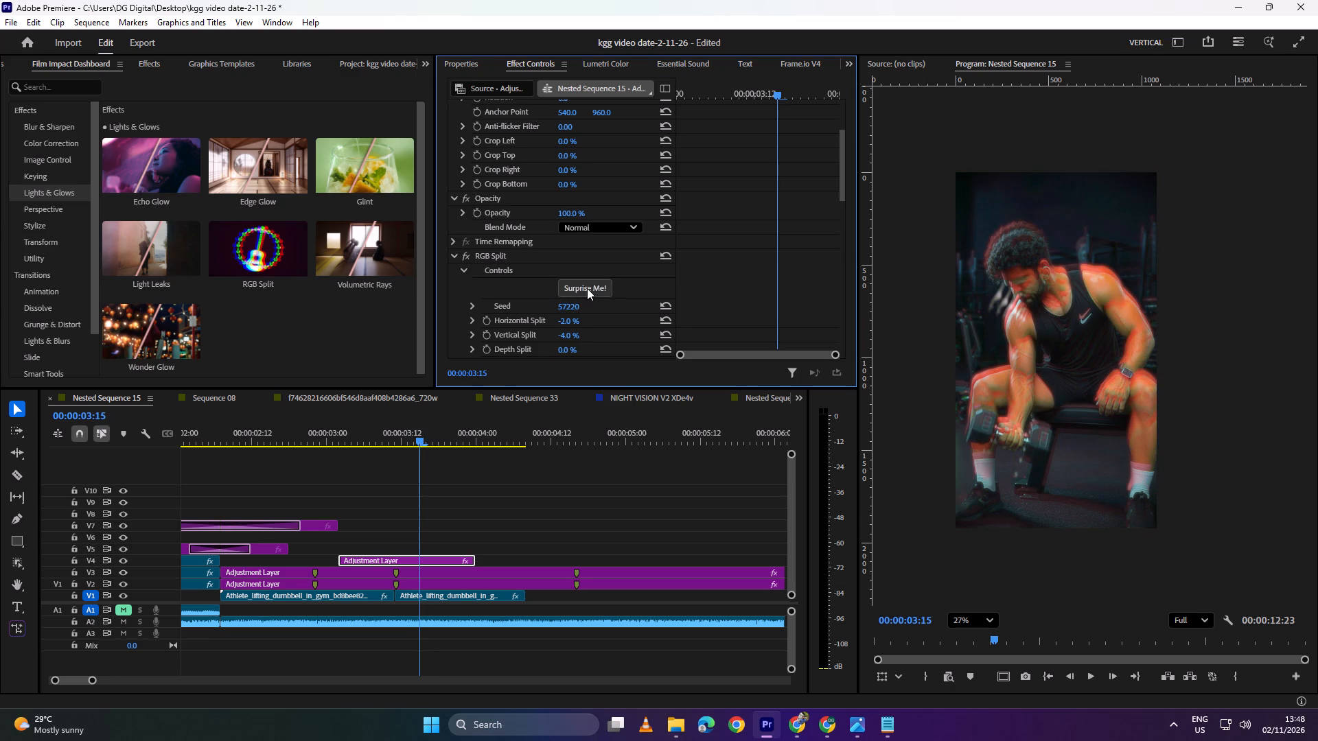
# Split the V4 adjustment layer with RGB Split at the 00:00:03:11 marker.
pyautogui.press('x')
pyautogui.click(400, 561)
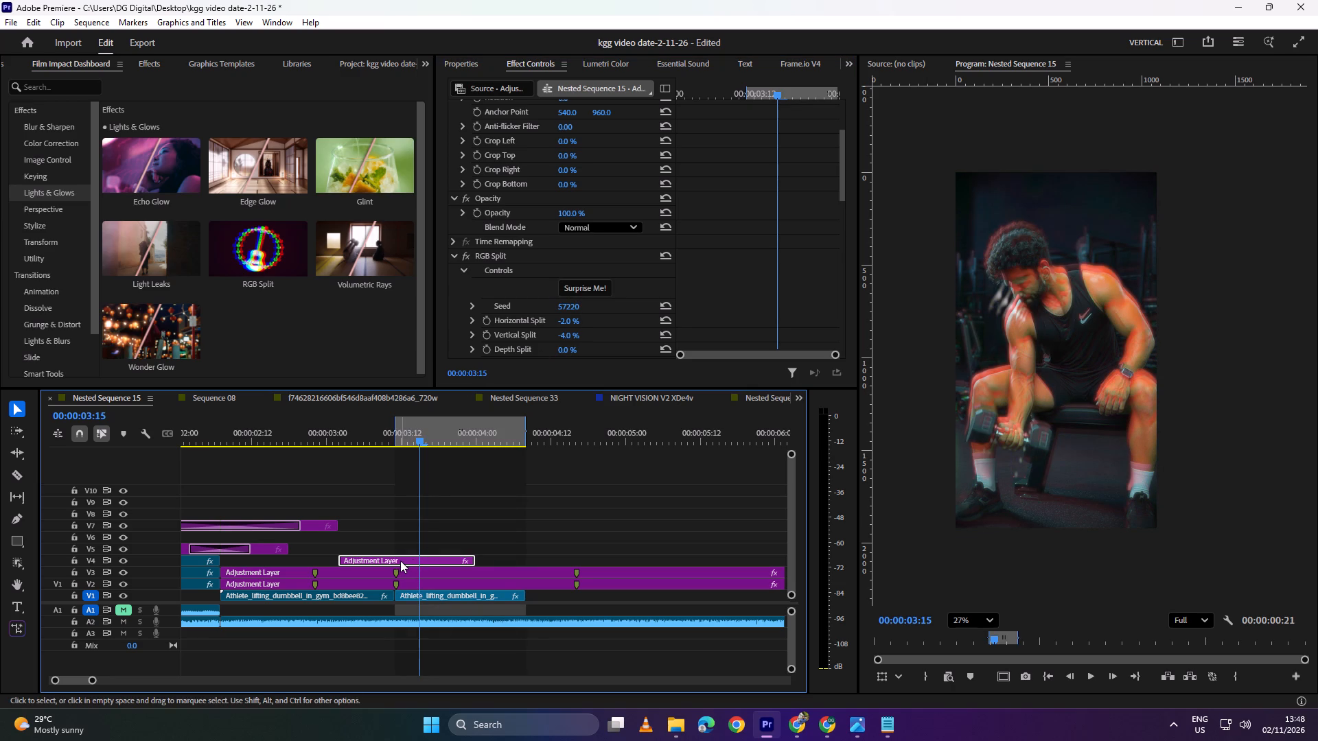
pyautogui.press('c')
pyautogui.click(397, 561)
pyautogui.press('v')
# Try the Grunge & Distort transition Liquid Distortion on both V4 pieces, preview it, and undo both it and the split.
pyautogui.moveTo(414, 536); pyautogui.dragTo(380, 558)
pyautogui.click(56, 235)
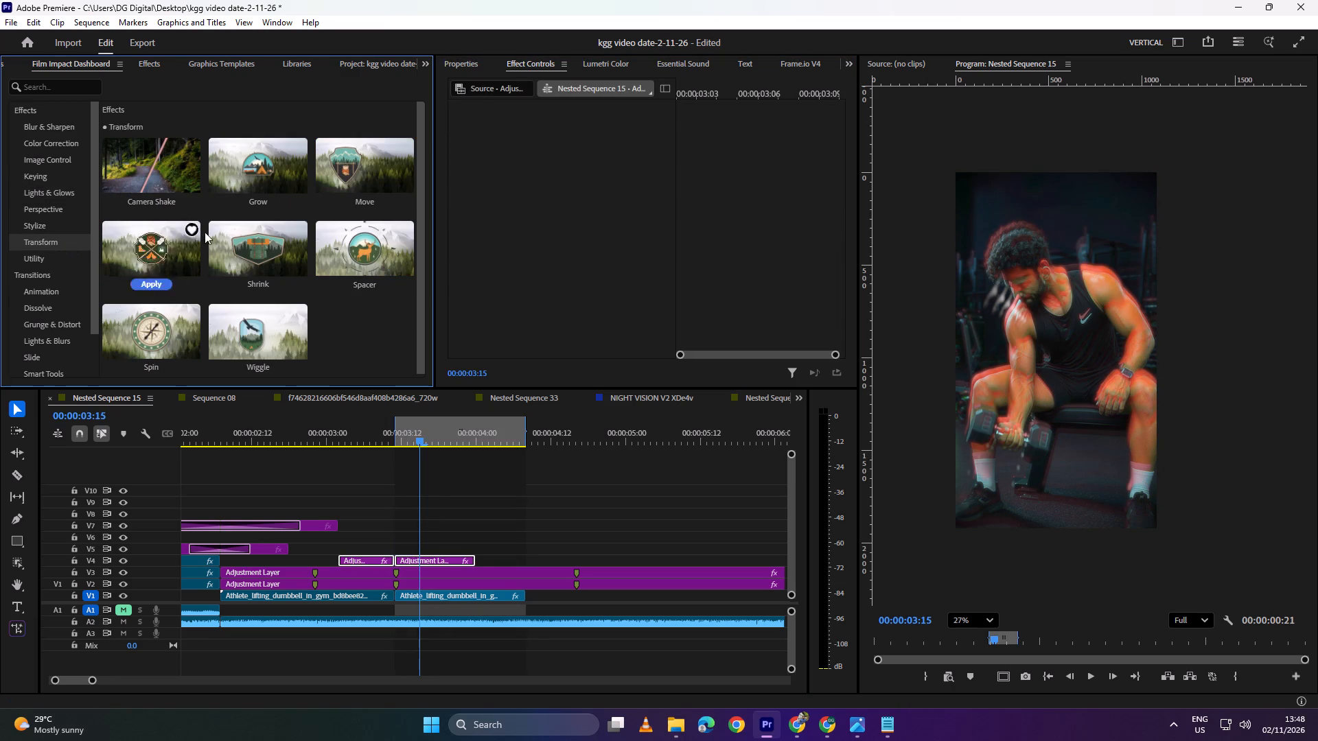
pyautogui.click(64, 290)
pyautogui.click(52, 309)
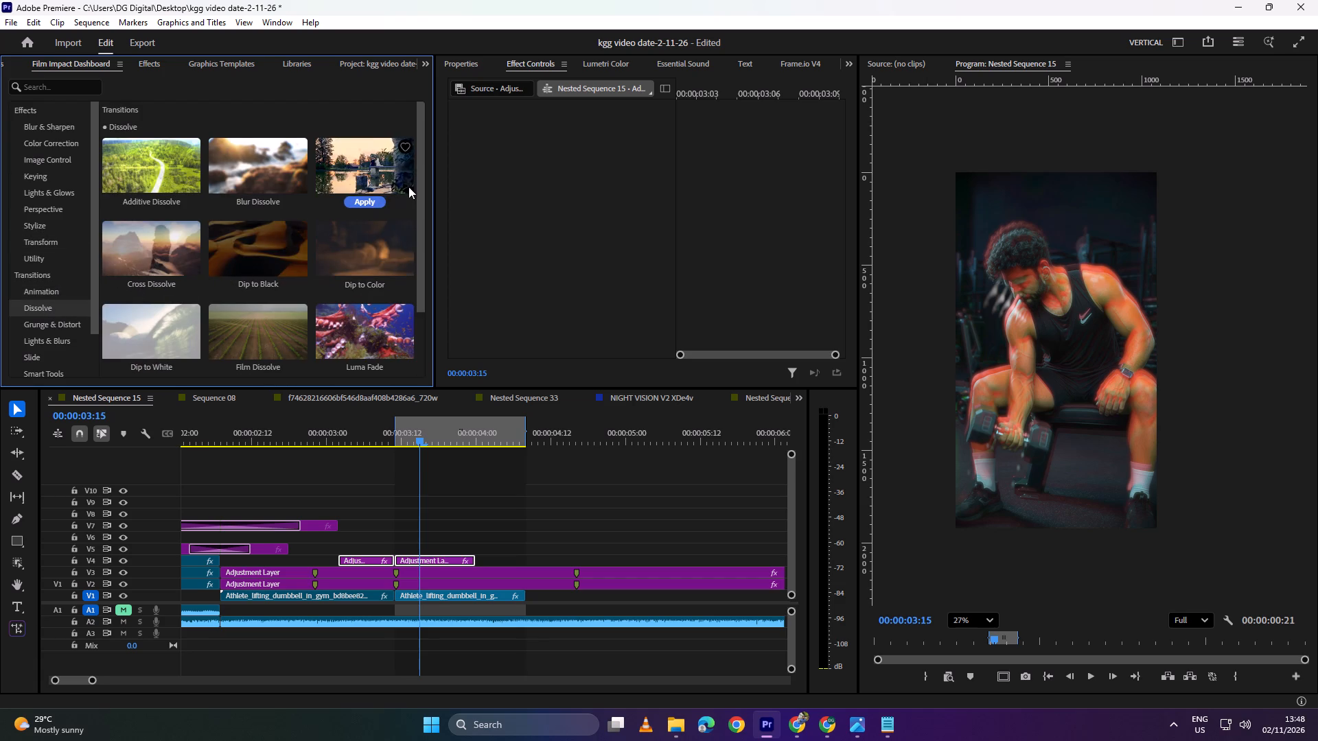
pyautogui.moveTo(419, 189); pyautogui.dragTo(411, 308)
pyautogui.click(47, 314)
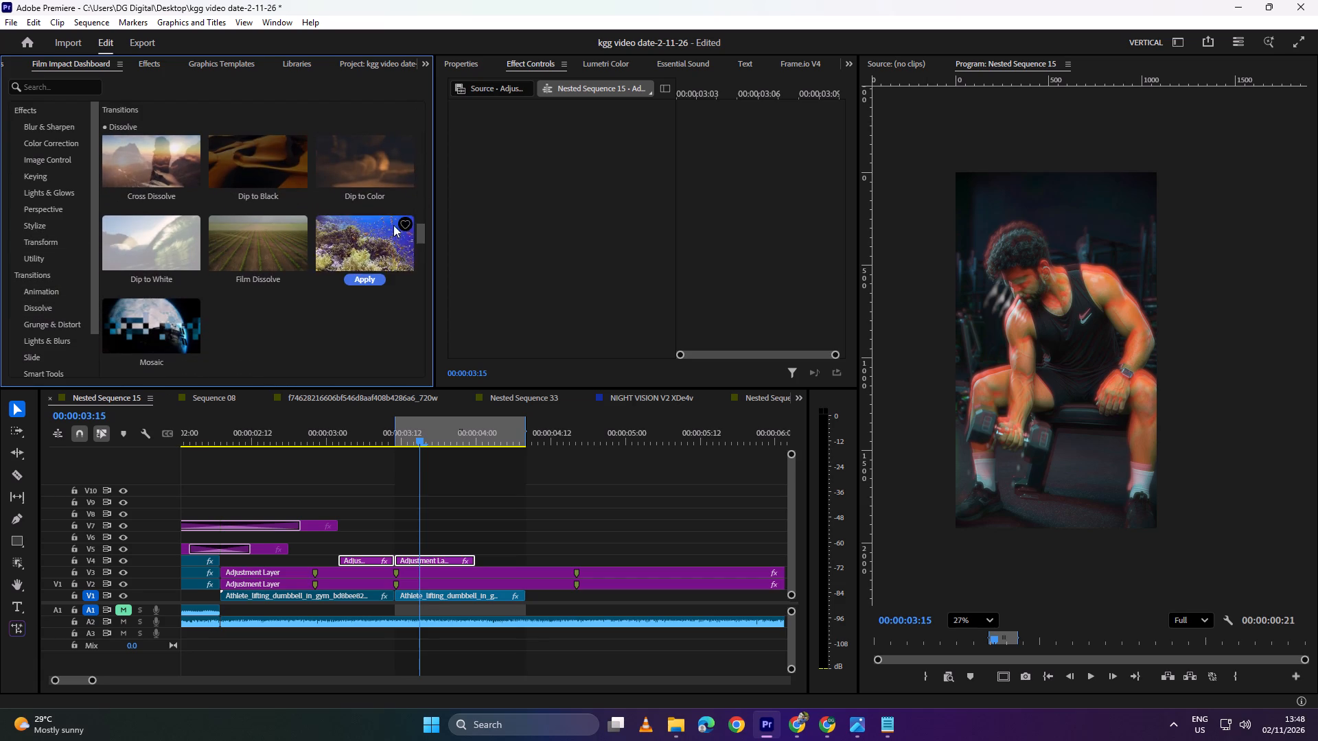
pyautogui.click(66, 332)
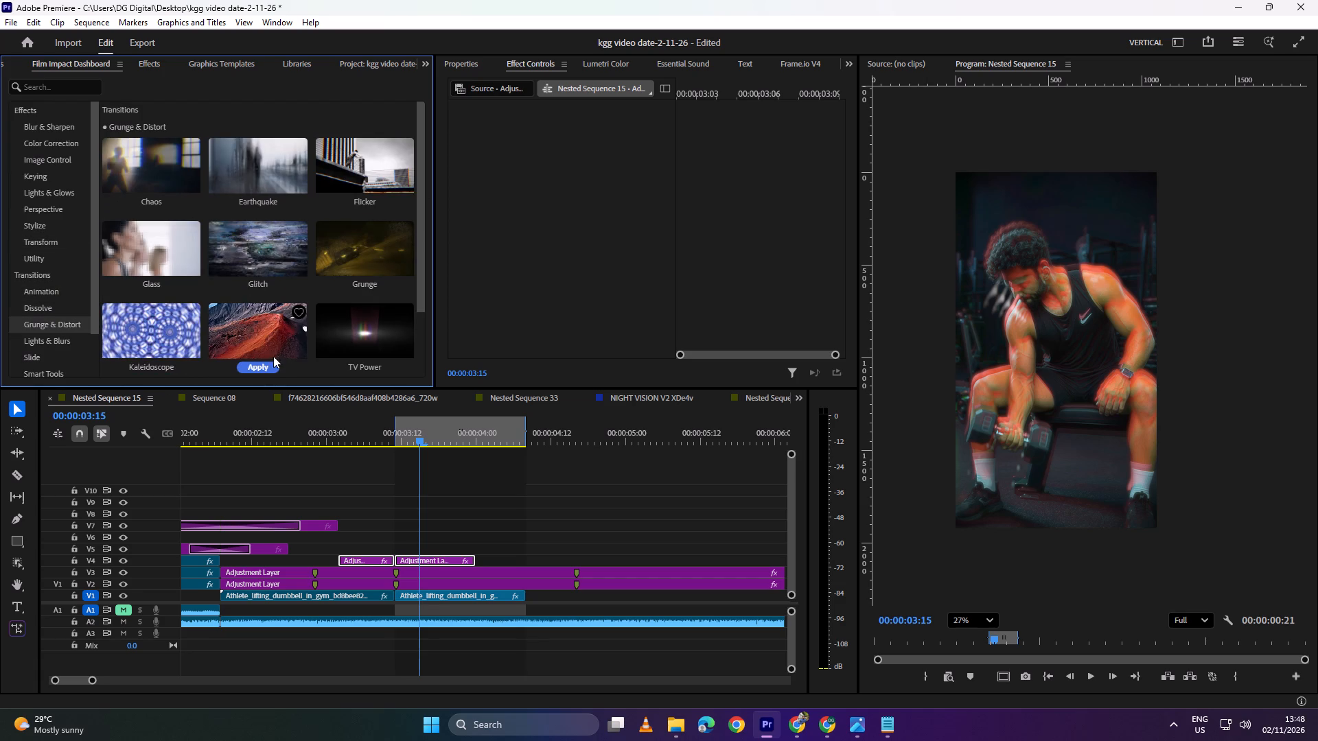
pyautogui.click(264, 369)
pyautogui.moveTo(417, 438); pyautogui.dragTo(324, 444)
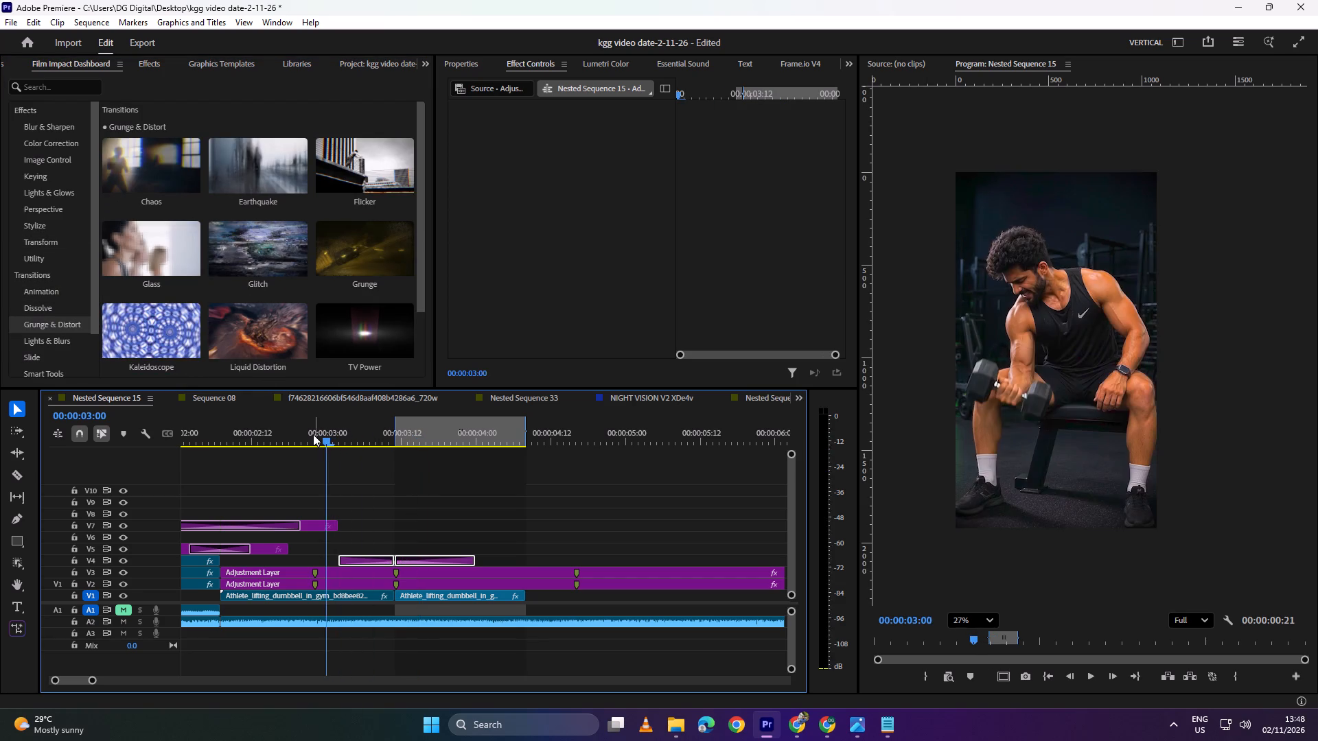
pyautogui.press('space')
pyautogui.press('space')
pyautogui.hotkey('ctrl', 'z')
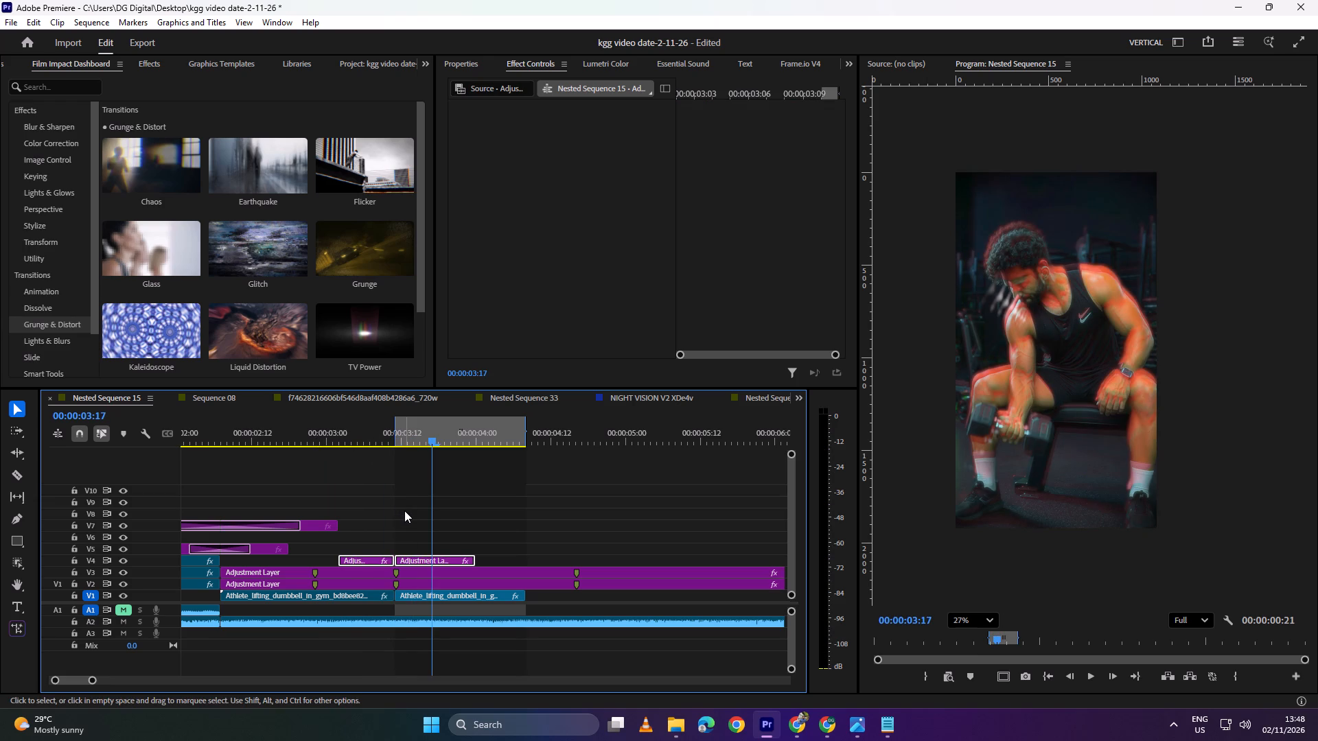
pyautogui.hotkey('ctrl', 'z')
# Split the V4 adjustment layer again at the 00:00:03:11 marker.
pyautogui.press('c')
pyautogui.click(398, 561)
pyautogui.press('v')
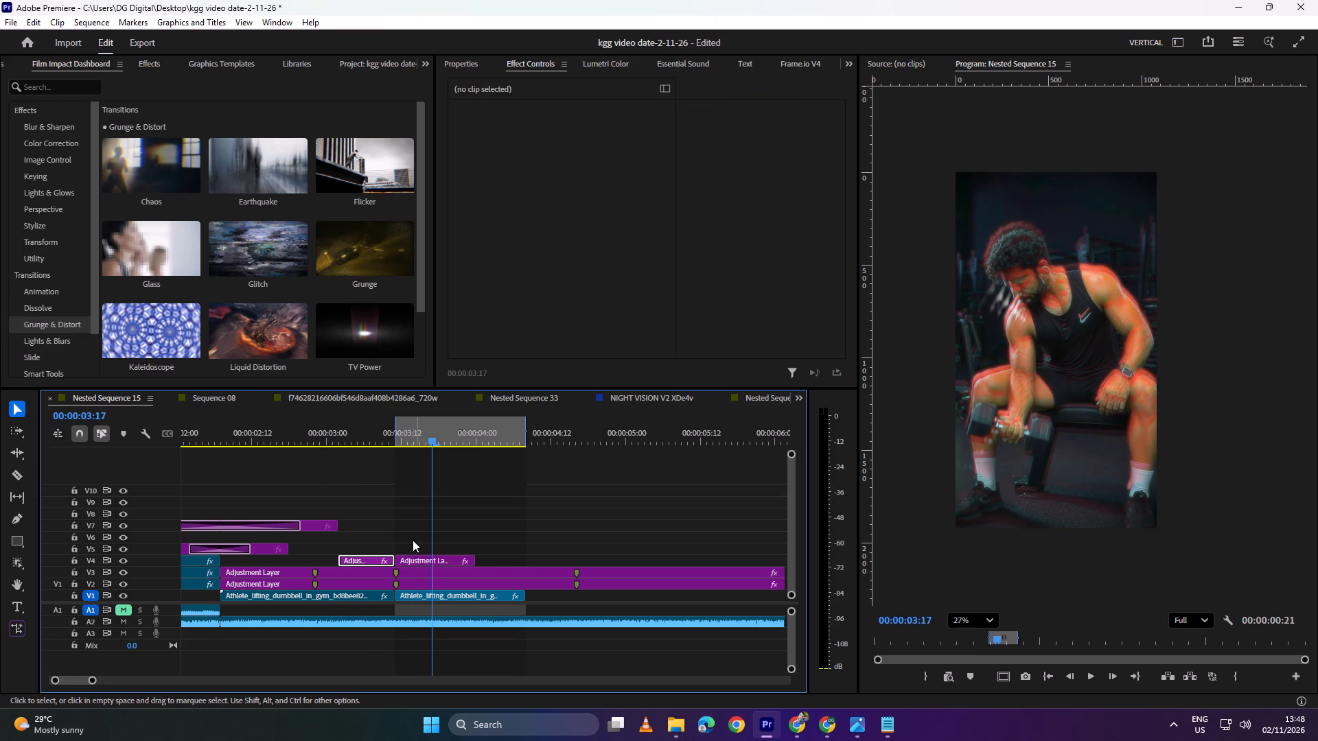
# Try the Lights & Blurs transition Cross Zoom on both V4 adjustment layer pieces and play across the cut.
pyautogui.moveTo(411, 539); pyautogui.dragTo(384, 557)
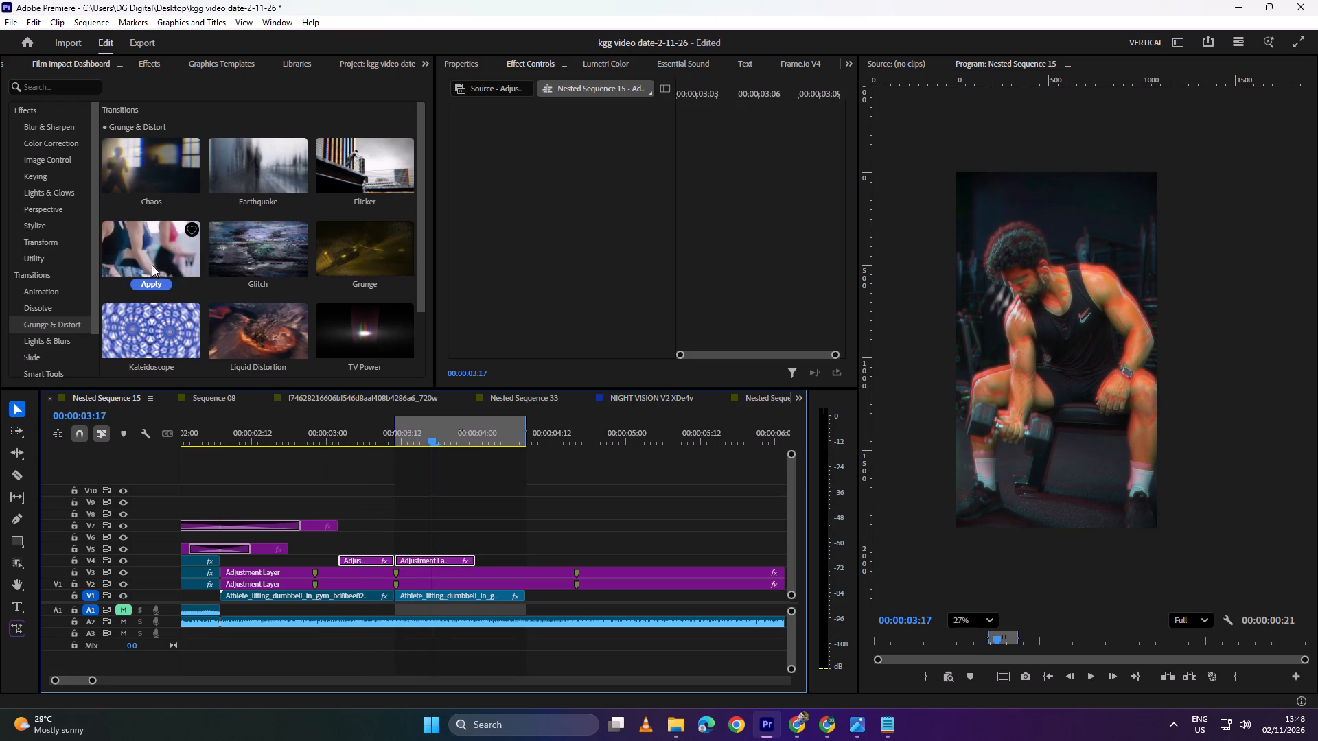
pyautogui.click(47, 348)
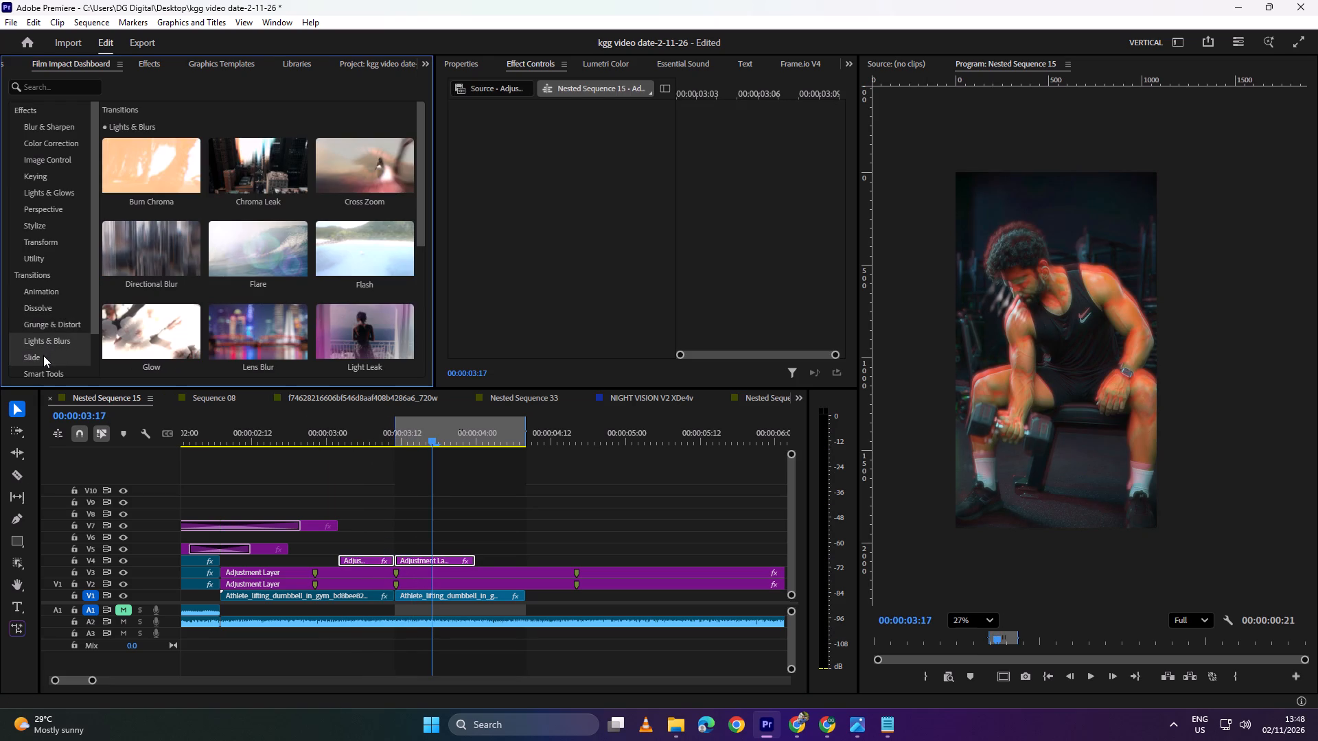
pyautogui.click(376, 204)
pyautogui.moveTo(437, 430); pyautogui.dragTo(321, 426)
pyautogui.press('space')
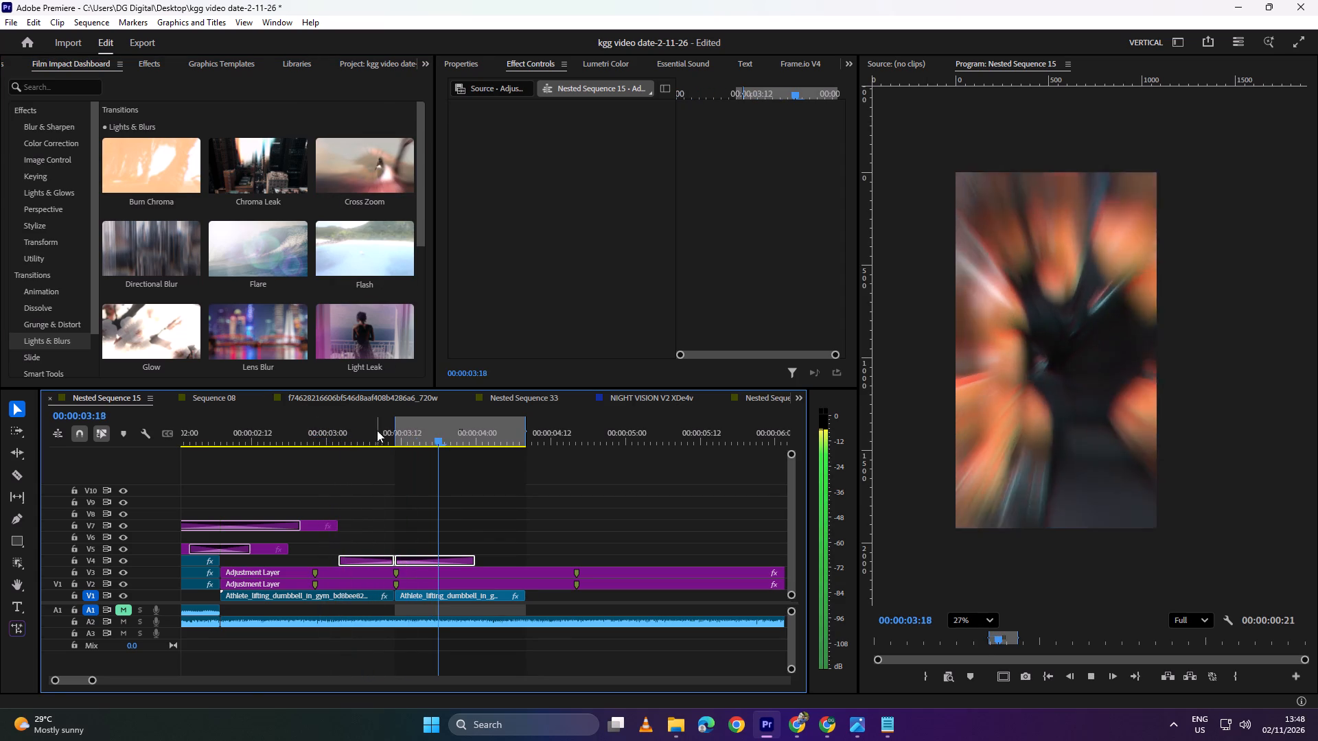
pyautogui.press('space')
# Delete the V4 adjustment layer piece before the 00:00:03:11 cut and play across that point.
pyautogui.keyDown('alt'); pyautogui.scroll(4, 411, 514); pyautogui.keyUp('alt')
pyautogui.click(366, 511)
pyautogui.moveTo(346, 526); pyautogui.dragTo(358, 565)
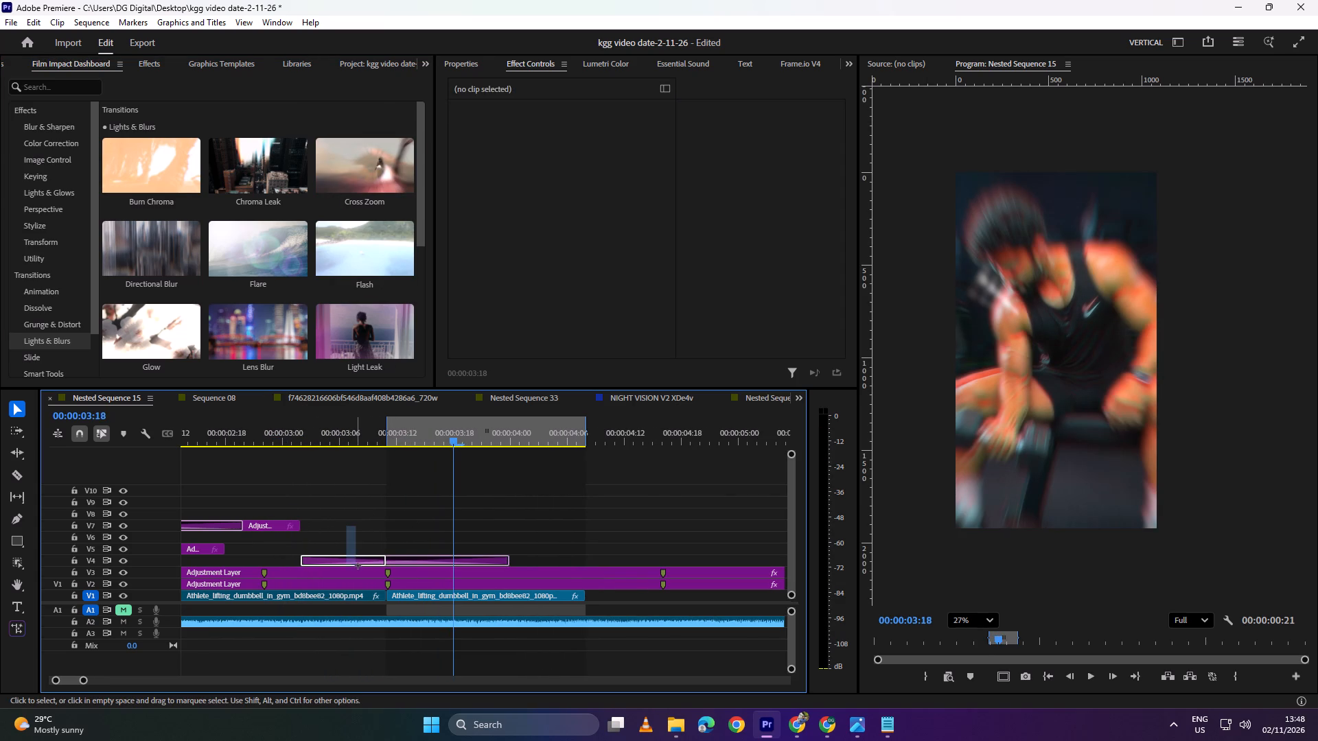
pyautogui.moveTo(358, 565); pyautogui.dragTo(358, 565)
pyautogui.press('BackSpace')
pyautogui.moveTo(452, 429); pyautogui.dragTo(376, 441)
pyautogui.press('space')
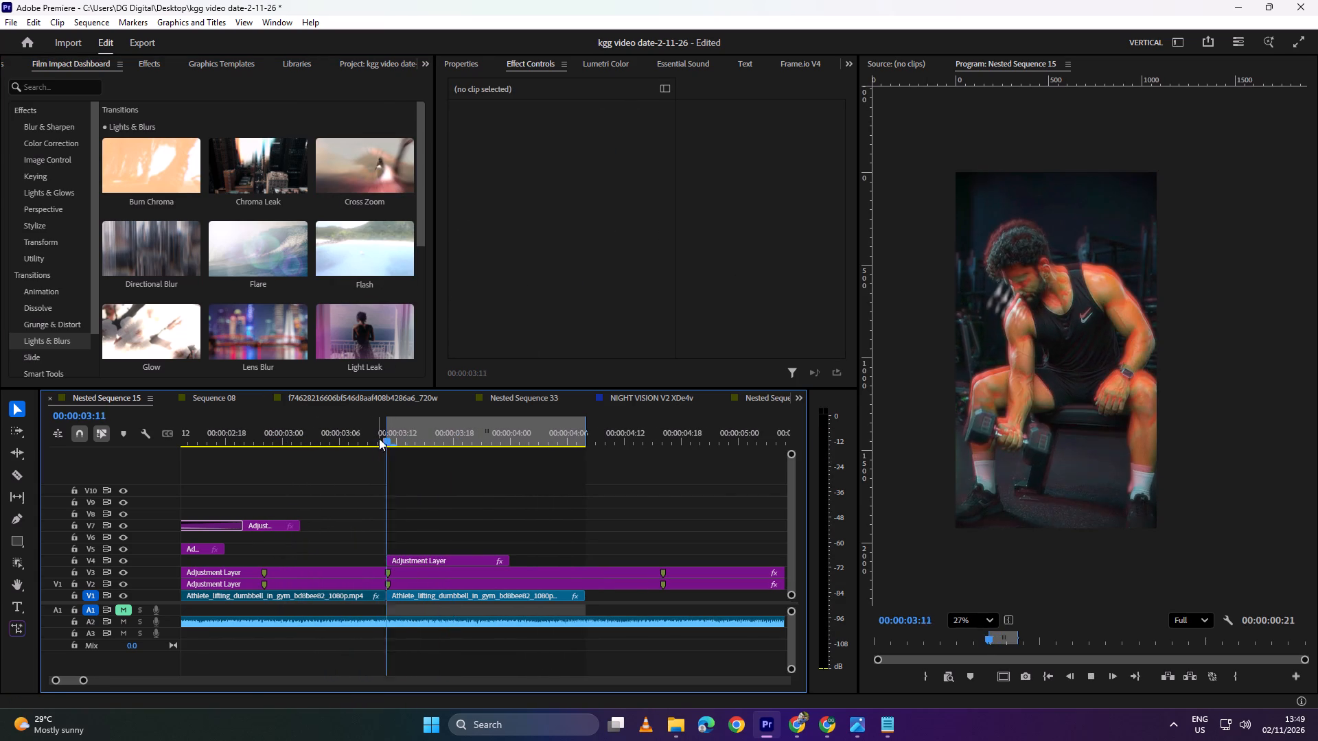
pyautogui.press('space')
# Shorten the remaining V4 adjustment layer to about 5 frames and move it to start at about 00:00:03:09.
pyautogui.moveTo(508, 559); pyautogui.dragTo(484, 554)
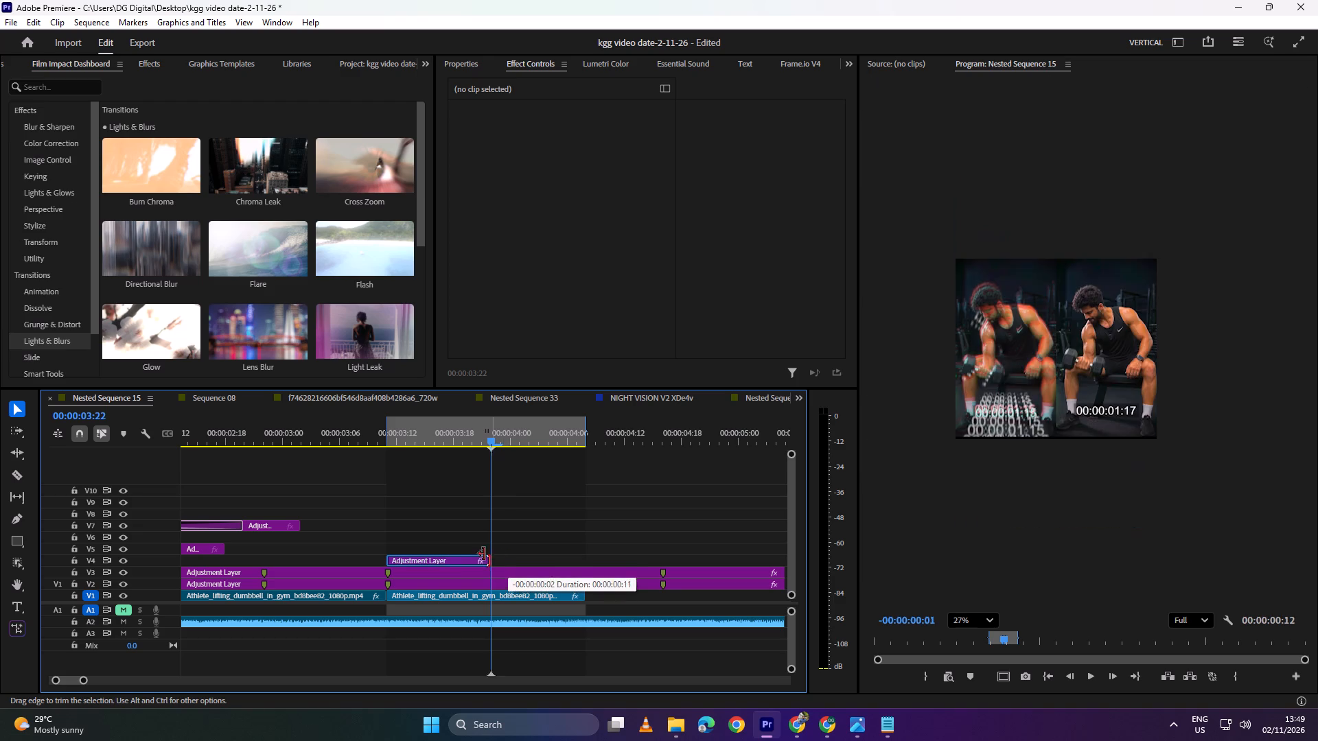
pyautogui.moveTo(484, 554); pyautogui.dragTo(428, 554)
pyautogui.moveTo(411, 556); pyautogui.dragTo(394, 556)
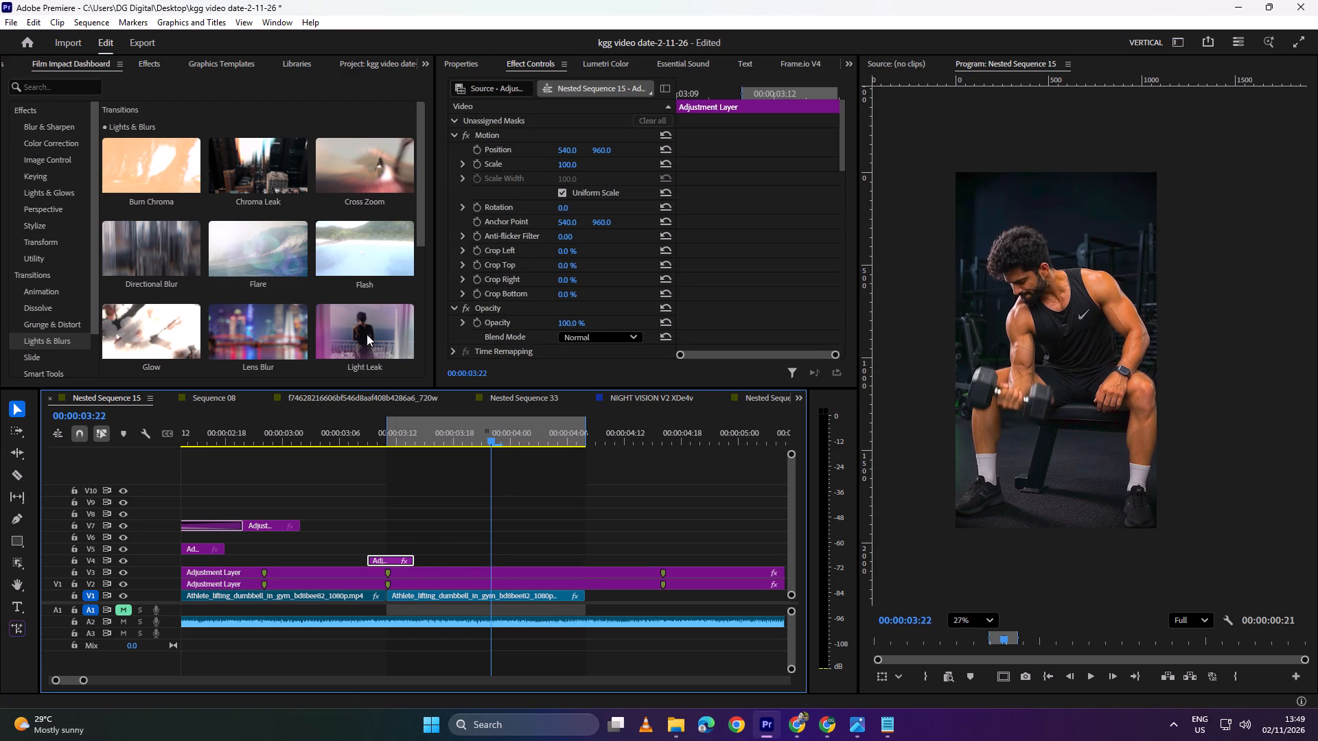
# Apply the Film Impact Cross Zoom transition to the short V4 adjustment layer and preview it across the dumbbell cut.
pyautogui.click(365, 198)
pyautogui.moveTo(440, 433); pyautogui.dragTo(375, 432)
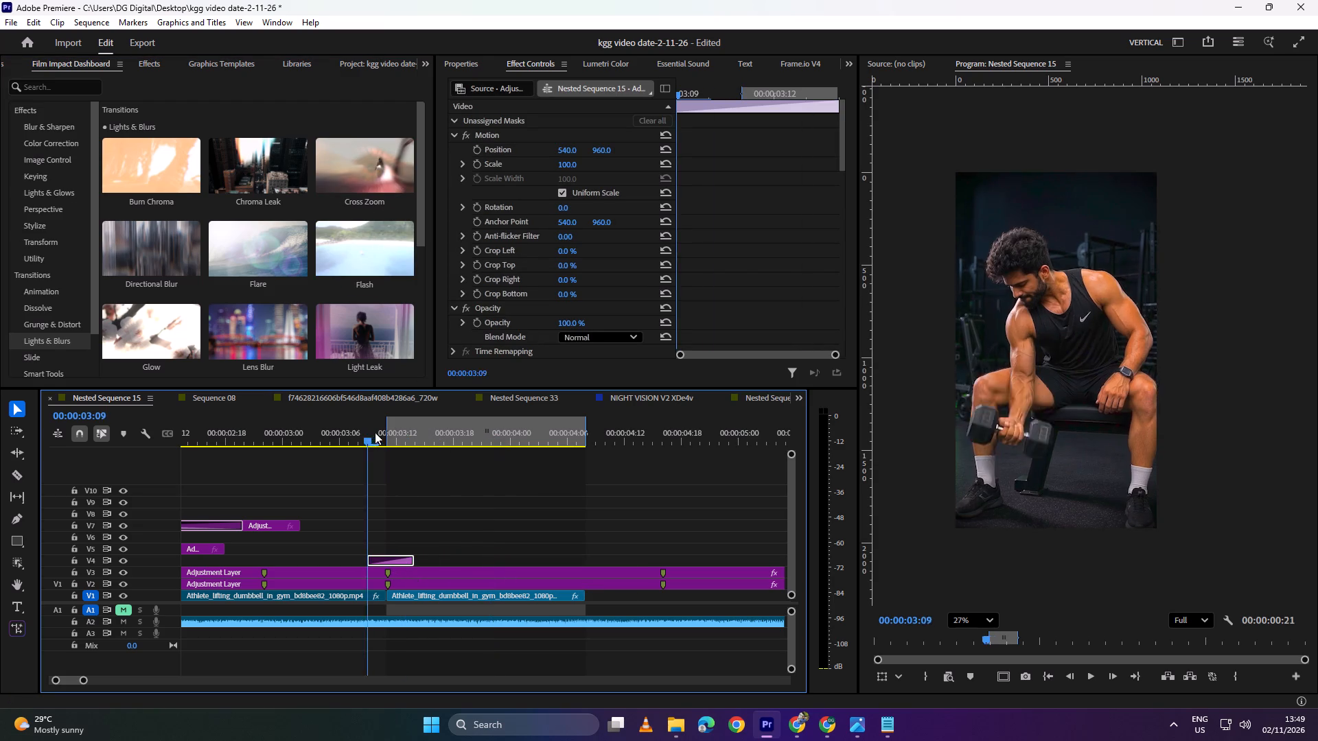
pyautogui.moveTo(375, 432); pyautogui.dragTo(354, 429)
pyautogui.press('space')
pyautogui.press('space')
pyautogui.moveTo(408, 438); pyautogui.dragTo(384, 441)
# Extend the V4 adjustment layer's end to about 00:00:04:00, preview it, and trim it back to about 00:00:03:18.
pyautogui.moveTo(419, 560); pyautogui.dragTo(516, 553)
pyautogui.press('space')
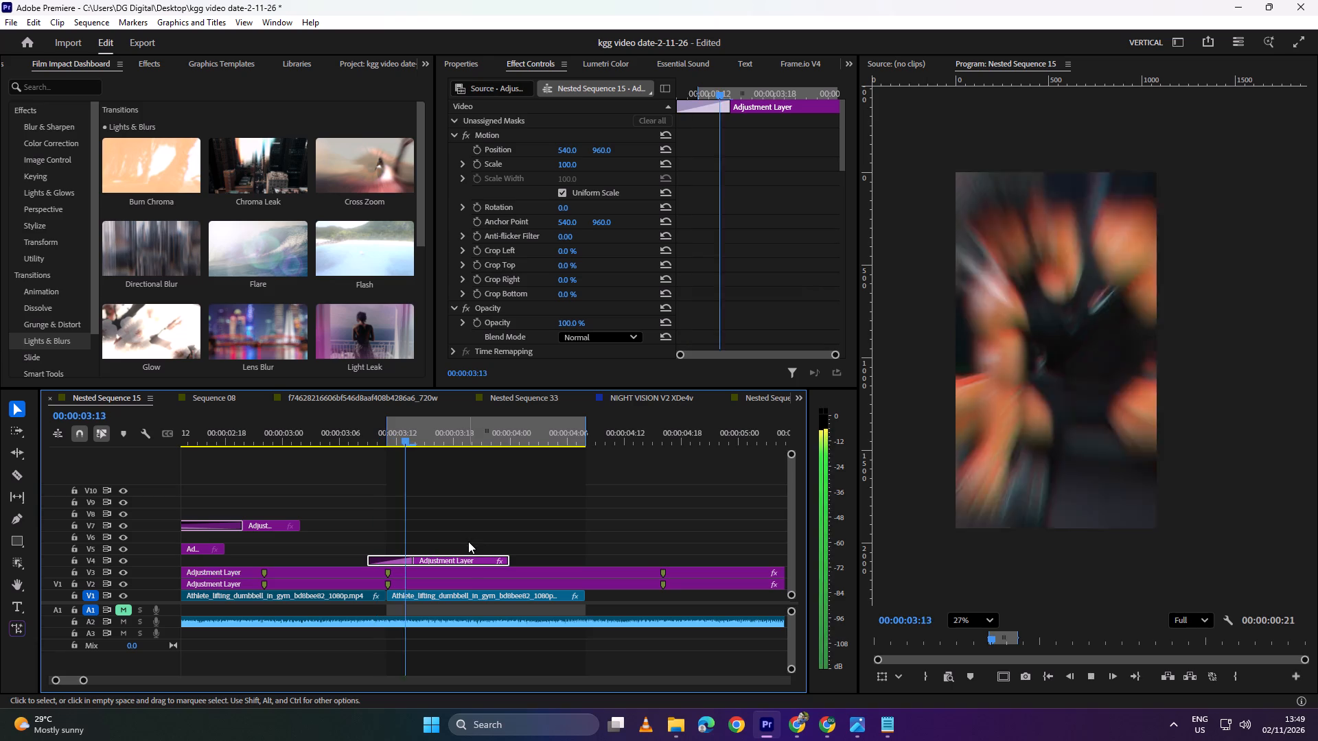
pyautogui.press('space')
pyautogui.moveTo(451, 444); pyautogui.dragTo(374, 445)
pyautogui.press('space')
pyautogui.press('space')
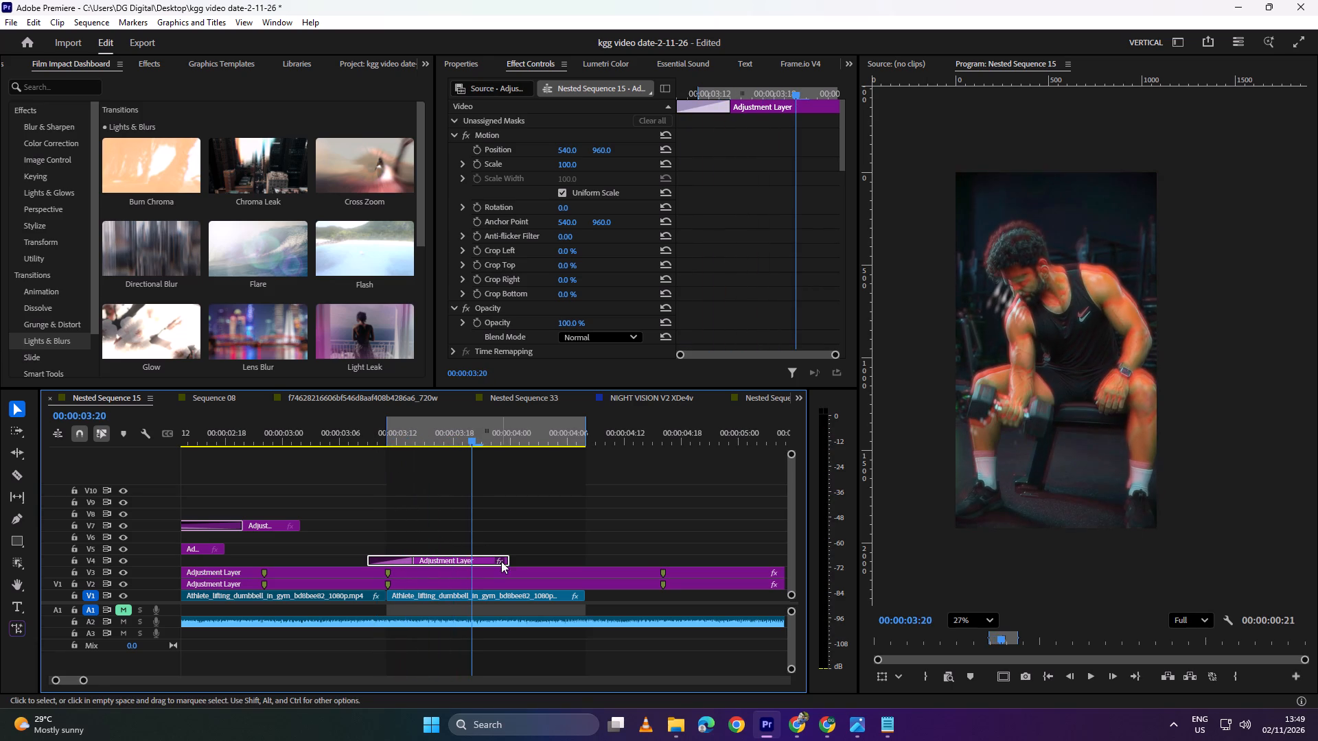
pyautogui.moveTo(511, 558); pyautogui.dragTo(458, 556)
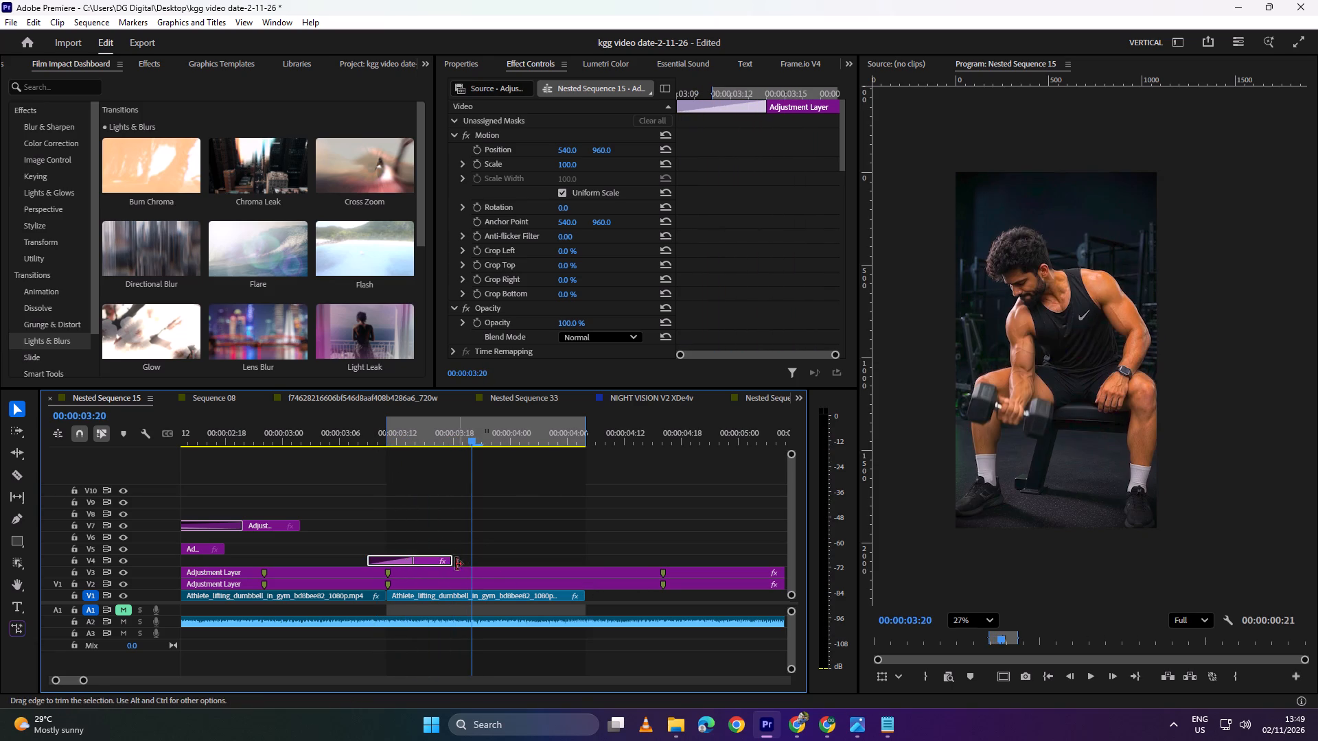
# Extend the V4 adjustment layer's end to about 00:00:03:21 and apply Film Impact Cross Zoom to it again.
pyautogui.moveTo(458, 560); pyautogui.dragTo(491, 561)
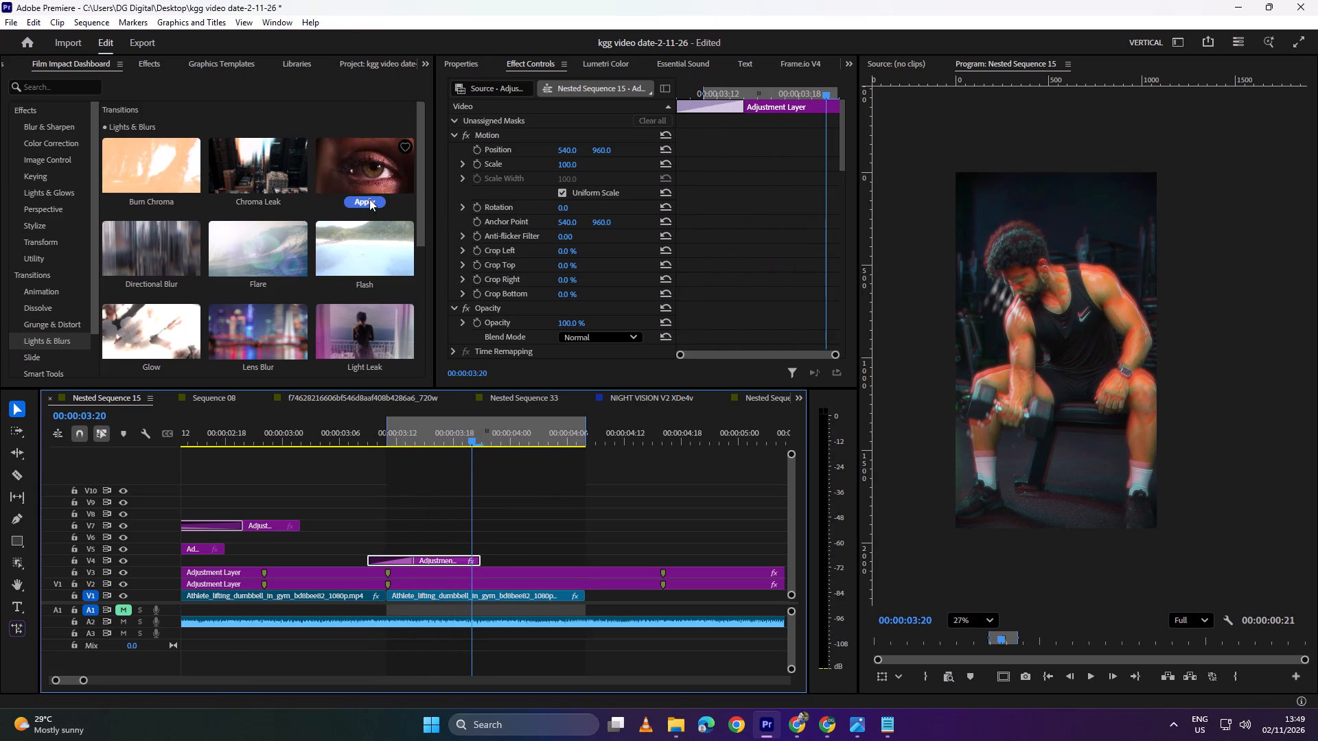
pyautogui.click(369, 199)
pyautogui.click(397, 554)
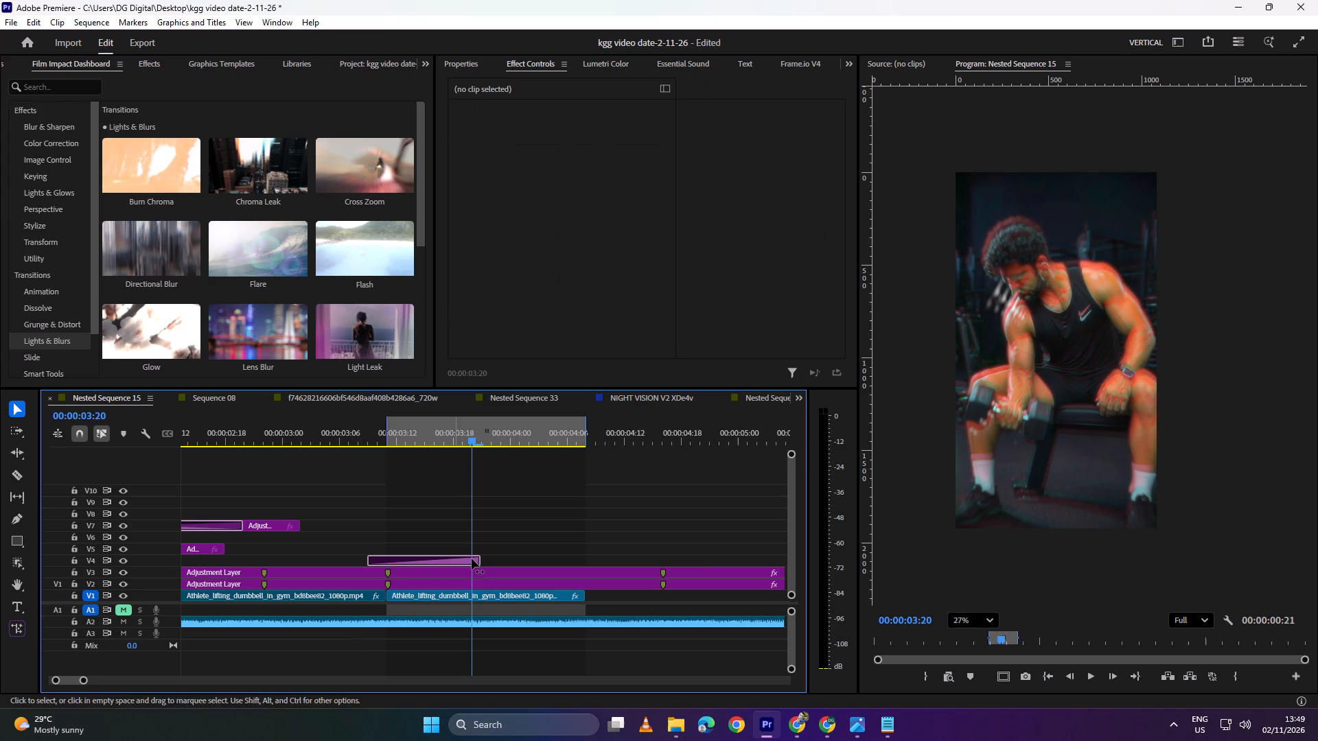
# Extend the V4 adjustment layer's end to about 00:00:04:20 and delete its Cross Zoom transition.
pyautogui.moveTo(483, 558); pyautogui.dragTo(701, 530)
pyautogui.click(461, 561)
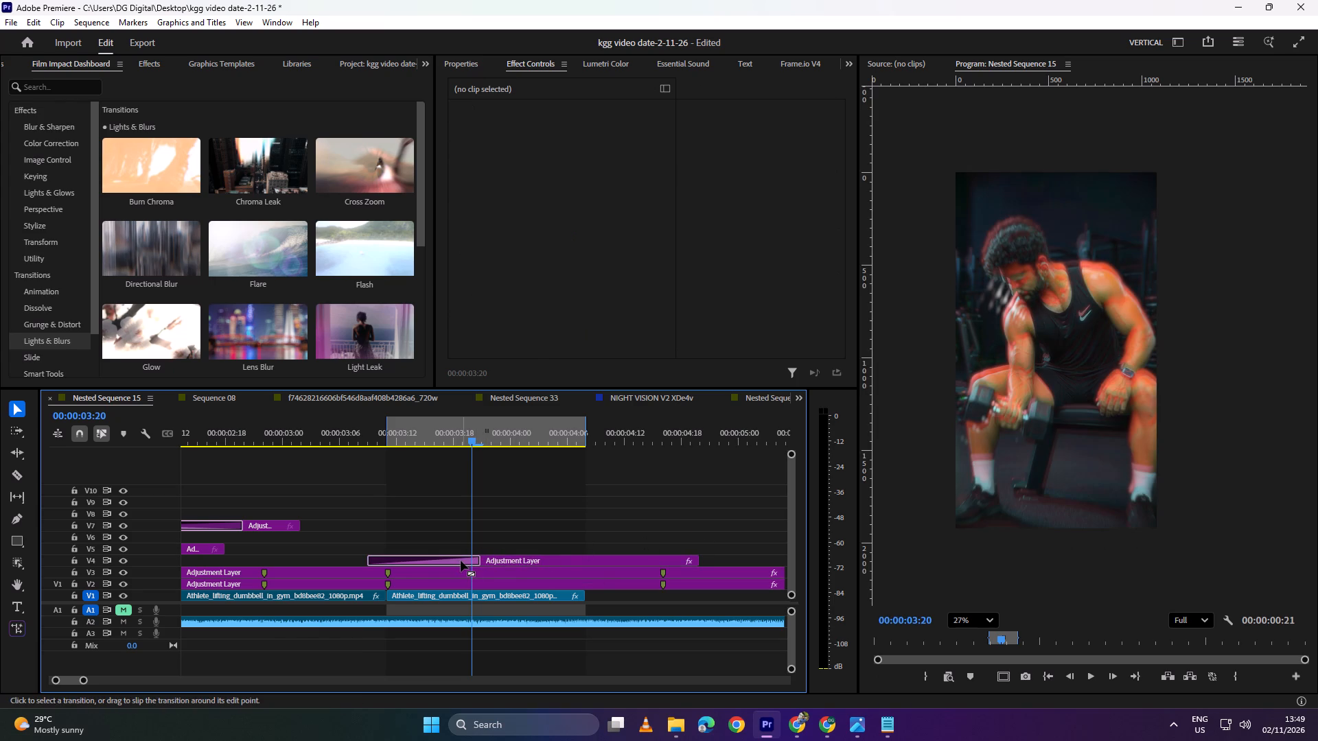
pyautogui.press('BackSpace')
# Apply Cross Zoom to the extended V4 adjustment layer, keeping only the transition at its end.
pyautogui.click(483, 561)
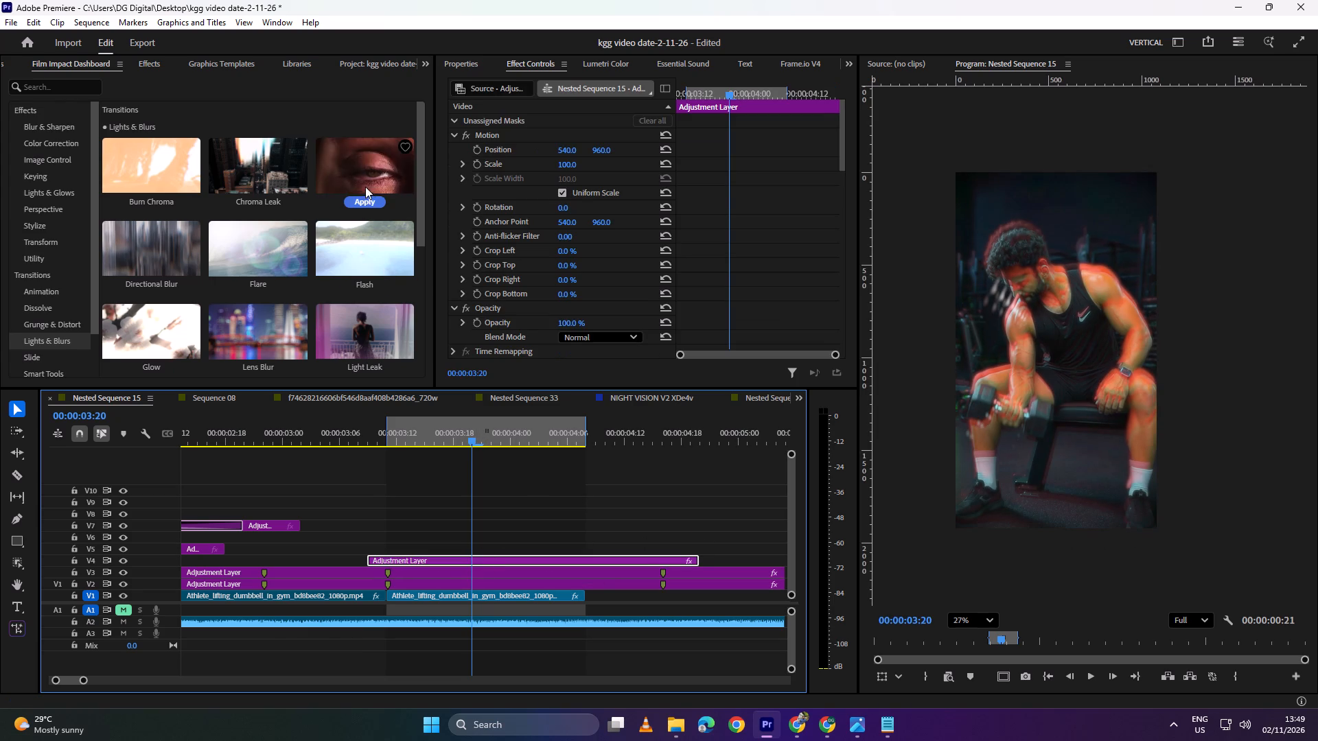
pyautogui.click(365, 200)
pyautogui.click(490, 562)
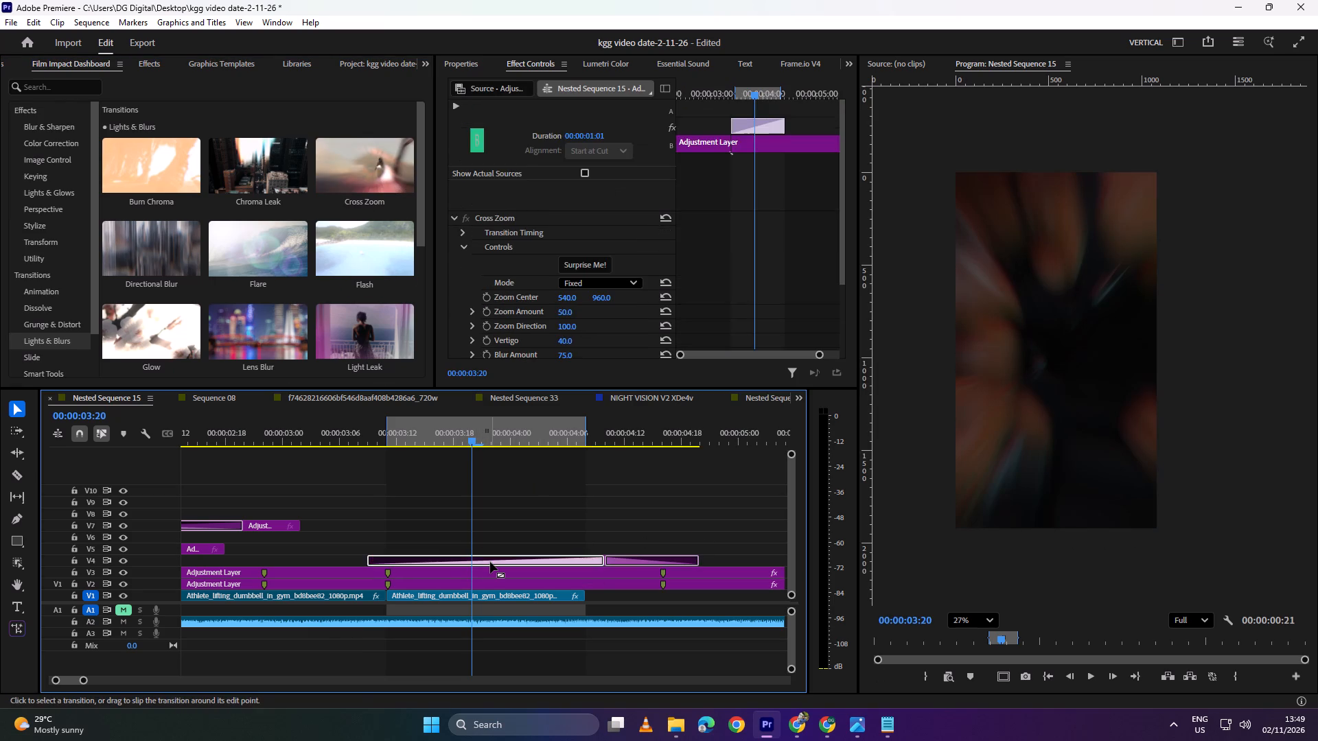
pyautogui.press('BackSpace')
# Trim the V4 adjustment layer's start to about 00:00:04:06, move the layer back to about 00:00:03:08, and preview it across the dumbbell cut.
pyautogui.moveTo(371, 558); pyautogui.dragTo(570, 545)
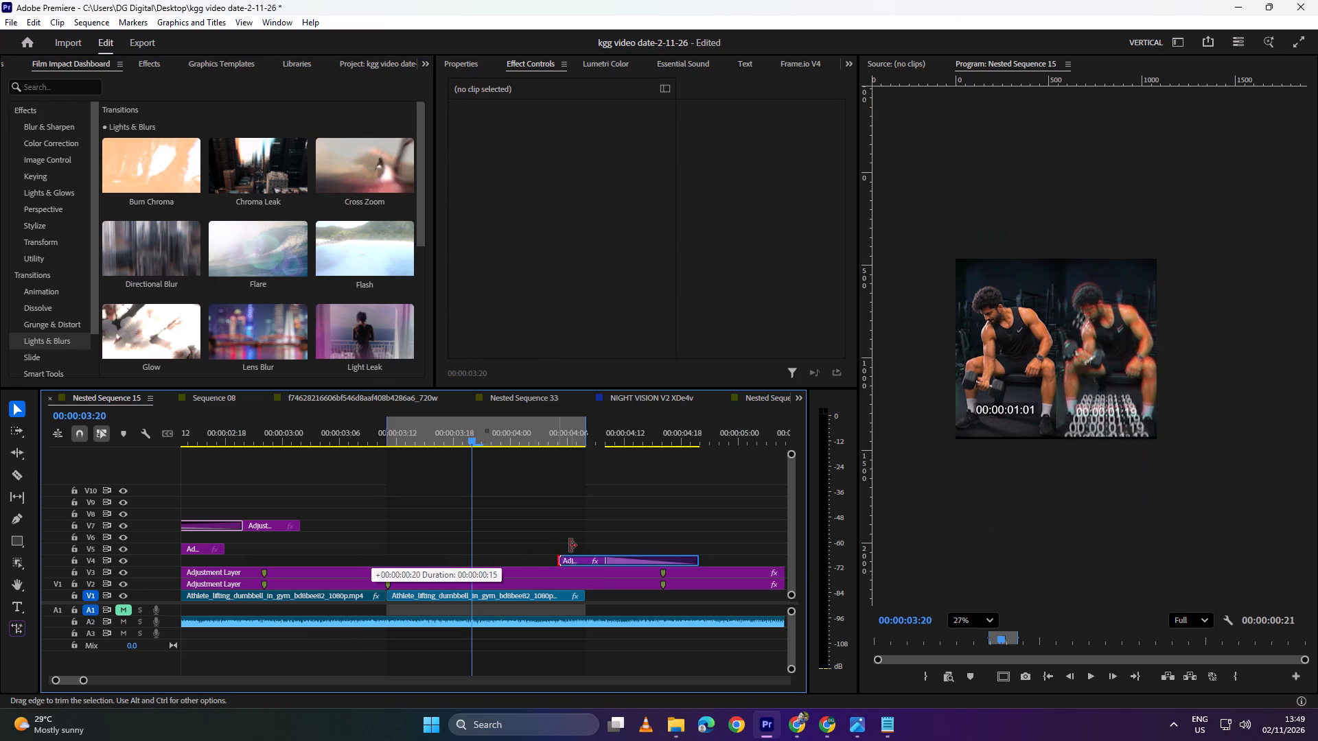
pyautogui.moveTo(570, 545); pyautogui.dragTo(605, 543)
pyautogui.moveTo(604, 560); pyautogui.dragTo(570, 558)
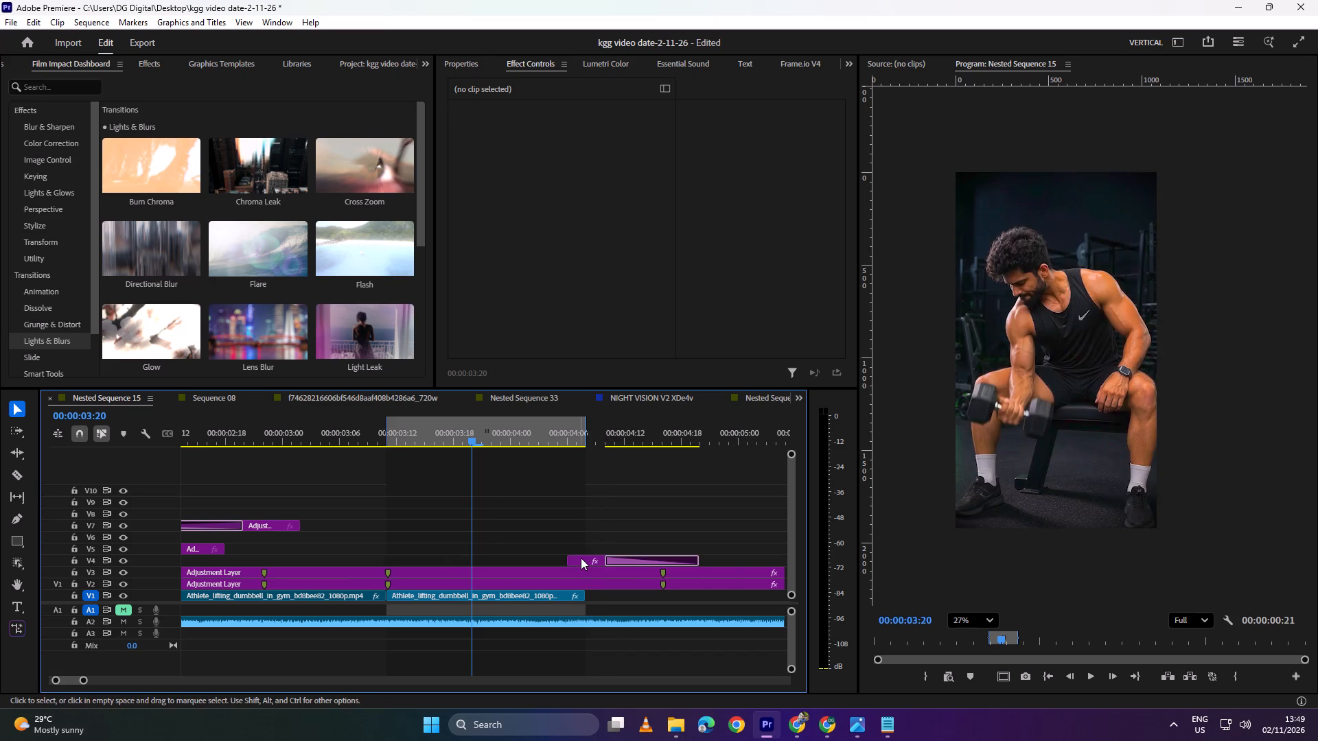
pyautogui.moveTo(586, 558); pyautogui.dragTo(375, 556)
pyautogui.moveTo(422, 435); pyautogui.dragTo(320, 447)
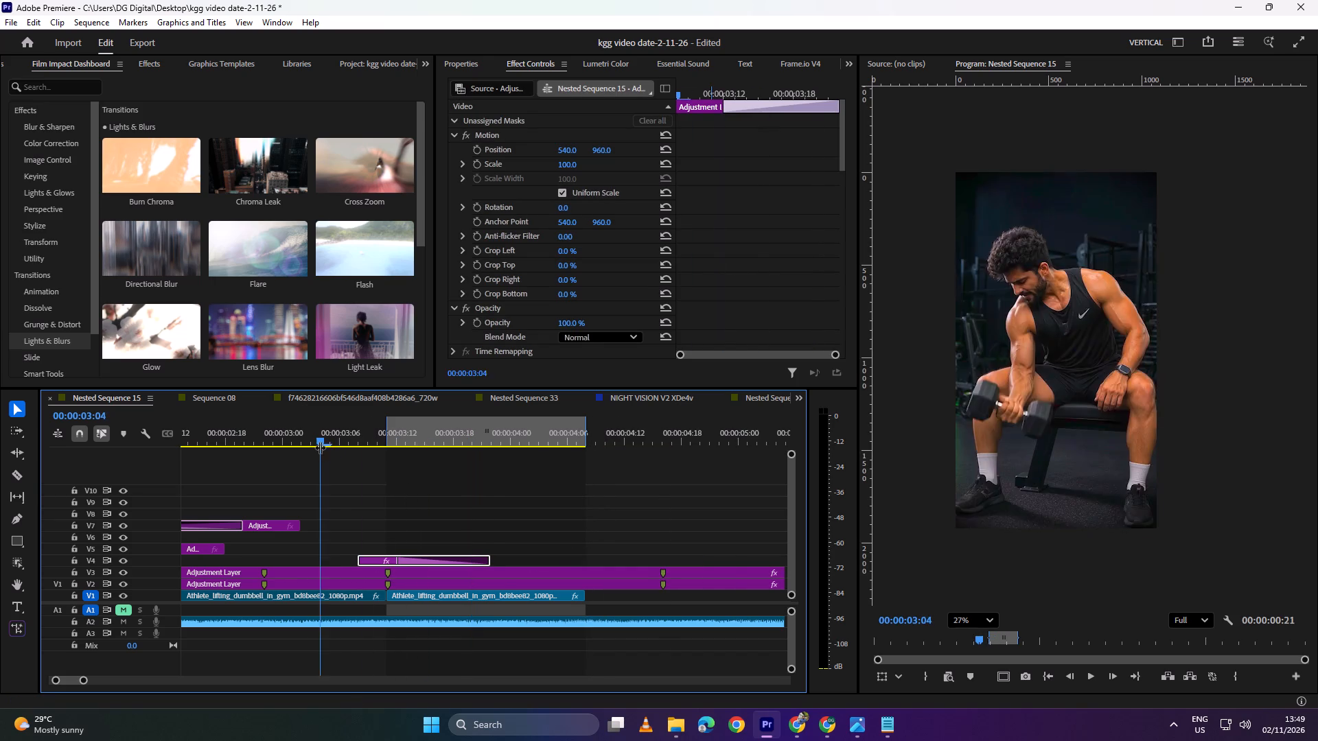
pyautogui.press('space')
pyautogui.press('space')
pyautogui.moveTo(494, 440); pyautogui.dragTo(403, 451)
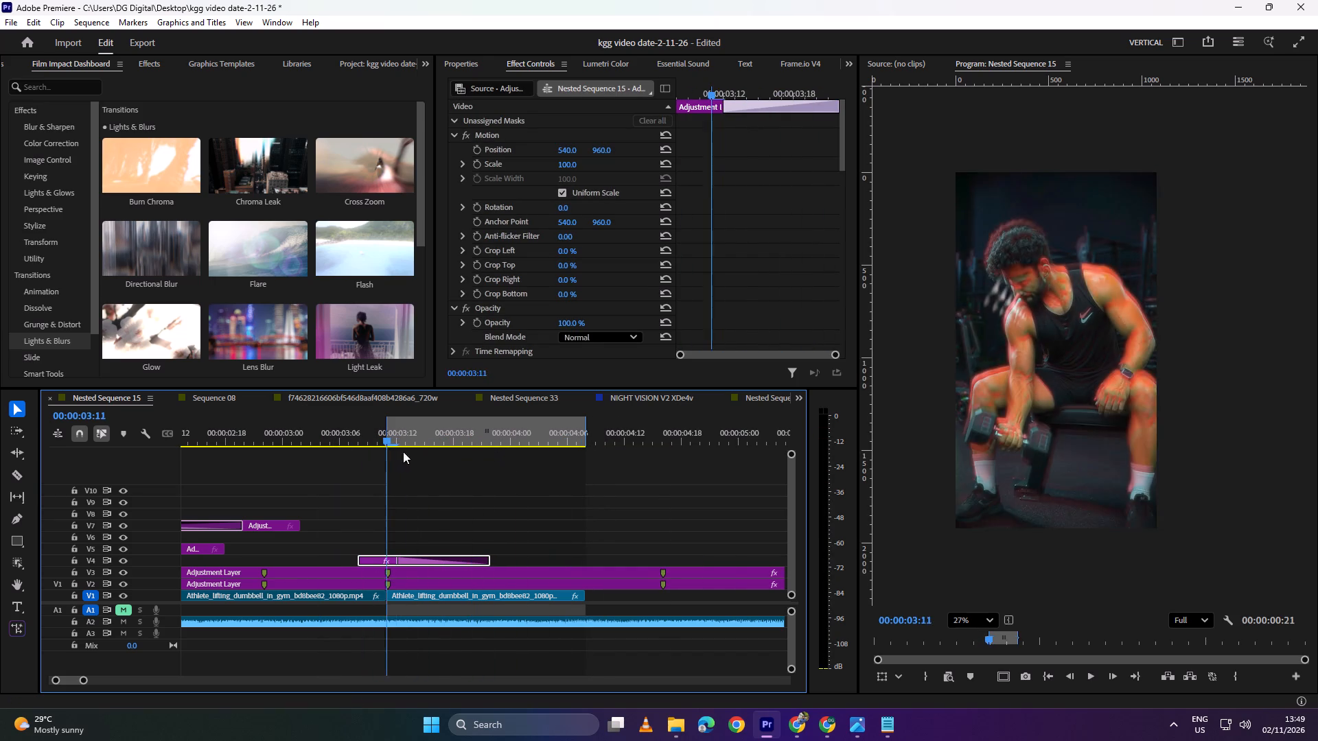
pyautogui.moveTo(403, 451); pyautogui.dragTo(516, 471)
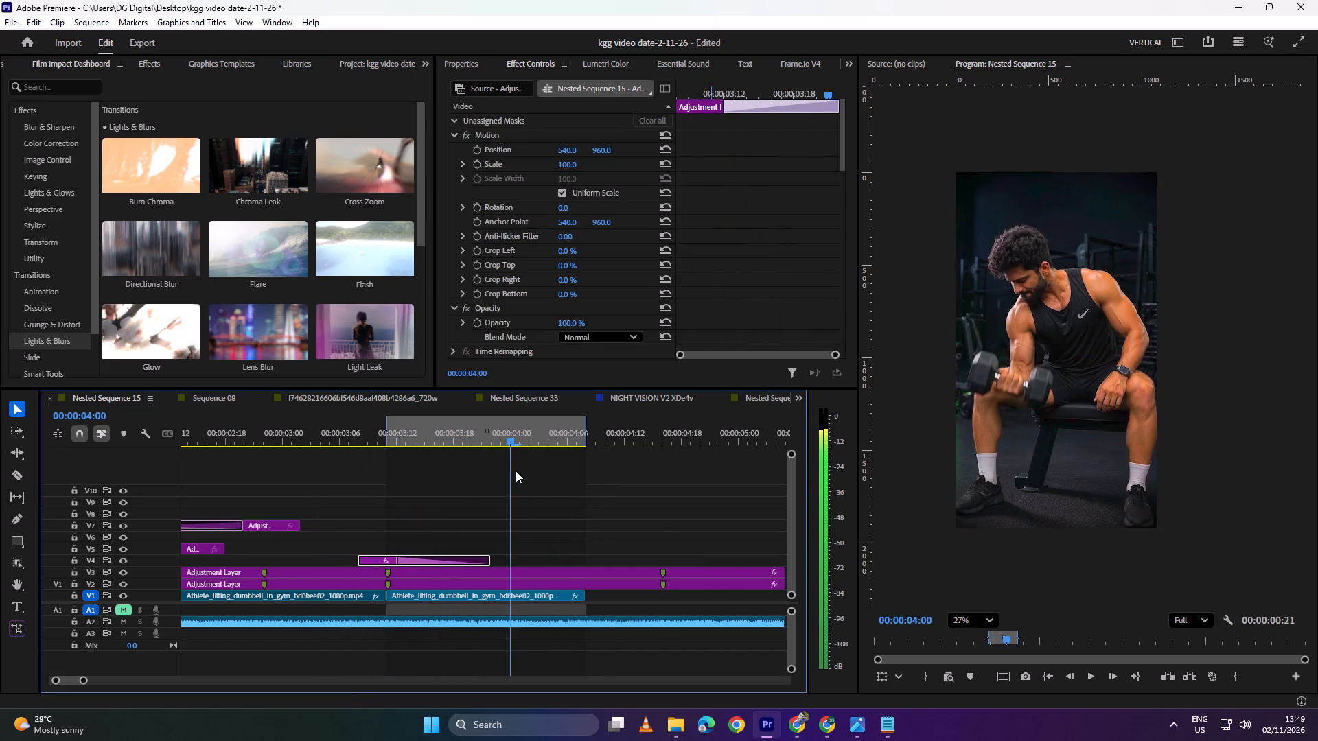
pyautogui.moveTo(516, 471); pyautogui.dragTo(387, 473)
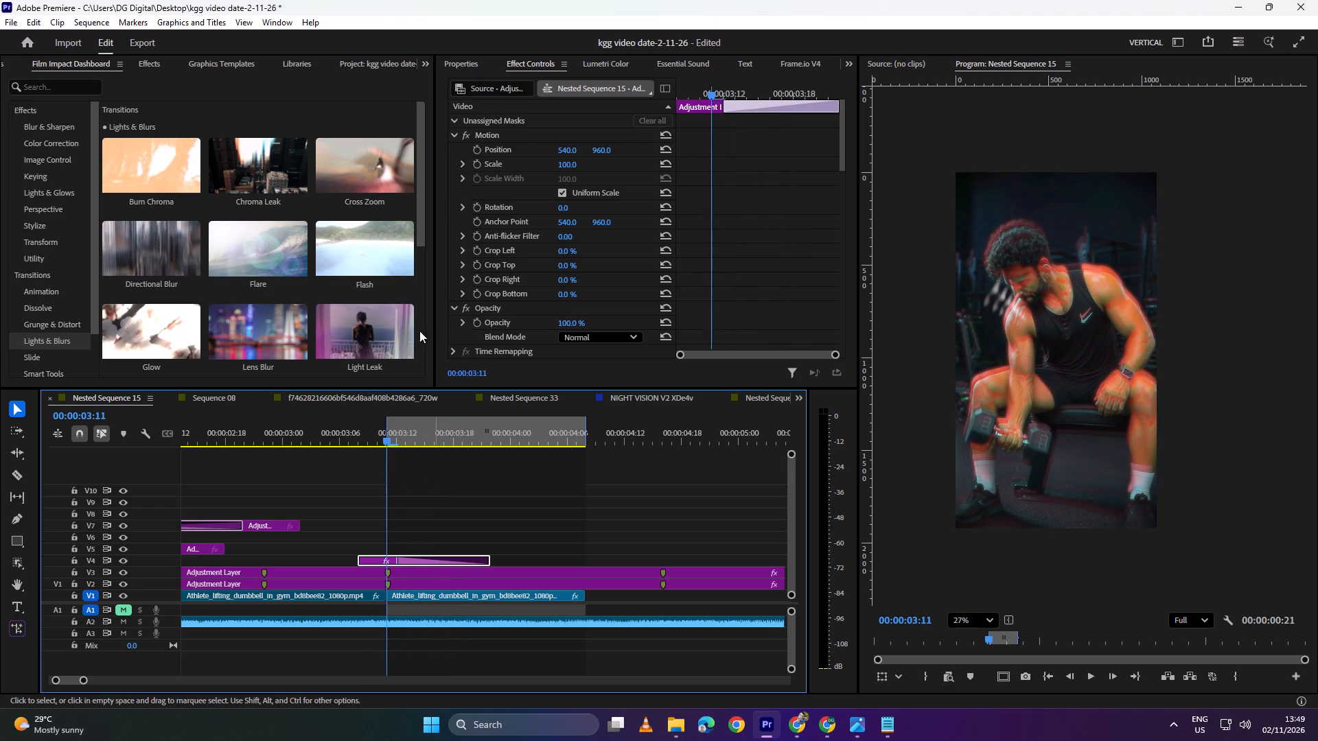
# Delete the Cross Zoom transition at the end of the V4 adjustment layer.
pyautogui.click(406, 560)
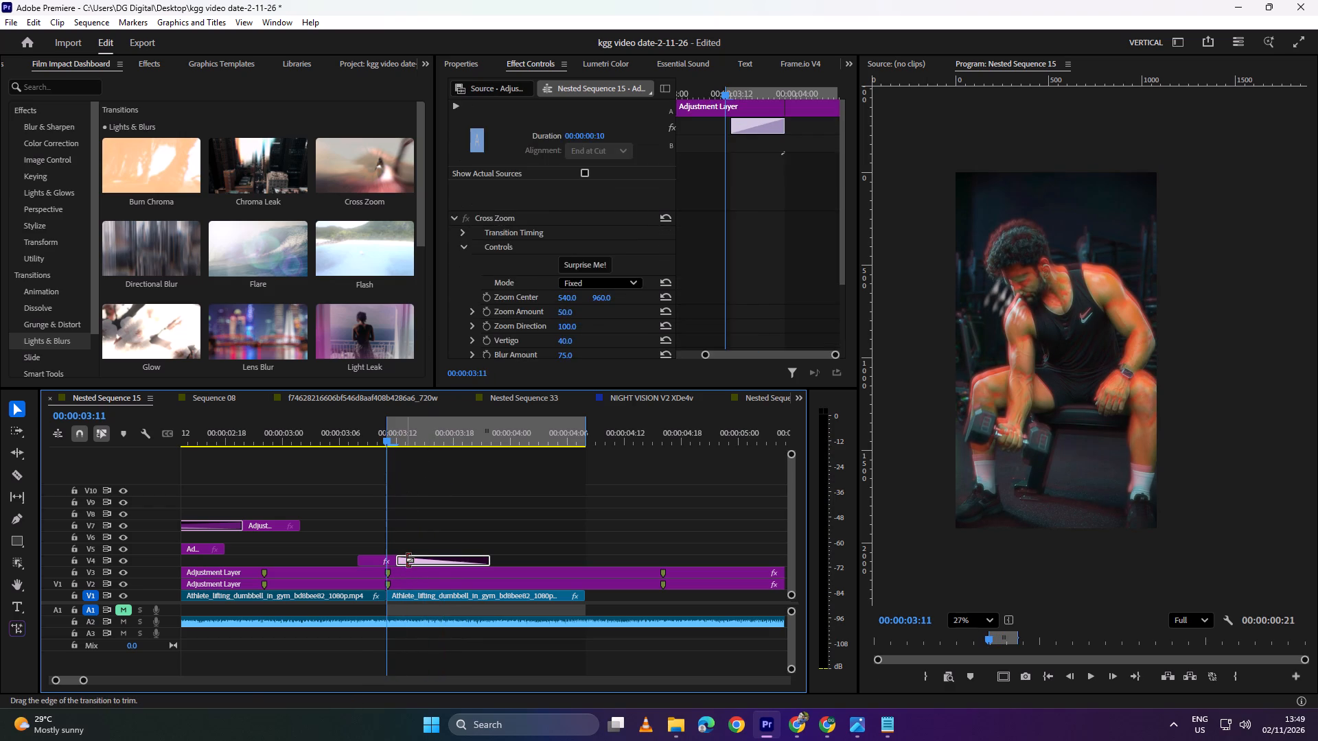
pyautogui.press('BackSpace')
# Split the V4 adjustment layer at about 00:00:03:10 and 00:00:03:12 and delete both outer pieces, keeping about 2 frames around the cut.
pyautogui.keyDown('alt'); pyautogui.scroll(11, 389, 563); pyautogui.keyUp('alt')
pyautogui.press('c')
pyautogui.click(367, 558)
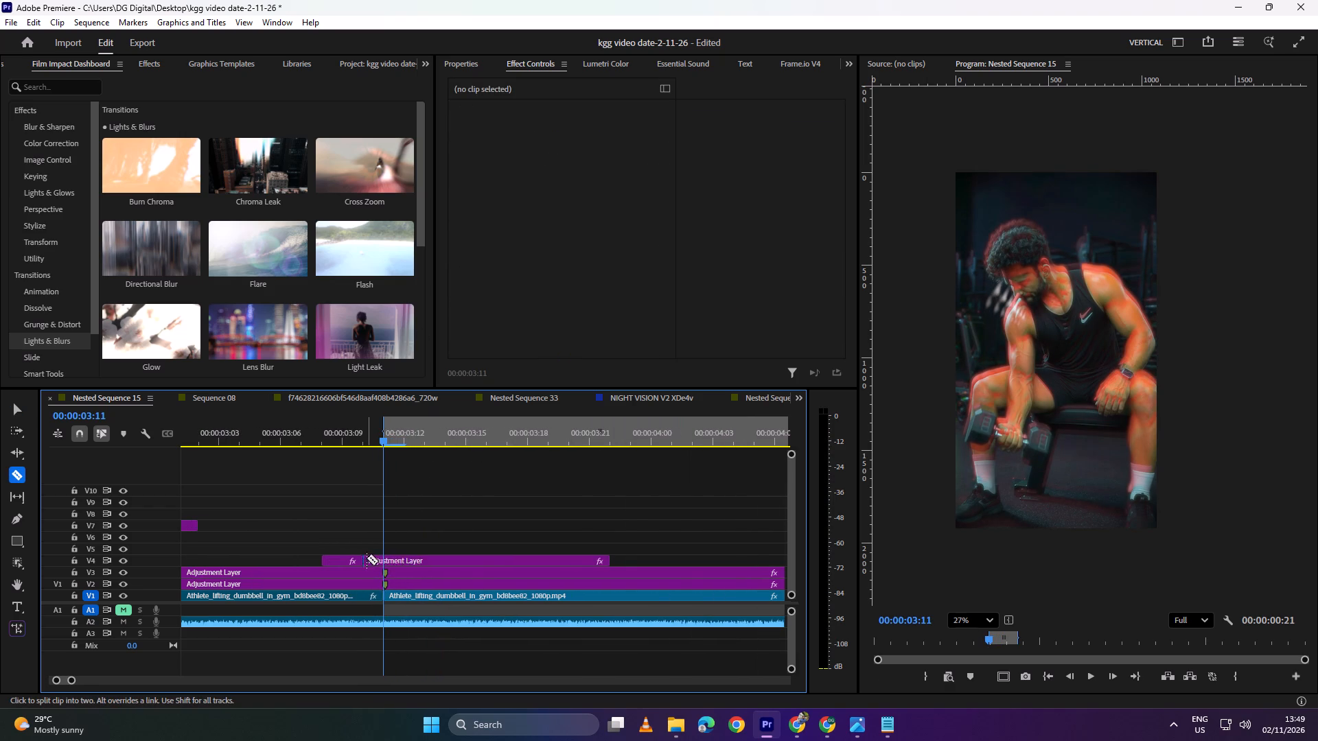
pyautogui.click(400, 562)
pyautogui.press('v')
pyautogui.click(425, 556)
pyautogui.click(428, 562)
pyautogui.press('BackSpace')
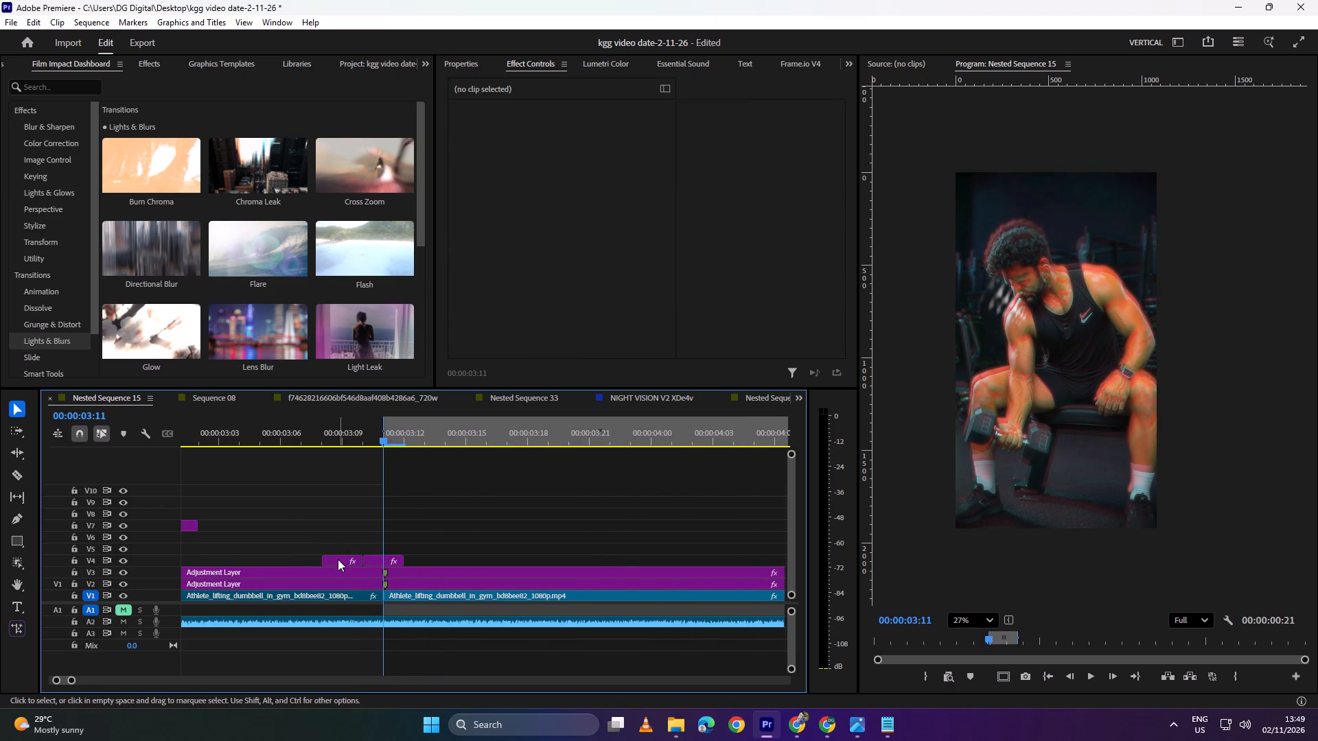
pyautogui.click(338, 559)
pyautogui.press('BackSpace')
# Play across the 00:00:03:11 dumbbell cut to check the short V4 adjustment layer flash.
pyautogui.moveTo(381, 432); pyautogui.dragTo(323, 436)
pyautogui.press('space')
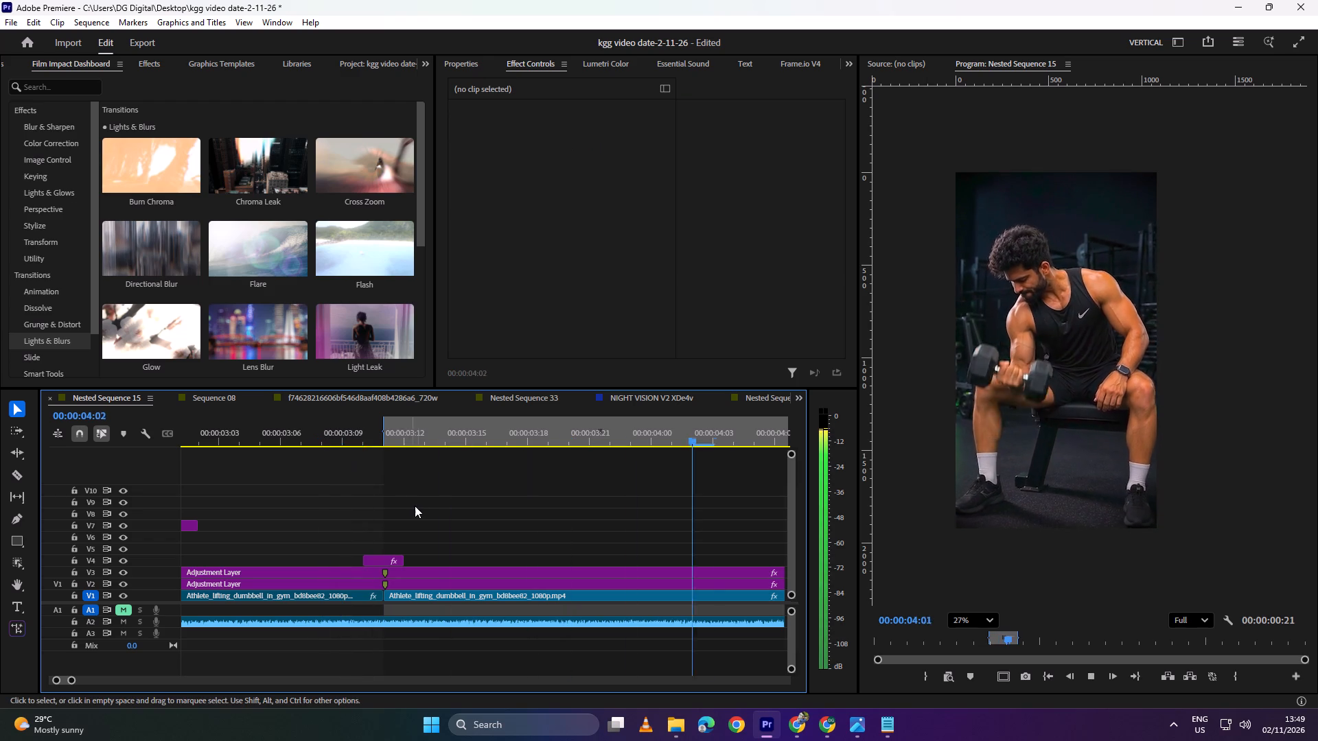
pyautogui.keyDown('alt'); pyautogui.scroll(-13, 417, 506); pyautogui.keyUp('alt')
pyautogui.scroll(6, 416, 504)
pyautogui.press('space')
pyautogui.moveTo(382, 436); pyautogui.dragTo(231, 455)
pyautogui.press('space')
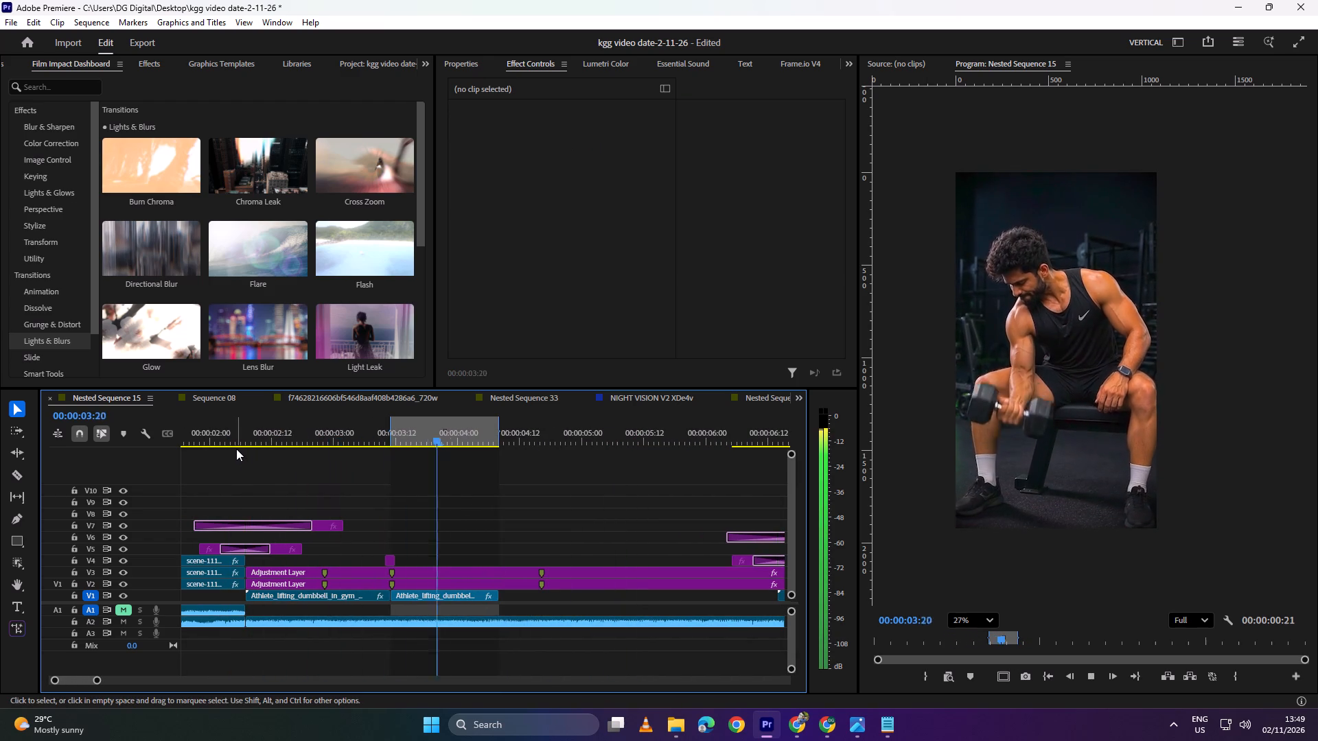
pyautogui.press('space')
pyautogui.keyDown('alt'); pyautogui.scroll(-4, 500, 434); pyautogui.keyUp('alt')
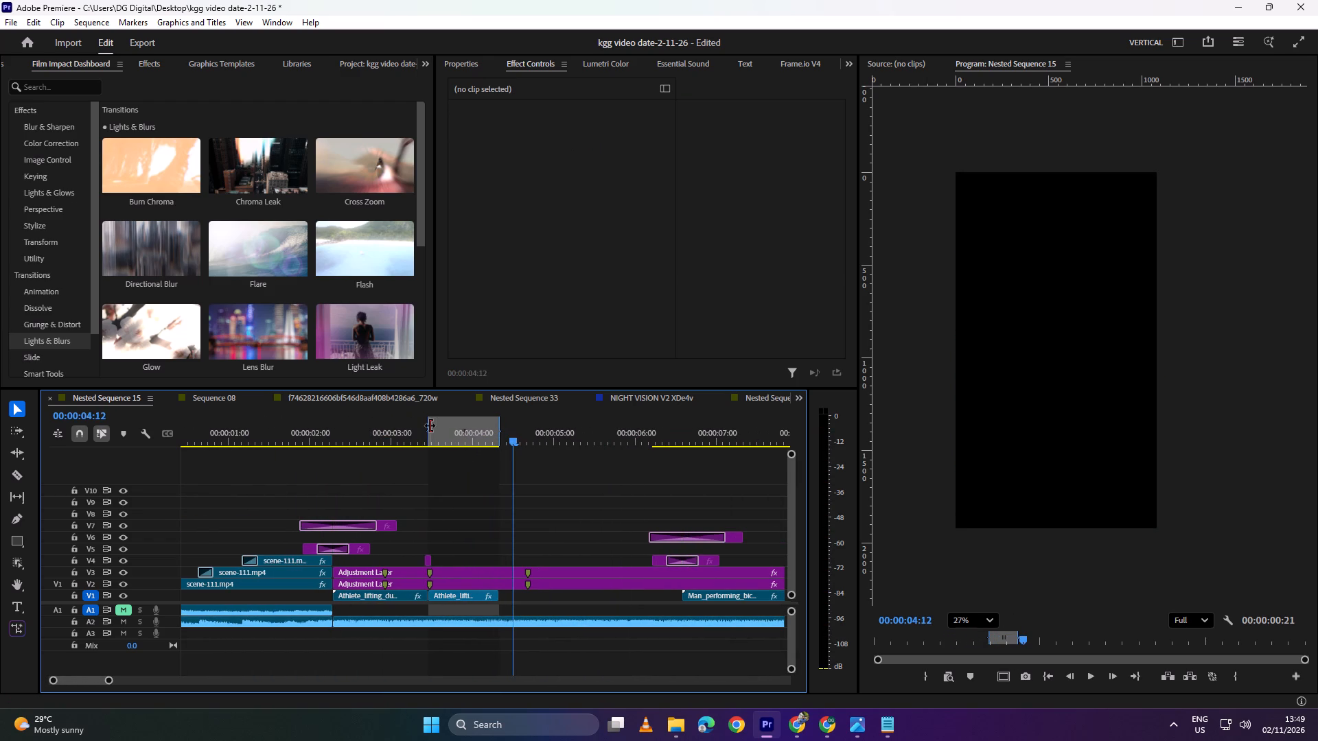
# Move the sequence In point back to about 00:00:02:12 and play through both dumbbell clips.
pyautogui.moveTo(428, 427); pyautogui.dragTo(349, 431)
pyautogui.moveTo(424, 440); pyautogui.dragTo(417, 438)
pyautogui.press('space')
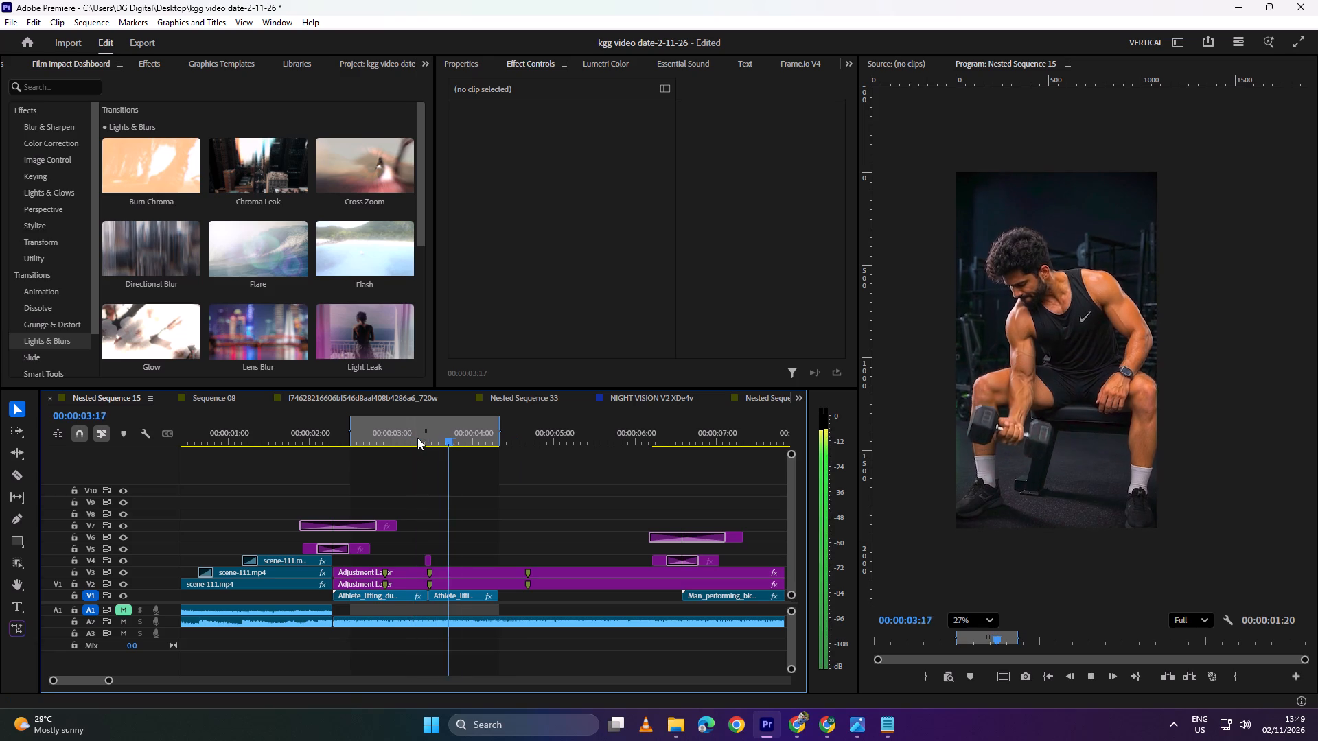
pyautogui.press('space')
pyautogui.moveTo(448, 431); pyautogui.dragTo(380, 443)
pyautogui.press('space')
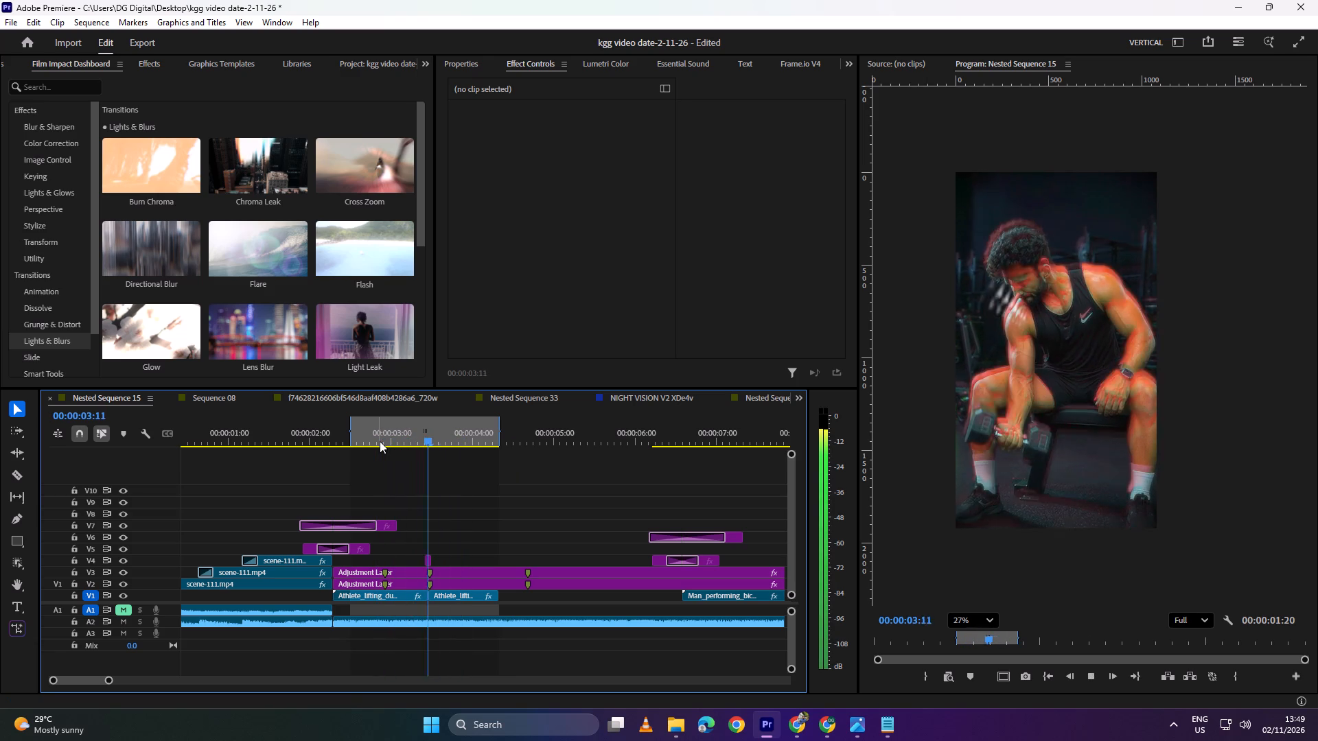
pyautogui.press('space')
pyautogui.click(485, 427)
pyautogui.press('space')
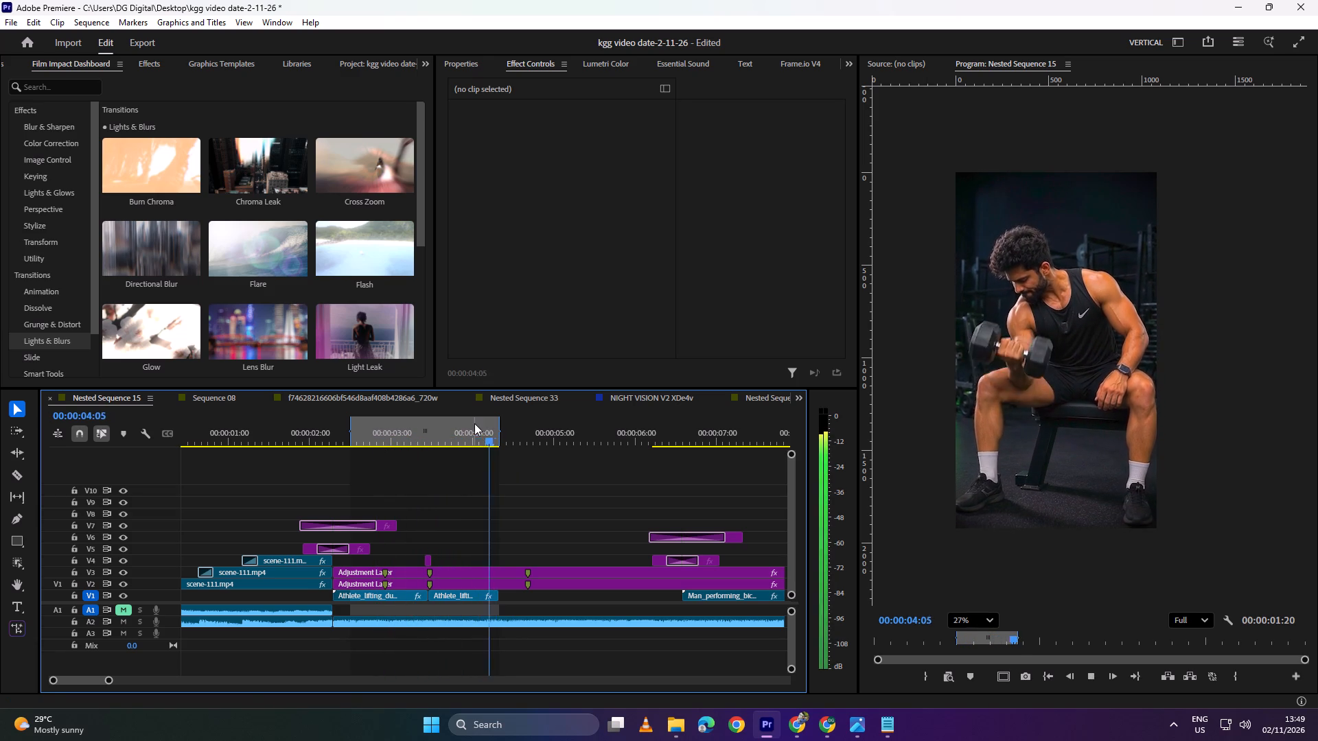
pyautogui.press('space')
pyautogui.keyDown('alt'); pyautogui.scroll(-9, 547, 479); pyautogui.keyUp('alt')
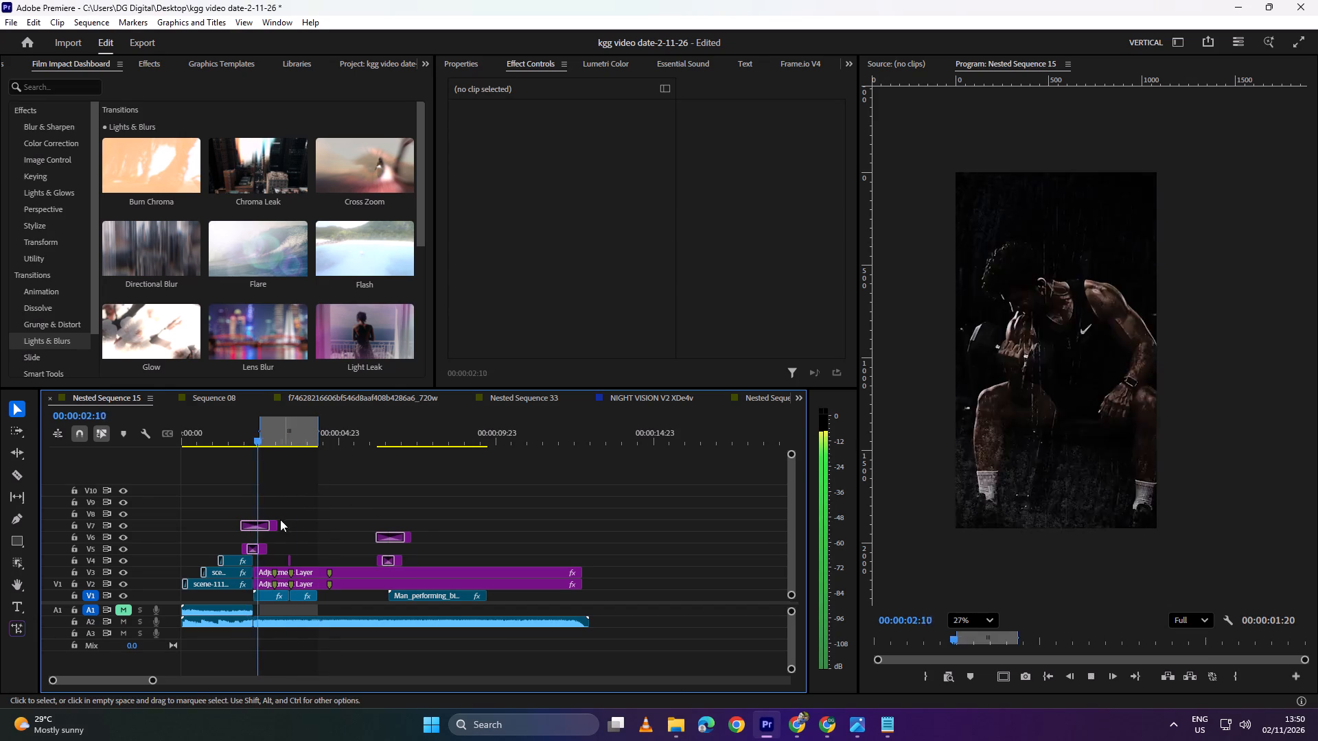
pyautogui.press('space')
pyautogui.keyDown('alt'); pyautogui.scroll(11, 319, 578); pyautogui.keyUp('alt')
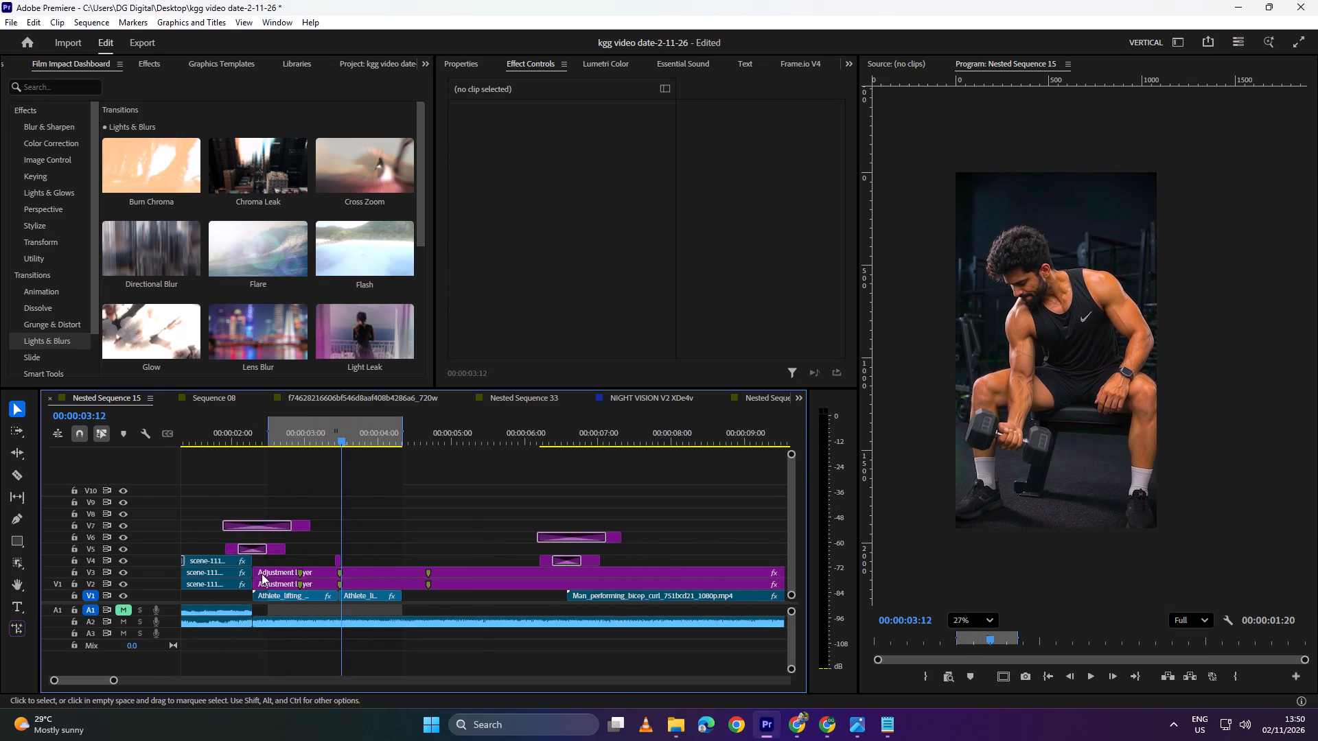
pyautogui.keyDown('alt'); pyautogui.scroll(6, 262, 574); pyautogui.keyUp('alt')
pyautogui.press('space')
pyautogui.press('space')
pyautogui.keyDown('alt'); pyautogui.scroll(7, 350, 541); pyautogui.keyUp('alt')
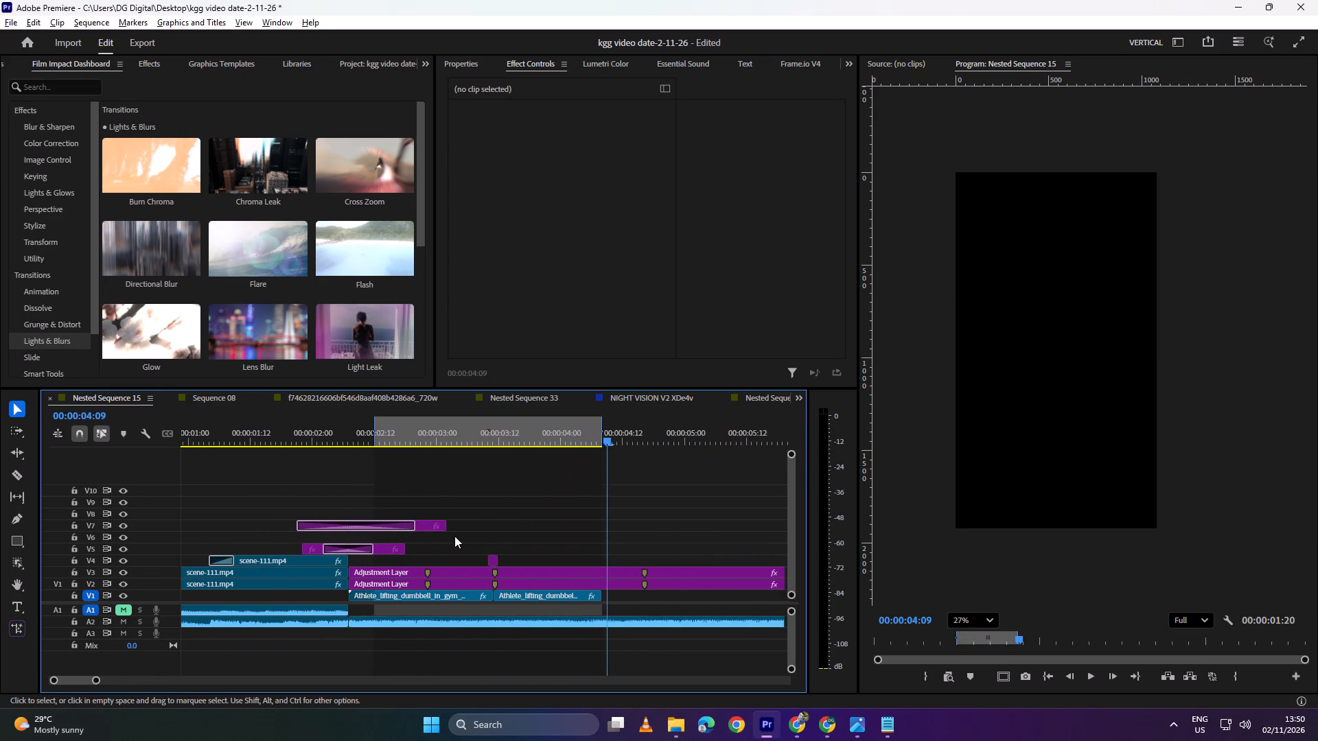
pyautogui.keyDown('alt'); pyautogui.scroll(3, 454, 536); pyautogui.keyUp('alt')
pyautogui.moveTo(629, 436); pyautogui.dragTo(478, 461)
pyautogui.press('space')
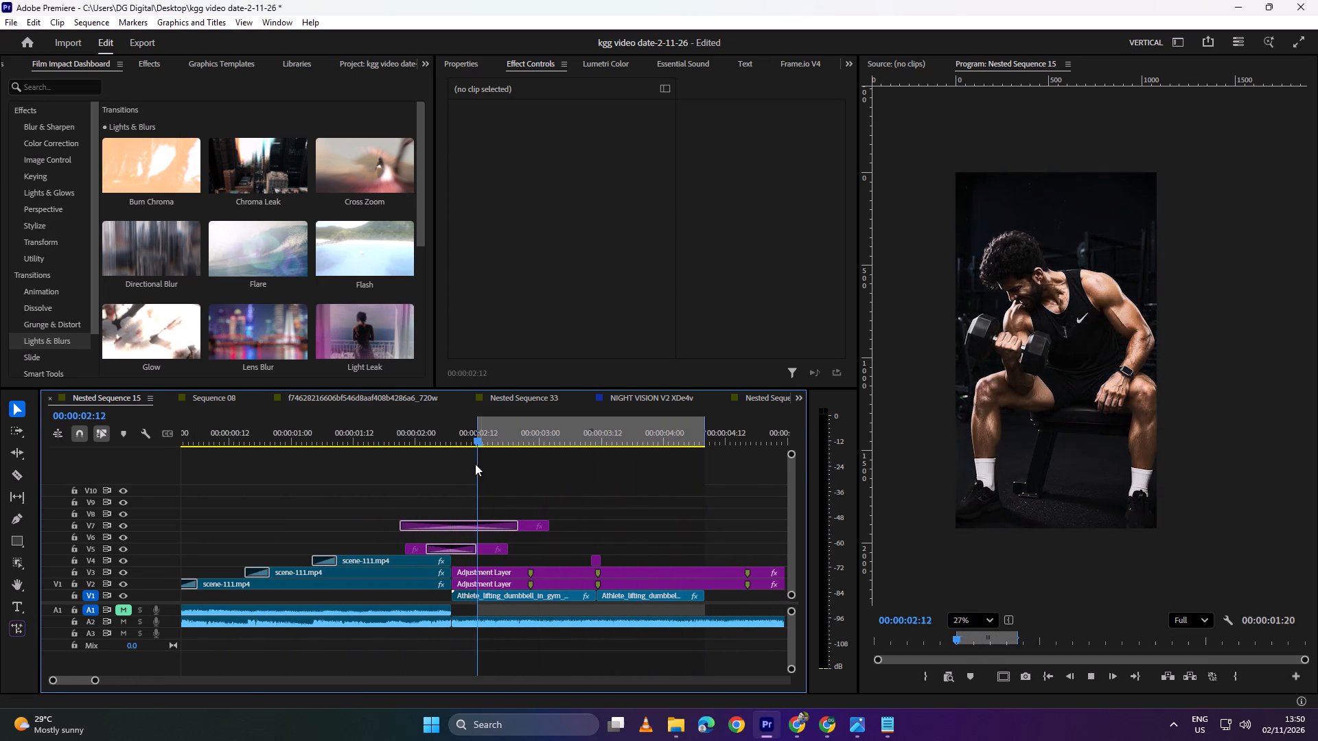
pyautogui.press('space')
pyautogui.keyDown('alt'); pyautogui.scroll(-5, 525, 578); pyautogui.keyUp('alt')
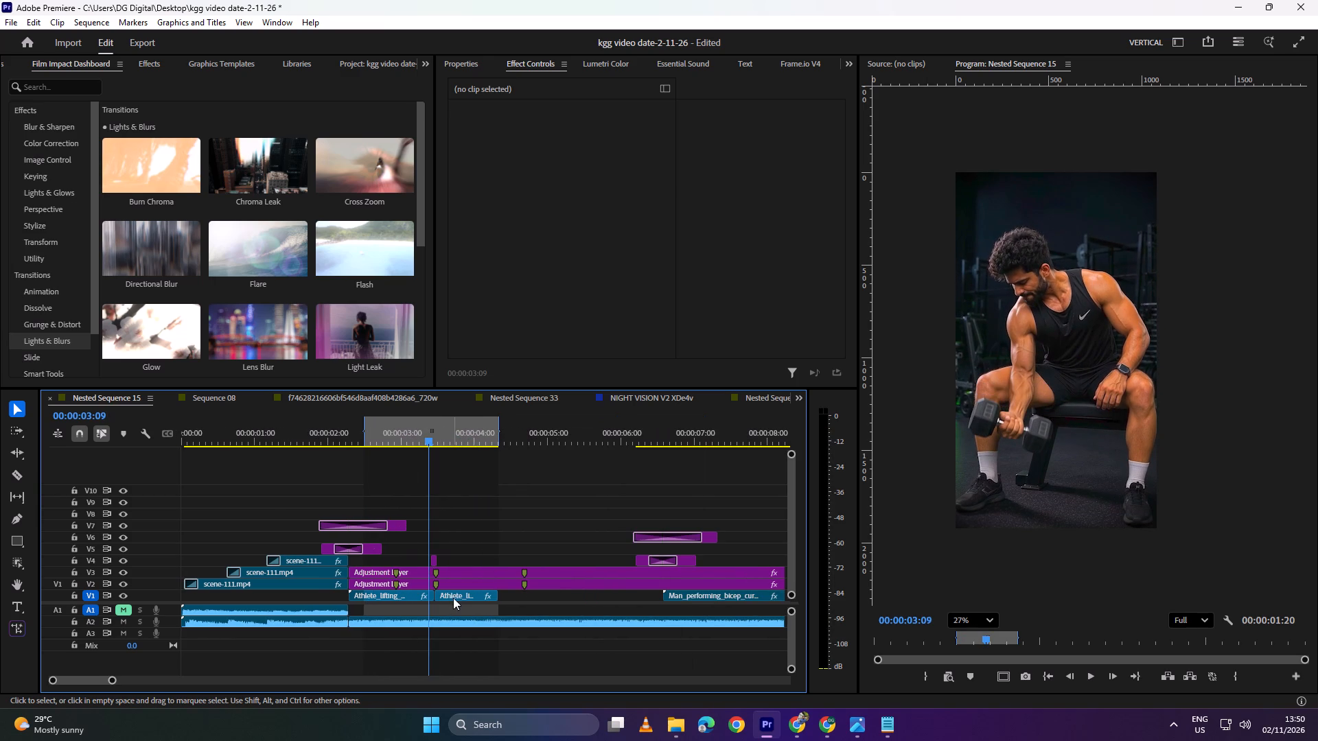
# Delete the second dumbbell clip on V1 and extend the first one by 21 frames to the sequence Out point.
pyautogui.click(459, 595)
pyautogui.keyDown('shift'); pyautogui.click(402, 597); pyautogui.keyUp('shift')
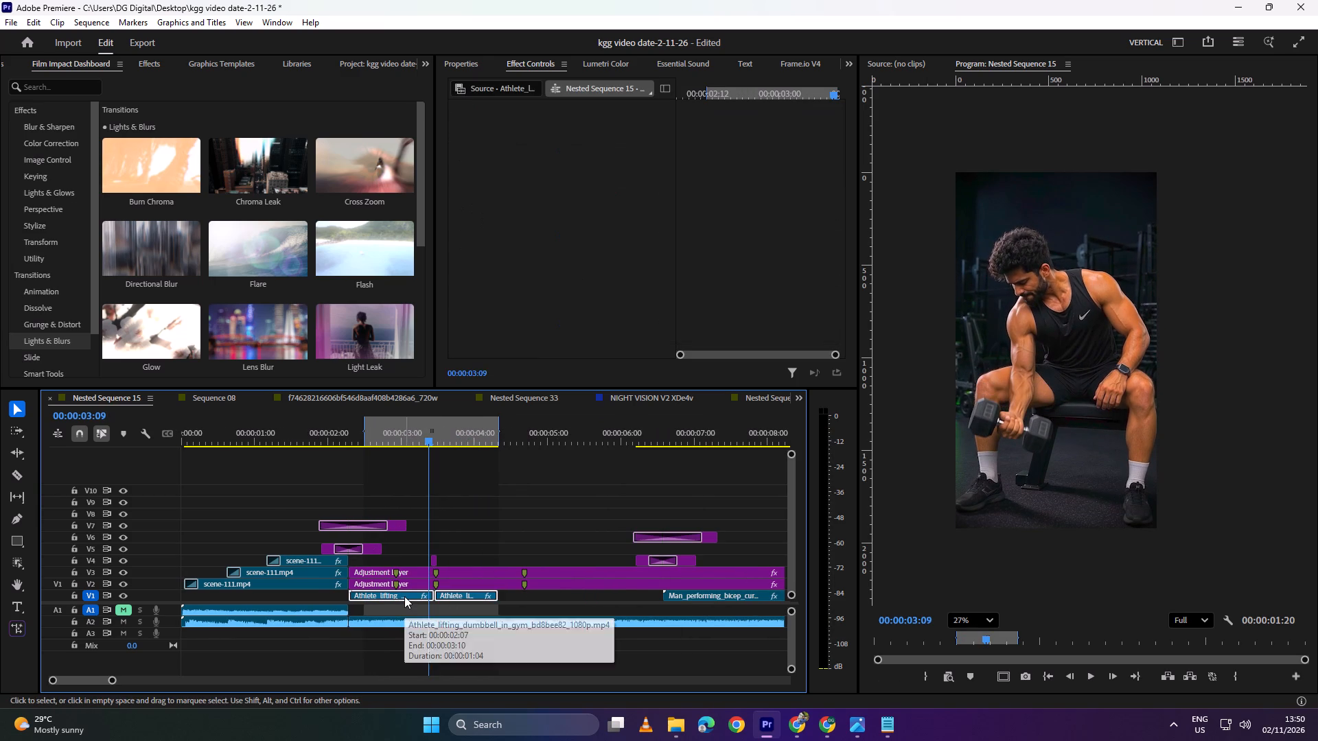
pyautogui.click(500, 602)
pyautogui.click(539, 598)
pyautogui.click(460, 593)
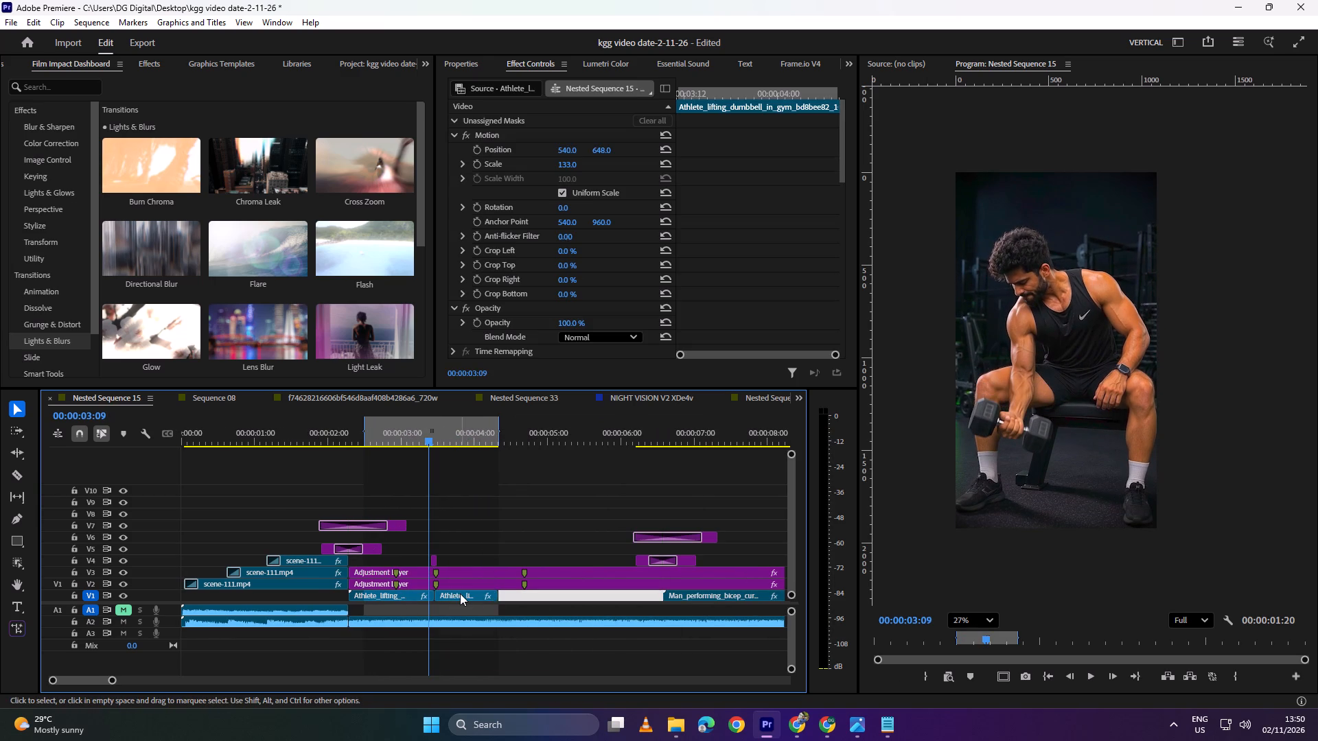
pyautogui.click(500, 437)
pyautogui.click(468, 598)
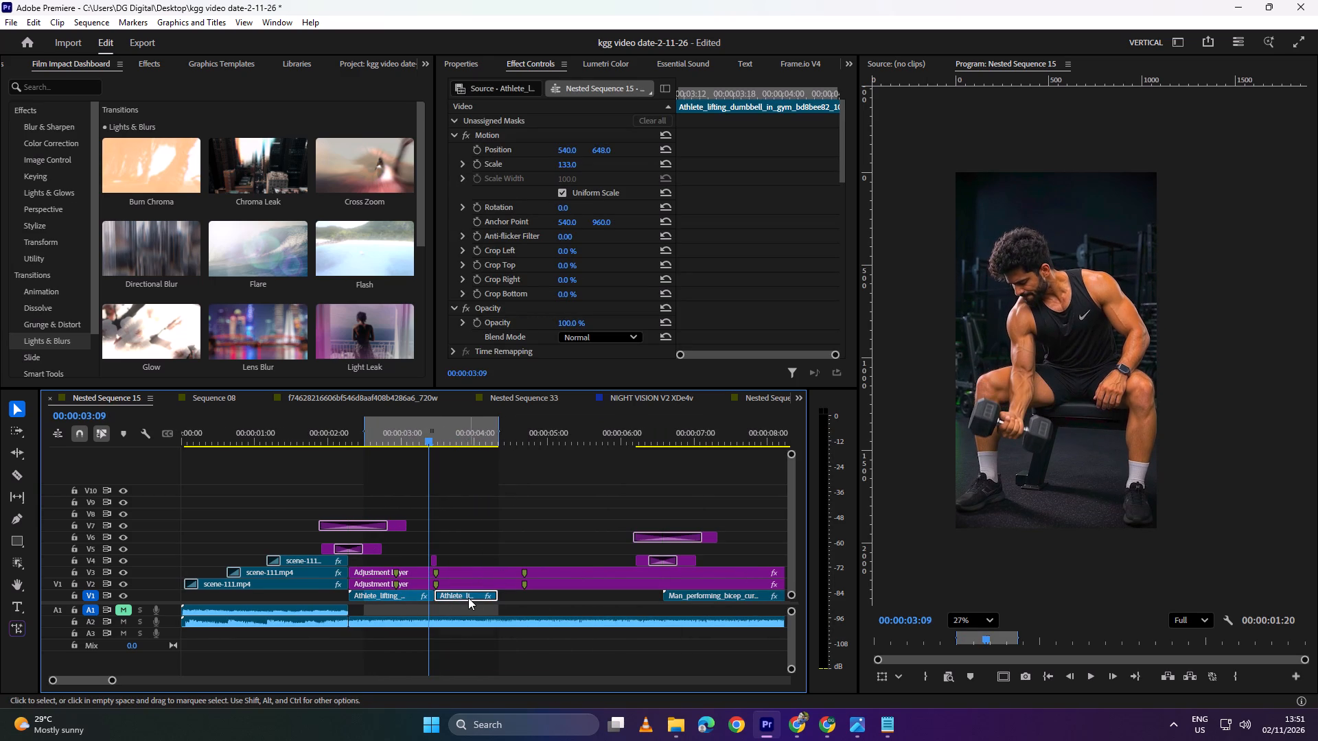
pyautogui.press('BackSpace')
pyautogui.moveTo(439, 596); pyautogui.dragTo(503, 595)
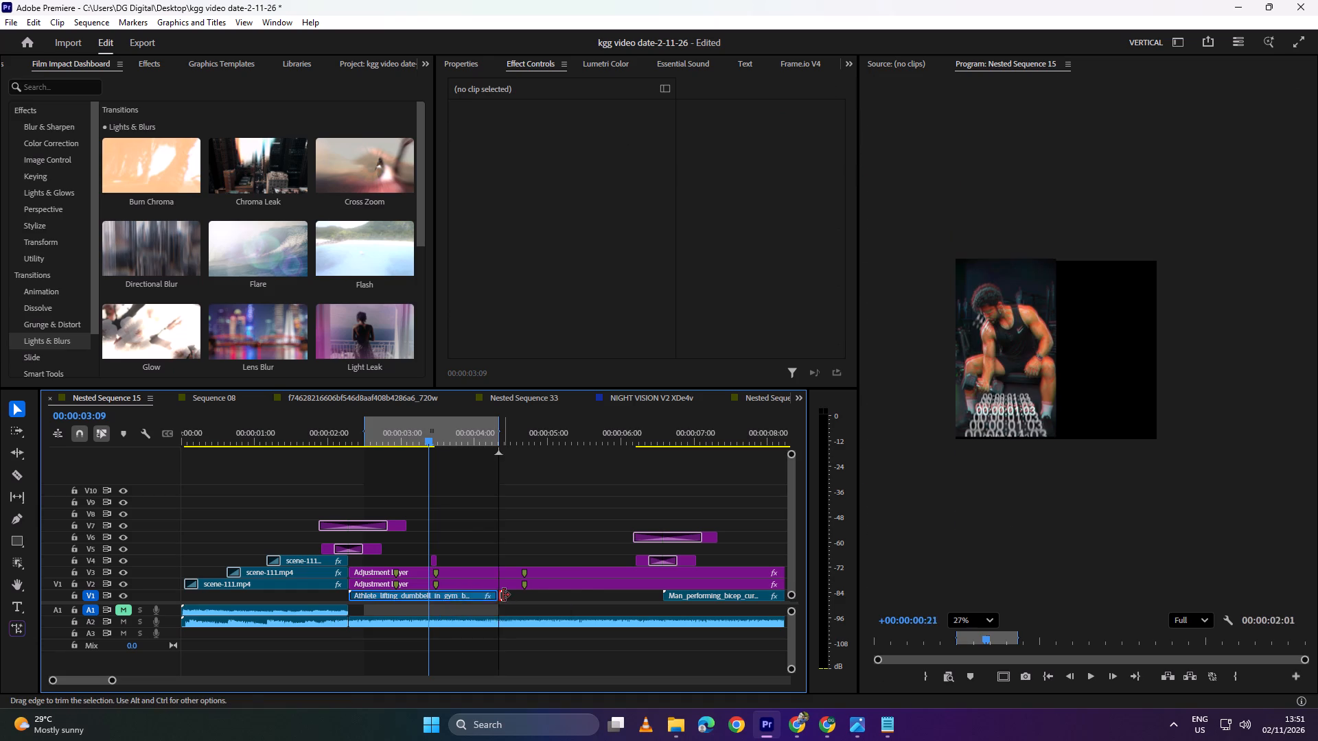
# Nest the extended dumbbell clip under the default name and open the nested sequence at its start.
pyautogui.click(450, 596)
pyautogui.rightClick(450, 596)
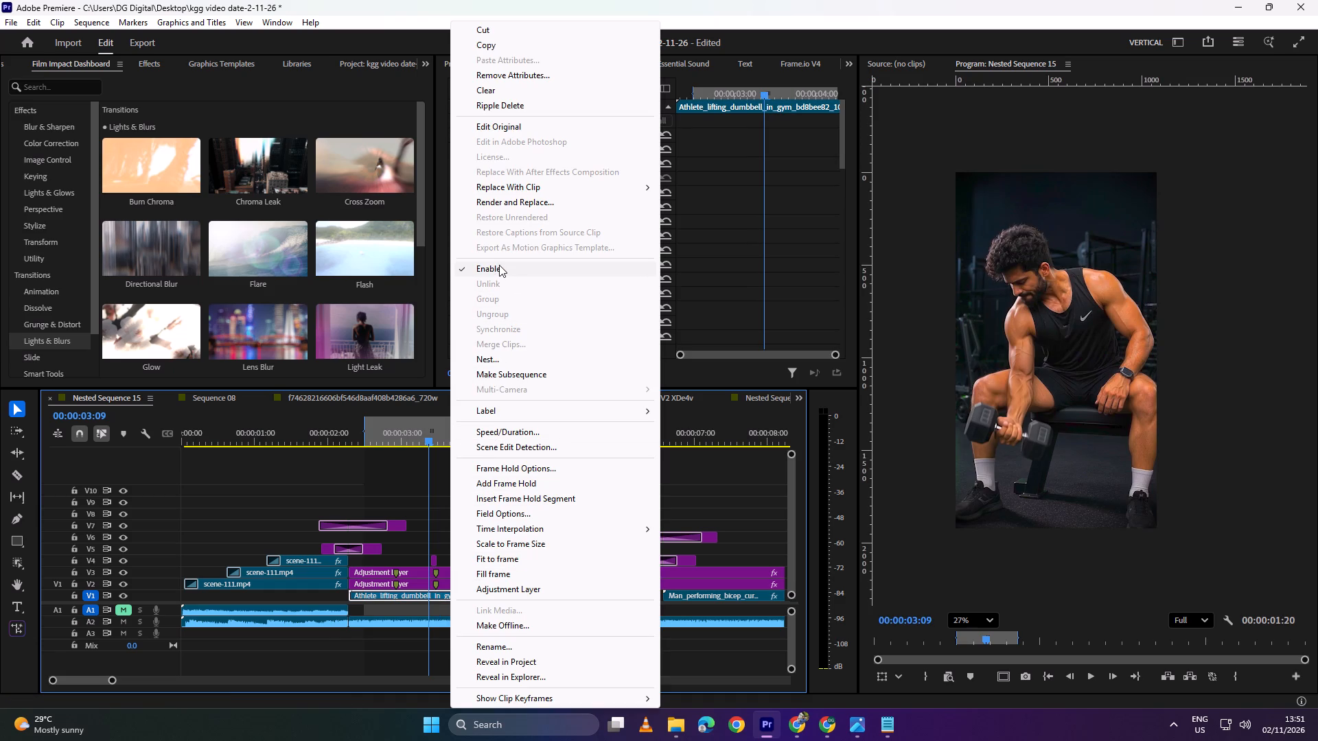
pyautogui.click(492, 360)
pyautogui.click(690, 373)
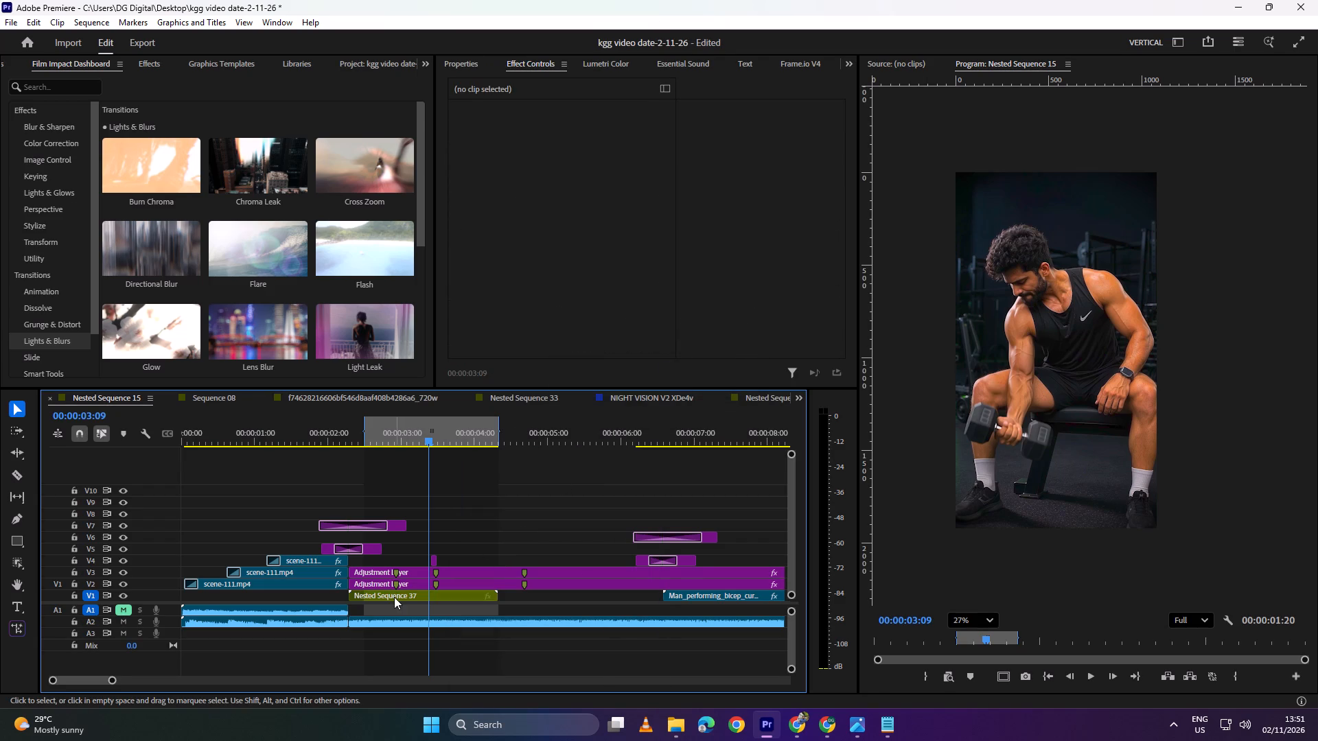
pyautogui.doubleClick(394, 597)
pyautogui.moveTo(286, 429); pyautogui.dragTo(0, 473)
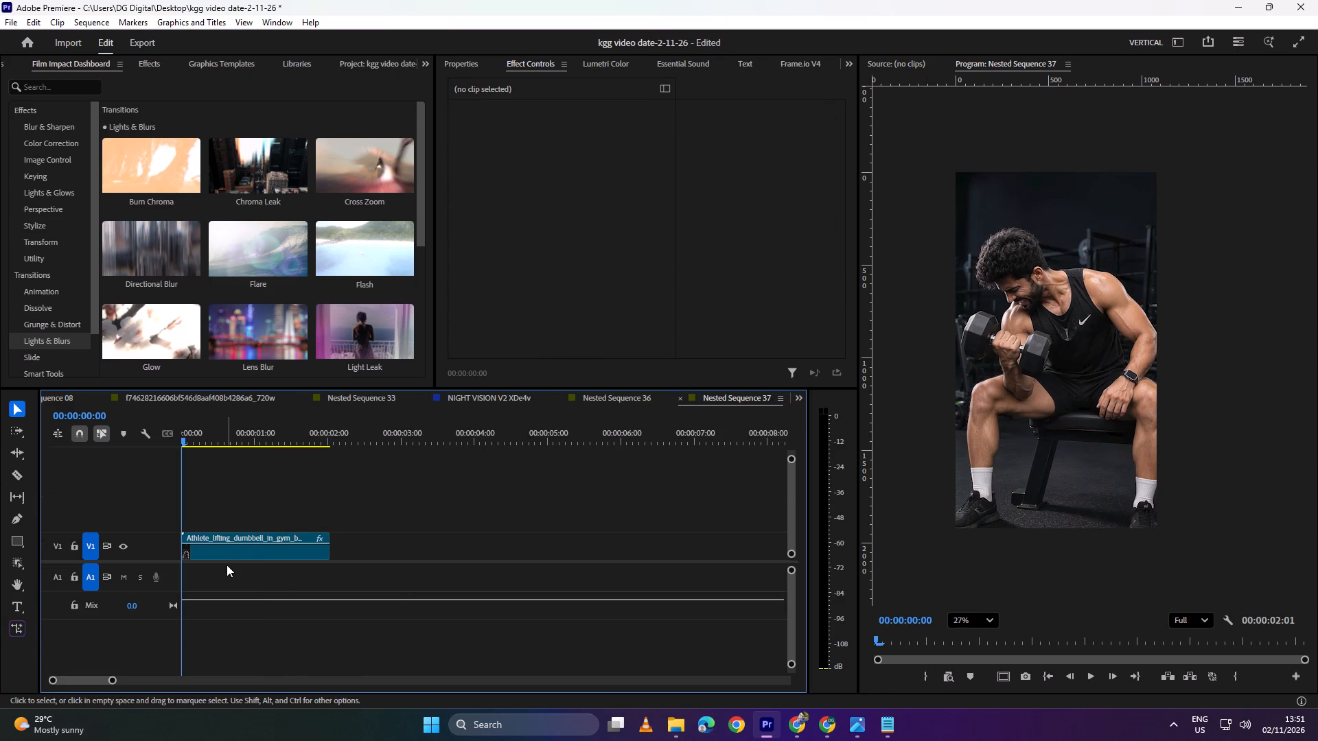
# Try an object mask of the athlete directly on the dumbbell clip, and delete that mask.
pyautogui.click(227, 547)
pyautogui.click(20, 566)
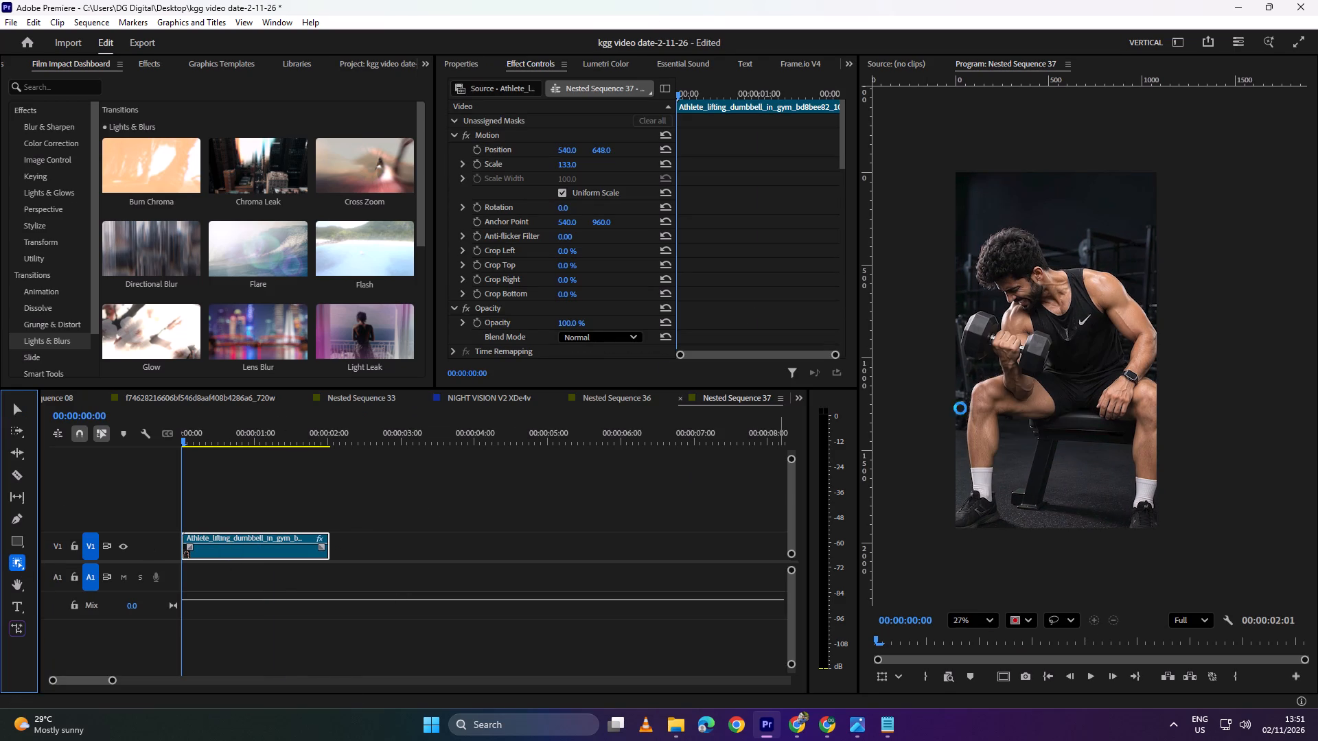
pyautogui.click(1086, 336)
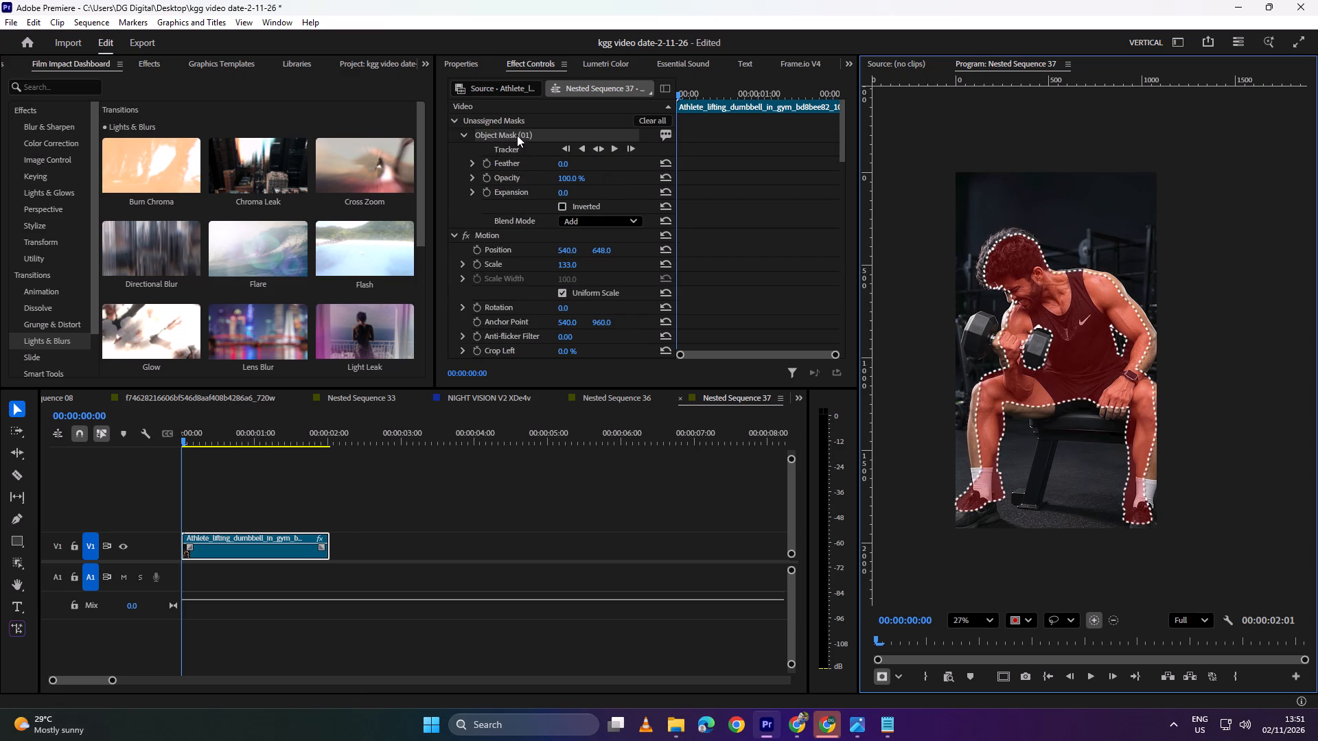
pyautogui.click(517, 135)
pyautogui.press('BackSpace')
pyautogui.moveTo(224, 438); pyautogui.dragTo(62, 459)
# Nest the dumbbell clip, with its Shrink effect, once more inside the open sequence under the default name.
pyautogui.scroll(-4, 563, 255)
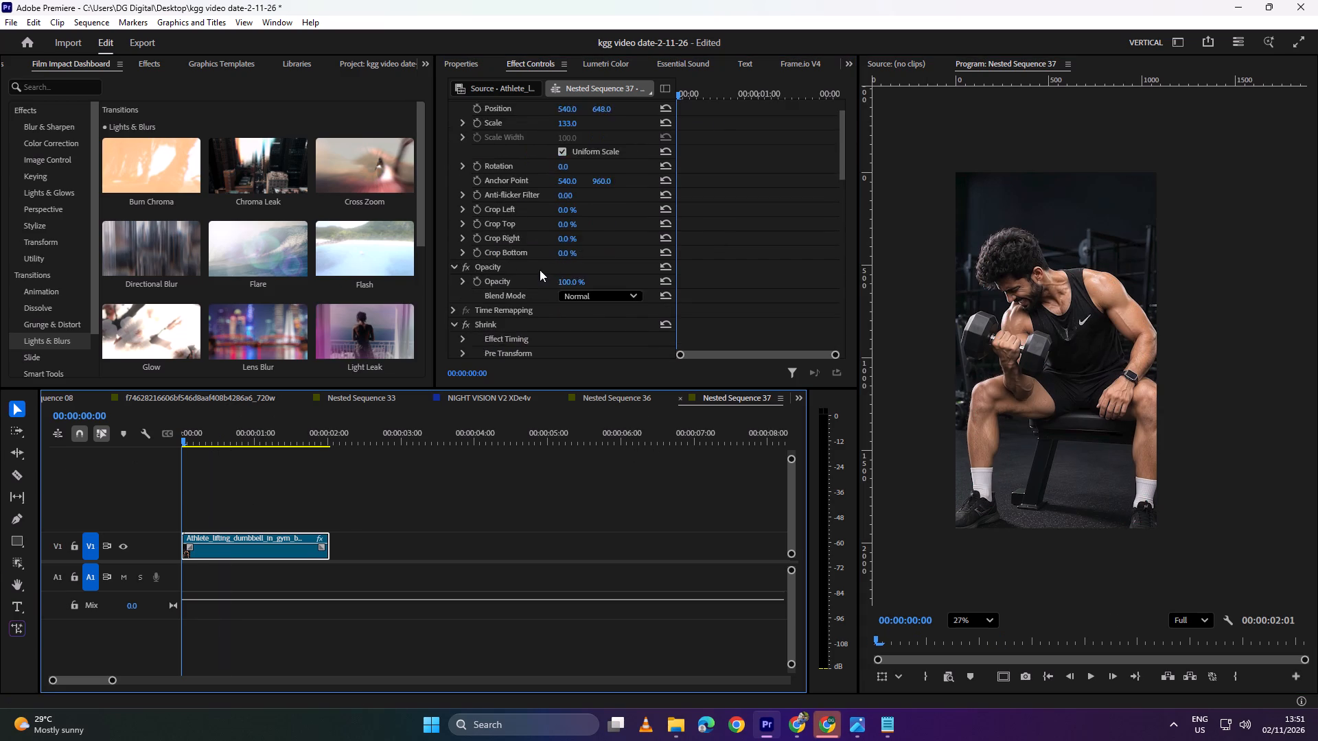
pyautogui.scroll(-5, 540, 270)
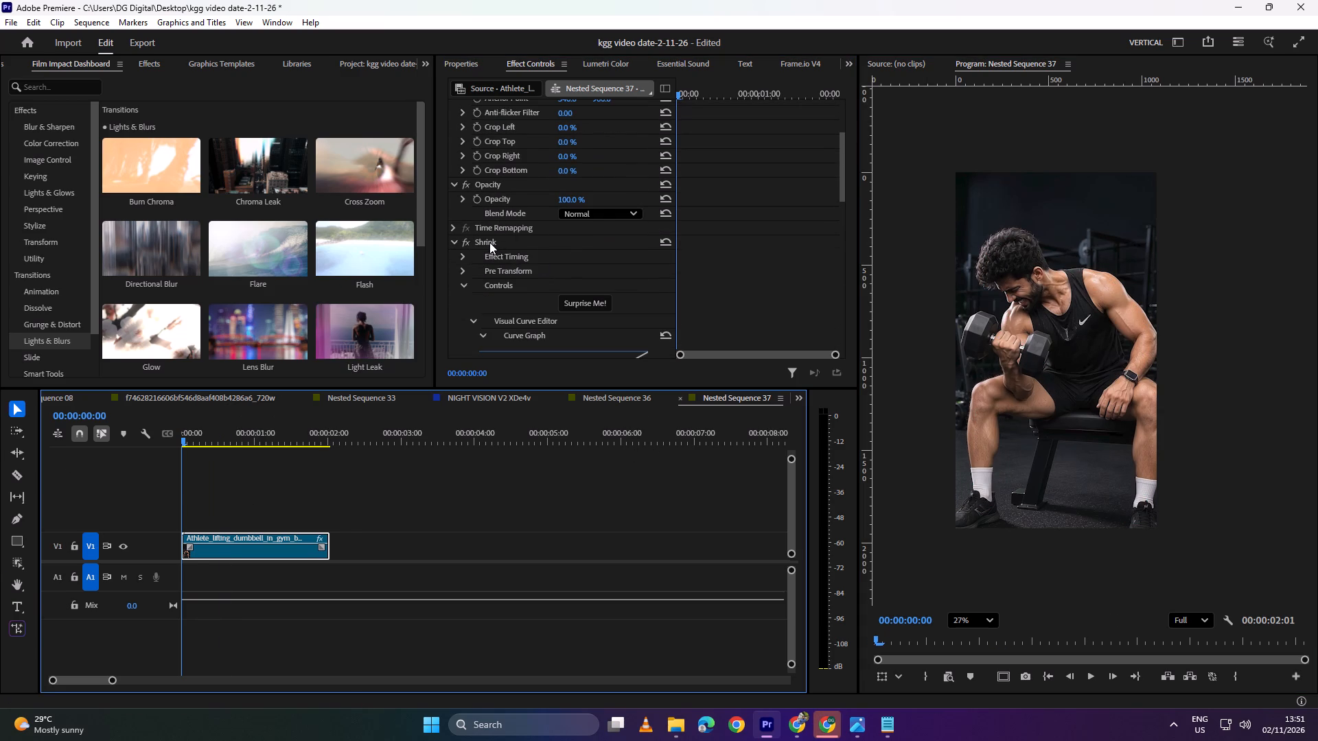
pyautogui.rightClick(288, 550)
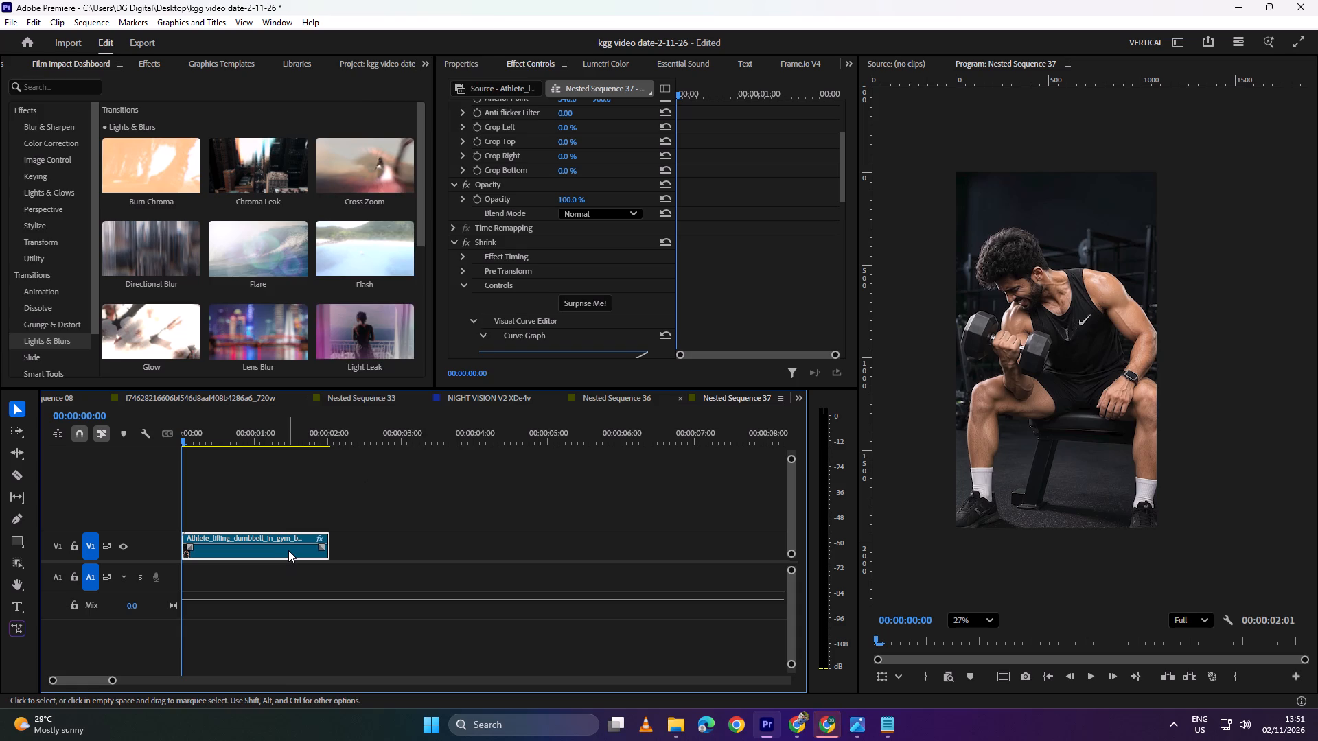
pyautogui.click(340, 360)
pyautogui.click(683, 375)
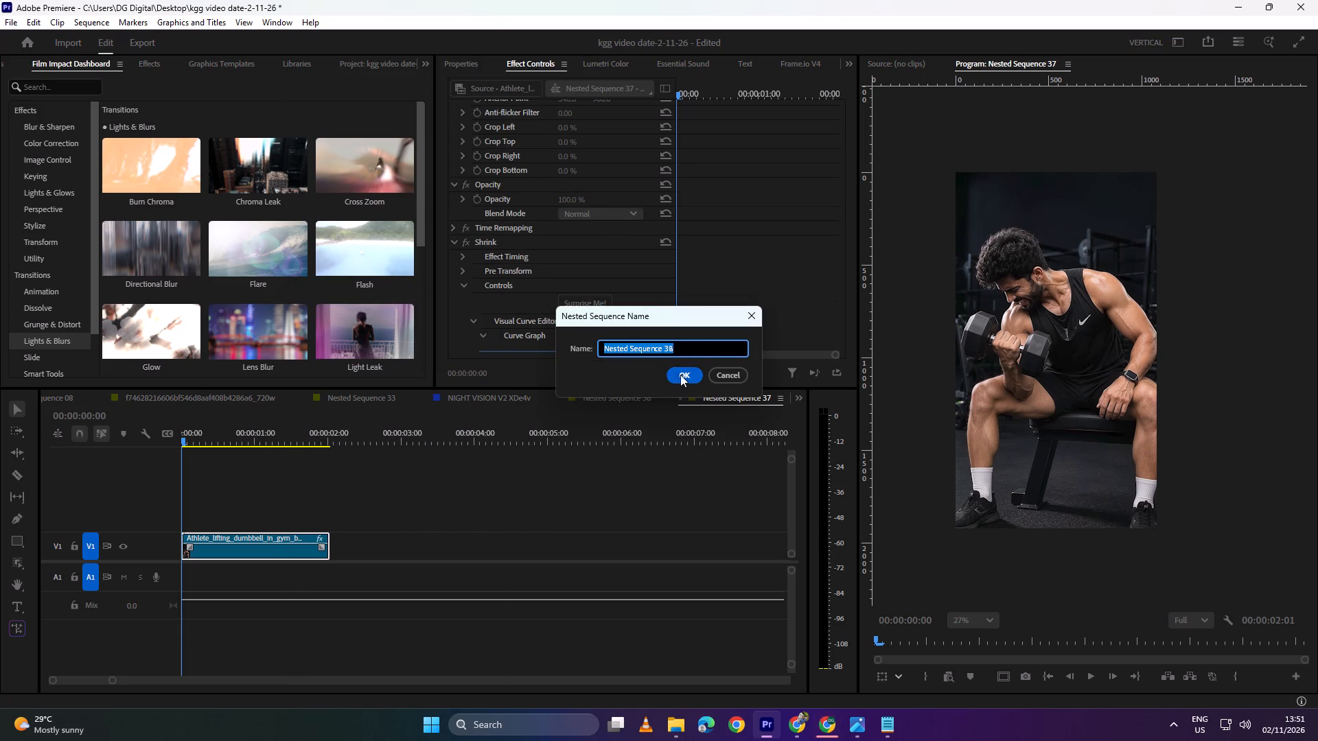
# Create an object mask on the newly nested clip covering the athlete and both ends of the dumbbell.
pyautogui.click(238, 552)
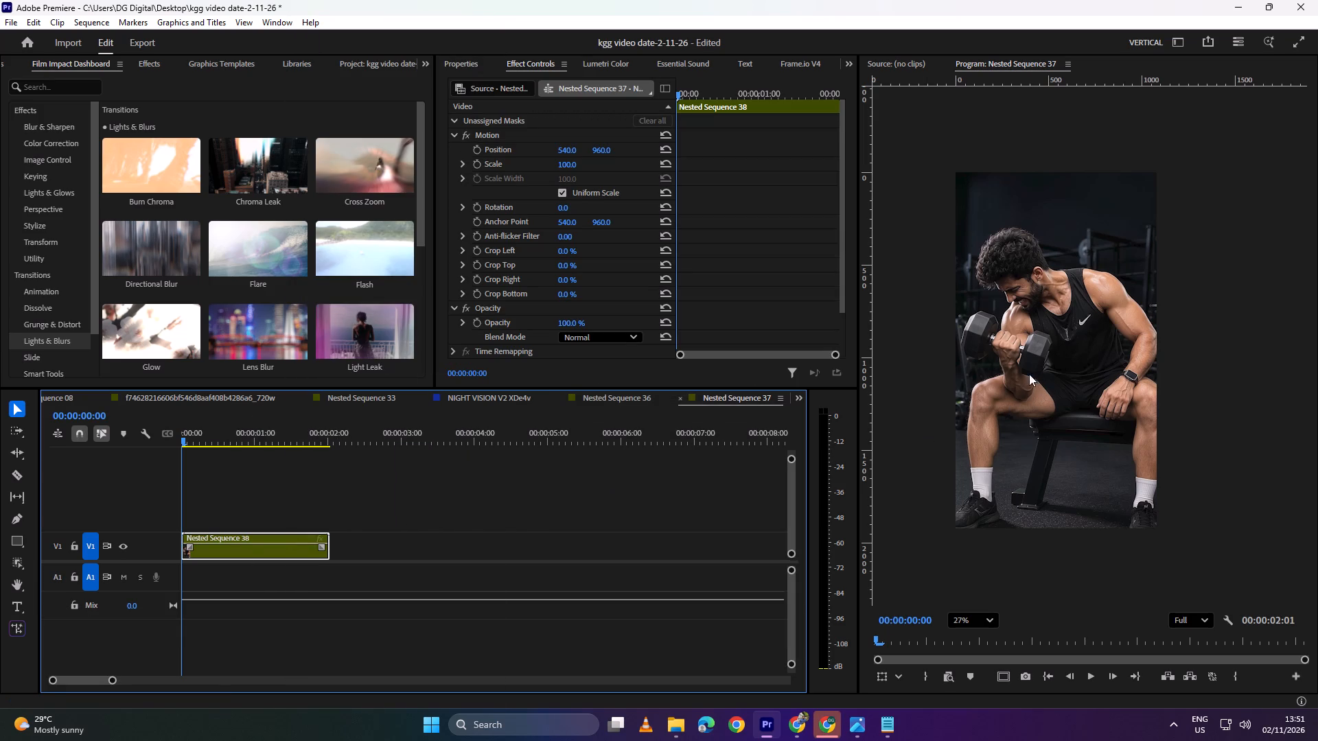
pyautogui.click(252, 556)
pyautogui.click(275, 545)
pyautogui.click(22, 562)
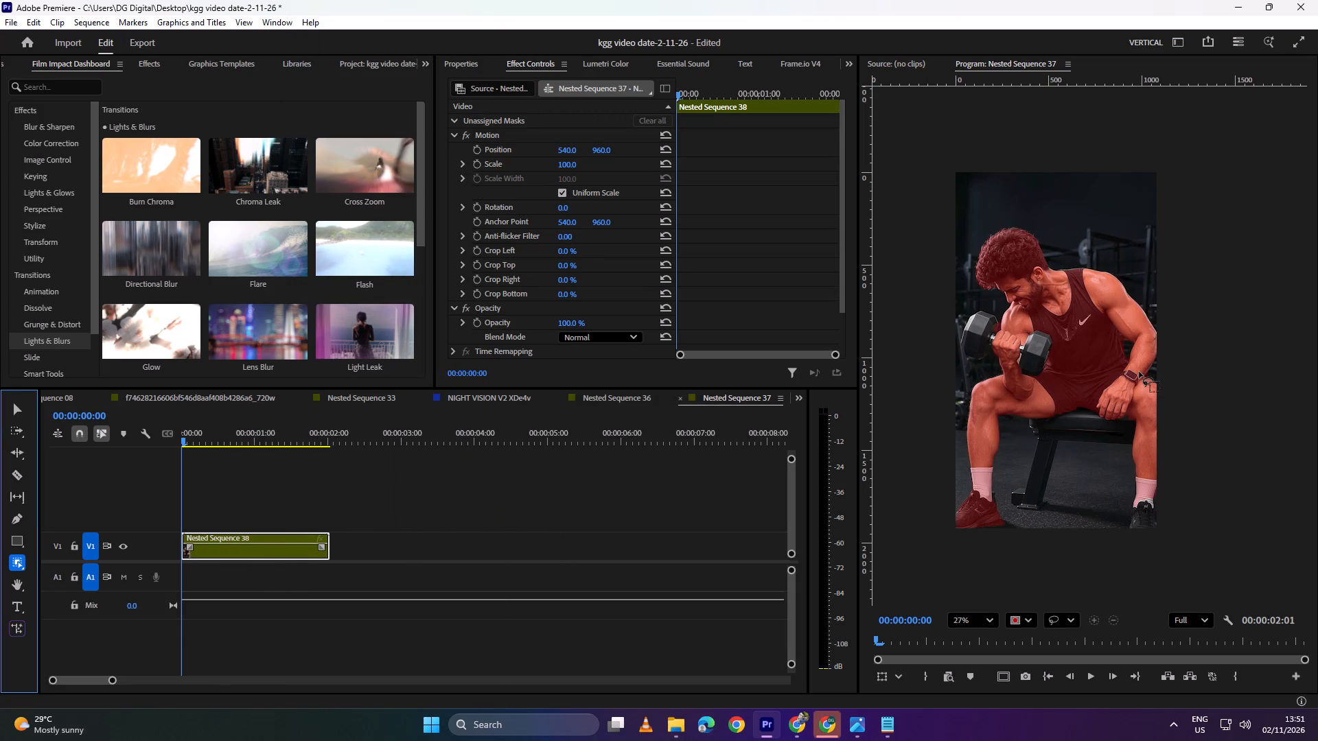
pyautogui.click(1062, 342)
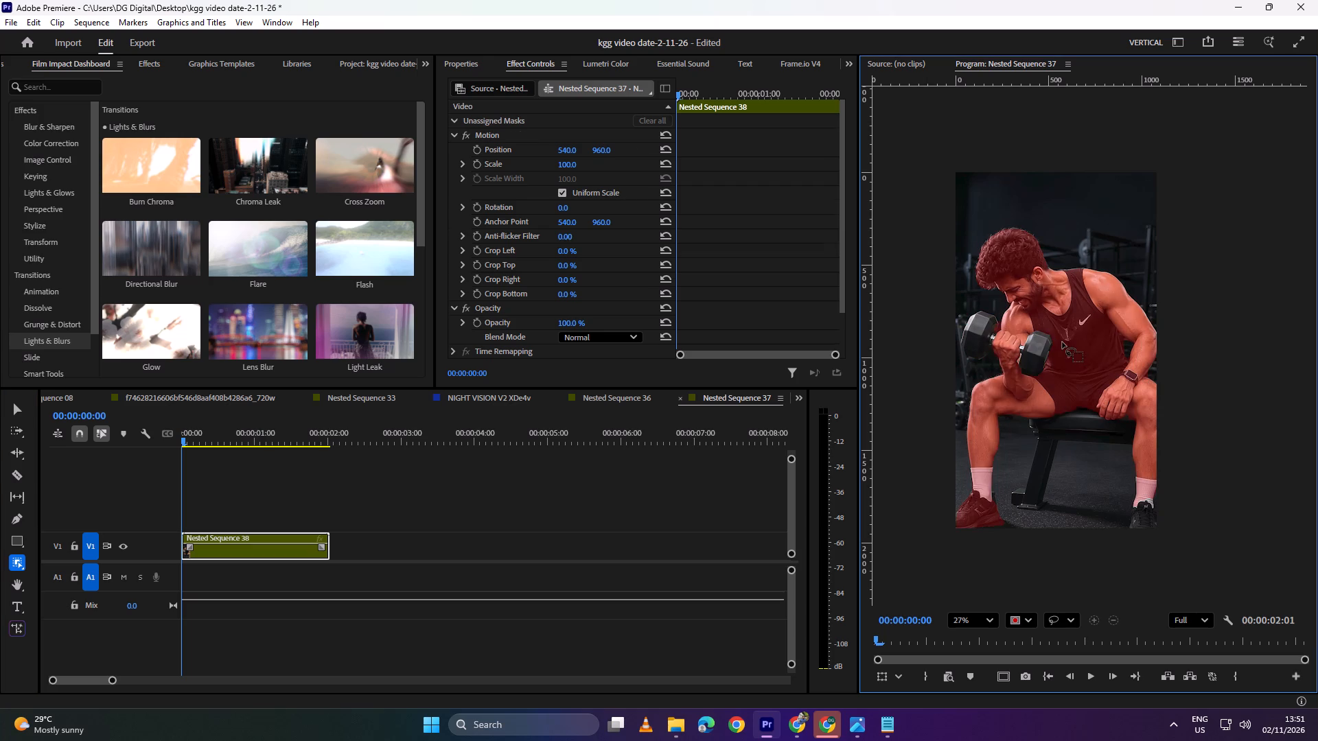
pyautogui.click(983, 339)
pyautogui.click(1034, 353)
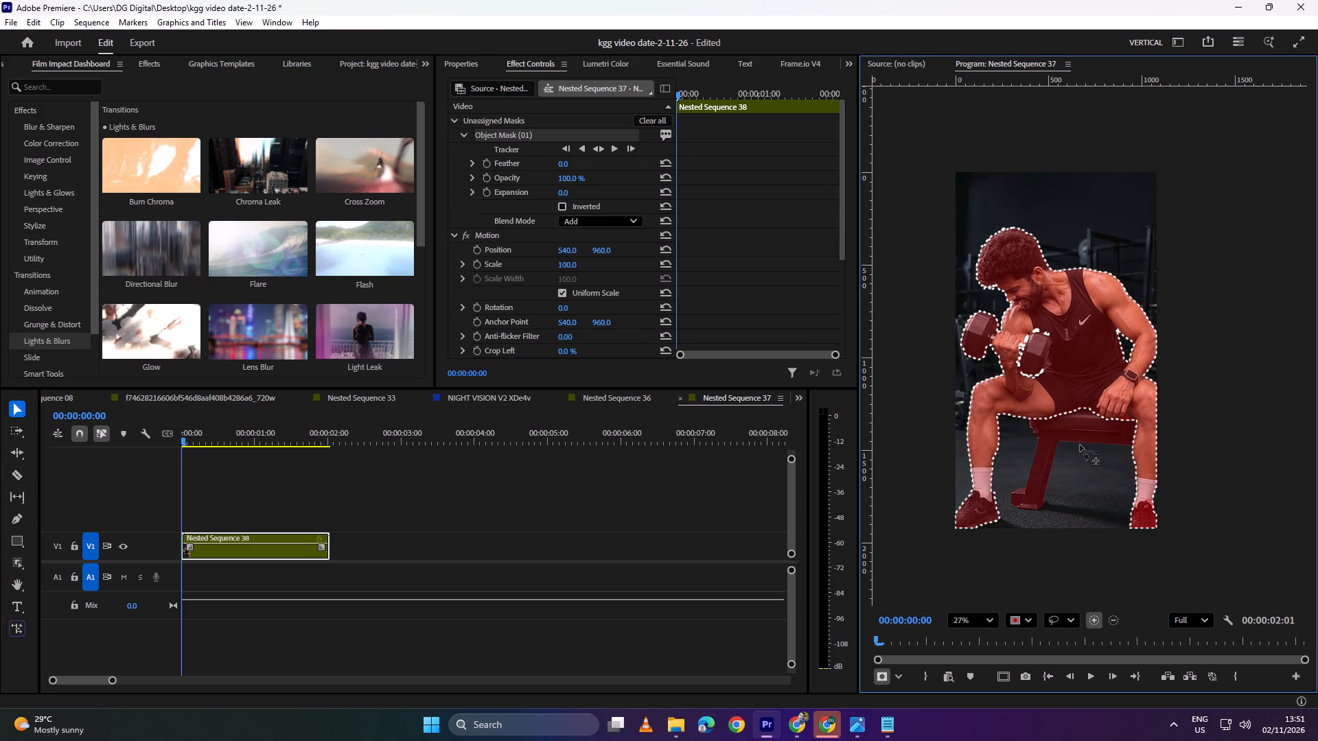
pyautogui.moveTo(1055, 327); pyautogui.dragTo(1043, 330)
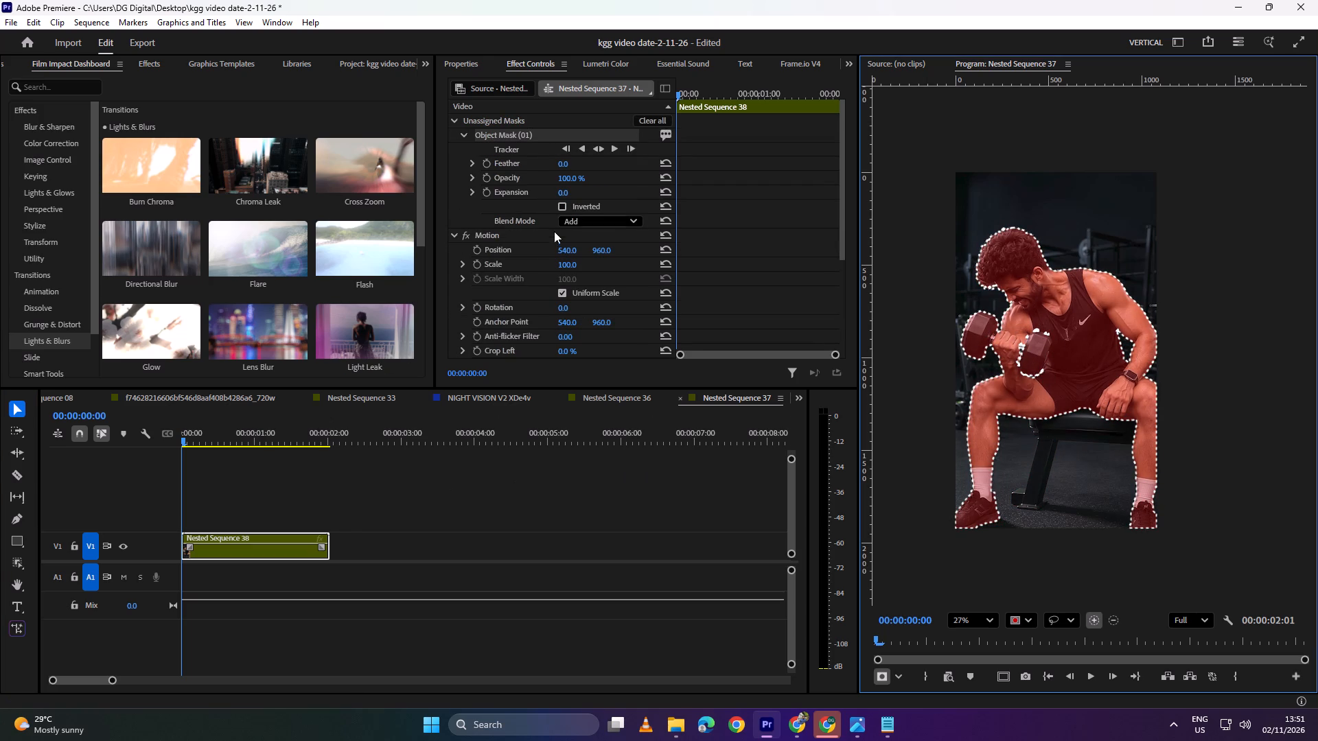
# Track the object mask forward through the clip and return the playhead to the sequence start.
pyautogui.click(613, 149)
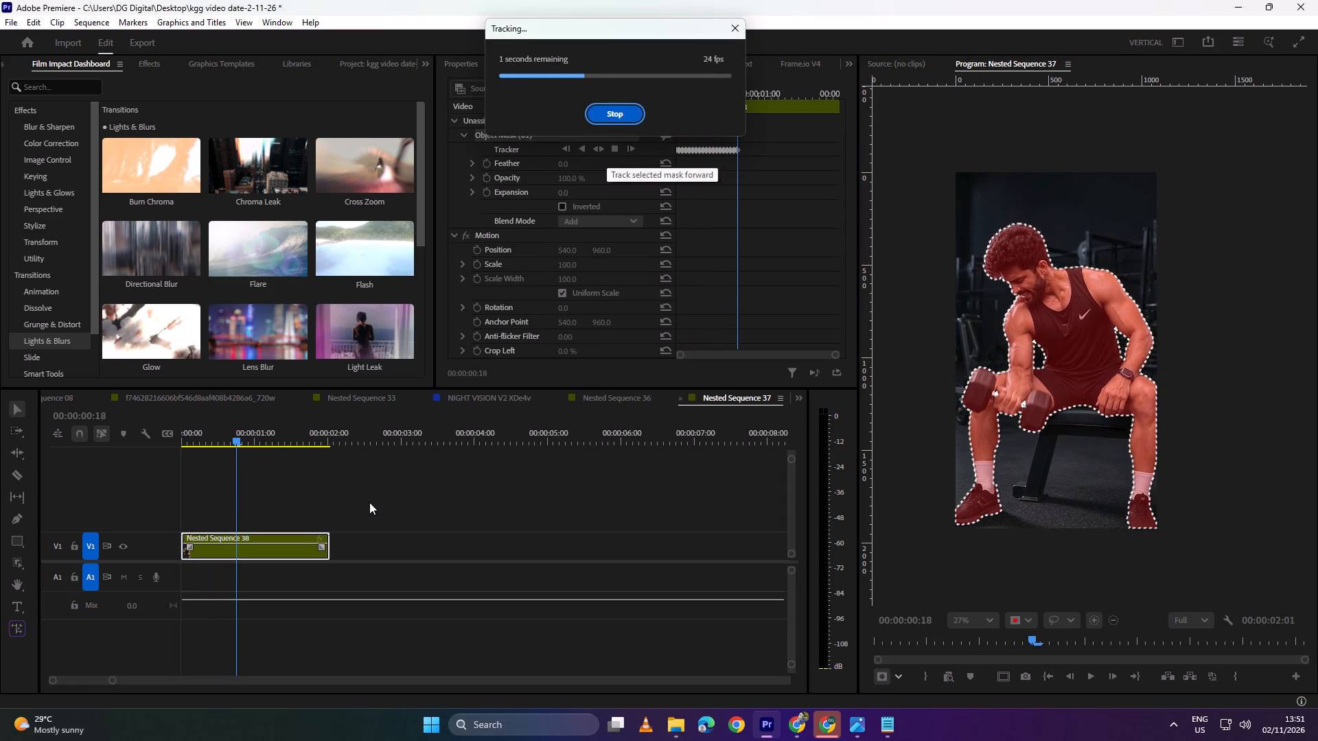
pyautogui.moveTo(316, 430); pyautogui.dragTo(270, 432)
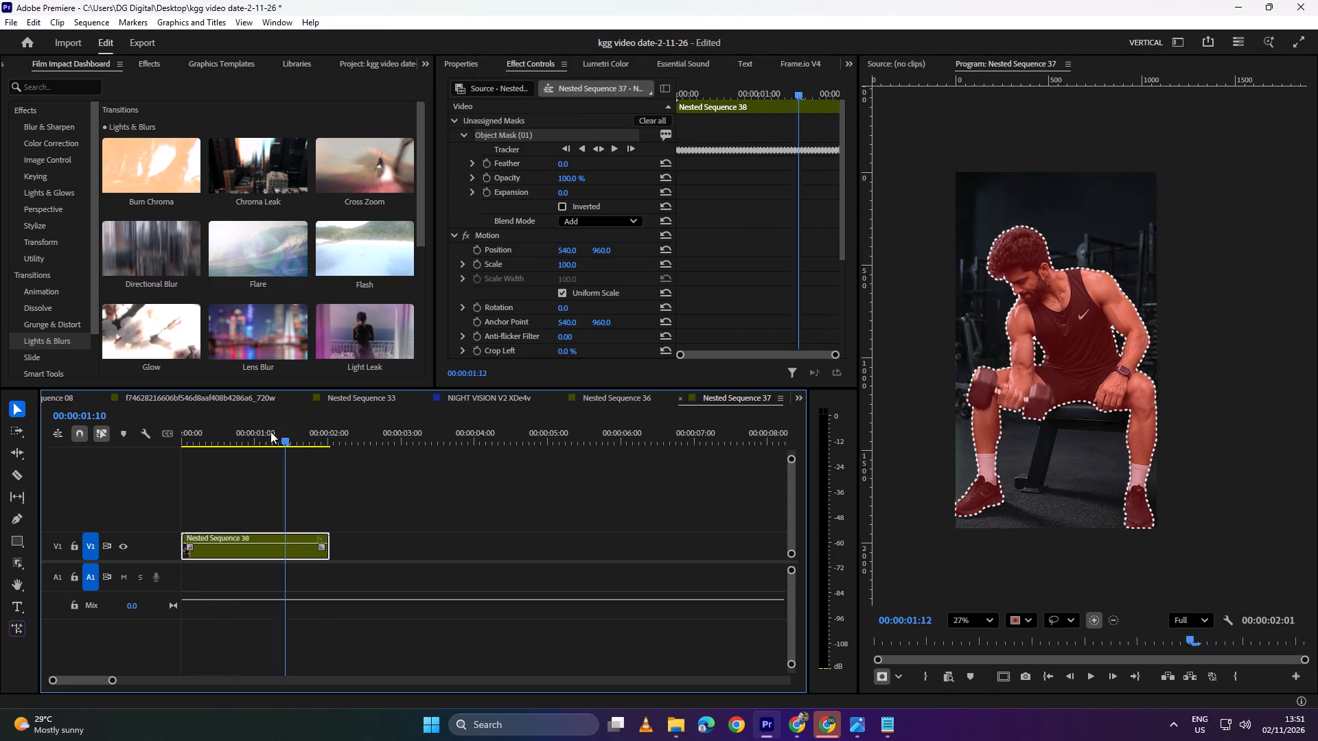
pyautogui.moveTo(270, 432); pyautogui.dragTo(158, 434)
# Duplicate the nested clip onto V2 and assign the copy's object mask to its Opacity.
pyautogui.click(256, 538)
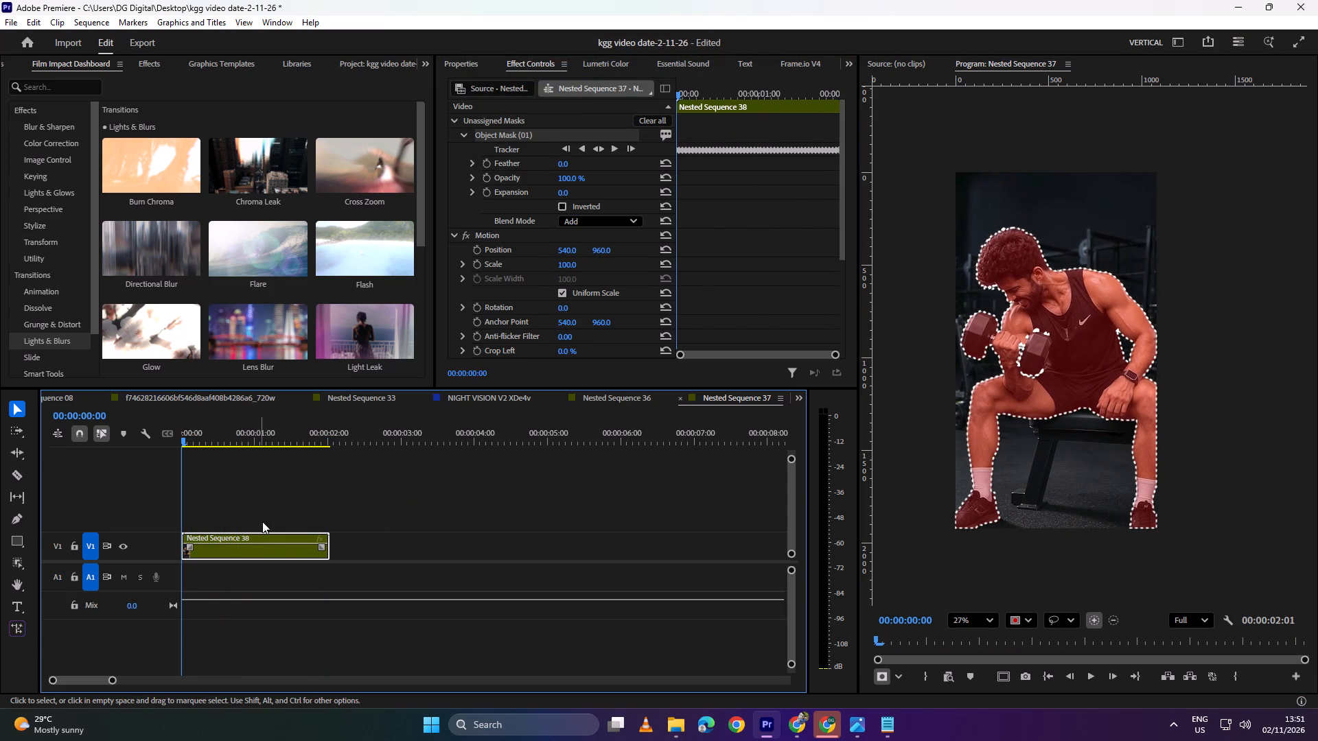
pyautogui.keyDown('alt'); pyautogui.moveTo(270, 533); pyautogui.dragTo(269, 511); pyautogui.keyUp('alt')
pyautogui.click(256, 517)
pyautogui.moveTo(500, 133); pyautogui.dragTo(500, 295)
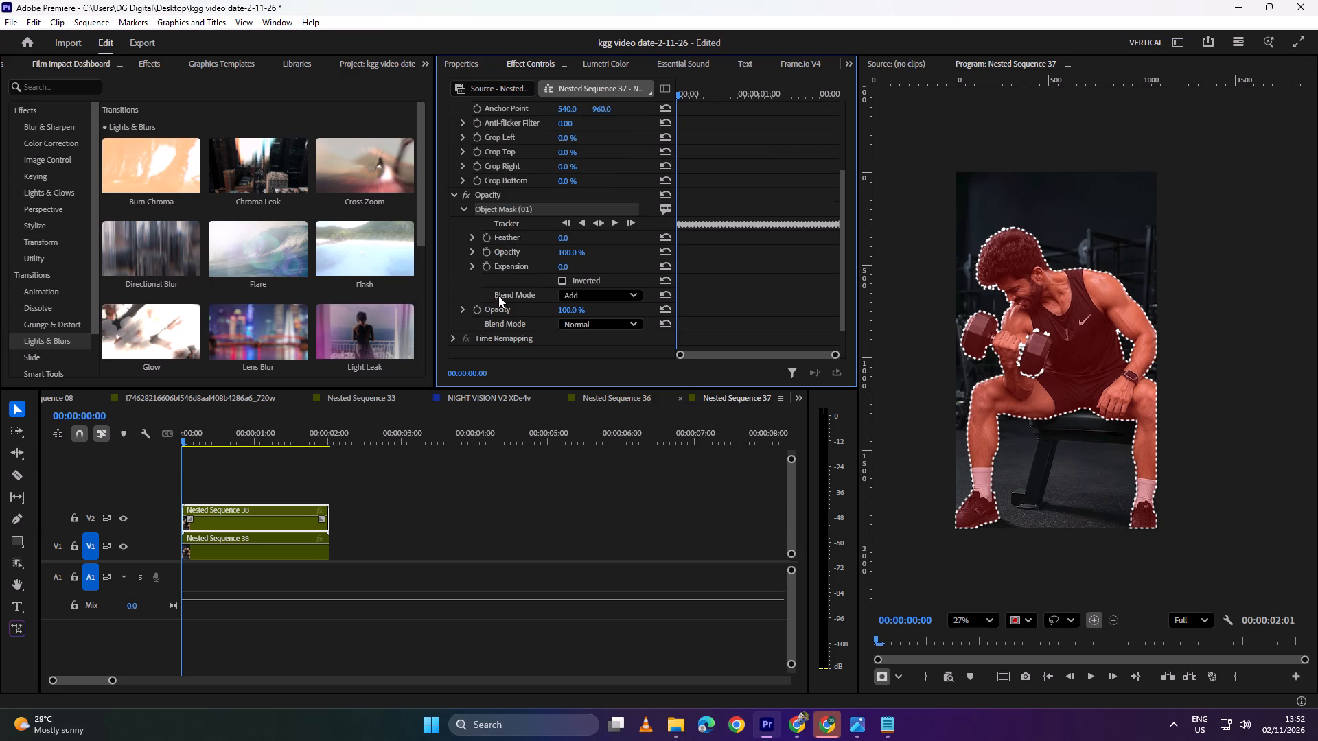
# Duplicate the masked V2 clip onto V3.
pyautogui.click(273, 484)
pyautogui.keyDown('alt'); pyautogui.moveTo(252, 506); pyautogui.dragTo(252, 486); pyautogui.keyUp('alt')
# Turn the V2 cutout white in Lumetri Color: exposure 6.6, contrast 100, highlights 113, shadows 100, whites 150, blacks 100.
pyautogui.click(240, 524)
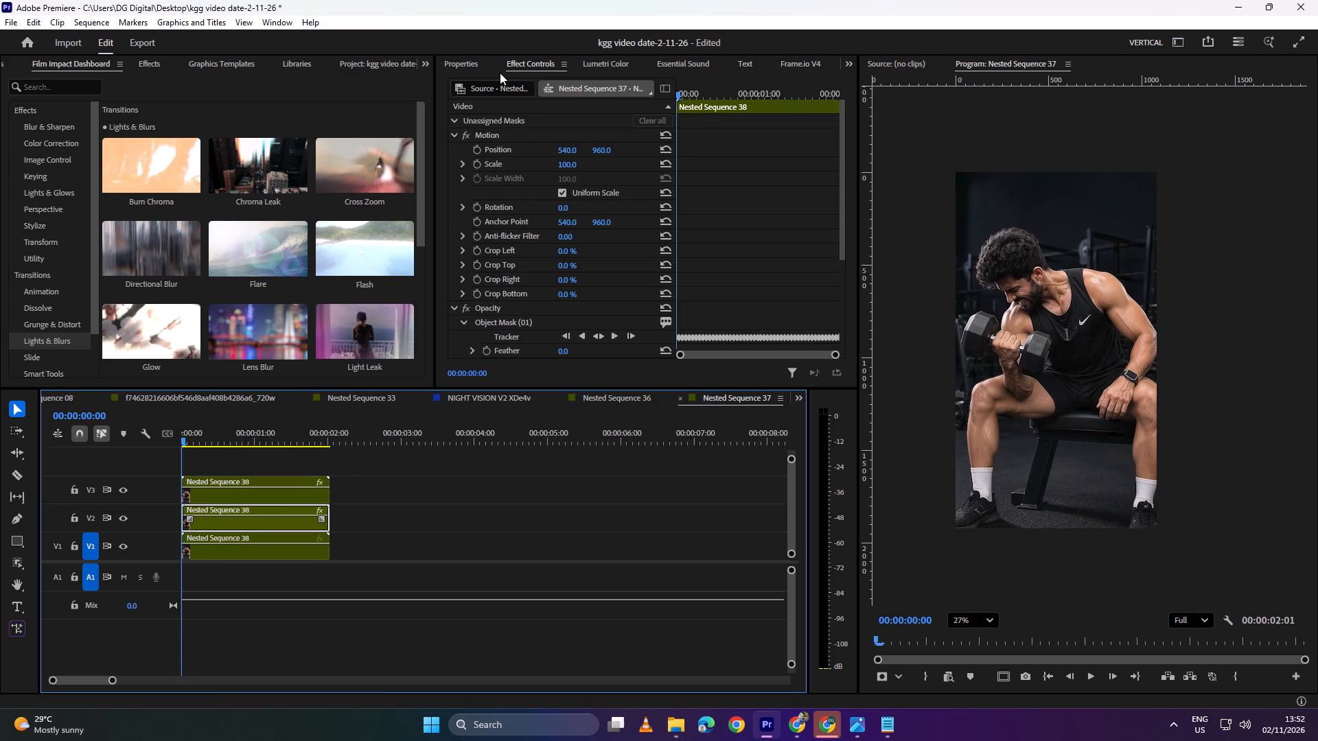
pyautogui.click(603, 60)
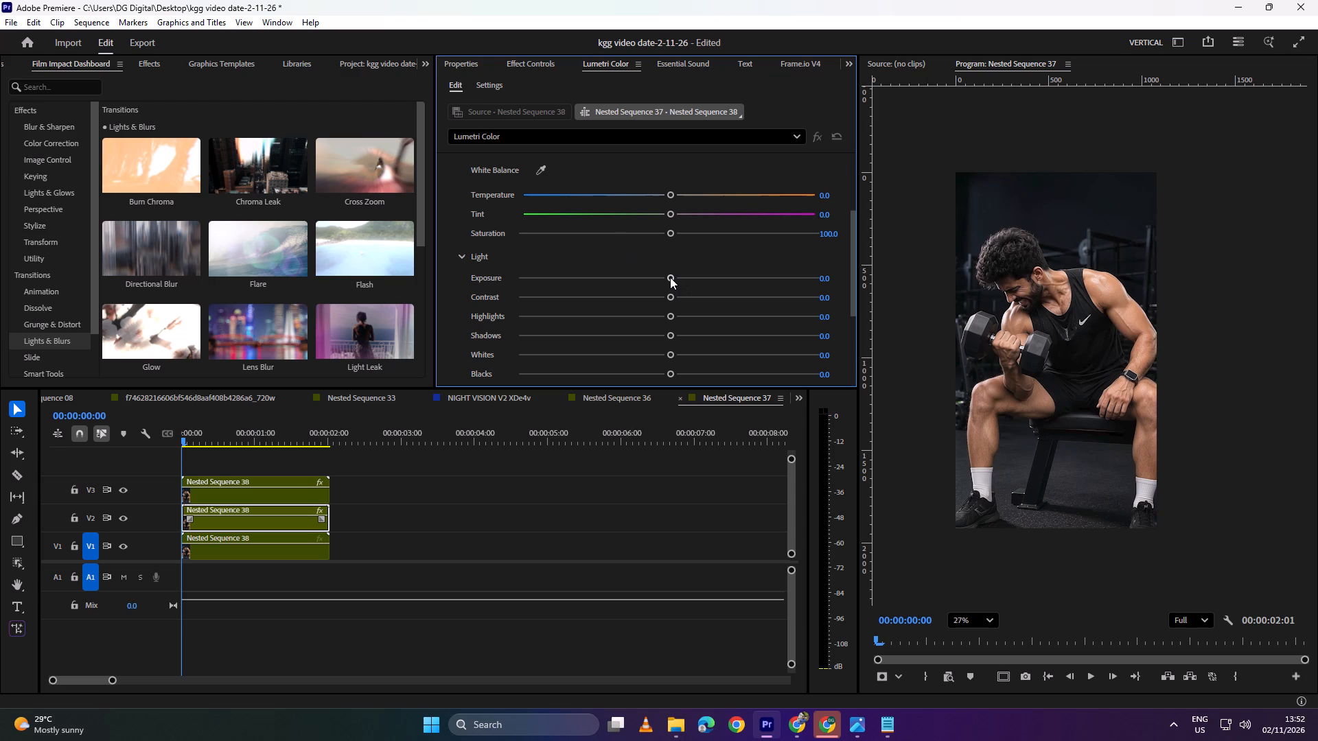
pyautogui.moveTo(670, 277); pyautogui.dragTo(1027, 255)
pyautogui.moveTo(824, 280); pyautogui.dragTo(943, 280)
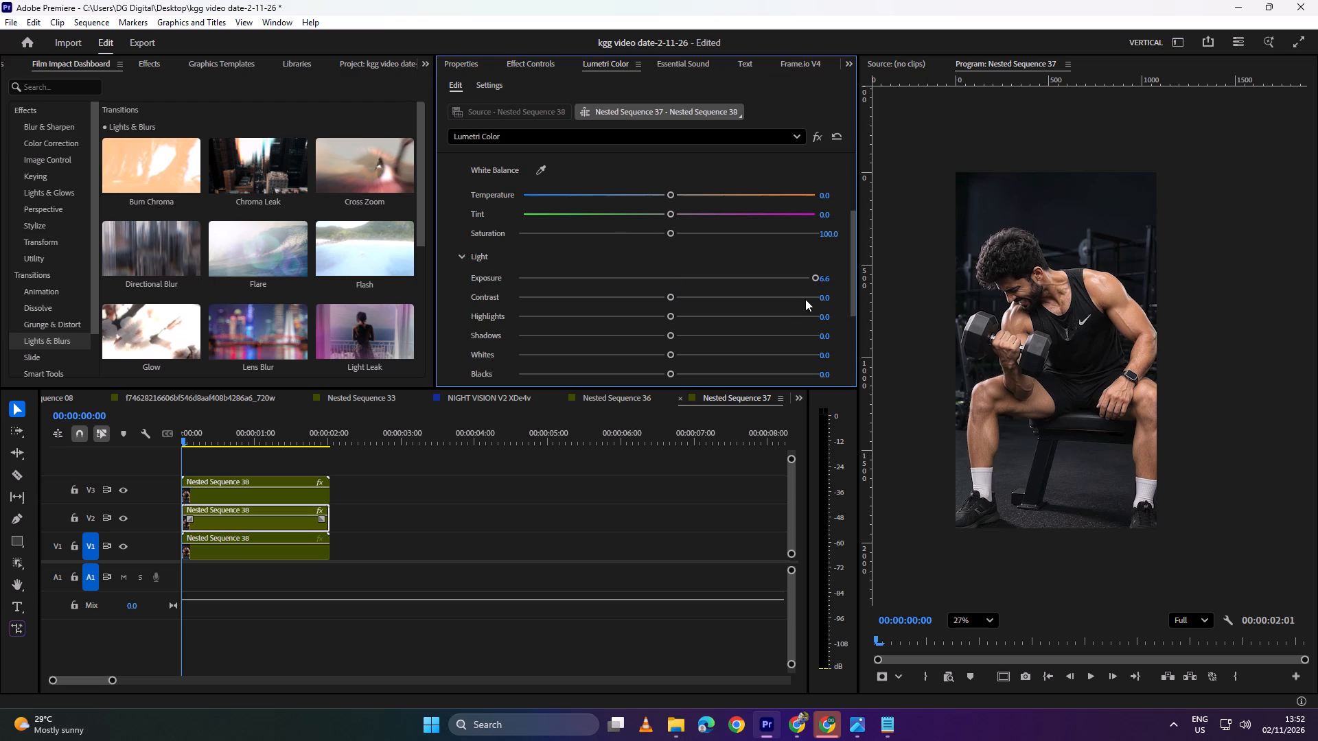
pyautogui.moveTo(816, 299); pyautogui.dragTo(870, 299)
pyautogui.moveTo(822, 315); pyautogui.dragTo(900, 322)
pyautogui.moveTo(814, 336); pyautogui.dragTo(894, 336)
pyautogui.moveTo(826, 357); pyautogui.dragTo(1069, 362)
pyautogui.moveTo(815, 375); pyautogui.dragTo(890, 373)
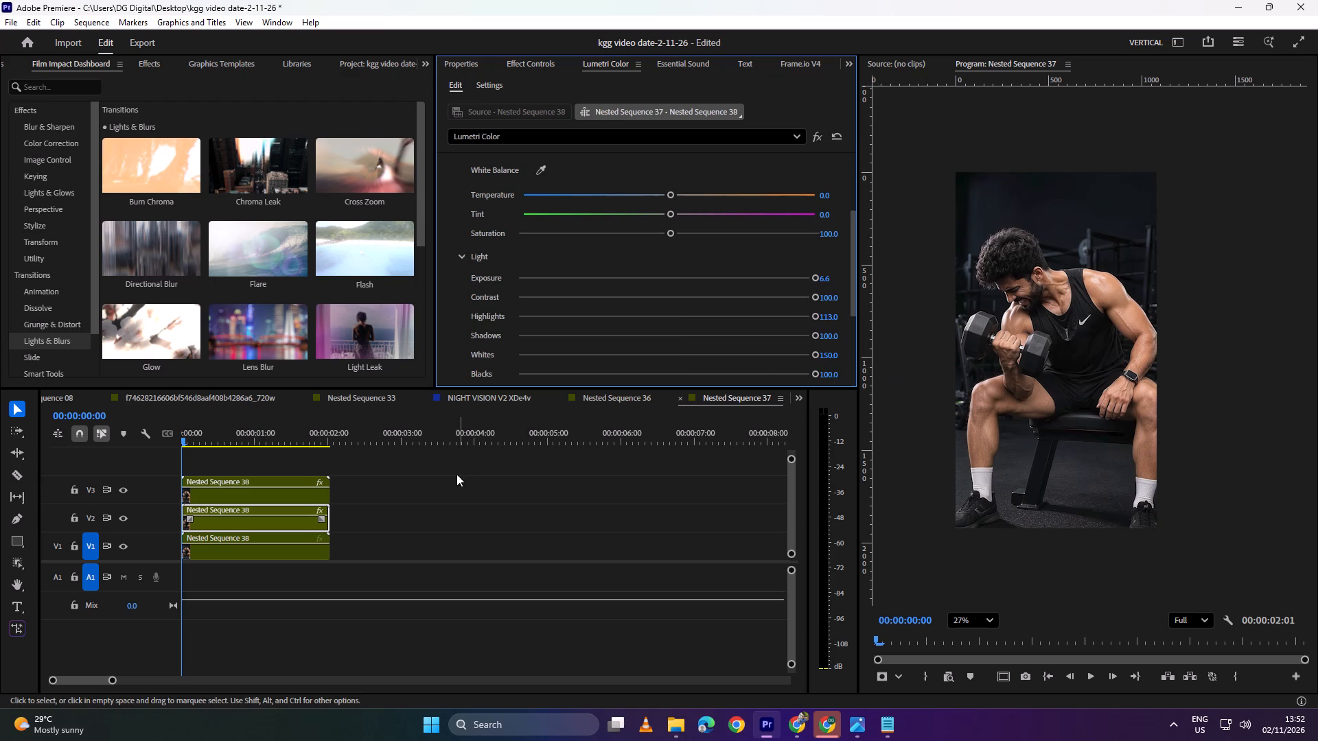
# Set the V2 cutout's scale to 103 to form a white outline around the athlete.
pyautogui.click(244, 516)
pyautogui.click(537, 58)
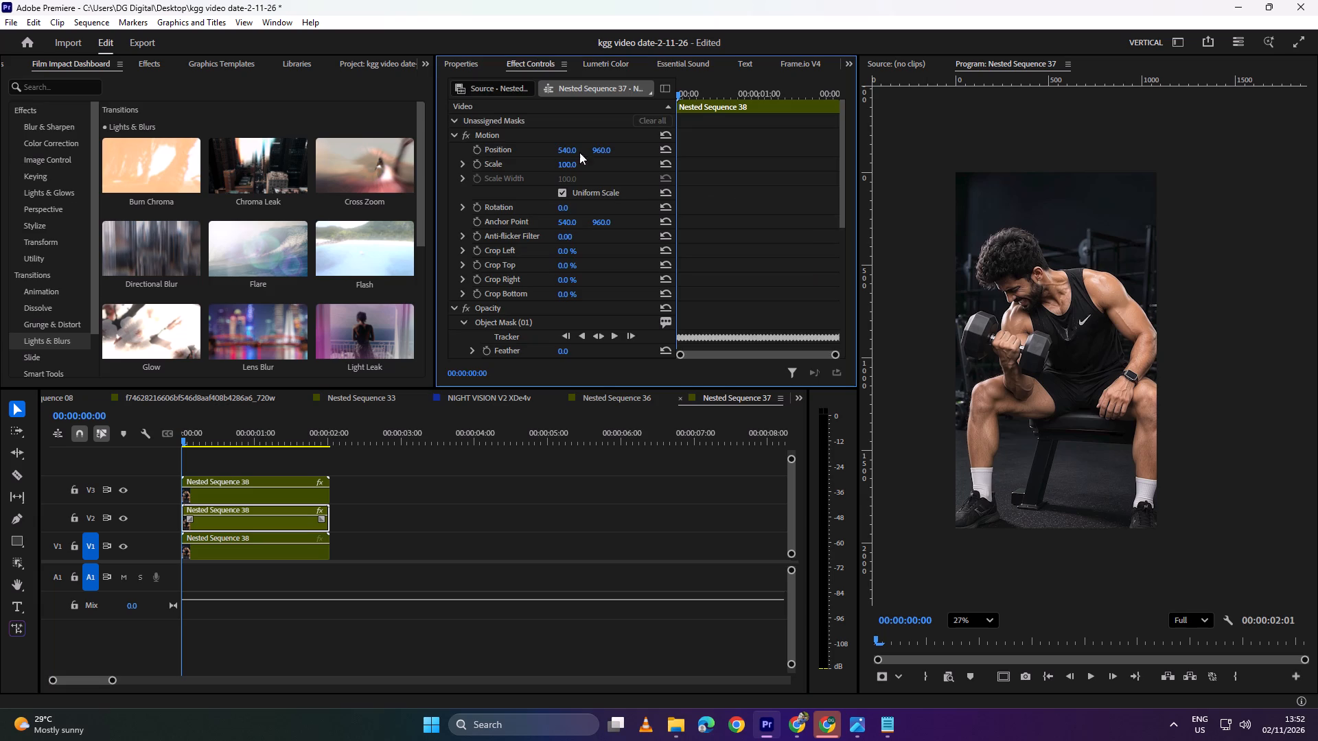
pyautogui.click(568, 166)
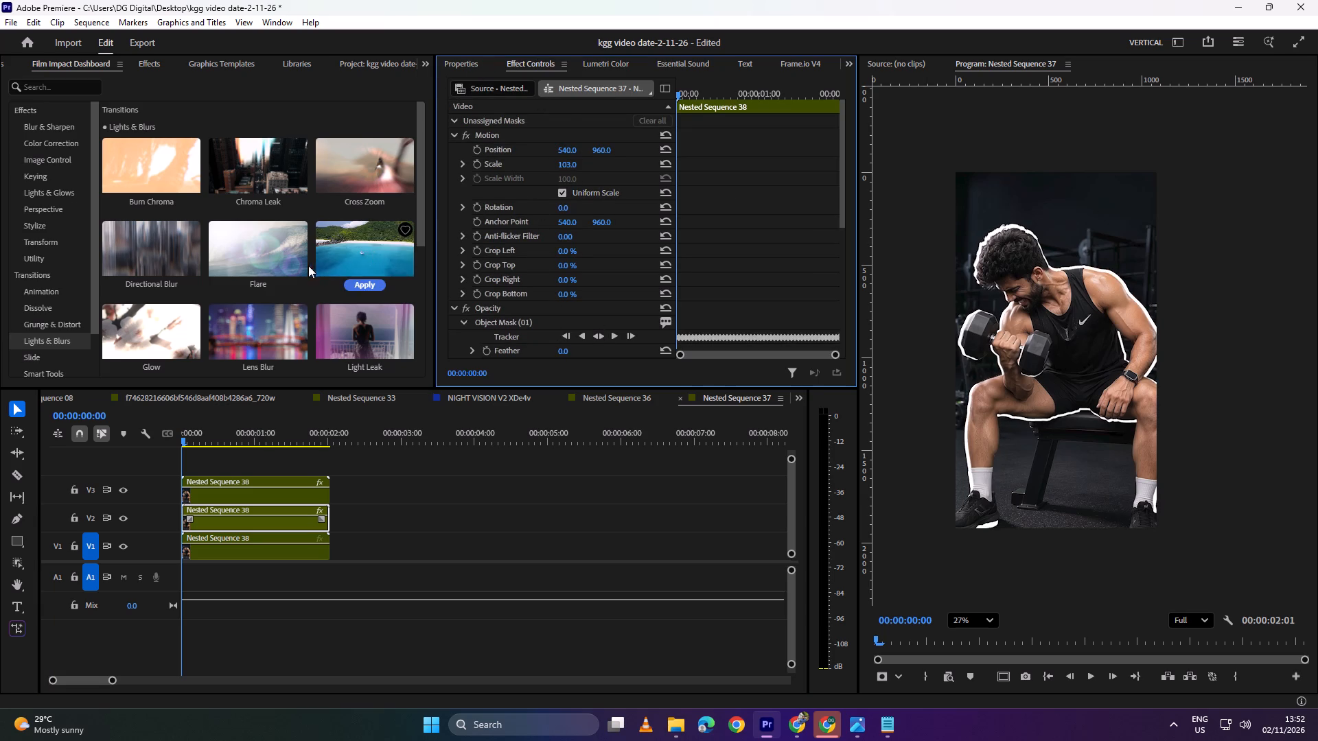
# Apply the Light Sweep transition from Lights & Blurs to both ends of the white V2 cutout clip and play it back.
pyautogui.moveTo(420, 233); pyautogui.dragTo(423, 317)
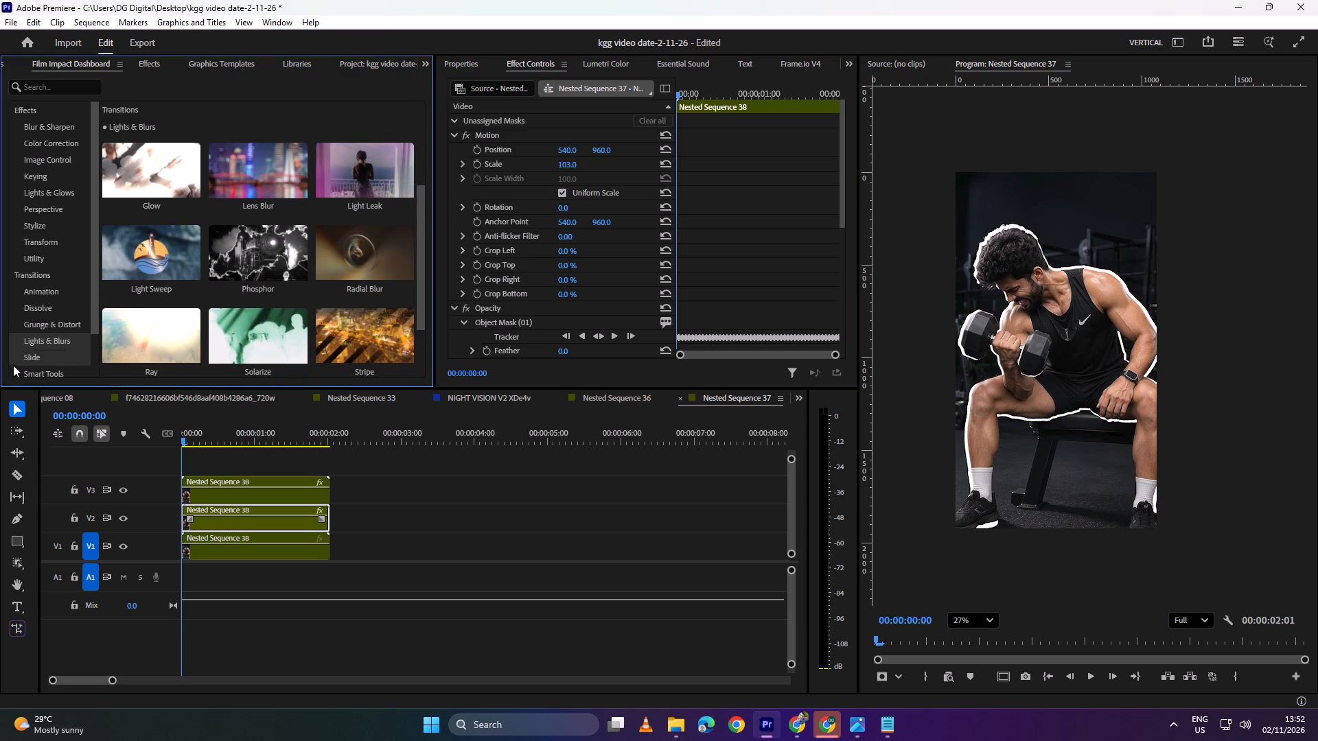
pyautogui.click(44, 326)
pyautogui.click(39, 339)
pyautogui.click(37, 354)
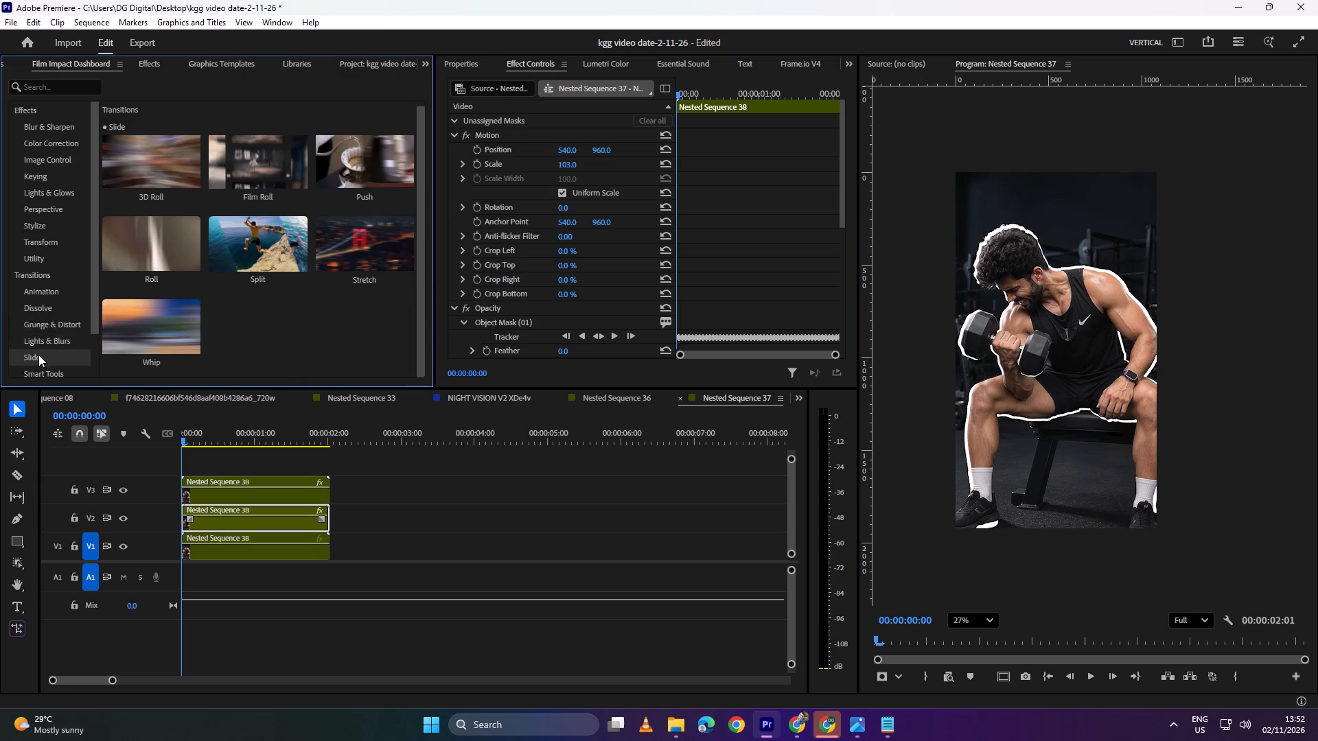
pyautogui.click(68, 340)
pyautogui.click(157, 291)
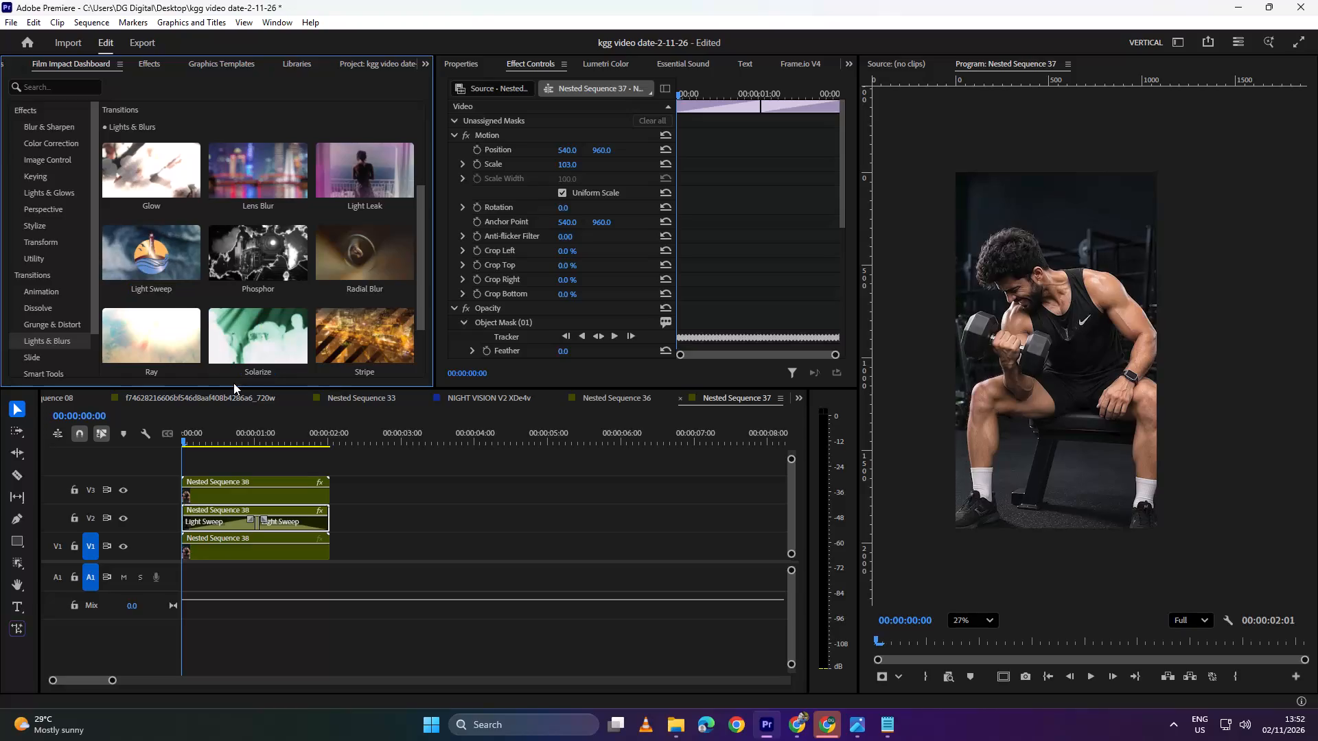
pyautogui.moveTo(215, 430); pyautogui.dragTo(122, 449)
pyautogui.press('space')
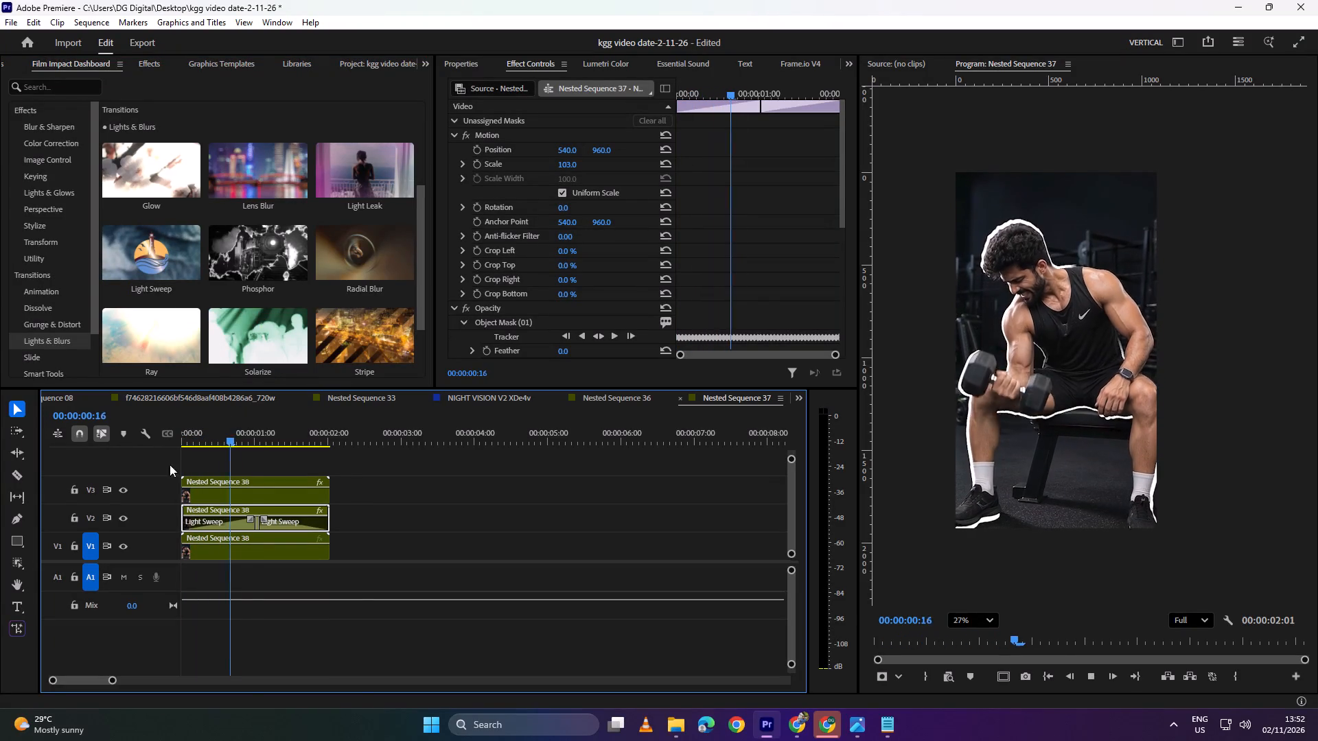
pyautogui.press('space')
pyautogui.moveTo(321, 430); pyautogui.dragTo(134, 460)
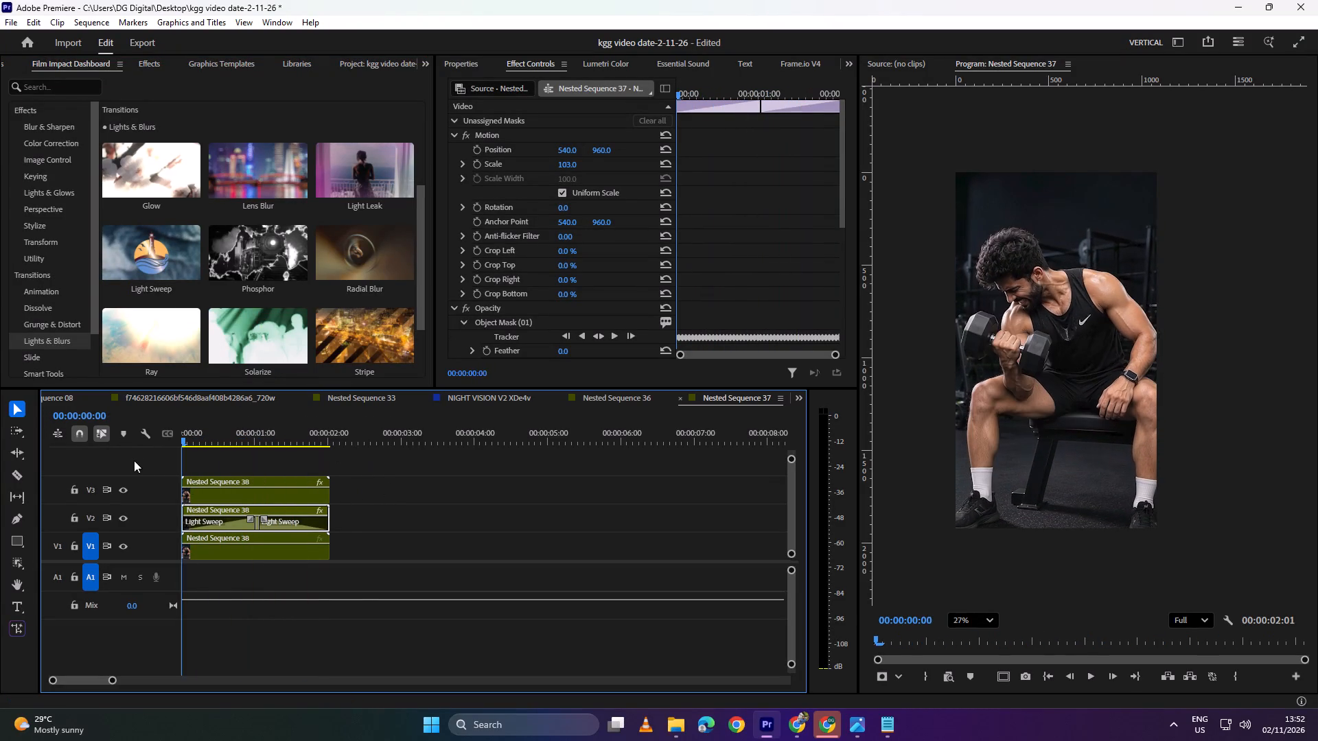
pyautogui.press('space')
pyautogui.press('space')
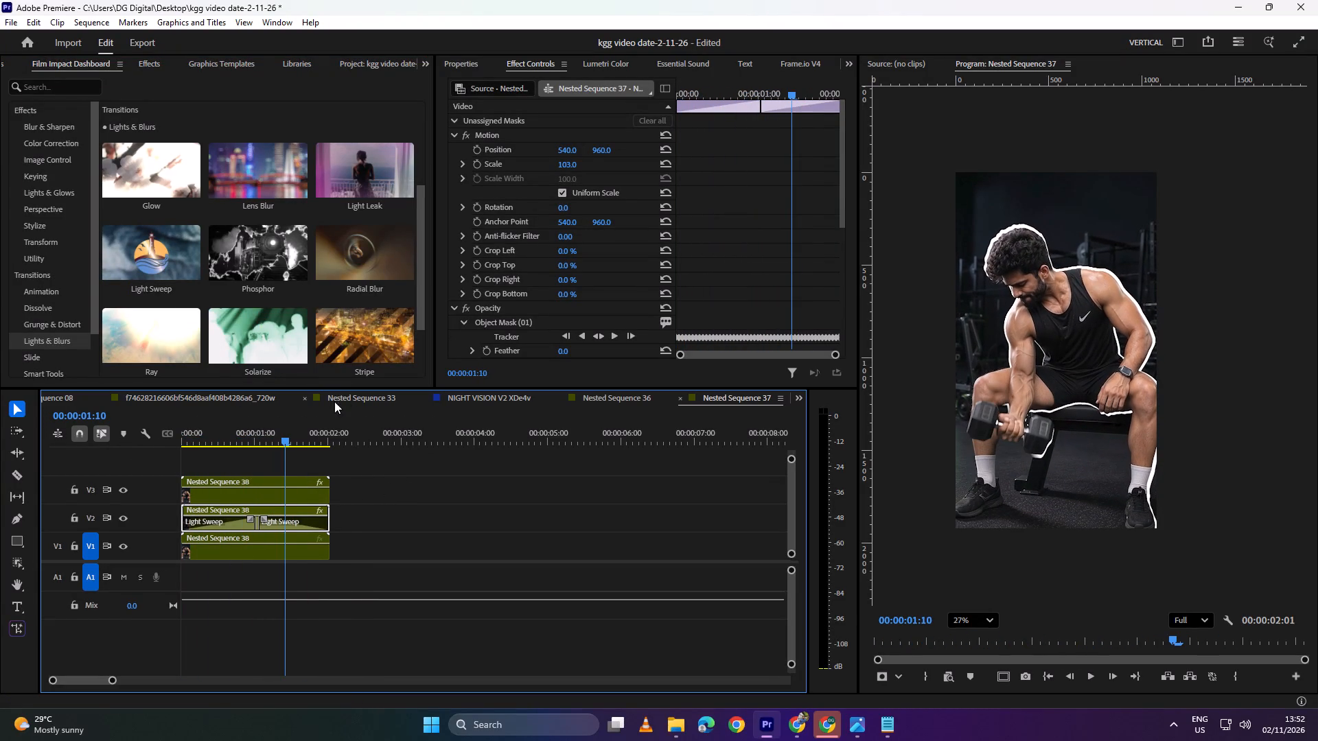
# Switch to Nested Sequence 15 and review the Nested Sequence 37 section with its animated outline.
pyautogui.click(798, 397)
pyautogui.click(820, 415)
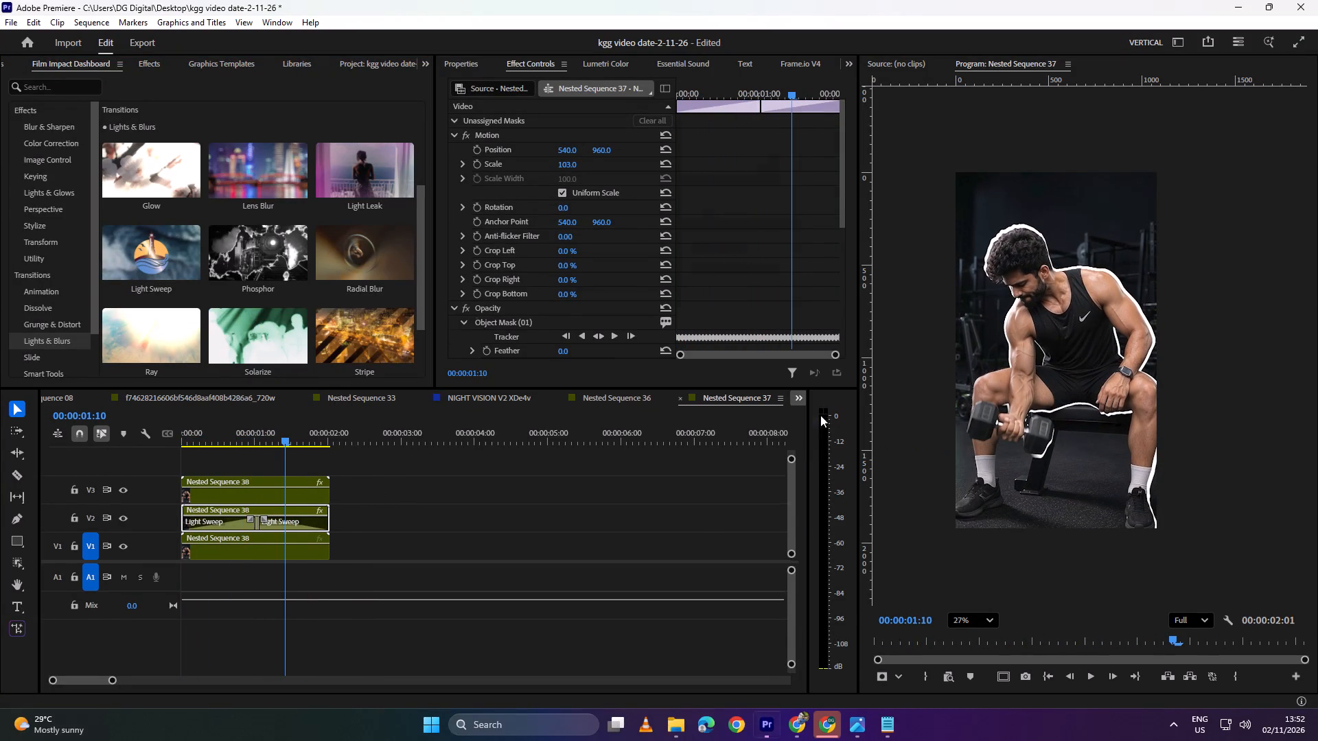
pyautogui.moveTo(451, 429); pyautogui.dragTo(292, 441)
pyautogui.press('space')
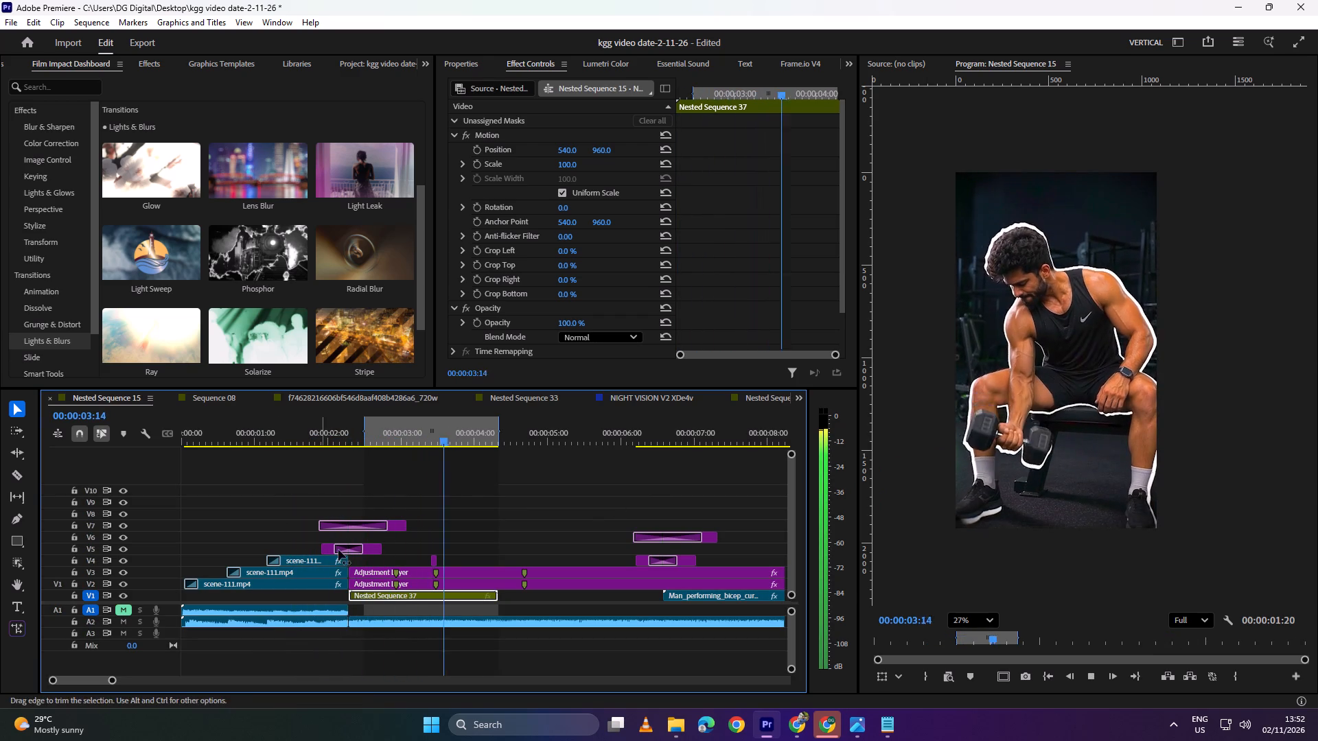
pyautogui.press('space')
pyautogui.moveTo(520, 430); pyautogui.dragTo(332, 437)
pyautogui.press('space')
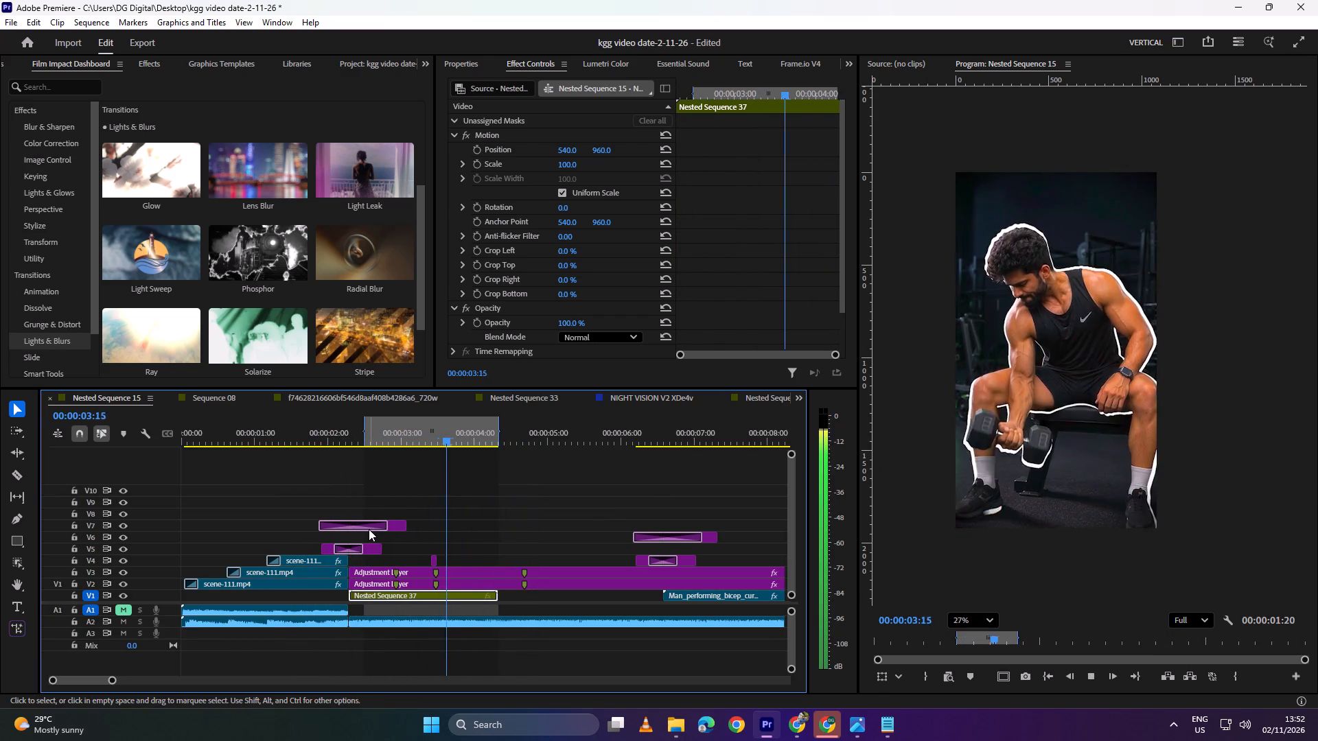
pyautogui.press('space')
pyautogui.moveTo(549, 434); pyautogui.dragTo(478, 443)
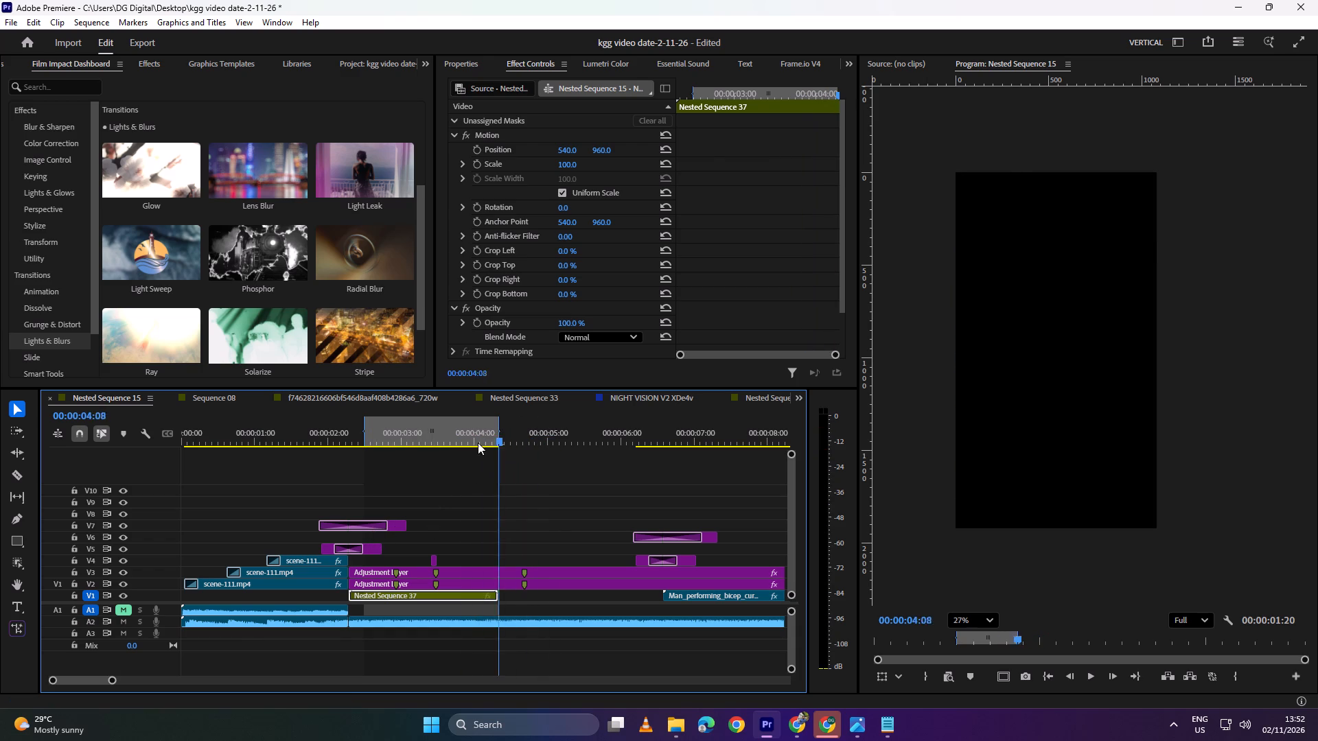
pyautogui.moveTo(478, 443); pyautogui.dragTo(305, 450)
pyautogui.press('space')
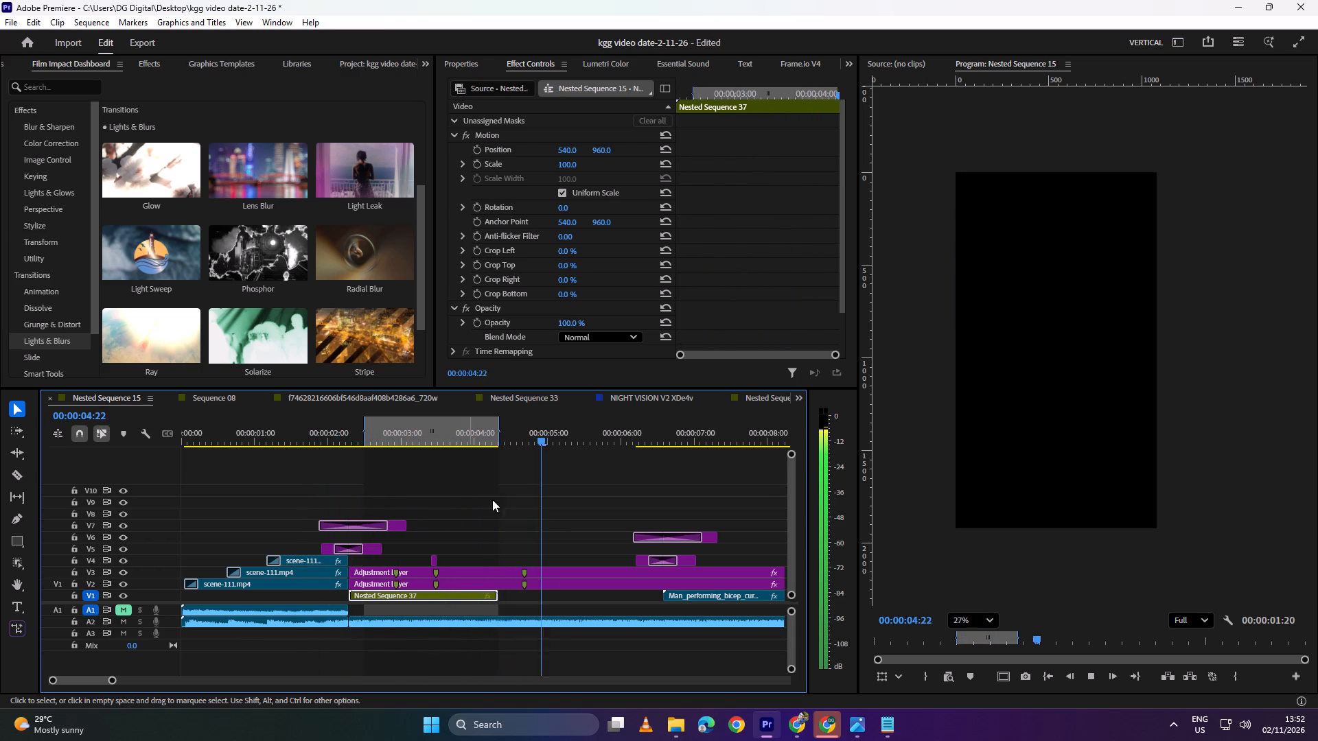
pyautogui.press('space')
pyautogui.moveTo(487, 441); pyautogui.dragTo(367, 453)
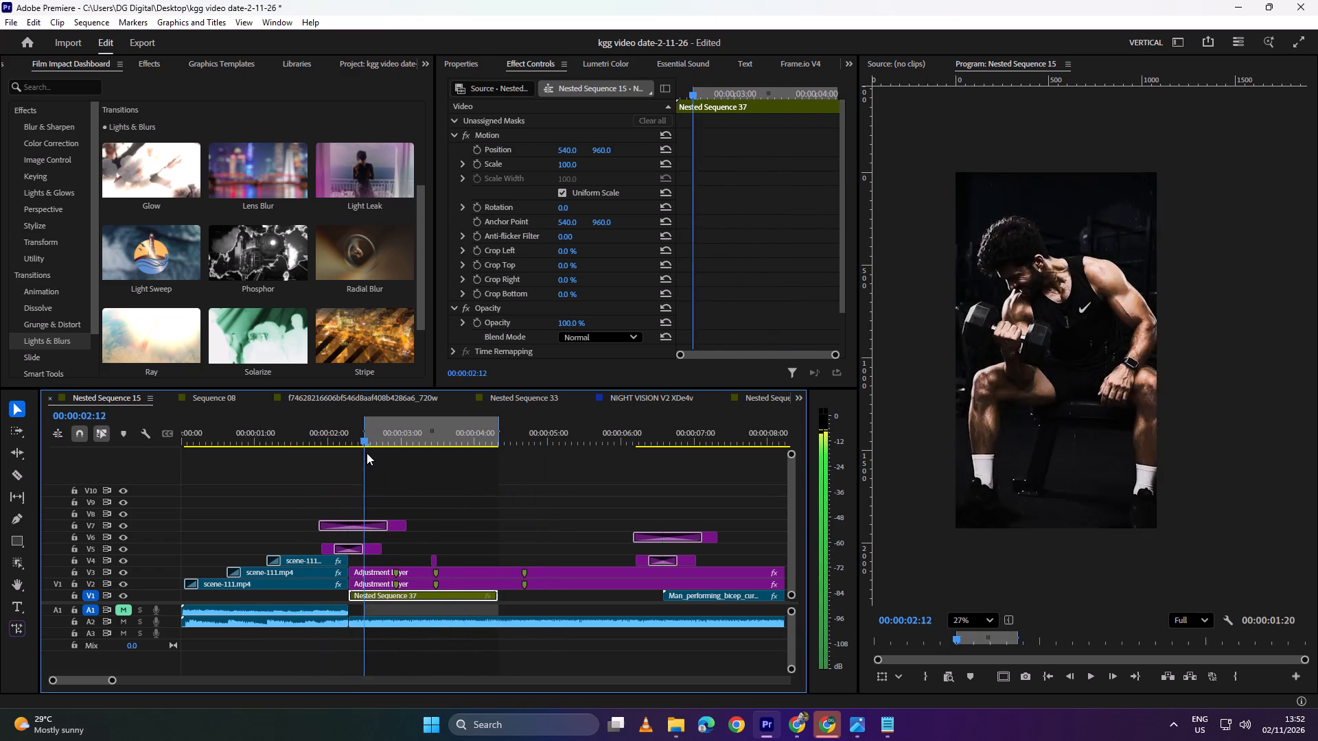
pyautogui.moveTo(367, 453); pyautogui.dragTo(448, 451)
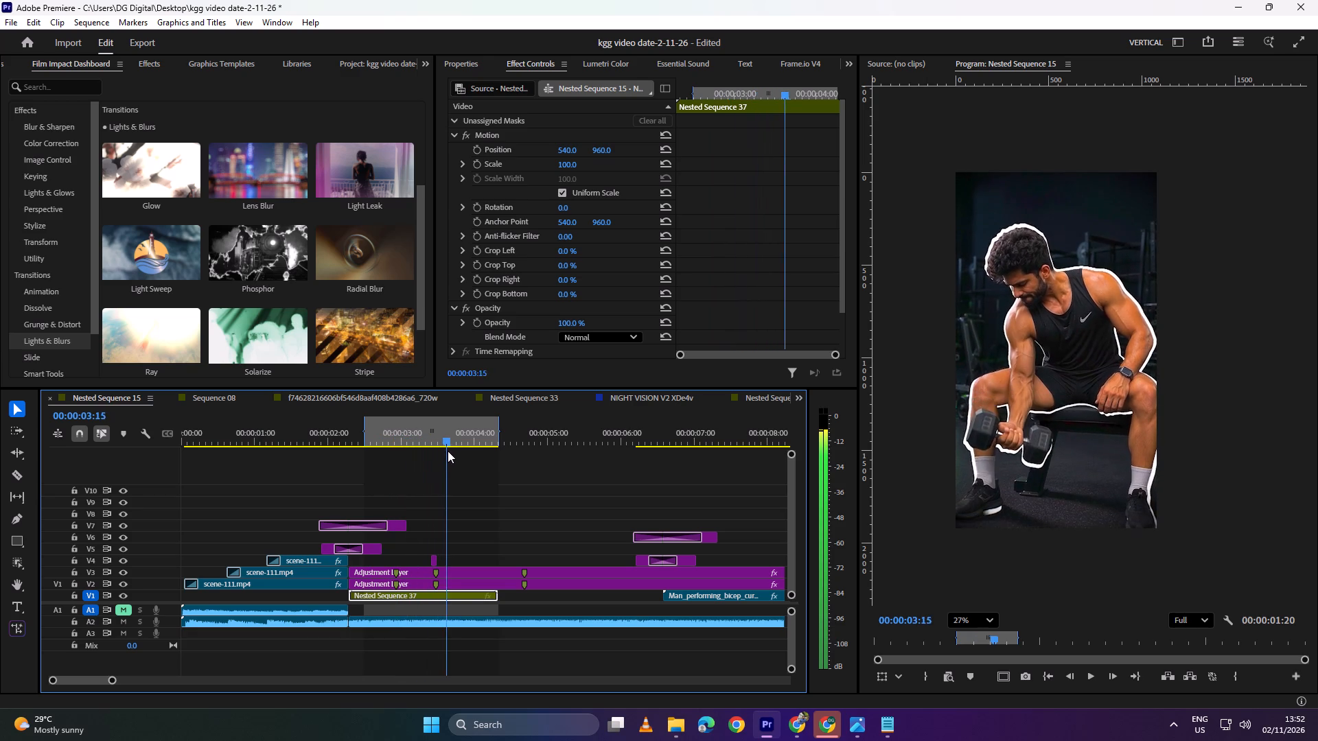
pyautogui.moveTo(448, 451); pyautogui.dragTo(541, 443)
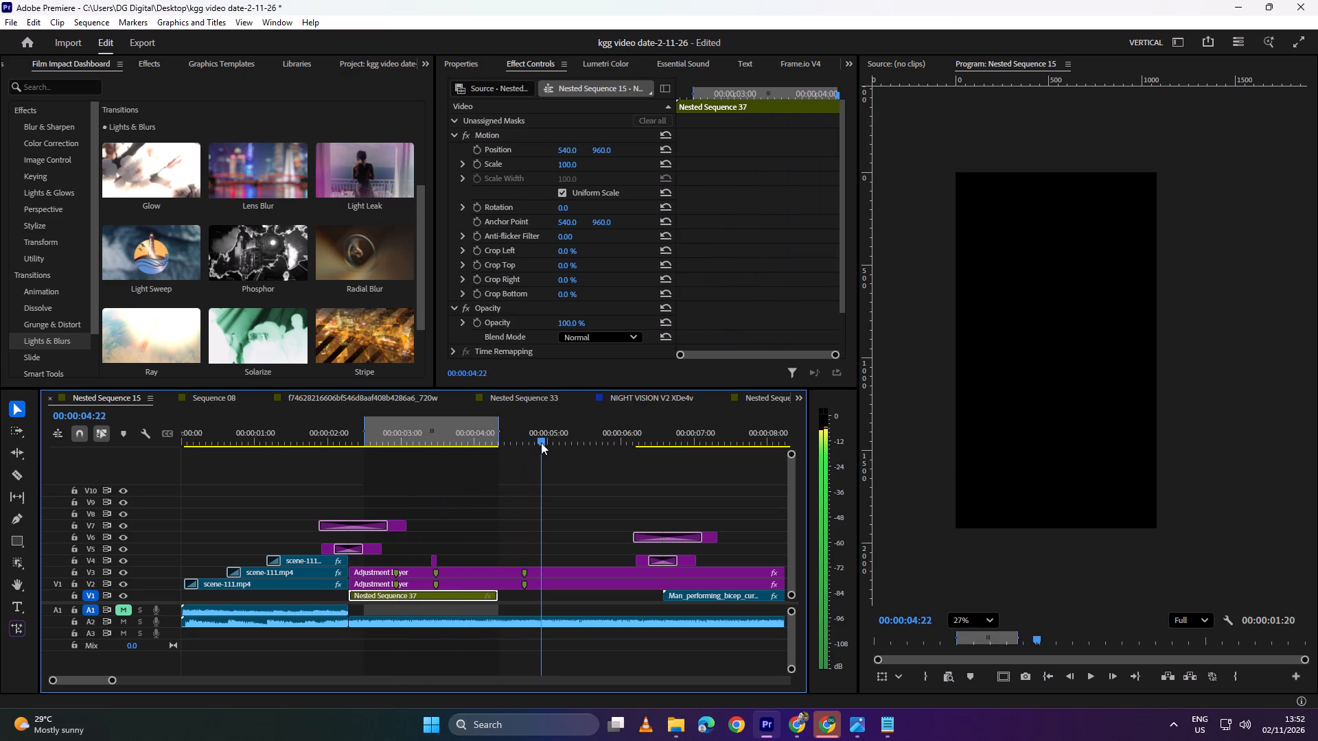
pyautogui.moveTo(541, 443); pyautogui.dragTo(500, 443)
# Play the rest of Nested Sequence 15 through the bicep curl clip and examine the gaps around it.
pyautogui.press('space')
pyautogui.keyDown('alt'); pyautogui.scroll(-5, 624, 529); pyautogui.keyUp('alt')
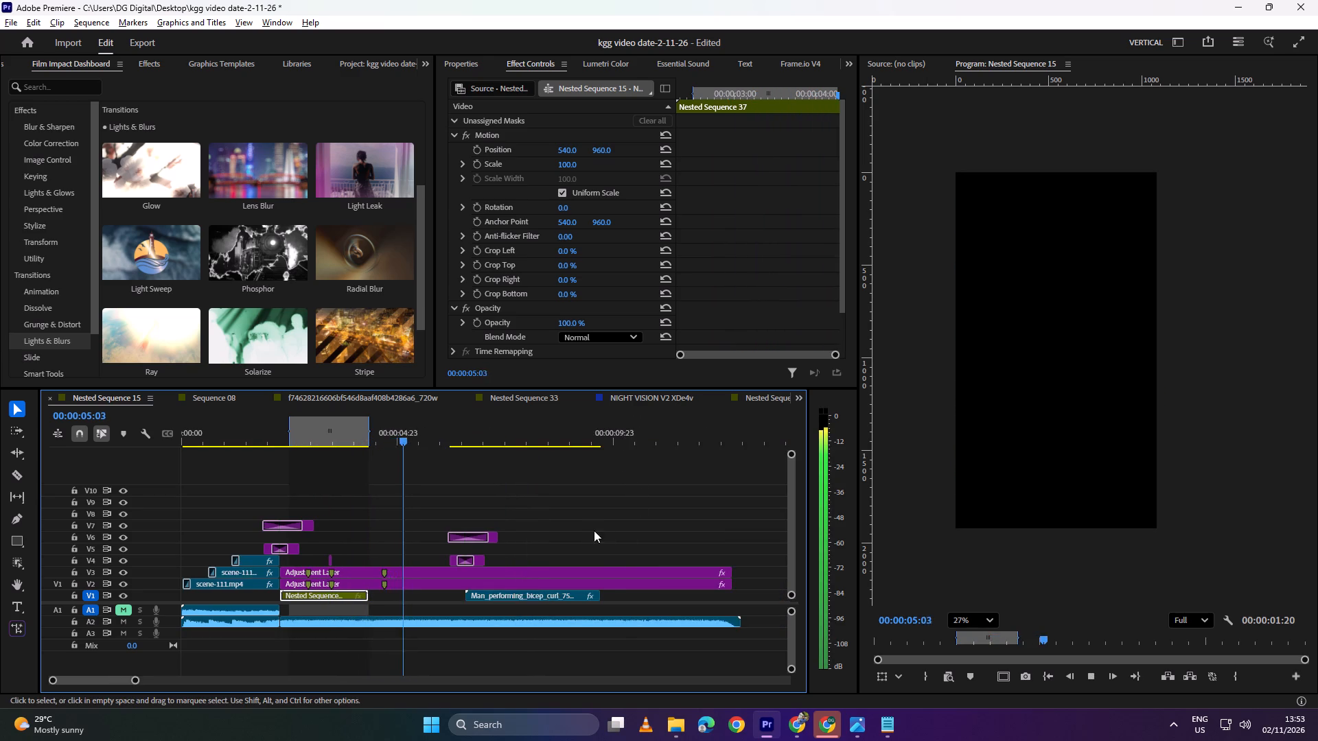
pyautogui.keyDown('alt'); pyautogui.scroll(-2, 594, 530); pyautogui.keyUp('alt')
pyautogui.keyDown('alt'); pyautogui.scroll(9, 434, 559); pyautogui.keyUp('alt')
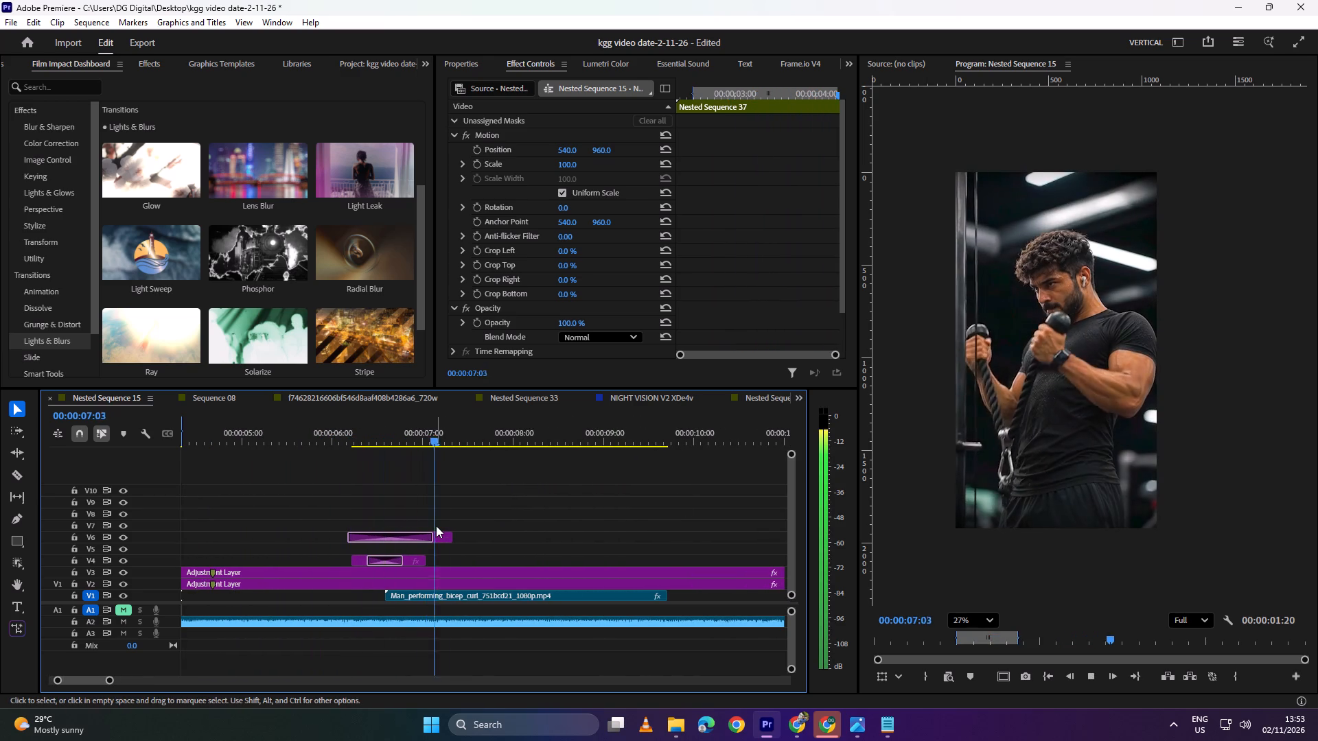
pyautogui.press('space')
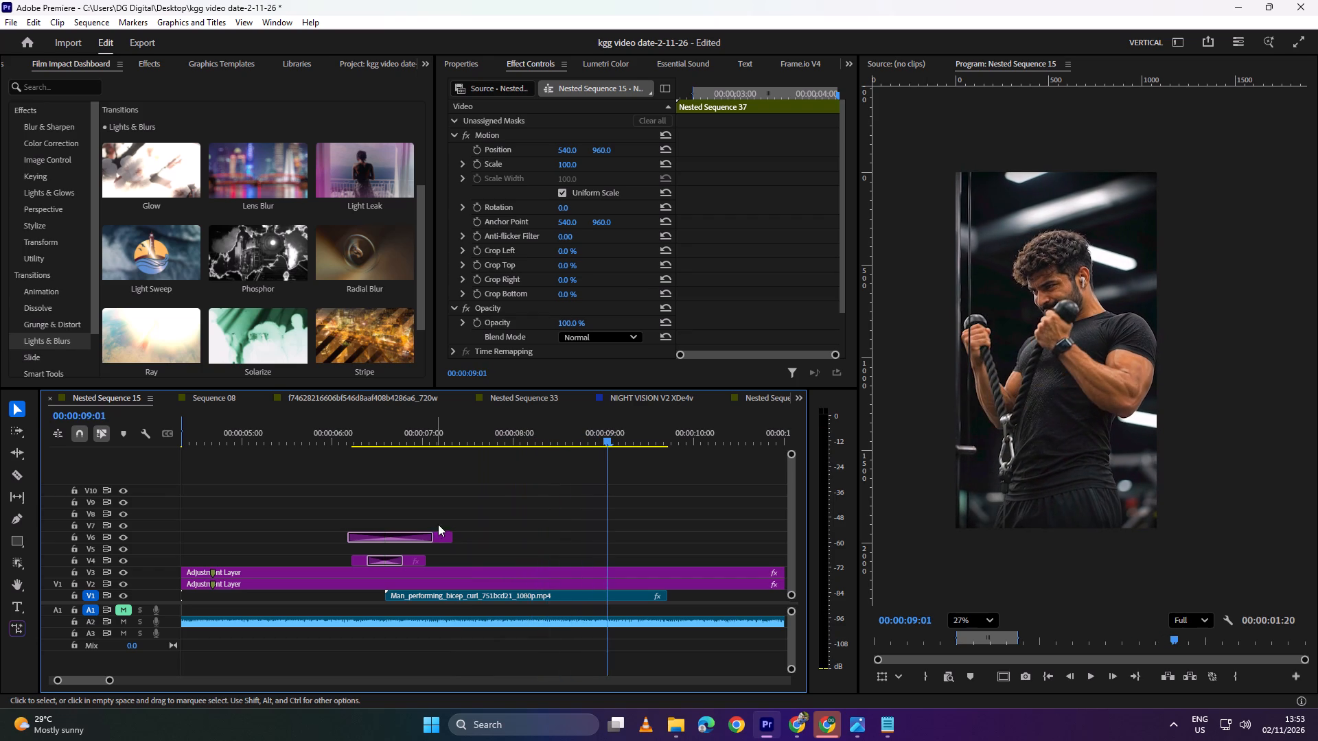
pyautogui.press('space')
pyautogui.press('space')
pyautogui.press('space')
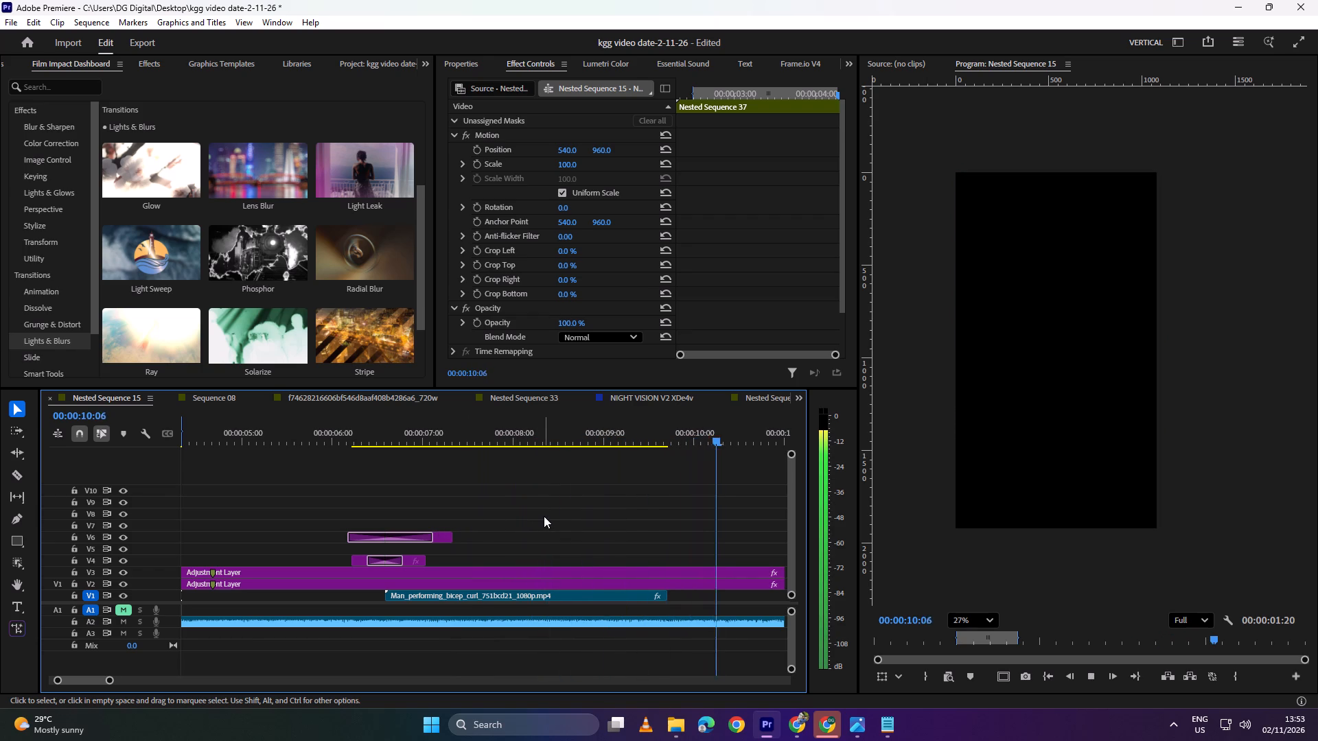
pyautogui.keyDown('alt'); pyautogui.scroll(-10, 544, 516); pyautogui.keyUp('alt')
pyautogui.press('space')
pyautogui.moveTo(542, 438); pyautogui.dragTo(349, 468)
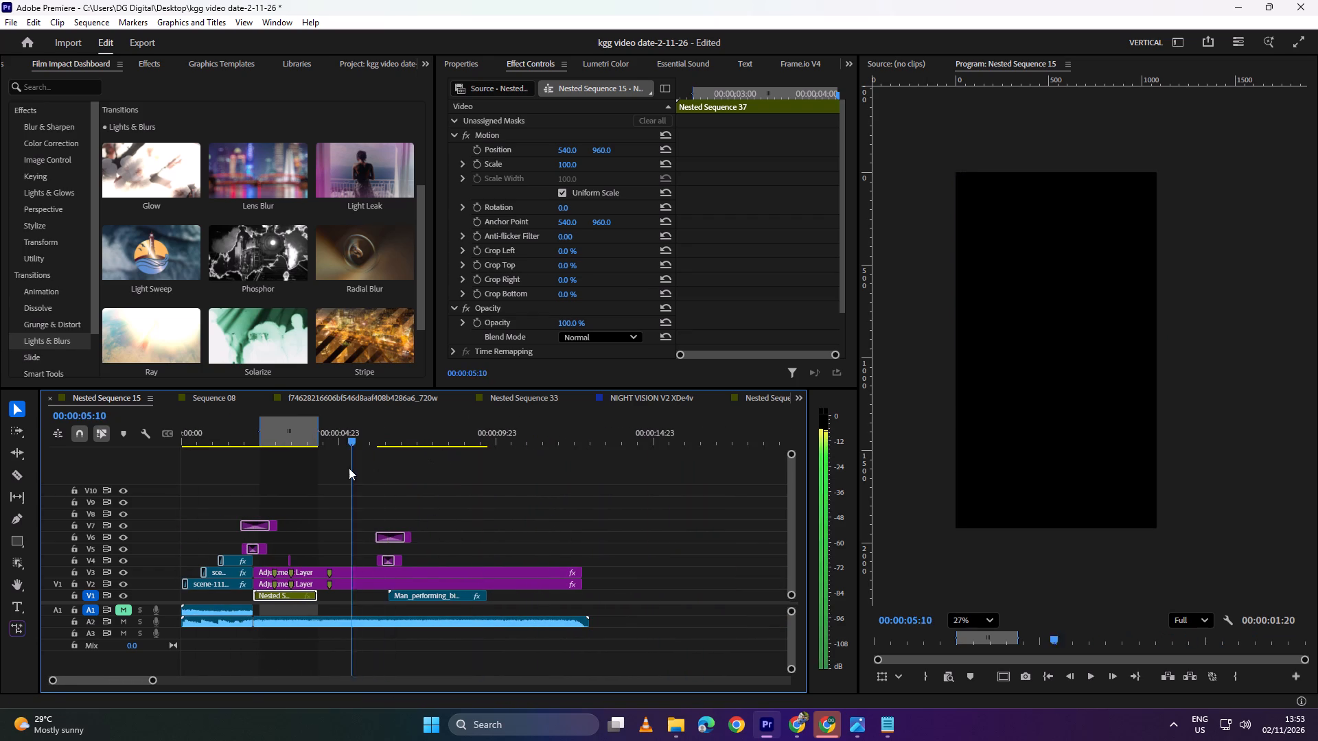
pyautogui.moveTo(349, 468); pyautogui.dragTo(333, 471)
pyautogui.keyDown('alt'); pyautogui.scroll(14, 334, 542); pyautogui.keyUp('alt')
# Save the project under the name kgg video date-2-11-26 in the _Utility LUTs folder.
pyautogui.hotkey('ctrl', 'shift', 's')
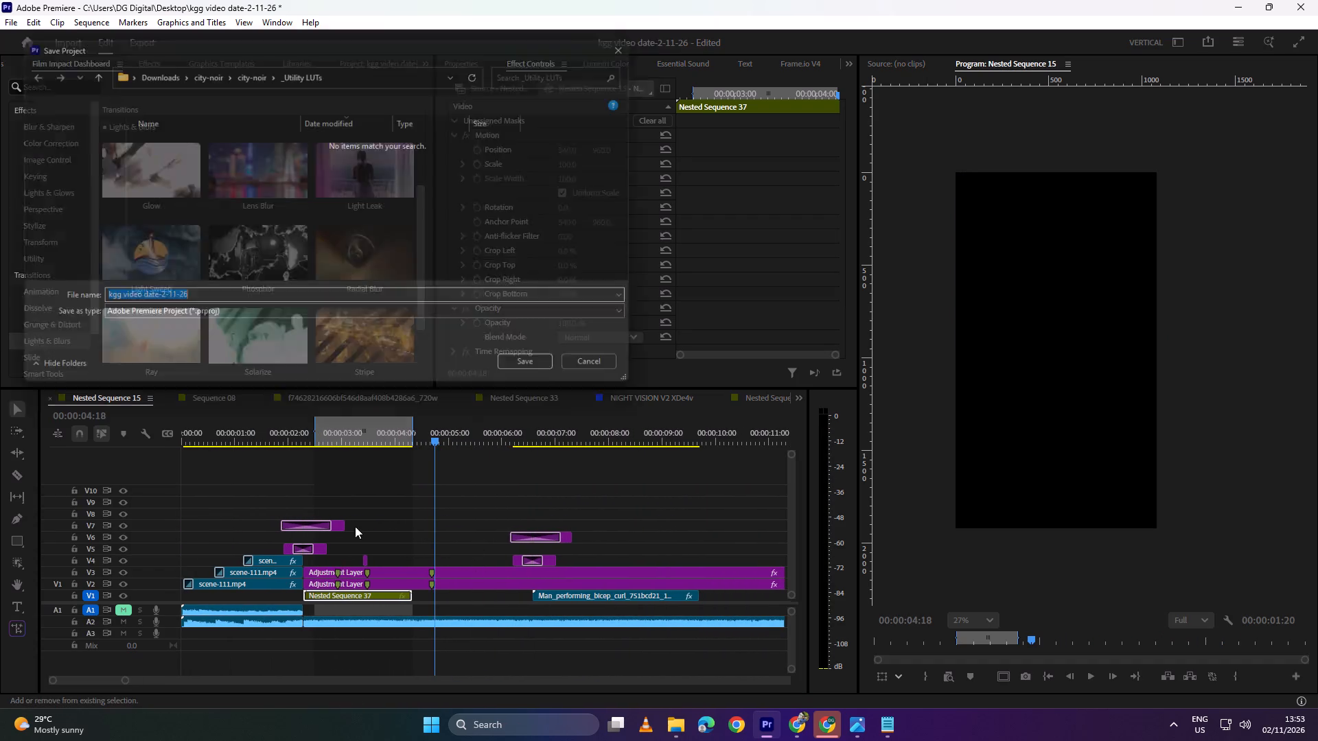
pyautogui.click(536, 370)
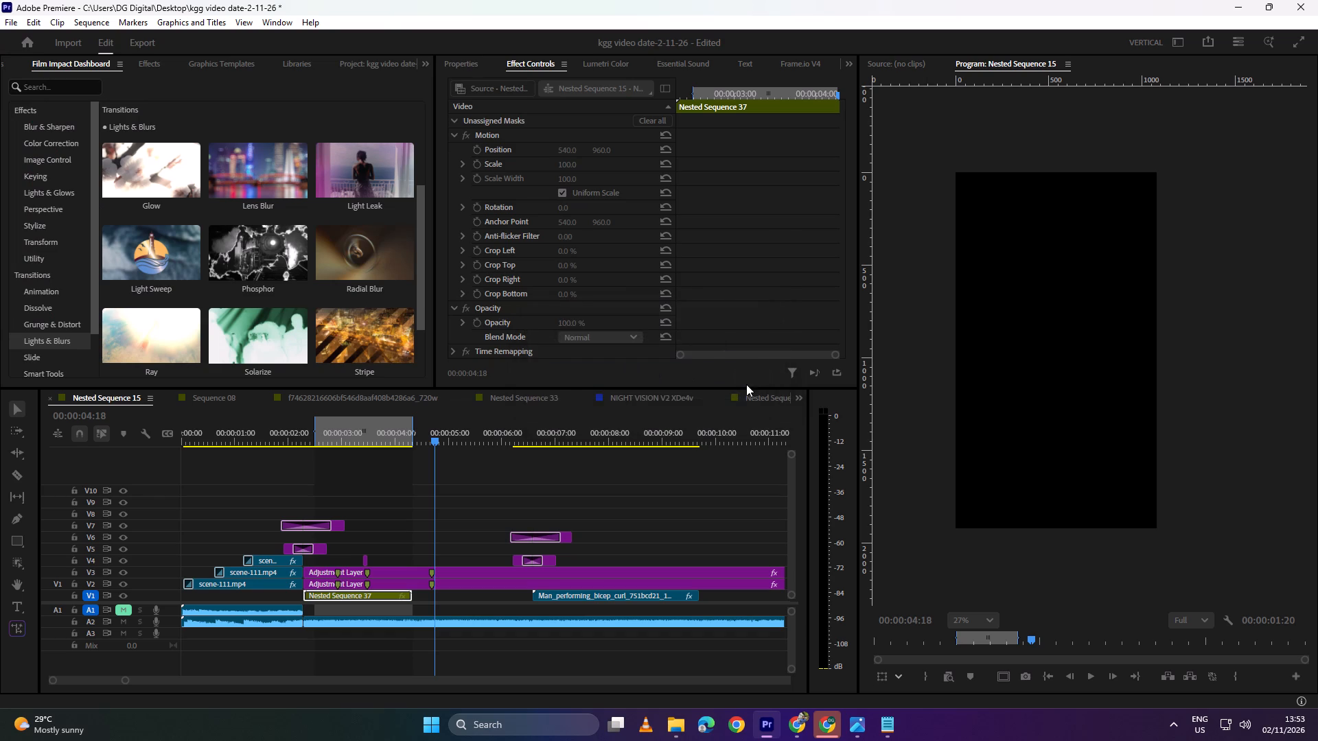
# Bring the downloaded dumbbell bicep curl video from Chrome into Premiere, placing it on V1 after the existing bicep curl clip.
pyautogui.click(832, 727)
pyautogui.click(548, 466)
pyautogui.click(548, 478)
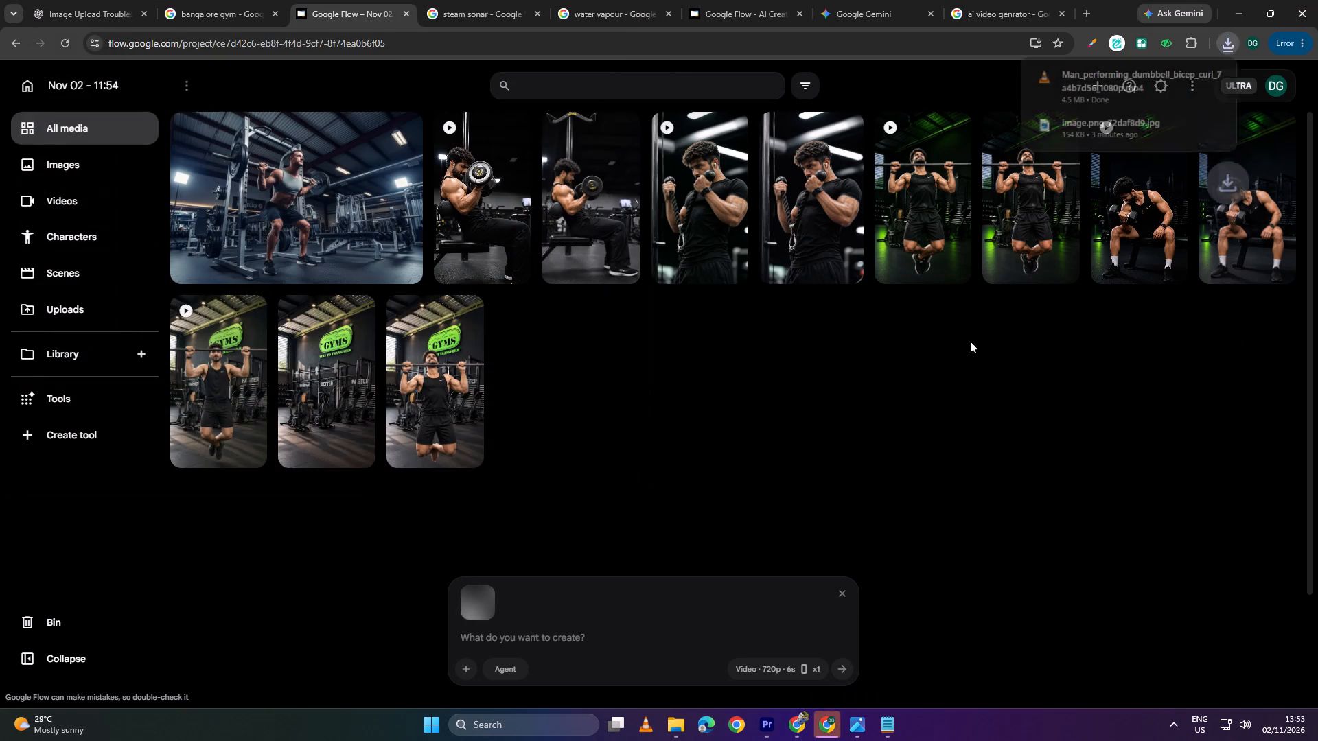
pyautogui.moveTo(1105, 82); pyautogui.dragTo(426, 609)
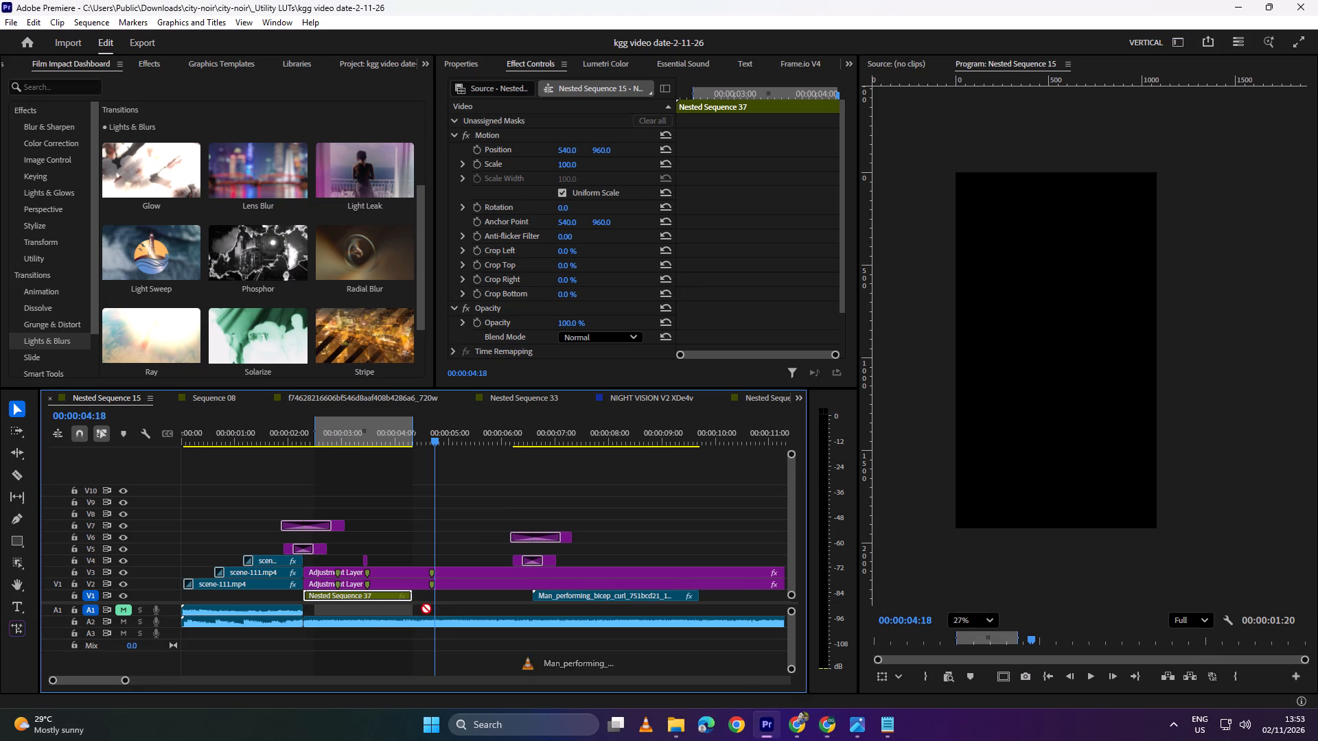
pyautogui.moveTo(426, 609); pyautogui.dragTo(728, 589)
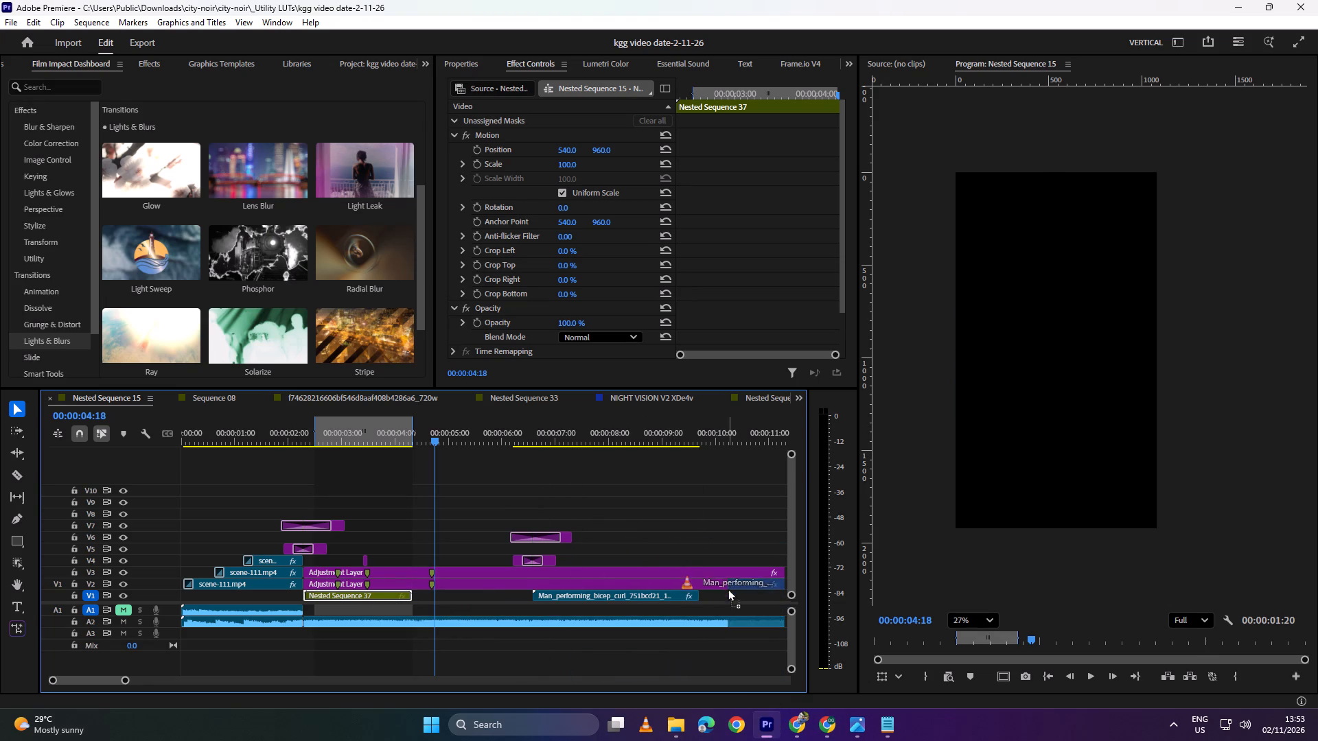
pyautogui.moveTo(728, 589); pyautogui.dragTo(724, 598)
# Review the dumbbell curl clip, split it at 00:00:13:05 and delete the portion before the cut.
pyautogui.scroll(-12, 724, 597)
pyautogui.moveTo(510, 436); pyautogui.dragTo(507, 438)
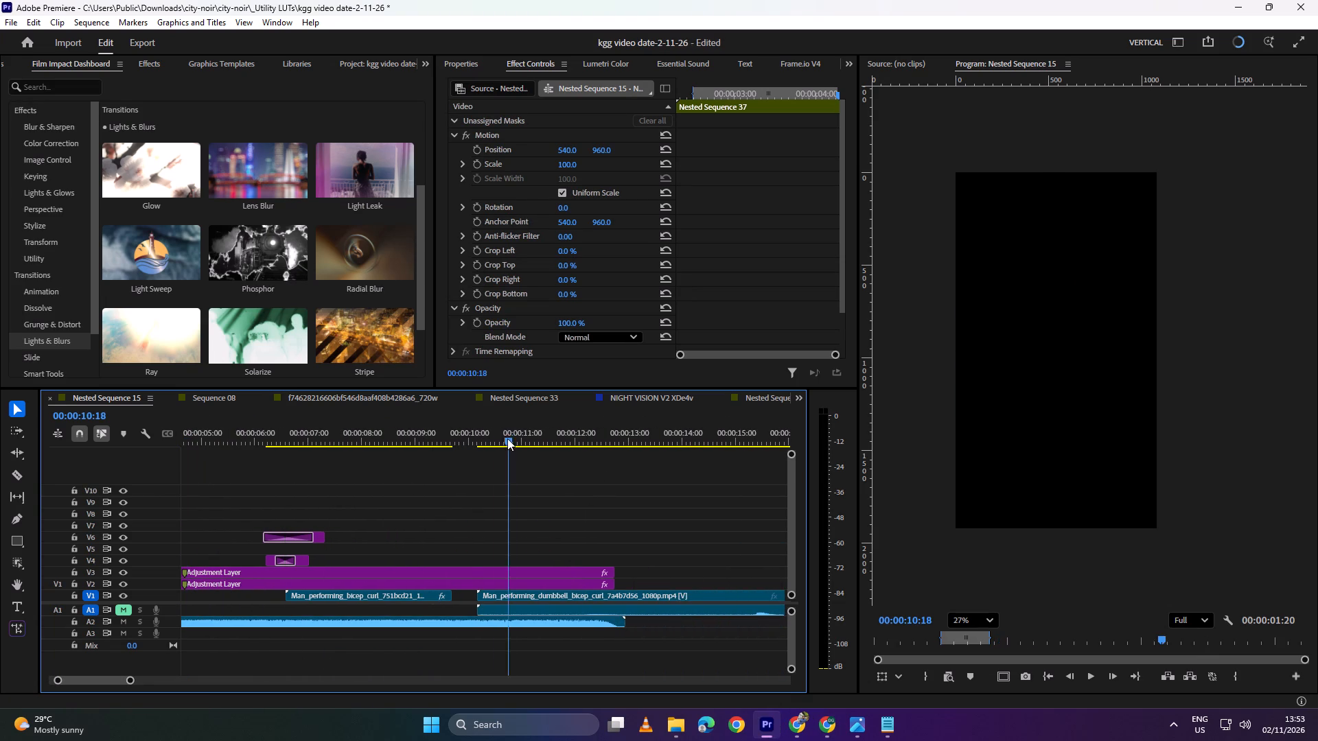
pyautogui.moveTo(507, 438); pyautogui.dragTo(484, 447)
pyautogui.press('space')
pyautogui.keyDown('alt'); pyautogui.scroll(-7, 530, 556); pyautogui.keyUp('alt')
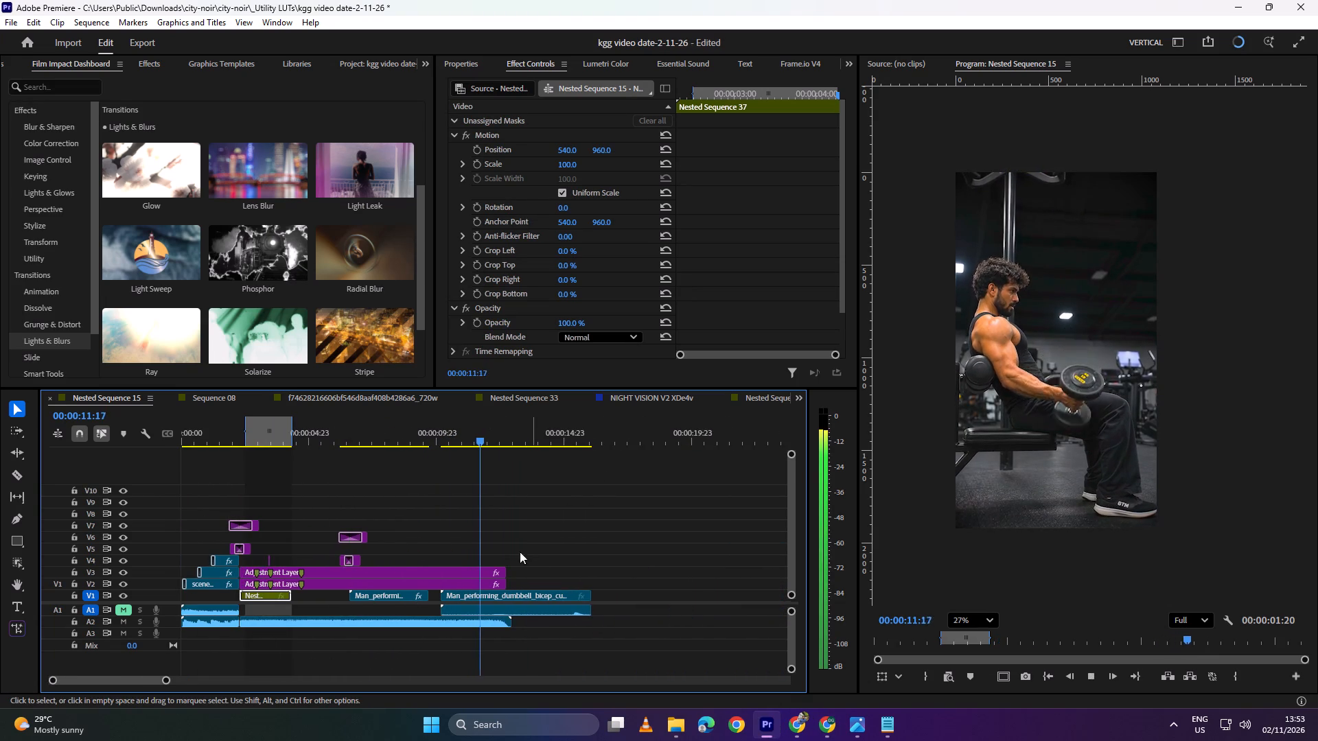
pyautogui.keyDown('alt'); pyautogui.scroll(-3, 452, 540); pyautogui.keyUp('alt')
pyautogui.keyDown('alt'); pyautogui.scroll(10, 453, 550); pyautogui.keyUp('alt')
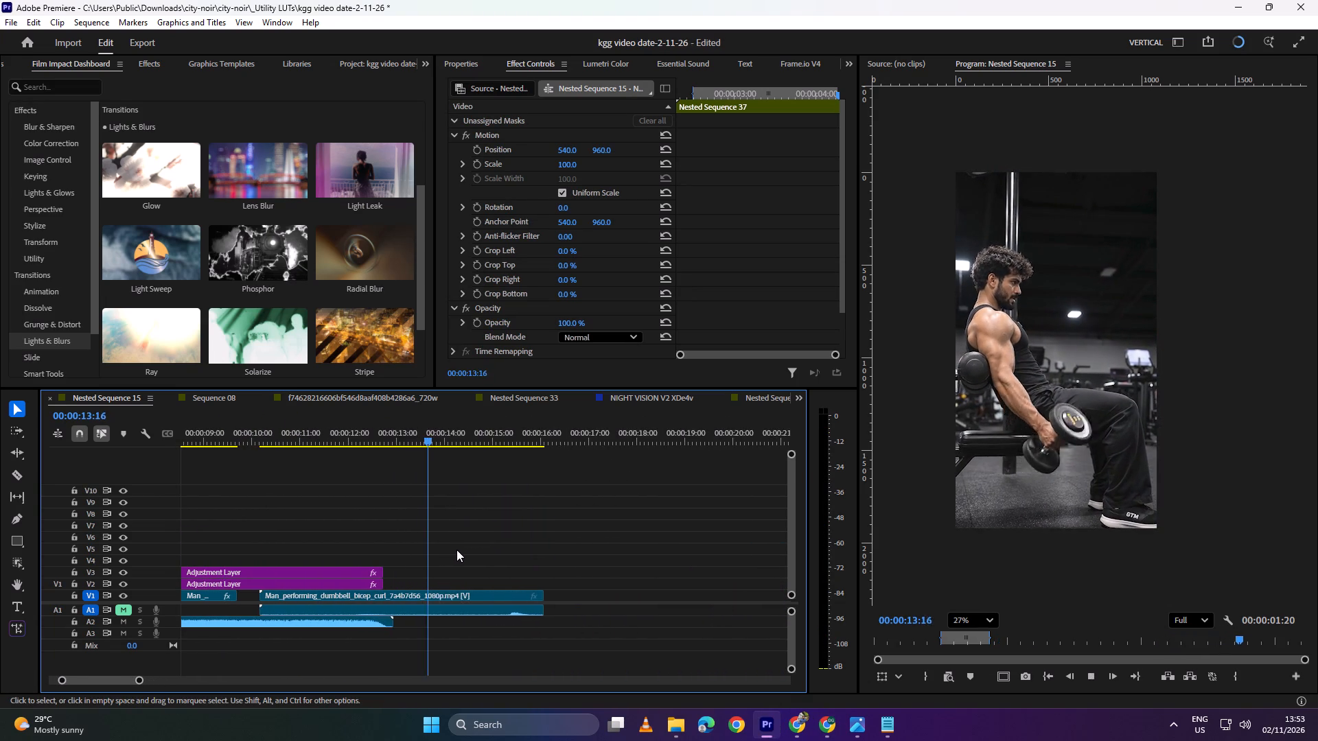
pyautogui.scroll(4, 456, 550)
pyautogui.press('space')
pyautogui.moveTo(571, 436); pyautogui.dragTo(517, 427)
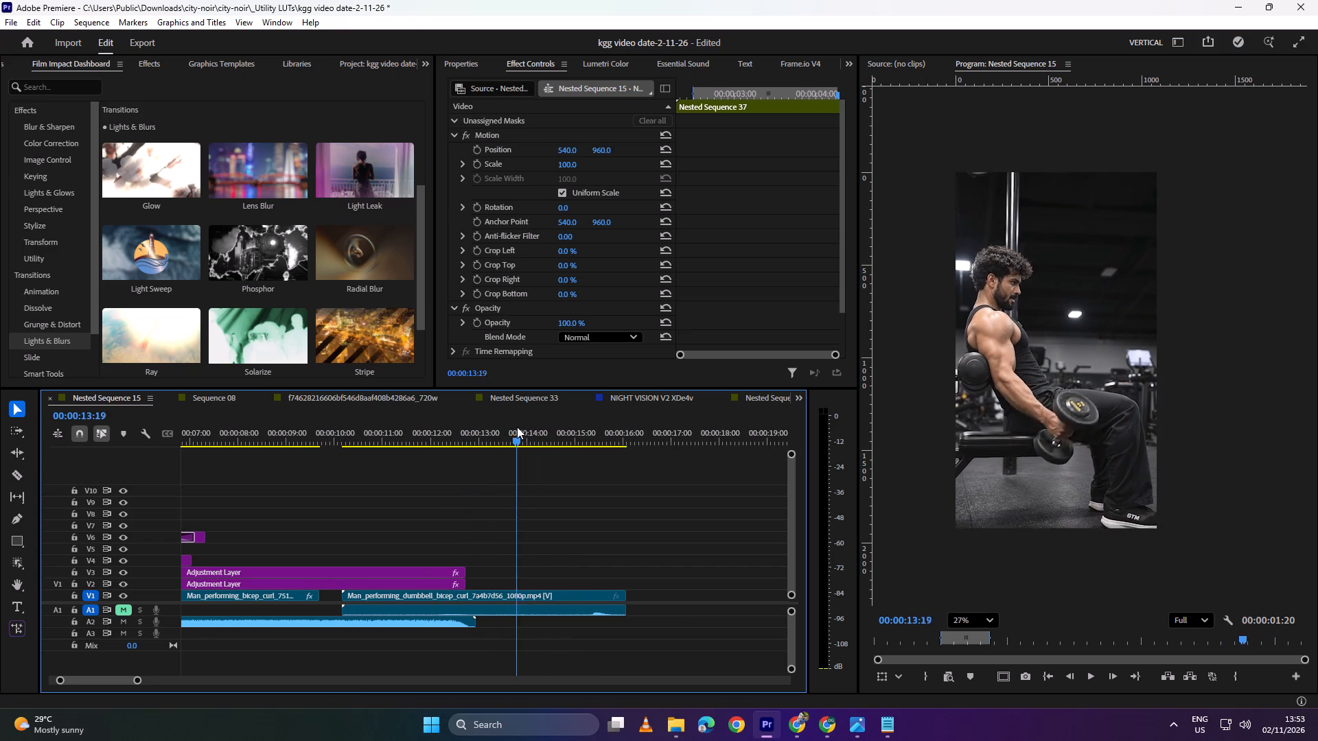
pyautogui.moveTo(517, 427); pyautogui.dragTo(489, 424)
pyautogui.press('c')
pyautogui.click(485, 598)
pyautogui.press('v')
pyautogui.click(455, 598)
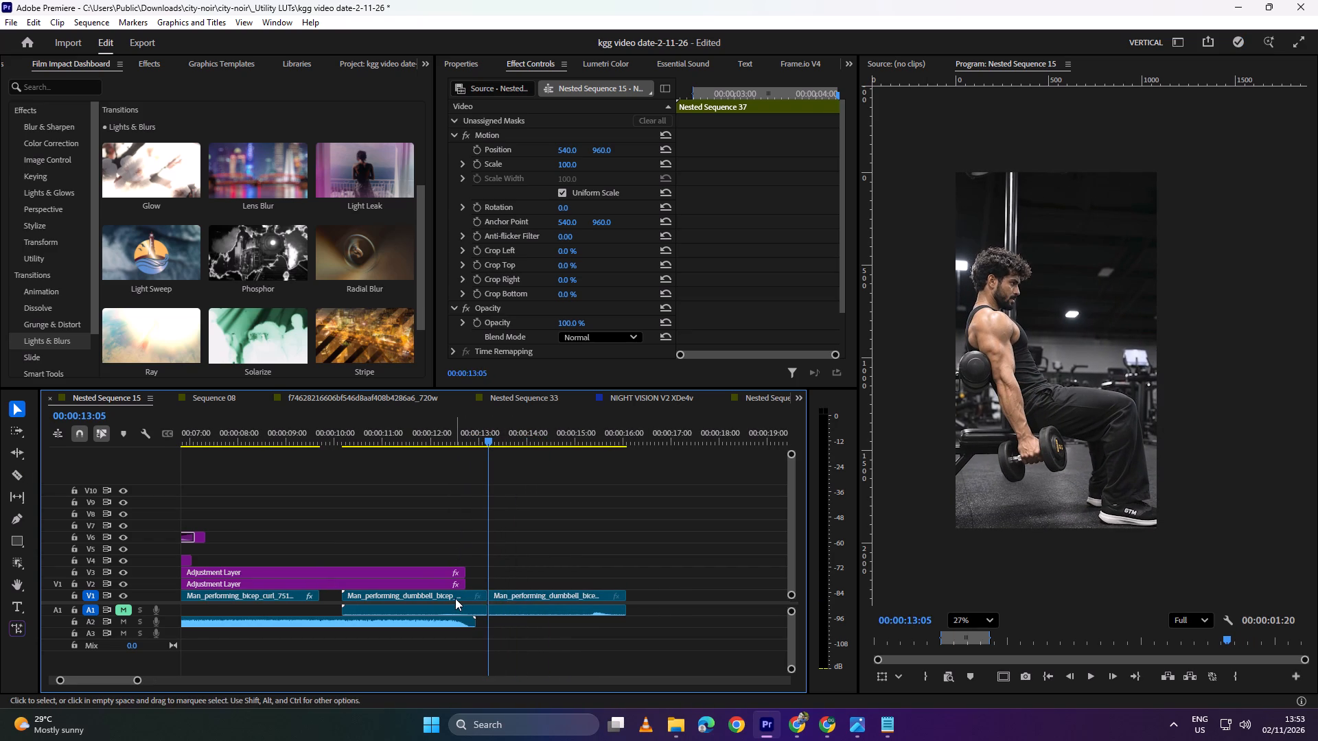
pyautogui.press('BackSpace')
# Move the remaining dumbbell curl clip directly after Nested Sequence 37 on V1 and adjust its end to meet the bicep curl clip.
pyautogui.scroll(11, 455, 598)
pyautogui.moveTo(741, 600); pyautogui.dragTo(515, 597)
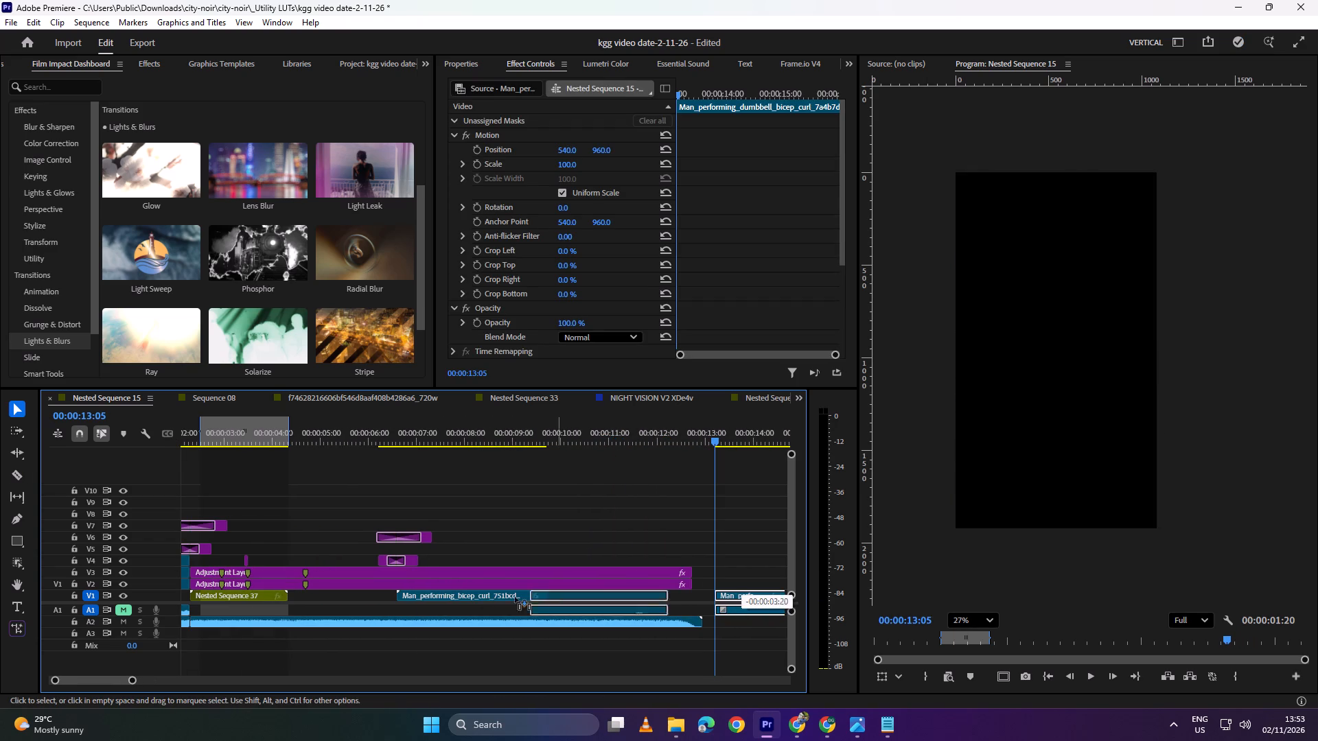
pyautogui.moveTo(515, 597); pyautogui.dragTo(602, 603)
pyautogui.moveTo(716, 596); pyautogui.dragTo(661, 597)
pyautogui.moveTo(623, 596); pyautogui.dragTo(452, 596)
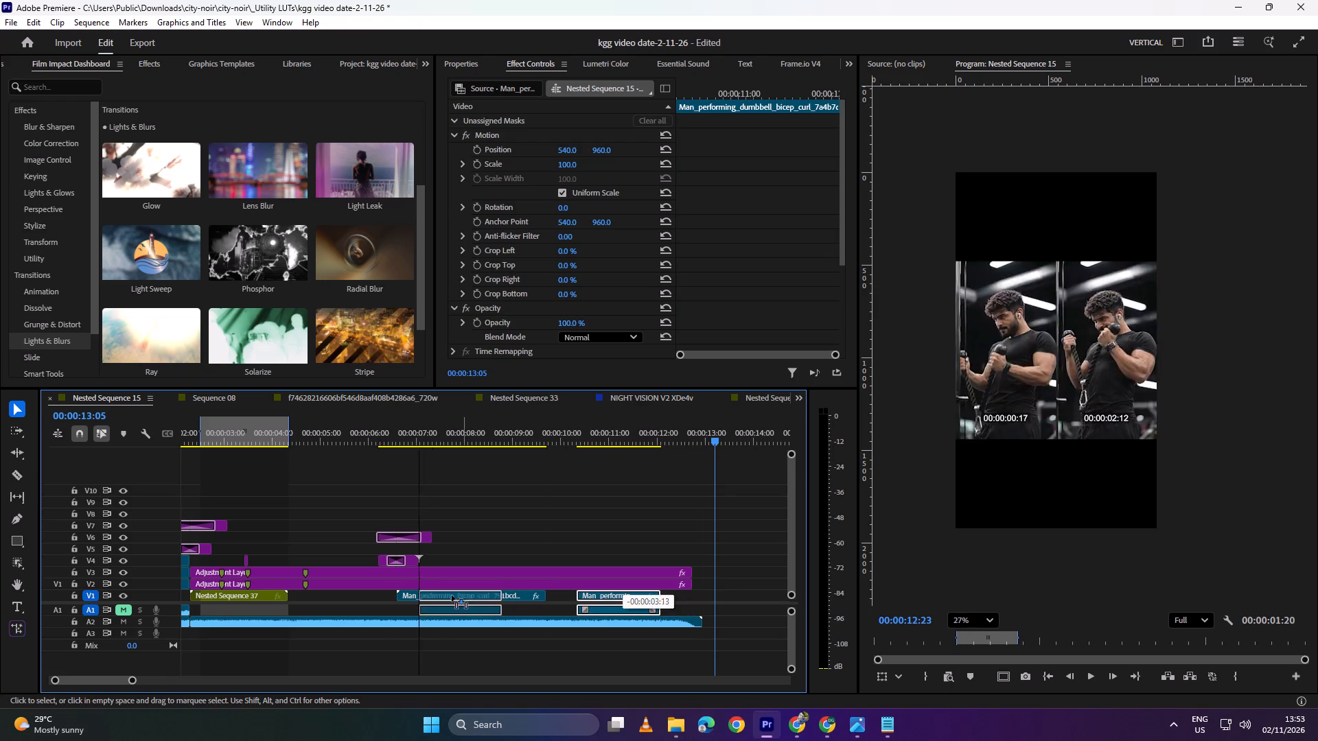
pyautogui.moveTo(452, 596); pyautogui.dragTo(336, 596)
pyautogui.moveTo(373, 598); pyautogui.dragTo(437, 600)
pyautogui.keyDown('alt'); pyautogui.scroll(15, 275, 595); pyautogui.keyUp('alt')
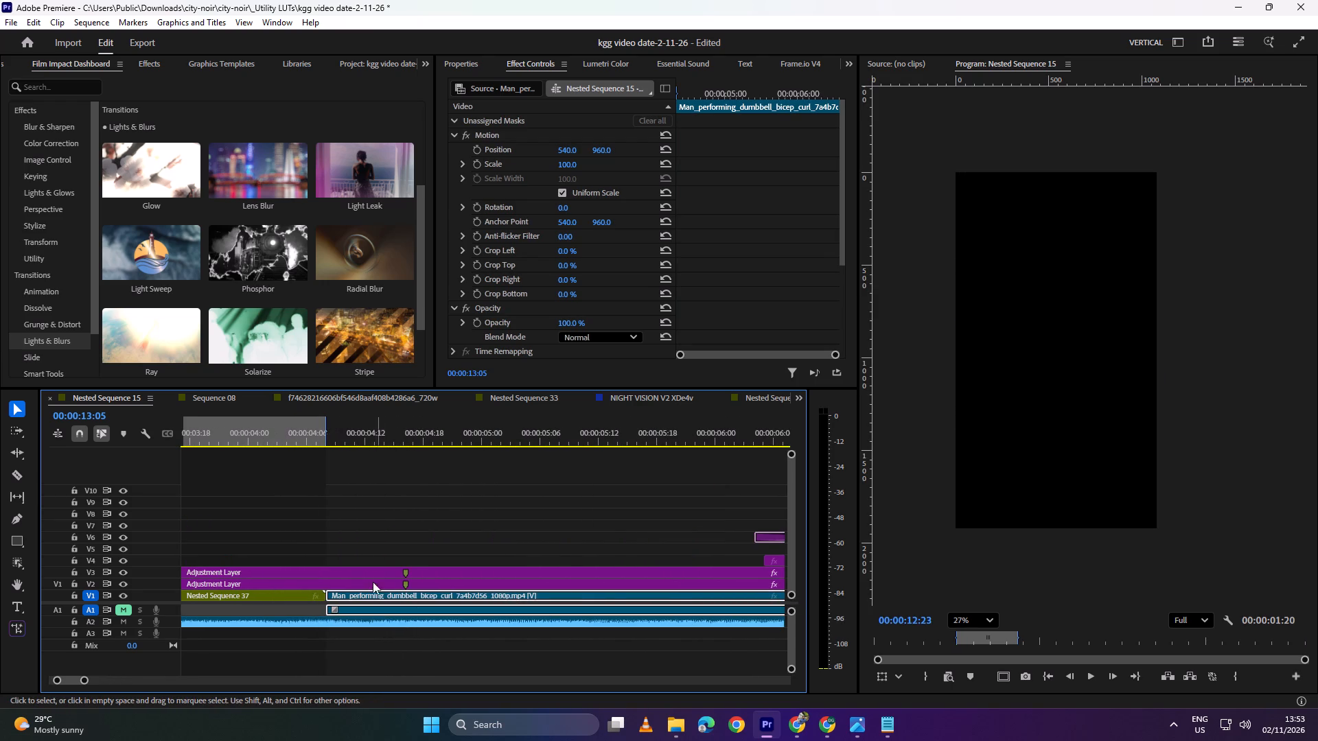
pyautogui.moveTo(398, 436); pyautogui.dragTo(319, 440)
pyautogui.press('space')
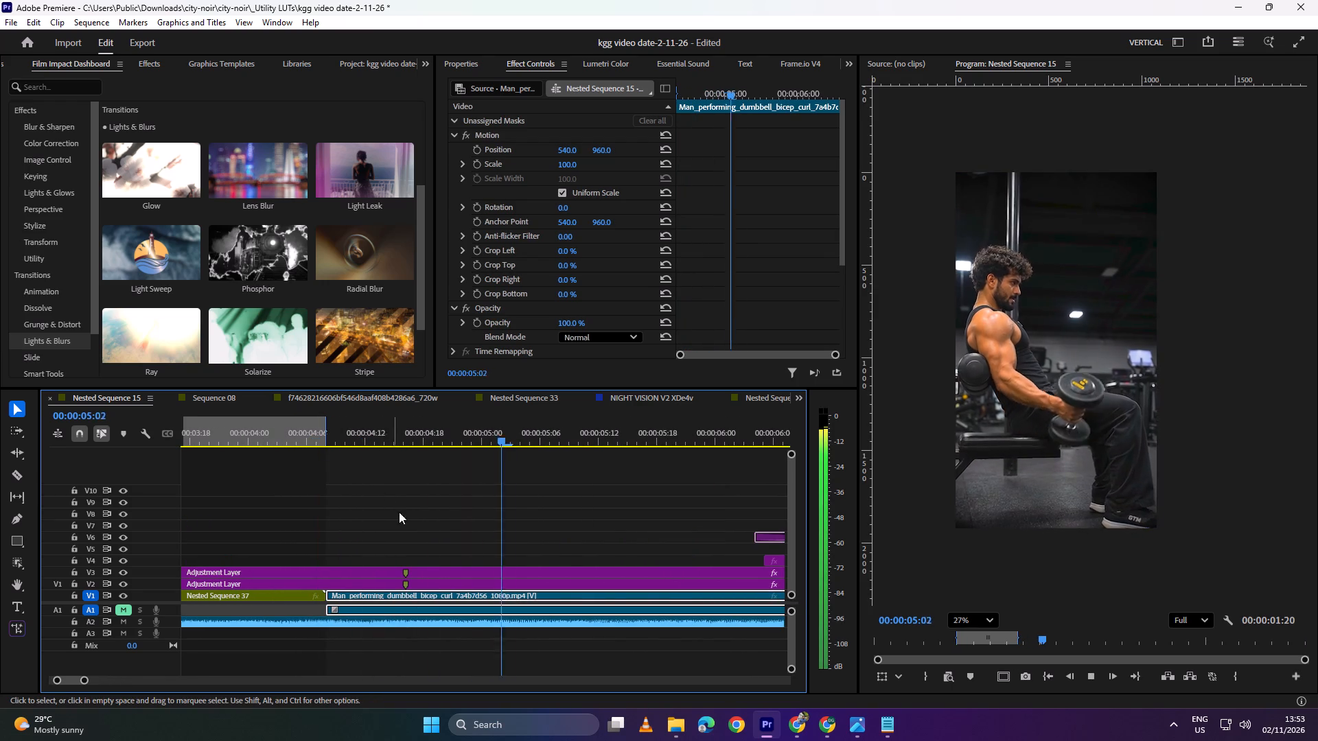
pyautogui.press('space')
# Nest the dumbbell bicep curl clip that follows Nested Sequence 37, keeping the default name, and play across the join.
pyautogui.keyDown('alt'); pyautogui.scroll(-4, 393, 600); pyautogui.keyUp('alt')
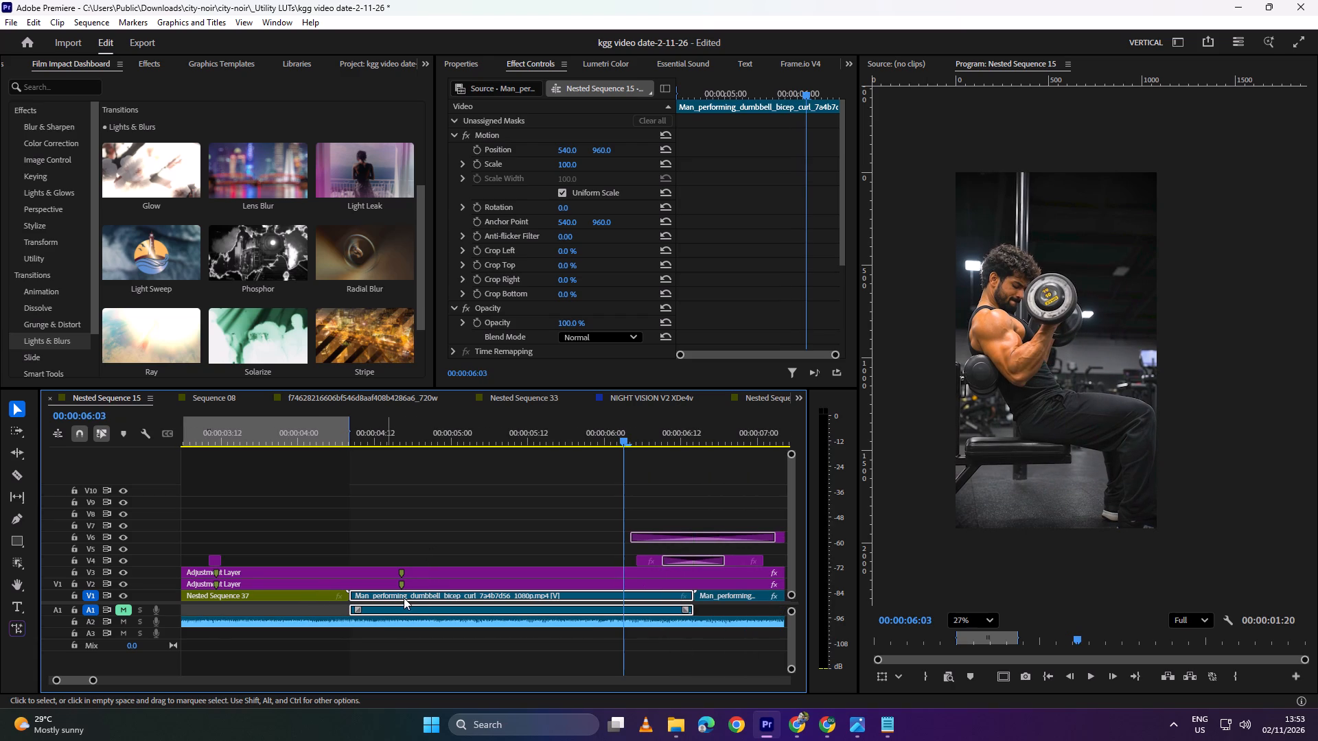
pyautogui.click(406, 598)
pyautogui.rightClick(407, 597)
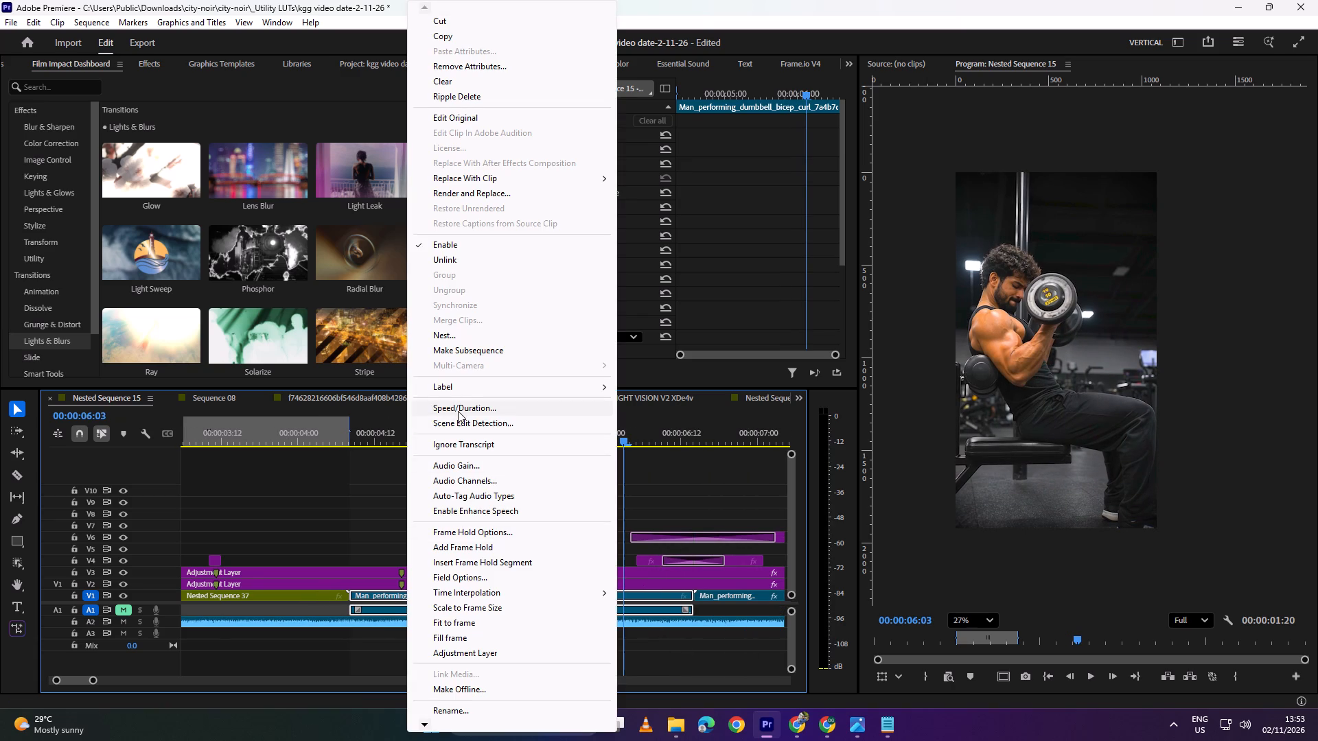
pyautogui.click(448, 340)
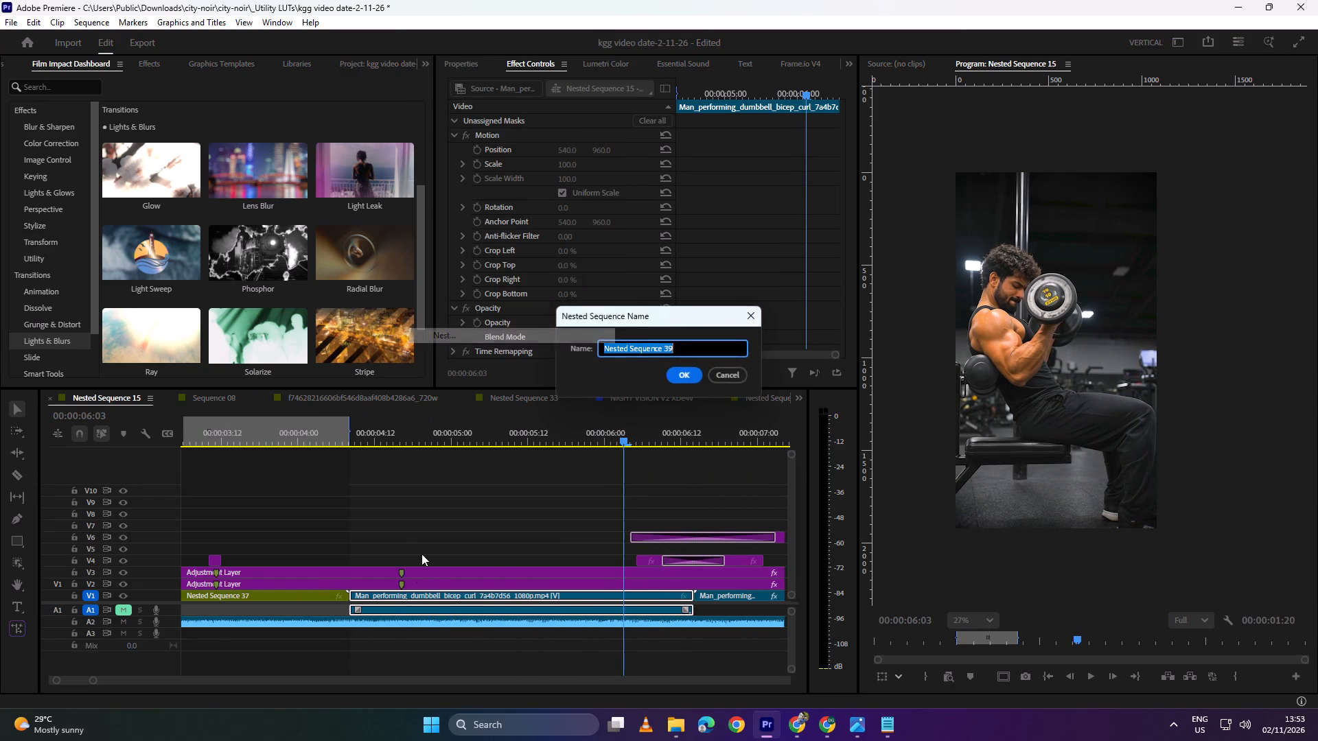
pyautogui.click(686, 372)
pyautogui.moveTo(364, 437); pyautogui.dragTo(330, 438)
pyautogui.press('space')
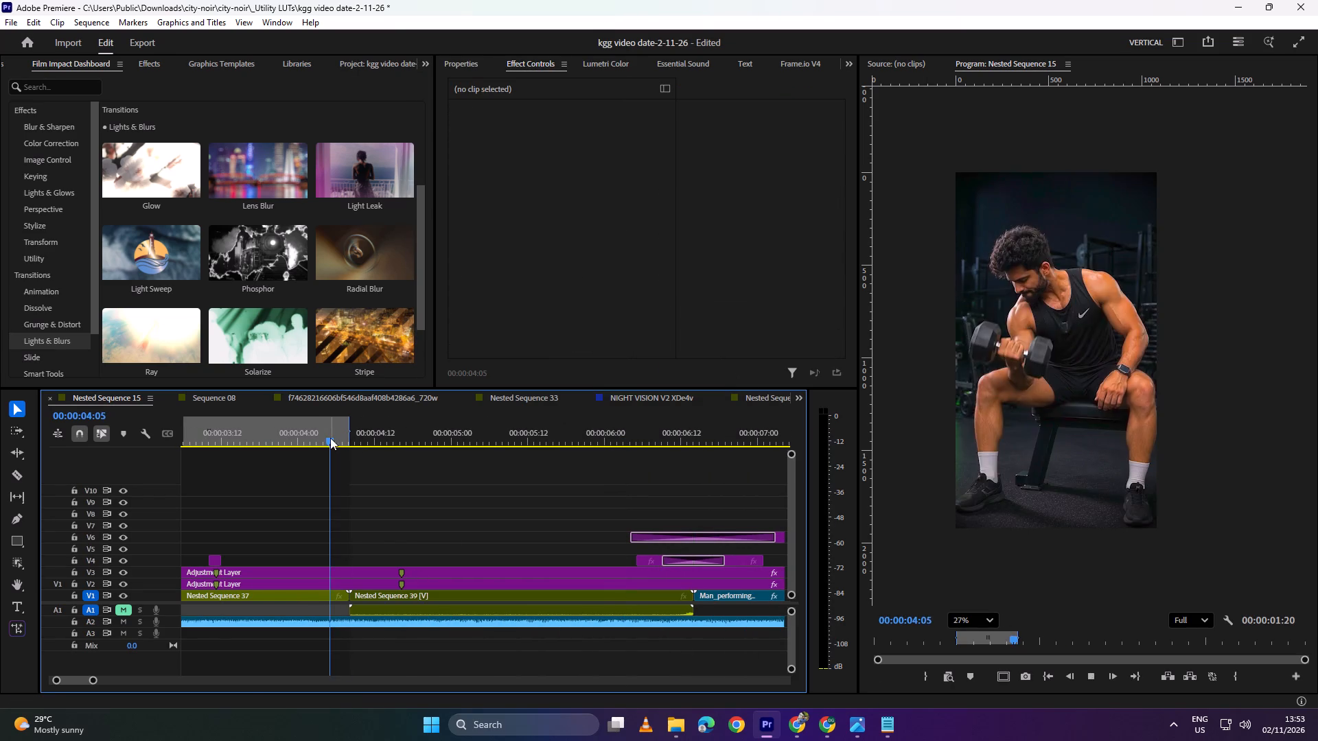
pyautogui.press('space')
# Inside Nested Sequence 39, create an object mask of the man and his dumbbells from the first frame and track it through the clip.
pyautogui.doubleClick(373, 597)
pyautogui.keyDown('alt'); pyautogui.scroll(5, 246, 508); pyautogui.keyUp('alt')
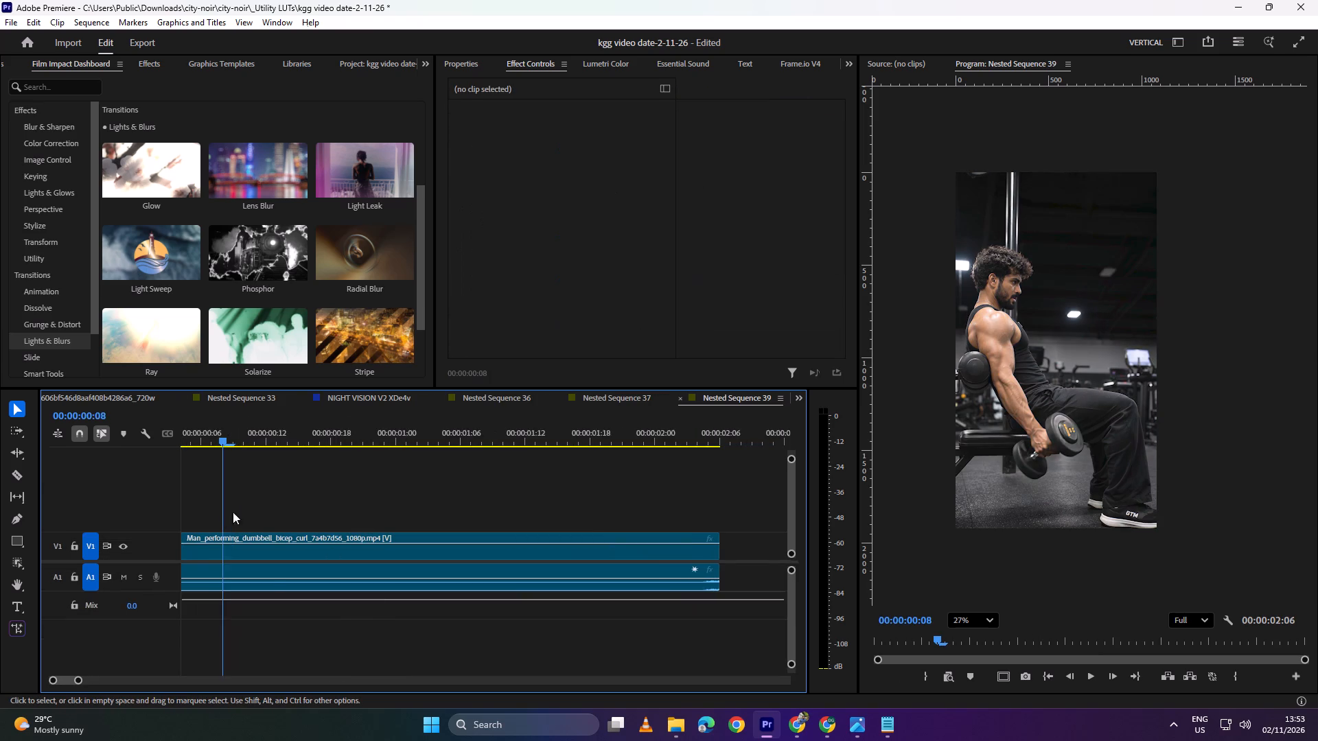
pyautogui.keyDown('alt'); pyautogui.scroll(5, 233, 512); pyautogui.keyUp('alt')
pyautogui.moveTo(279, 435); pyautogui.dragTo(112, 438)
pyautogui.click(277, 541)
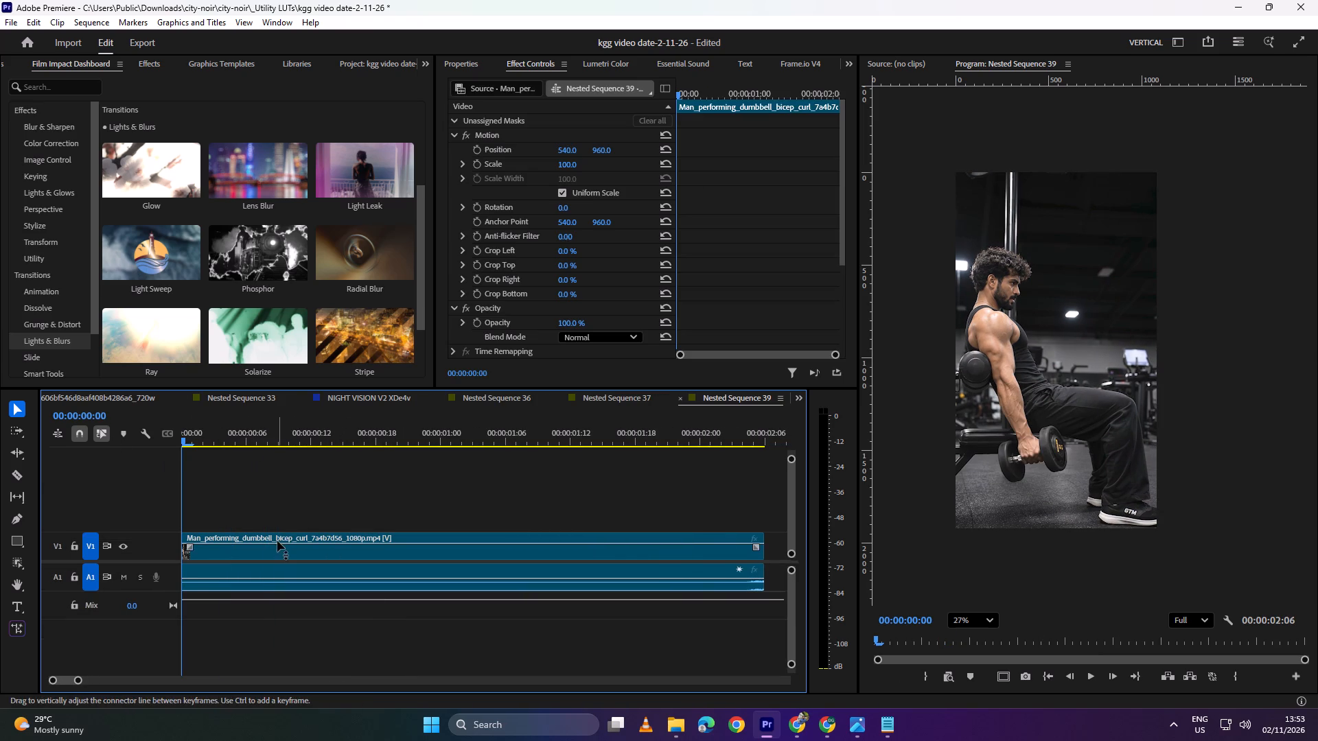
pyautogui.click(21, 566)
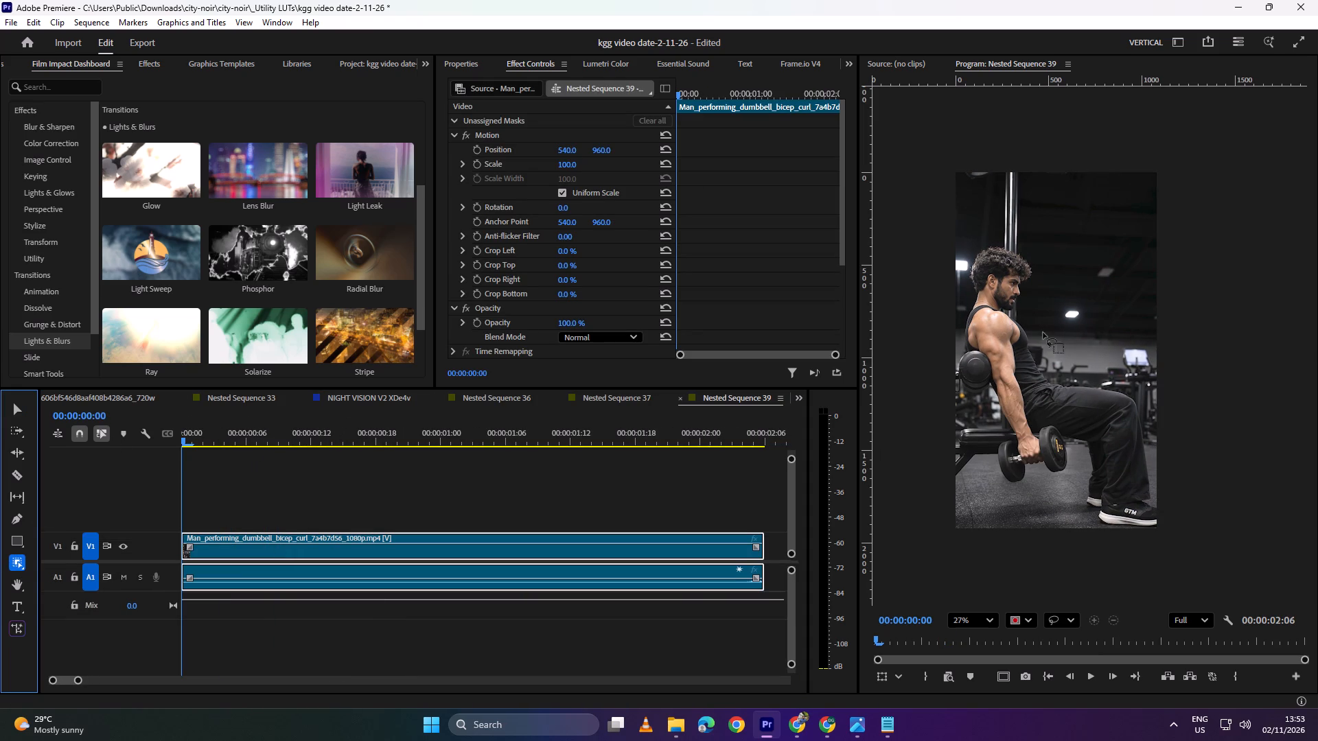
pyautogui.click(1010, 362)
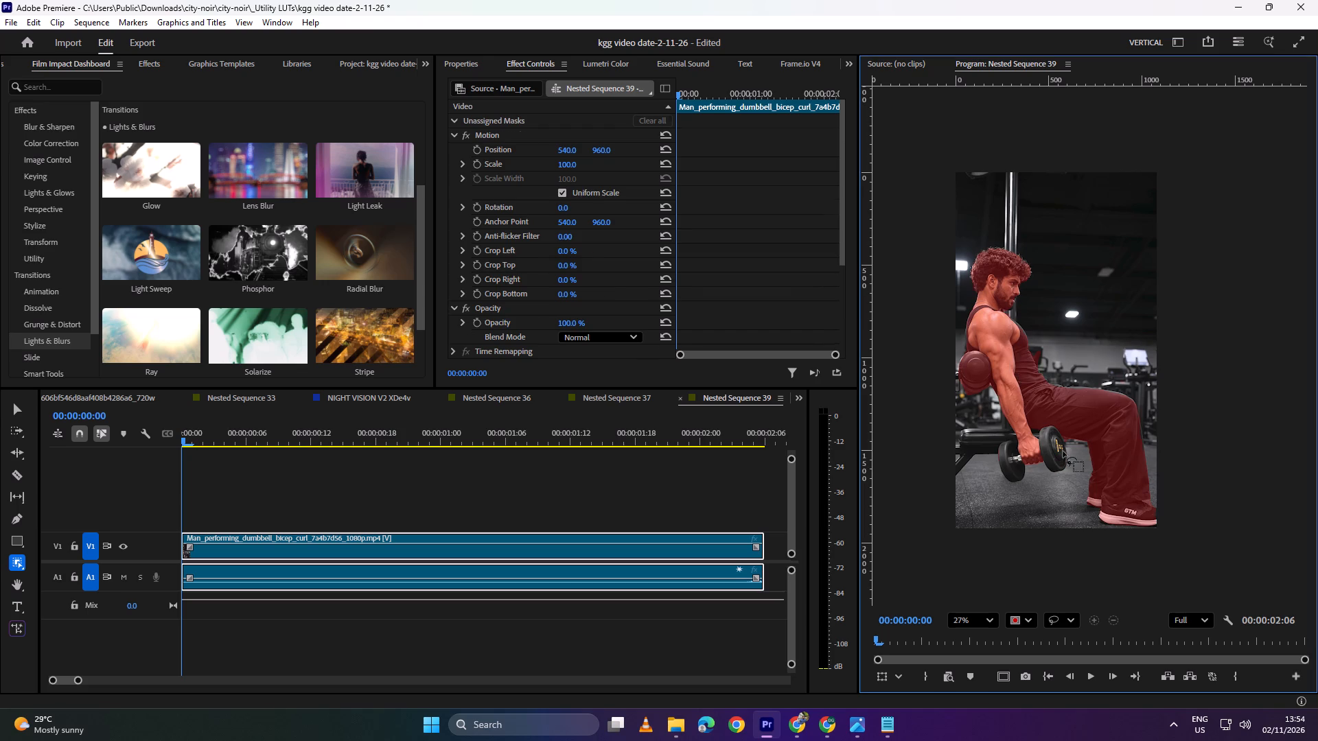
pyautogui.click(1020, 462)
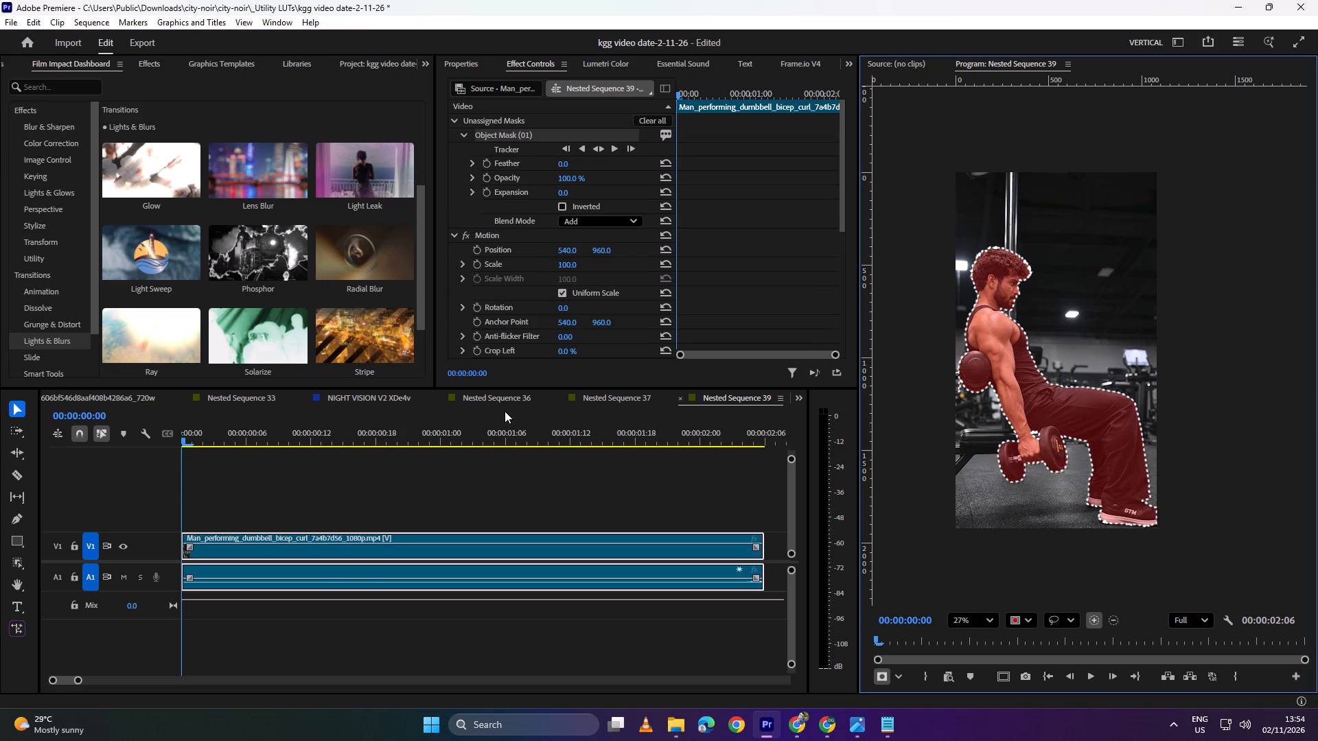
pyautogui.click(609, 150)
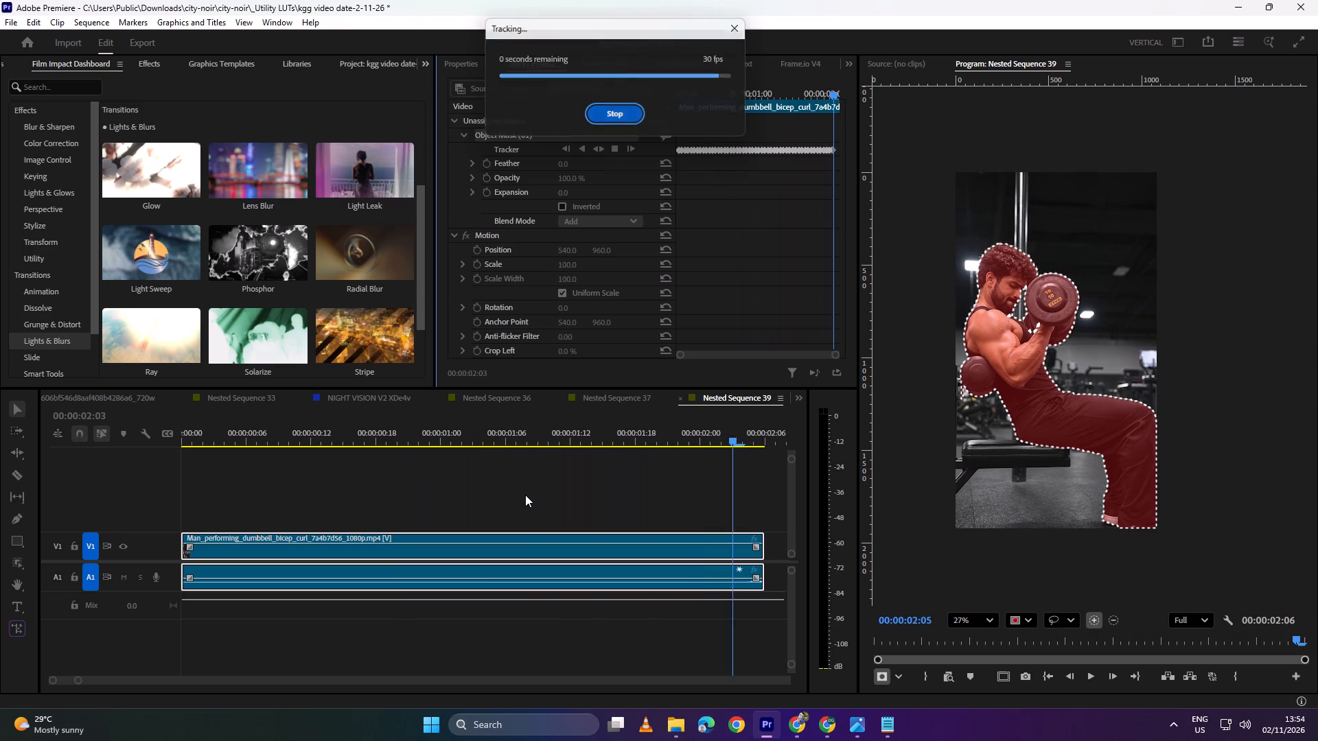
# Duplicate the masked curl clip onto V2 and assign the copy's object mask to its Opacity effect.
pyautogui.click(374, 517)
pyautogui.click(360, 542)
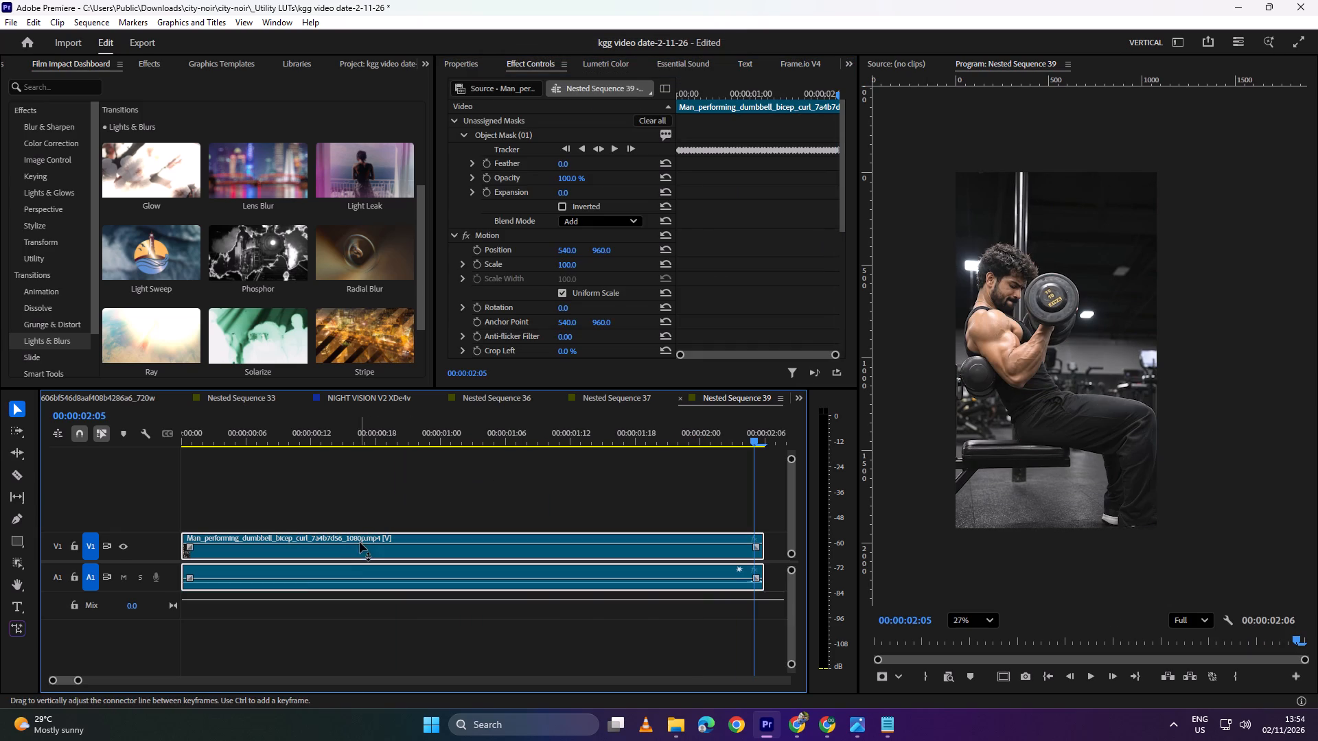
pyautogui.keyDown('alt'); pyautogui.moveTo(327, 535); pyautogui.dragTo(325, 506); pyautogui.keyUp('alt')
pyautogui.click(329, 508)
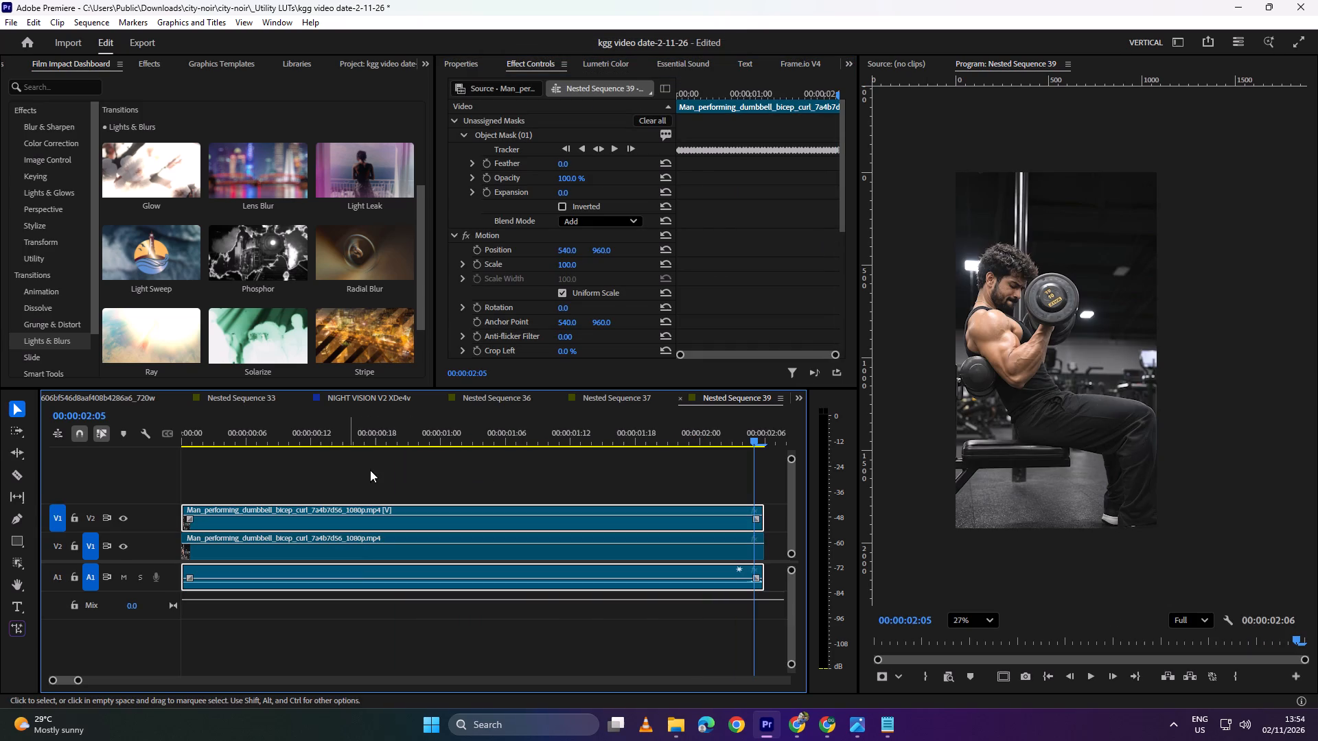
pyautogui.moveTo(523, 137); pyautogui.dragTo(496, 319)
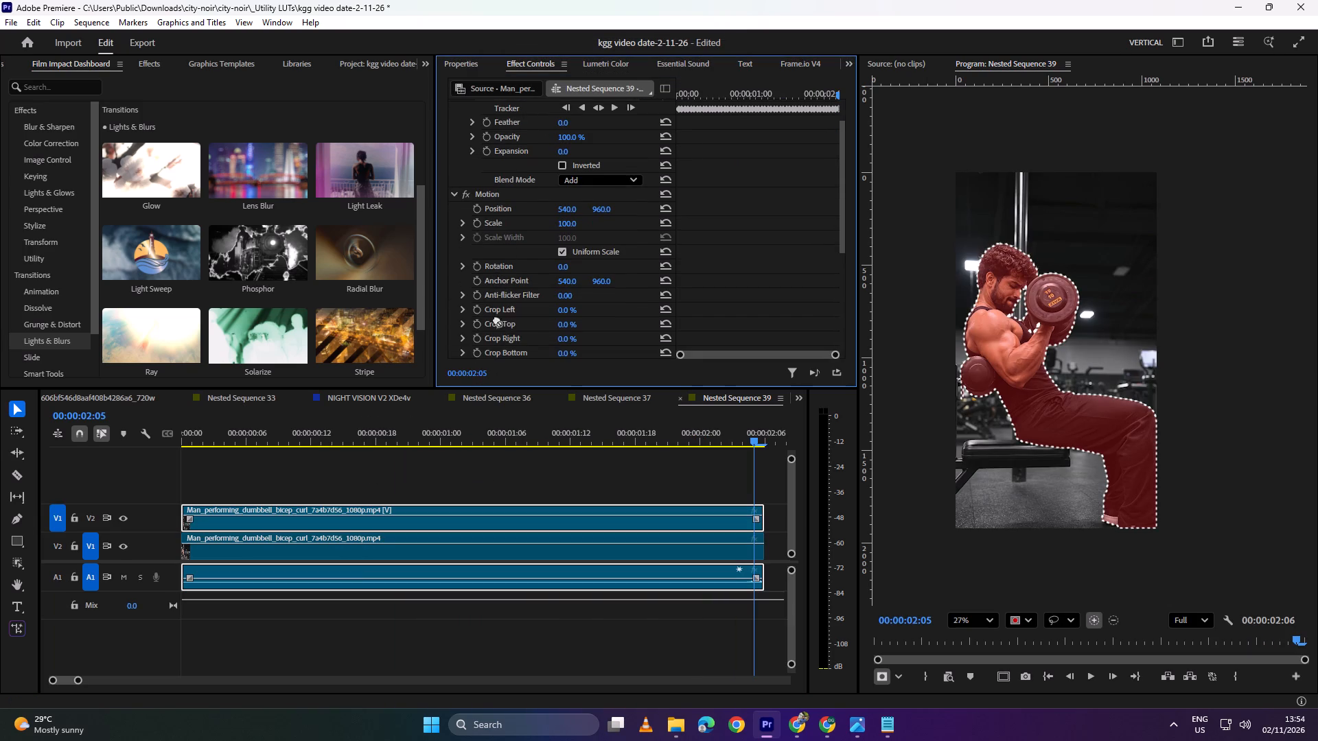
pyautogui.moveTo(496, 319); pyautogui.dragTo(509, 307)
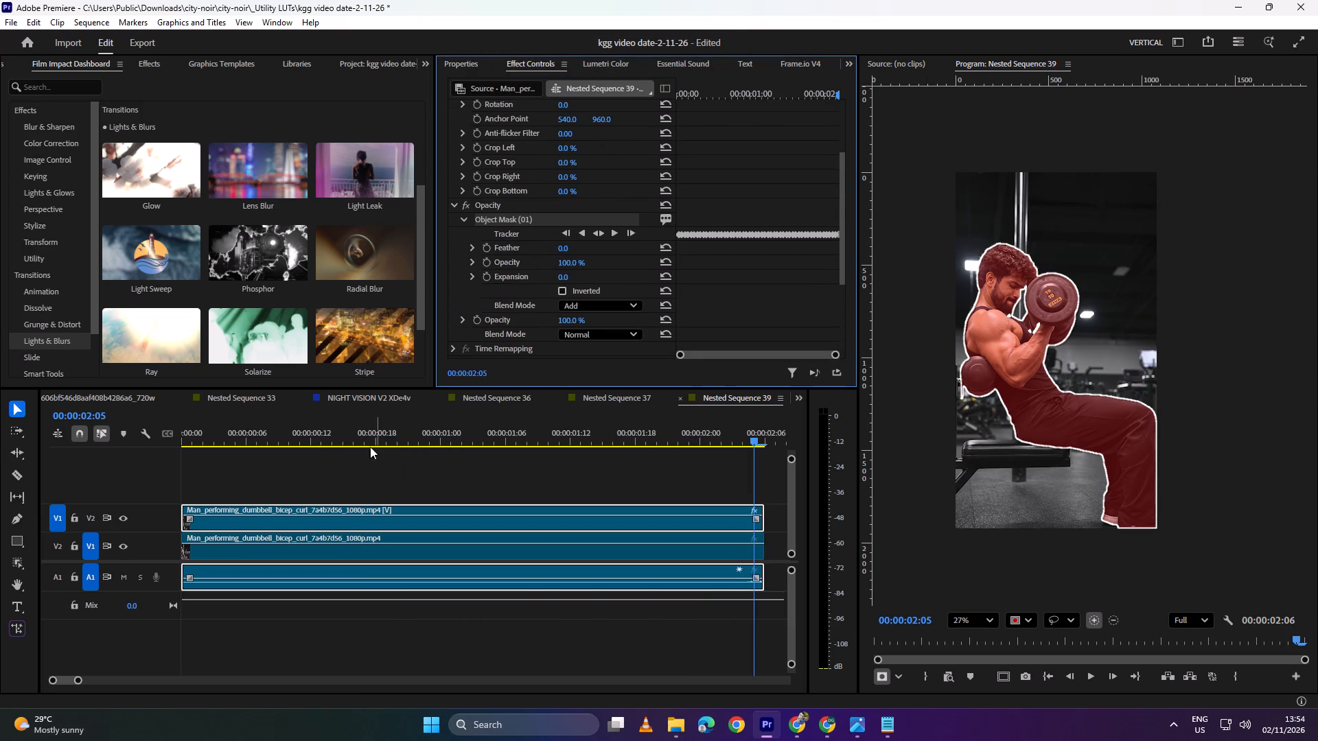
pyautogui.click(346, 480)
# Cut the start of the masked V2 copy into five consecutive one-frame pieces.
pyautogui.click(308, 517)
pyautogui.keyDown('alt'); pyautogui.scroll(7, 257, 510); pyautogui.keyUp('alt')
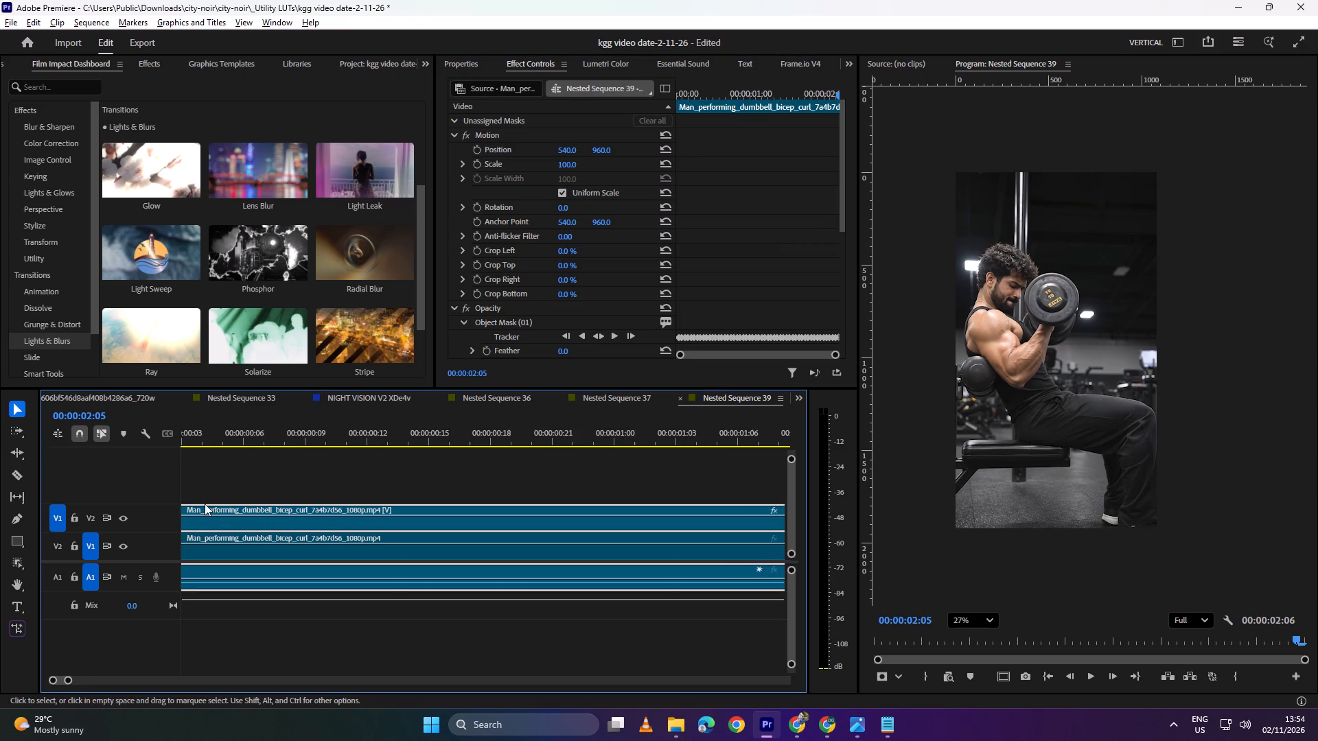
pyautogui.keyDown('alt'); pyautogui.scroll(9, 205, 504); pyautogui.keyUp('alt')
pyautogui.moveTo(219, 438); pyautogui.dragTo(104, 452)
pyautogui.press('c')
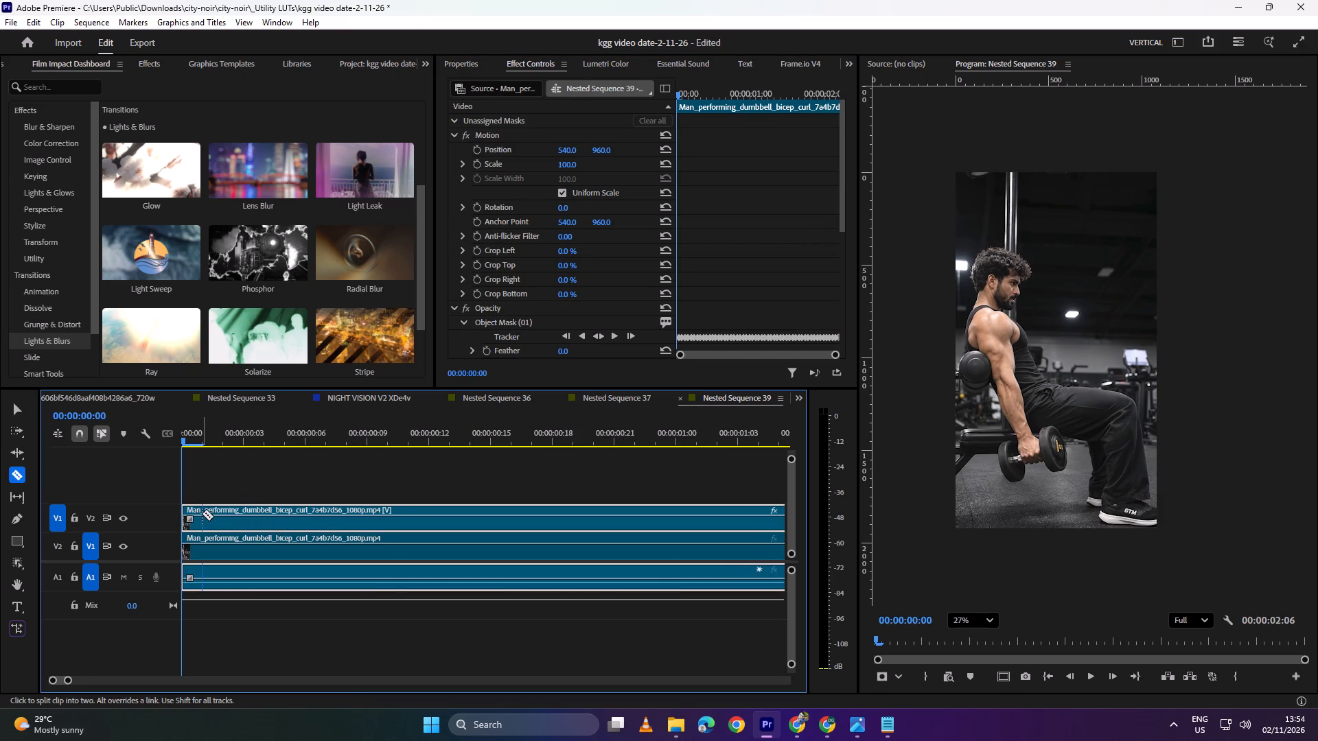
pyautogui.click(206, 515)
pyautogui.click(229, 515)
pyautogui.click(250, 515)
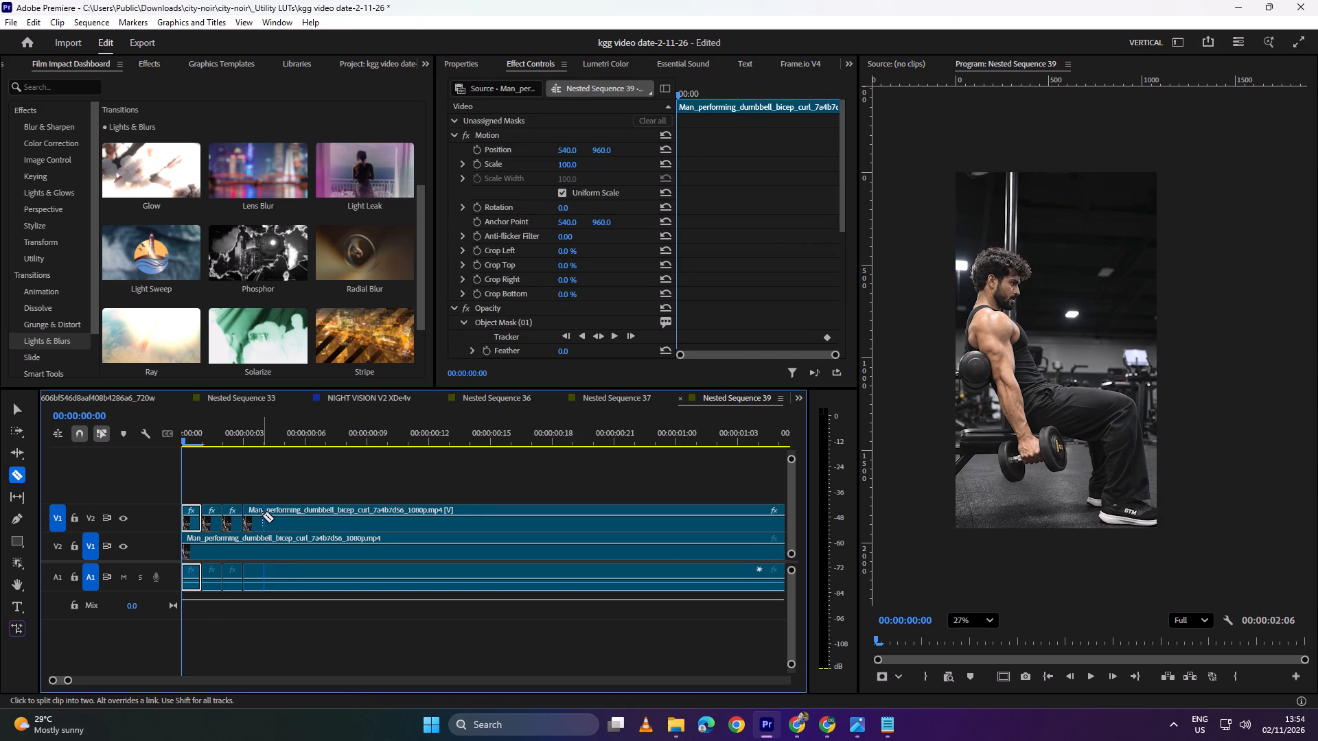
pyautogui.click(263, 515)
pyautogui.click(289, 515)
pyautogui.press('v')
# Apply the Invert video effect to the second, third and fifth one-frame pieces on V2.
pyautogui.click(213, 520)
pyautogui.keyDown('shift'); pyautogui.click(236, 521); pyautogui.keyUp('shift')
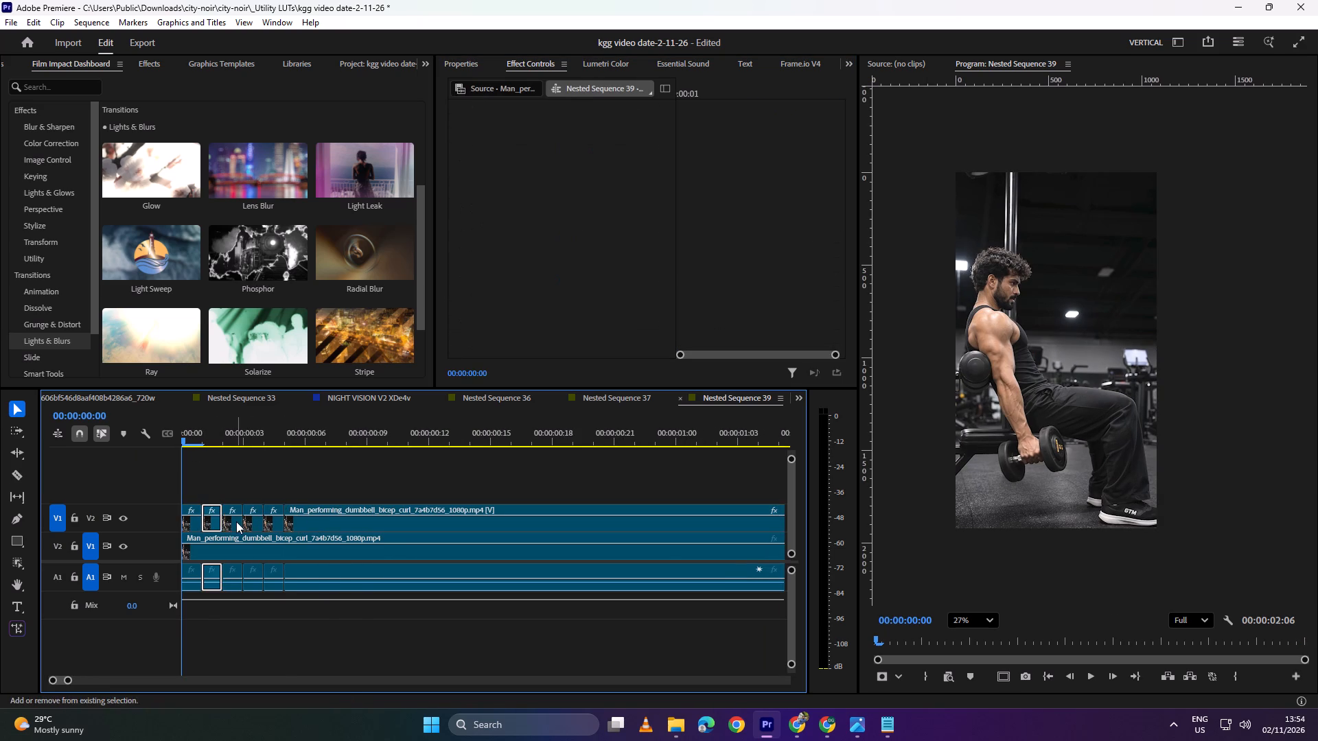
pyautogui.click(156, 67)
pyautogui.click(65, 89)
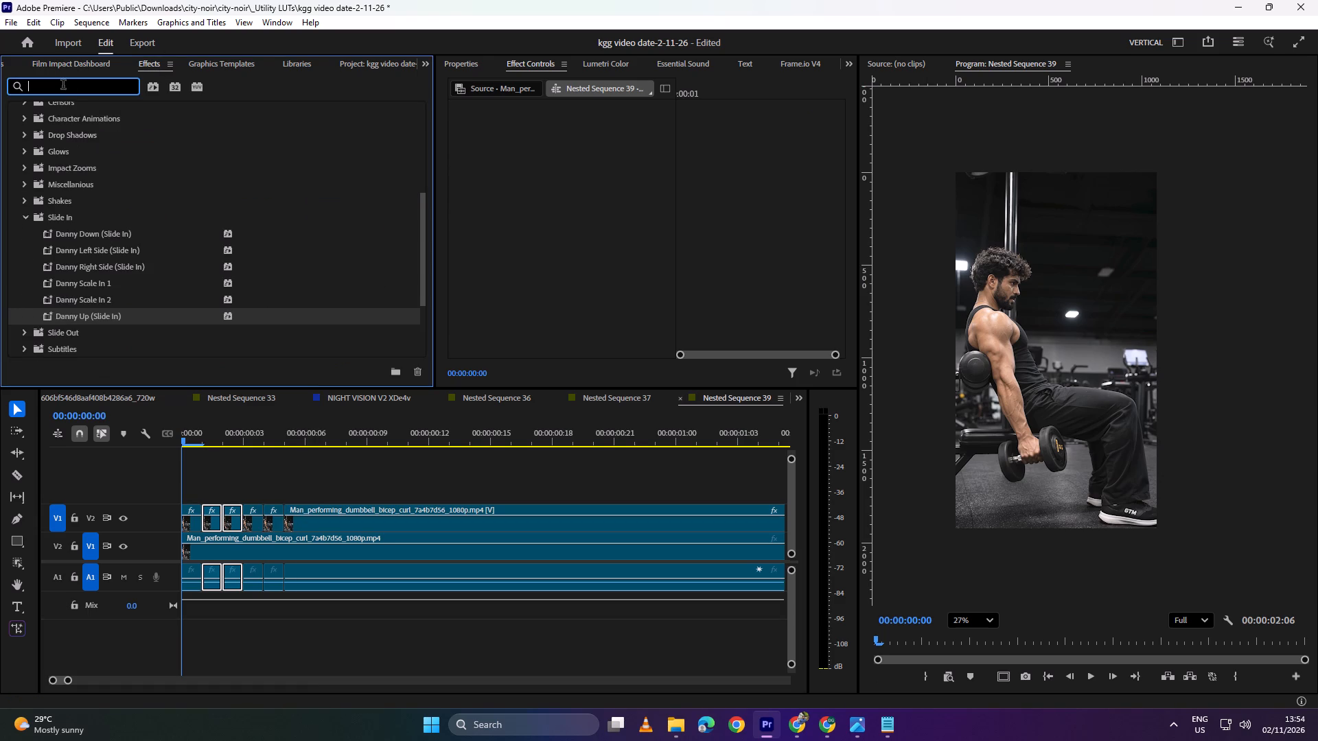
pyautogui.write('inv')
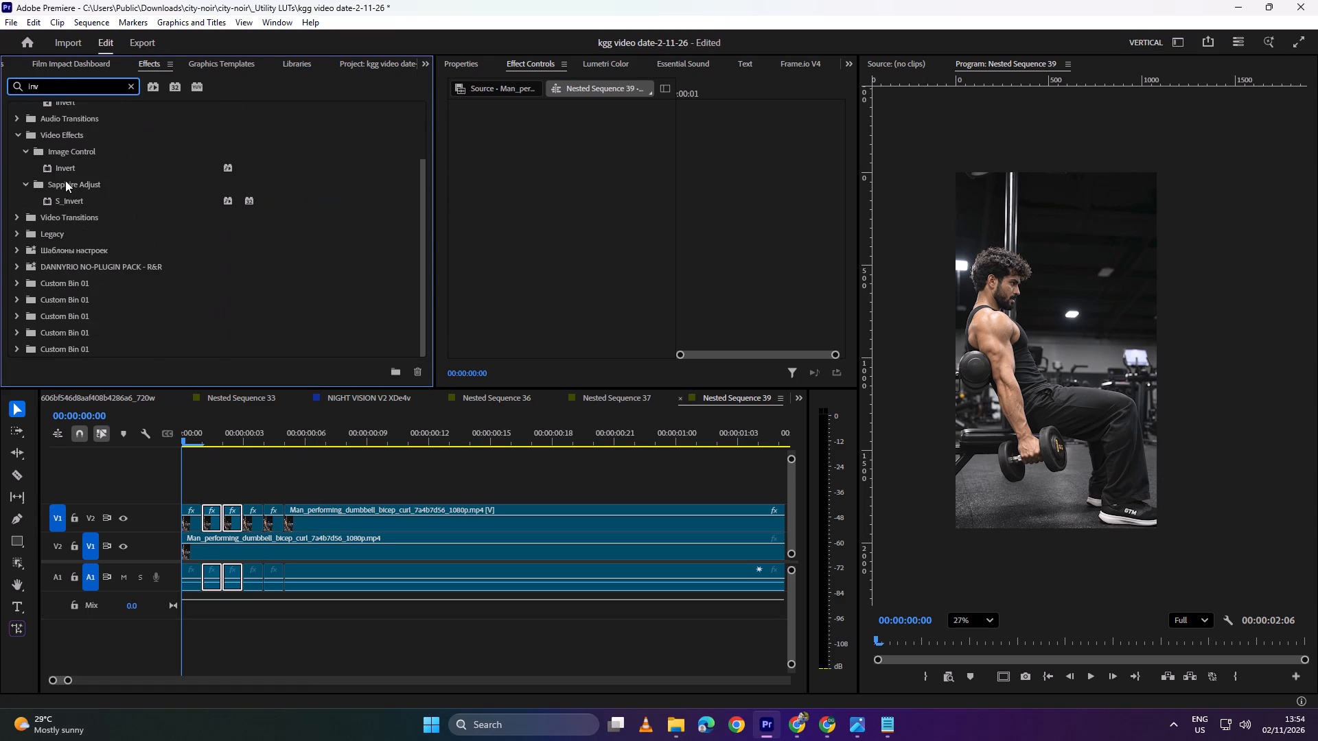
pyautogui.moveTo(68, 165); pyautogui.dragTo(228, 521)
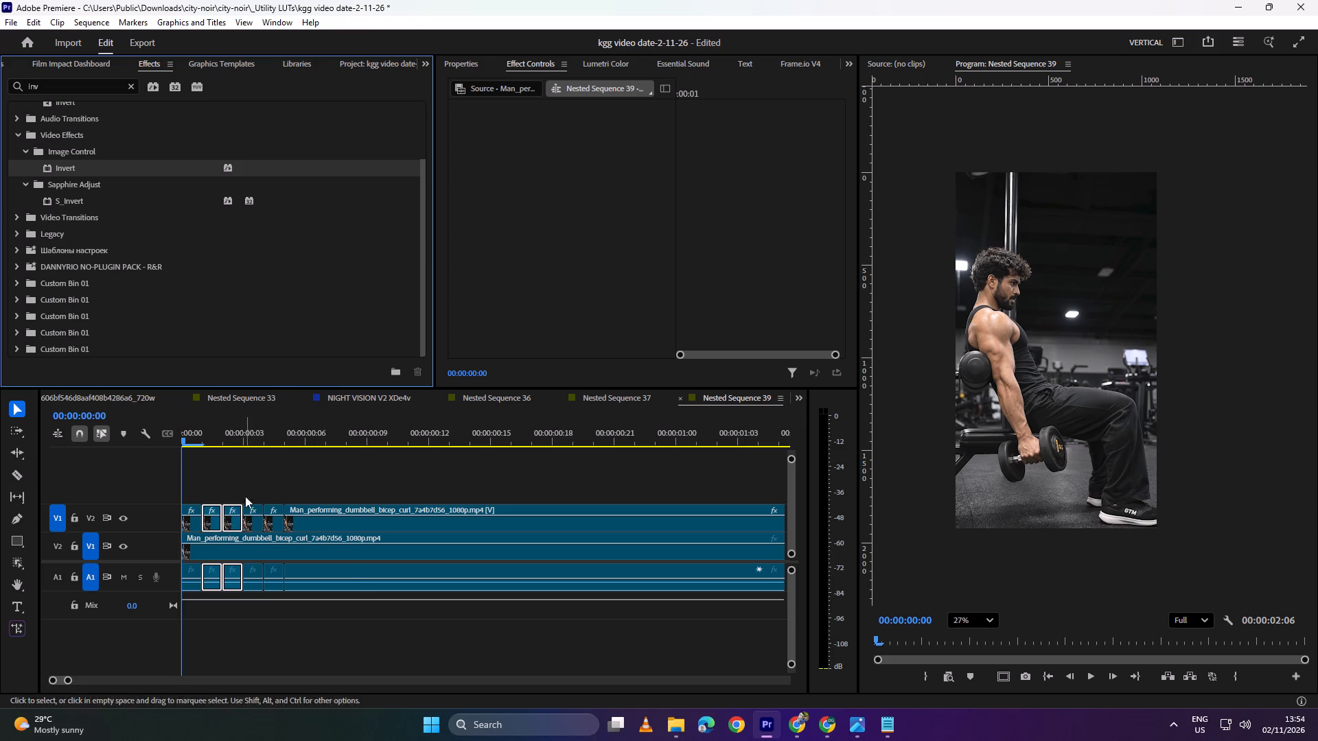
pyautogui.moveTo(82, 167); pyautogui.dragTo(281, 513)
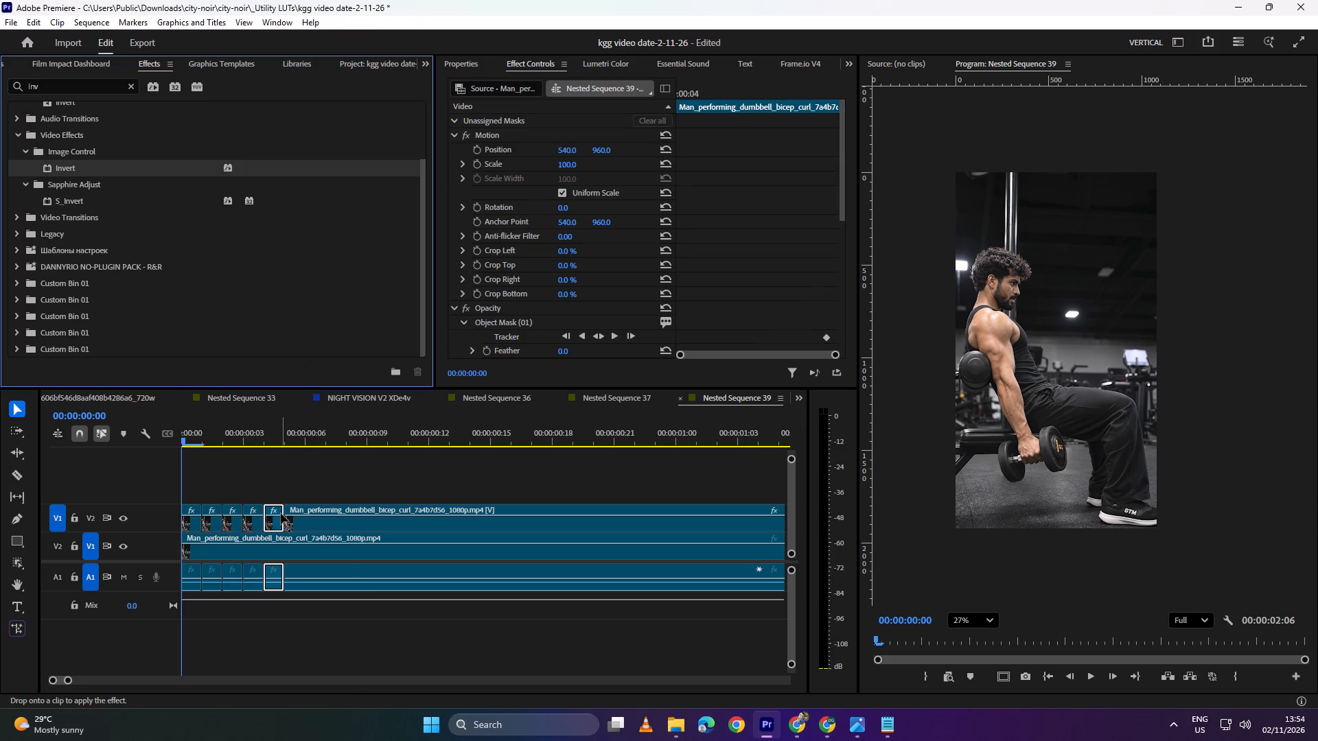
# Turn the first V2 piece white in Lumetri Color: Exposure 7.0, Contrast 150, Highlights 150, Shadows 149, Whites 145, Blacks 150.
pyautogui.click(190, 517)
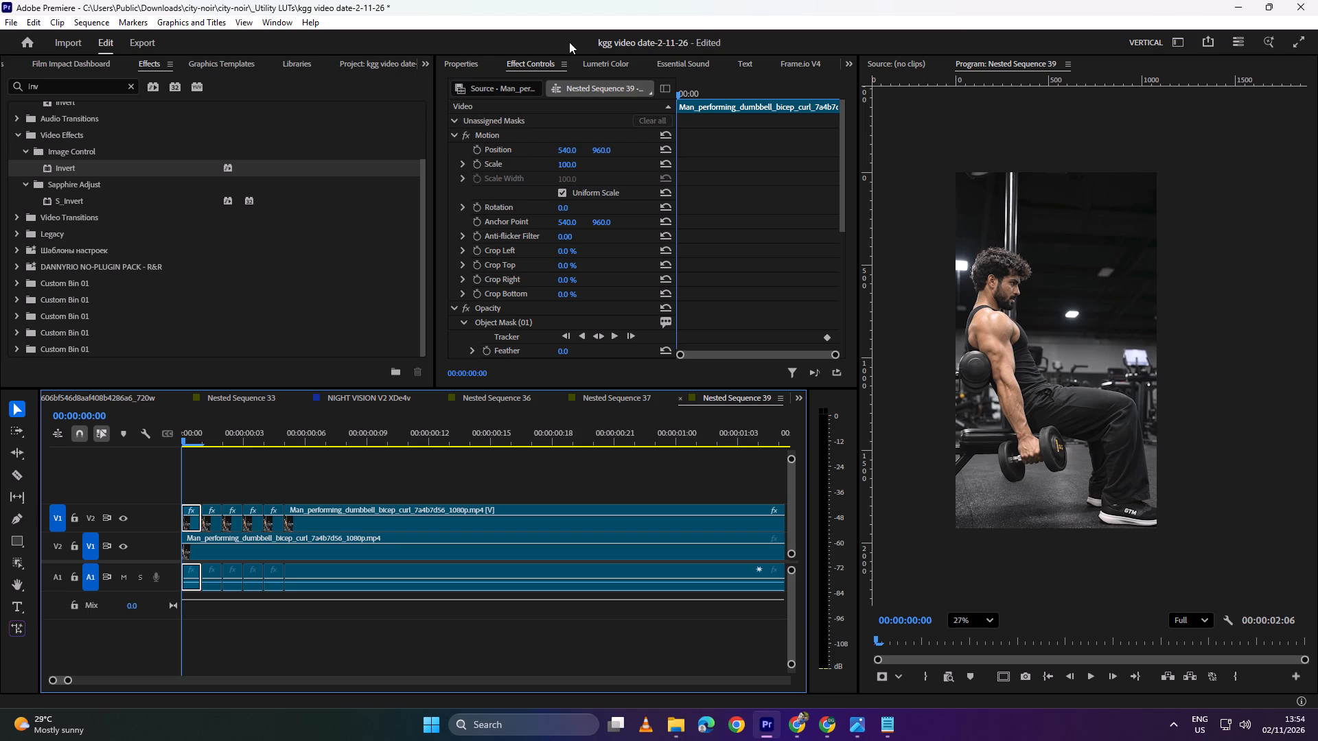
pyautogui.click(606, 59)
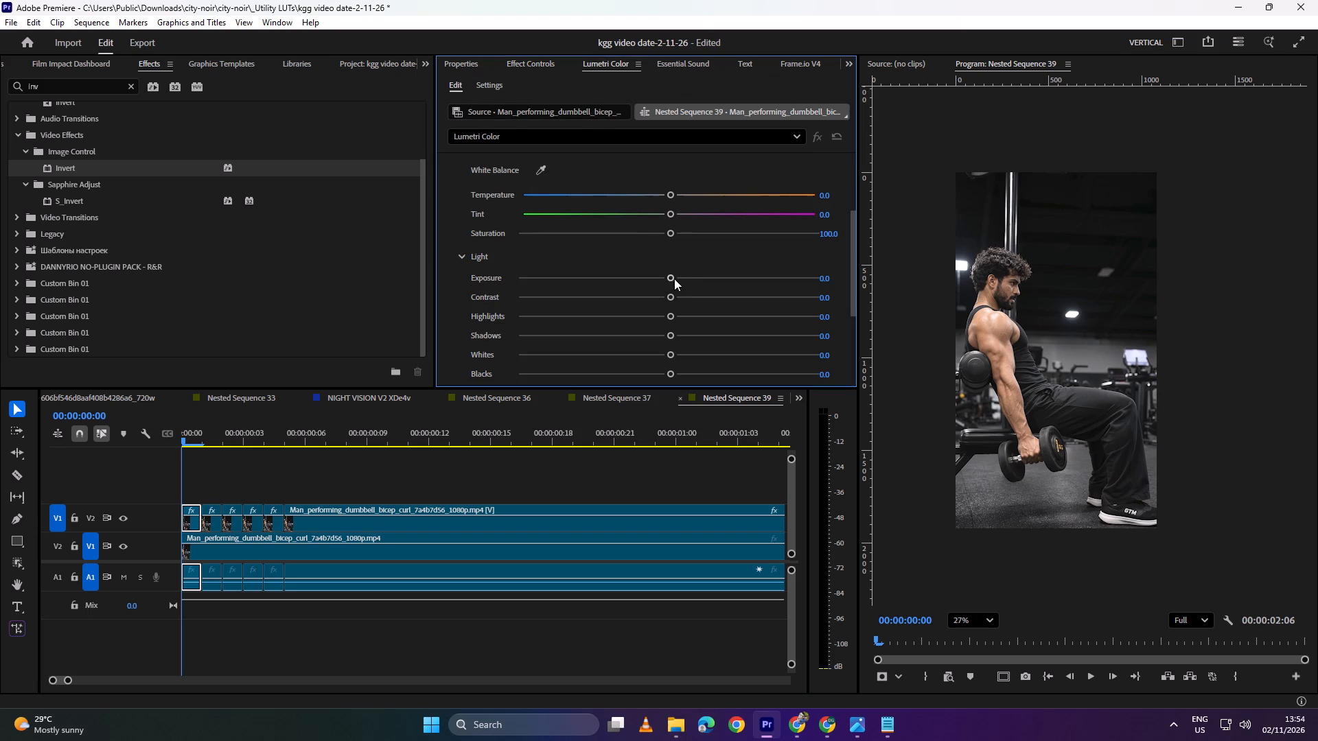
pyautogui.moveTo(682, 278); pyautogui.dragTo(996, 279)
pyautogui.moveTo(821, 278); pyautogui.dragTo(1081, 277)
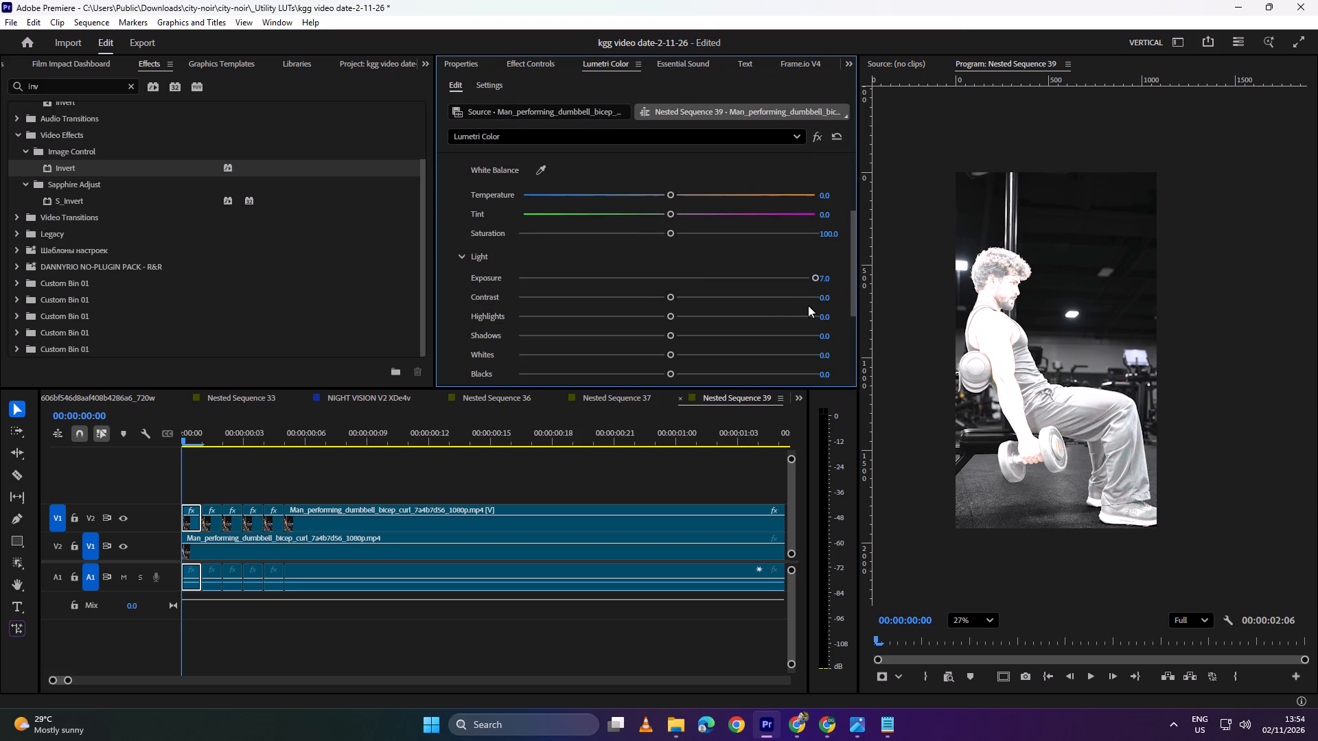
pyautogui.moveTo(821, 296); pyautogui.dragTo(1012, 301)
pyautogui.moveTo(833, 314); pyautogui.dragTo(1005, 307)
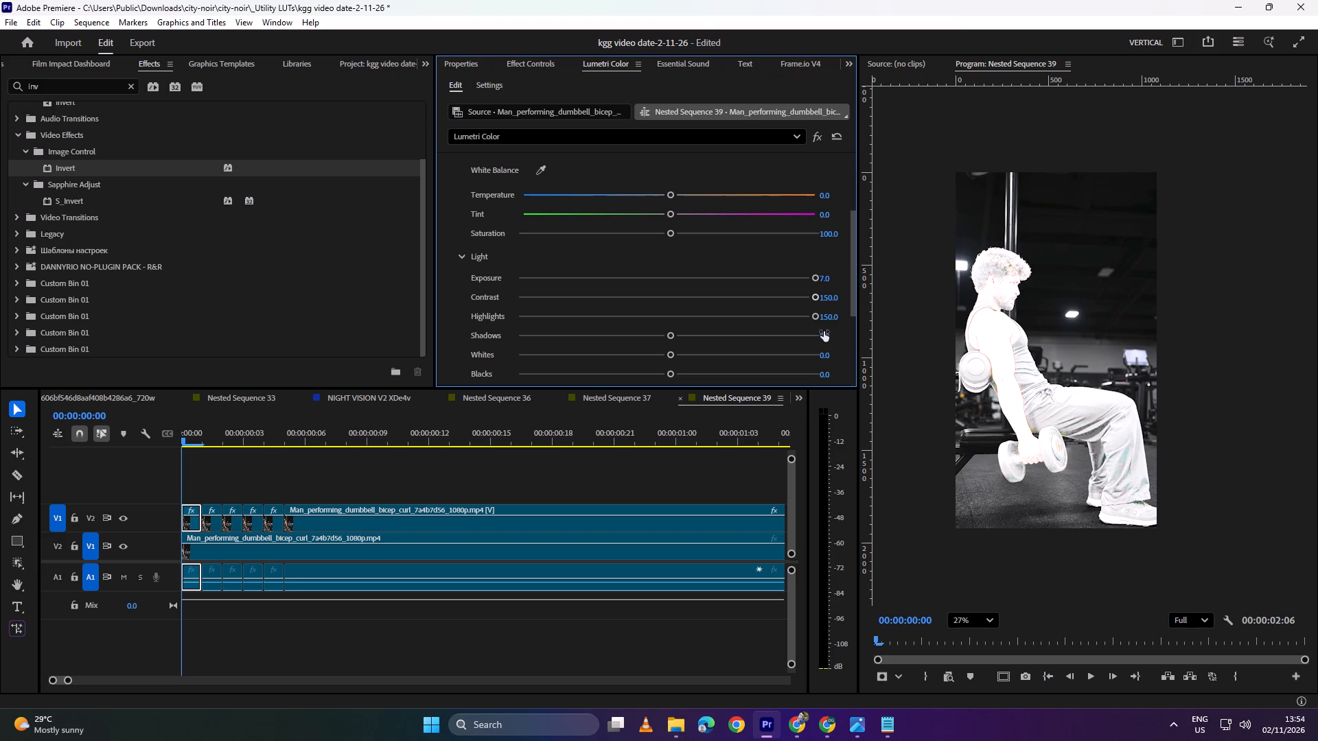
pyautogui.moveTo(824, 331); pyautogui.dragTo(1105, 341)
pyautogui.moveTo(822, 351); pyautogui.dragTo(1023, 355)
pyautogui.moveTo(821, 375); pyautogui.dragTo(1055, 357)
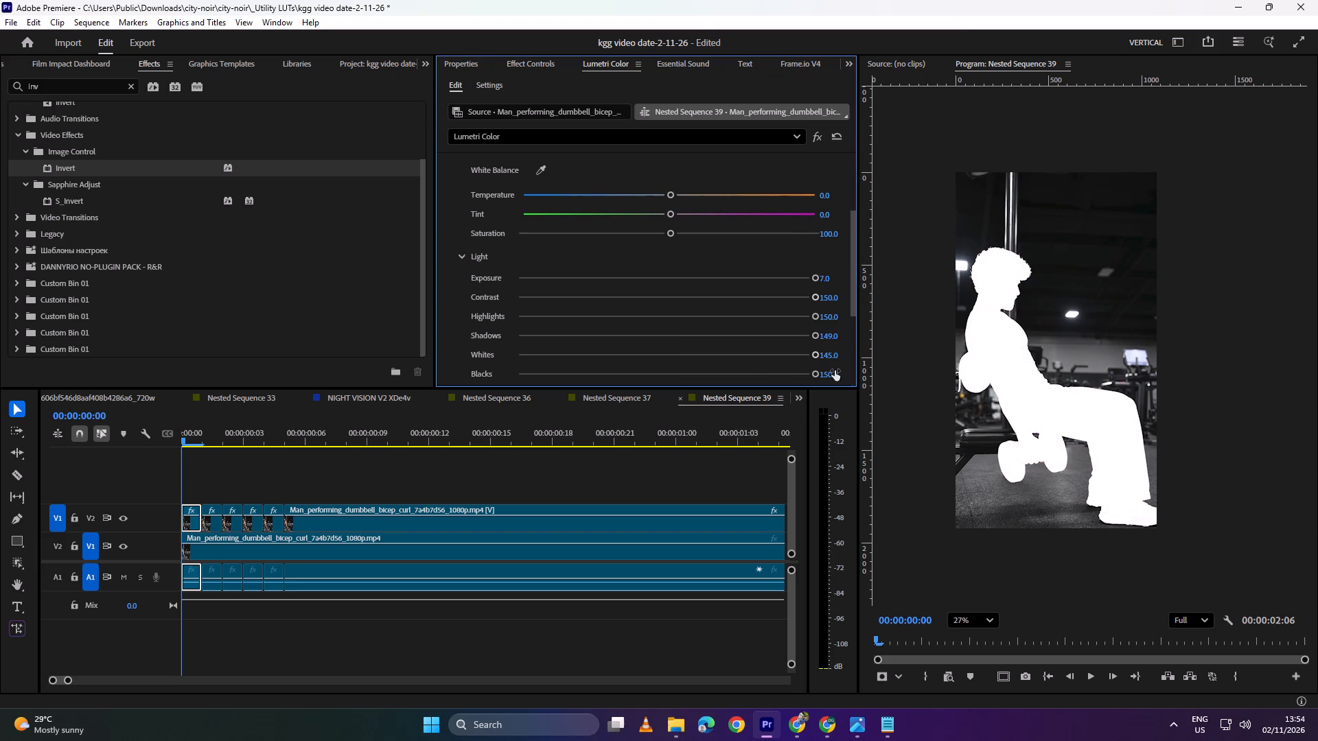
# Place the white silhouette piece on V4 of Nested Sequence 15, ending where Nested Sequence 39 begins, and extend its start by one frame.
pyautogui.moveTo(193, 525); pyautogui.dragTo(58, 394)
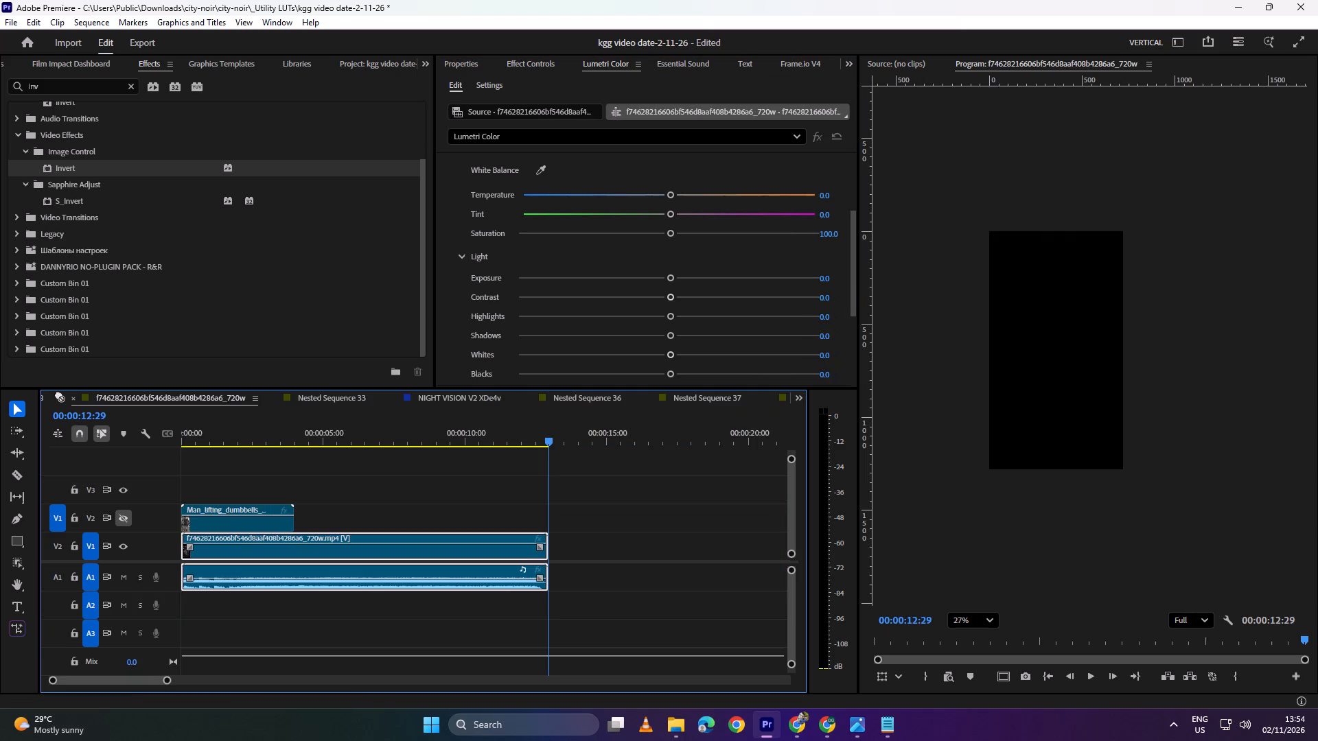
pyautogui.moveTo(58, 394); pyautogui.dragTo(52, 396)
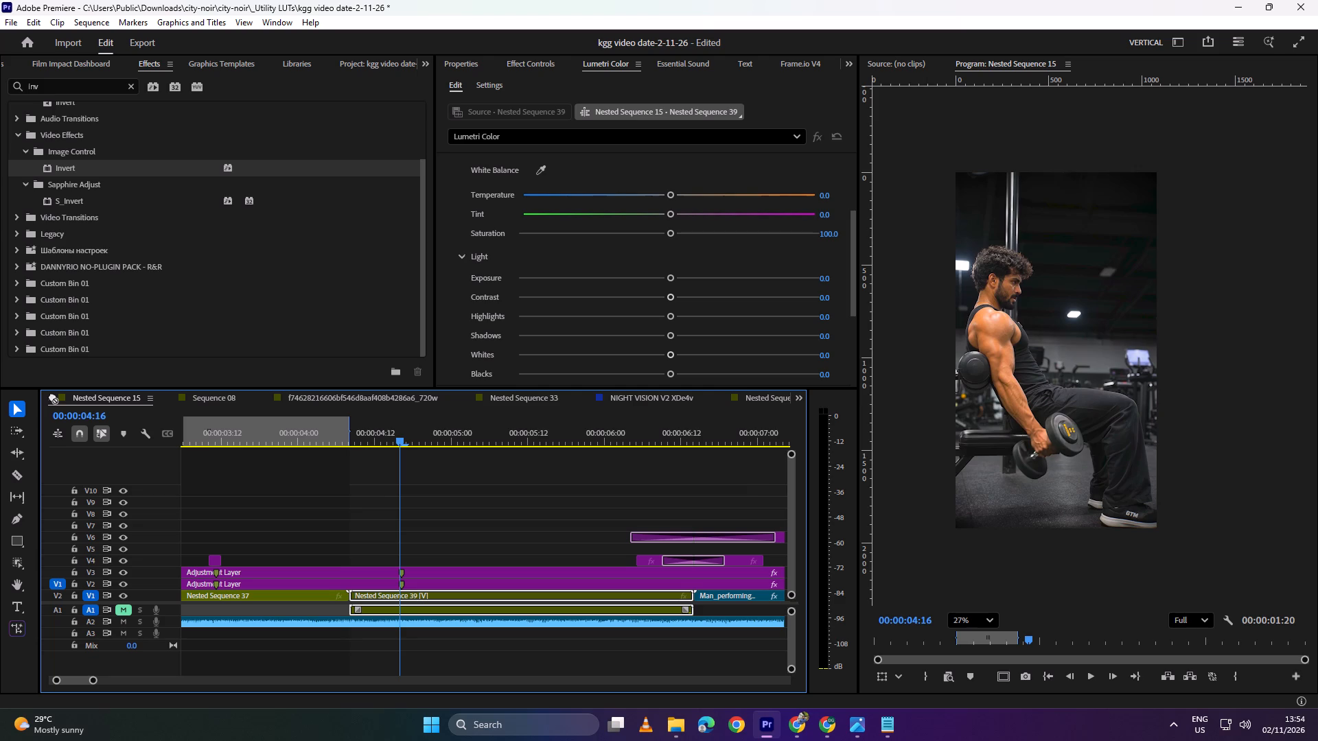
pyautogui.moveTo(52, 396); pyautogui.dragTo(347, 564)
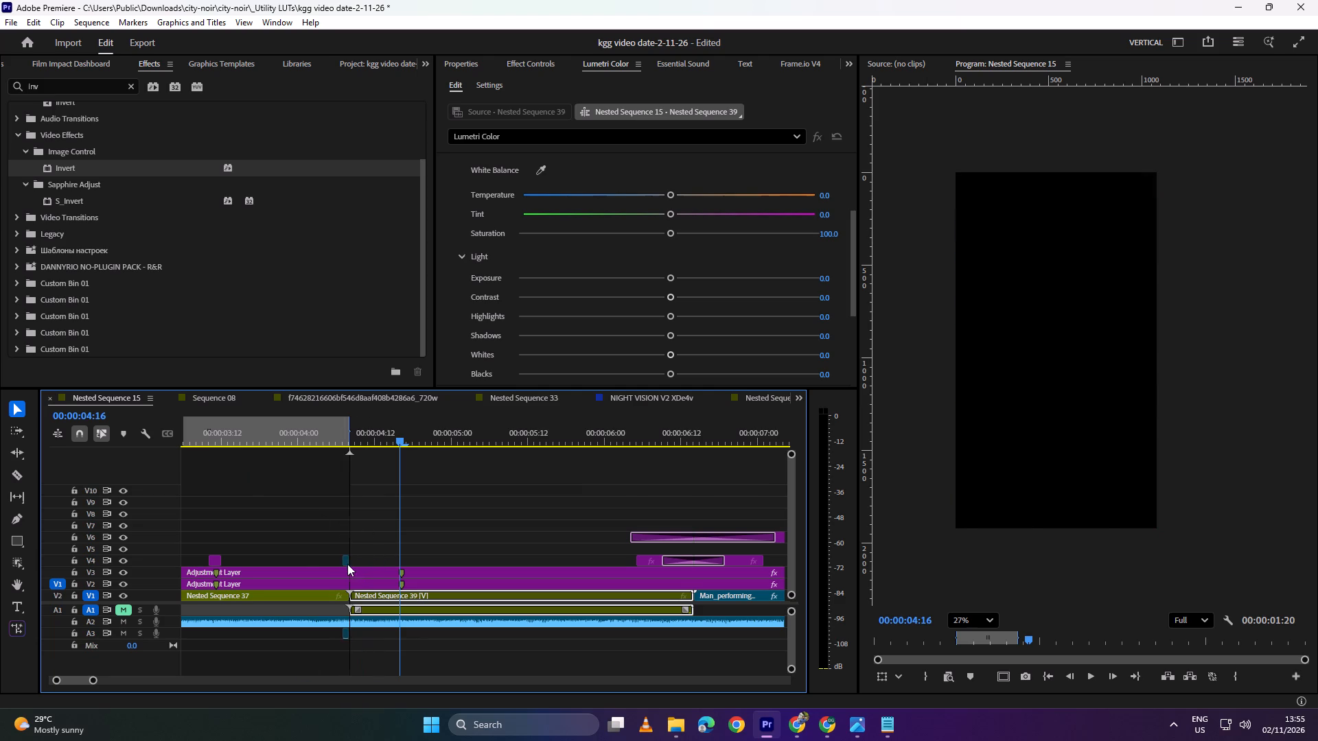
pyautogui.keyDown('alt'); pyautogui.scroll(17, 323, 567); pyautogui.keyUp('alt')
pyautogui.moveTo(381, 557); pyautogui.dragTo(373, 558)
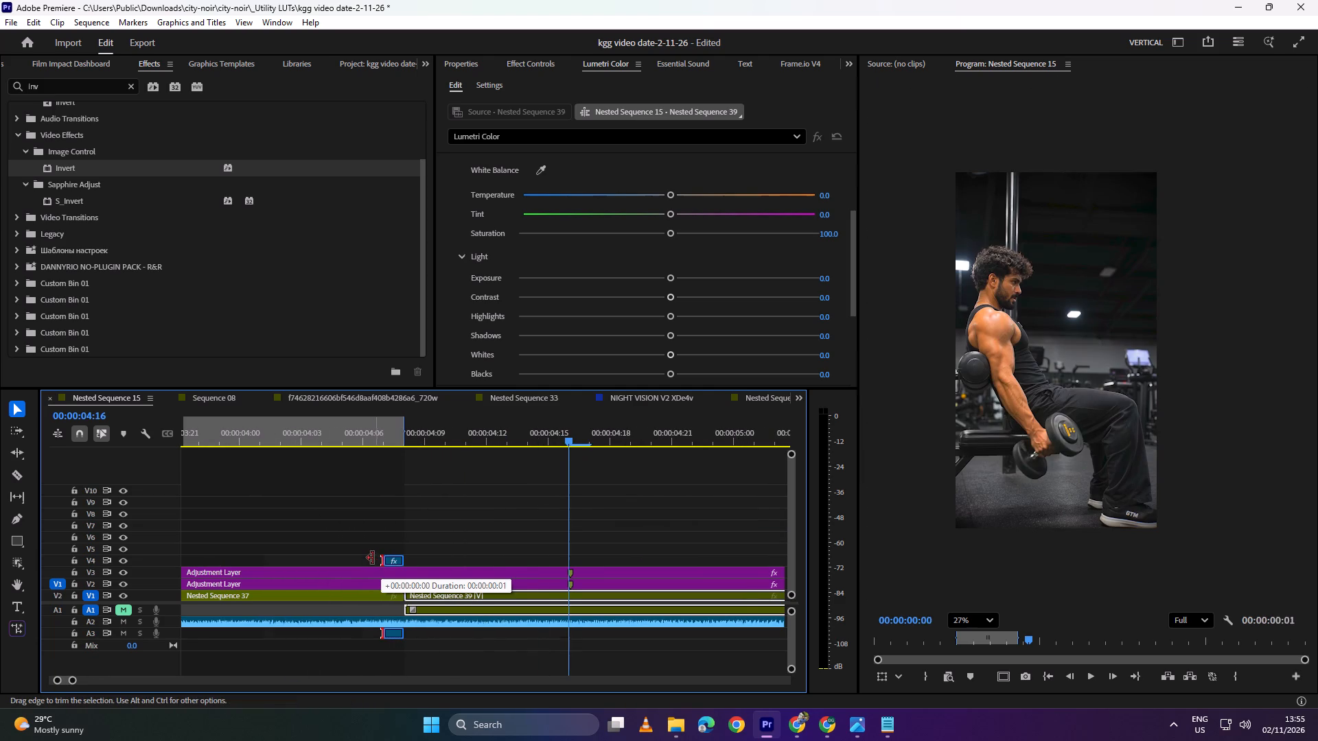
pyautogui.moveTo(373, 558); pyautogui.dragTo(362, 558)
# Play back the transition from Nested Sequence 37 into Nested Sequence 39 to review the silhouette and invert flashes.
pyautogui.moveTo(384, 434); pyautogui.dragTo(315, 446)
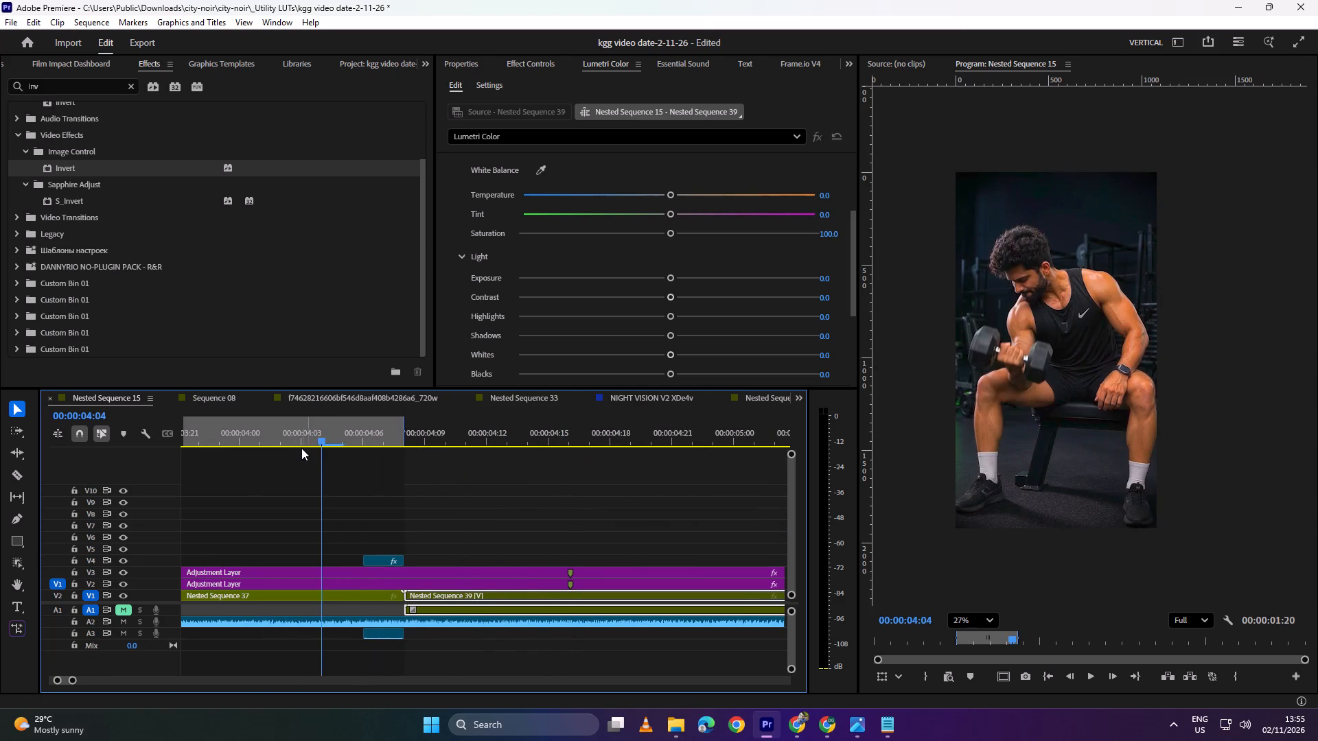
pyautogui.press('space')
pyautogui.keyDown('alt'); pyautogui.scroll(-16, 416, 497); pyautogui.keyUp('alt')
pyautogui.scroll(6, 412, 495)
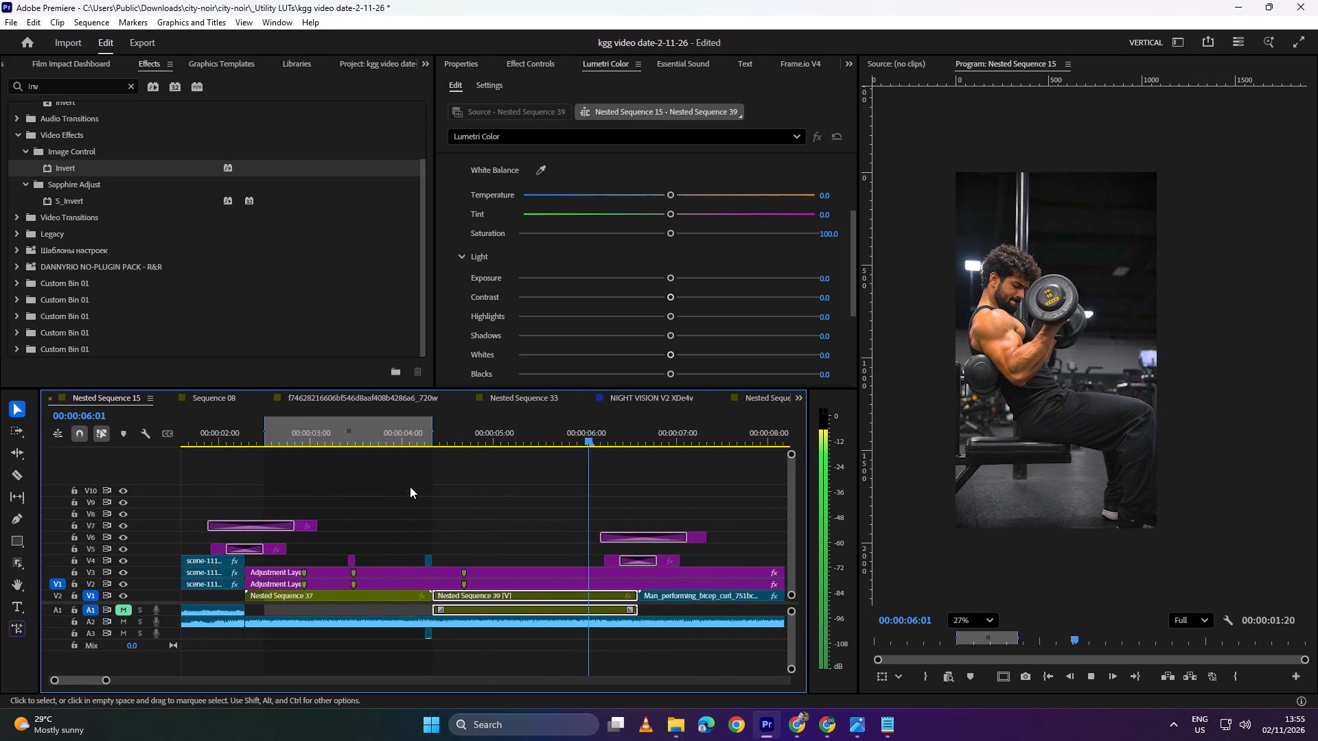
pyautogui.press('space')
pyautogui.moveTo(395, 427); pyautogui.dragTo(348, 445)
pyautogui.press('space')
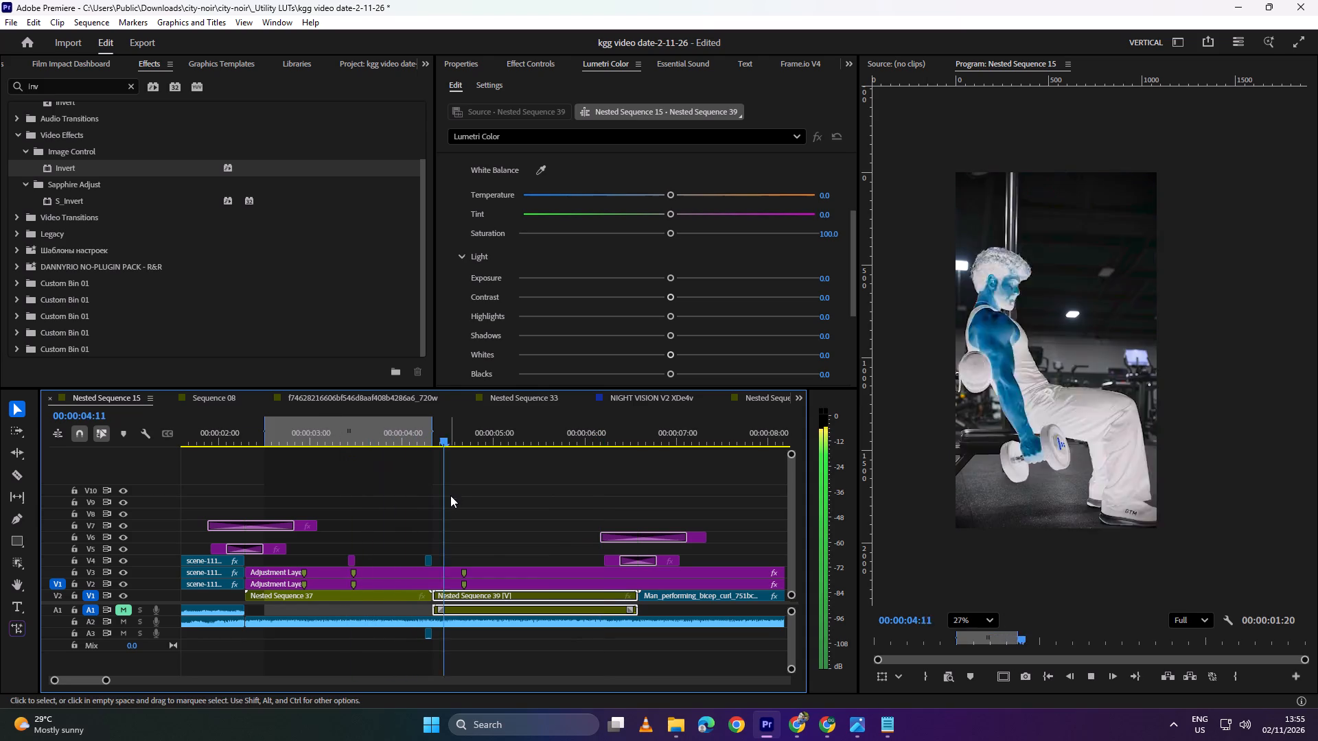
pyautogui.keyDown('alt'); pyautogui.scroll(-10, 496, 543); pyautogui.keyUp('alt')
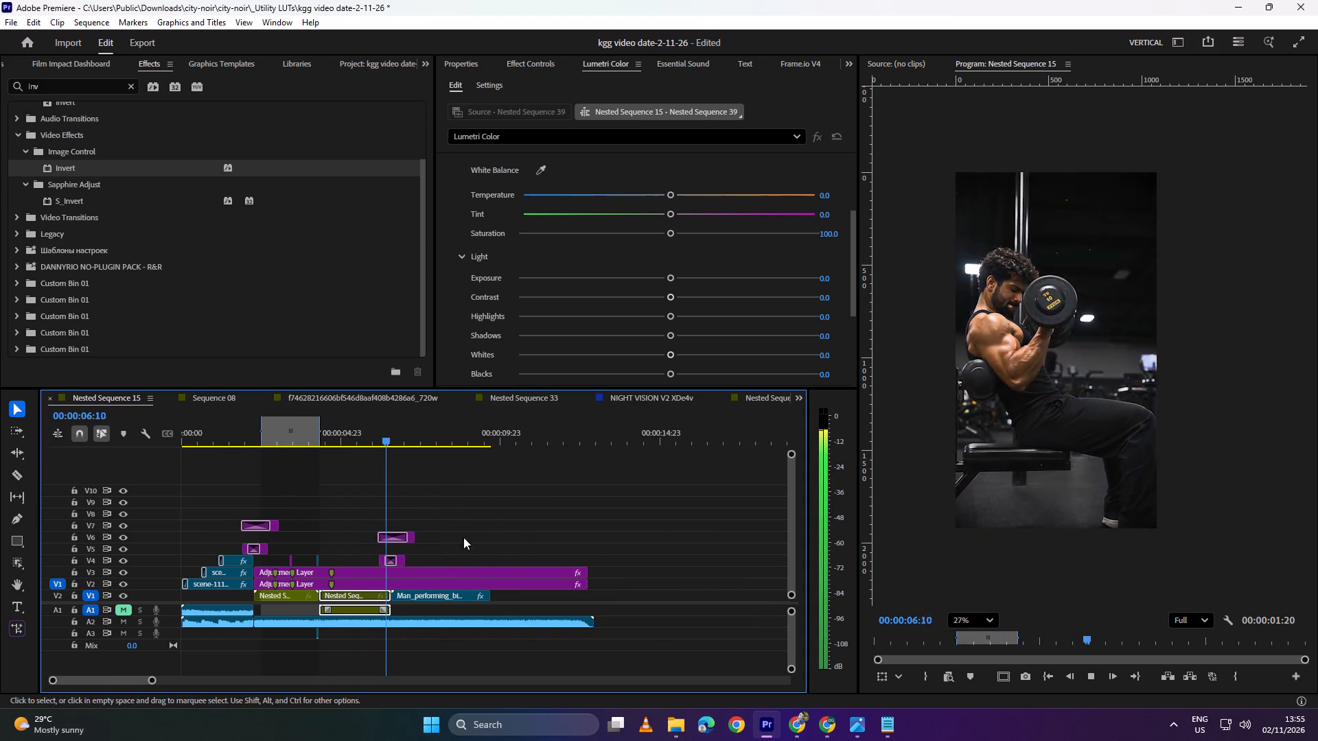
# Play back Nested Sequence 15 from Nested Sequence 37 into the bicep curl clip to examine the cuts and effects.
pyautogui.scroll(4, 421, 507)
pyautogui.press('space')
pyautogui.moveTo(459, 441); pyautogui.dragTo(447, 445)
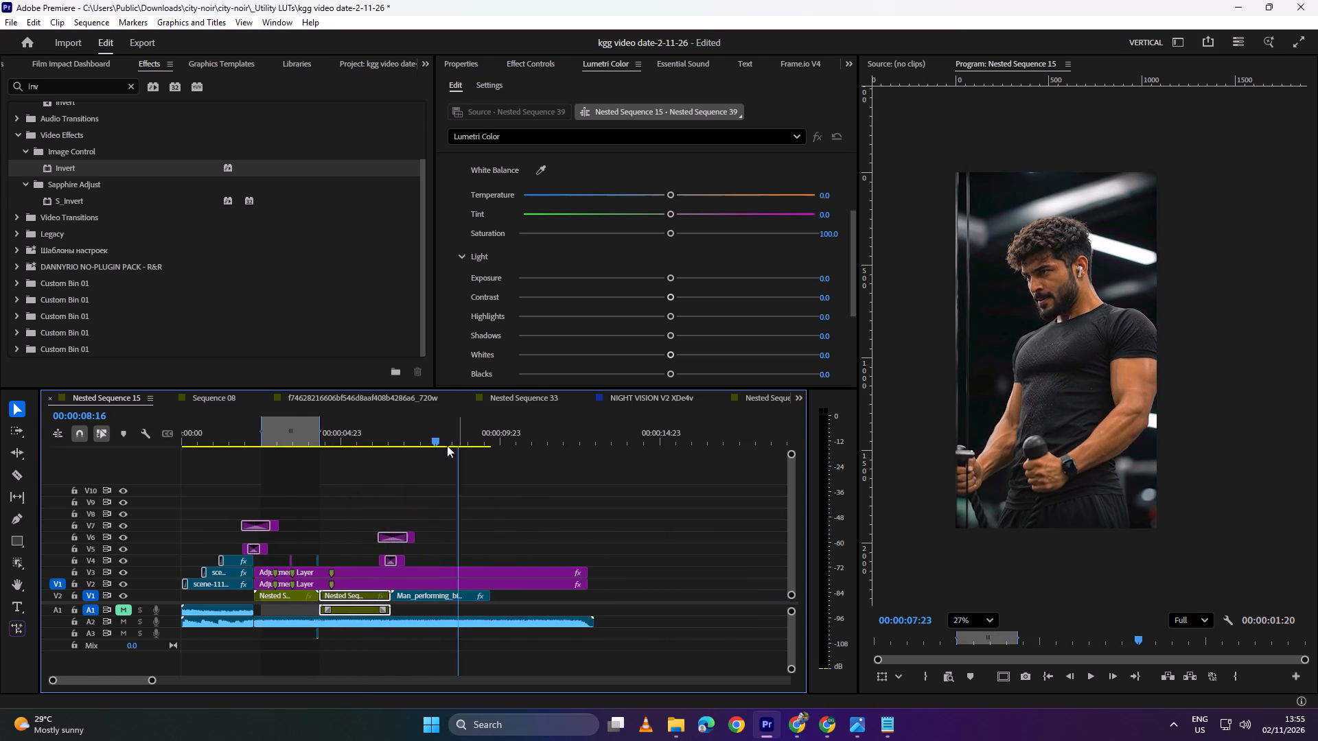
pyautogui.moveTo(447, 445); pyautogui.dragTo(263, 451)
pyautogui.press('space')
pyautogui.scroll(16, 394, 557)
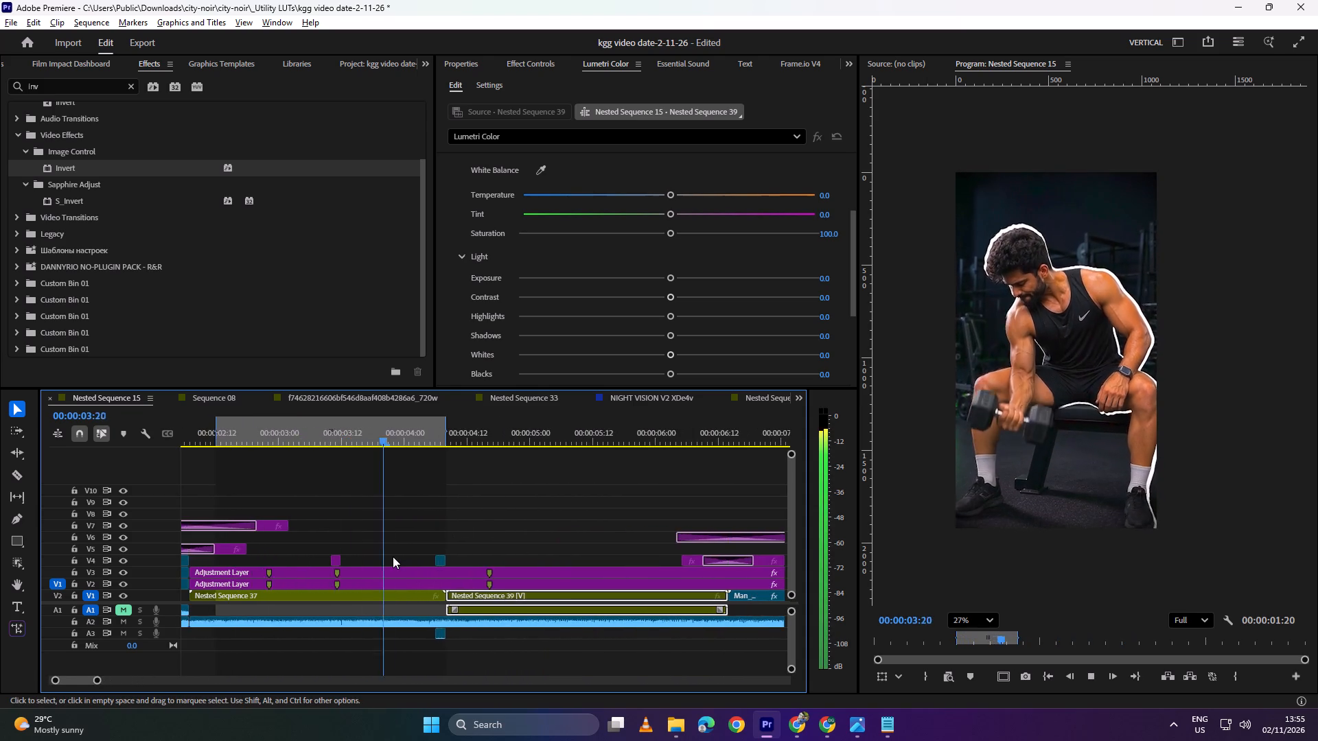
pyautogui.scroll(14, 393, 556)
pyautogui.scroll(-4, 418, 550)
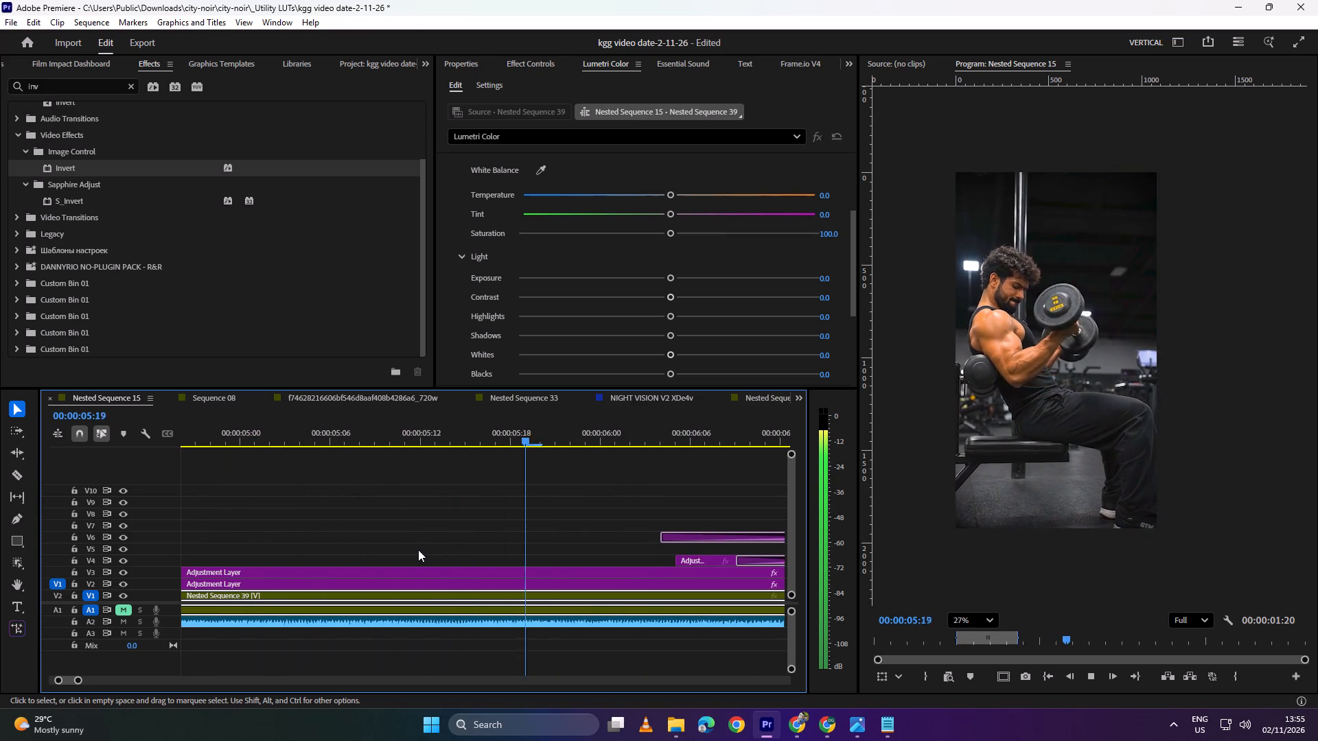
pyautogui.scroll(-6, 418, 550)
pyautogui.press('space')
pyautogui.keyDown('alt'); pyautogui.scroll(-3, 419, 554); pyautogui.keyUp('alt')
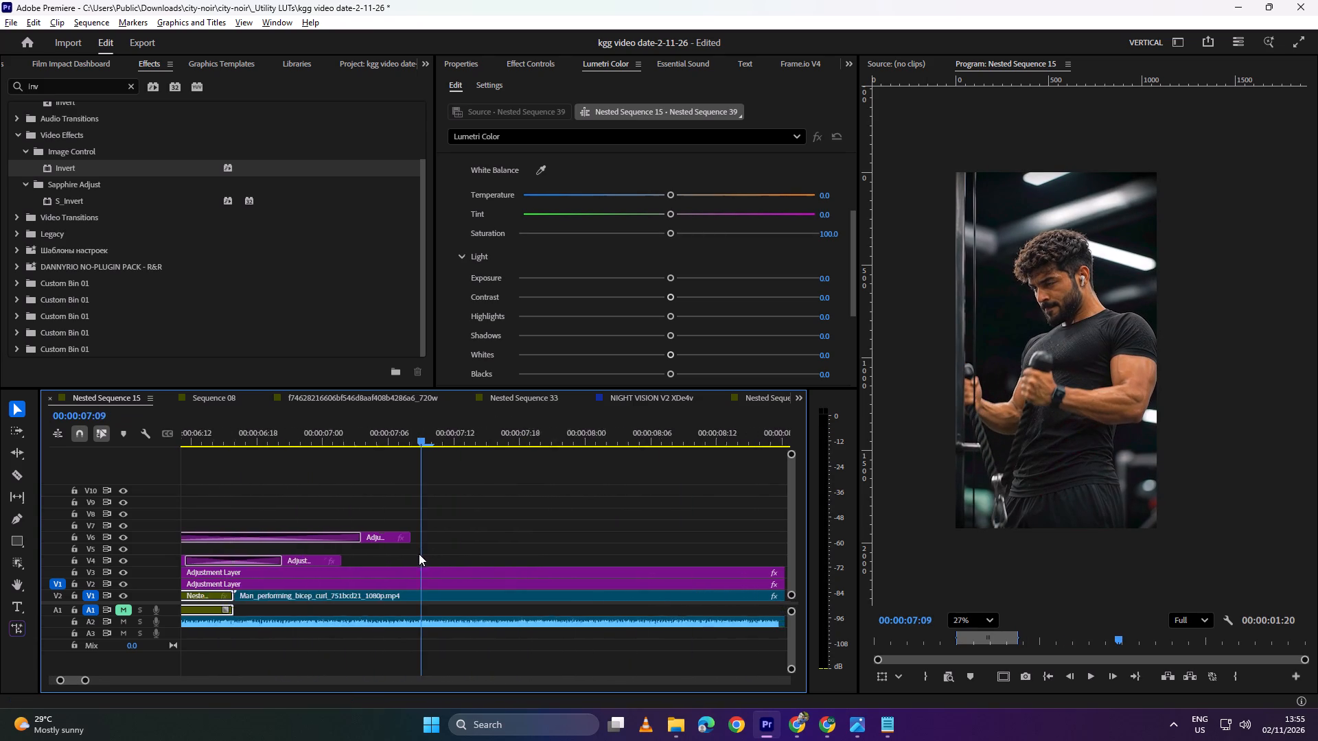
pyautogui.keyDown('alt'); pyautogui.scroll(-3, 419, 554); pyautogui.keyUp('alt')
pyautogui.scroll(6, 417, 552)
pyautogui.press('space')
pyautogui.press('space')
pyautogui.scroll(-3, 555, 477)
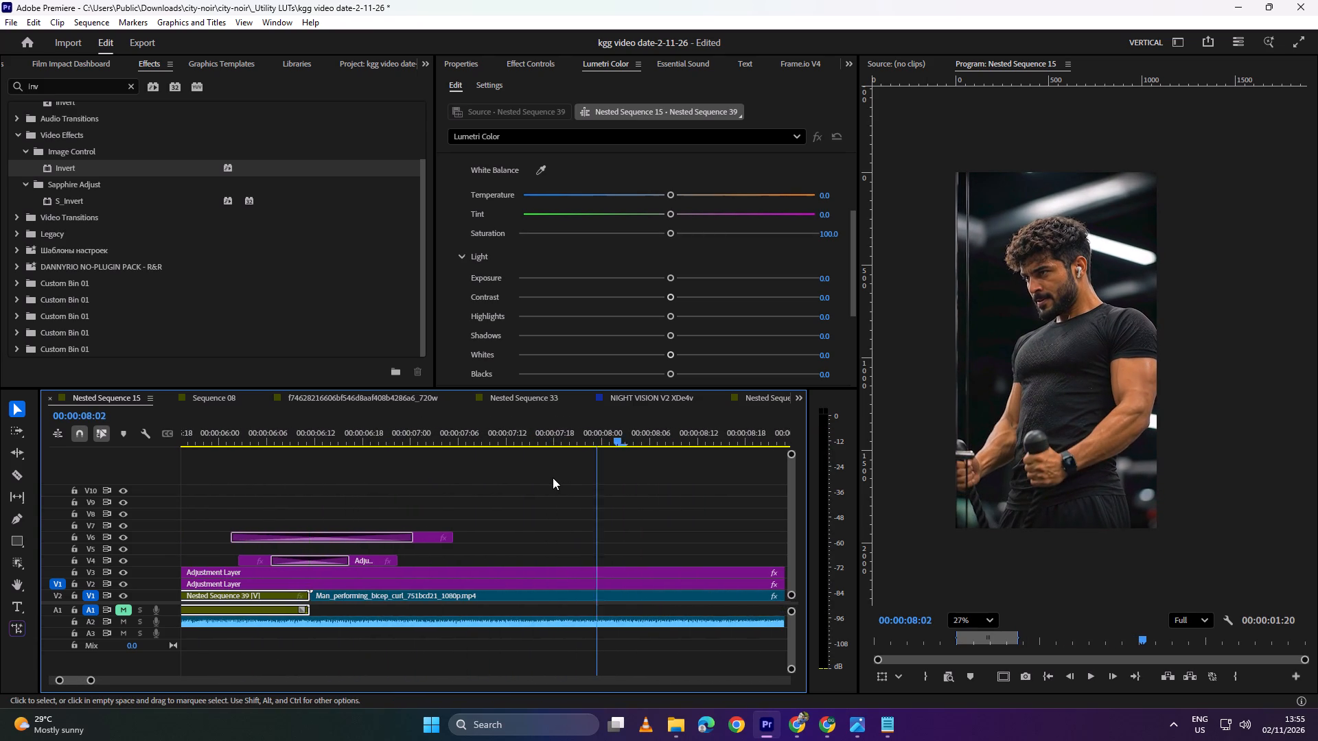
# Play back the end of the bicep curl clip in Nested Sequence 15 to examine how the edit finishes.
pyautogui.scroll(-2, 553, 478)
pyautogui.press('space')
pyautogui.scroll(-16, 548, 478)
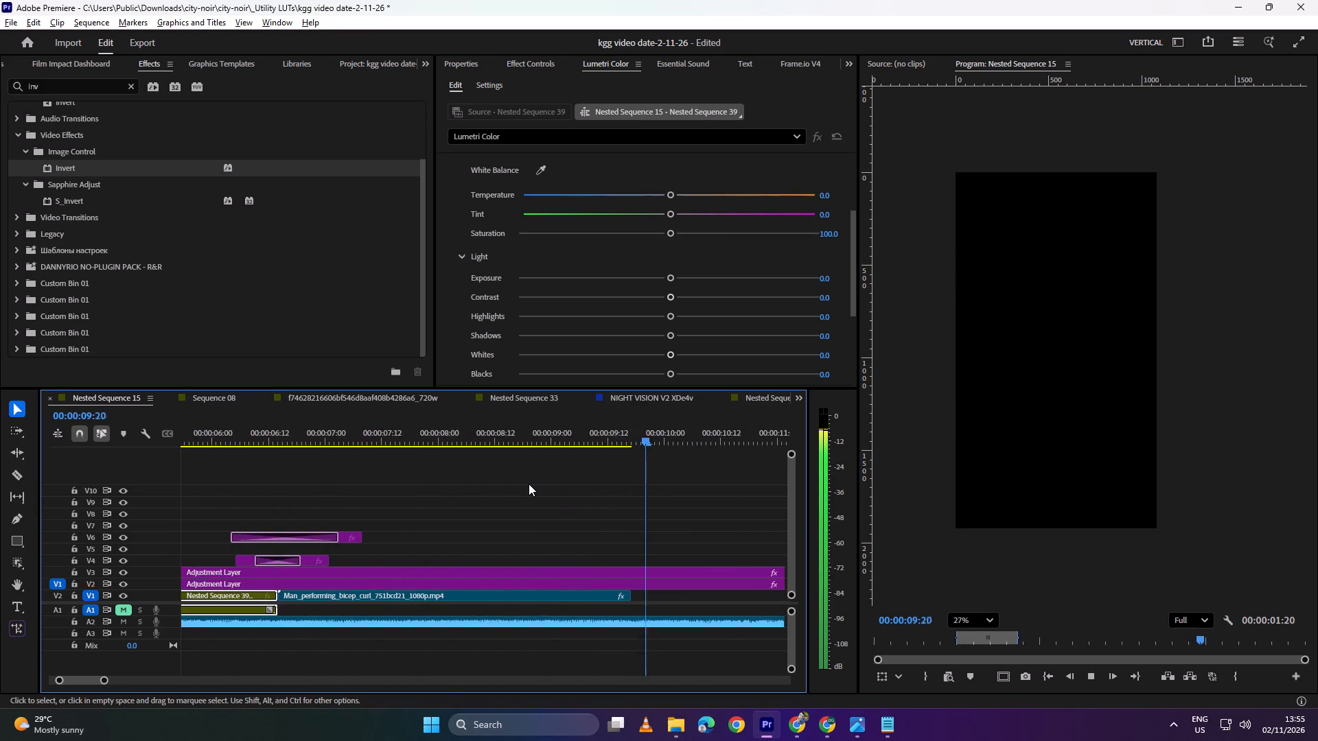
pyautogui.scroll(-2, 529, 484)
pyautogui.press('space')
pyautogui.moveTo(659, 439); pyautogui.dragTo(587, 440)
pyautogui.press('space')
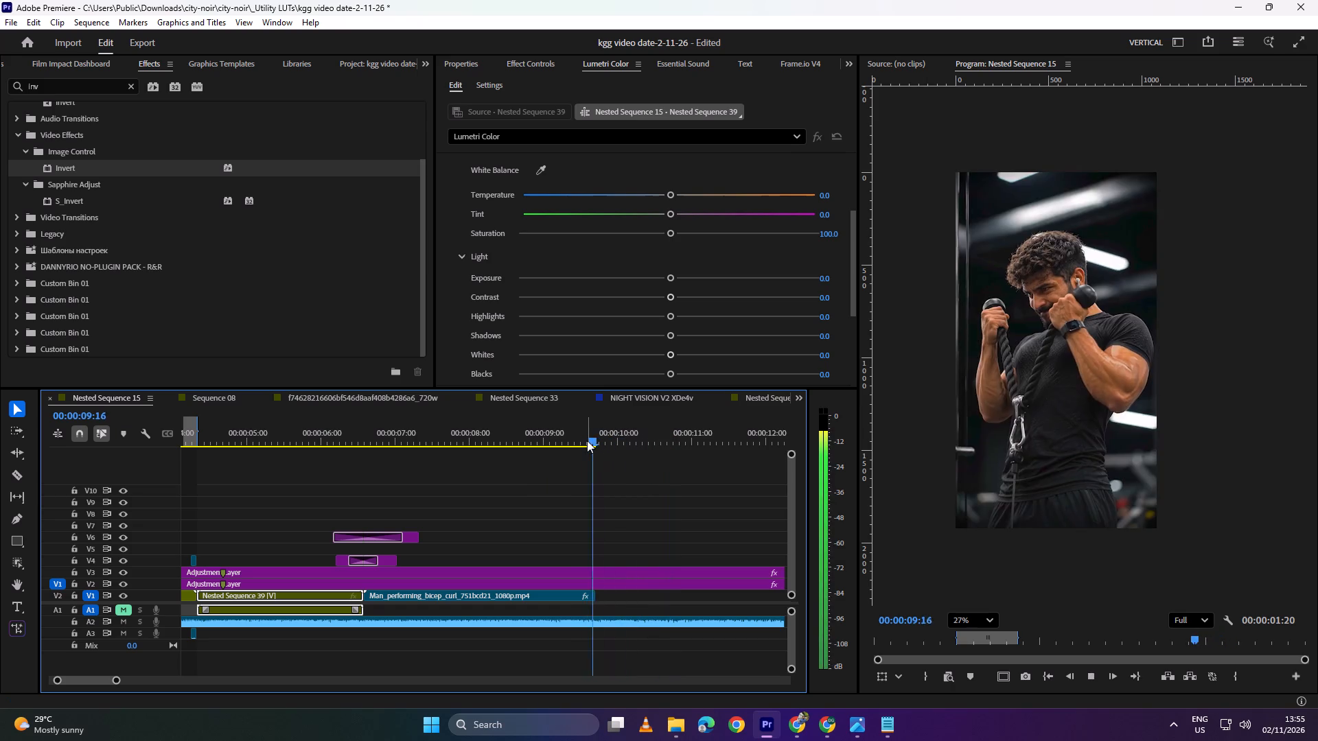
pyautogui.press('space')
pyautogui.keyDown('alt'); pyautogui.scroll(-5, 601, 476); pyautogui.keyUp('alt')
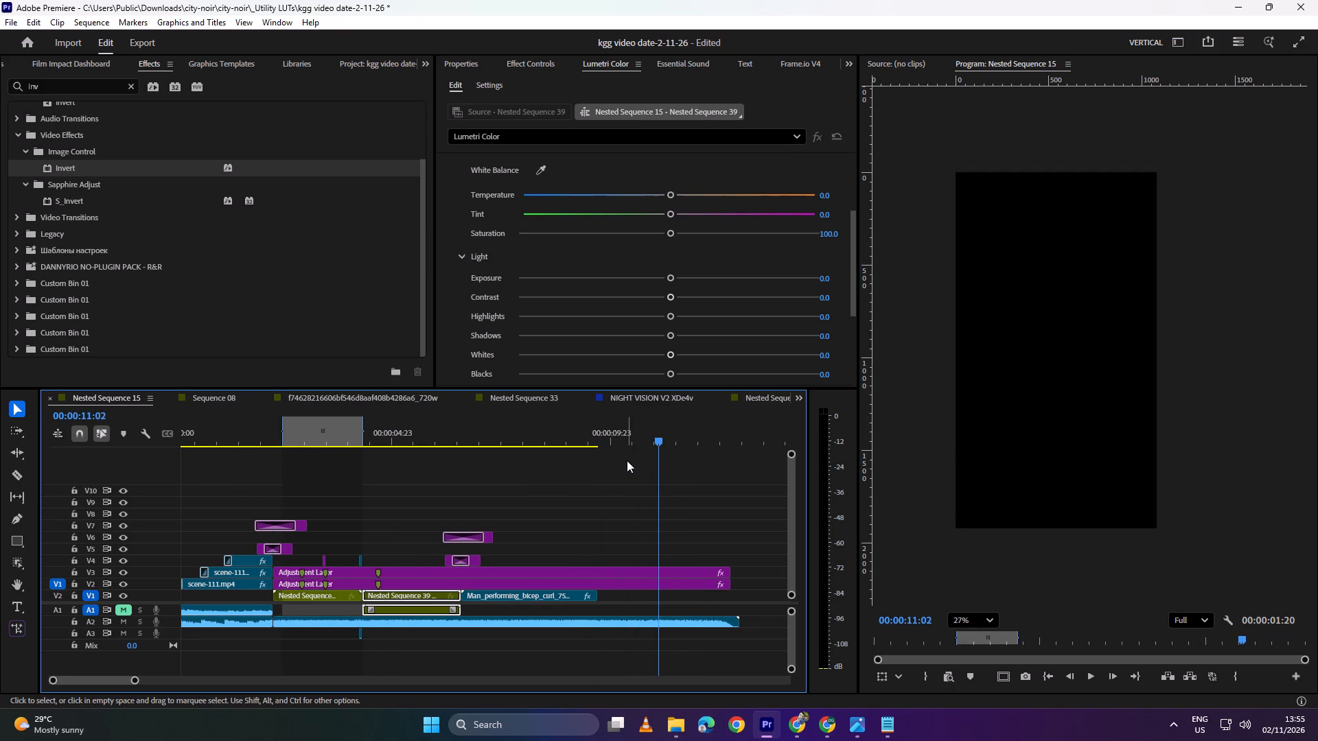
# Save the project as kgg video date-2-11-26 in the _Utility LUTs folder, replacing the existing file.
pyautogui.hotkey('ctrl', 'shift', 's')
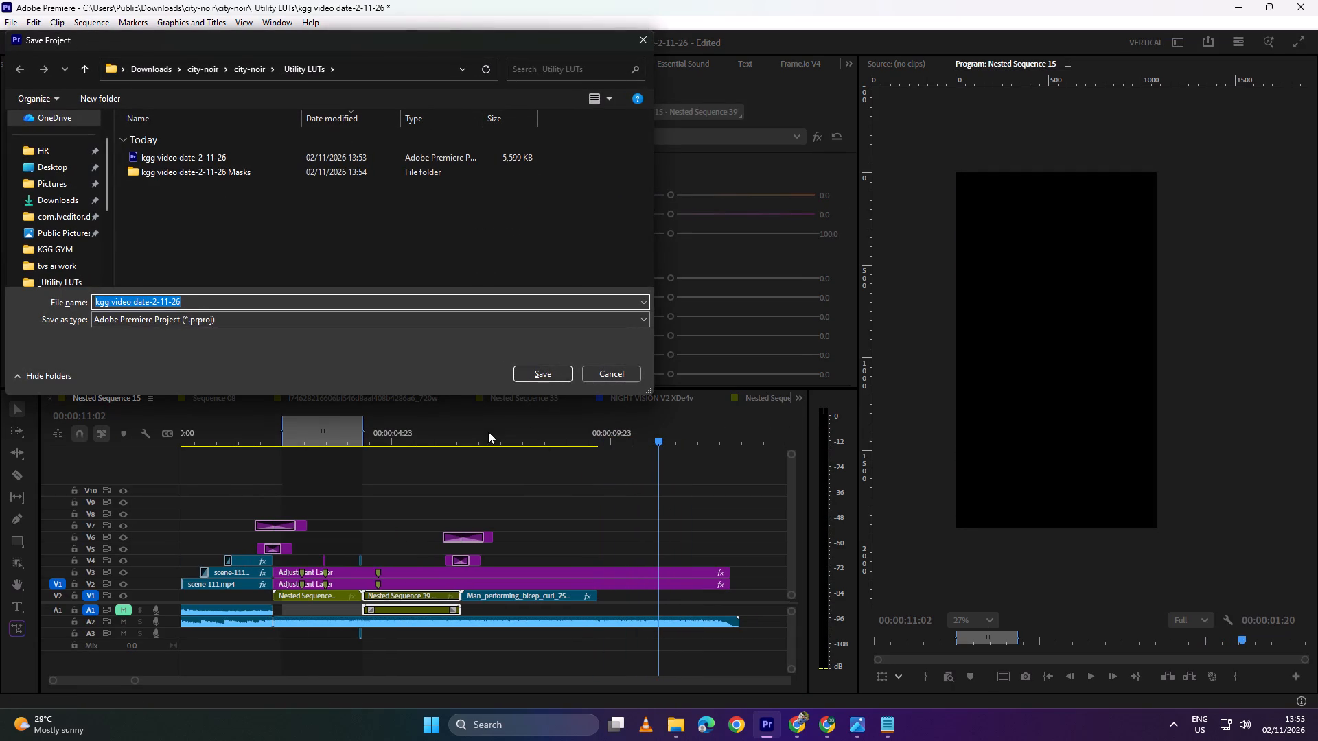
pyautogui.click(543, 370)
pyautogui.click(420, 274)
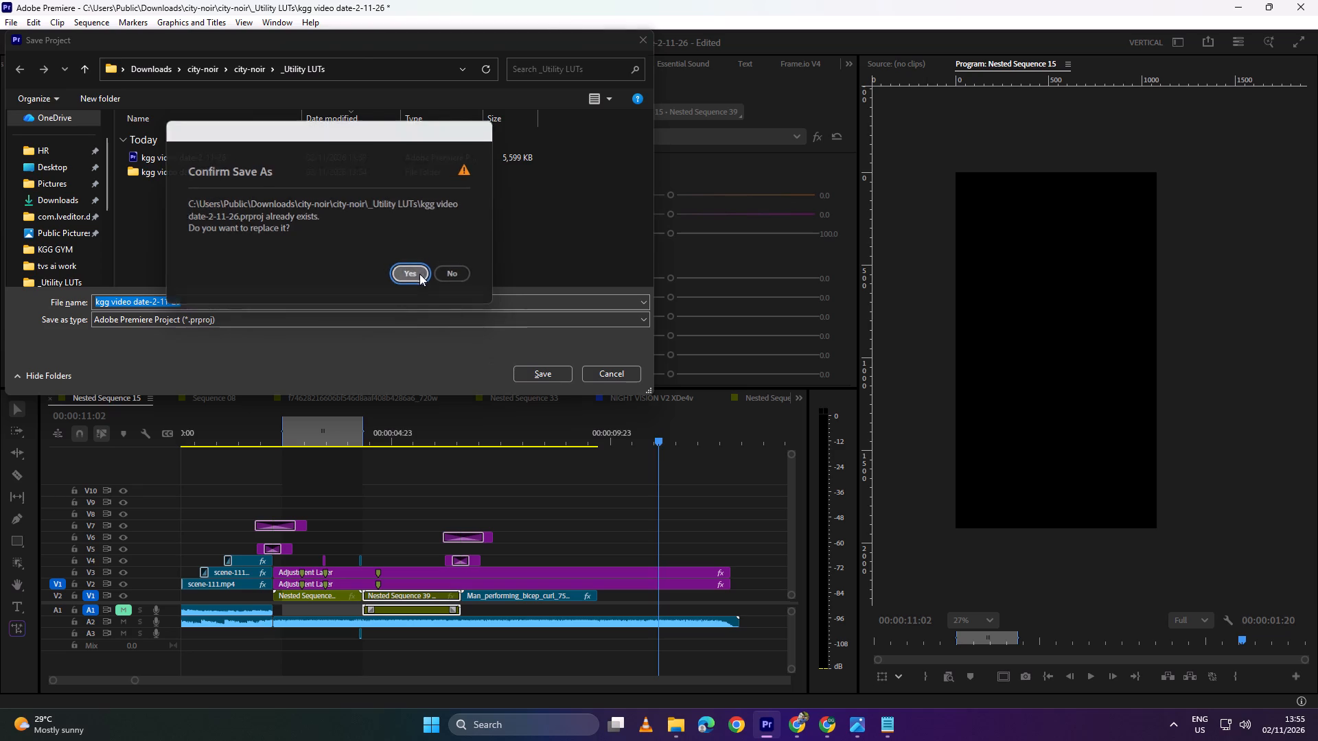
# Play back Nested Sequence 15 from Nested Sequence 37 through most of the bicep curl clip.
pyautogui.moveTo(599, 434); pyautogui.dragTo(314, 460)
pyautogui.press('space')
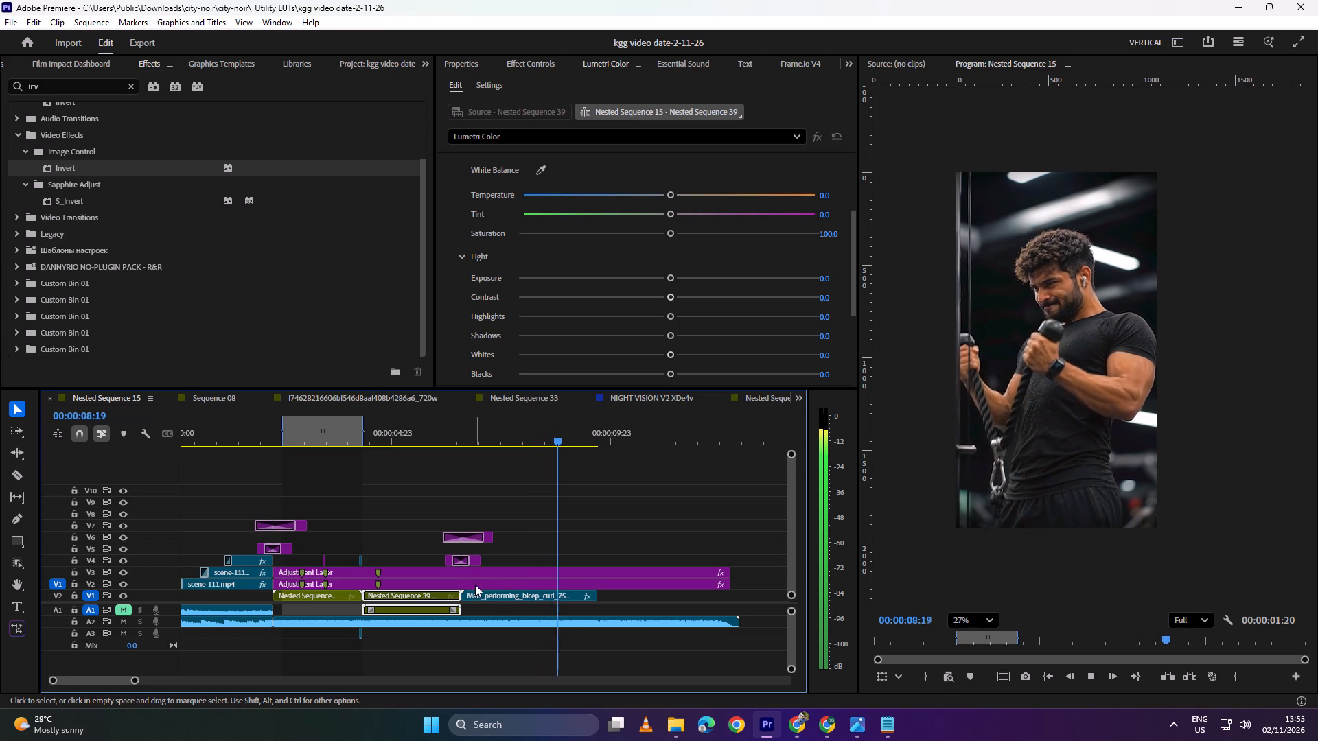
pyautogui.press('space')
# Look over Nested Sequence 33 and Sequence 08, and play the 720w reference video's sequence from about 4 to 11 seconds.
pyautogui.click(534, 401)
pyautogui.keyDown('alt'); pyautogui.scroll(-9, 494, 501); pyautogui.keyUp('alt')
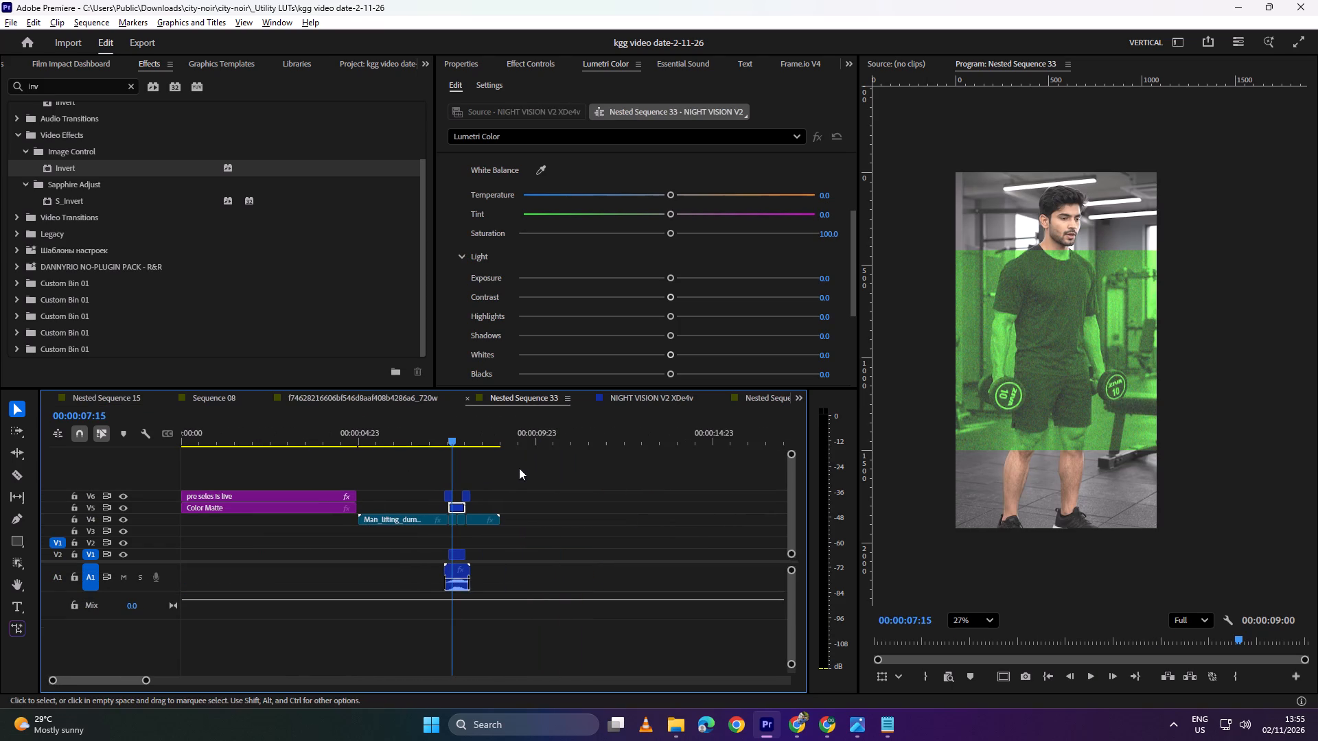
pyautogui.click(393, 399)
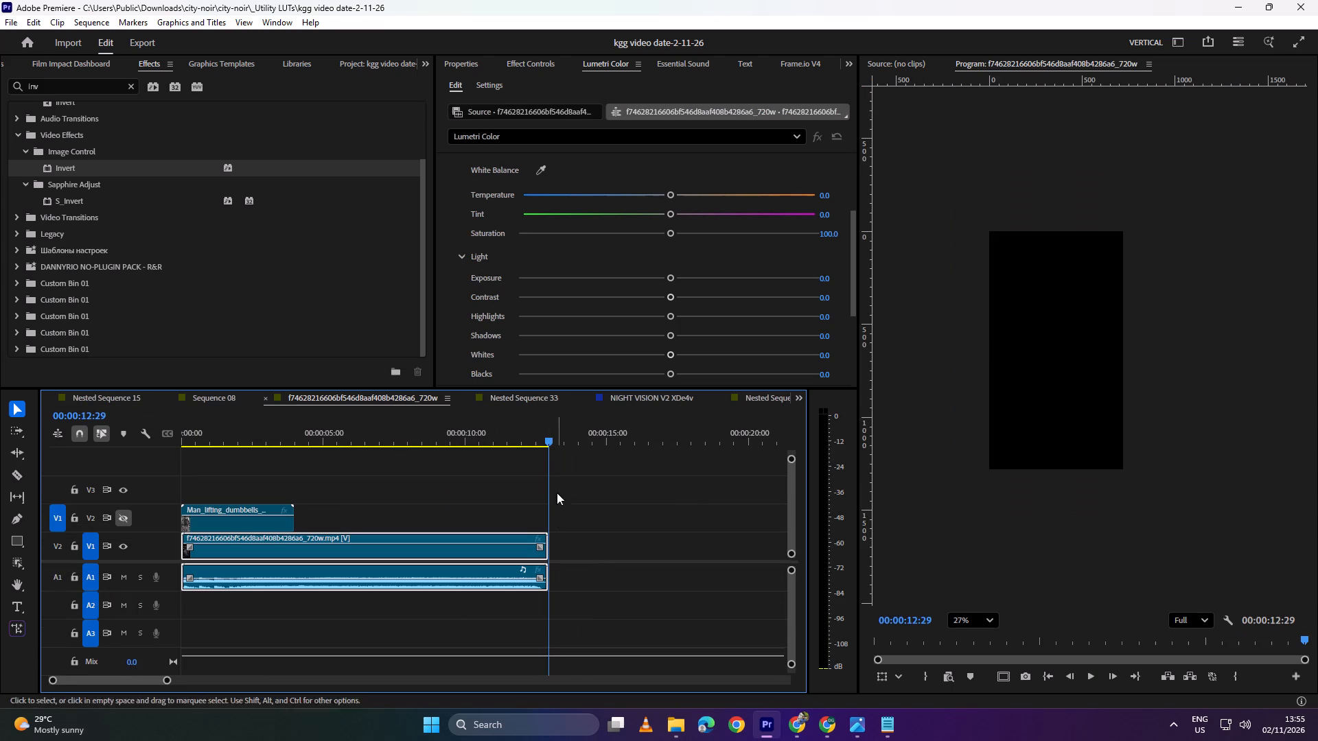
pyautogui.moveTo(554, 541); pyautogui.dragTo(635, 524)
pyautogui.moveTo(516, 432); pyautogui.dragTo(296, 460)
pyautogui.press('space')
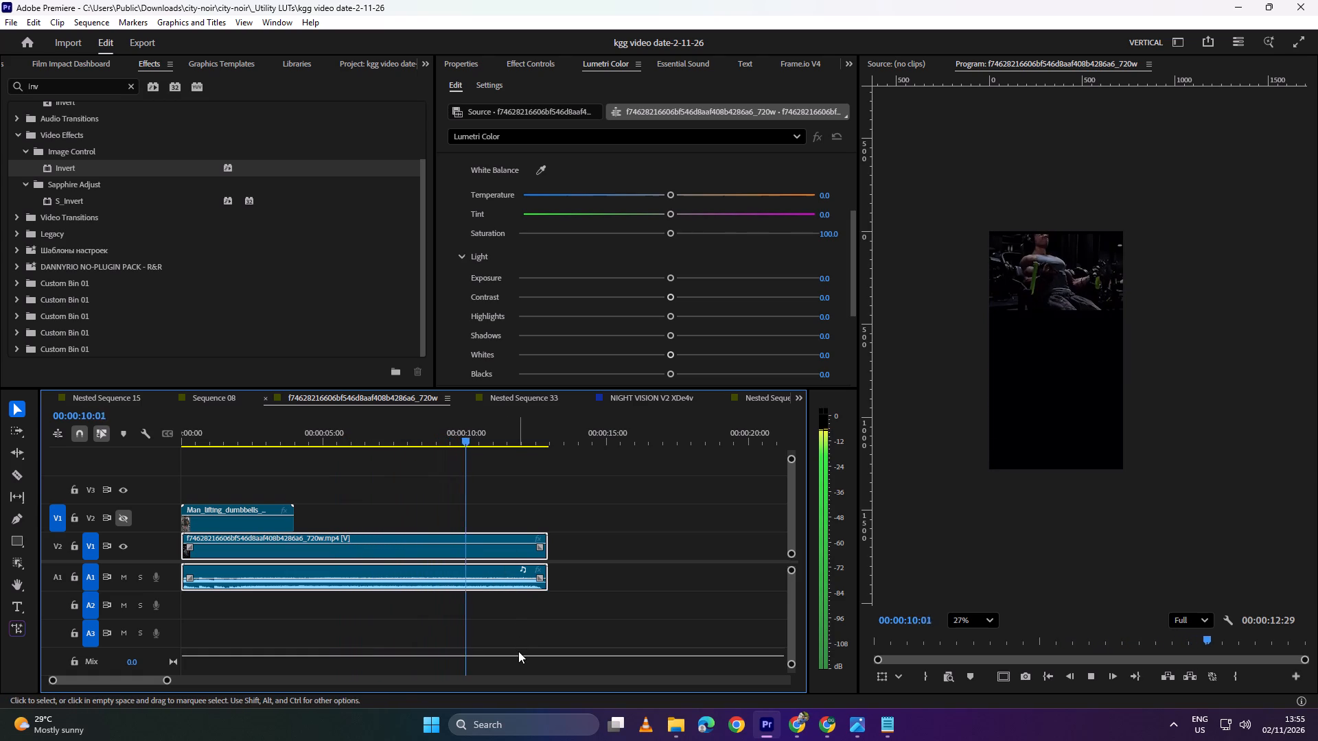
pyautogui.press('space')
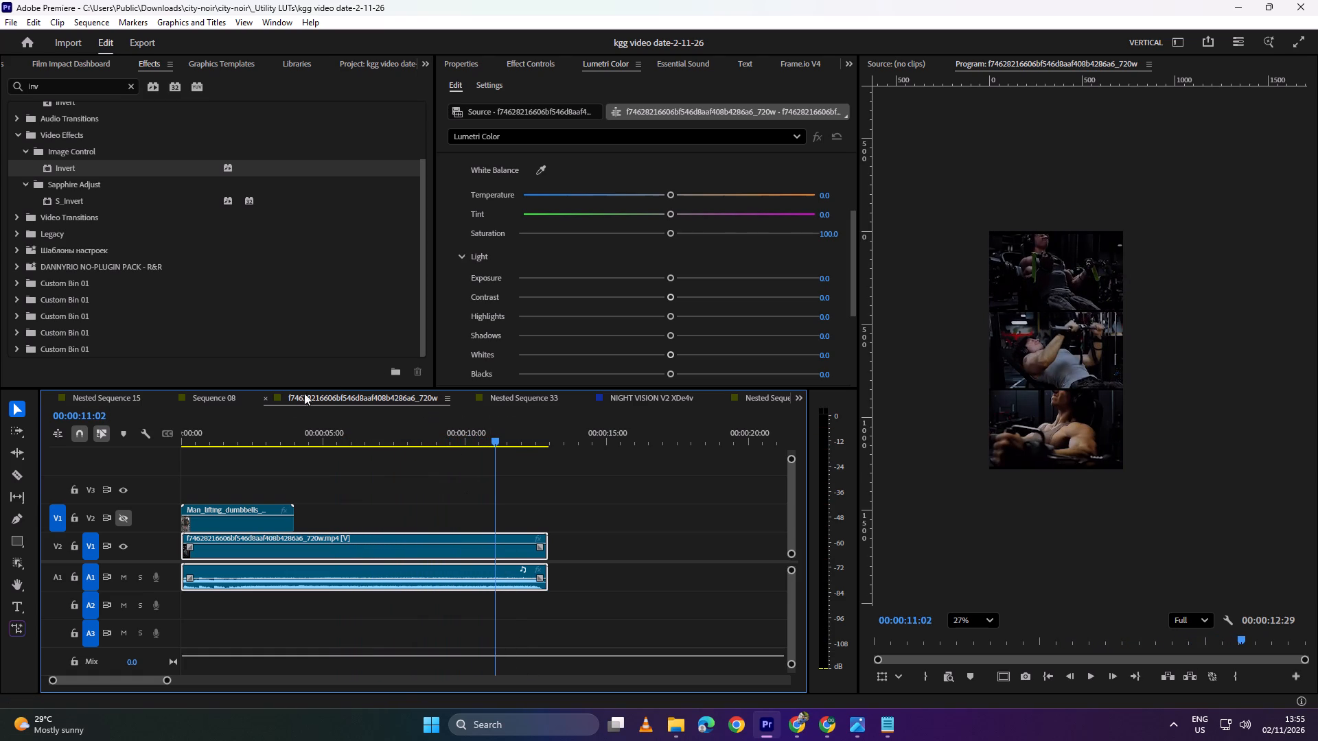
pyautogui.click(218, 399)
pyautogui.keyDown('alt'); pyautogui.scroll(-5, 430, 469); pyautogui.keyUp('alt')
pyautogui.scroll(6, 372, 469)
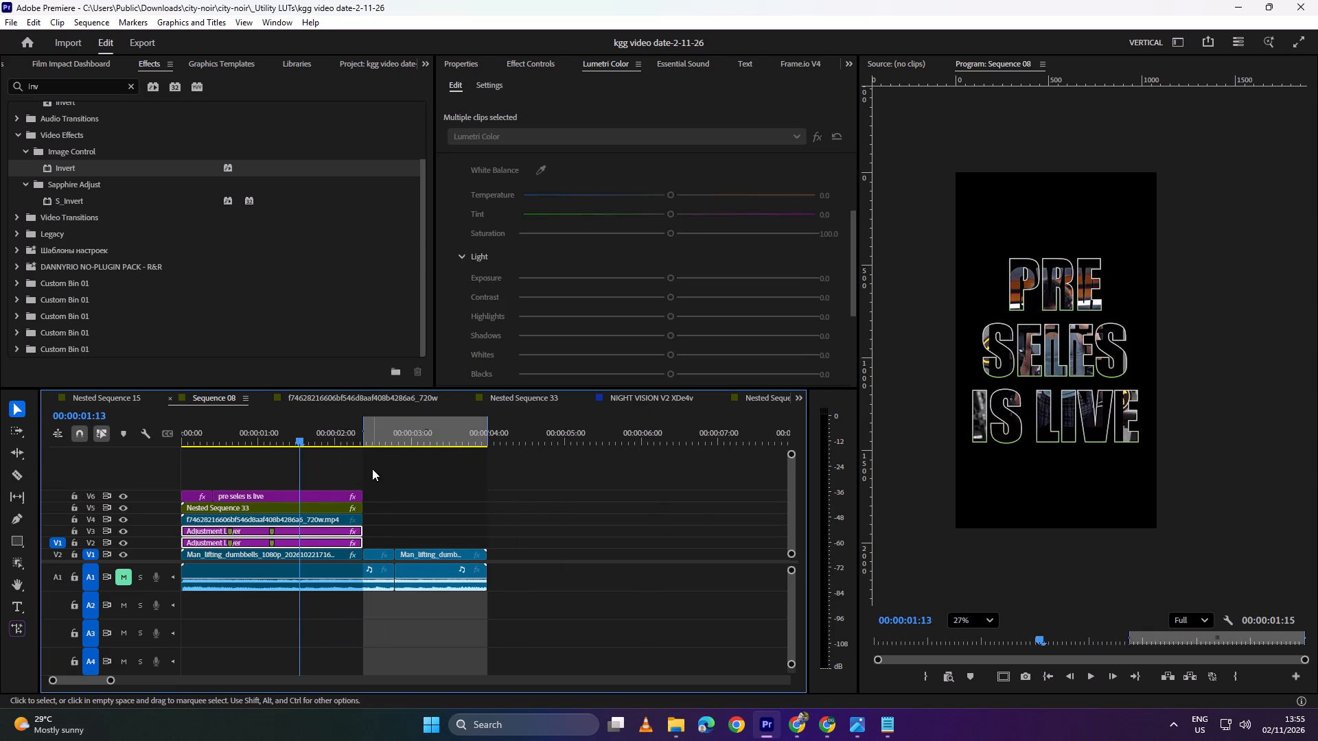
# Return to Nested Sequence 15 and play the bicep curl clip to examine where a flash could go near 00:00:09:00.
pyautogui.click(106, 395)
pyautogui.keyDown('alt'); pyautogui.scroll(5, 551, 541); pyautogui.keyUp('alt')
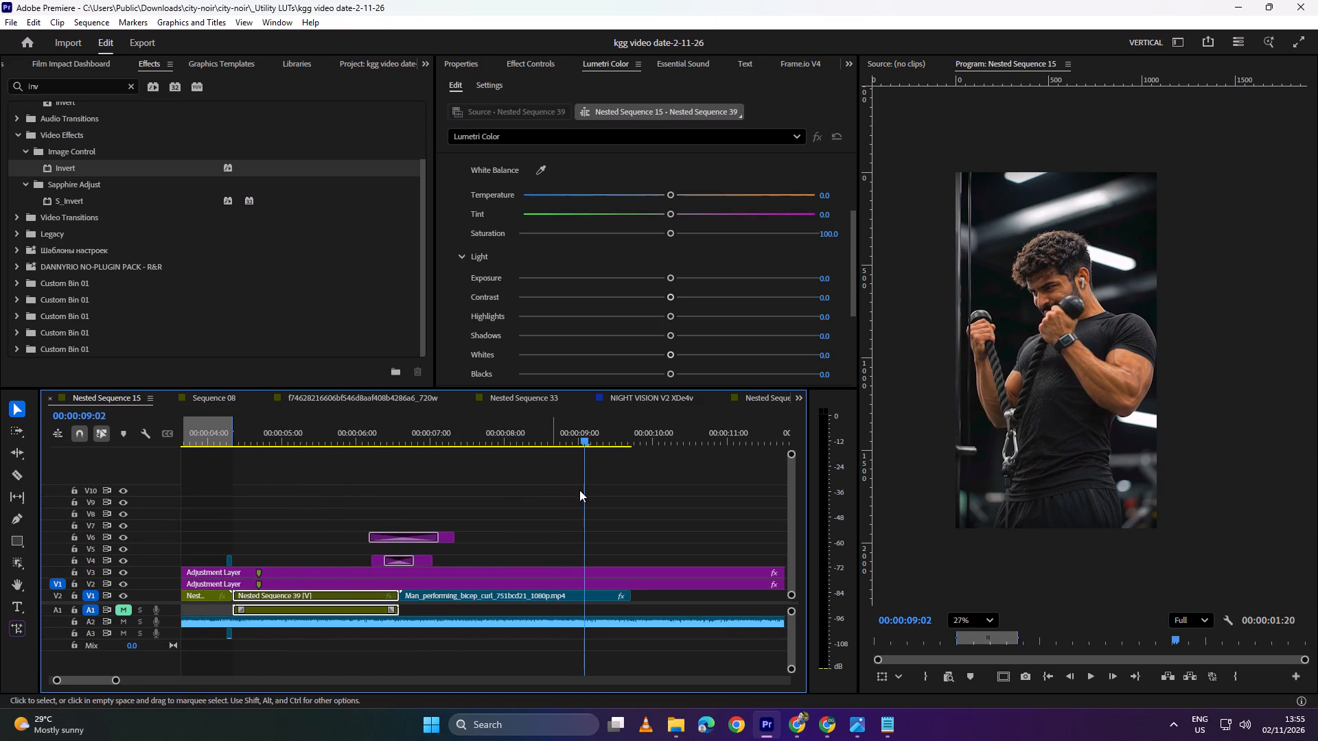
pyautogui.moveTo(600, 432); pyautogui.dragTo(448, 473)
pyautogui.press('space')
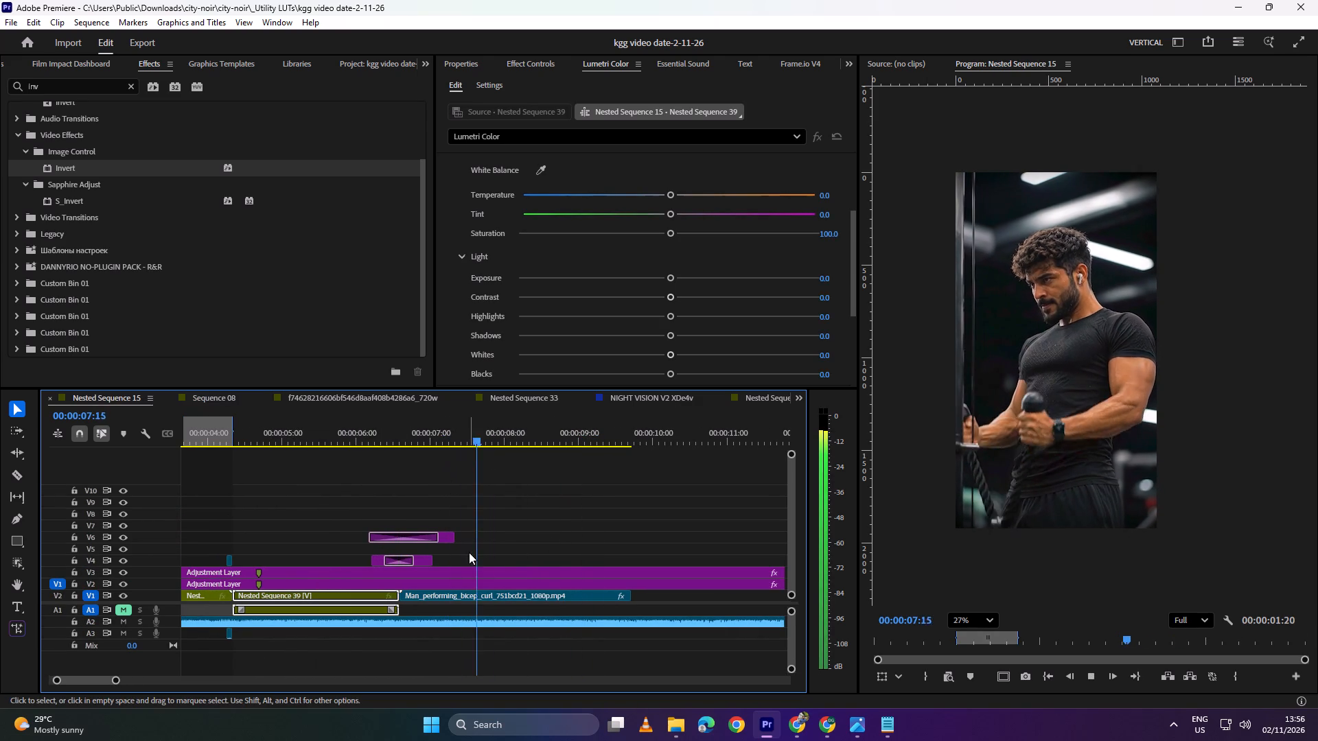
pyautogui.press('space')
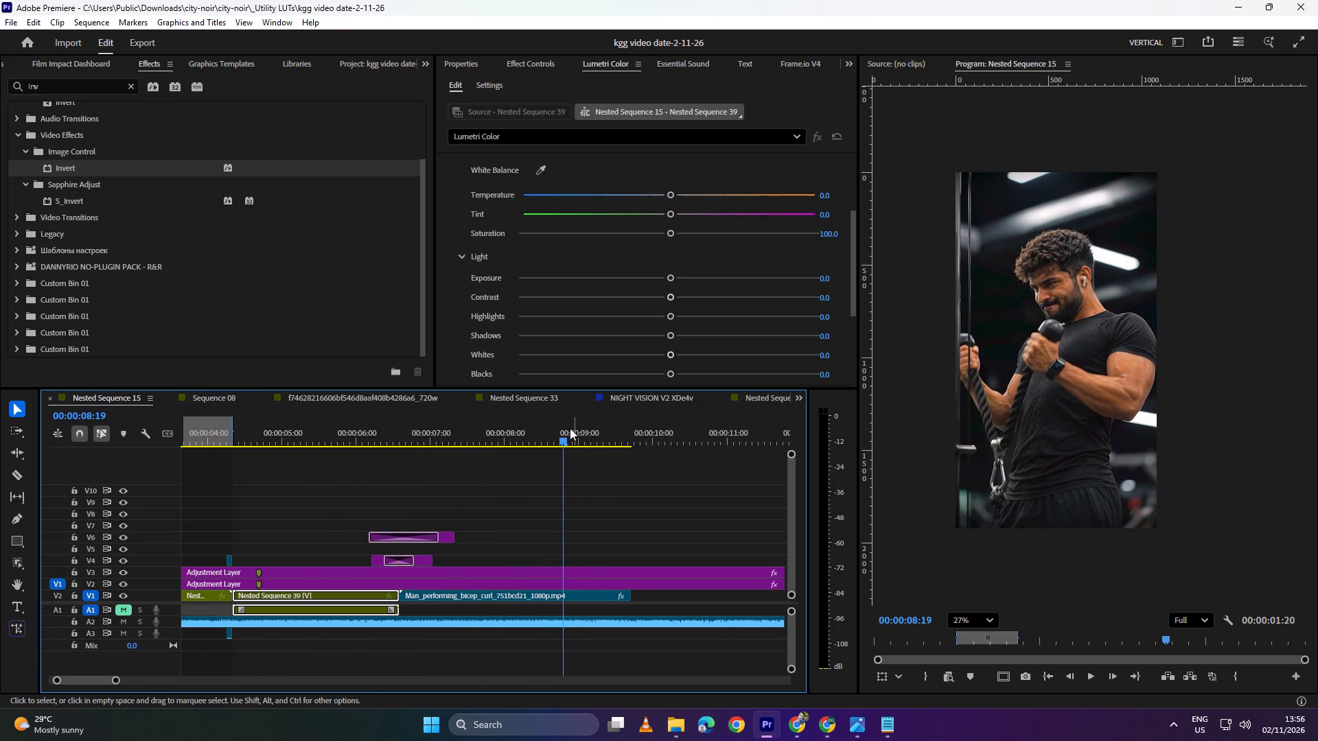
pyautogui.moveTo(558, 434); pyautogui.dragTo(482, 450)
pyautogui.press('space')
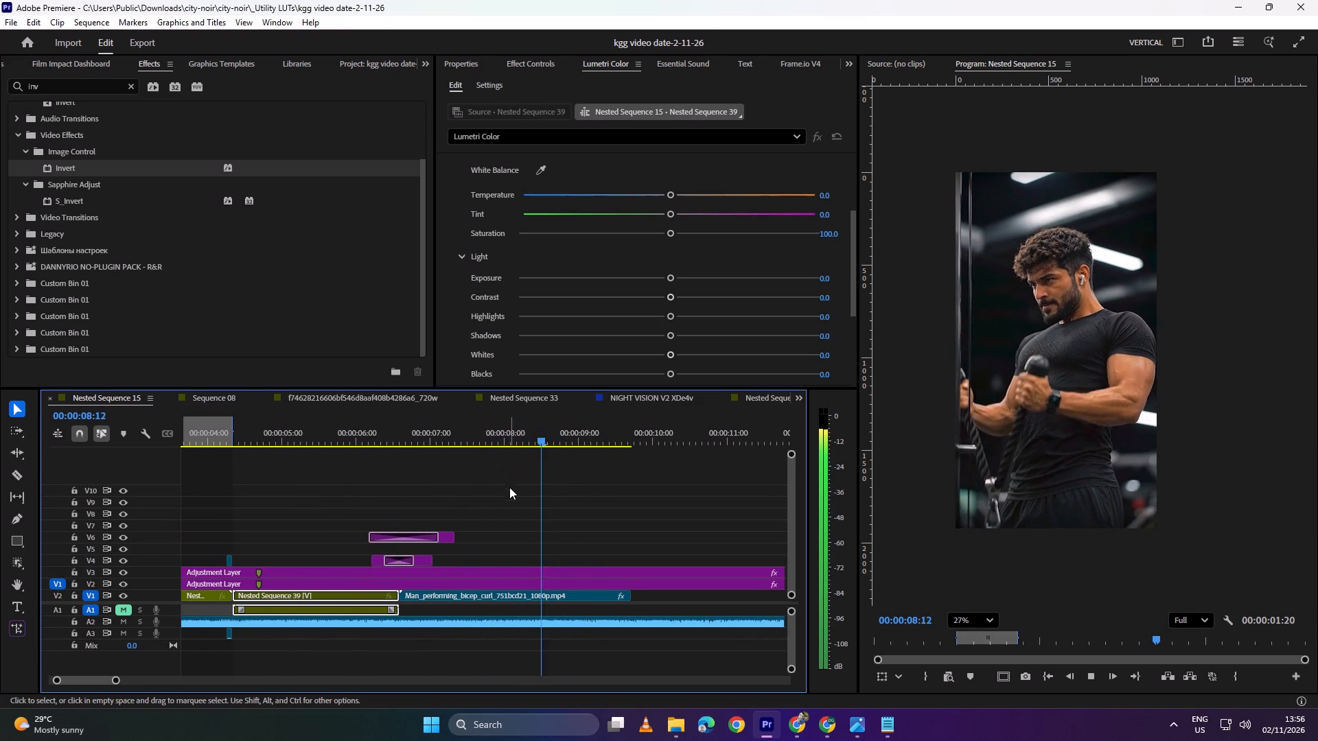
pyautogui.press('space')
pyautogui.press('space')
pyautogui.press('space')
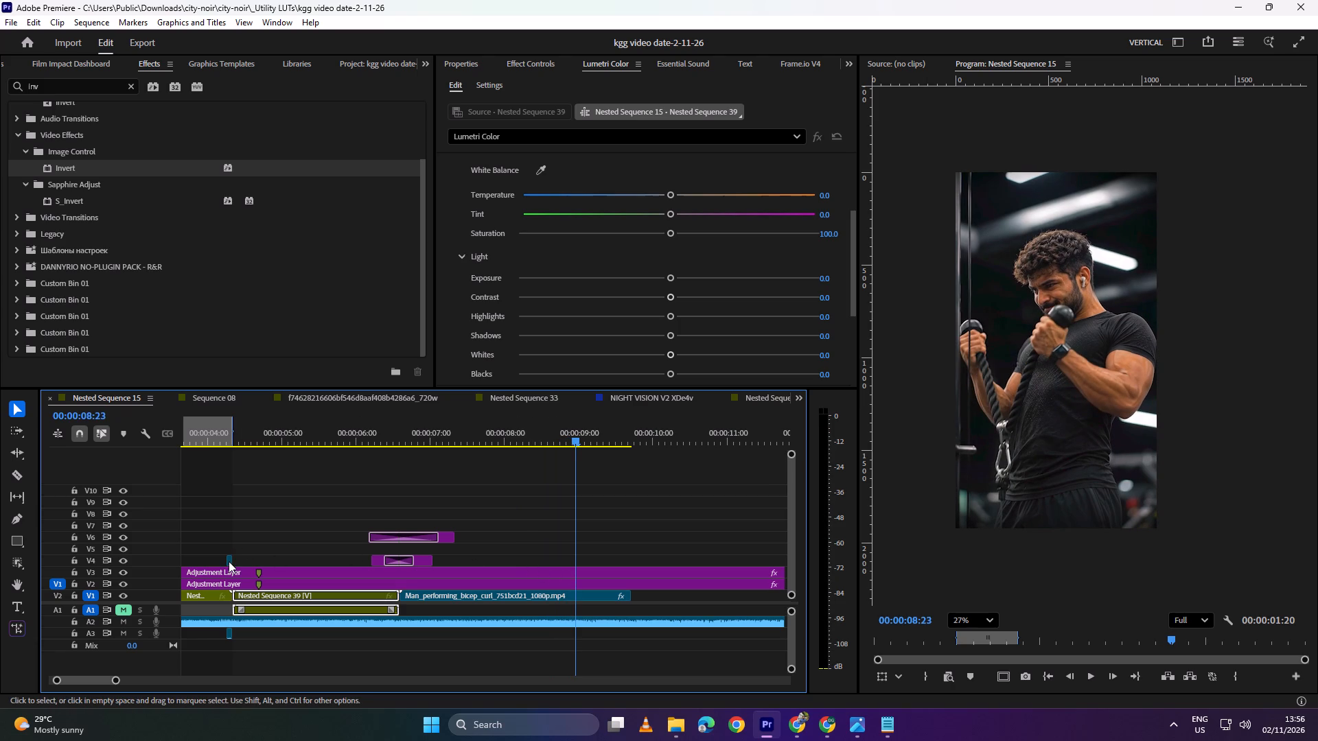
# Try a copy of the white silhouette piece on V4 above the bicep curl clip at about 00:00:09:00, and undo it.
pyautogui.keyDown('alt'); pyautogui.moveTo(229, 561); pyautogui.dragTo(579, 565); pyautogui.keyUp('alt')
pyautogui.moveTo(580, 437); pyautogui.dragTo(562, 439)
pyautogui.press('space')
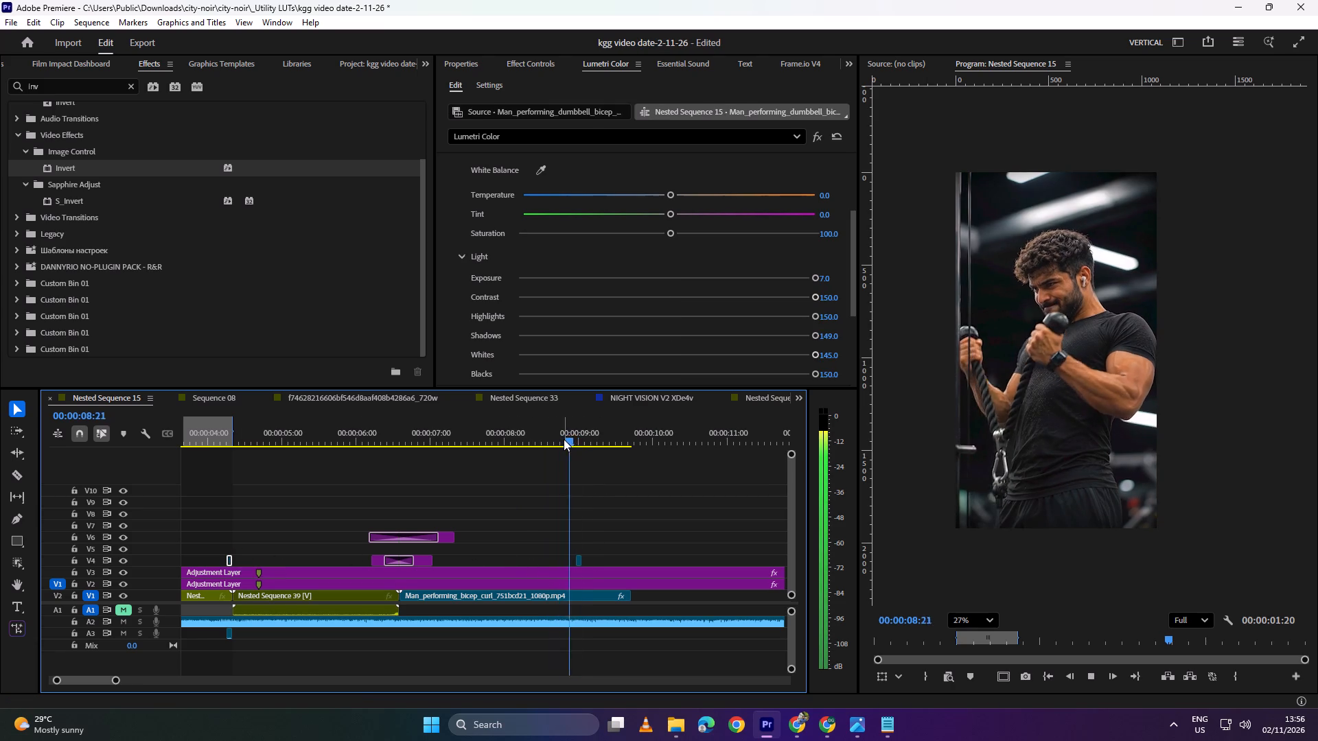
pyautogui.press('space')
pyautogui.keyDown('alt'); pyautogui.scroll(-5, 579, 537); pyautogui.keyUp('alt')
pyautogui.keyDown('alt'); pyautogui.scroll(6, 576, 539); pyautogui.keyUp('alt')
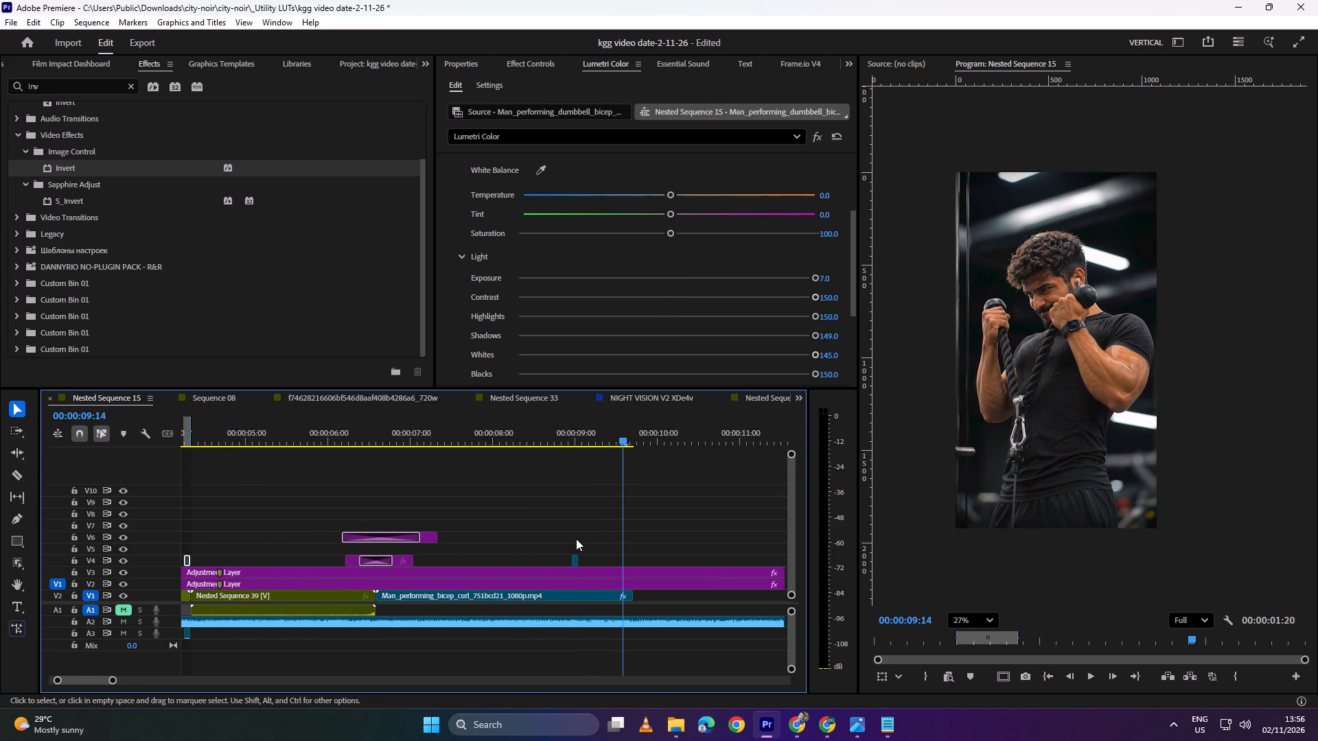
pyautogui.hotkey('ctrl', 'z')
# Copy the short V4 adjustment layer from above Nested Sequence 37 to about 00:00:09:14, near the bicep curl clip's end, and play it back.
pyautogui.keyDown('alt'); pyautogui.scroll(19, 576, 539); pyautogui.keyUp('alt')
pyautogui.keyDown('alt'); pyautogui.scroll(-10, 399, 569); pyautogui.keyUp('alt')
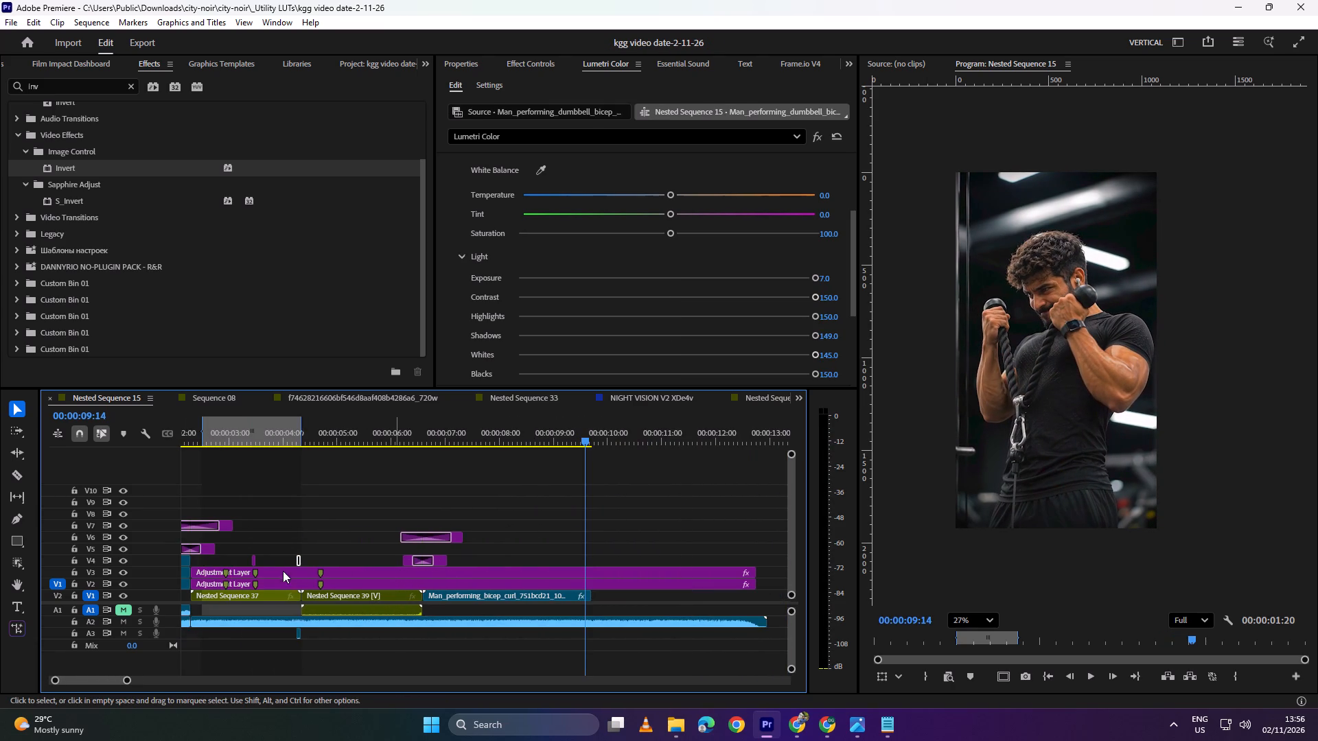
pyautogui.keyDown('alt'); pyautogui.moveTo(254, 561); pyautogui.dragTo(583, 567); pyautogui.keyUp('alt')
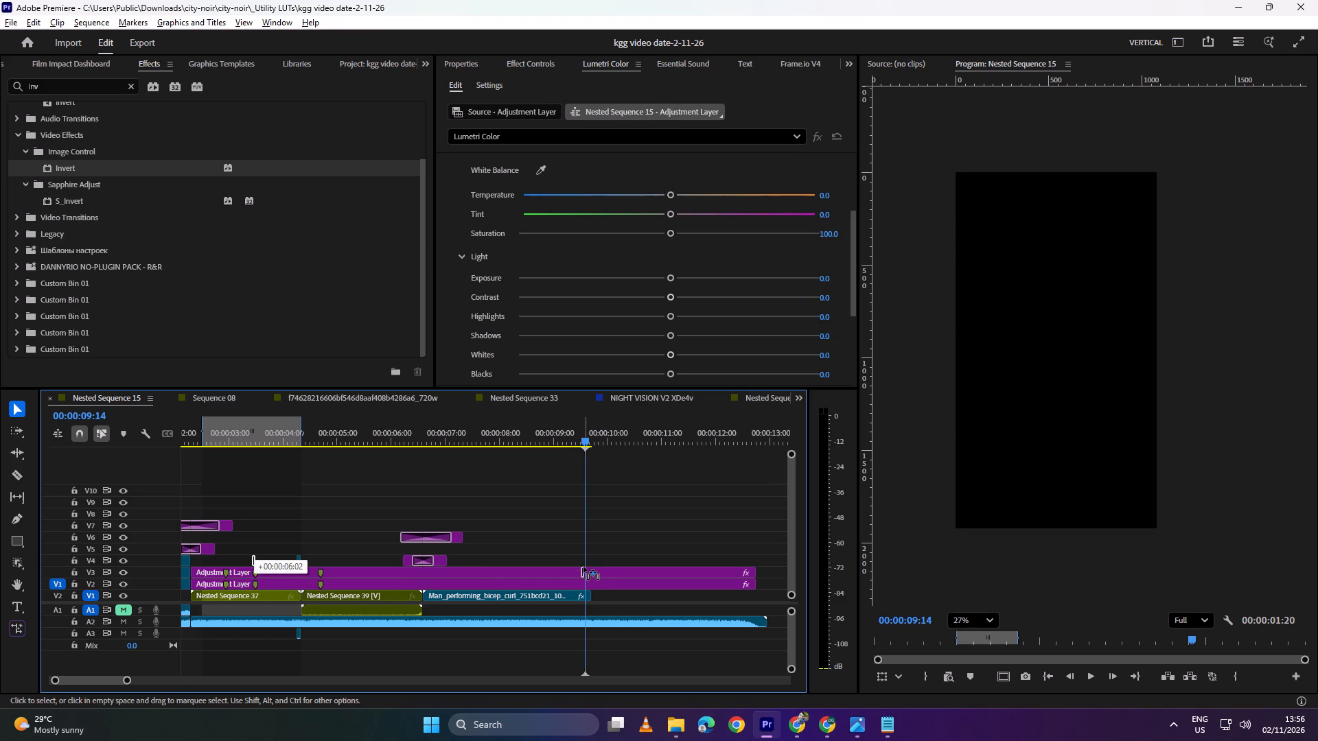
pyautogui.keyDown('alt'); pyautogui.moveTo(583, 567); pyautogui.dragTo(586, 562); pyautogui.keyUp('alt')
pyautogui.press('space')
pyautogui.press('space')
pyautogui.keyDown('alt'); pyautogui.scroll(5, 567, 567); pyautogui.keyUp('alt')
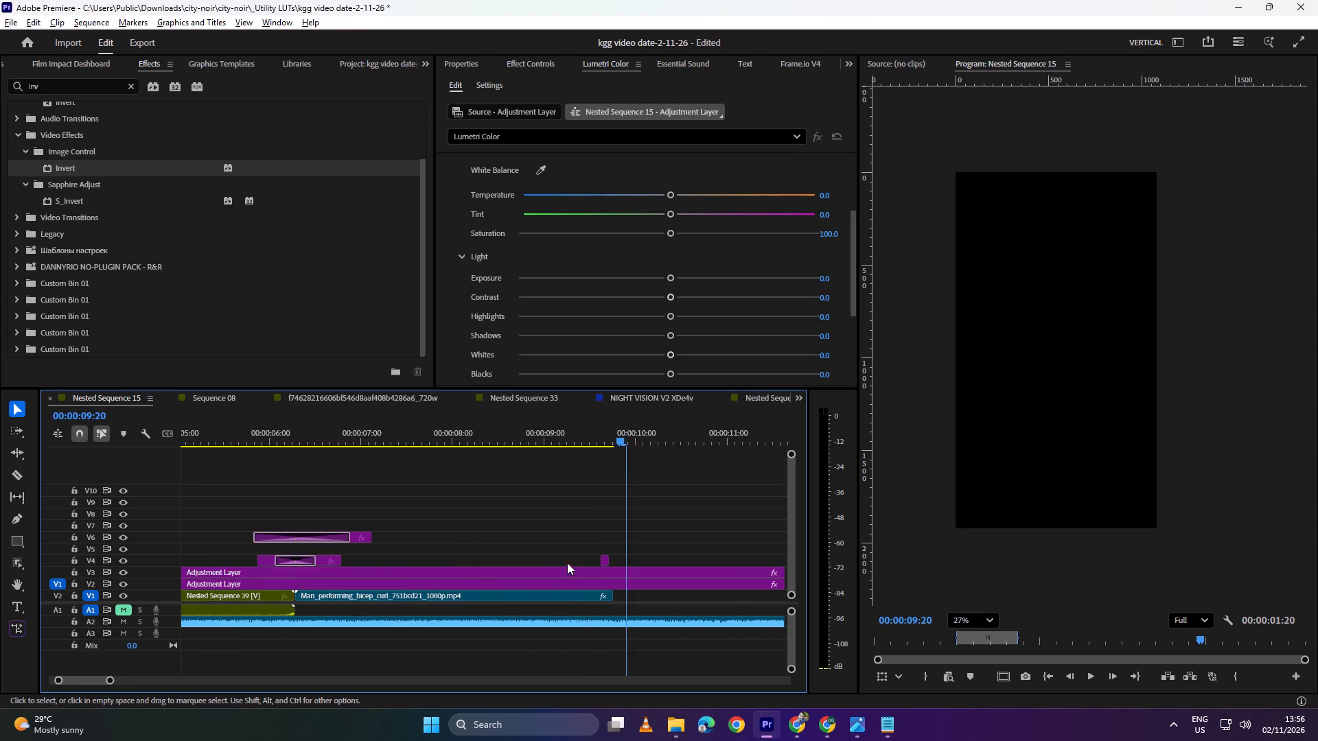
pyautogui.keyDown('alt'); pyautogui.scroll(6, 567, 563); pyautogui.keyUp('alt')
pyautogui.moveTo(652, 430); pyautogui.dragTo(494, 457)
pyautogui.press('space')
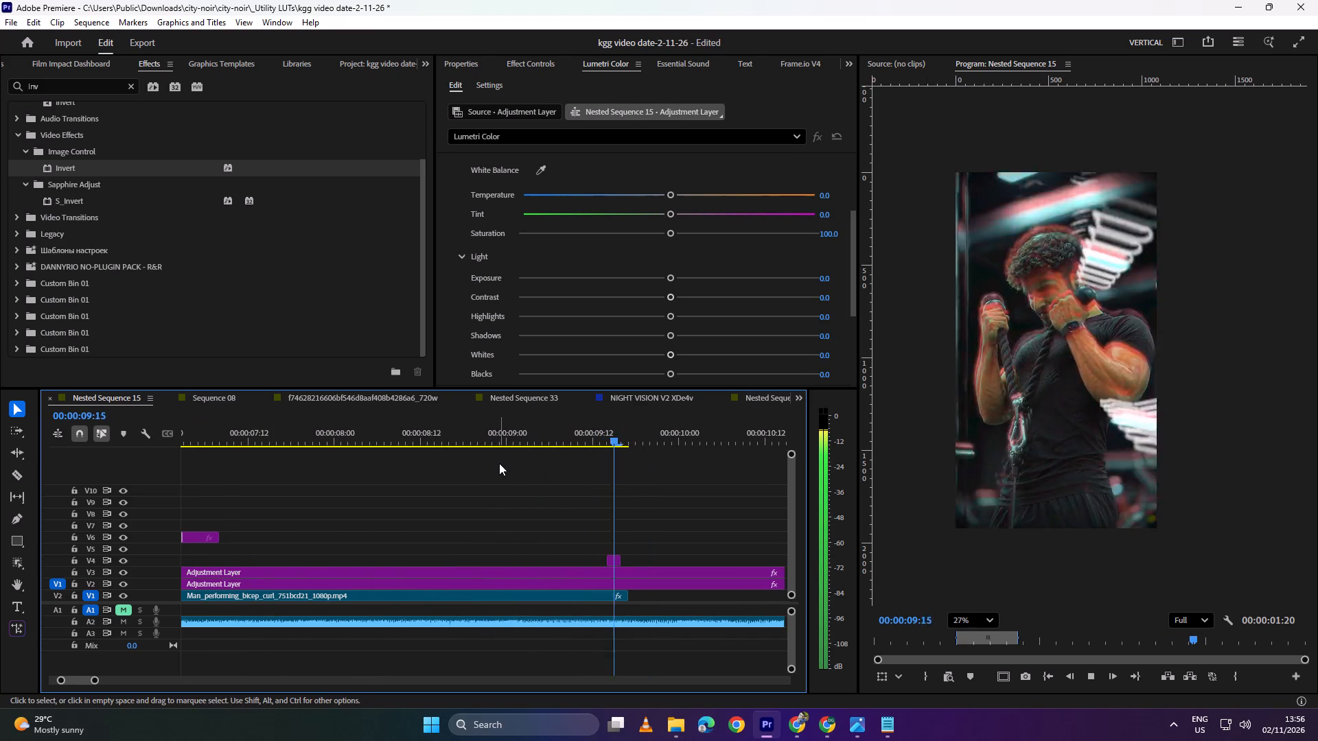
pyautogui.press('space')
# Move the copied short adjustment layer on V4 so it ends together with the bicep curl clip.
pyautogui.moveTo(616, 559); pyautogui.dragTo(625, 561)
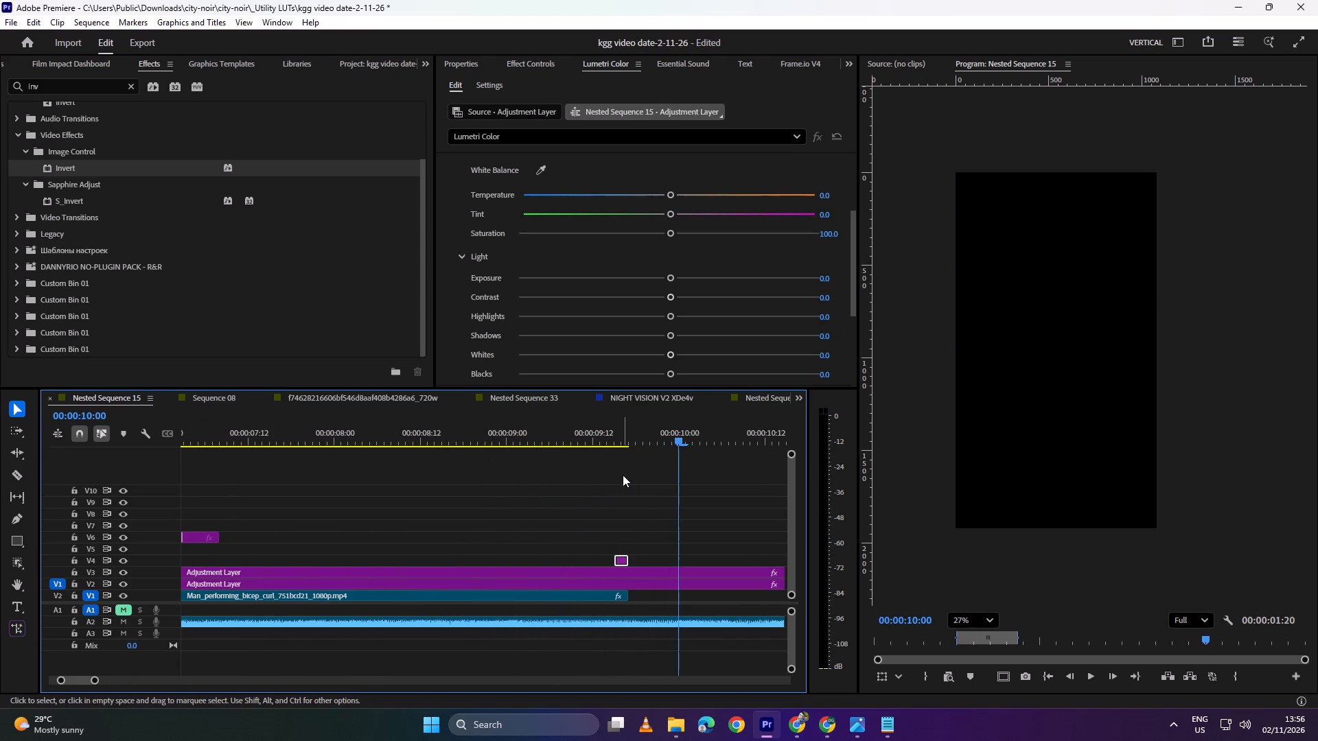
# Play back the last moments of the bicep curl clip repeatedly to check the timing of the ending effect.
pyautogui.moveTo(629, 431); pyautogui.dragTo(578, 447)
pyautogui.press('space')
pyautogui.keyDown('alt'); pyautogui.scroll(-12, 578, 463); pyautogui.keyUp('alt')
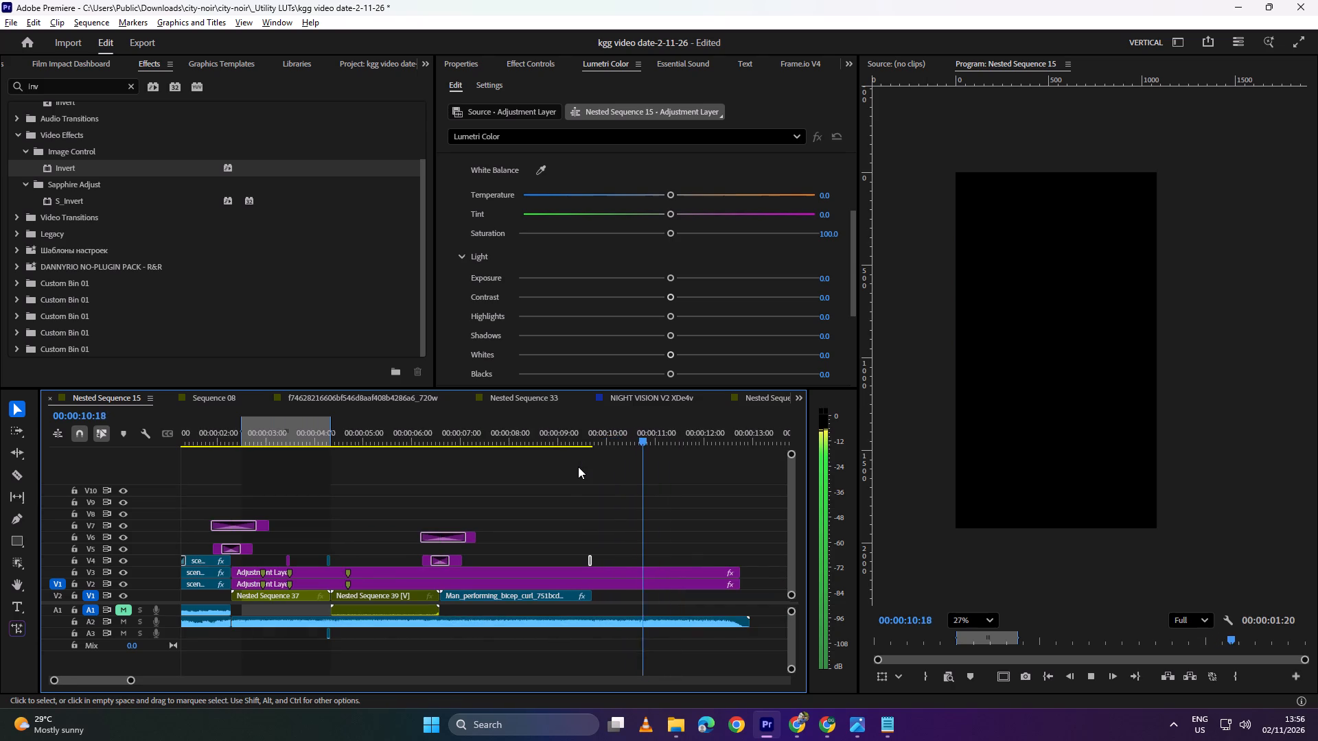
pyautogui.press('space')
pyautogui.moveTo(616, 432); pyautogui.dragTo(542, 447)
pyautogui.press('space')
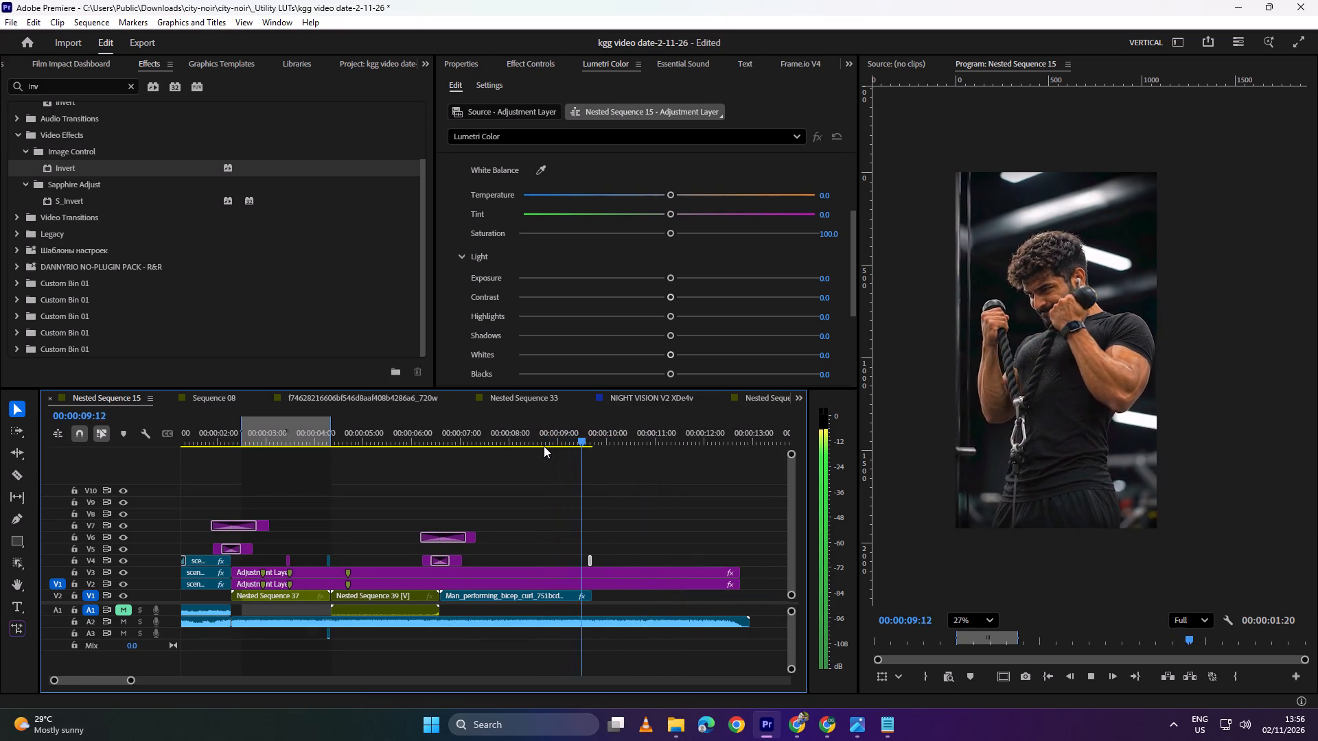
pyautogui.press('space')
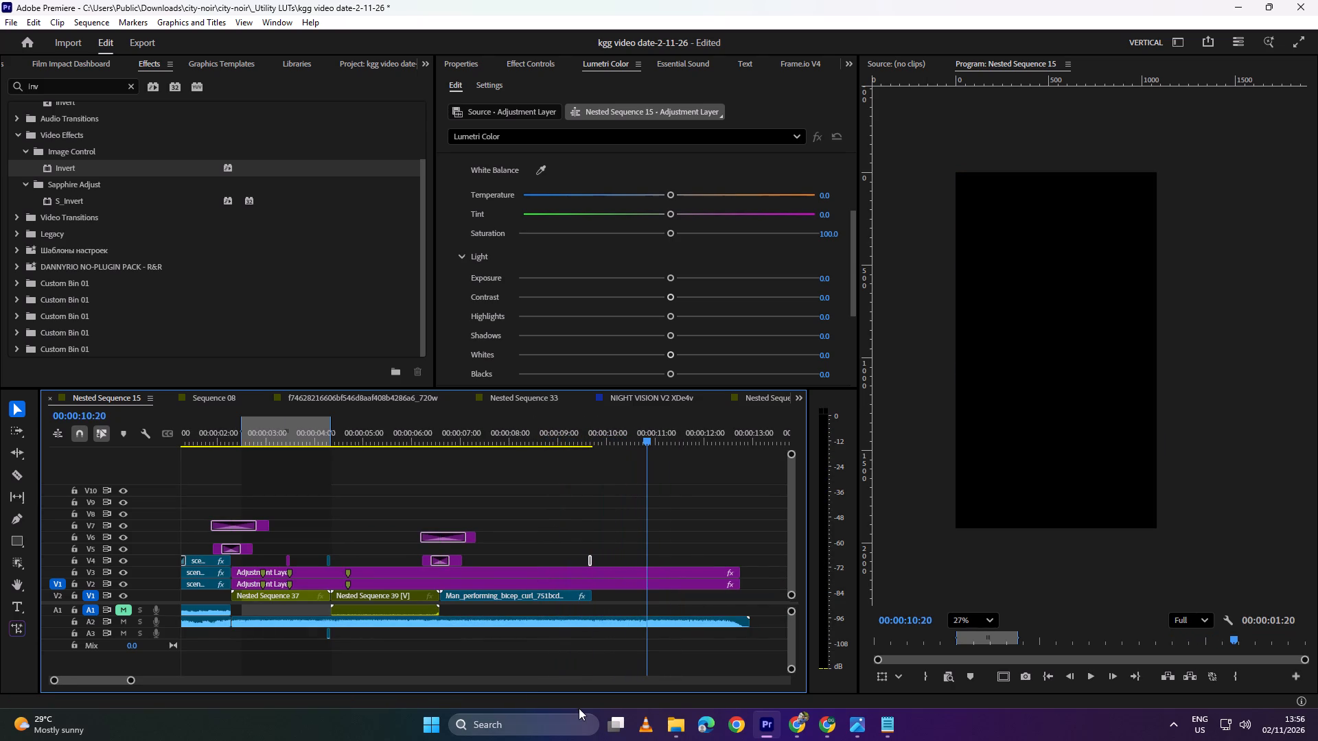
pyautogui.moveTo(649, 434); pyautogui.dragTo(579, 457)
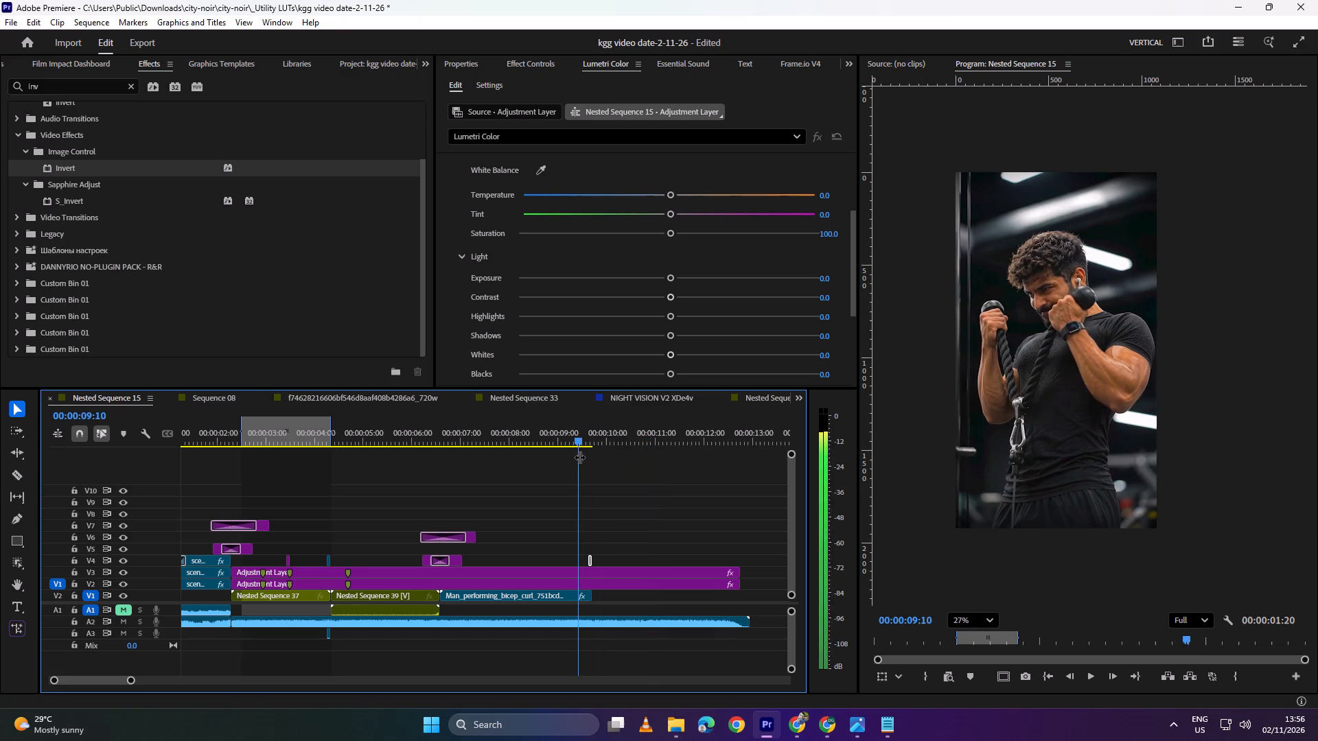
pyautogui.press('space')
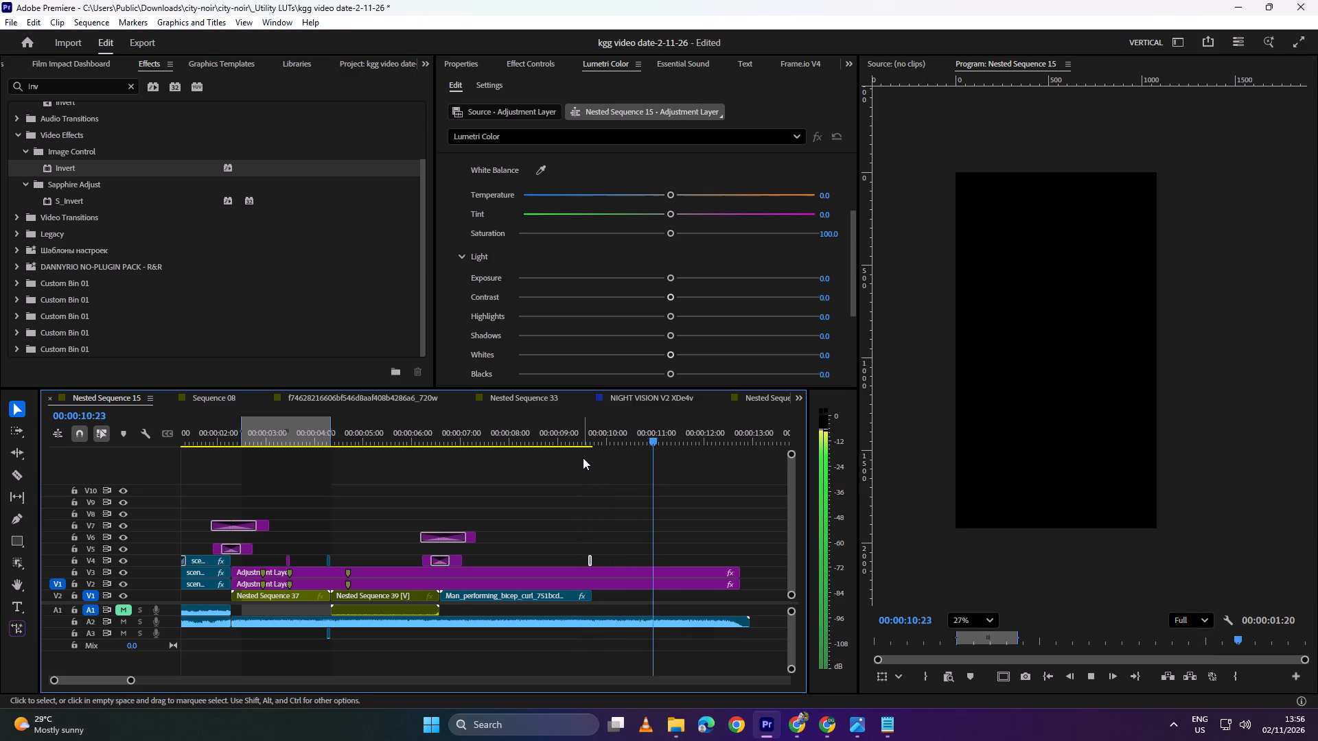
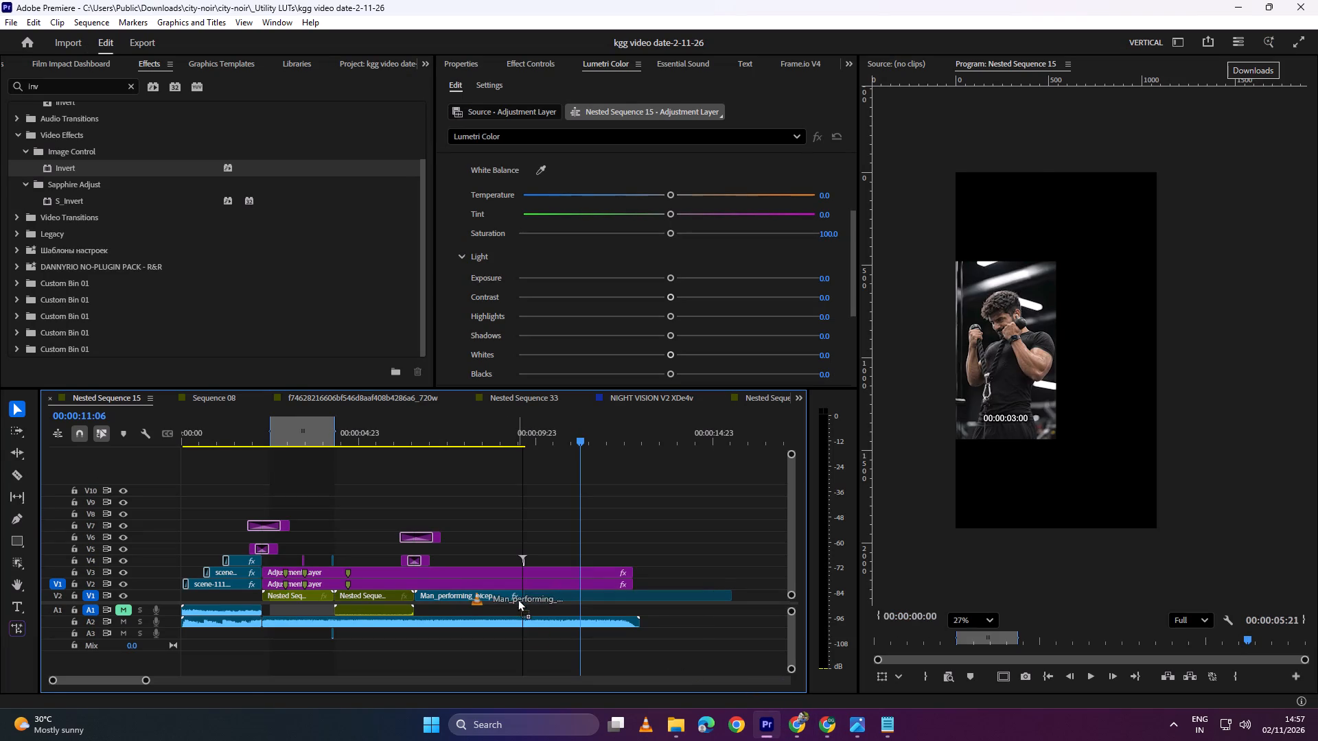
pyautogui.moveTo(518, 599); pyautogui.dragTo(520, 599)
# Move the barbell squat clip up in the frame by setting its vertical position to 388.
pyautogui.keyDown('alt'); pyautogui.scroll(4, 560, 589); pyautogui.keyUp('alt')
pyautogui.click(543, 595)
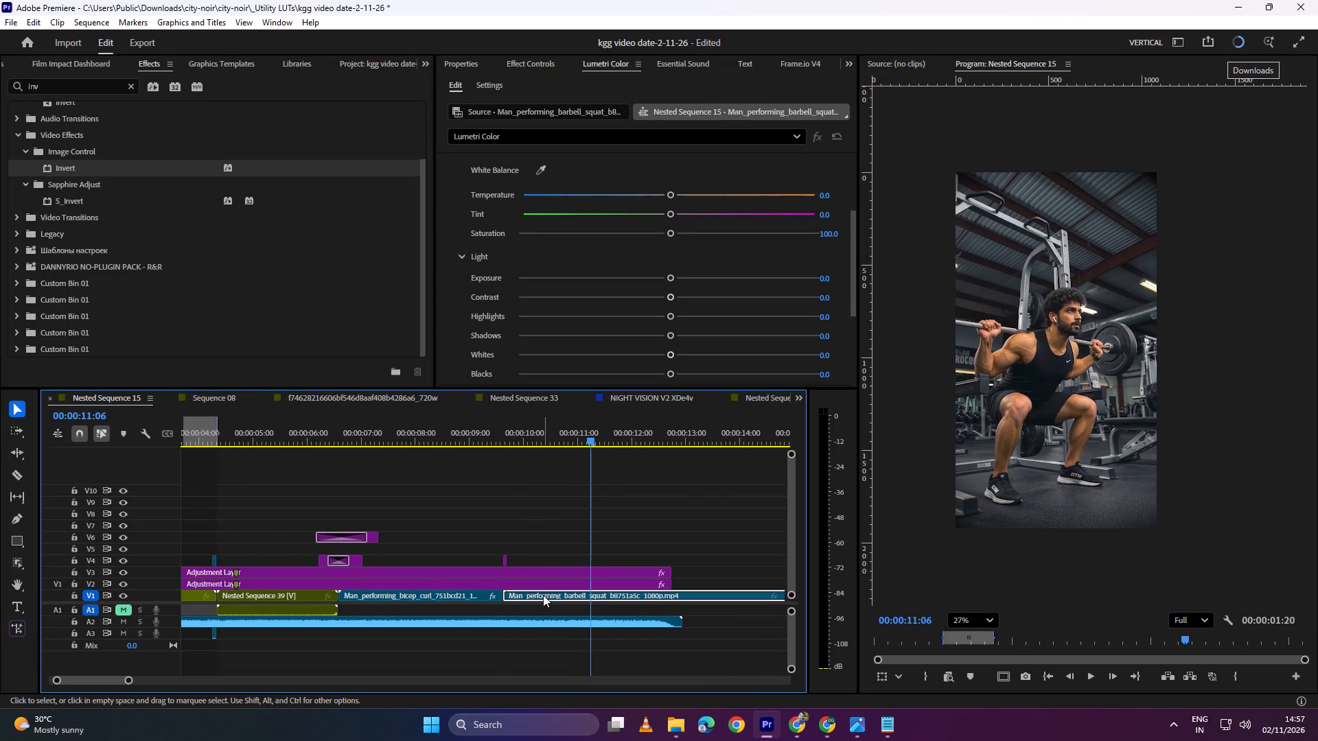
pyautogui.click(539, 57)
pyautogui.moveTo(605, 150); pyautogui.dragTo(498, 174)
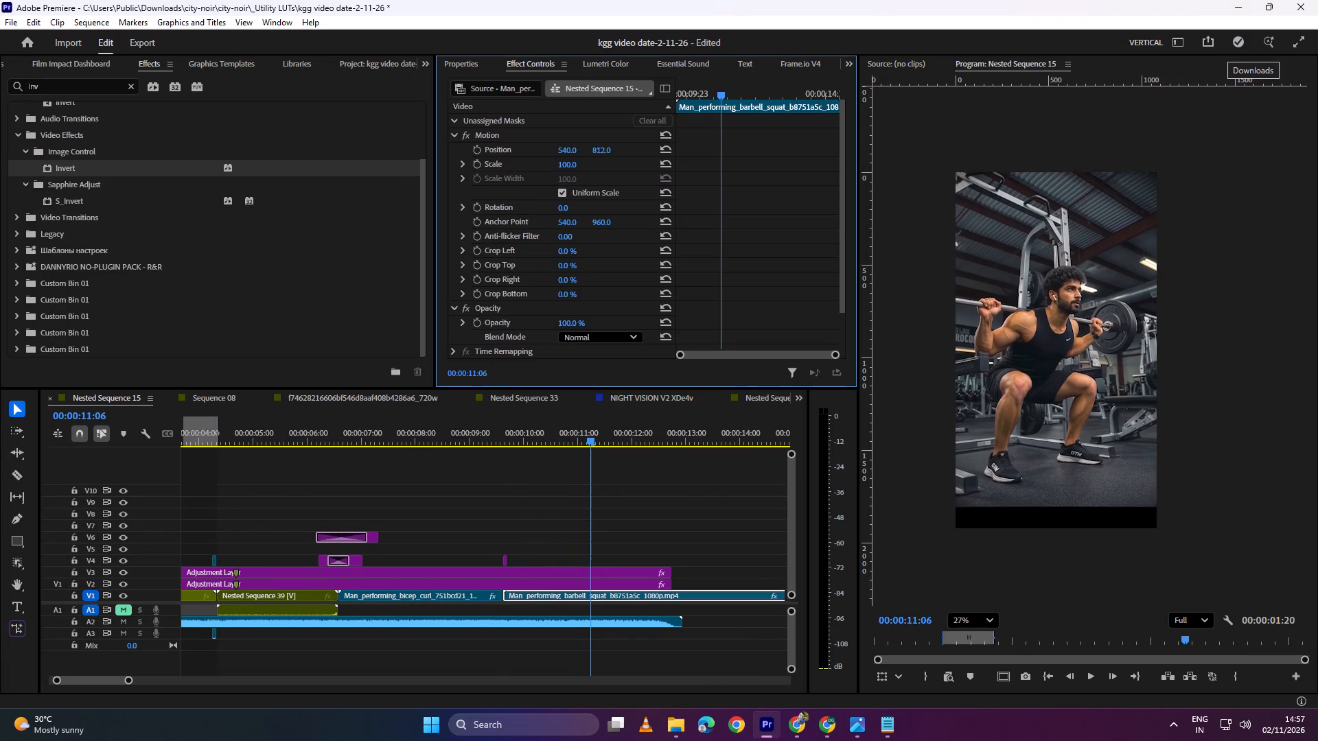
pyautogui.moveTo(498, 174); pyautogui.dragTo(214, 244)
# Play back the change from the bicep curl clip to the barbell squat clip to judge the squat's timing.
pyautogui.press('space')
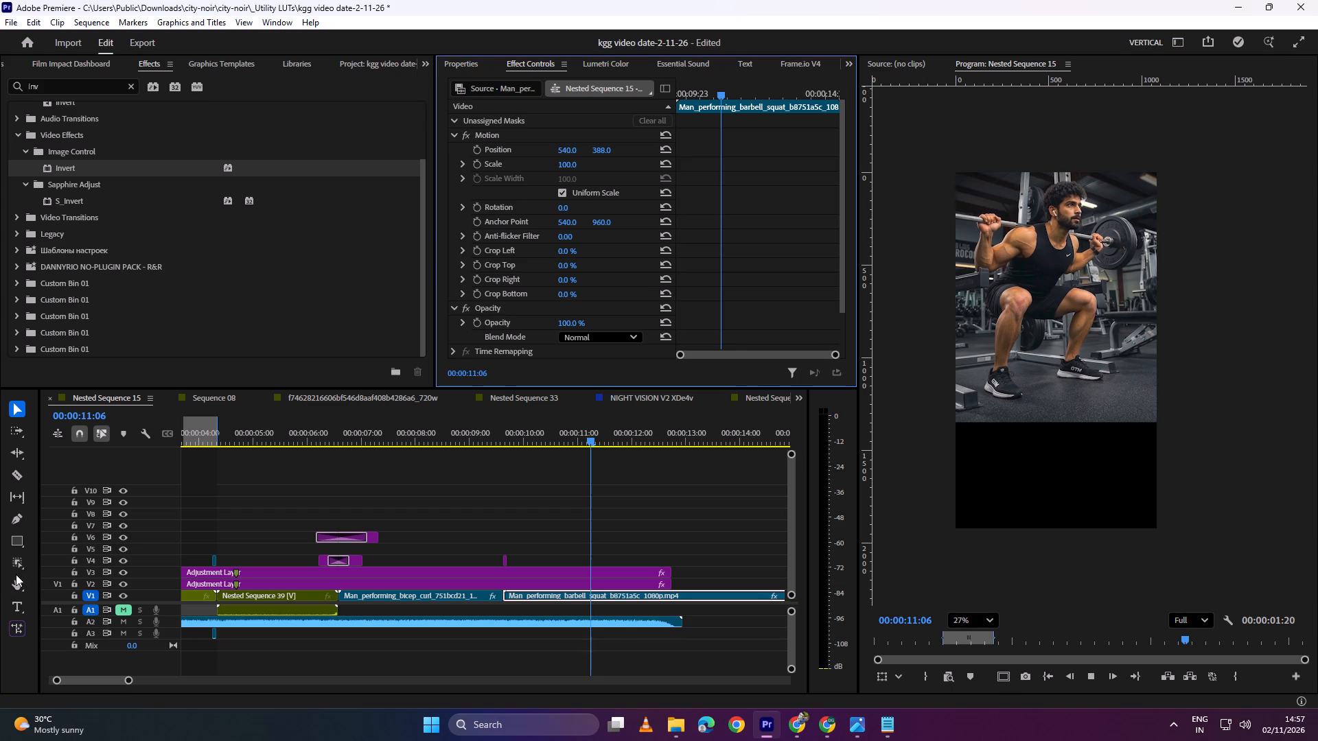
pyautogui.press('space')
pyautogui.moveTo(601, 444); pyautogui.dragTo(487, 450)
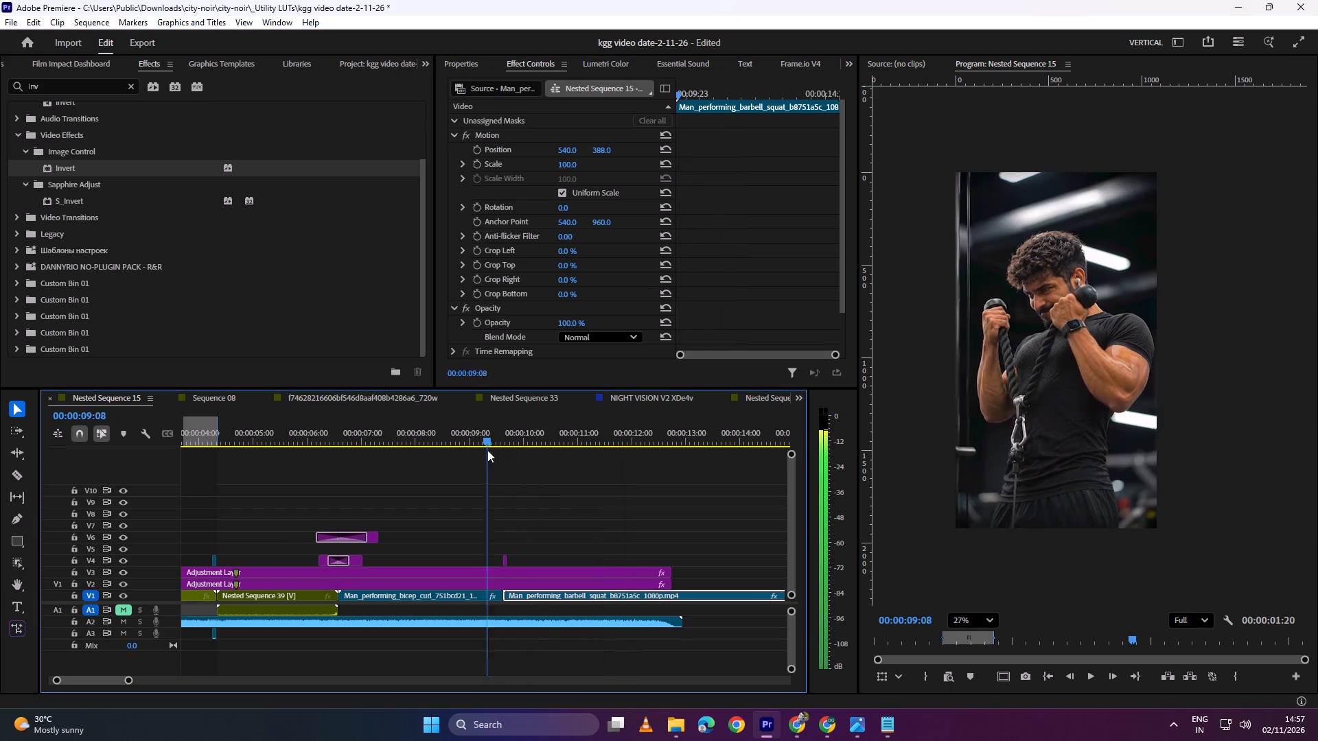
pyautogui.moveTo(487, 450); pyautogui.dragTo(486, 451)
pyautogui.press('space')
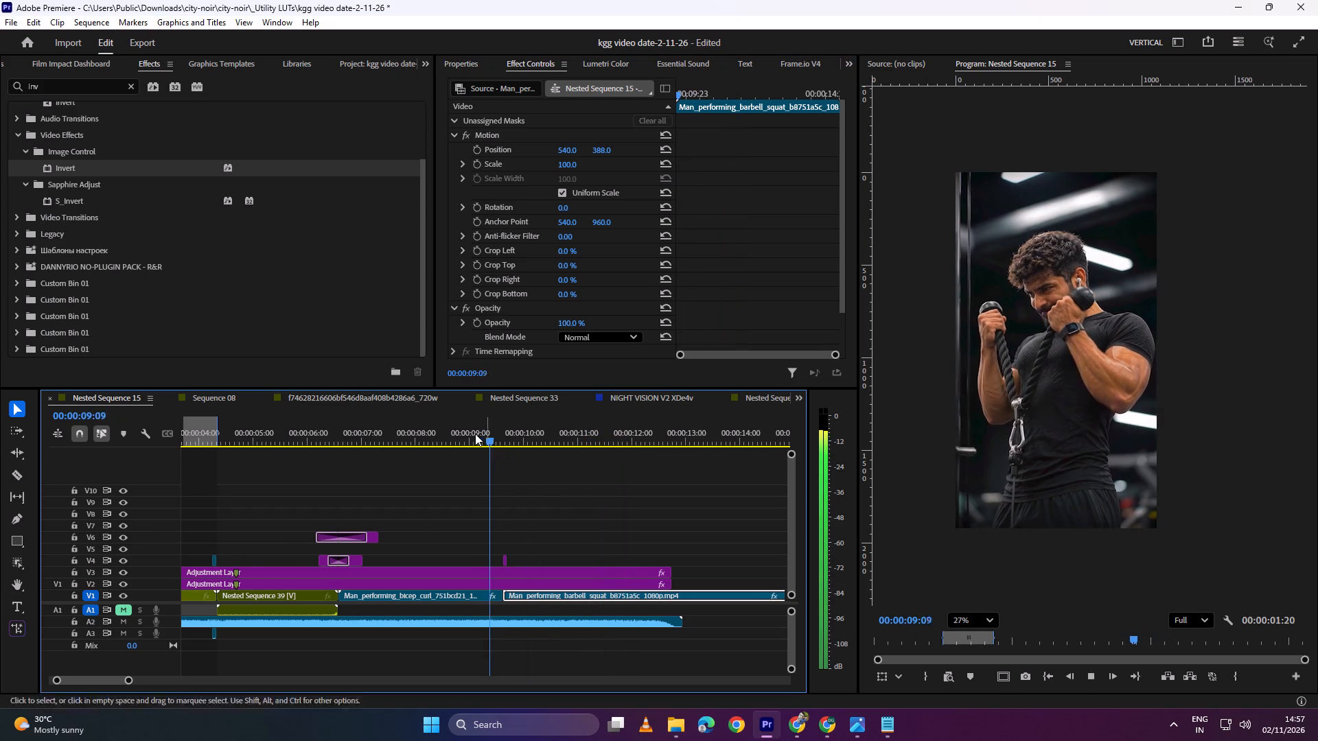
pyautogui.press('space')
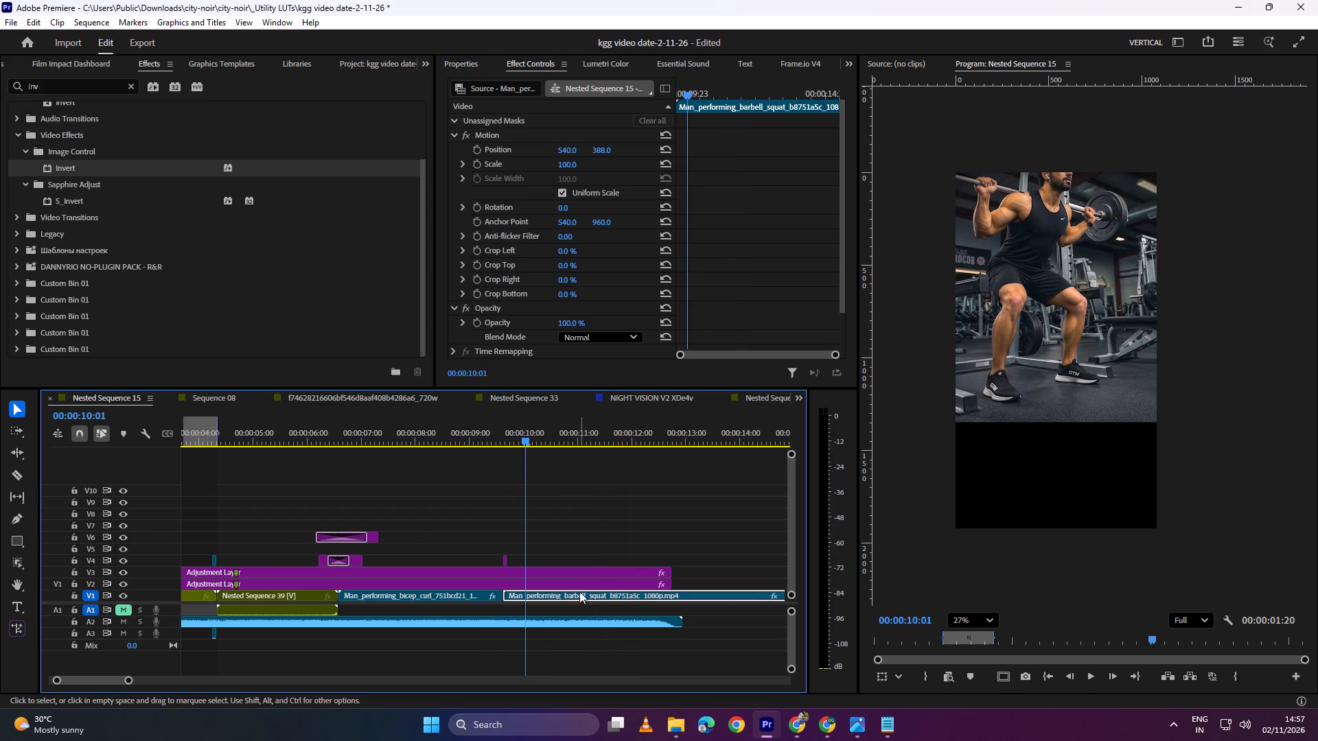
pyautogui.click(576, 597)
pyautogui.press('space')
pyautogui.press('space')
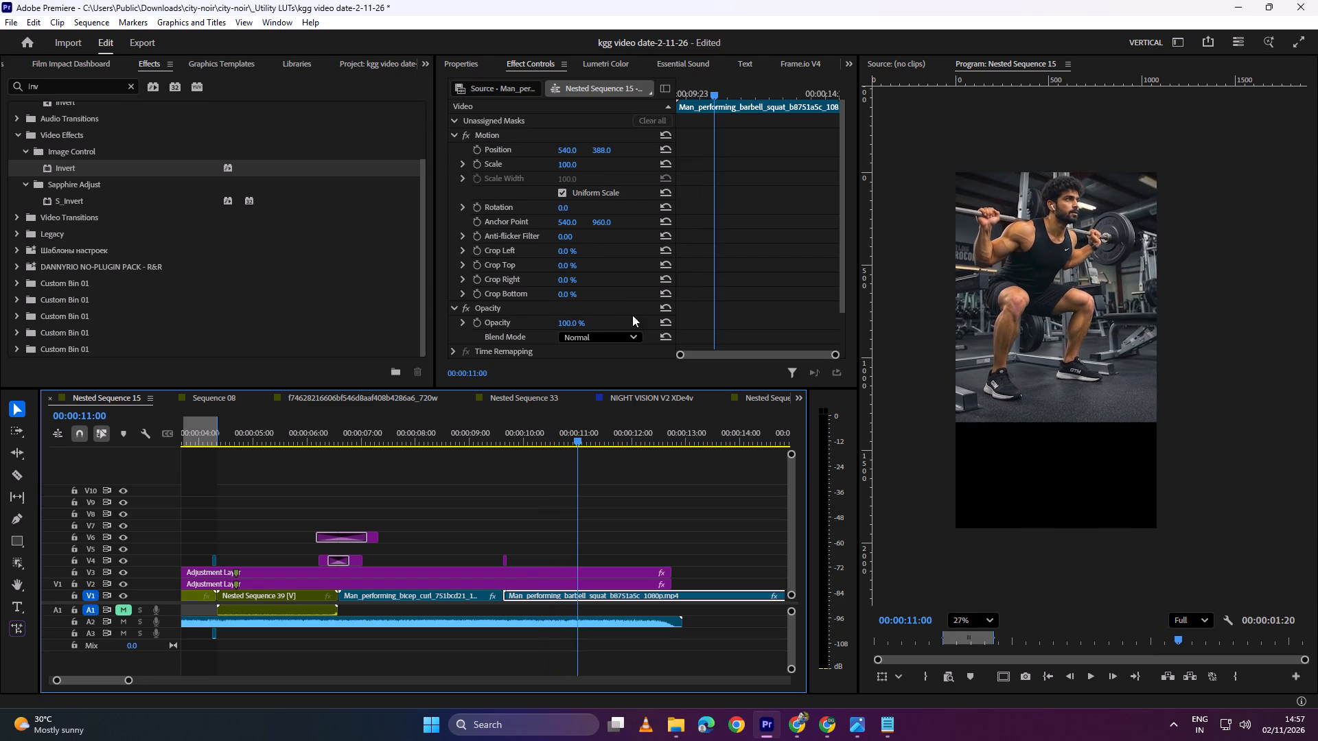
# Cut the barbell squat clip at 00:00:10:23 and move its second part over the first, up against the bicep curl clip.
pyautogui.moveTo(580, 434); pyautogui.dragTo(577, 443)
pyautogui.press('c')
pyautogui.click(575, 596)
pyautogui.press('v')
pyautogui.click(613, 596)
pyautogui.moveTo(634, 597); pyautogui.dragTo(591, 602)
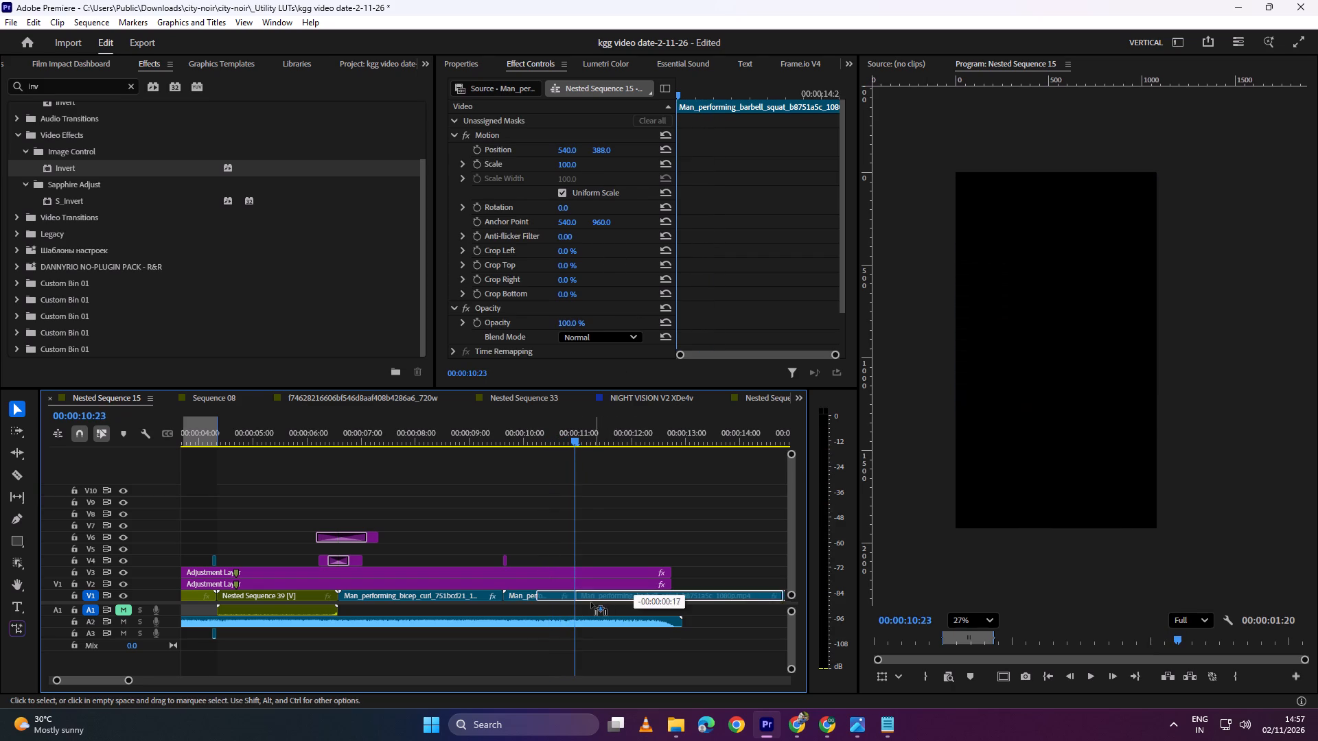
pyautogui.moveTo(591, 602); pyautogui.dragTo(561, 605)
pyautogui.click(575, 600)
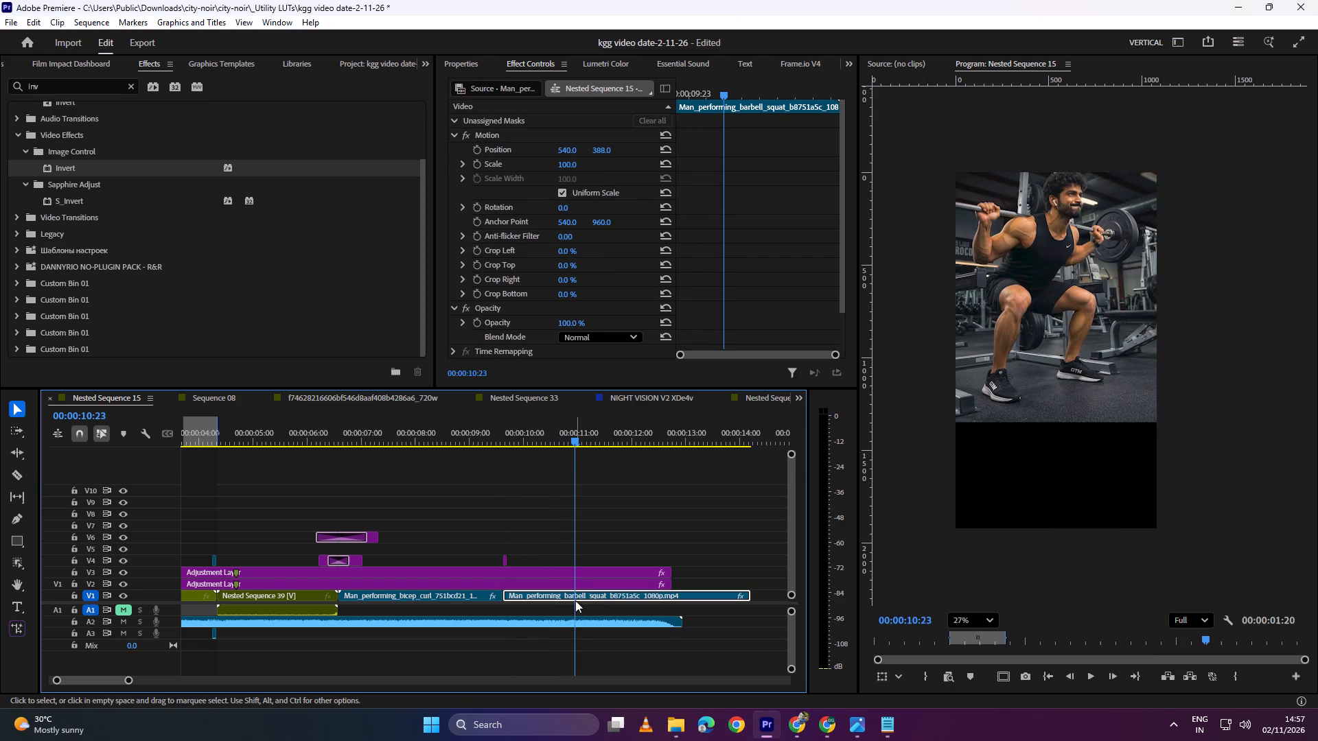
# Draw a rectangle mask over the upper part of the squat clip and slant its lower edge upward to the right.
pyautogui.click(19, 562)
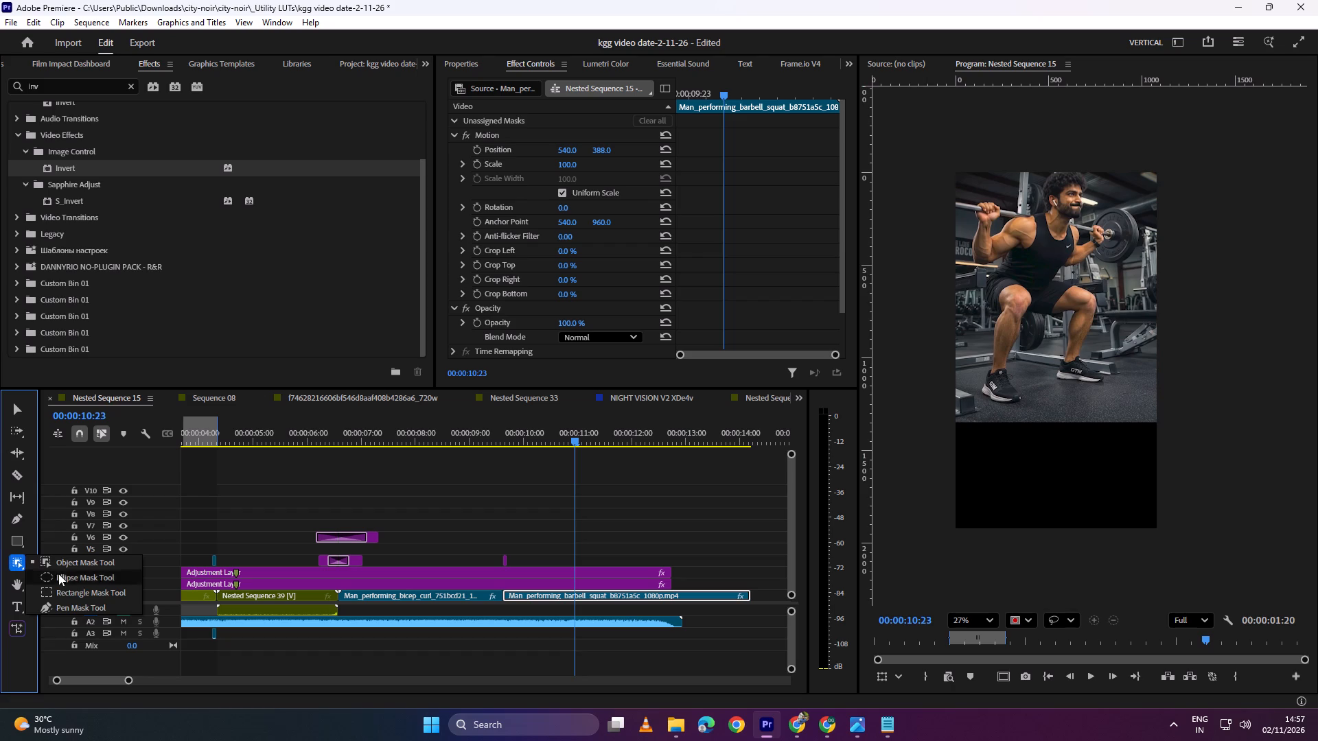
pyautogui.click(66, 589)
pyautogui.moveTo(1204, 141); pyautogui.dragTo(855, 307)
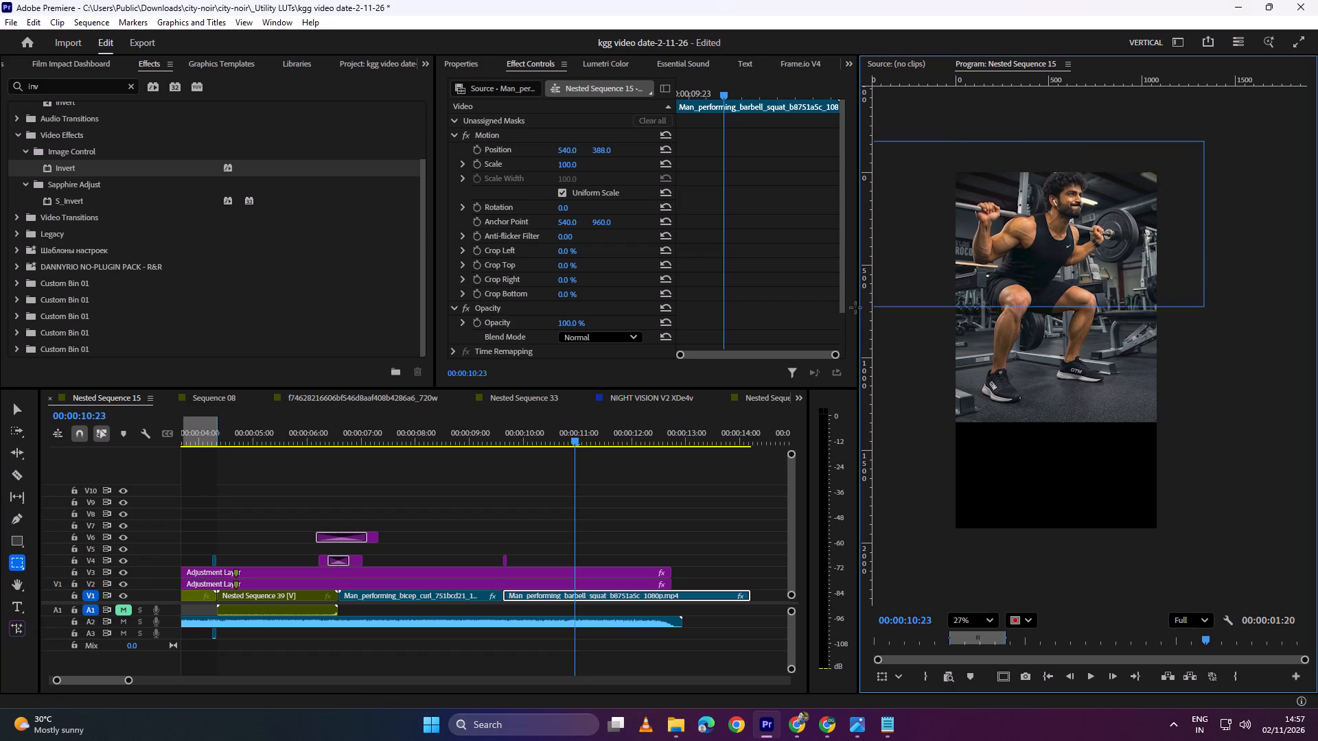
pyautogui.moveTo(855, 307); pyautogui.dragTo(907, 282)
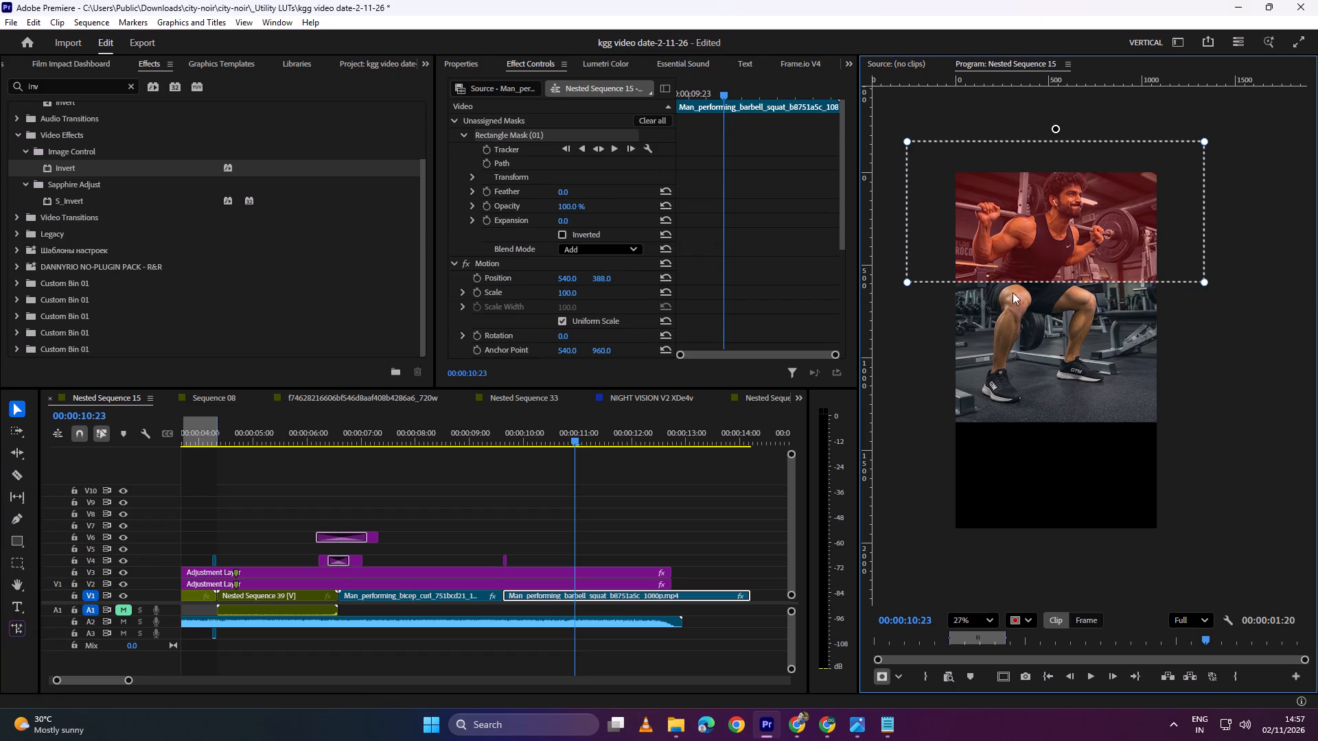
pyautogui.moveTo(1205, 285); pyautogui.dragTo(1210, 227)
pyautogui.moveTo(908, 283); pyautogui.dragTo(899, 333)
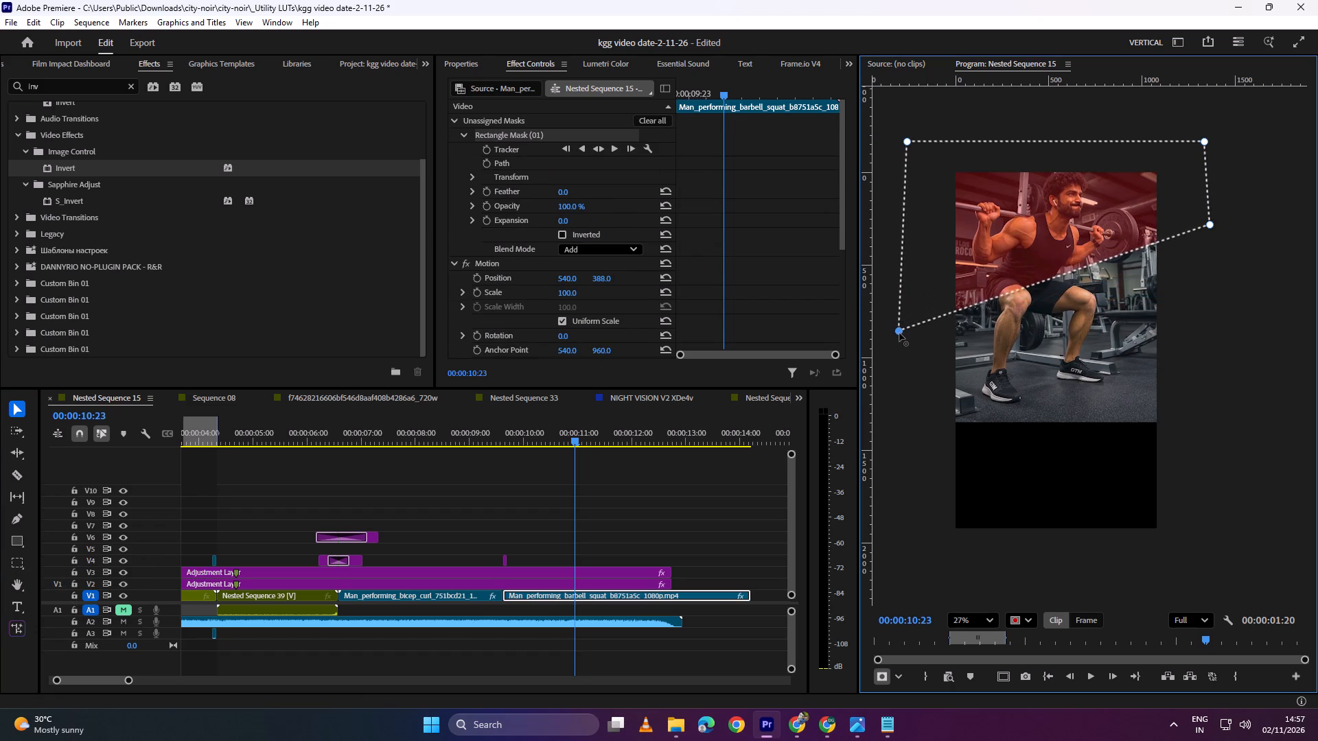
pyautogui.moveTo(899, 333); pyautogui.dragTo(894, 363)
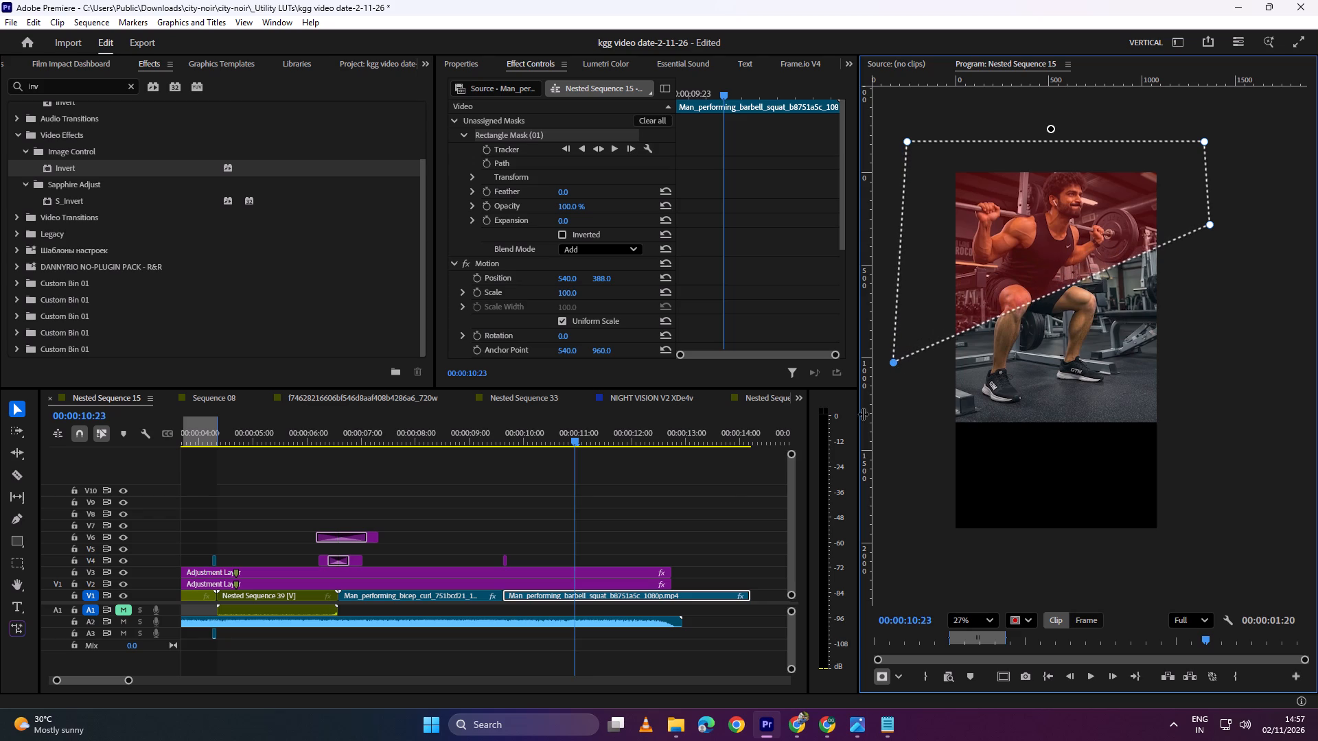
pyautogui.click(707, 504)
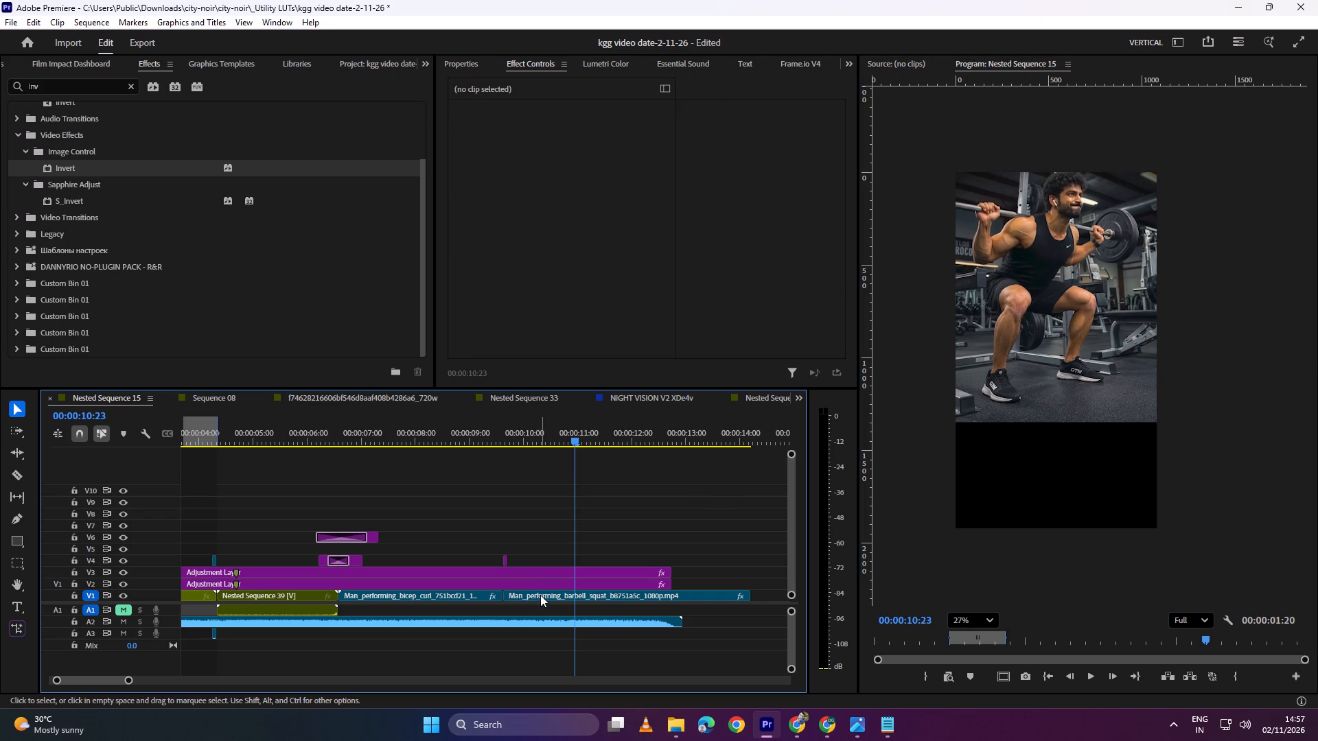
# Assign the unassigned rectangle mask to the barbell squat clip's Opacity.
pyautogui.click(540, 595)
pyautogui.scroll(4, 505, 148)
pyautogui.click(492, 132)
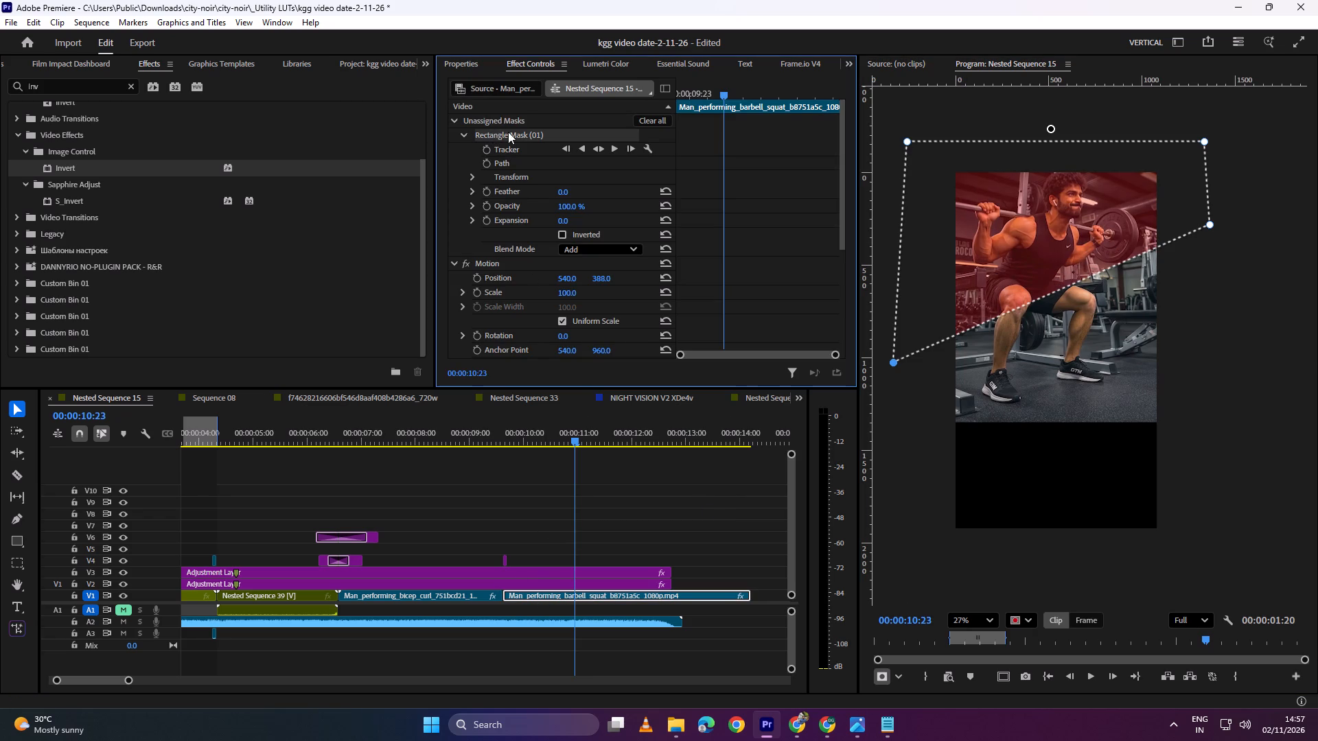
pyautogui.moveTo(502, 133); pyautogui.dragTo(503, 277)
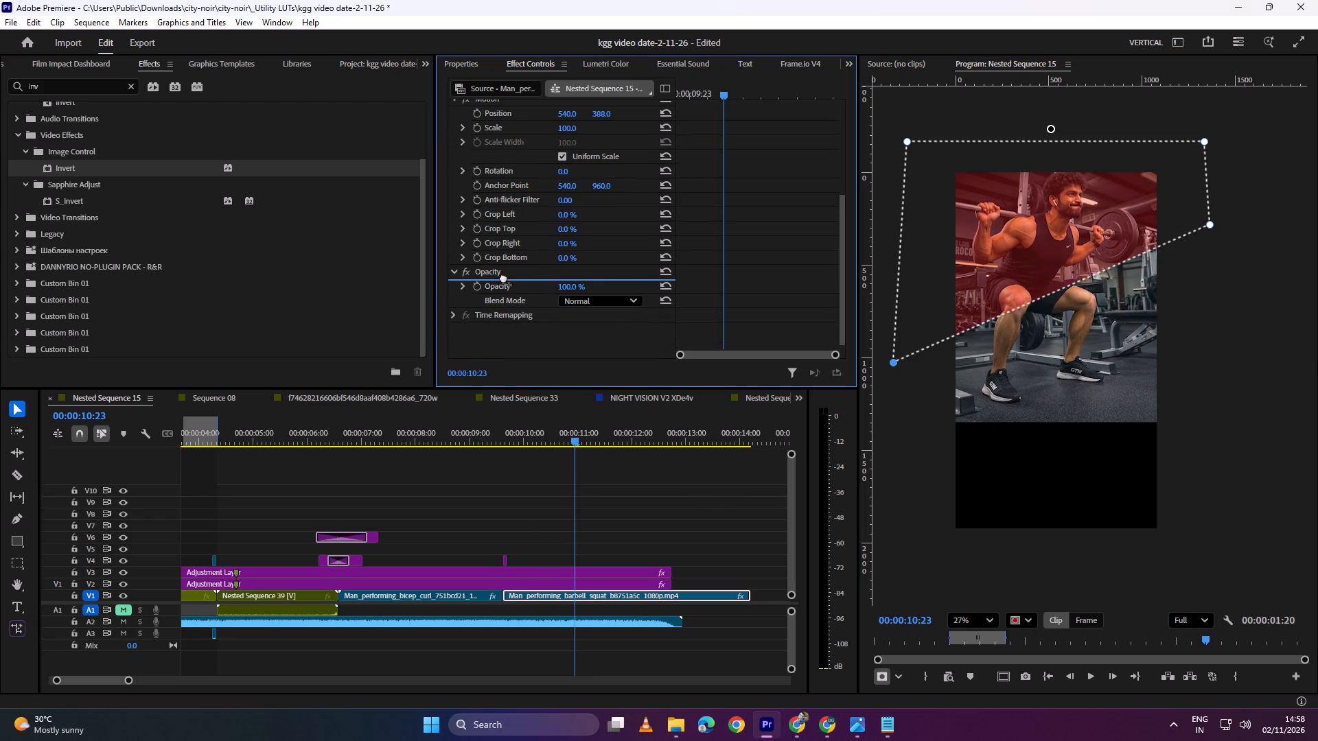
pyautogui.moveTo(503, 277); pyautogui.dragTo(504, 275)
pyautogui.click(618, 486)
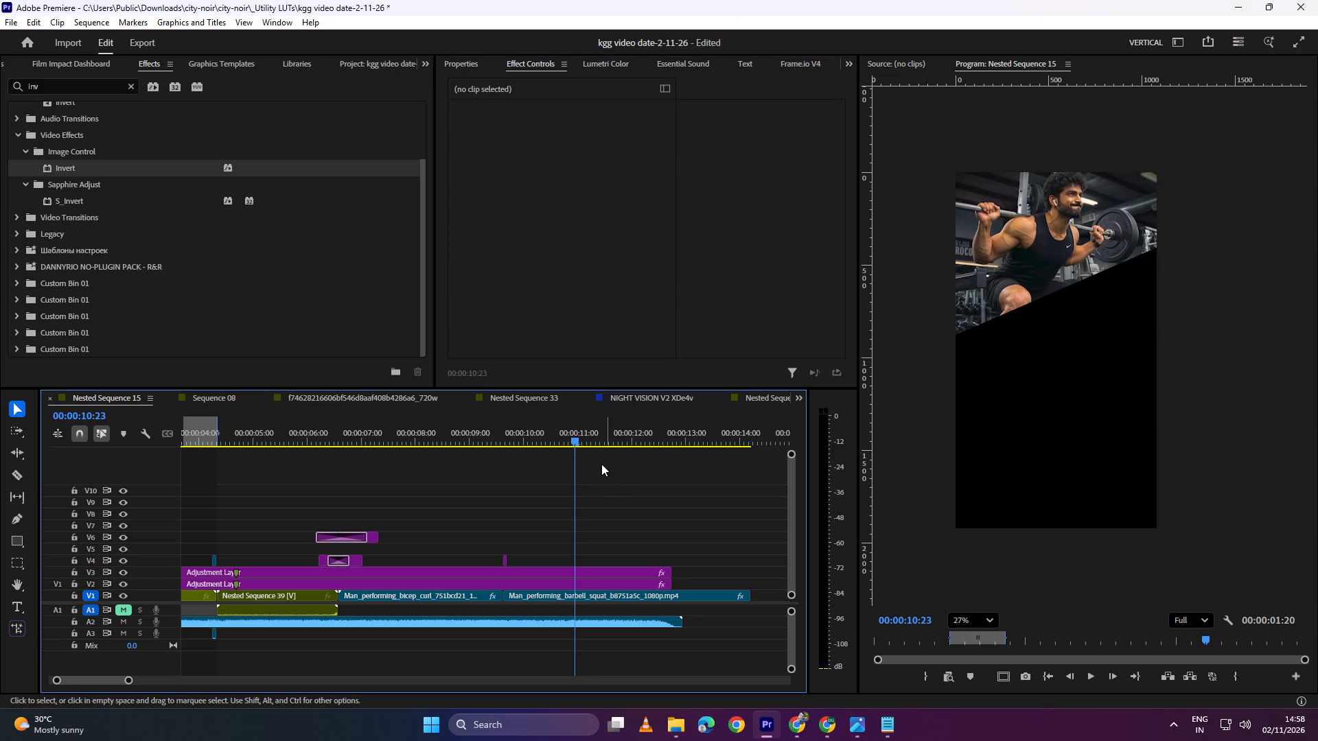
# Play back the change into the masked barbell squat clip to check how the slanted mask looks.
pyautogui.moveTo(603, 431); pyautogui.dragTo(499, 451)
pyautogui.press('space')
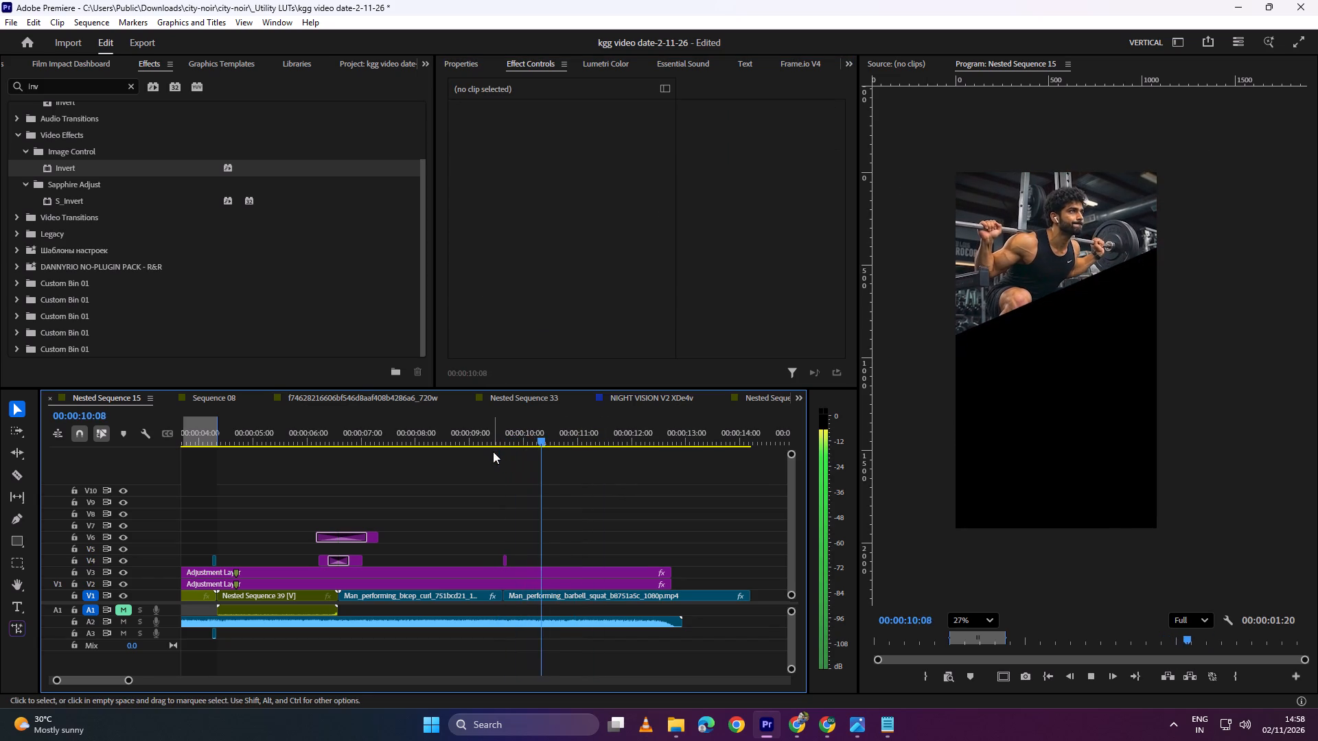
pyautogui.press('space')
pyautogui.moveTo(562, 441); pyautogui.dragTo(481, 449)
pyautogui.press('space')
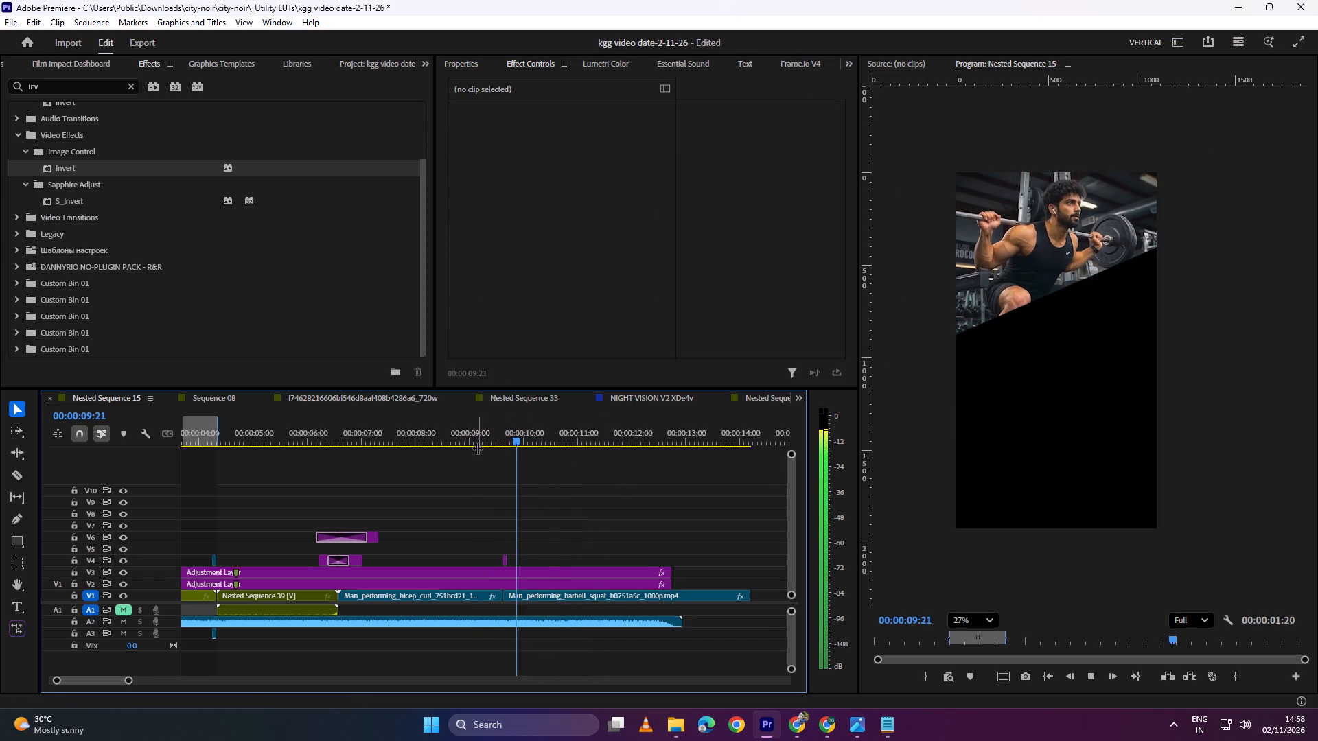
pyautogui.press('space')
pyautogui.keyDown('alt'); pyautogui.scroll(5, 527, 578); pyautogui.keyUp('alt')
pyautogui.scroll(-4, 546, 552)
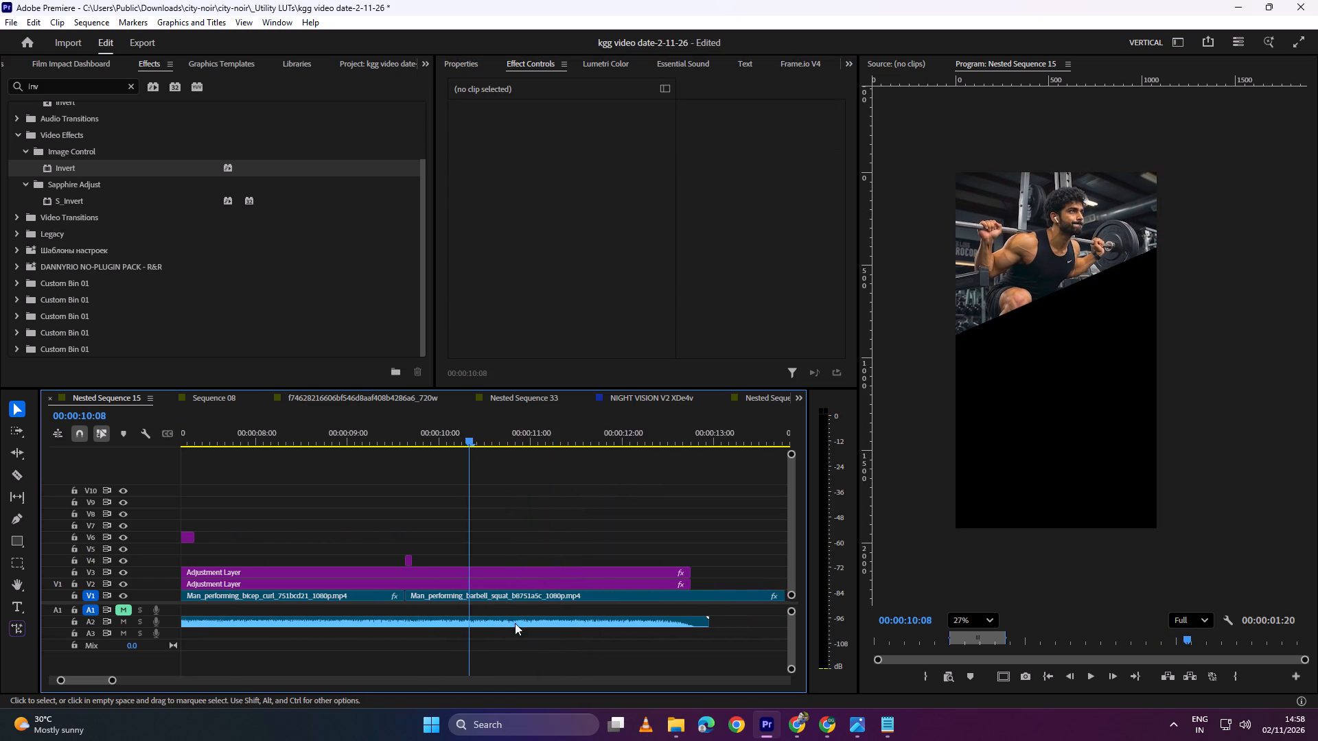
# Cut both adjustment layers just before the squat clip and raise their later parts two tracks, together with the short clip above.
pyautogui.click(502, 594)
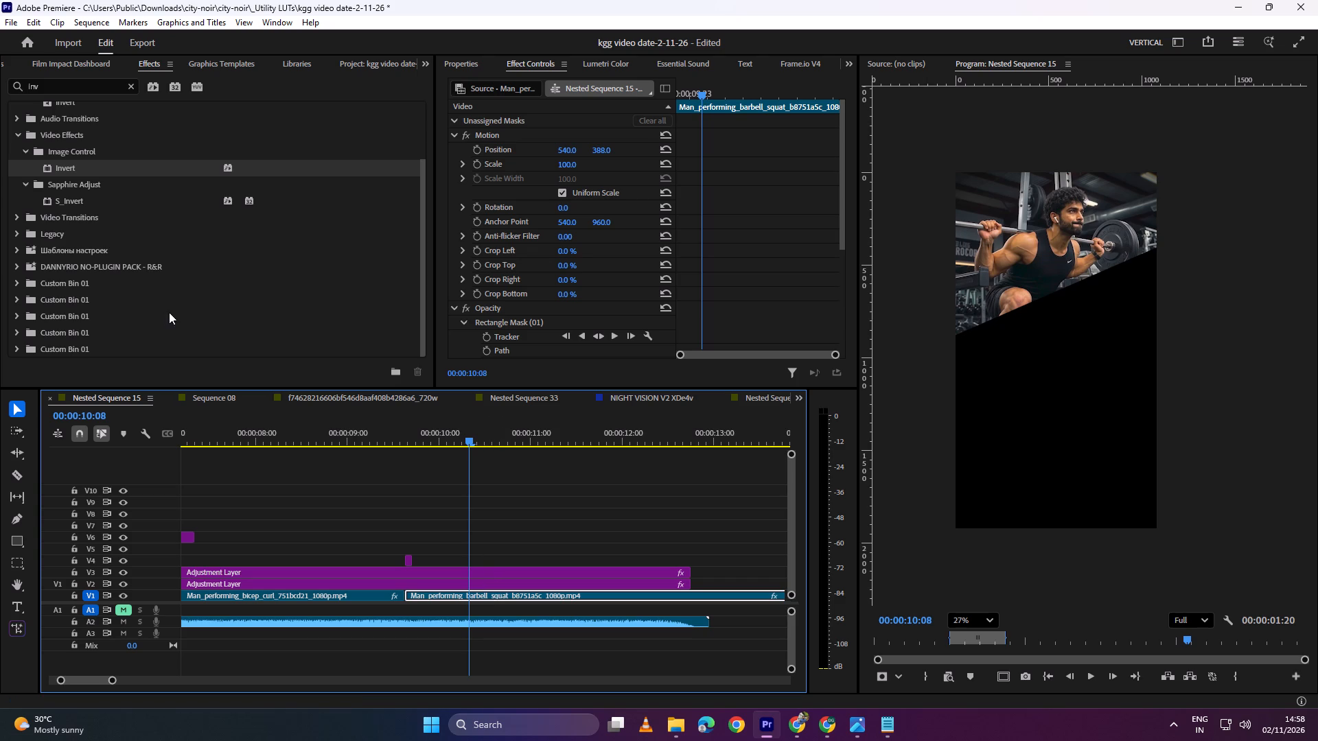
pyautogui.keyDown('alt'); pyautogui.scroll(-3, 443, 558); pyautogui.keyUp('alt')
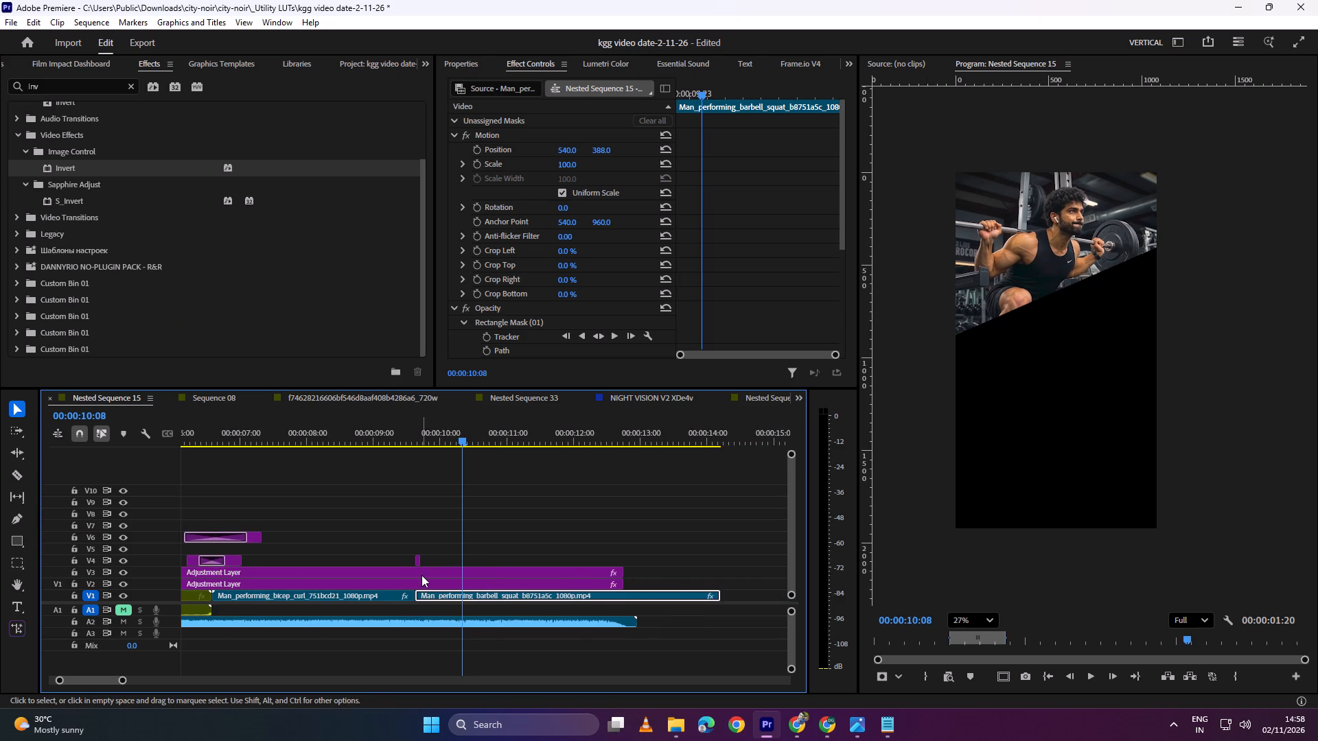
pyautogui.keyDown('alt'); pyautogui.scroll(4, 421, 576); pyautogui.keyUp('alt')
pyautogui.press('c')
pyautogui.click(392, 583)
pyautogui.click(390, 574)
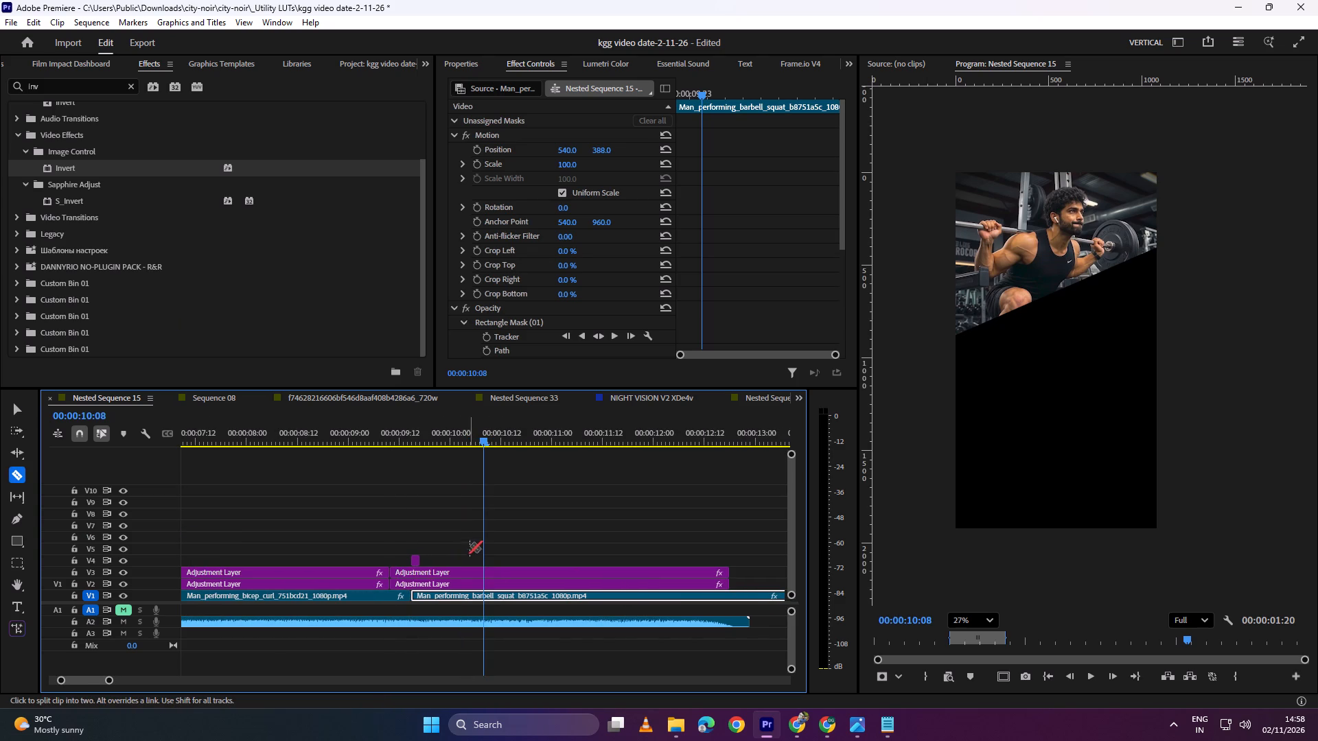
pyautogui.press('v')
pyautogui.press('v')
pyautogui.moveTo(495, 536); pyautogui.dragTo(410, 582)
pyautogui.keyDown('shift'); pyautogui.moveTo(443, 574); pyautogui.dragTo(443, 556); pyautogui.keyUp('shift')
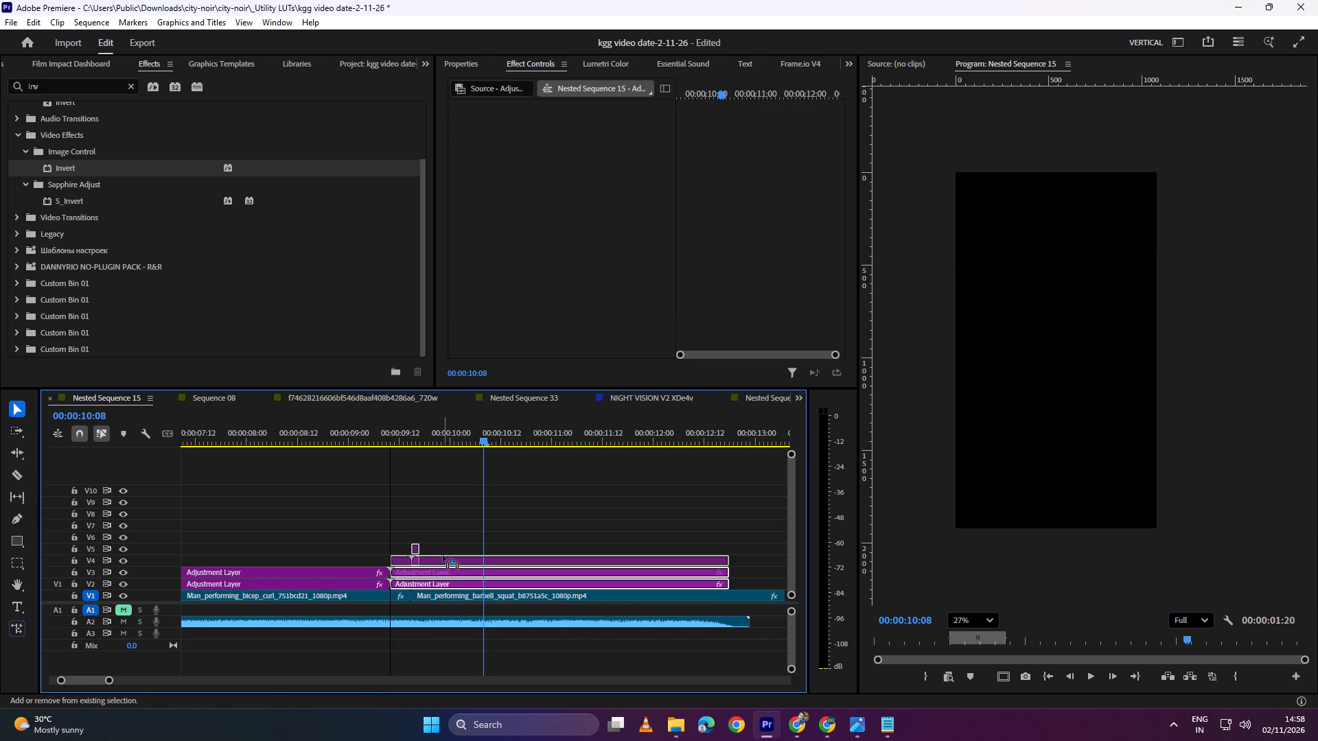
pyautogui.keyDown('shift'); pyautogui.moveTo(443, 556); pyautogui.dragTo(443, 547); pyautogui.keyUp('shift')
pyautogui.click(550, 499)
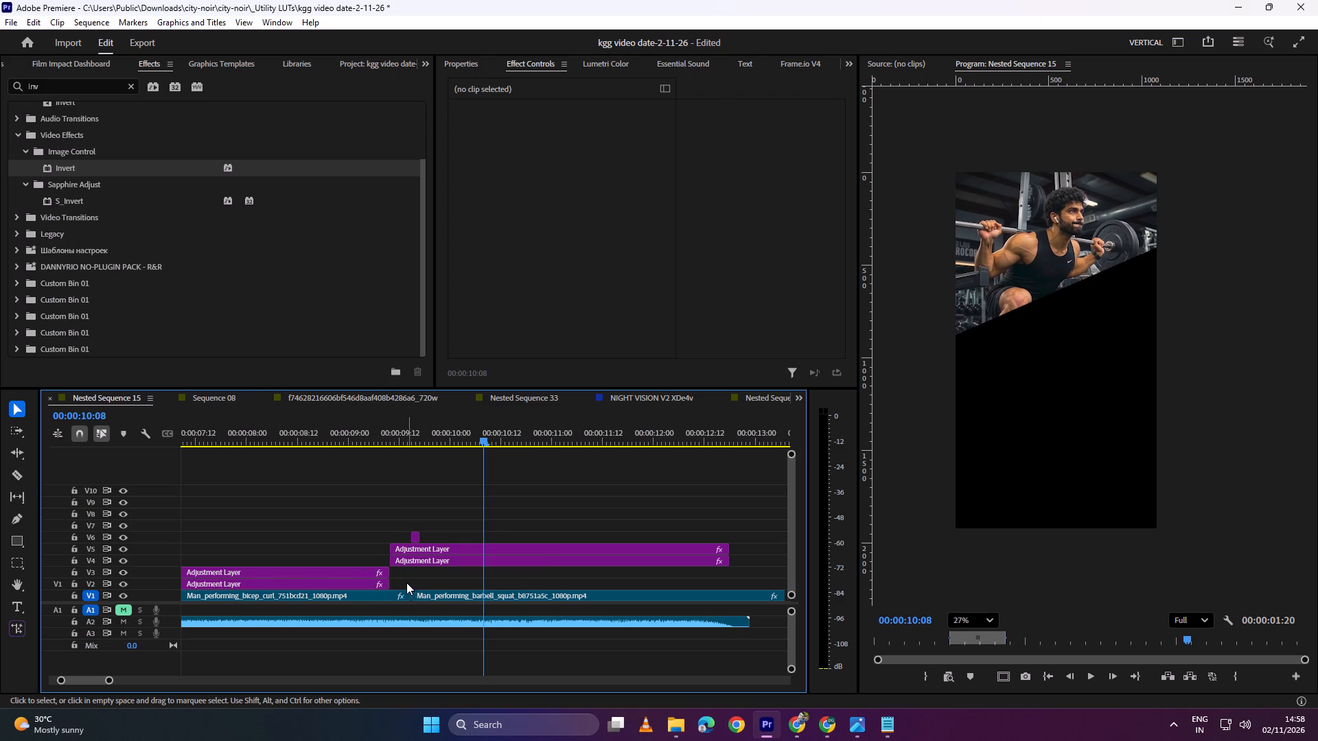
pyautogui.click(413, 574)
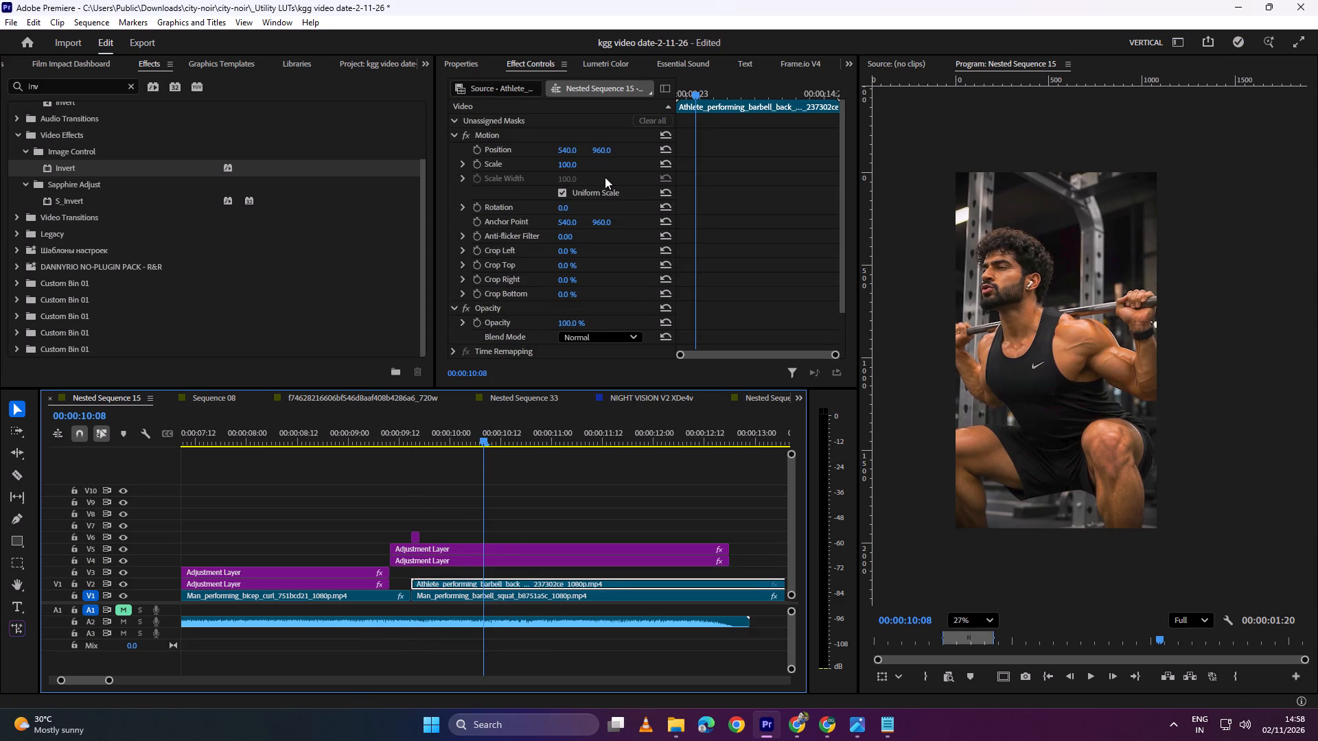
pyautogui.moveTo(437, 596); pyautogui.dragTo(437, 574)
# Shift the 237302ce clip down in the frame to a vertical position of 1738 and play back the split.
pyautogui.click(435, 583)
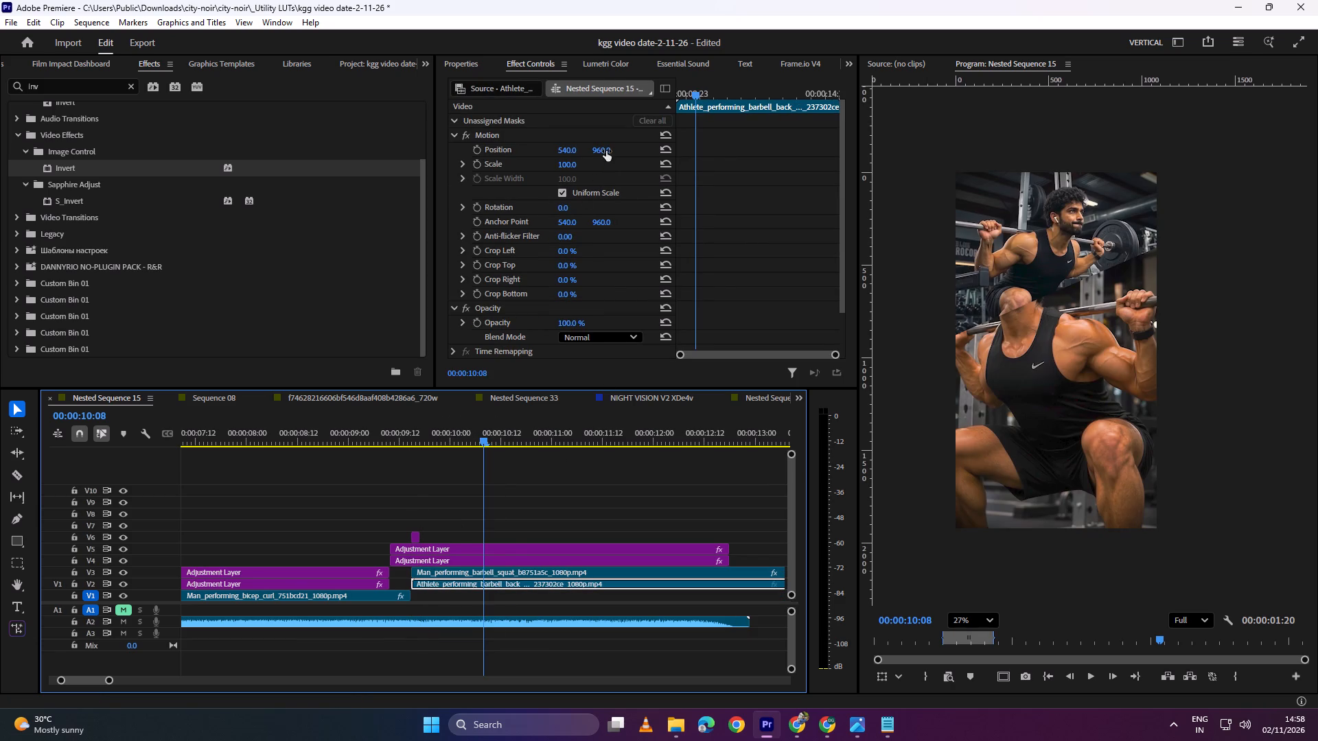
pyautogui.moveTo(606, 151); pyautogui.dragTo(967, 136)
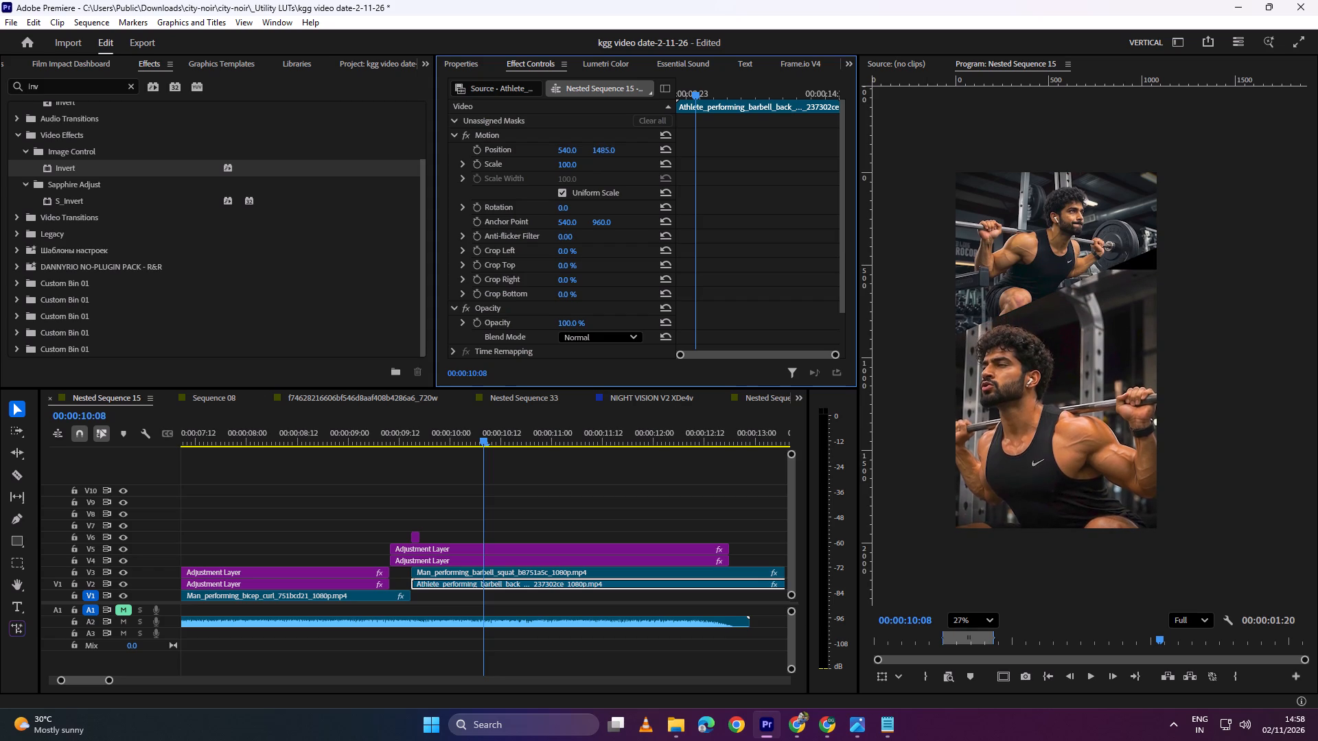
pyautogui.moveTo(967, 136); pyautogui.dragTo(967, 136)
pyautogui.moveTo(610, 150); pyautogui.dragTo(736, 143)
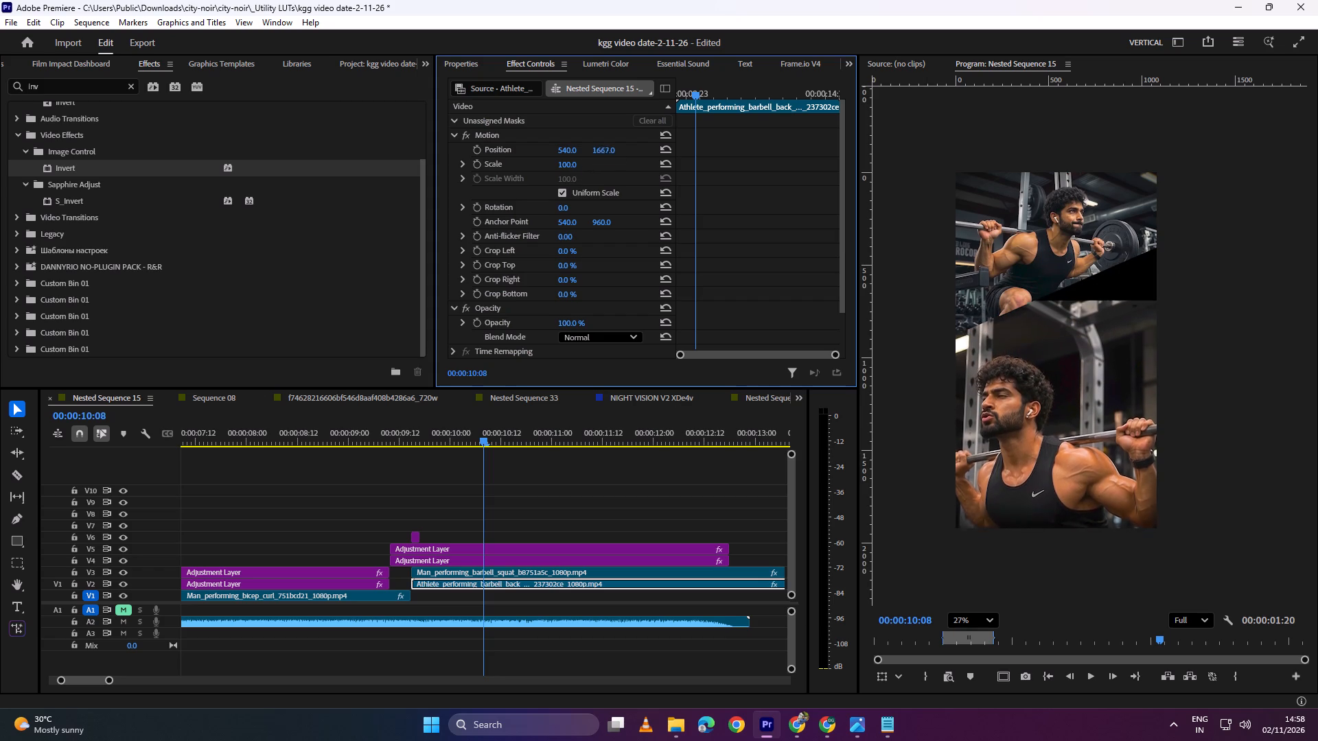
pyautogui.moveTo(736, 143); pyautogui.dragTo(880, 136)
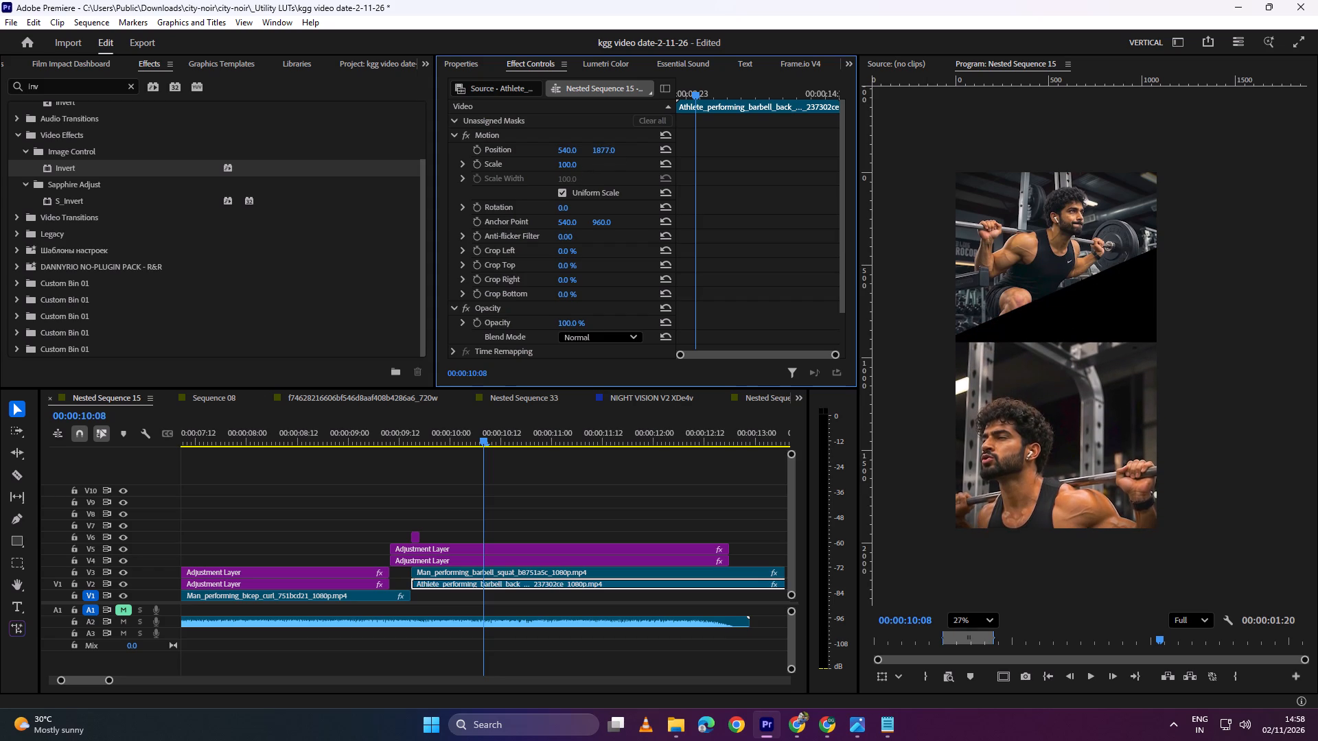
pyautogui.moveTo(880, 136); pyautogui.dragTo(785, 136)
pyautogui.press('space')
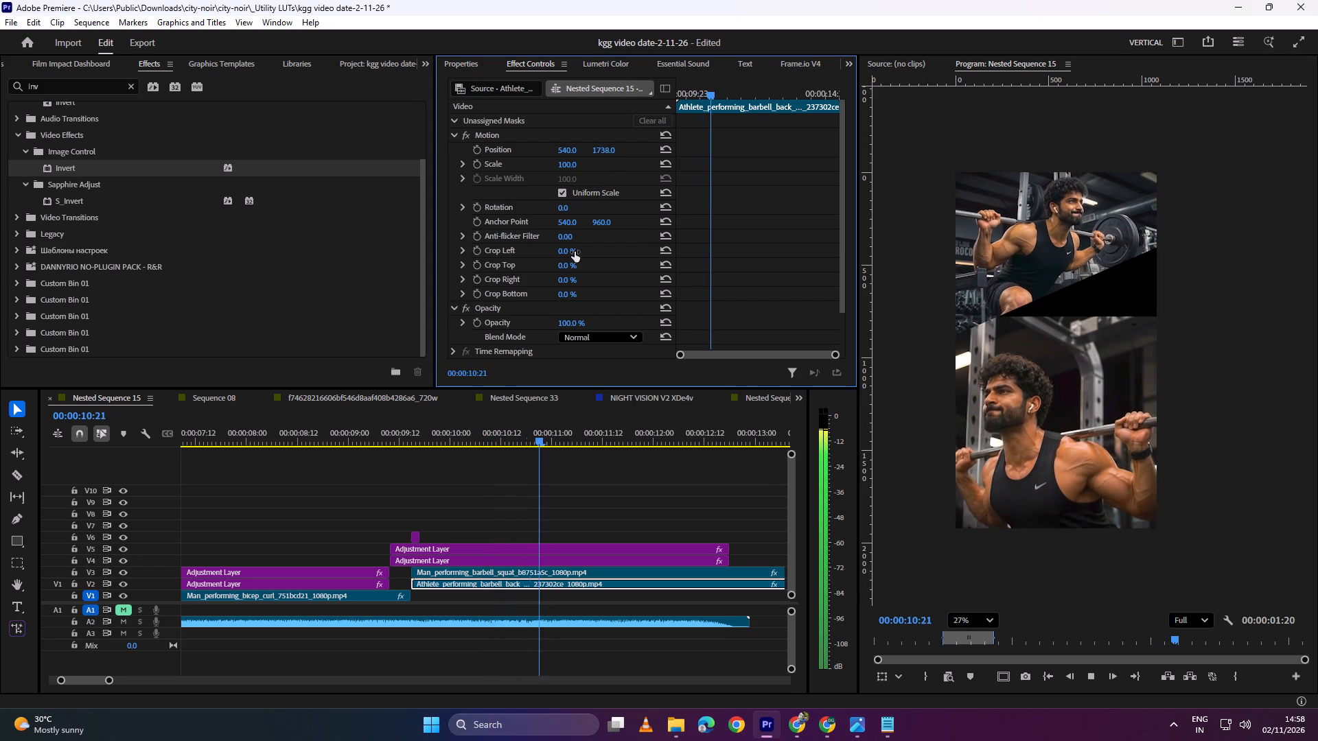
pyautogui.press('space')
pyautogui.moveTo(551, 435); pyautogui.dragTo(380, 451)
pyautogui.press('space')
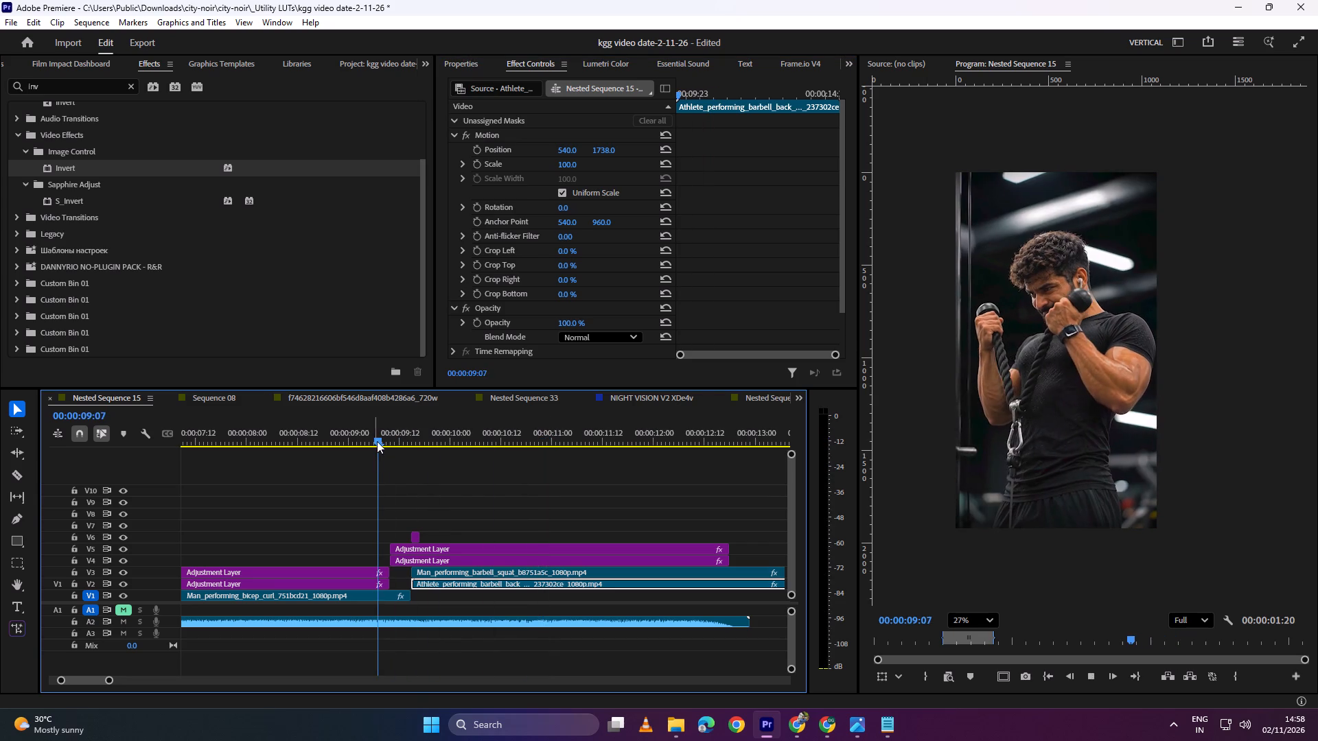
pyautogui.press('space')
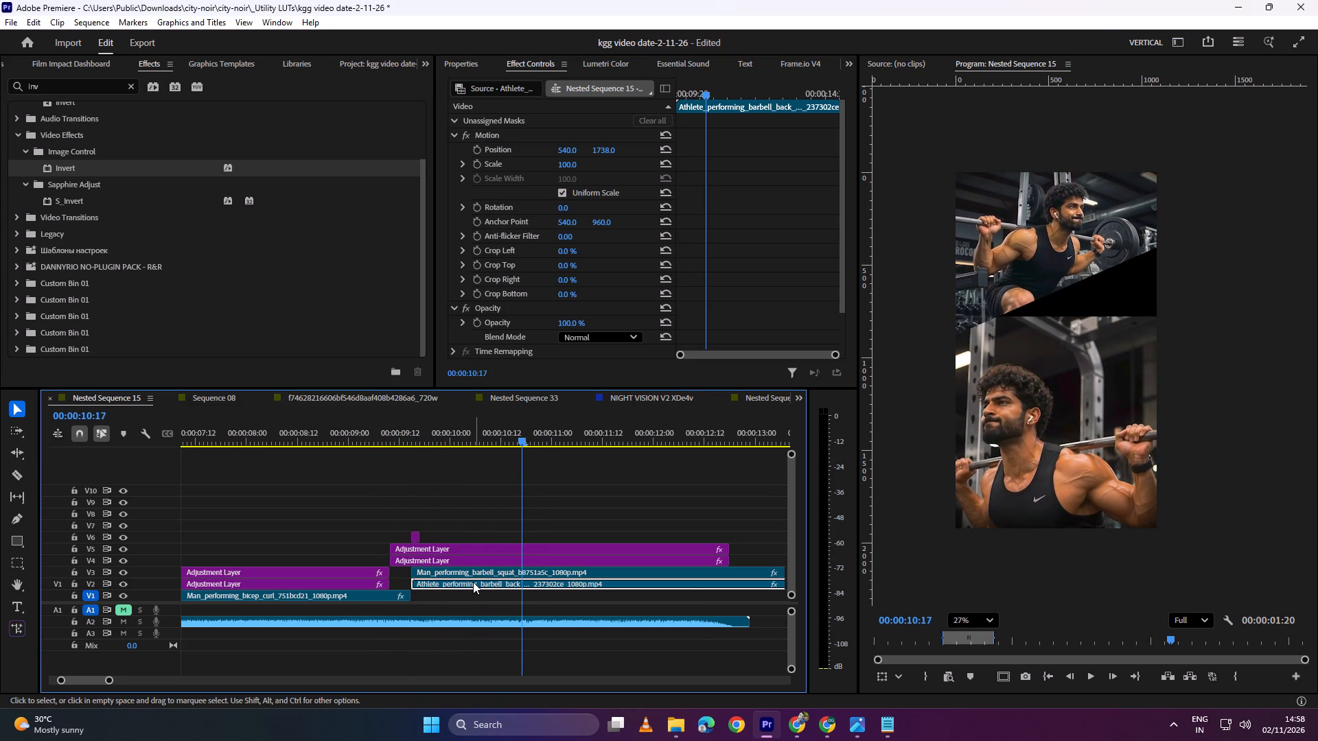
# Draw a rectangle mask over the lower part of the 237302ce clip and slant its upper edge downward to the right.
pyautogui.click(470, 585)
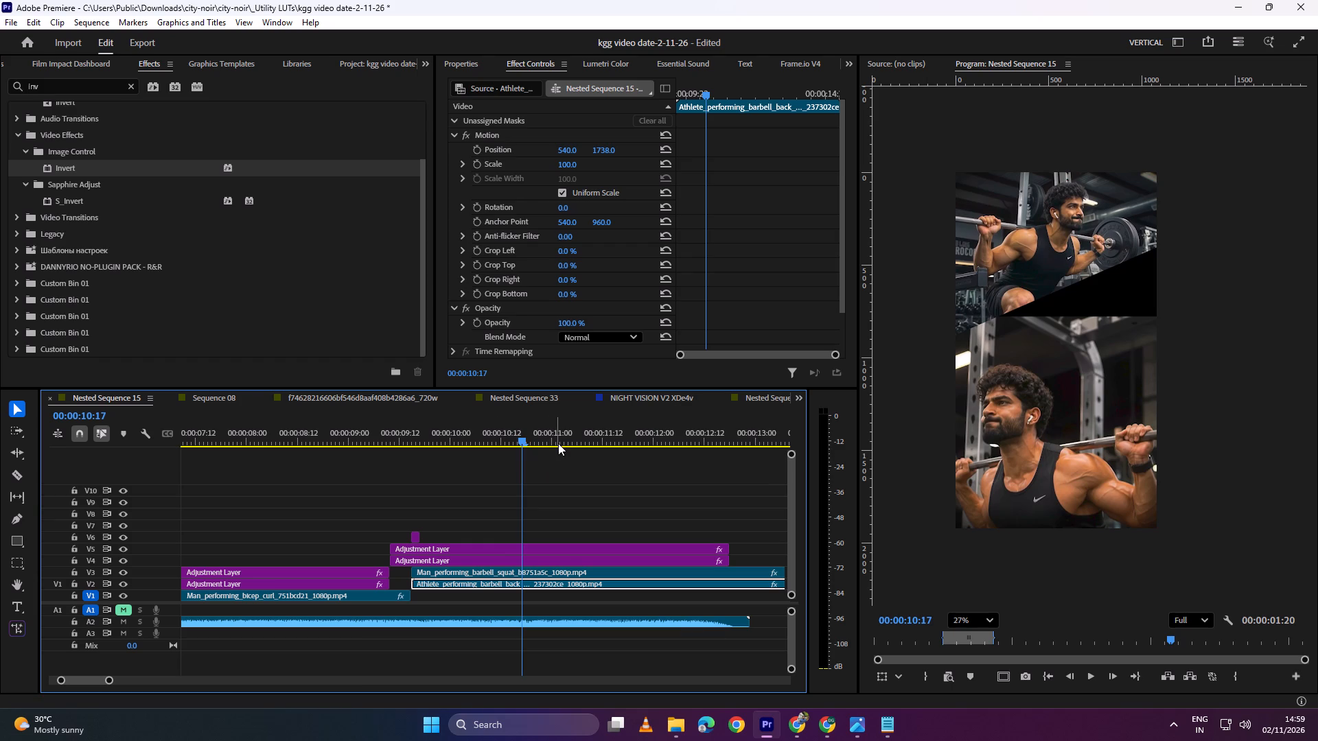
pyautogui.click(493, 587)
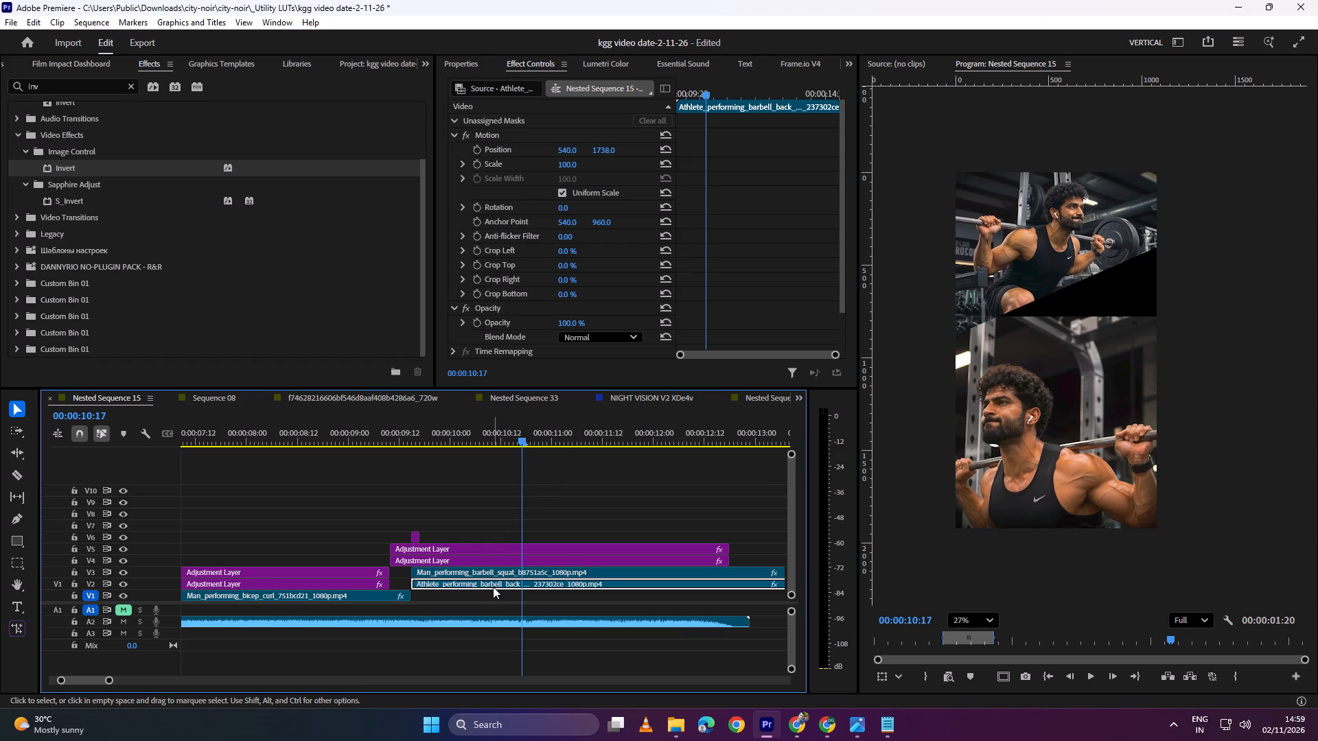
pyautogui.click(22, 567)
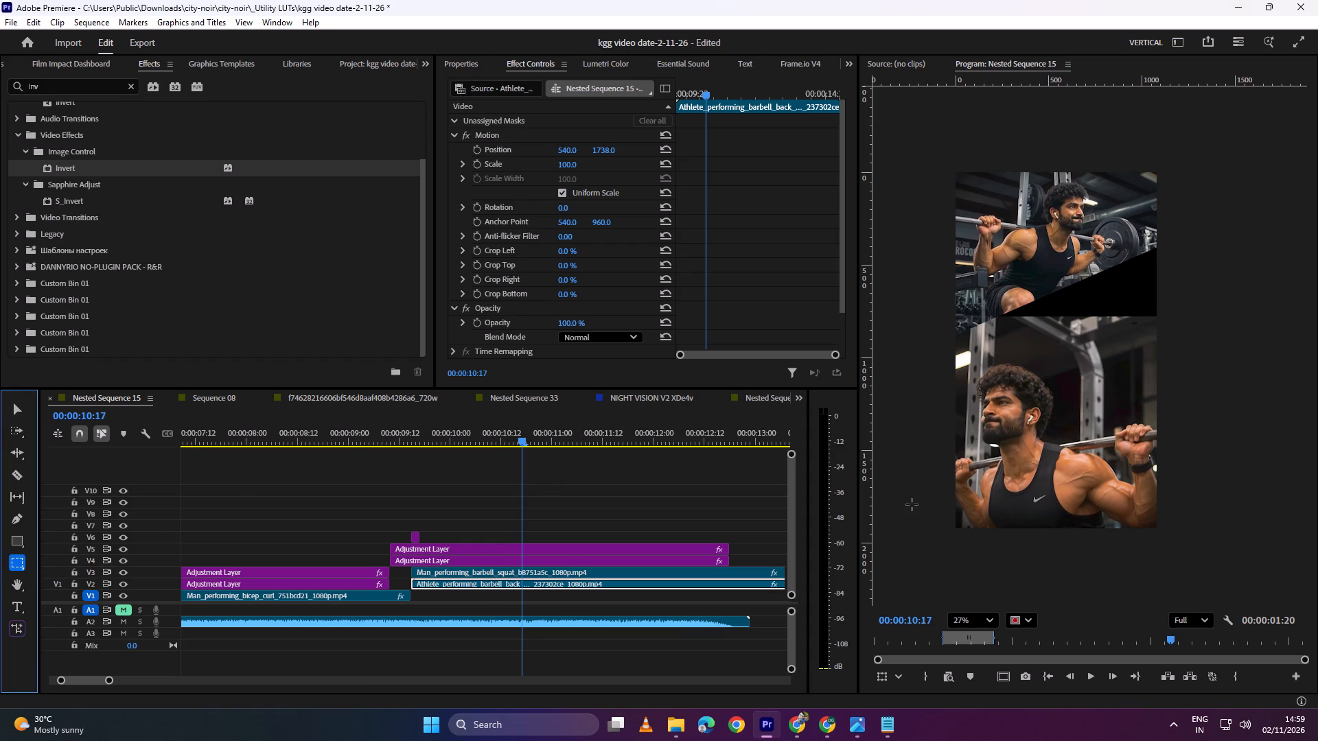
pyautogui.moveTo(921, 537); pyautogui.dragTo(1228, 358)
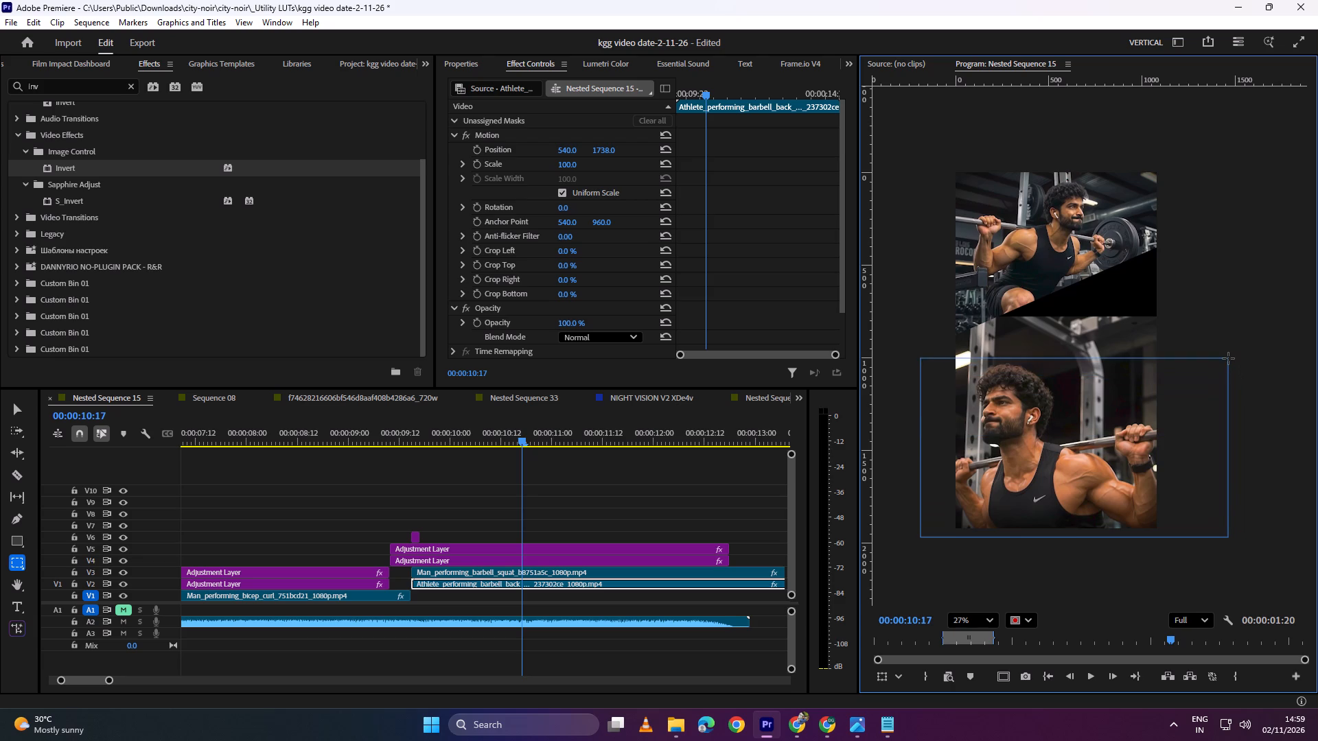
pyautogui.moveTo(1228, 358); pyautogui.dragTo(1227, 338)
pyautogui.moveTo(1229, 336); pyautogui.dragTo(1234, 417)
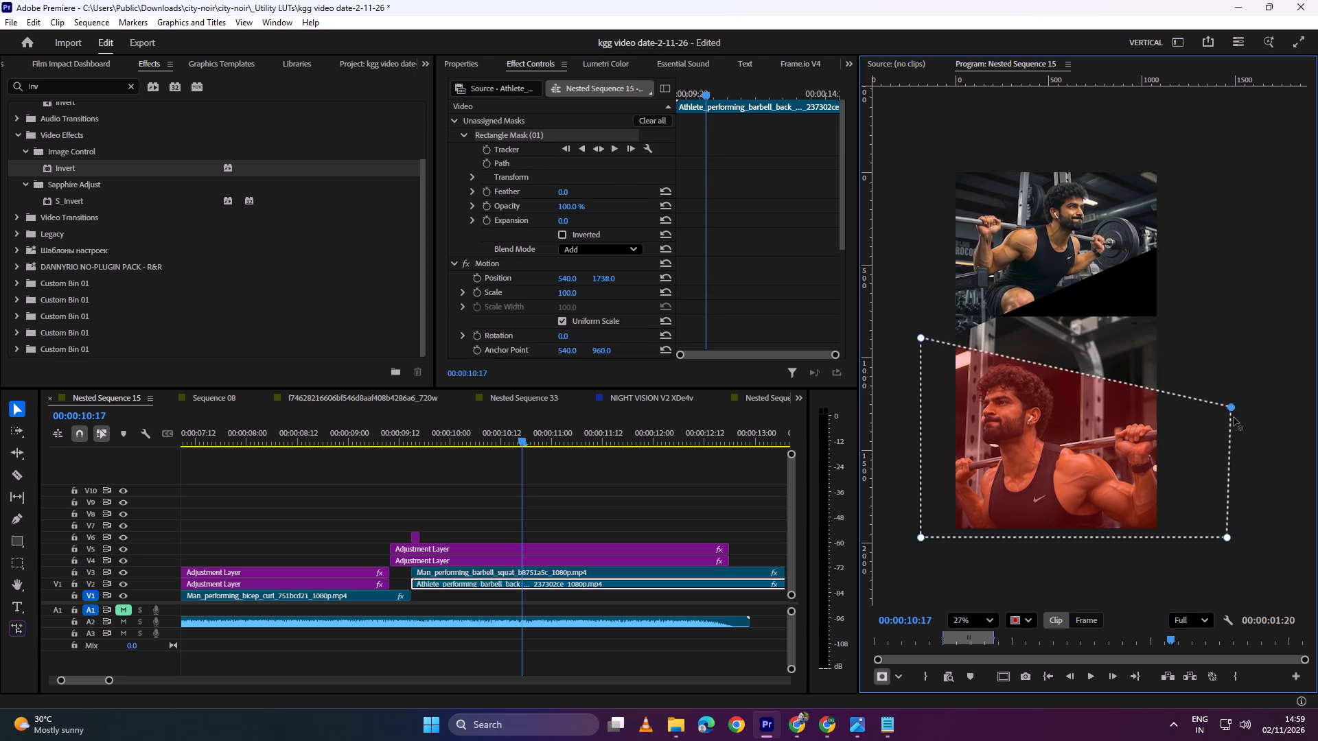
pyautogui.moveTo(1234, 417); pyautogui.dragTo(1234, 423)
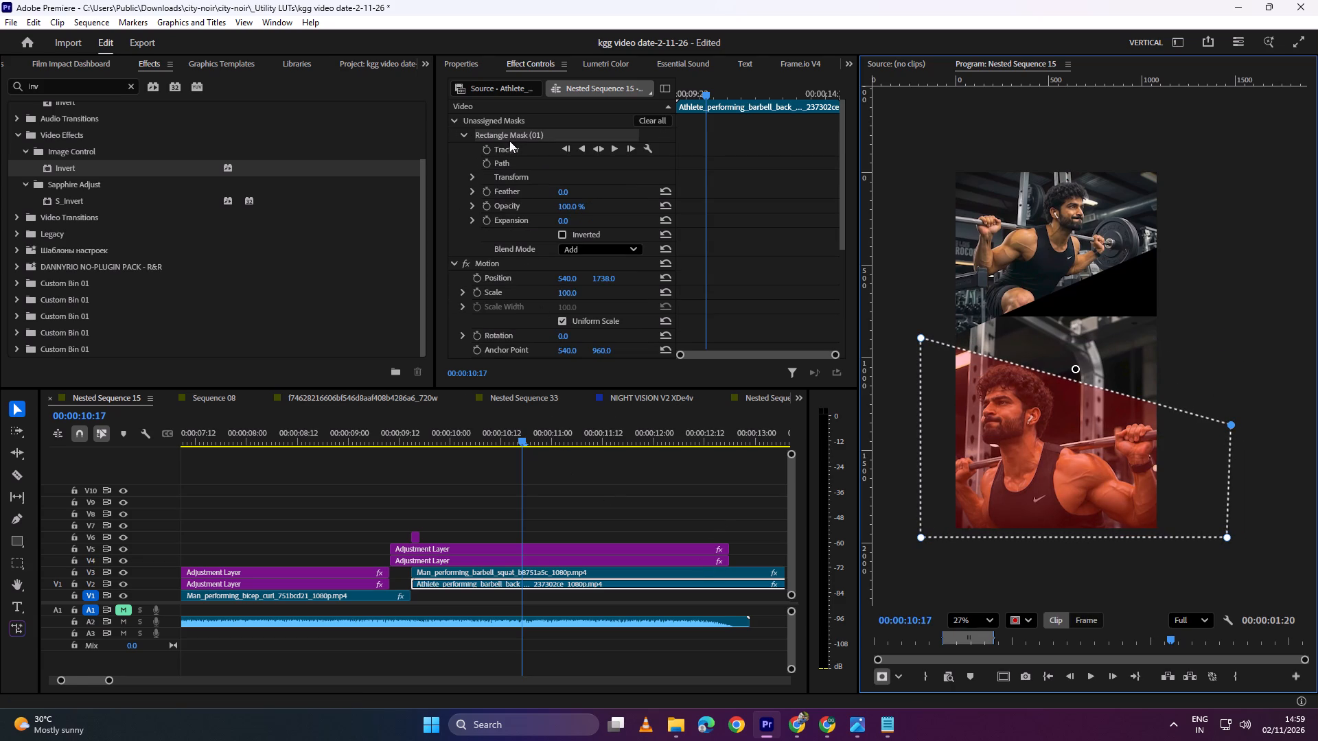
# Assign the unassigned rectangle mask to the 237302ce clip's Opacity.
pyautogui.moveTo(510, 134); pyautogui.dragTo(472, 341)
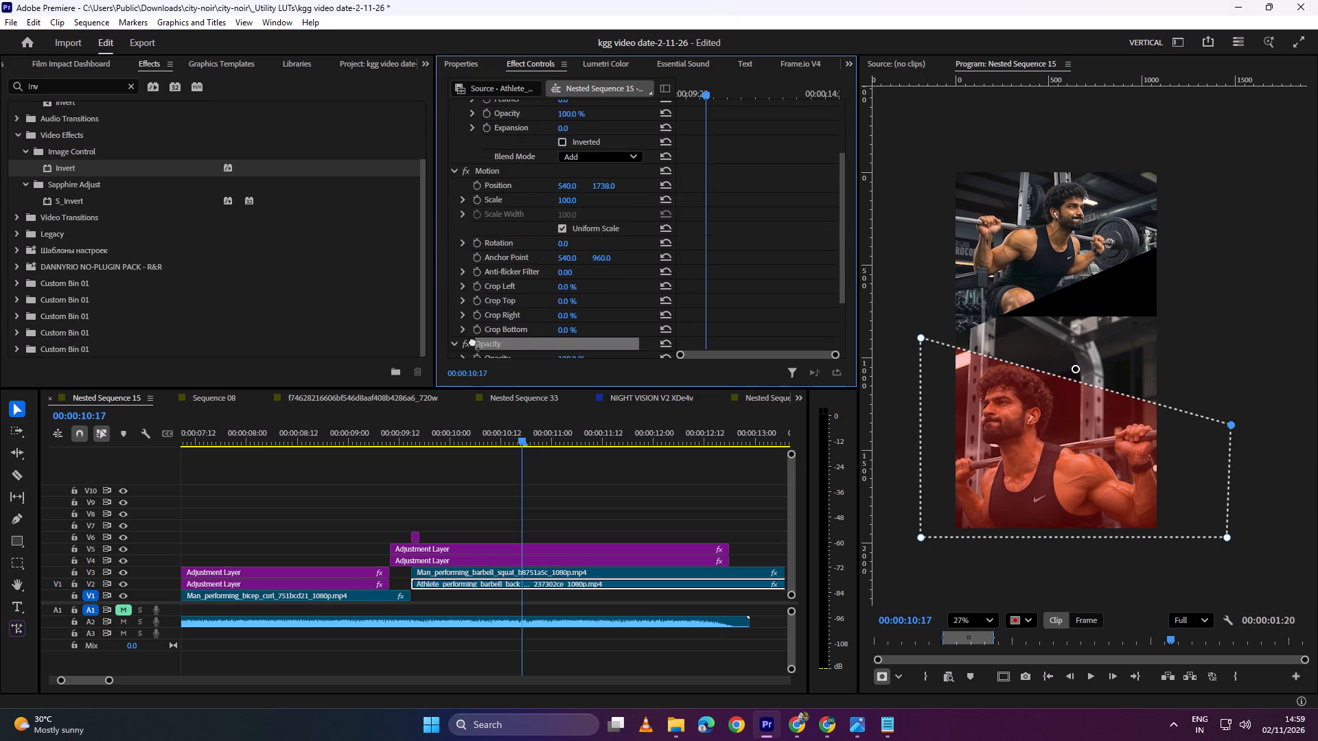
pyautogui.moveTo(472, 341); pyautogui.dragTo(498, 263)
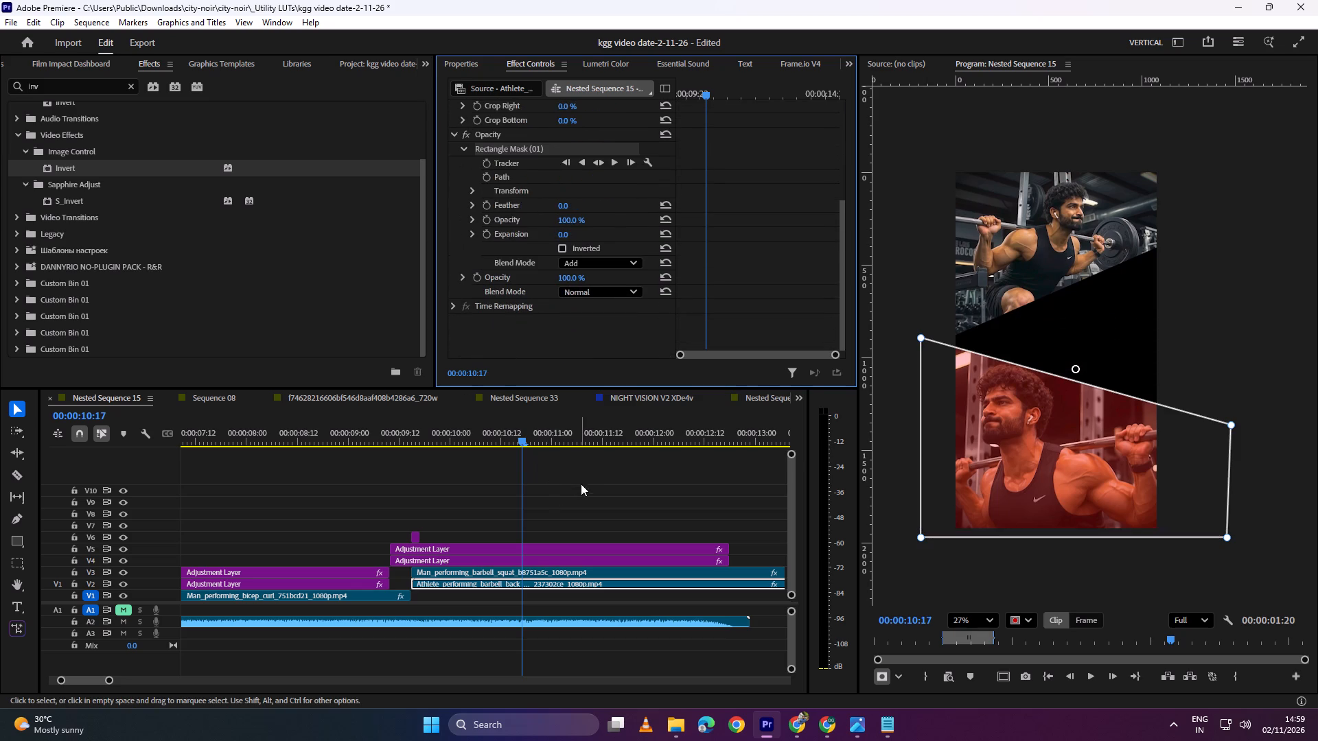
# Play back the transition into the two masked squat clips to check the slanted split and the gap between them.
pyautogui.click(581, 484)
pyautogui.moveTo(534, 435); pyautogui.dragTo(369, 460)
pyautogui.press('space')
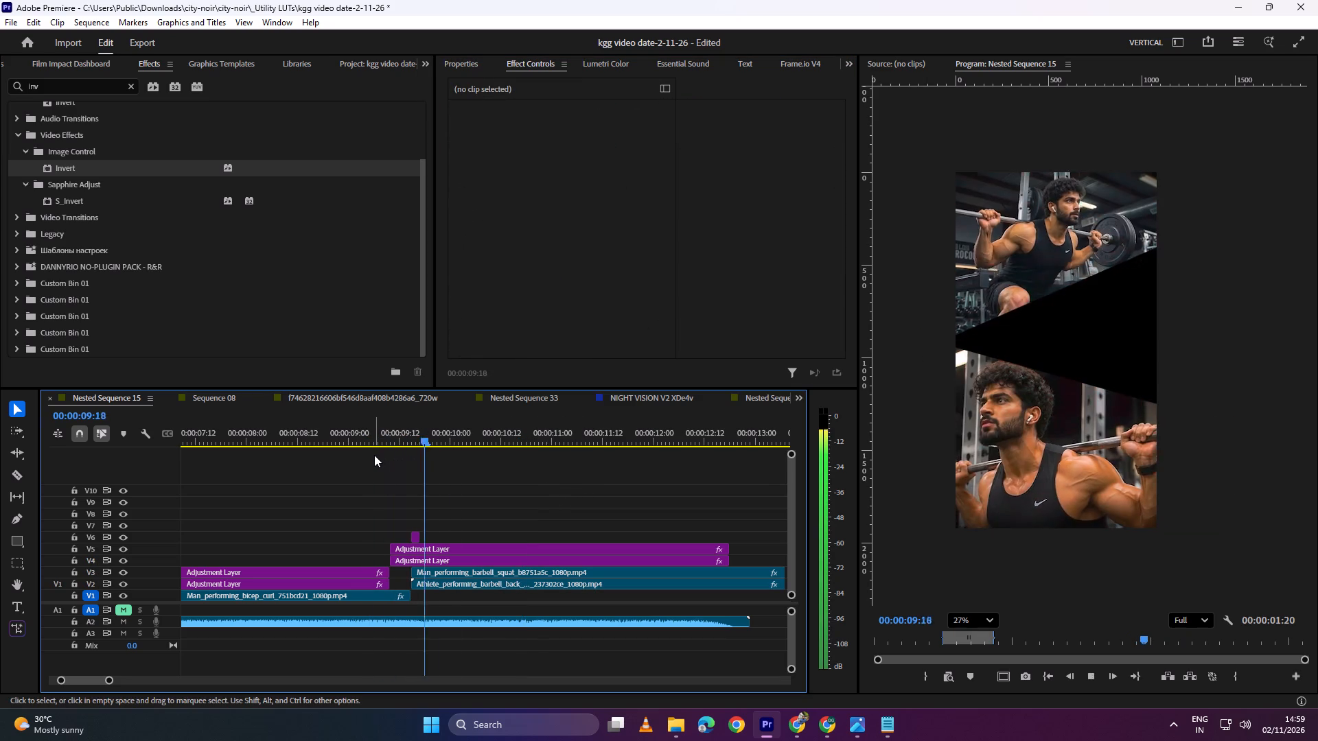
pyautogui.press('space')
pyautogui.press('space')
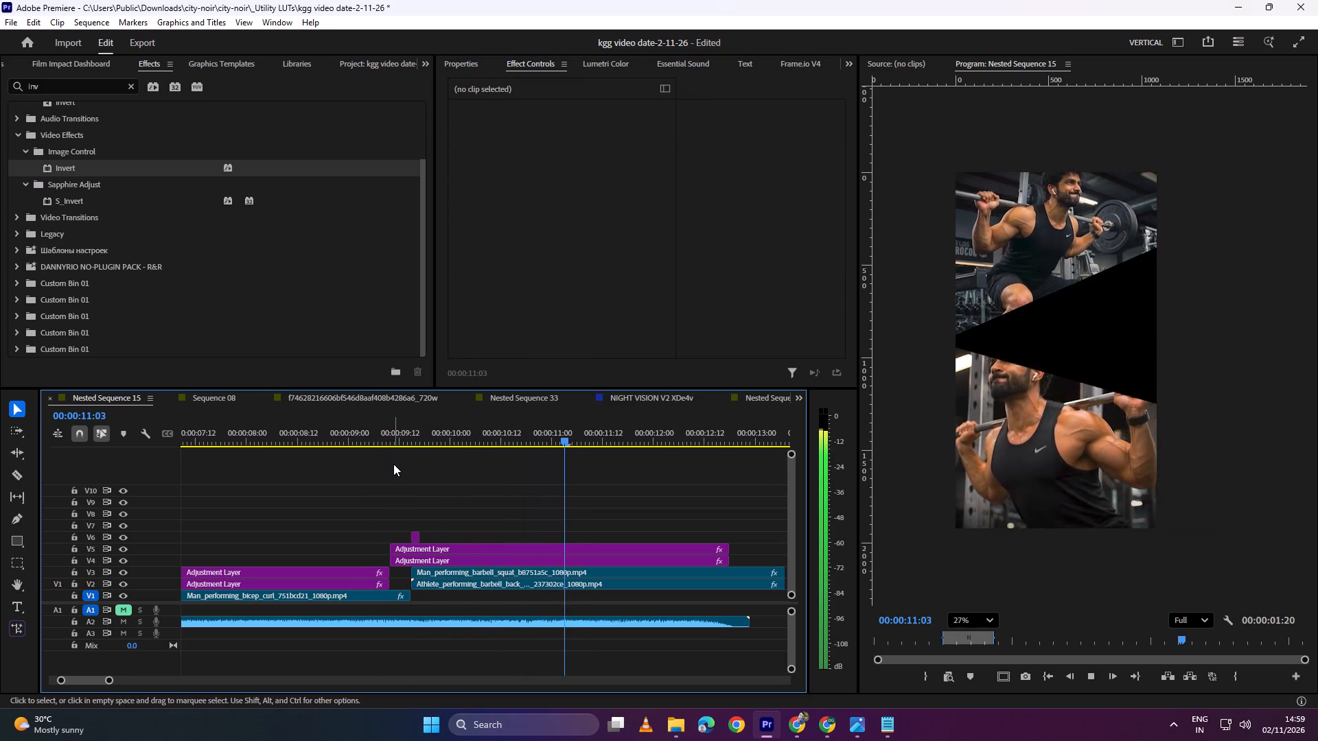
pyautogui.press('space')
pyautogui.moveTo(521, 436); pyautogui.dragTo(482, 437)
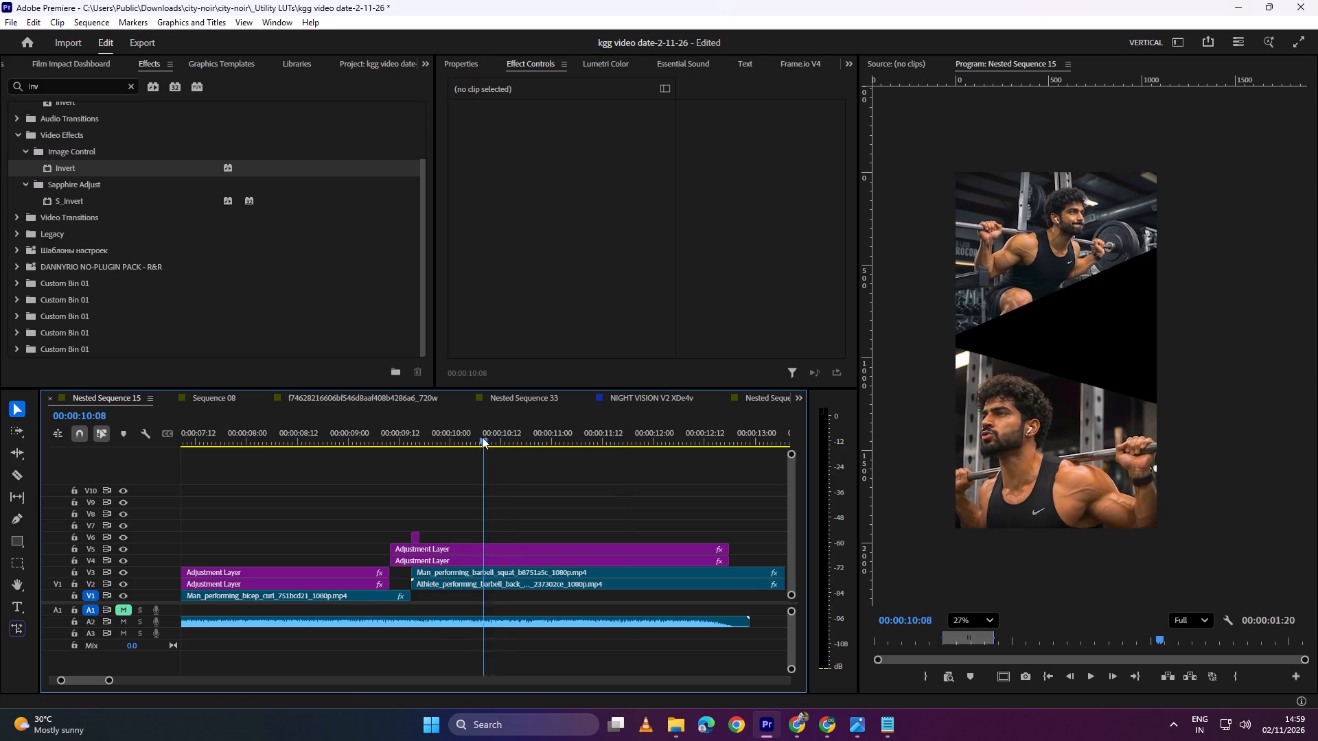
pyautogui.moveTo(482, 437); pyautogui.dragTo(443, 442)
pyautogui.press('space')
pyautogui.press('space')
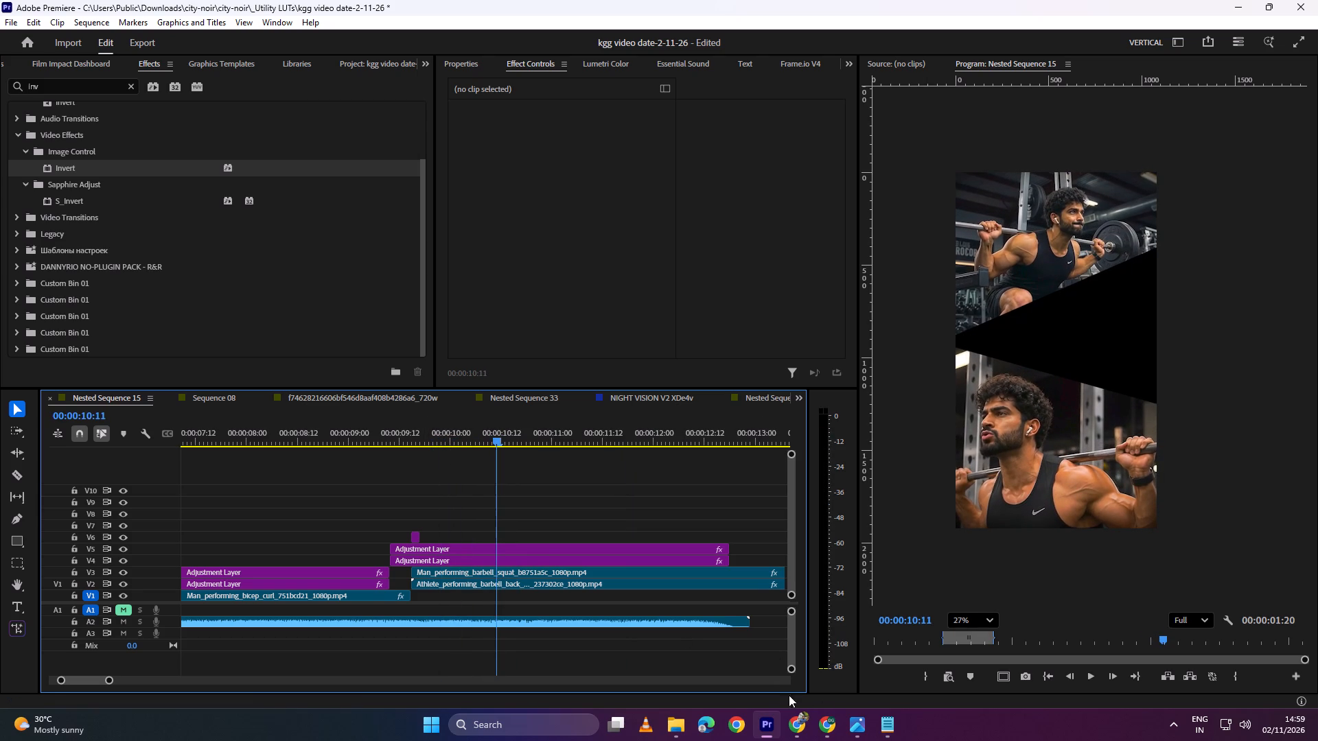
# Lower the 237302ce clip to V1, directly after the bicep curl clip.
pyautogui.click(516, 585)
pyautogui.moveTo(520, 587); pyautogui.dragTo(520, 597)
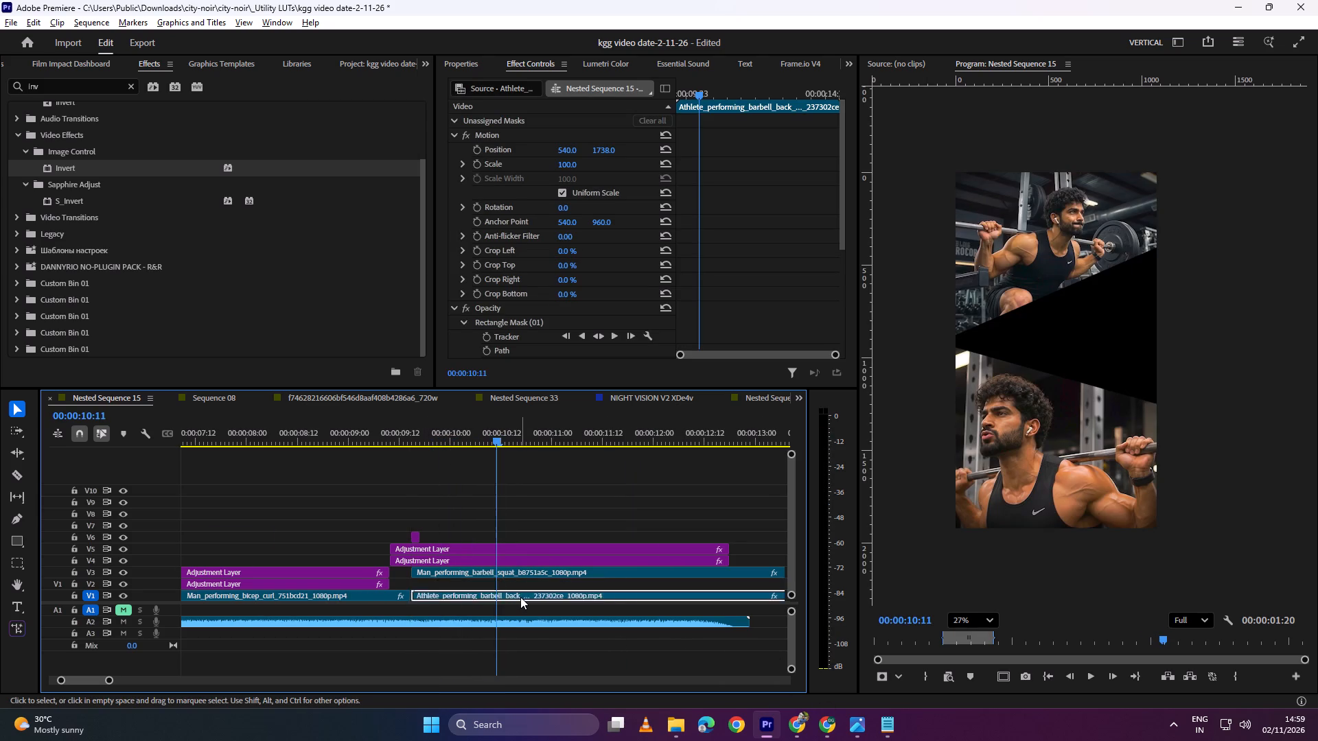
# Bring the downloaded fcae0007_1080p barbell back squat video from Chrome's recent downloads onto V1, beyond the last clip in Premiere.
pyautogui.keyDown('alt'); pyautogui.scroll(-11, 520, 597); pyautogui.keyUp('alt')
pyautogui.click(671, 723)
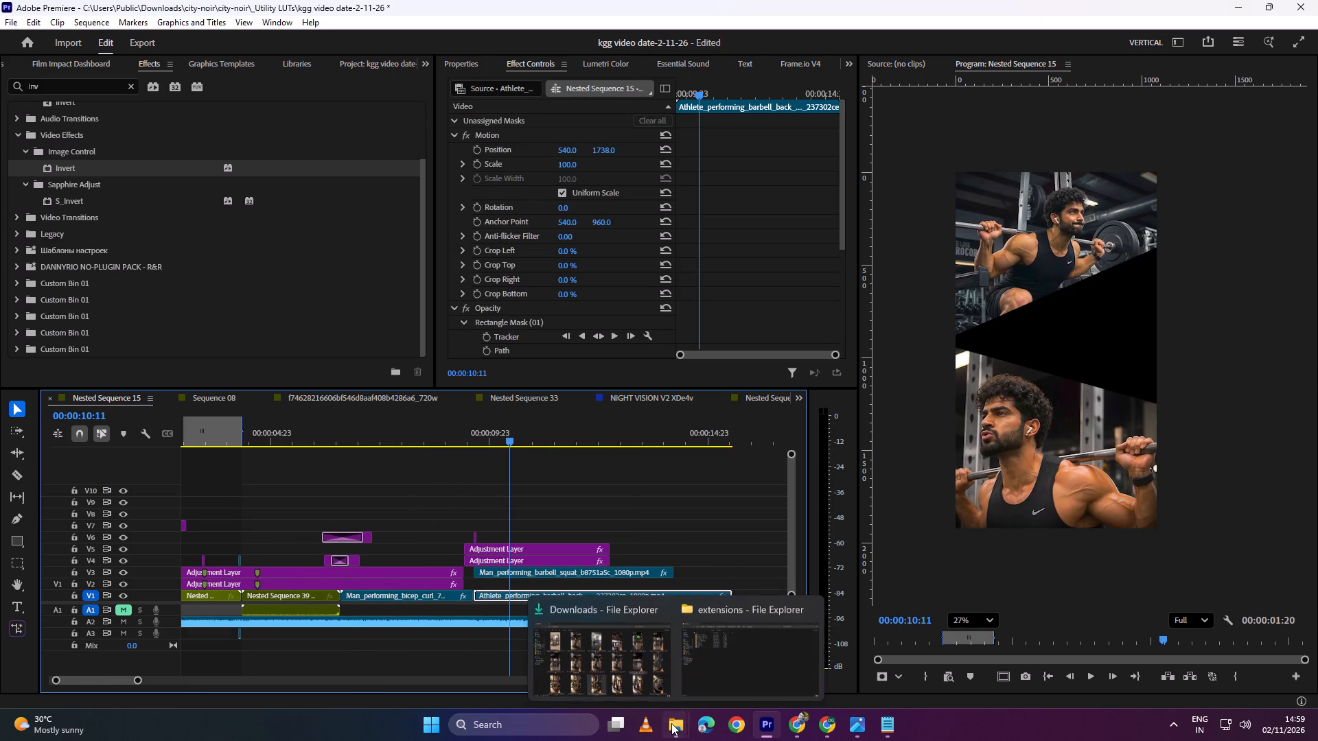
pyautogui.click(828, 724)
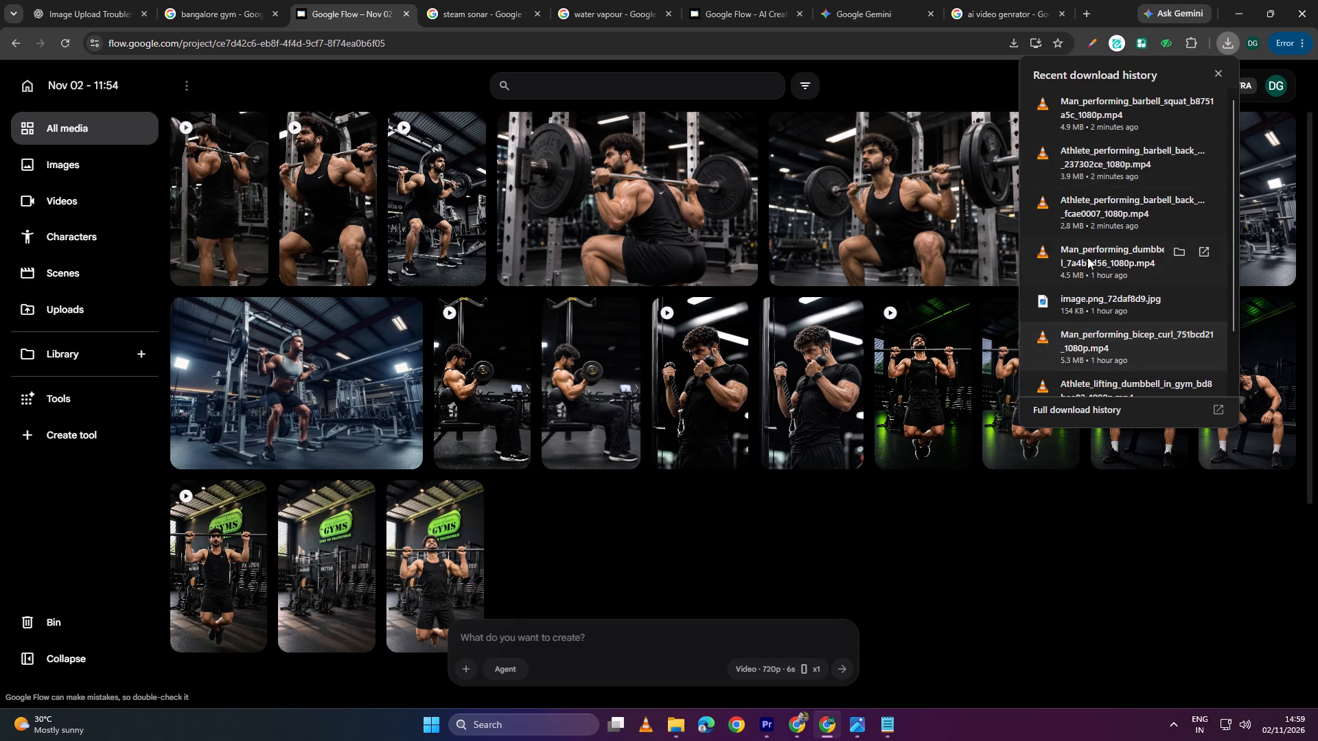
pyautogui.moveTo(1094, 217); pyautogui.dragTo(614, 611)
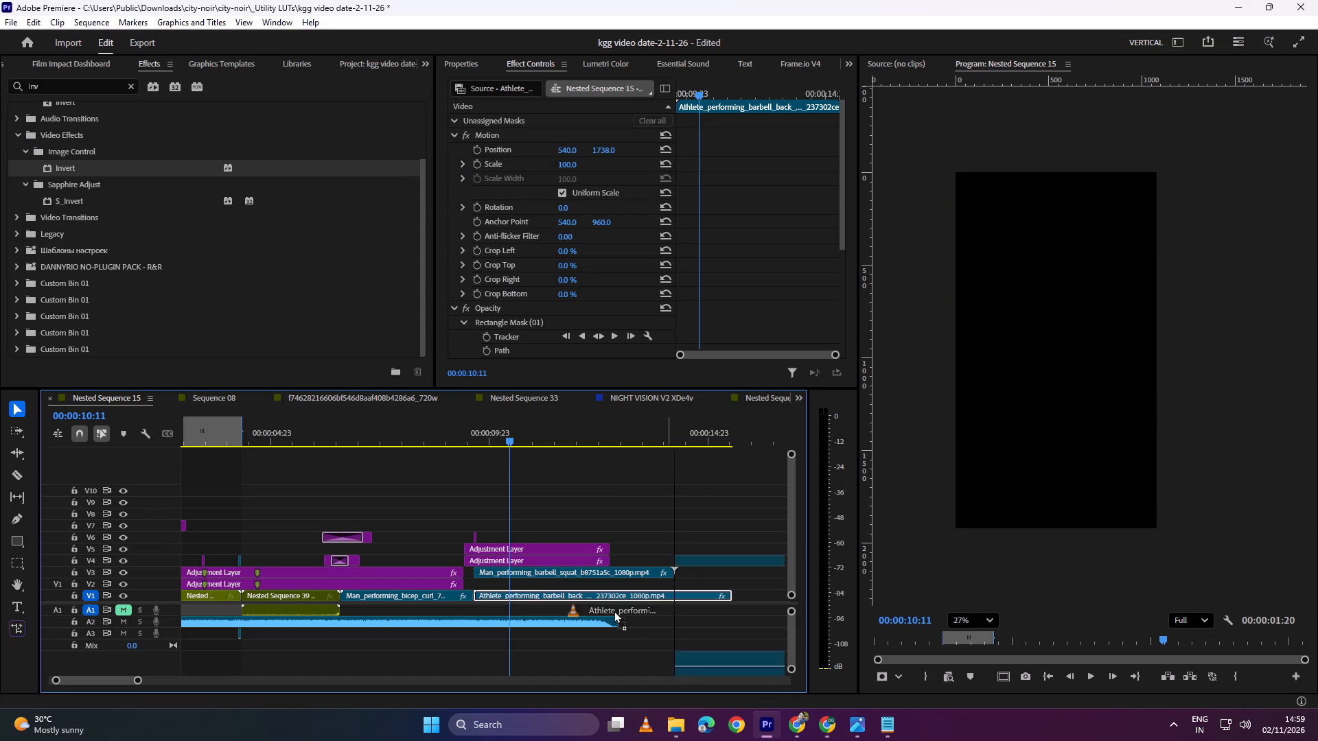
pyautogui.moveTo(614, 611); pyautogui.dragTo(741, 598)
# Unlink the fcae0007 squat clip's audio from its video and delete the audio.
pyautogui.click(752, 593)
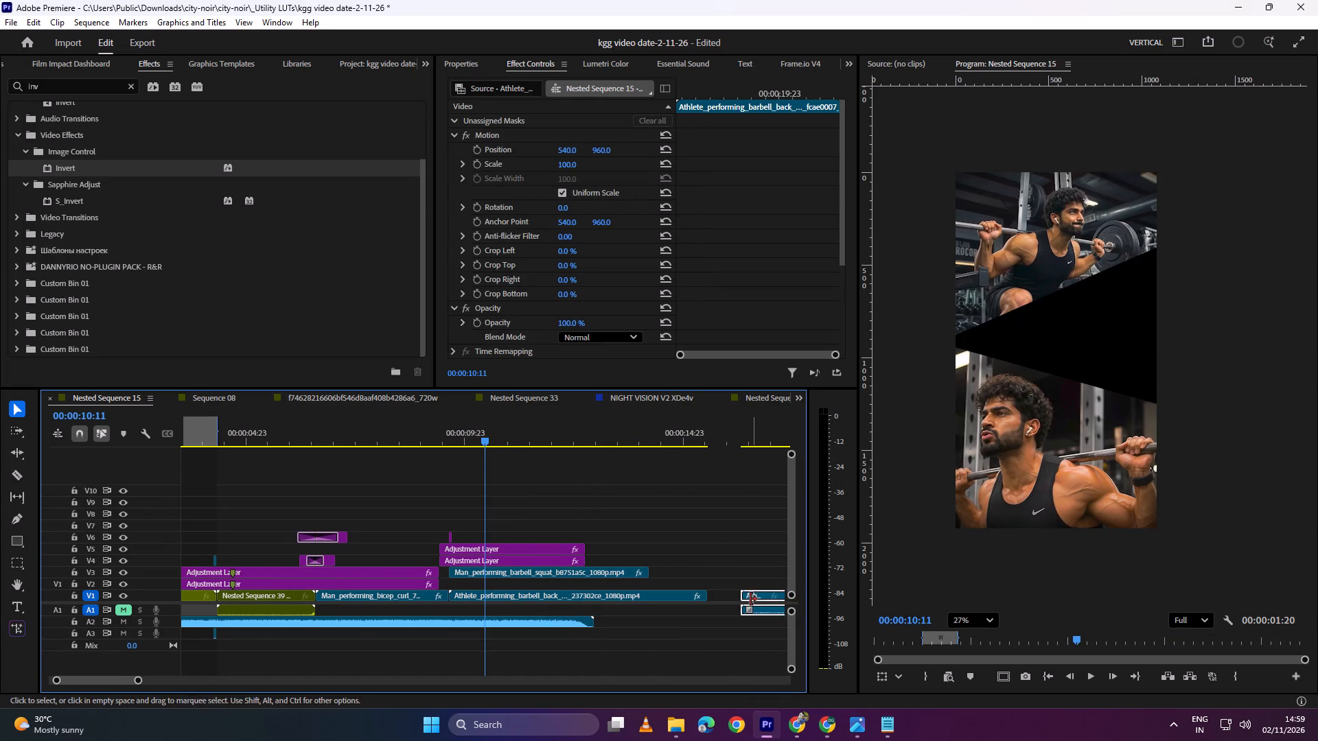
pyautogui.rightClick(751, 599)
pyautogui.click(709, 551)
pyautogui.click(759, 597)
pyautogui.rightClick(759, 597)
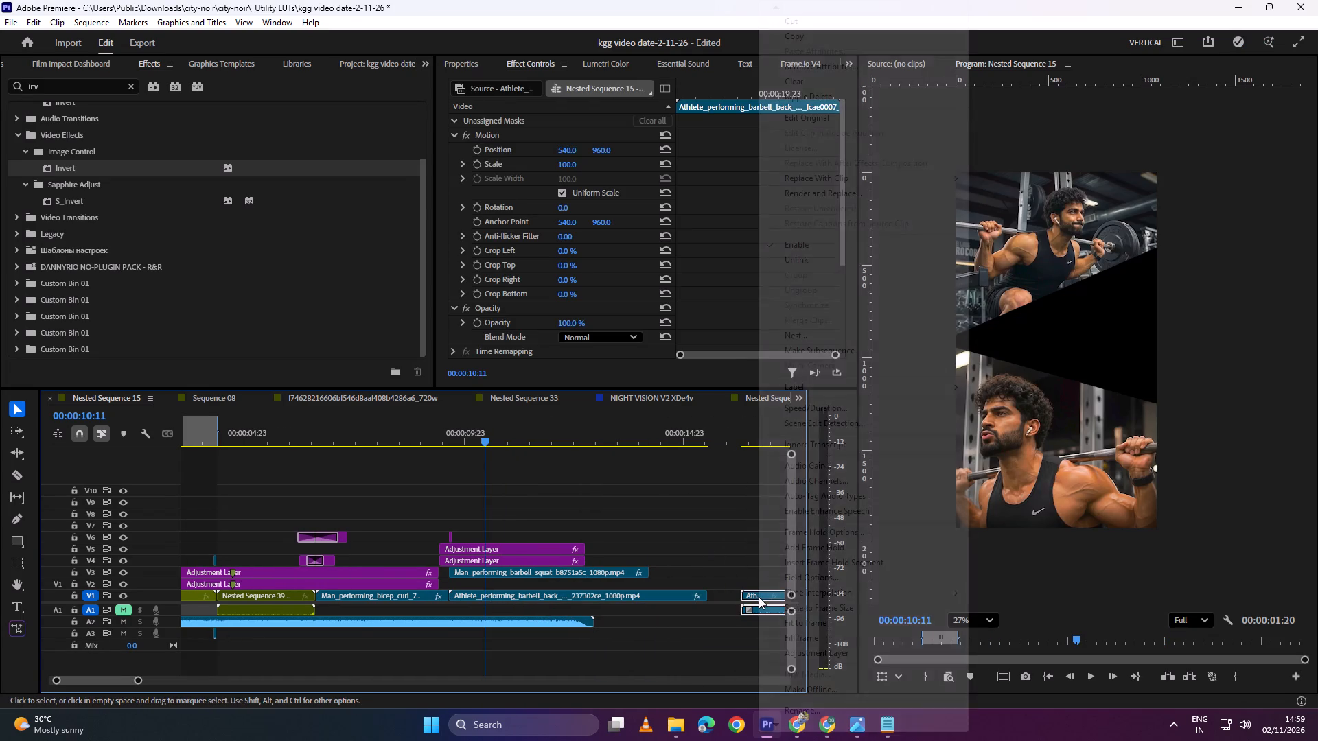
pyautogui.click(820, 263)
pyautogui.click(764, 605)
pyautogui.press('BackSpace')
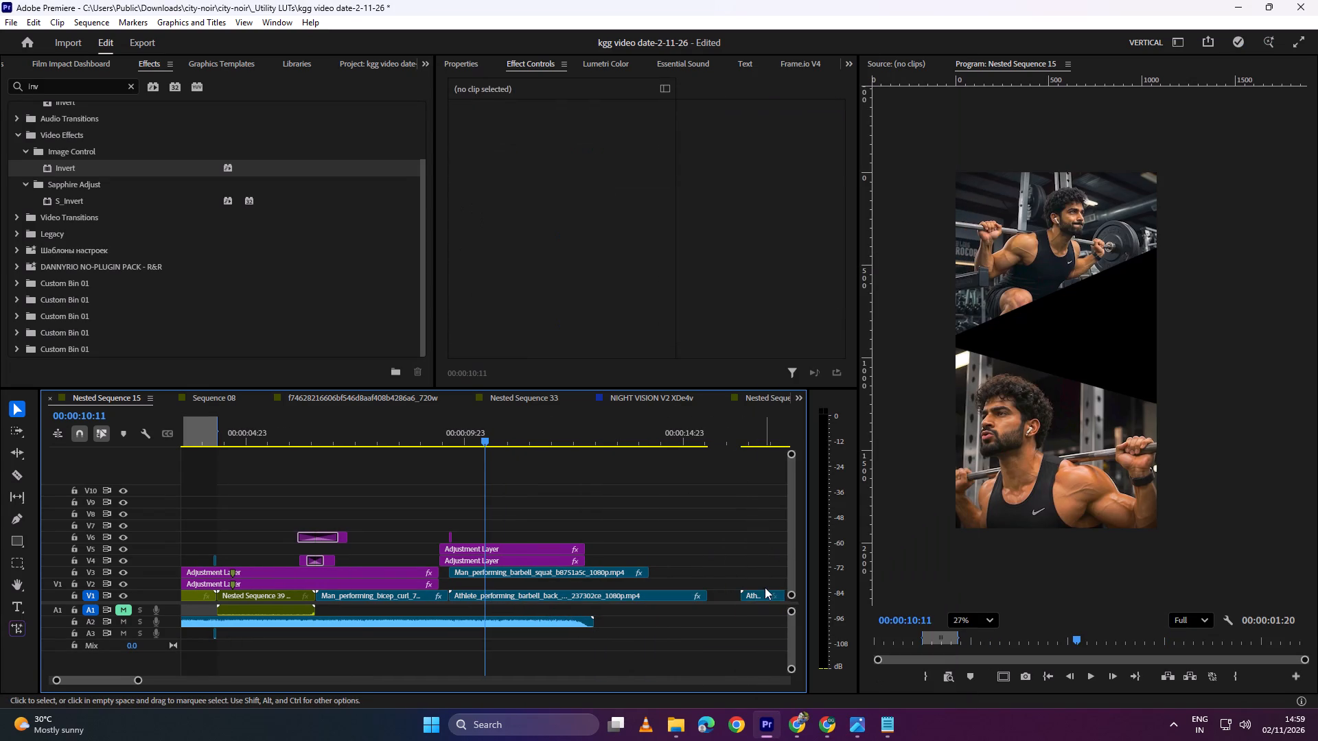
# Move the fcae0007 clip onto V2 between the two masked squat clips, starting near their beginning, and select it.
pyautogui.moveTo(766, 593); pyautogui.dragTo(475, 590)
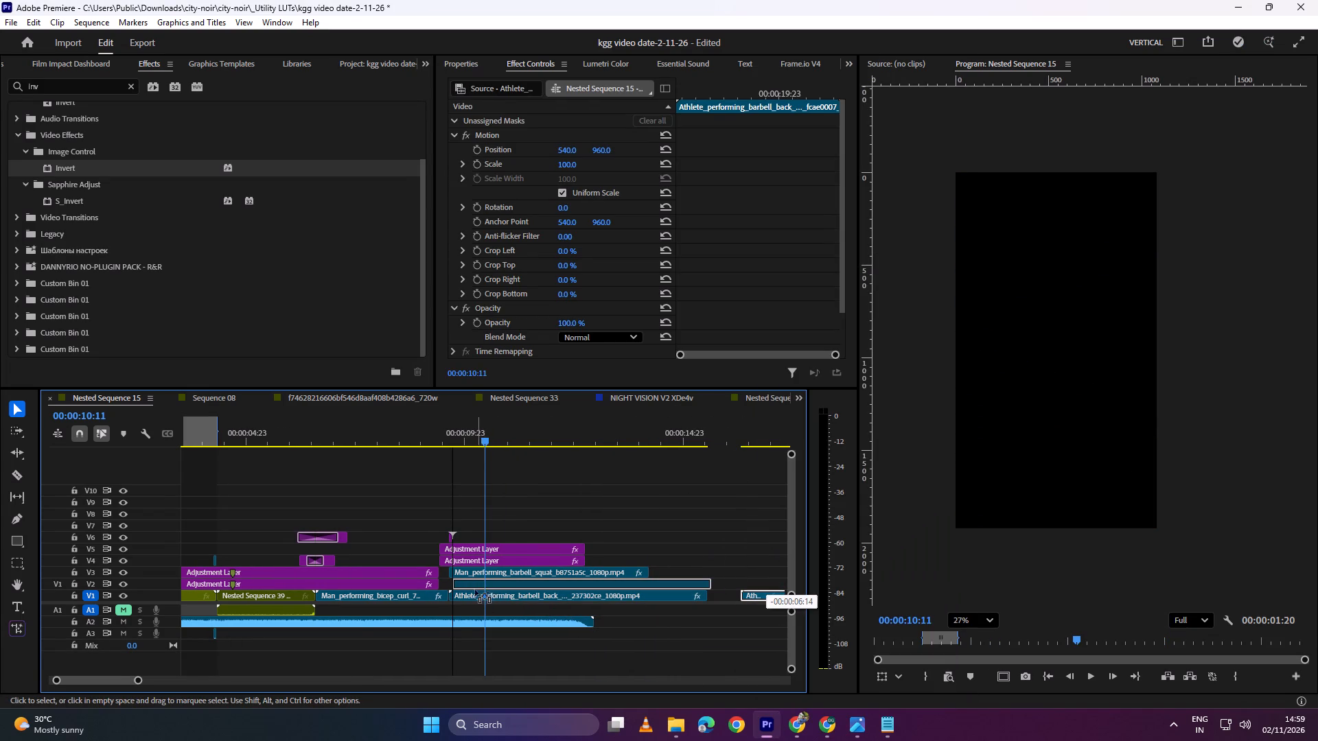
pyautogui.moveTo(475, 590); pyautogui.dragTo(476, 583)
pyautogui.click(499, 579)
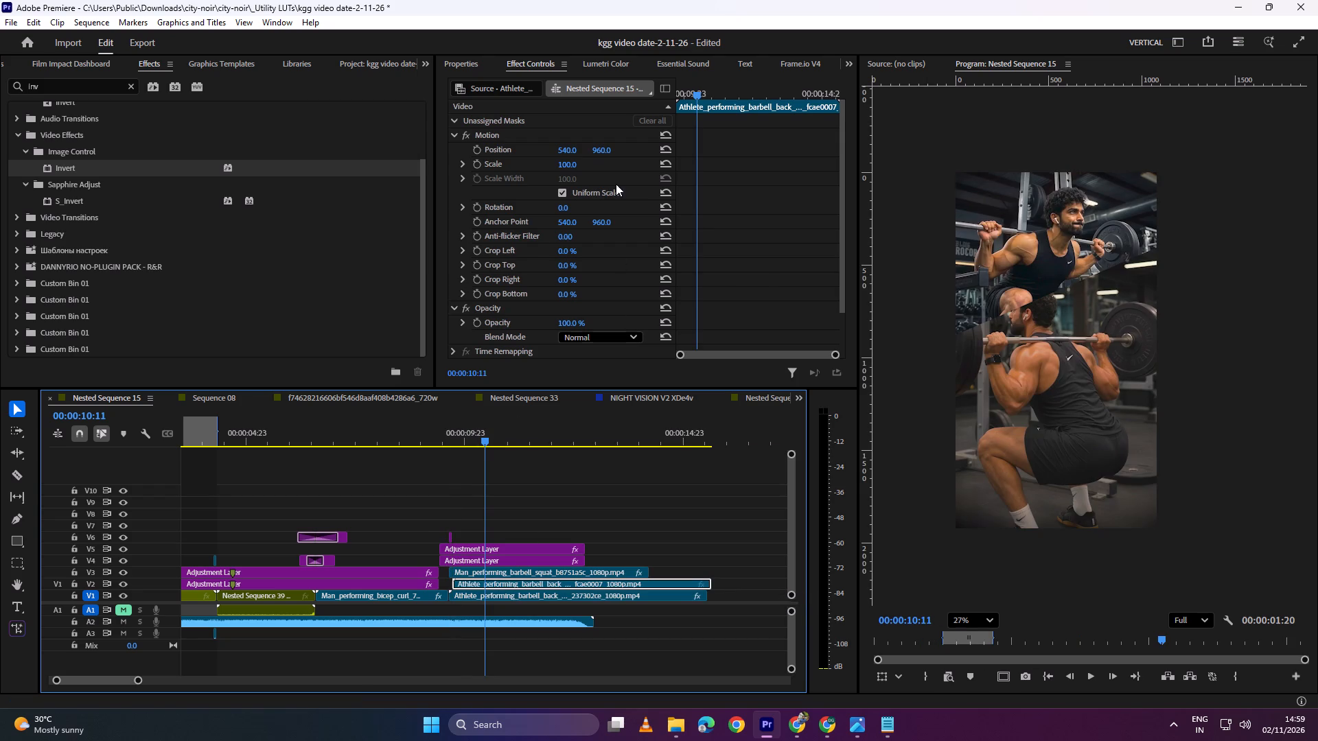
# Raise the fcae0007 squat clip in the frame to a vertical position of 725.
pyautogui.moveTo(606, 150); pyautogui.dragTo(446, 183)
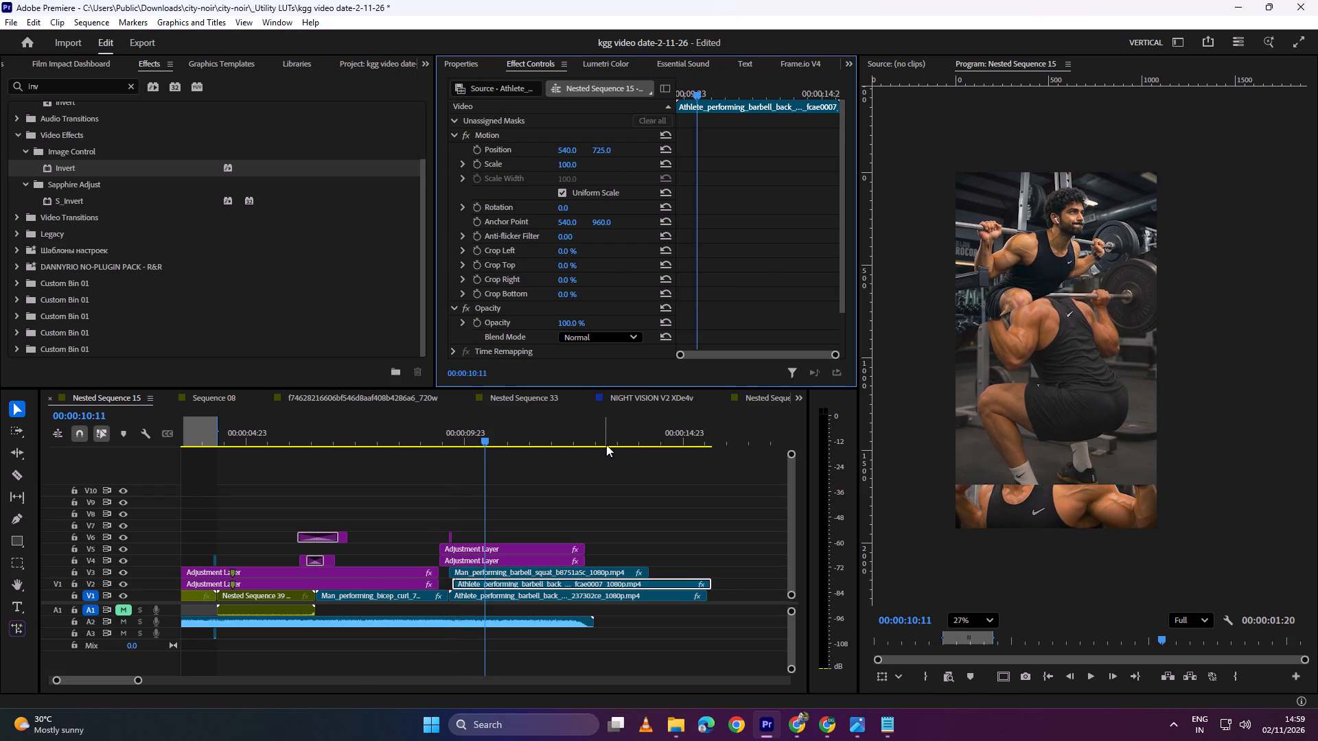
# Swap the two back squat clips so fcae0007 sits on V1 after the bicep curl clip and 237302ce above it on V2.
pyautogui.moveTo(490, 597); pyautogui.dragTo(737, 545)
pyautogui.moveTo(540, 583); pyautogui.dragTo(540, 592)
pyautogui.moveTo(739, 548); pyautogui.dragTo(495, 580)
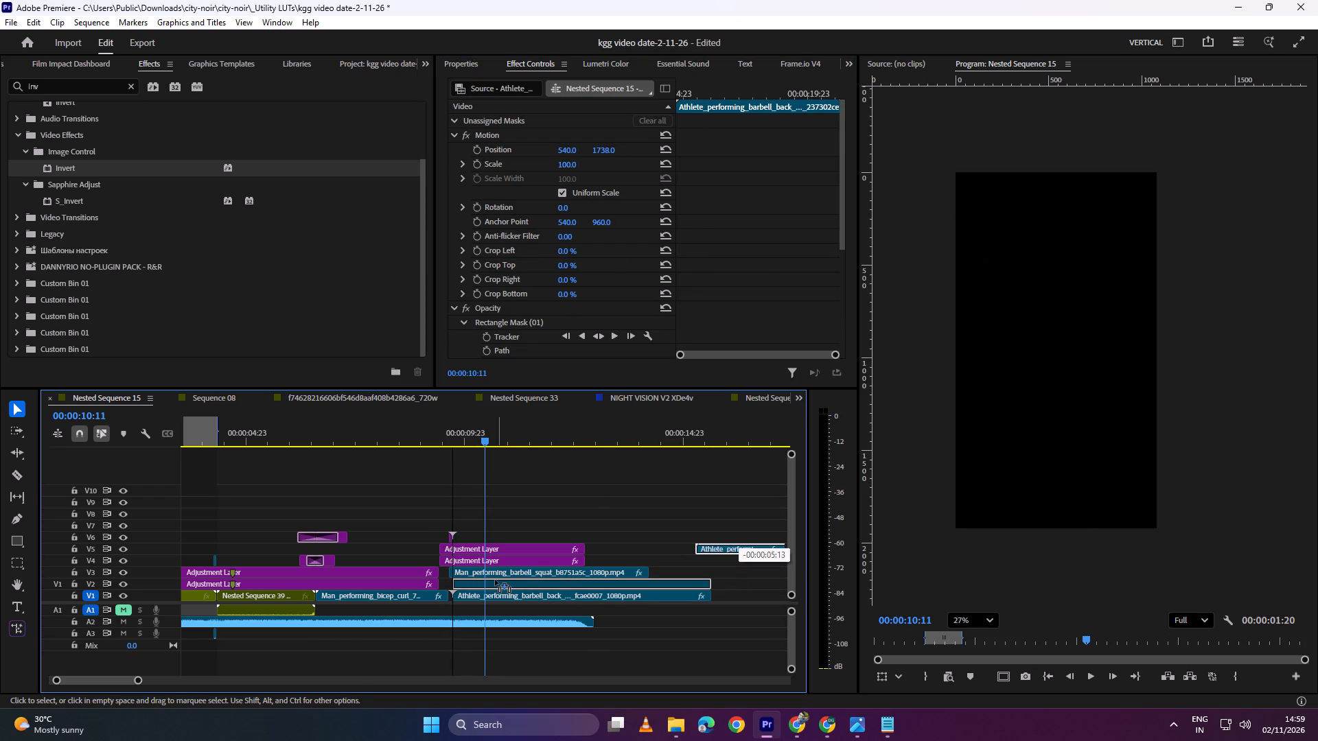
pyautogui.moveTo(495, 580); pyautogui.dragTo(491, 580)
# Set the fcae0007 clip's scale to 101 and vertical position to 860, and play back the split screen.
pyautogui.click(469, 596)
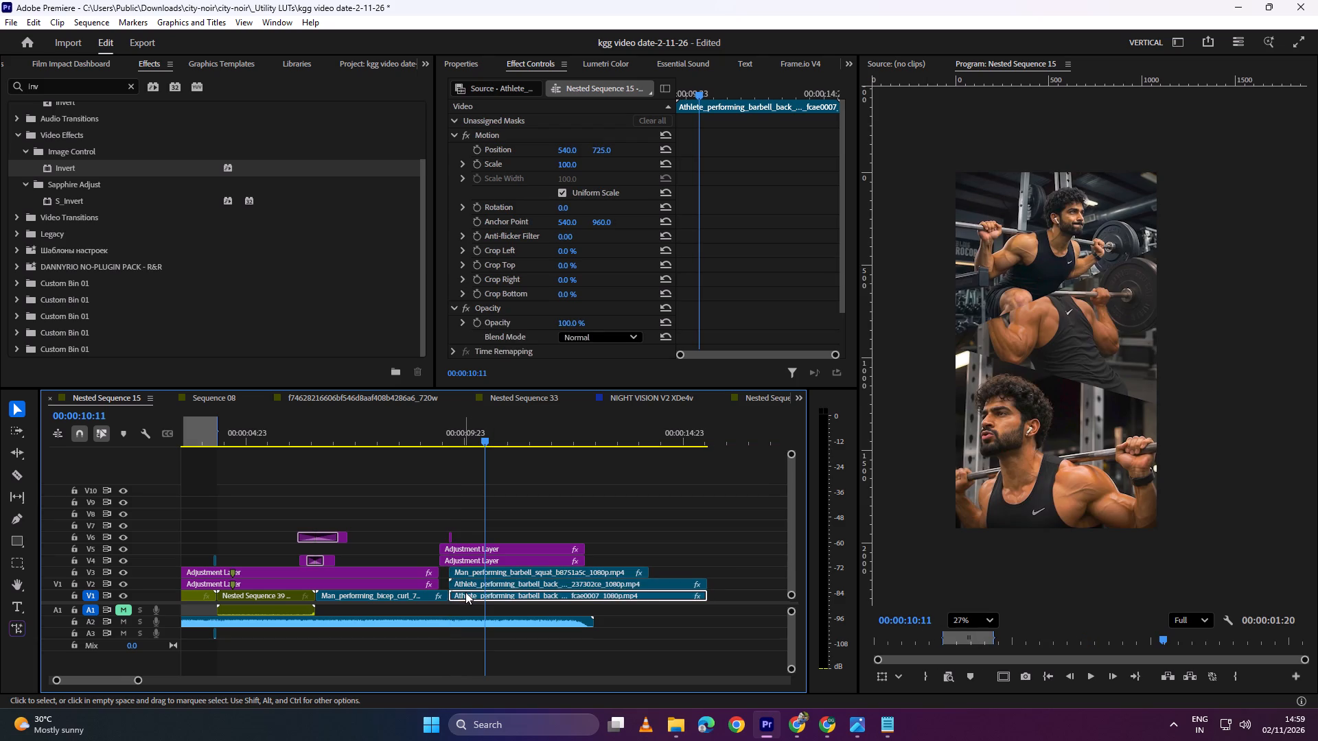
pyautogui.click(507, 596)
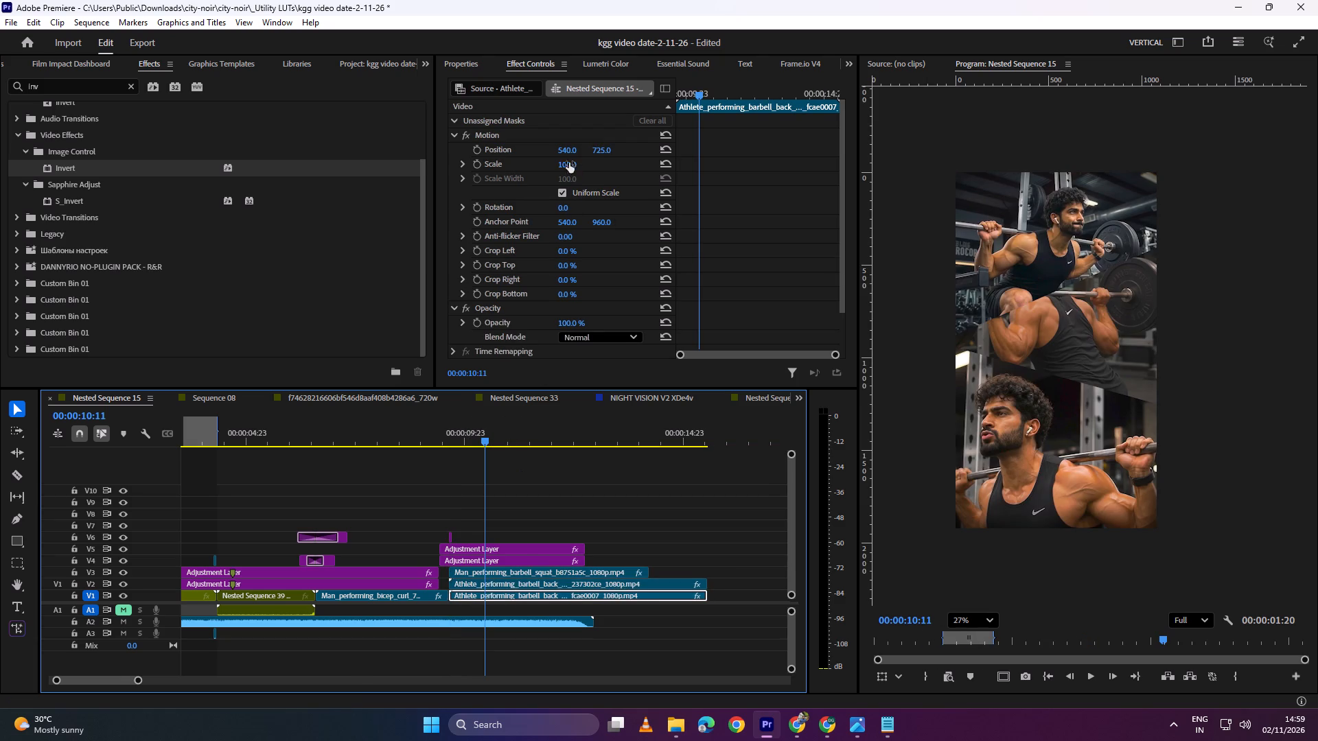
pyautogui.moveTo(569, 163); pyautogui.dragTo(567, 171)
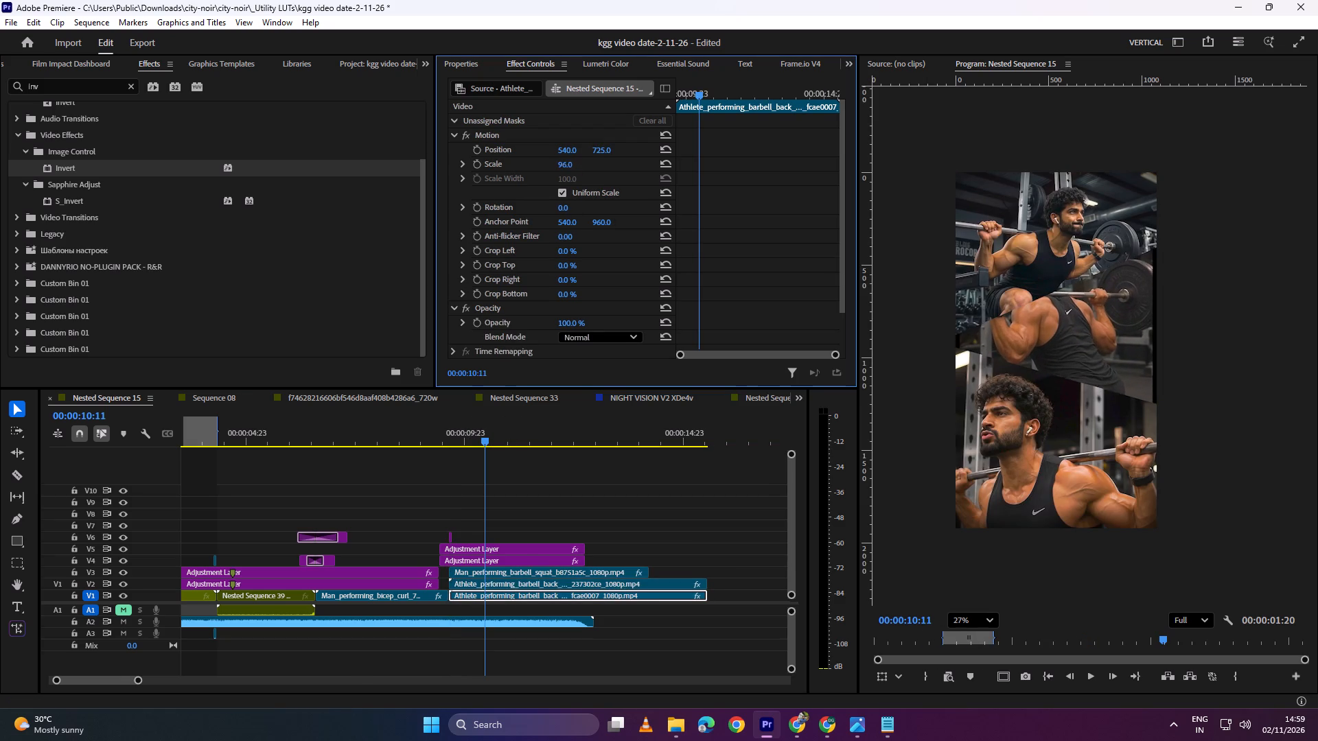
pyautogui.moveTo(567, 171); pyautogui.dragTo(570, 171)
pyautogui.moveTo(602, 150); pyautogui.dragTo(662, 145)
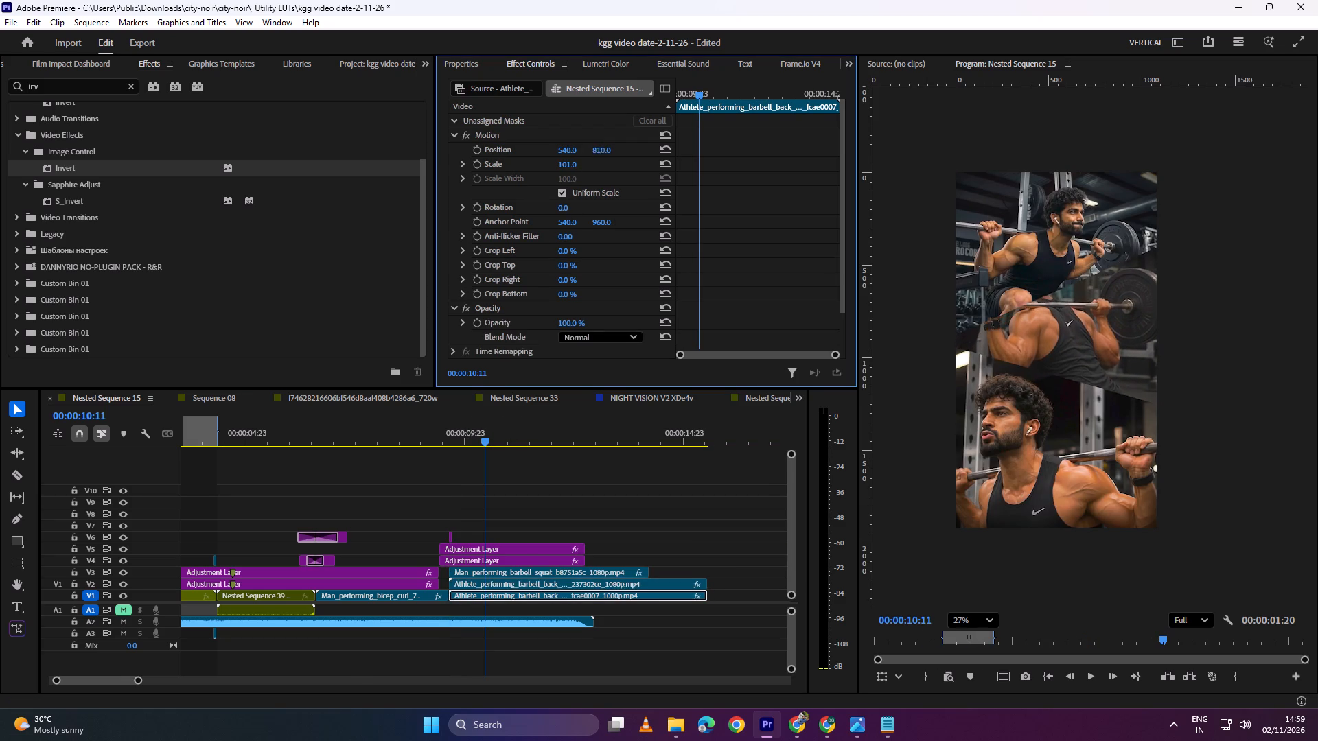
pyautogui.moveTo(662, 145); pyautogui.dragTo(858, 156)
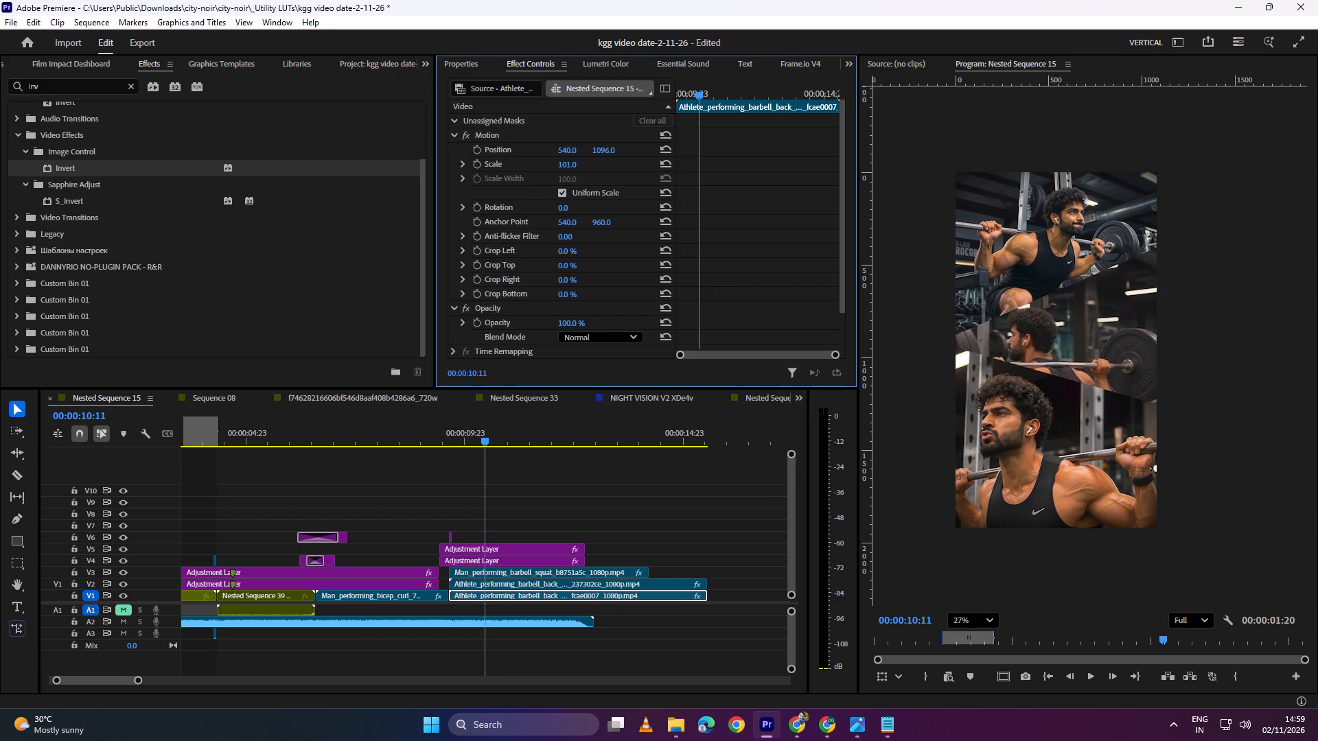
pyautogui.moveTo(858, 156); pyautogui.dragTo(700, 176)
pyautogui.press('space')
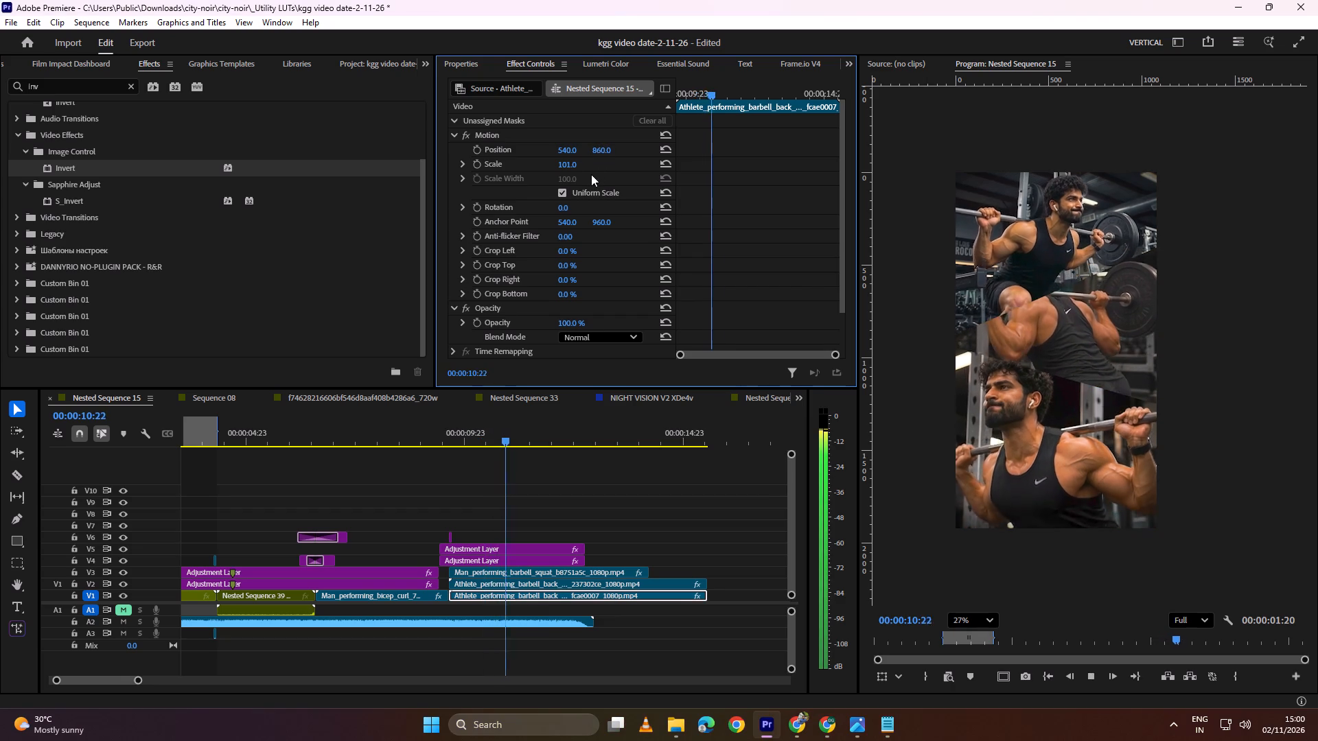
pyautogui.press('space')
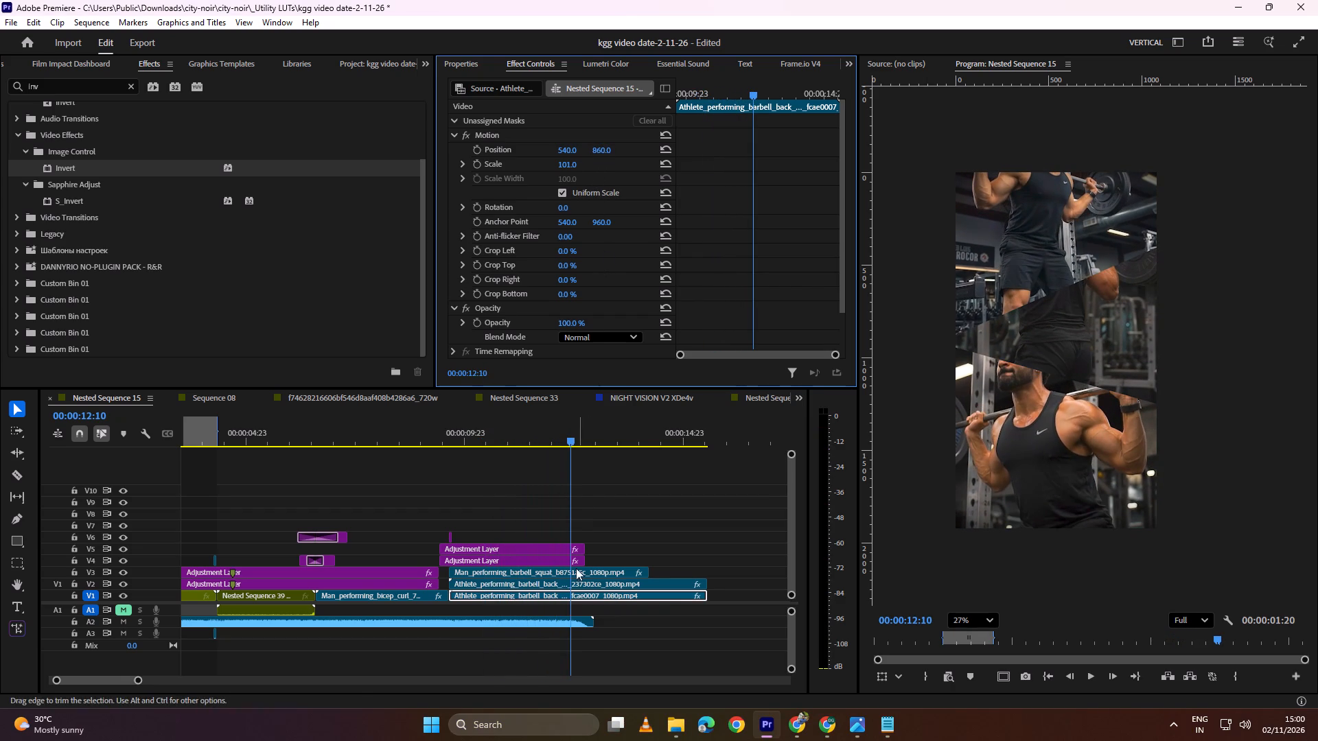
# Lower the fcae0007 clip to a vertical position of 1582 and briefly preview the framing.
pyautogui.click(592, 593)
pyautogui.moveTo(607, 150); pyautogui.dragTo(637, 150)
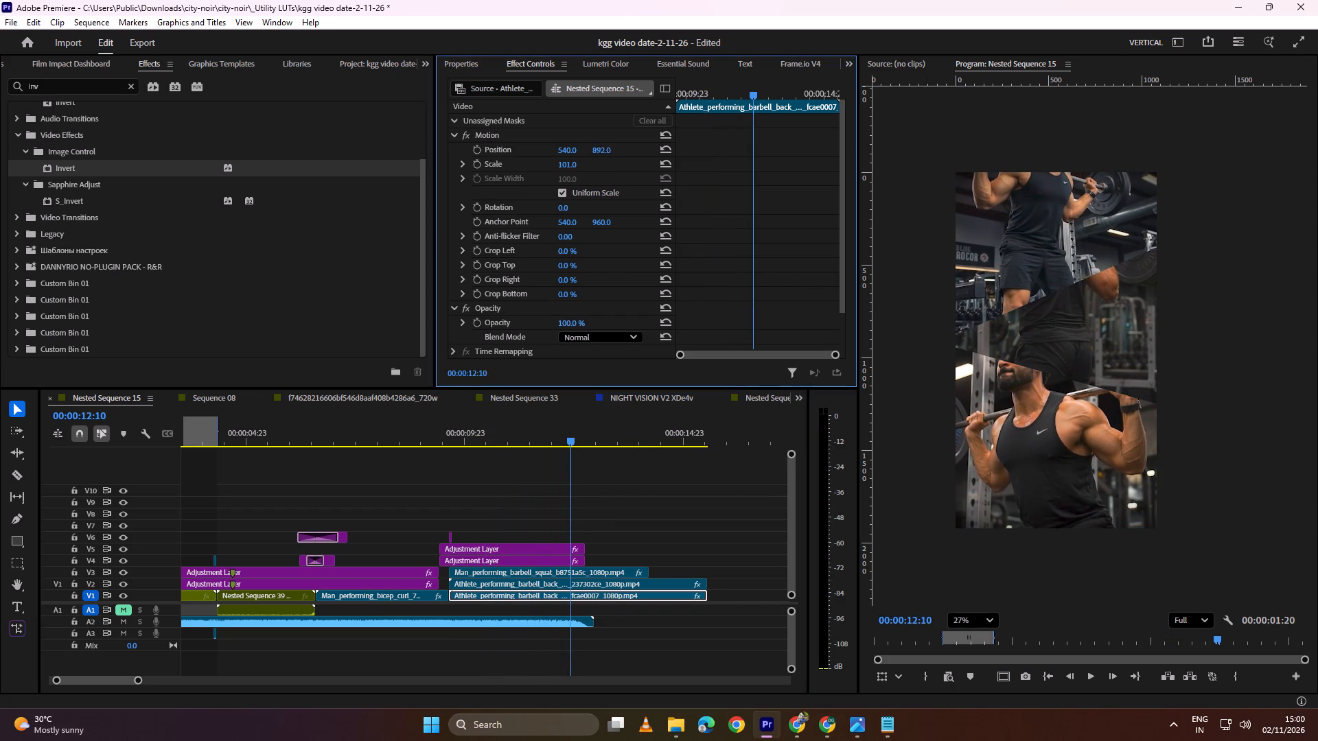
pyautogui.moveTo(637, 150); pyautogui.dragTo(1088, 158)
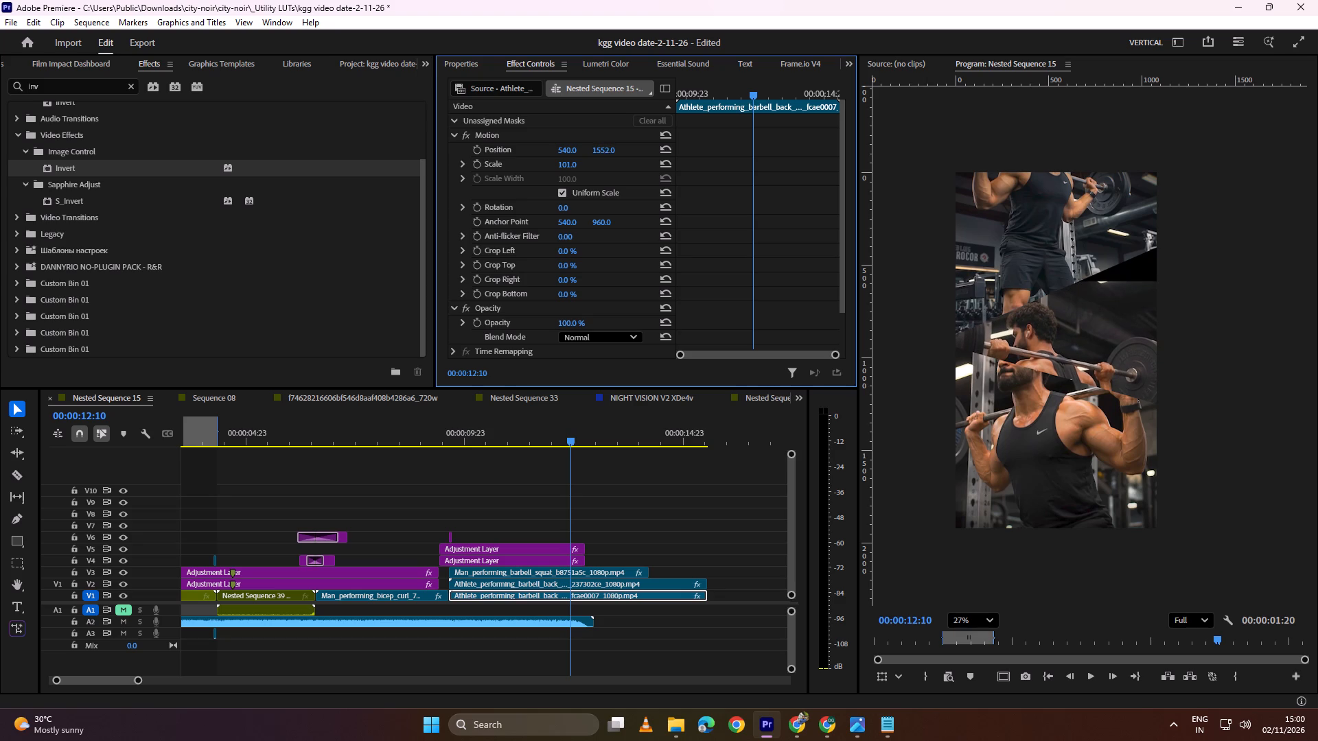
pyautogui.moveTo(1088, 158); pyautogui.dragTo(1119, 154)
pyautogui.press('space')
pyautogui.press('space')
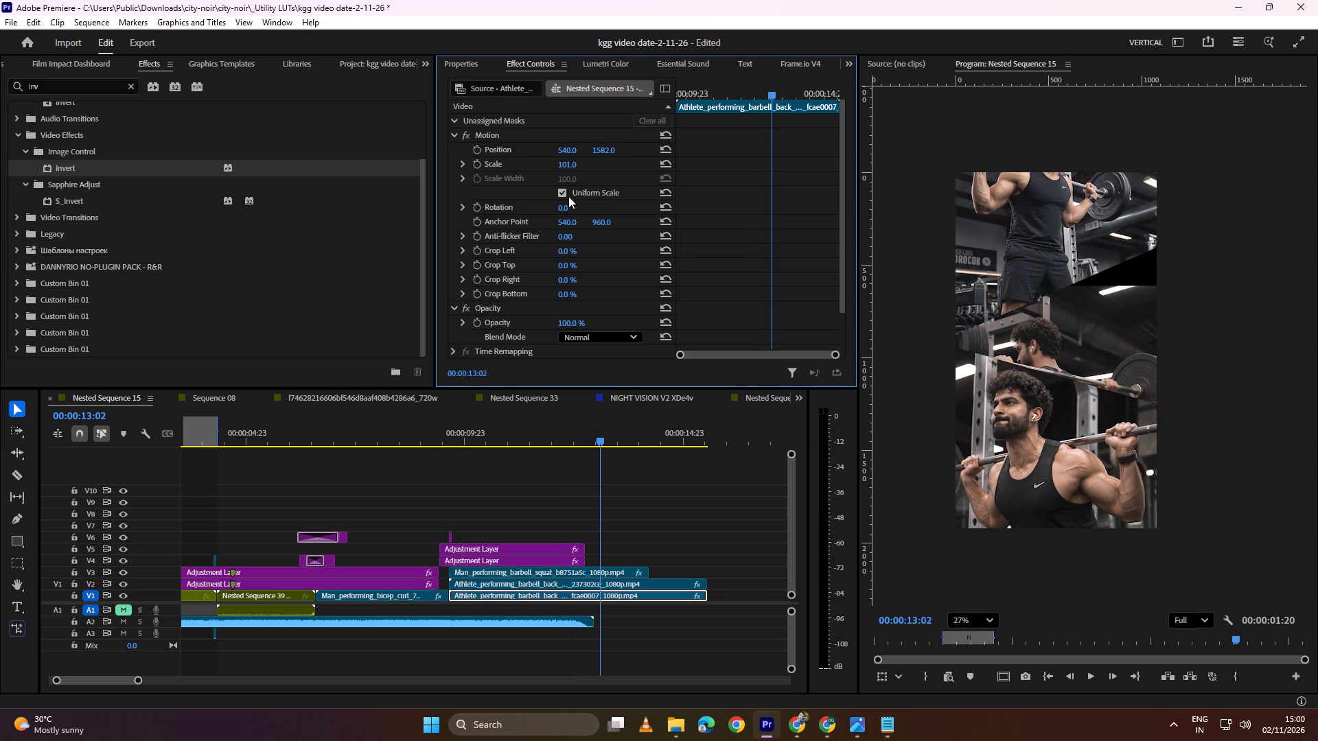
# Copy the Rectangle Mask (01) from the 237302ce clip's Opacity and try pasting it onto the fcae0007 clip.
pyautogui.click(548, 595)
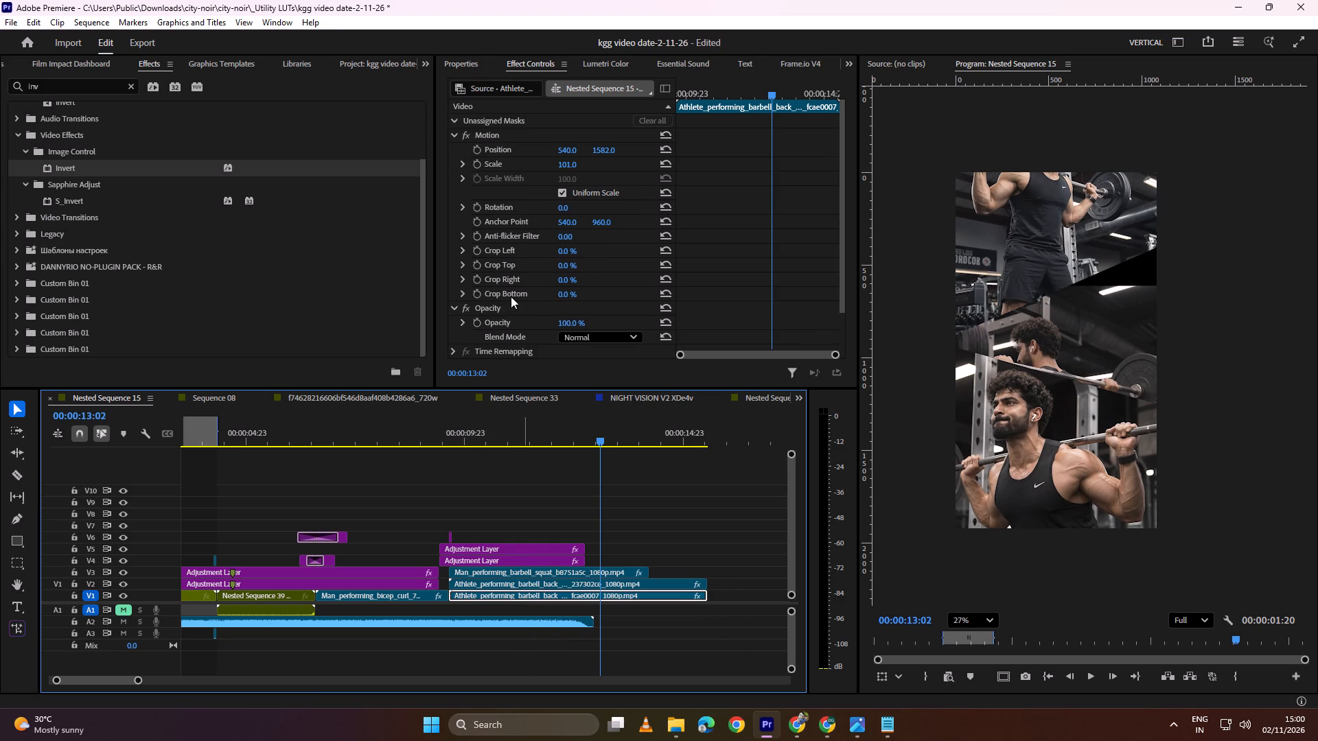
pyautogui.scroll(-4, 507, 297)
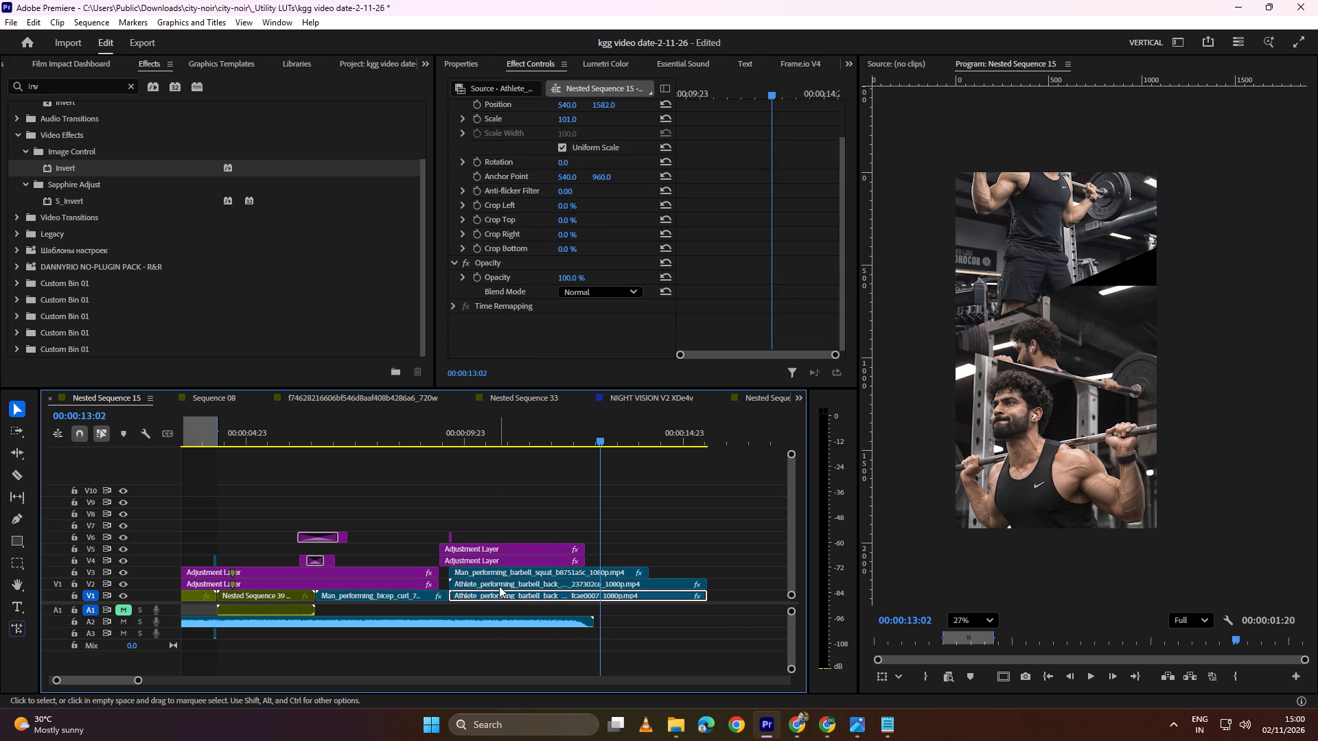
pyautogui.click(499, 586)
pyautogui.click(505, 323)
pyautogui.hotkey('ctrl', 'c')
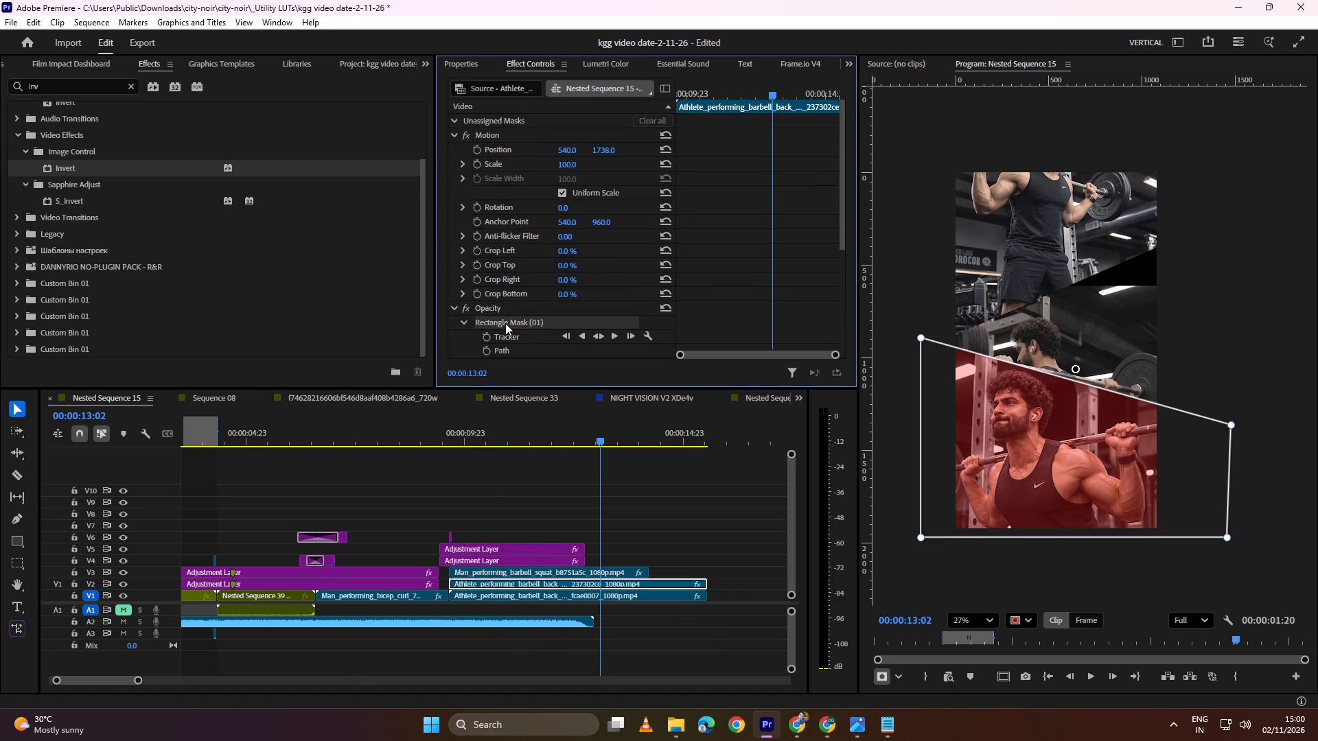
pyautogui.click(537, 591)
pyautogui.hotkey('ctrl', 'v')
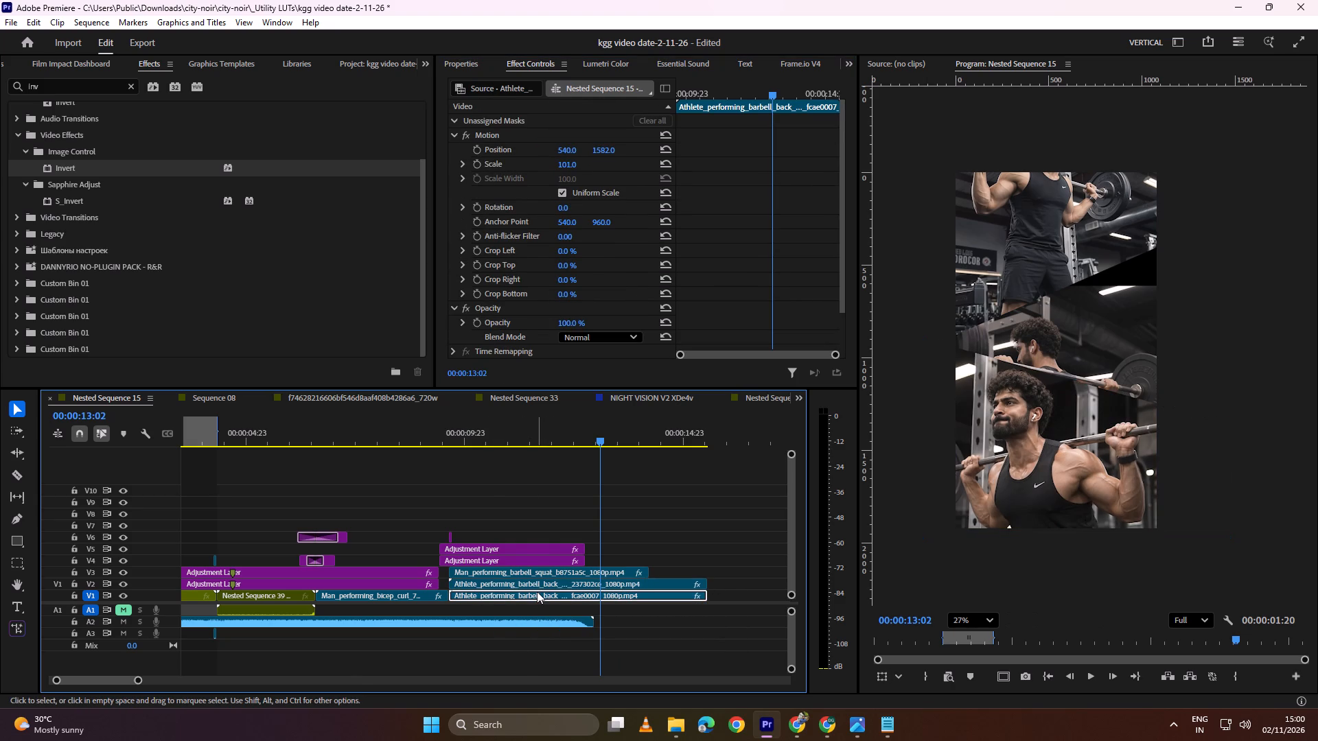
# Try again to copy the Opacity rectangle mask from the 237302ce clip on V2.
pyautogui.click(534, 594)
pyautogui.click(538, 585)
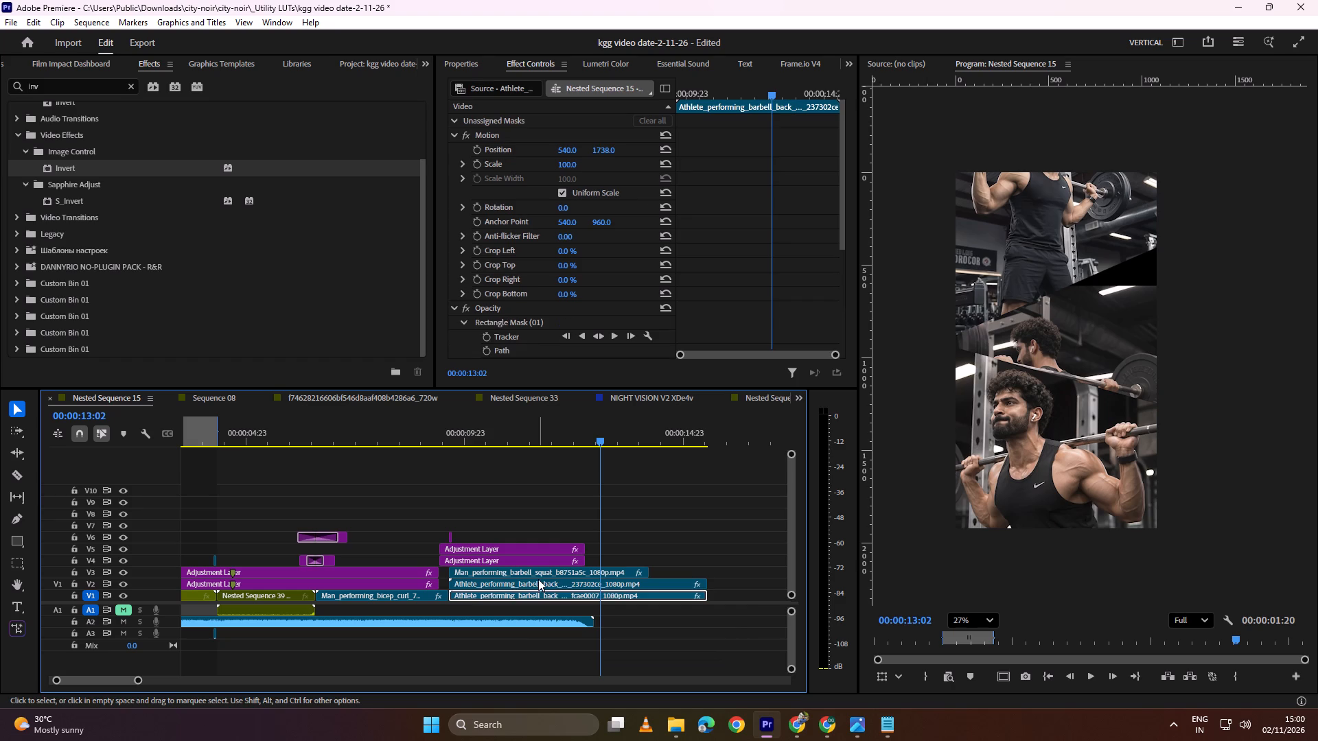
pyautogui.click(498, 305)
pyautogui.hotkey('ctrl', 'x')
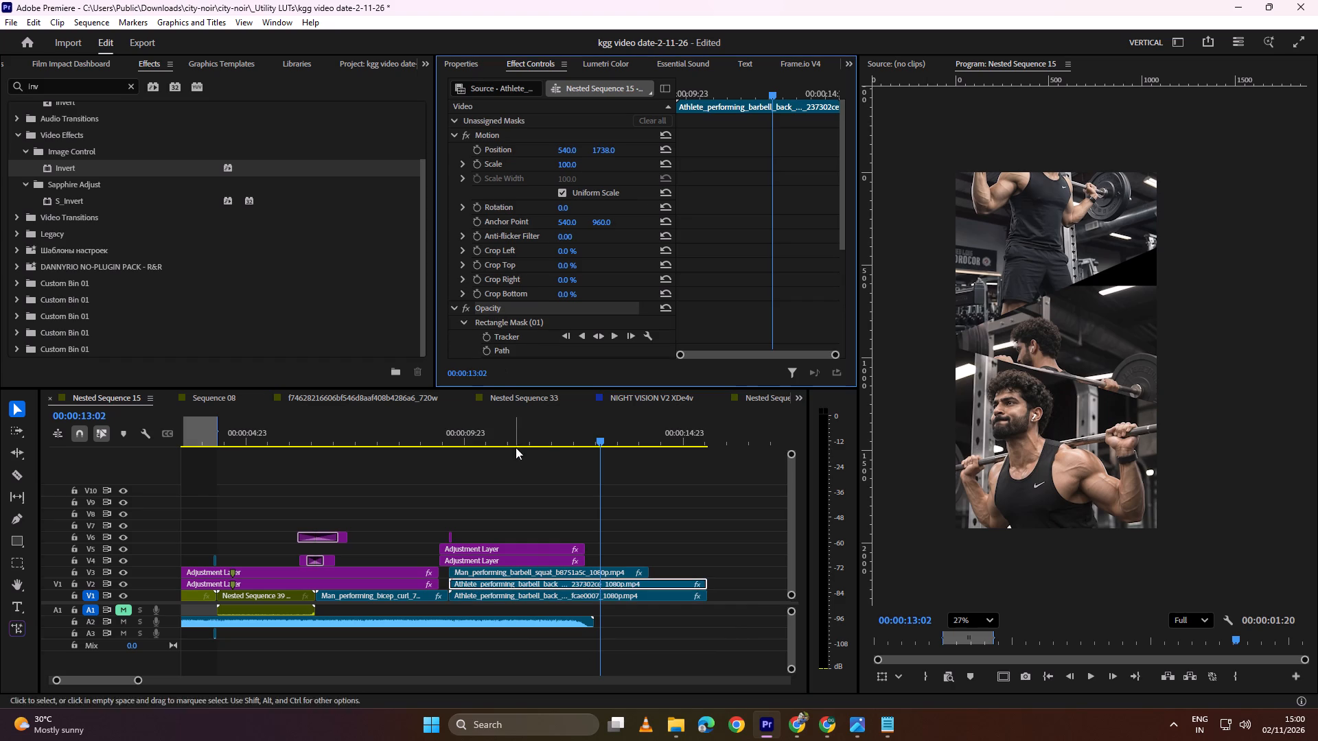
pyautogui.click(531, 318)
pyautogui.click(527, 319)
pyautogui.hotkey('ctrl', 'c')
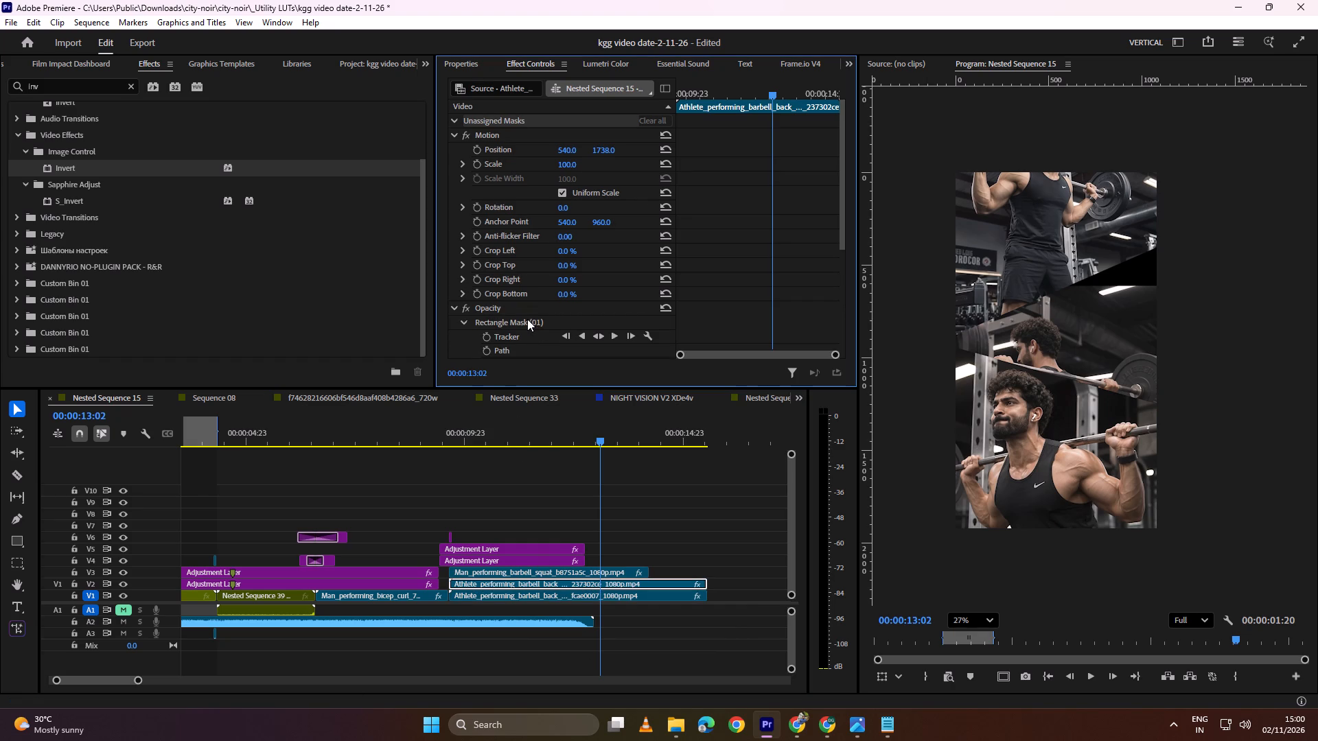
pyautogui.click(520, 321)
pyautogui.click(507, 322)
pyautogui.click(682, 548)
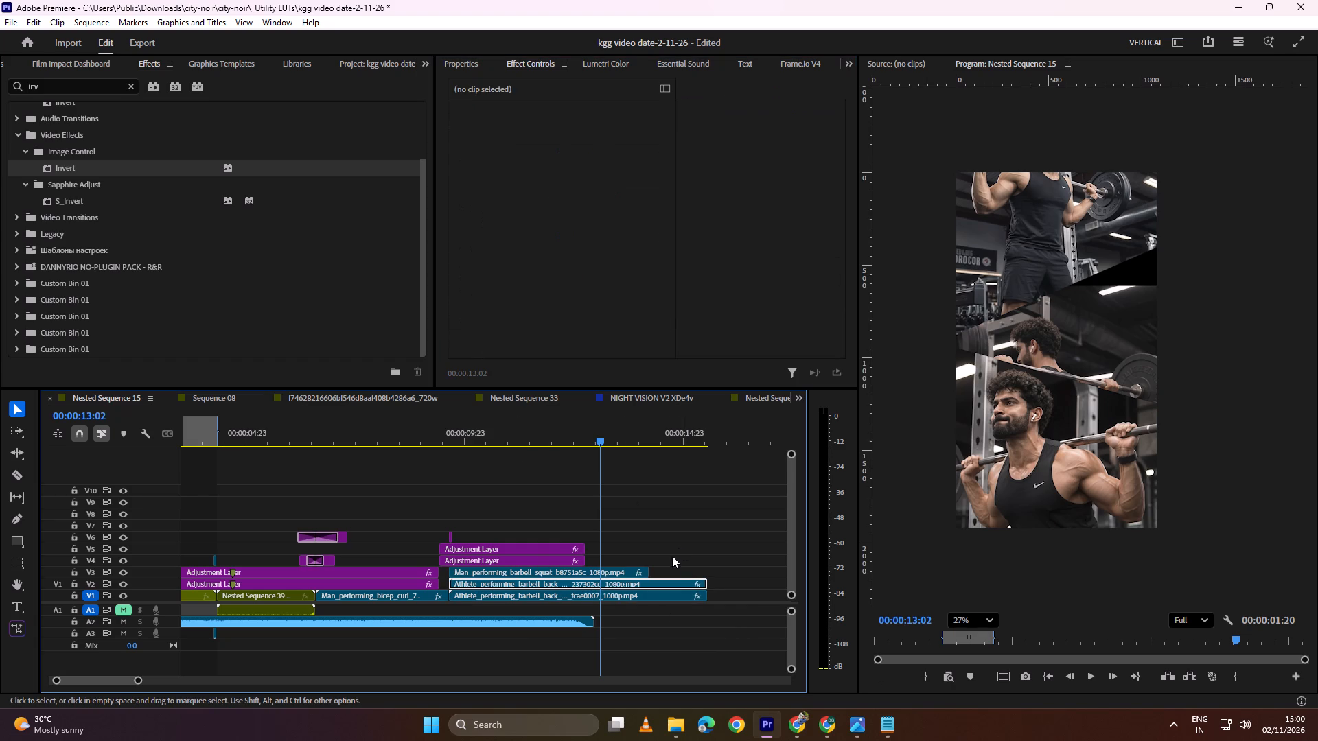
# Delete the 237302ce squat clip from V2.
pyautogui.click(642, 590)
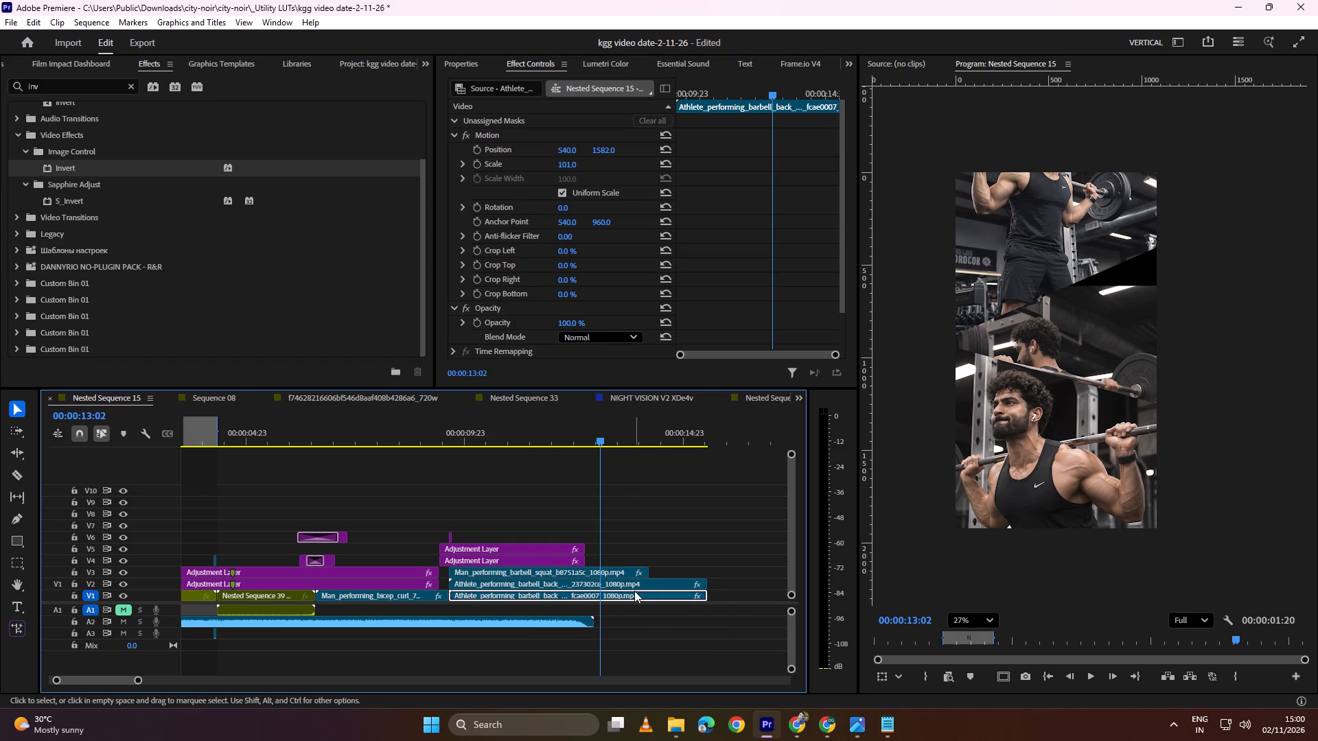
pyautogui.click(636, 581)
pyautogui.press('BackSpace')
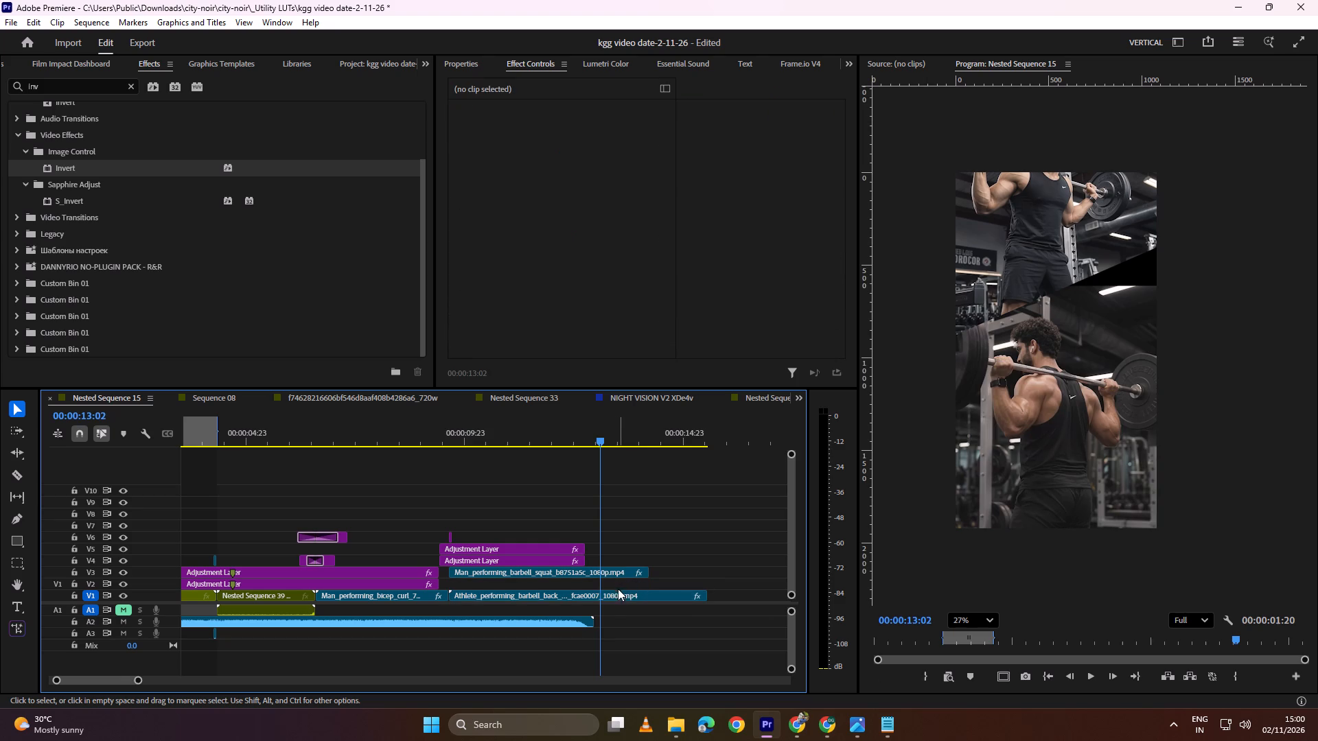
# Lower the fcae0007 clip on V1 to a vertical position of 1899.
pyautogui.click(614, 596)
pyautogui.moveTo(608, 154); pyautogui.dragTo(1008, 132)
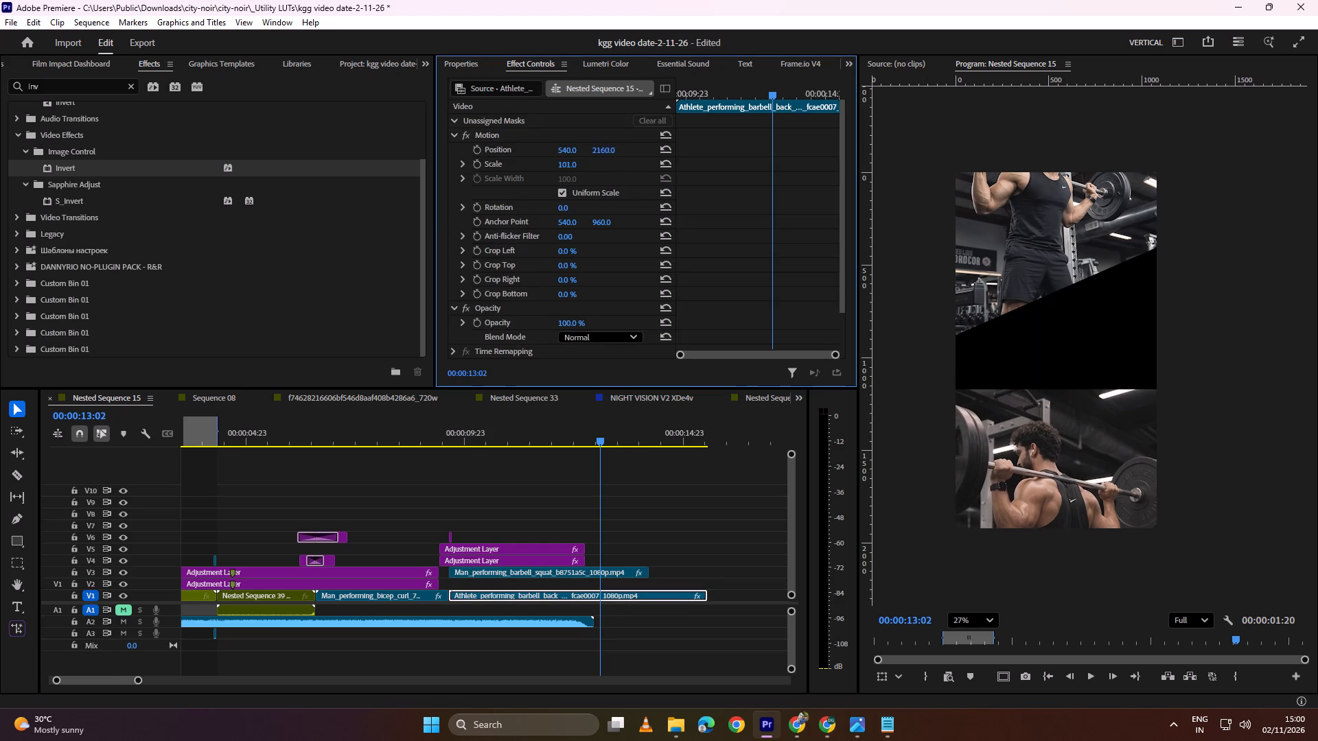
pyautogui.moveTo(1008, 132); pyautogui.dragTo(831, 152)
# Play back the squat section from its beginning to check the framing of the bottom clip.
pyautogui.press('space')
pyautogui.press('space')
pyautogui.moveTo(616, 427); pyautogui.dragTo(518, 443)
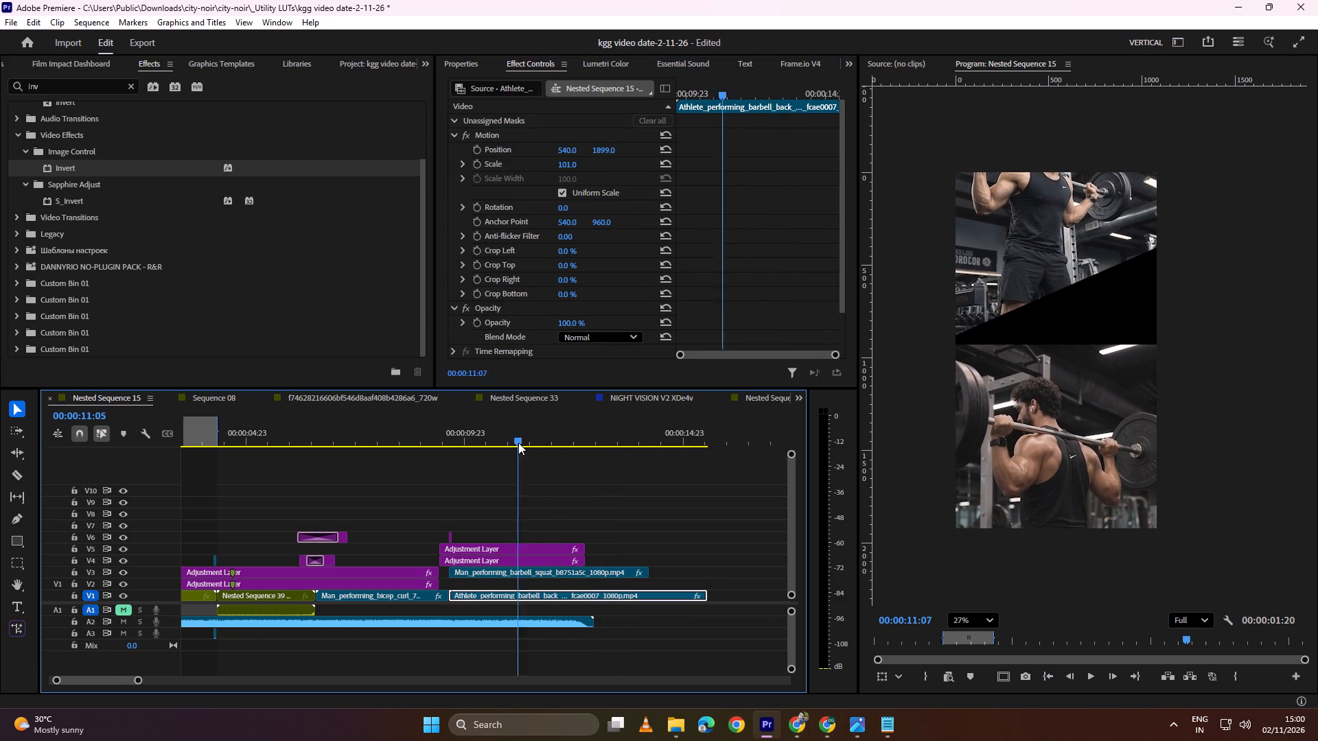
pyautogui.moveTo(518, 443); pyautogui.dragTo(437, 447)
pyautogui.press('space')
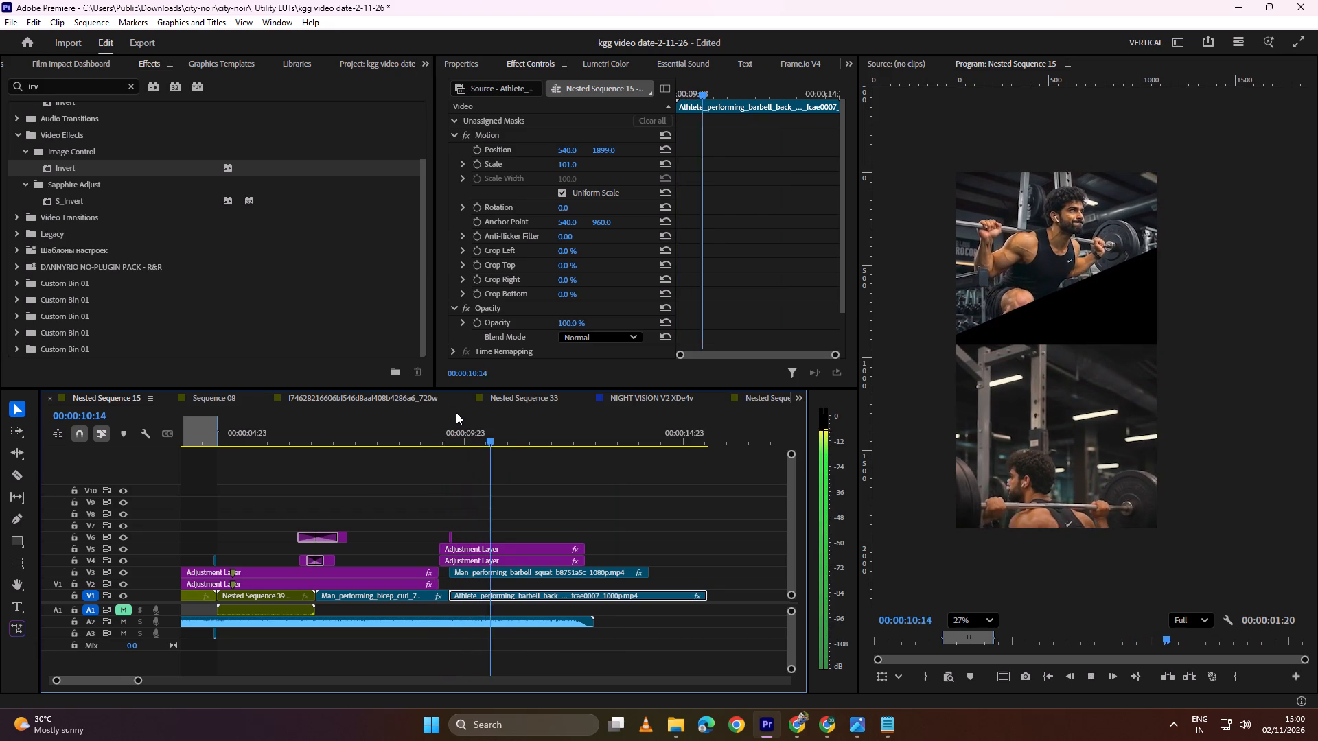
pyautogui.press('space')
pyautogui.press('space')
pyautogui.press('space')
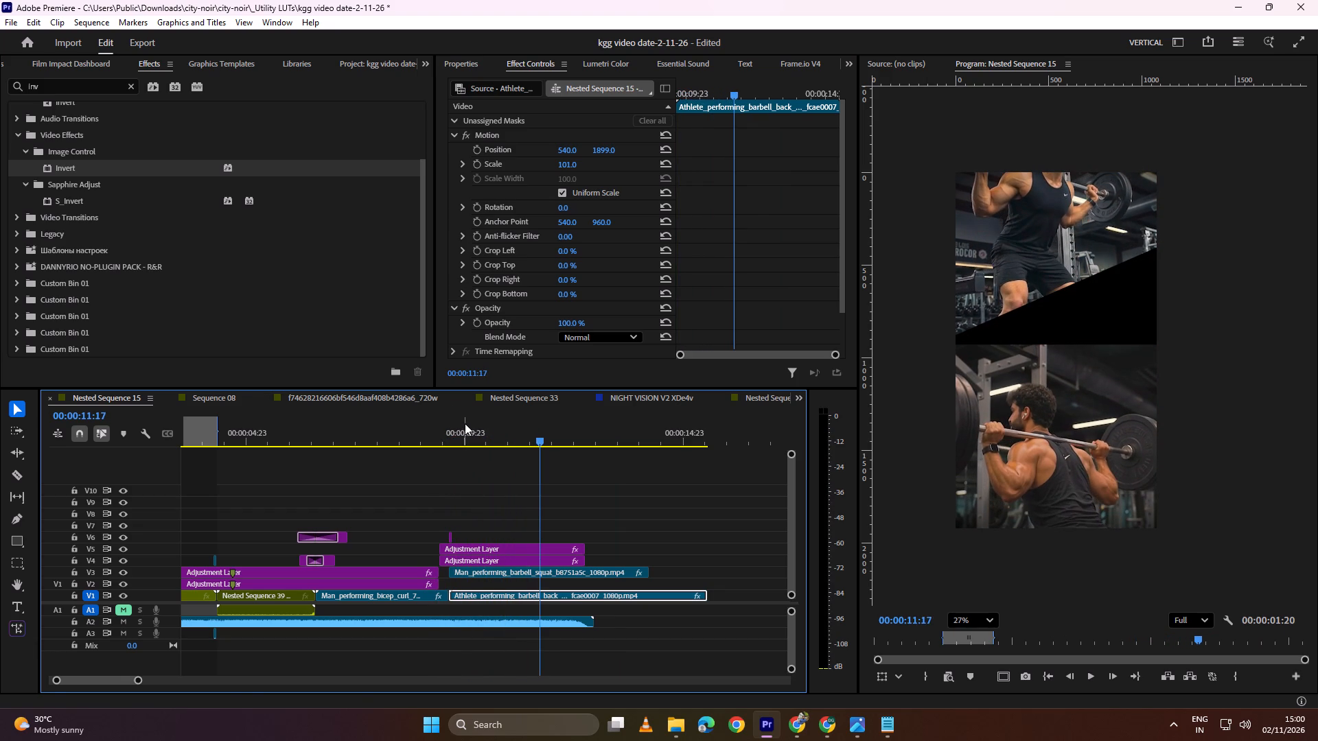
# Paste the copied slanted rectangle mask onto the fcae0007 clip's Opacity and play back the split-screen section.
pyautogui.click(485, 593)
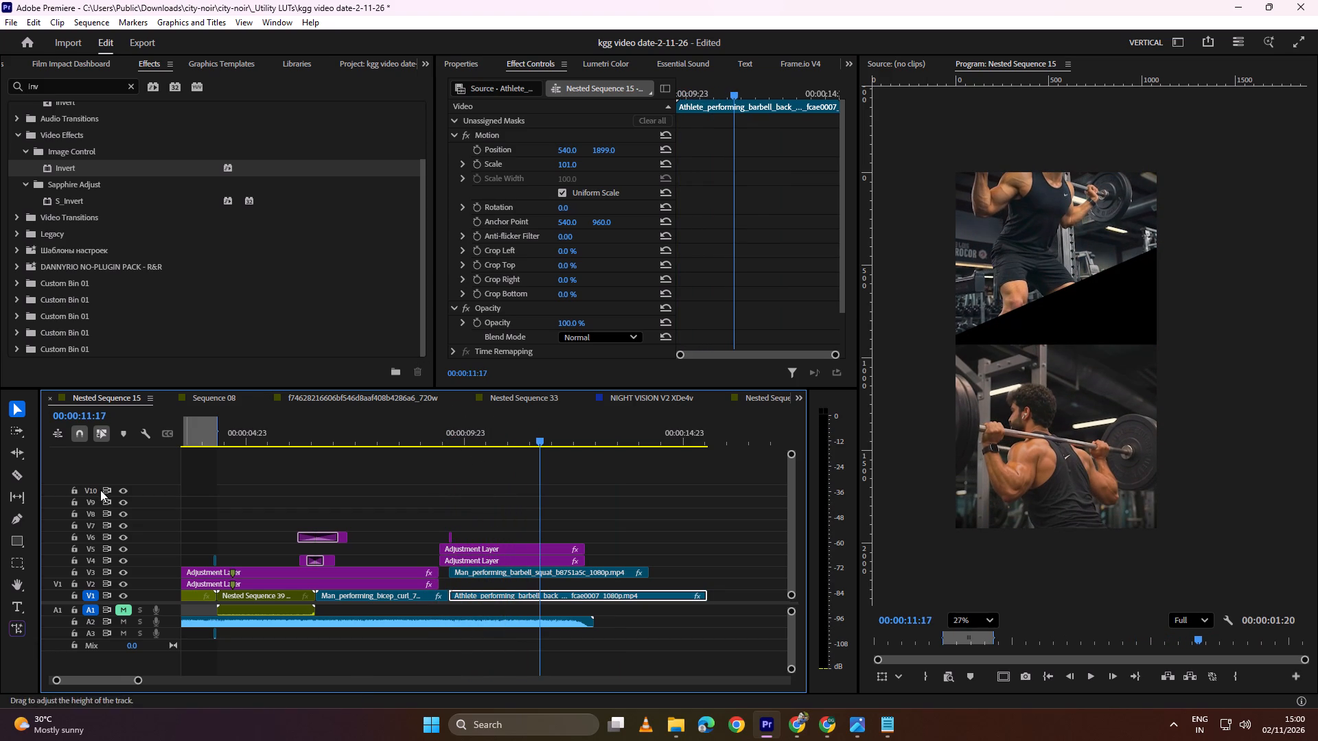
pyautogui.click(14, 562)
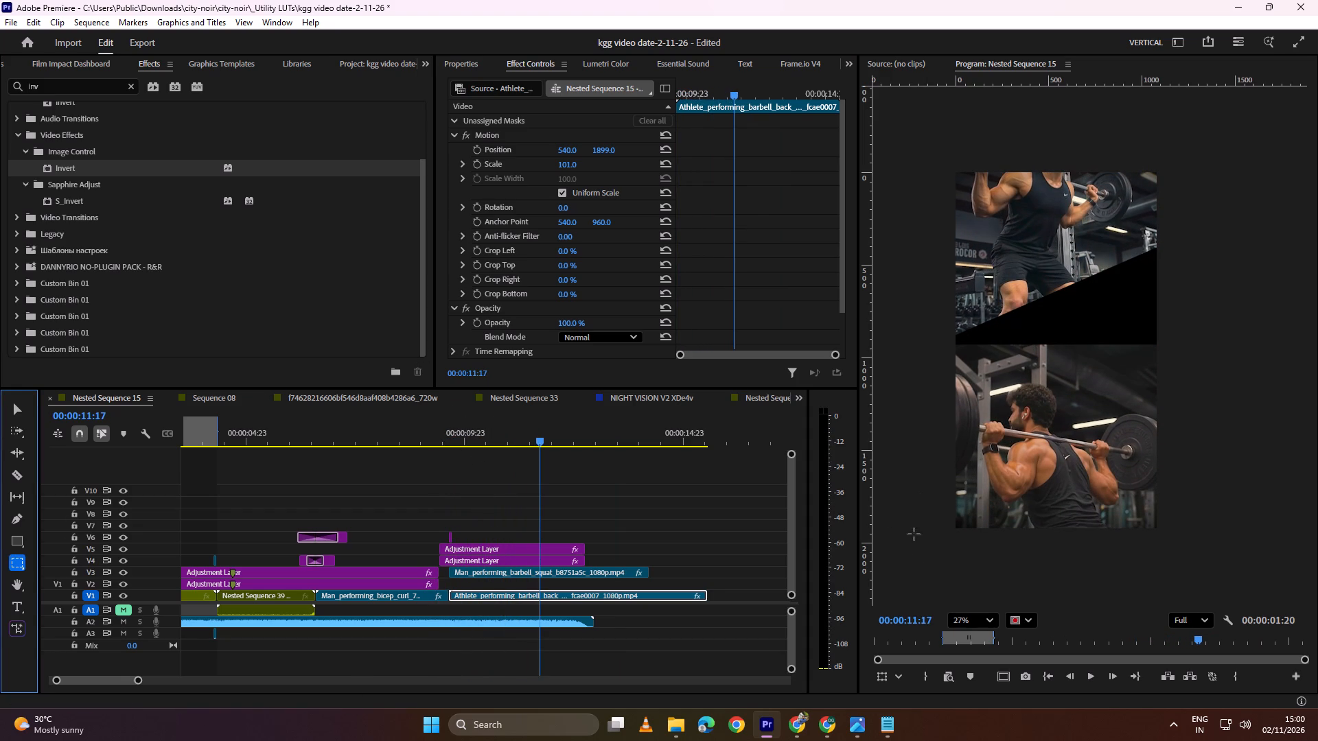
pyautogui.scroll(-5, 529, 293)
pyautogui.click(498, 261)
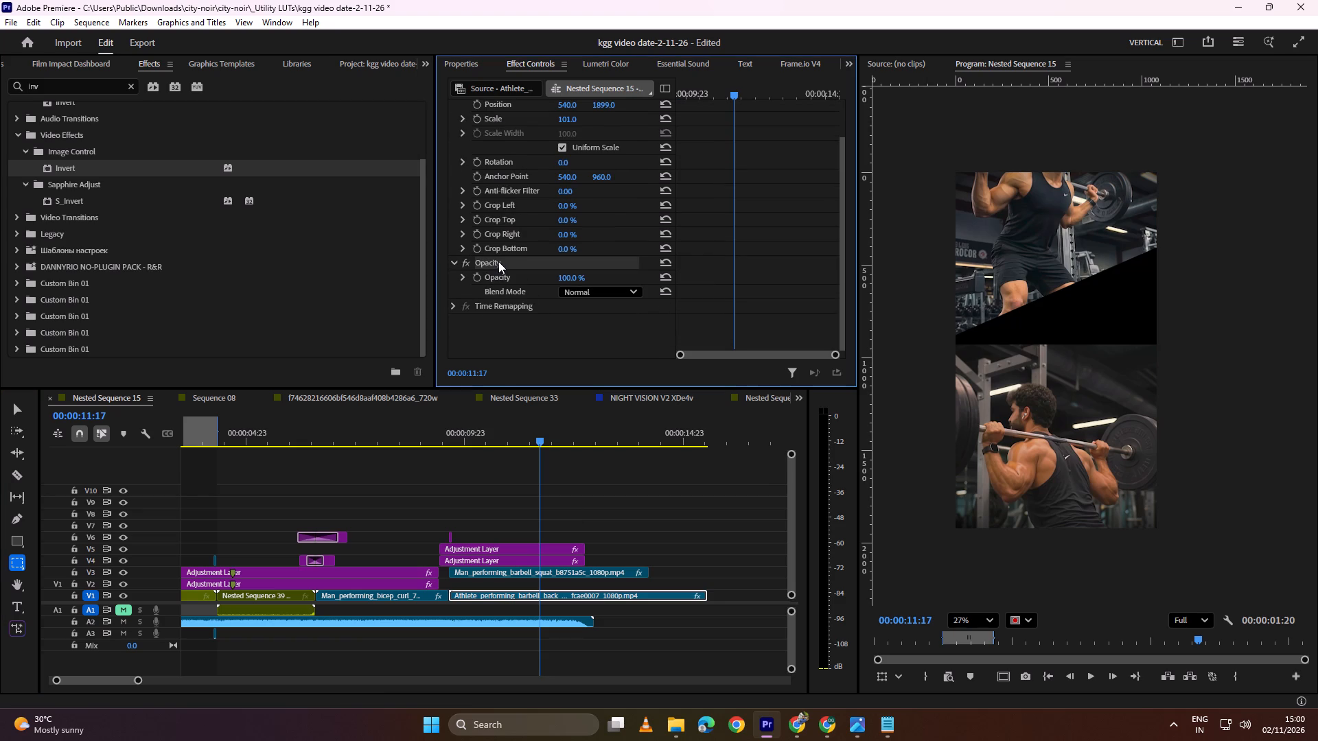
pyautogui.hotkey('ctrl', 'v')
pyautogui.moveTo(550, 430); pyautogui.dragTo(445, 445)
pyautogui.press('space')
pyautogui.click(554, 476)
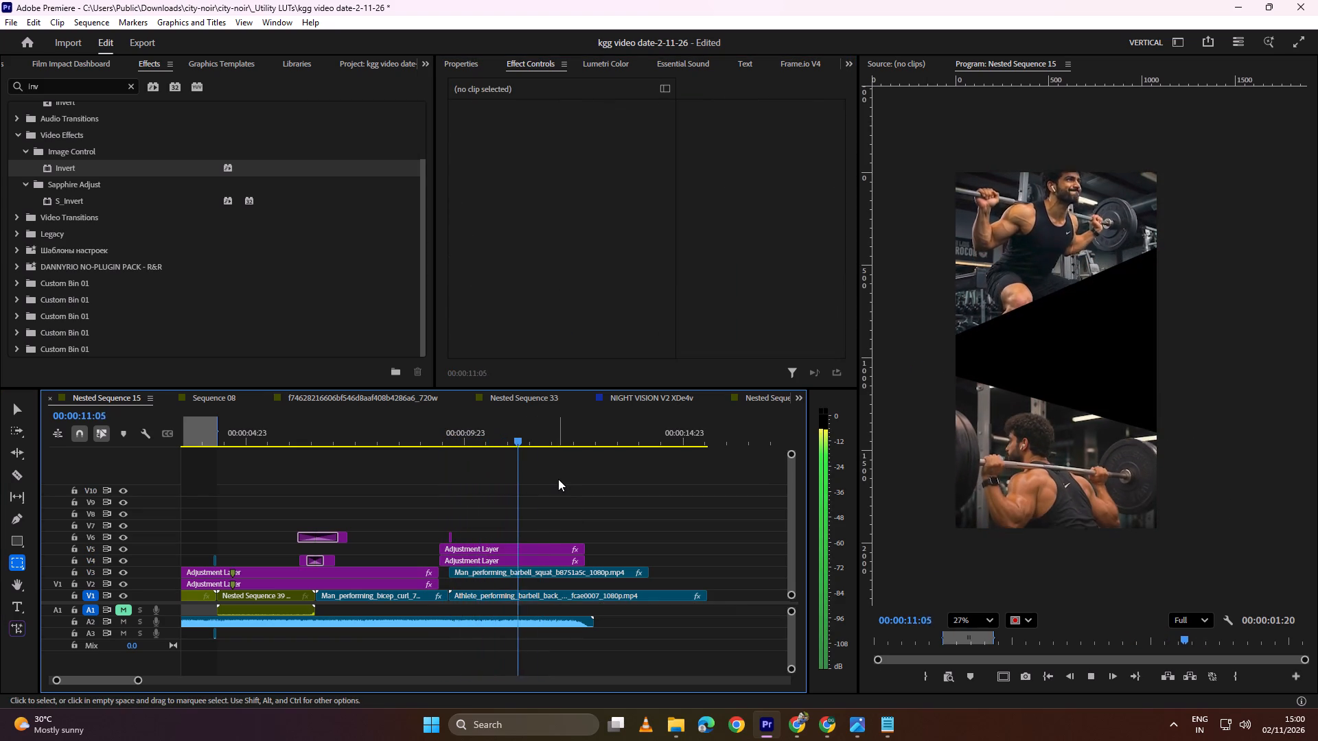
pyautogui.press('space')
pyautogui.click(475, 591)
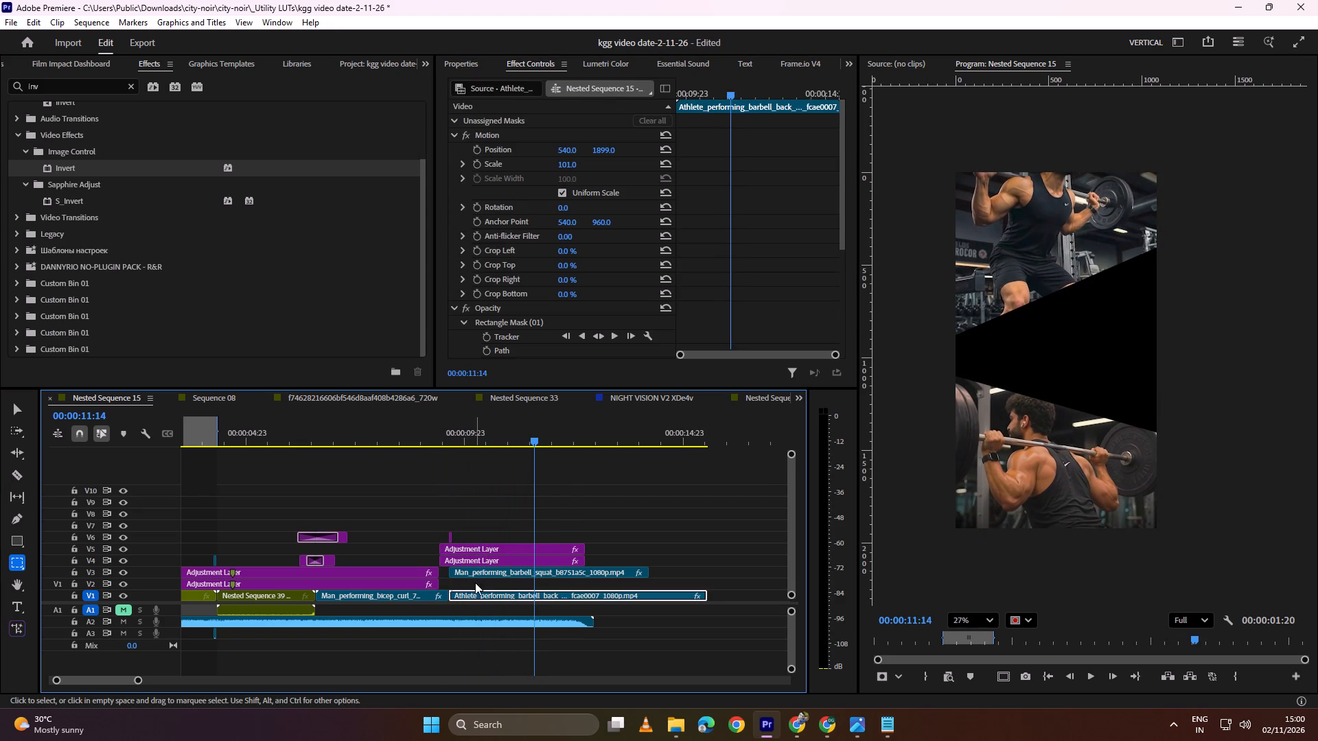
pyautogui.click(477, 573)
pyautogui.click(680, 530)
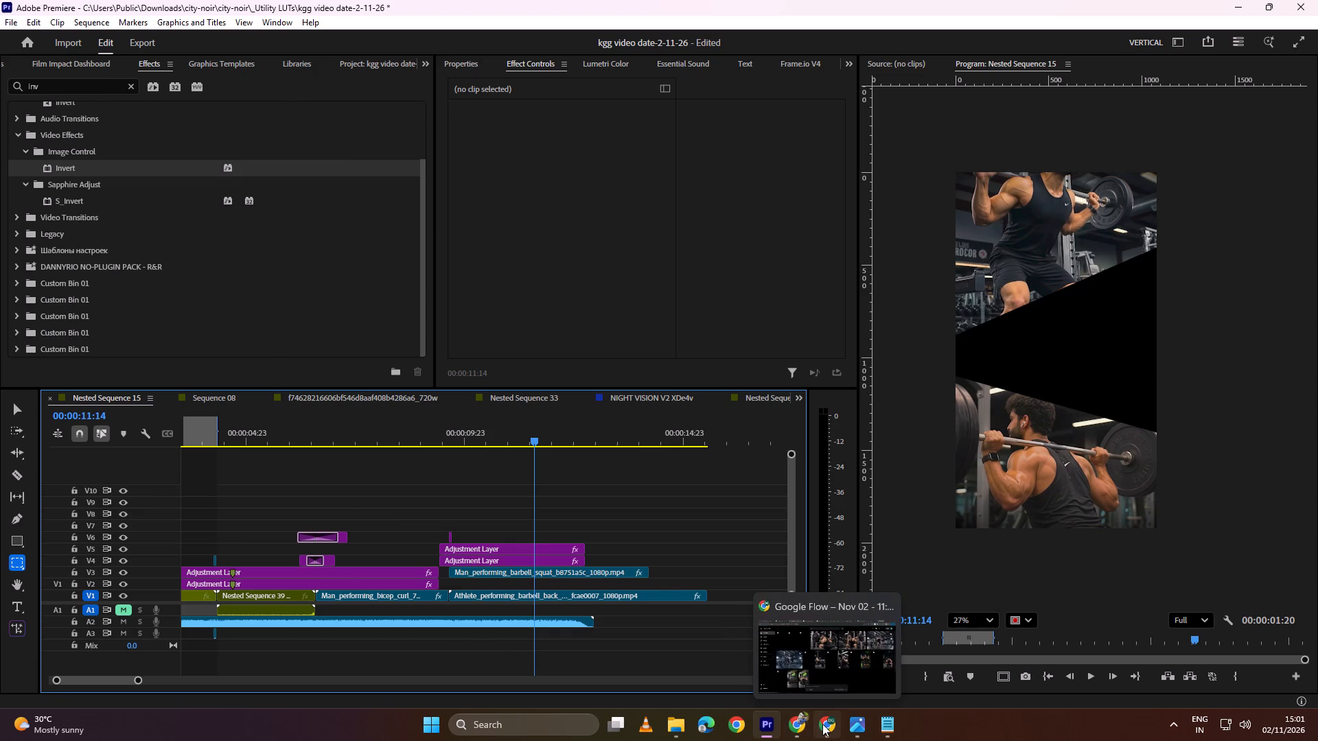
# Bring the downloaded 237302ce squat video from Chrome's download history onto V2, after the existing squat clips in Premiere.
pyautogui.click(822, 724)
pyautogui.click(1105, 163)
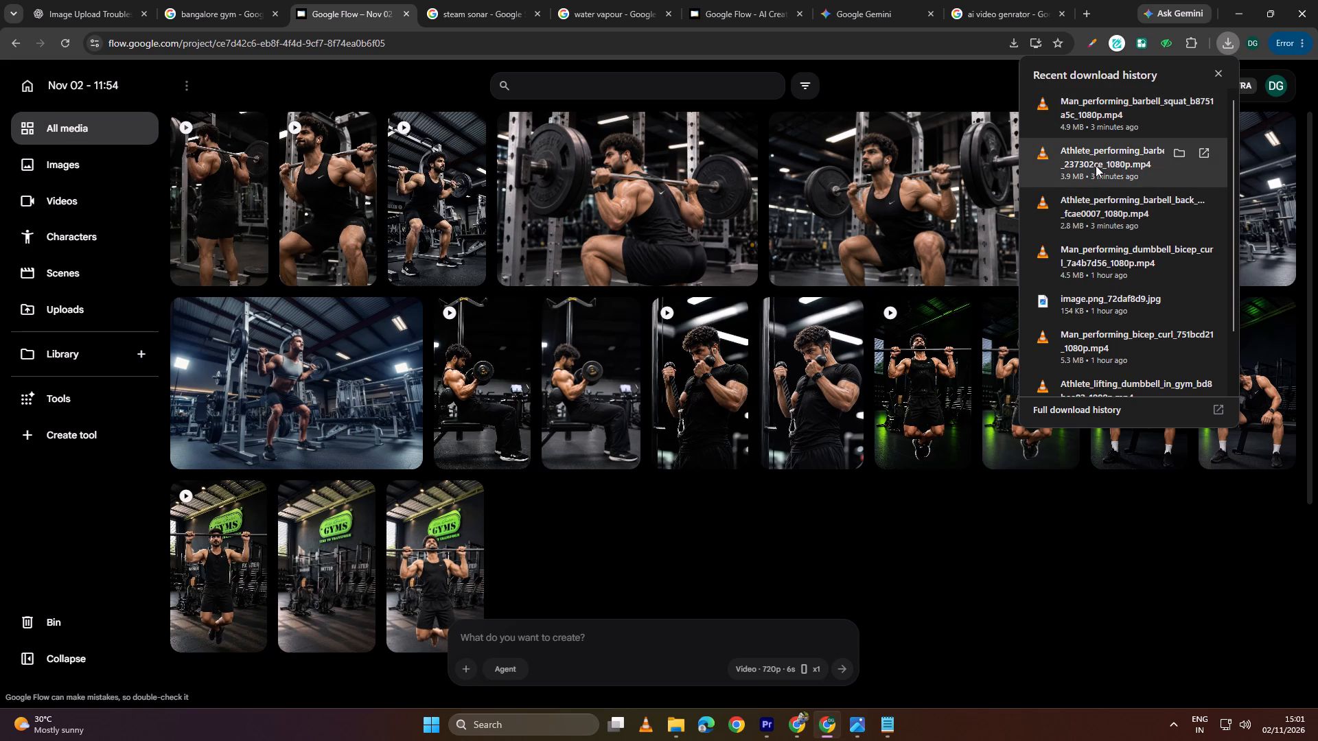
pyautogui.click(1296, 5)
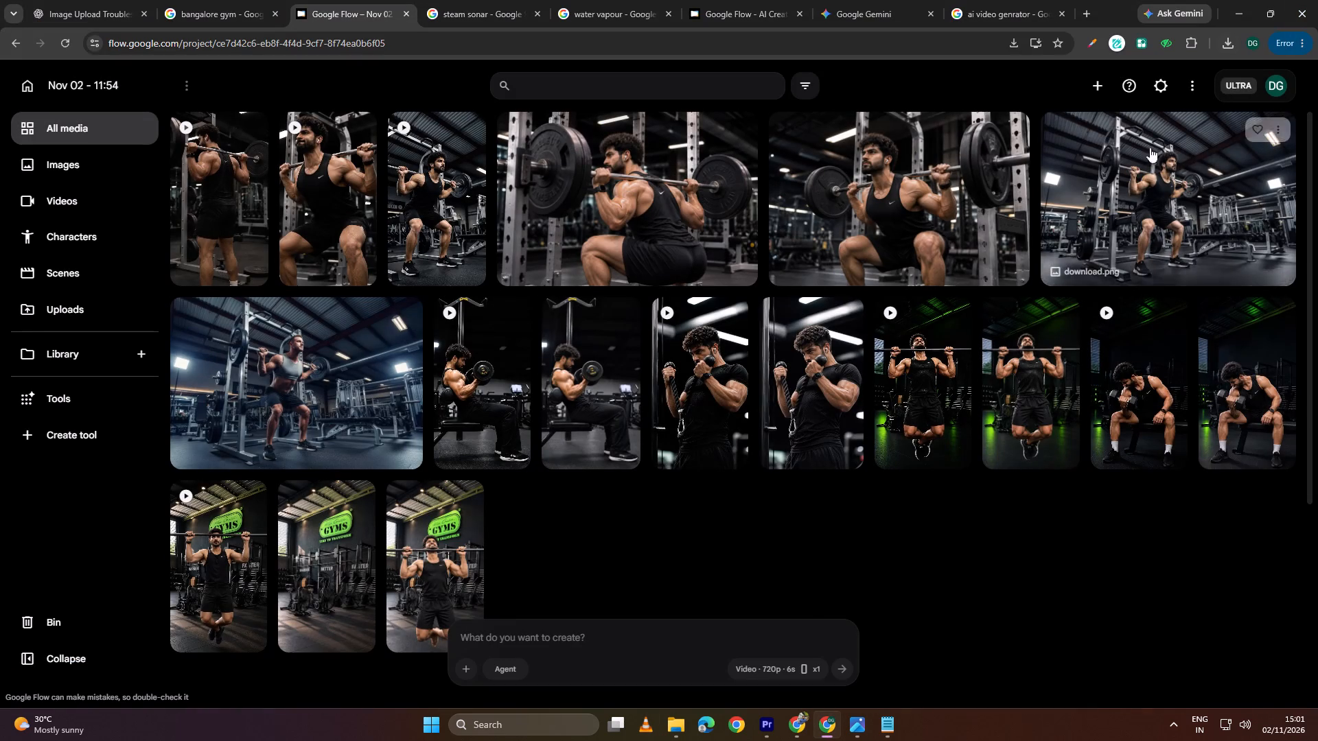
pyautogui.click(1223, 41)
pyautogui.moveTo(1091, 167); pyautogui.dragTo(796, 740)
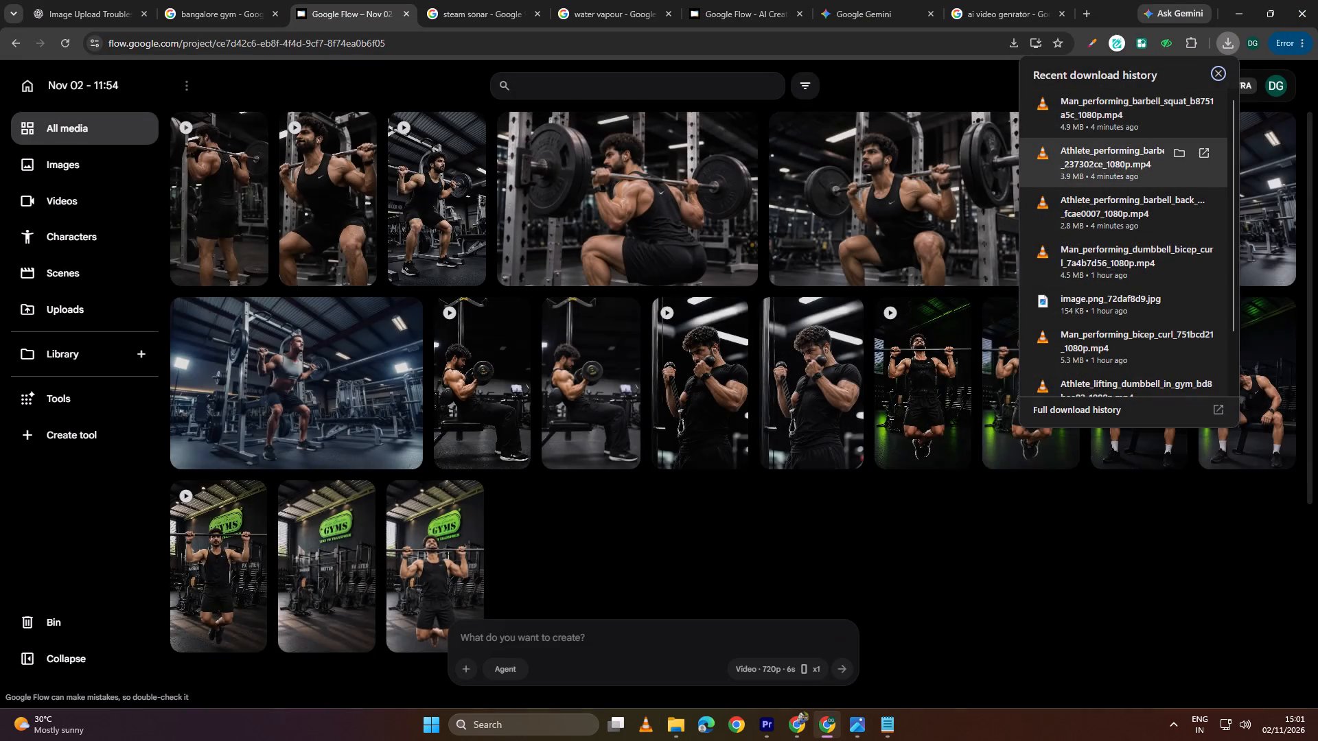
pyautogui.moveTo(796, 740); pyautogui.dragTo(706, 591)
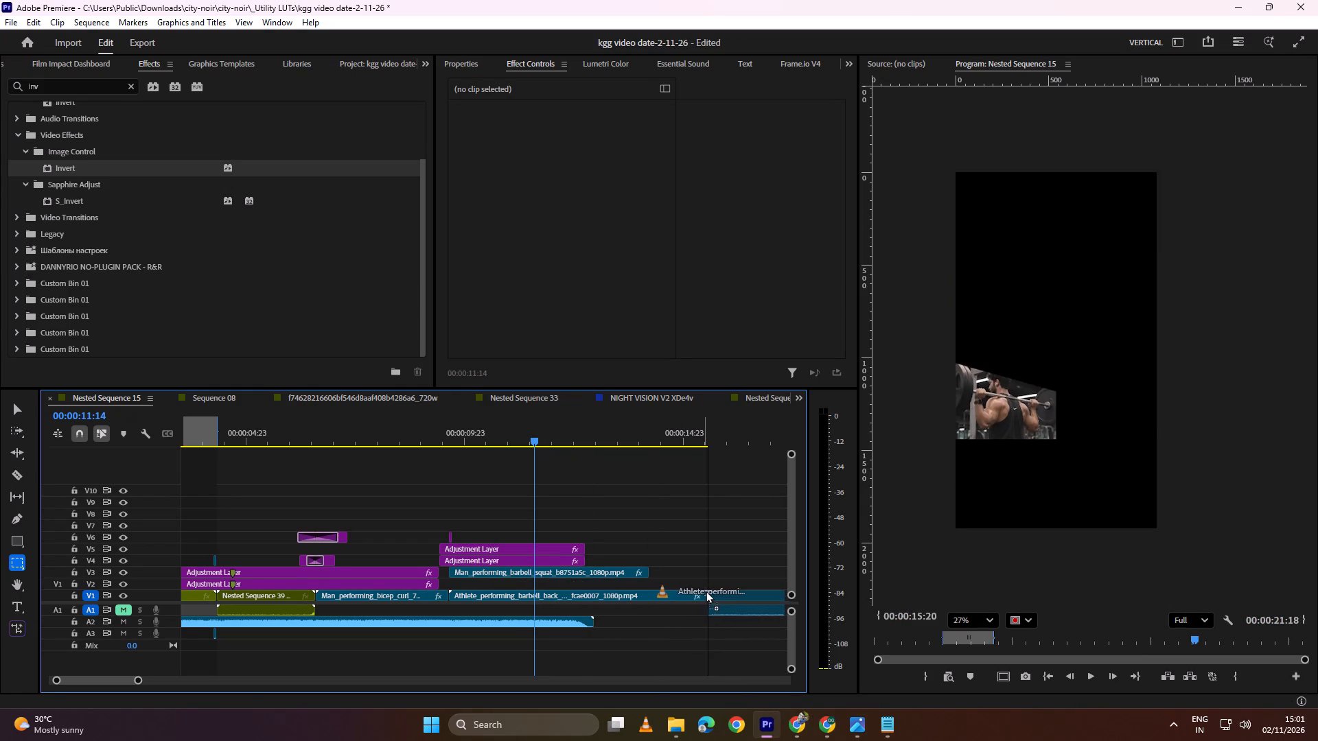
pyautogui.moveTo(706, 591); pyautogui.dragTo(716, 589)
# Unlink the added 237302ce clip from its audio and delete the audio part.
pyautogui.click(739, 583)
pyautogui.rightClick(739, 583)
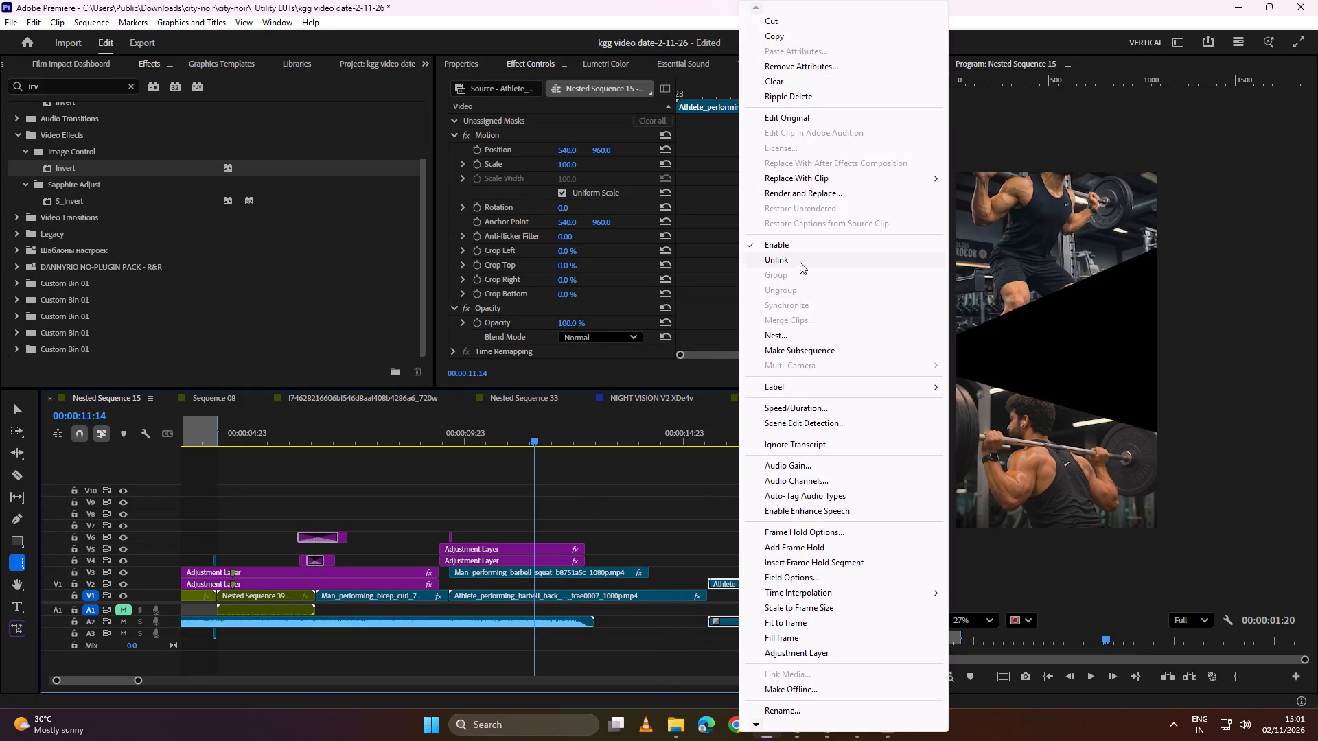
pyautogui.click(800, 262)
pyautogui.click(740, 620)
pyautogui.press('BackSpace')
# Align the 237302ce clip with the start of the squat clips, placing it on V1 and the fcae0007 clip on V2.
pyautogui.moveTo(752, 583); pyautogui.dragTo(689, 582)
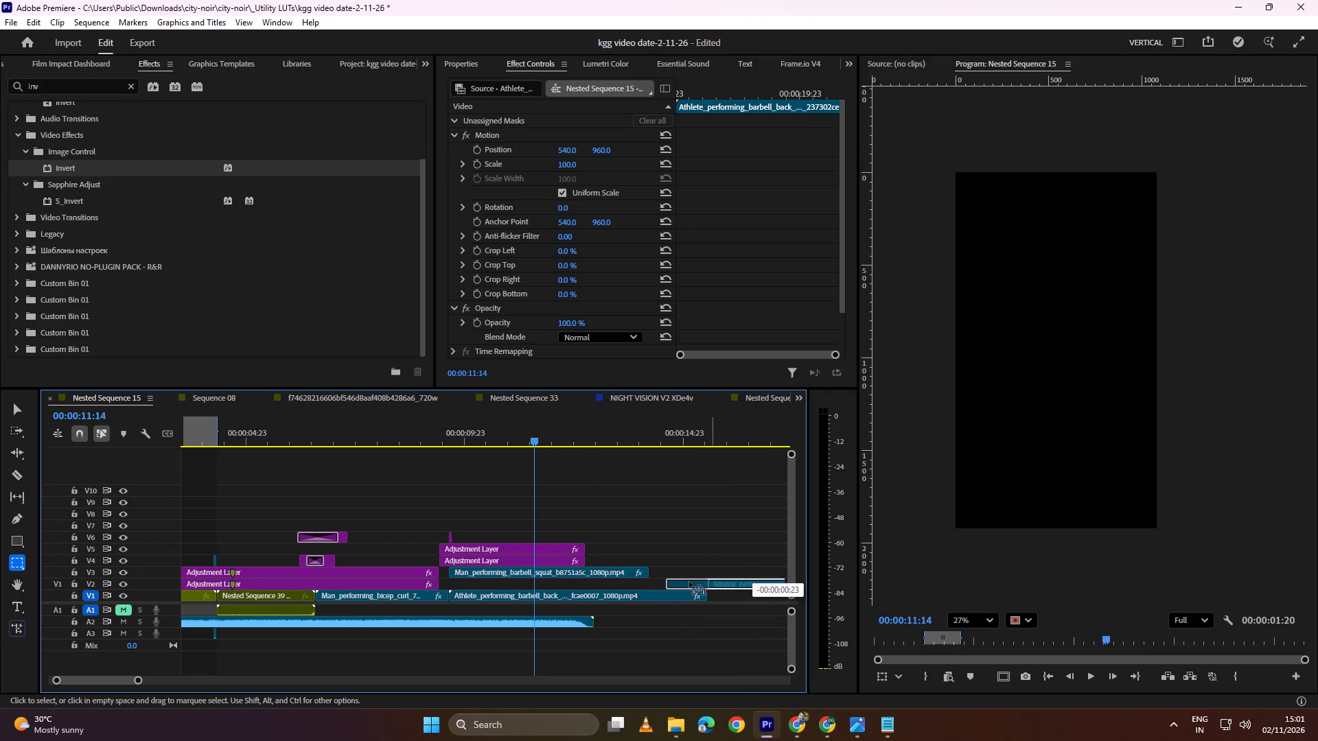
pyautogui.moveTo(689, 582); pyautogui.dragTo(492, 584)
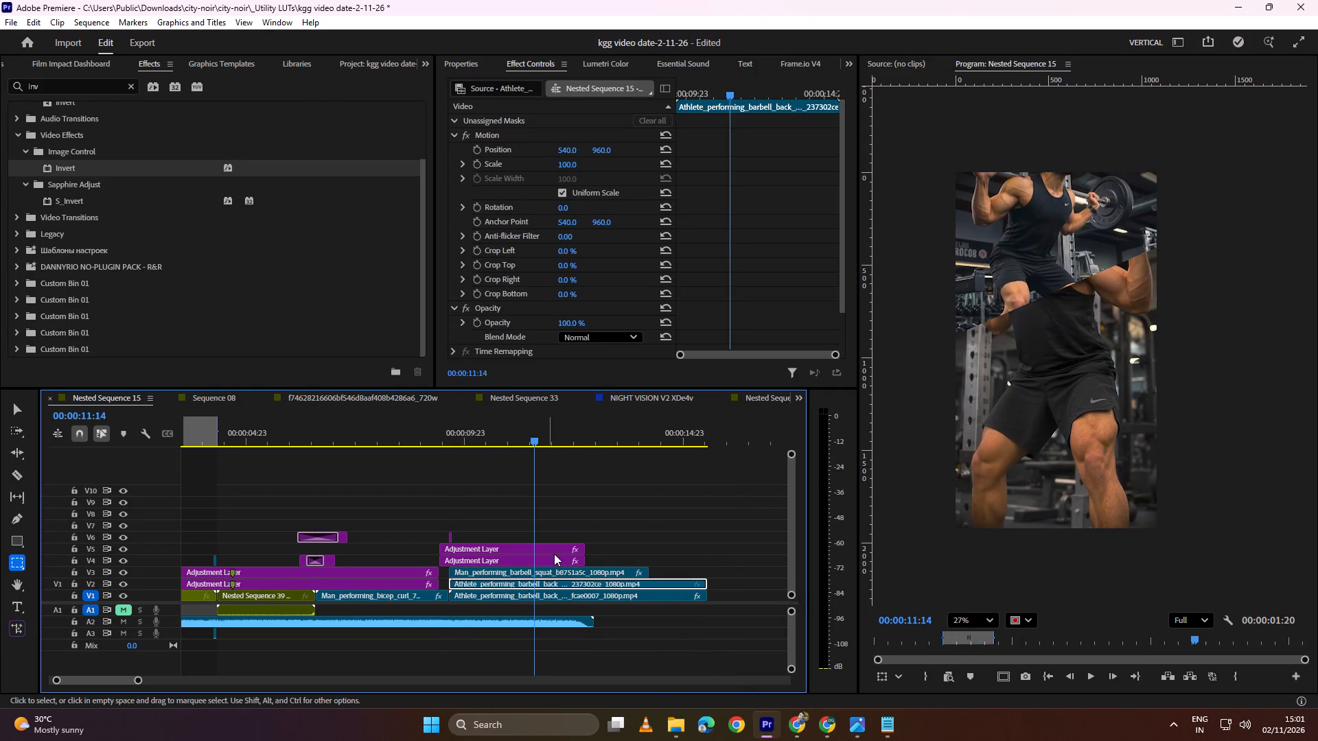
pyautogui.moveTo(538, 594); pyautogui.dragTo(550, 590)
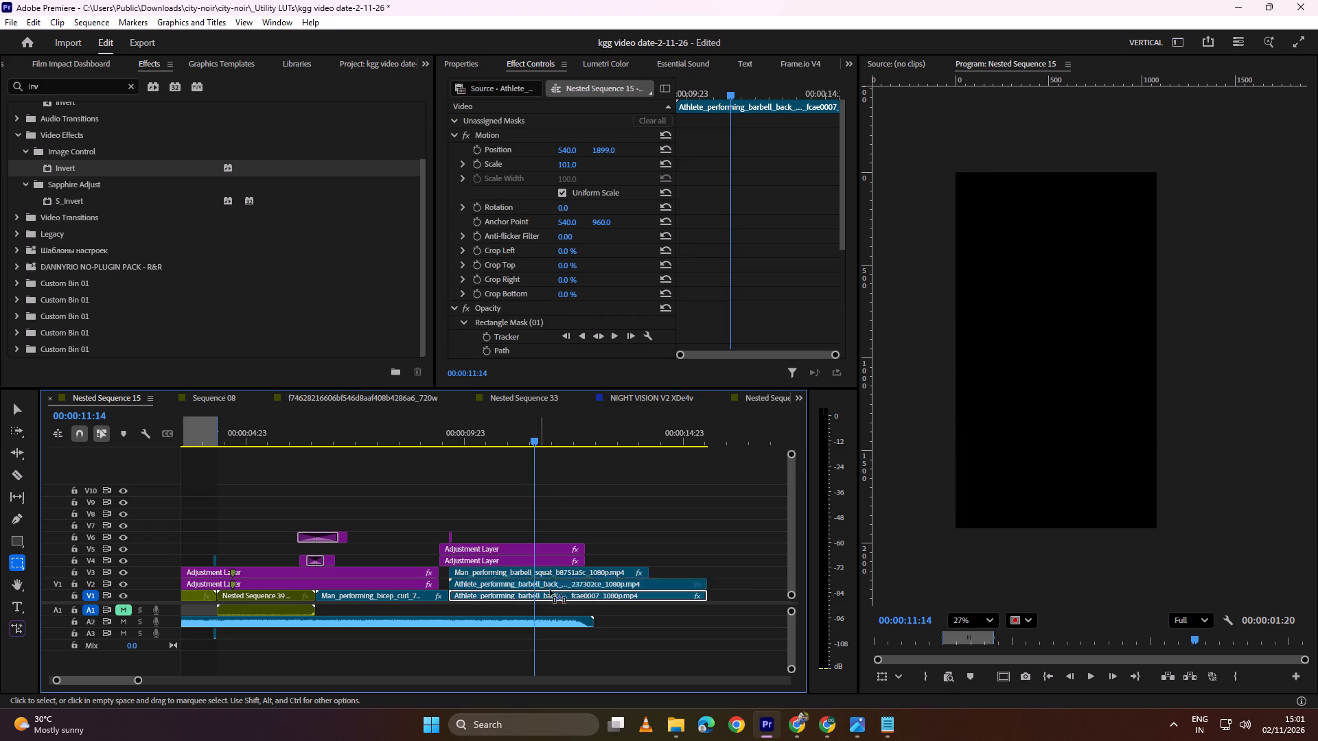
pyautogui.moveTo(550, 590); pyautogui.dragTo(554, 508)
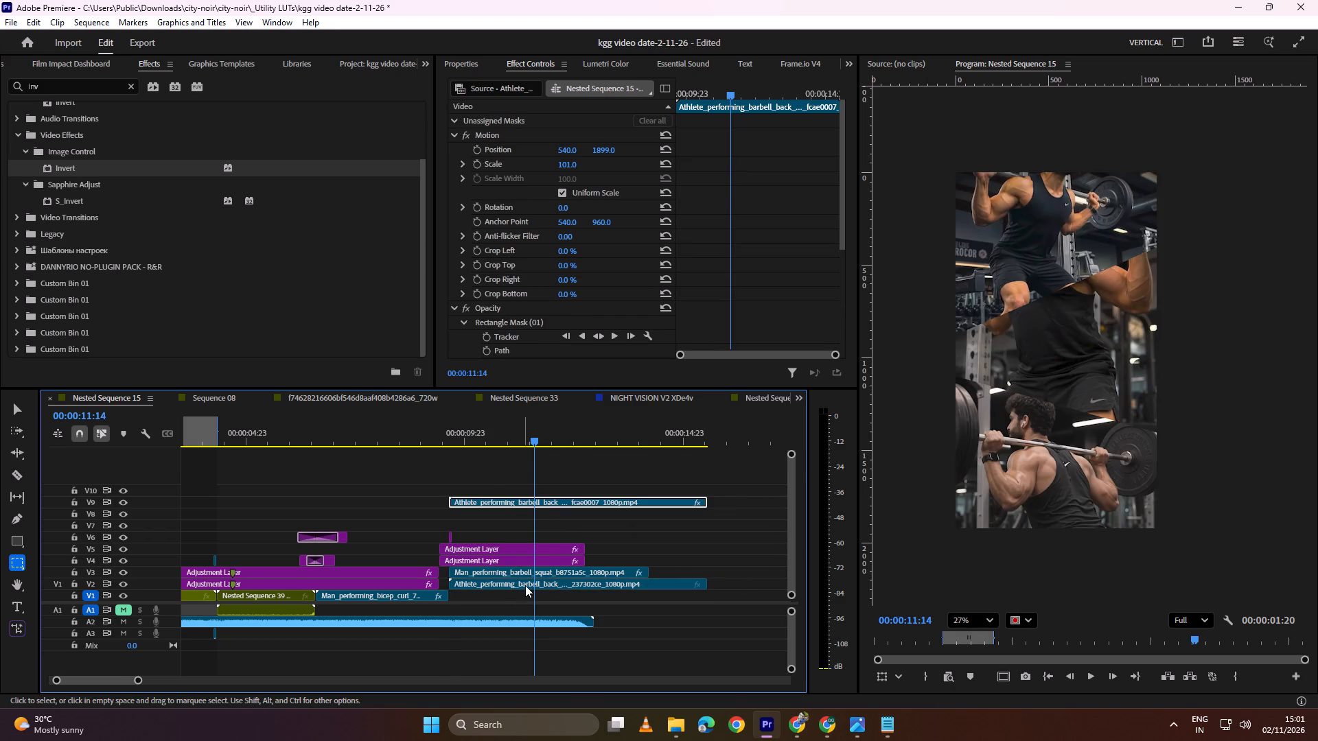
pyautogui.moveTo(526, 585); pyautogui.dragTo(526, 593)
pyautogui.moveTo(544, 501); pyautogui.dragTo(542, 581)
# Lower the 237302ce clip on V1 to a vertical position of 1364 so it fills the middle gap.
pyautogui.click(520, 596)
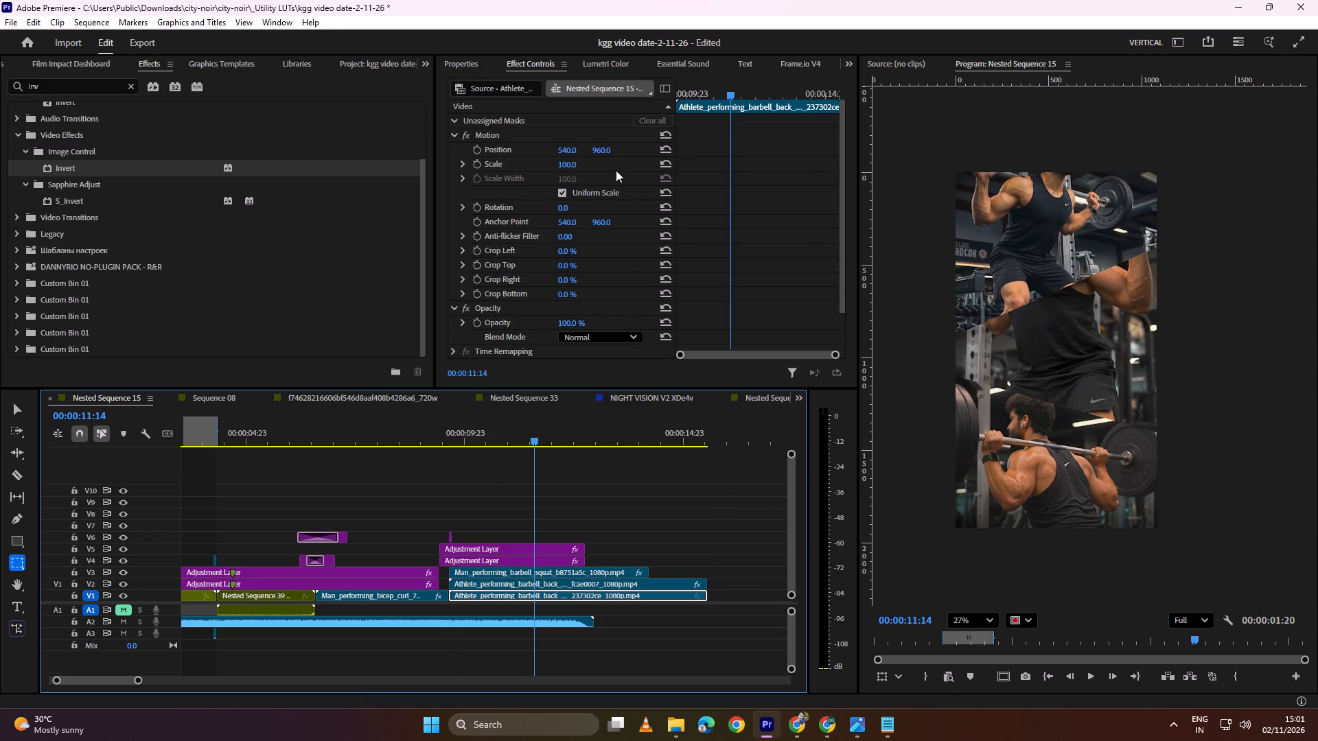
pyautogui.moveTo(603, 150); pyautogui.dragTo(1152, 121)
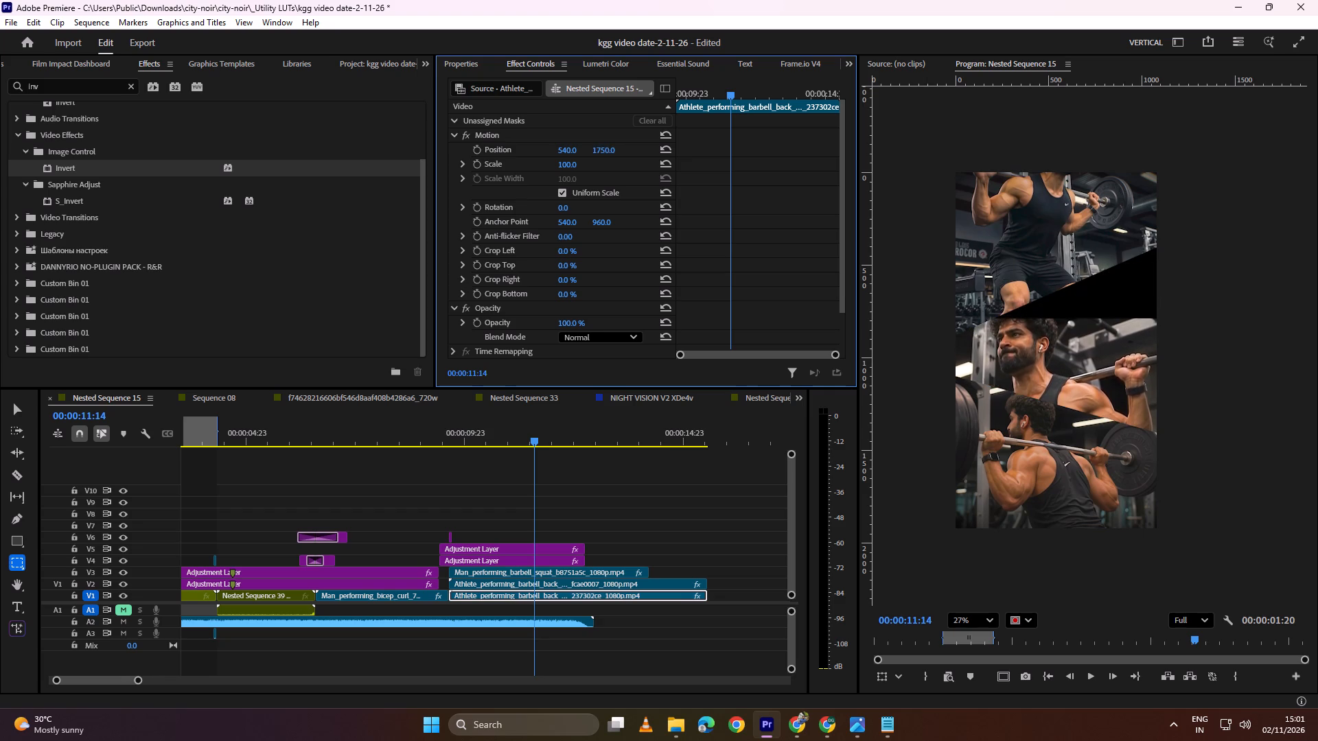
pyautogui.moveTo(1152, 121); pyautogui.dragTo(903, 158)
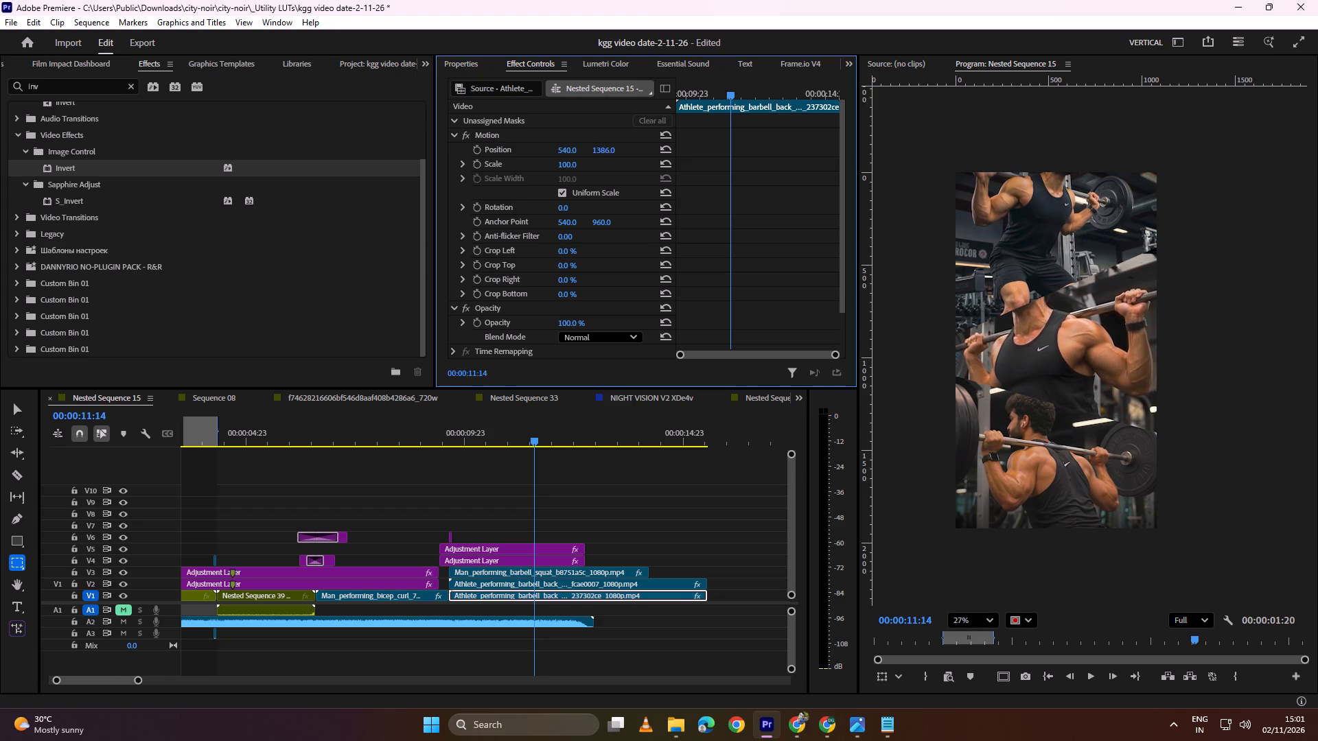
pyautogui.moveTo(903, 158); pyautogui.dragTo(889, 163)
# Play back the squat section from before its start to check the framing of the middle clip.
pyautogui.press('space')
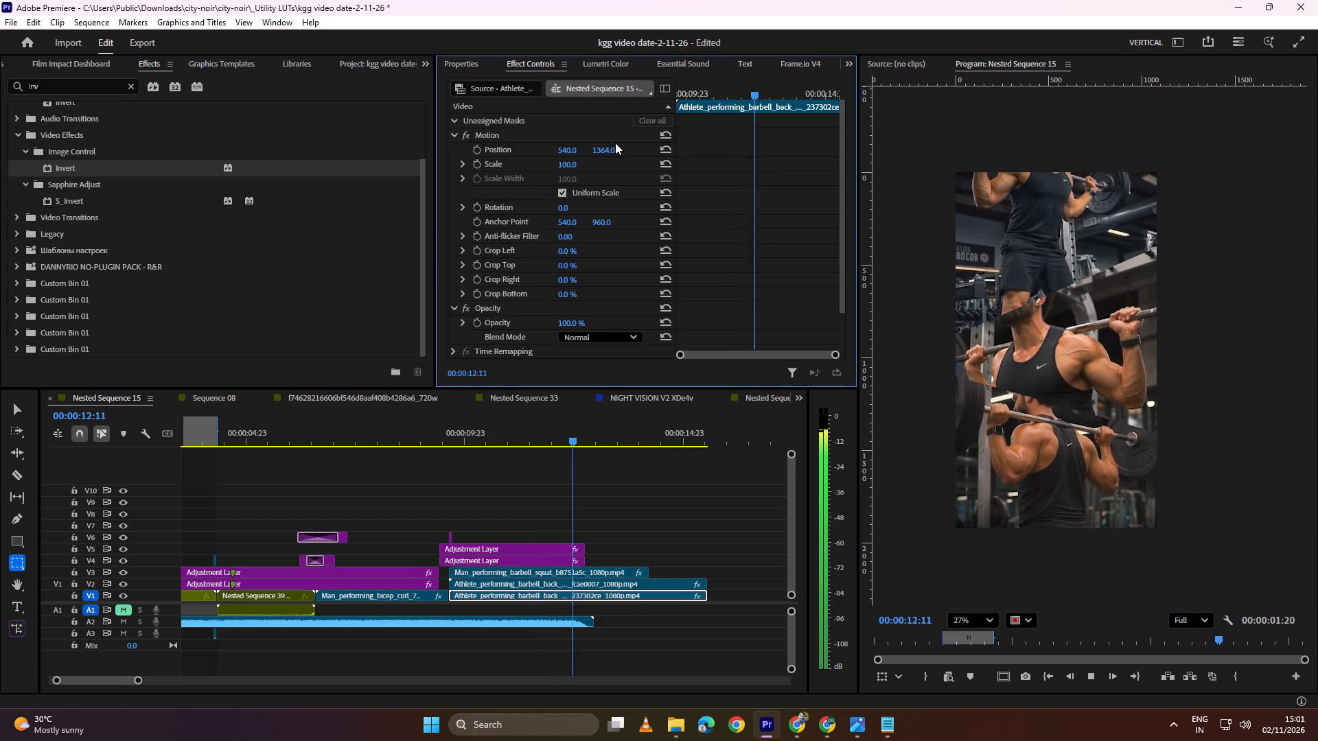
pyautogui.press('space')
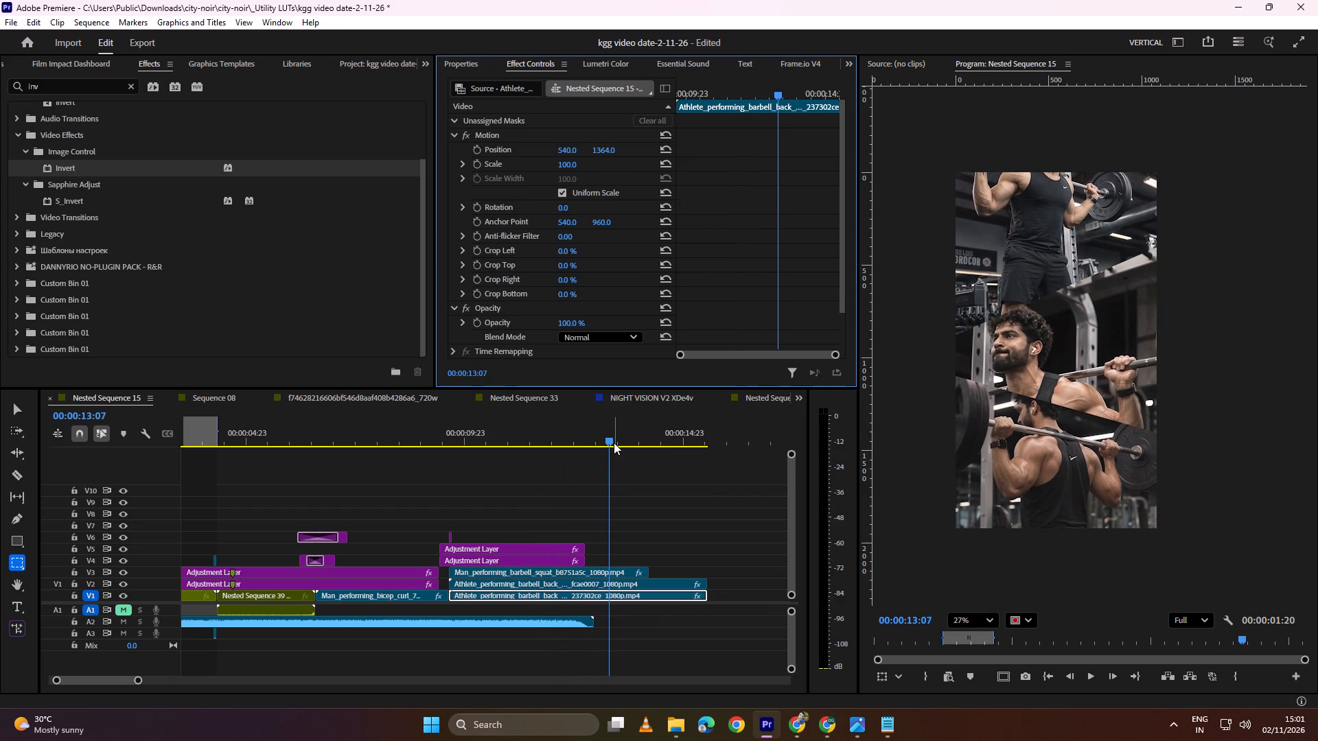
pyautogui.moveTo(614, 441); pyautogui.dragTo(415, 440)
pyautogui.press('space')
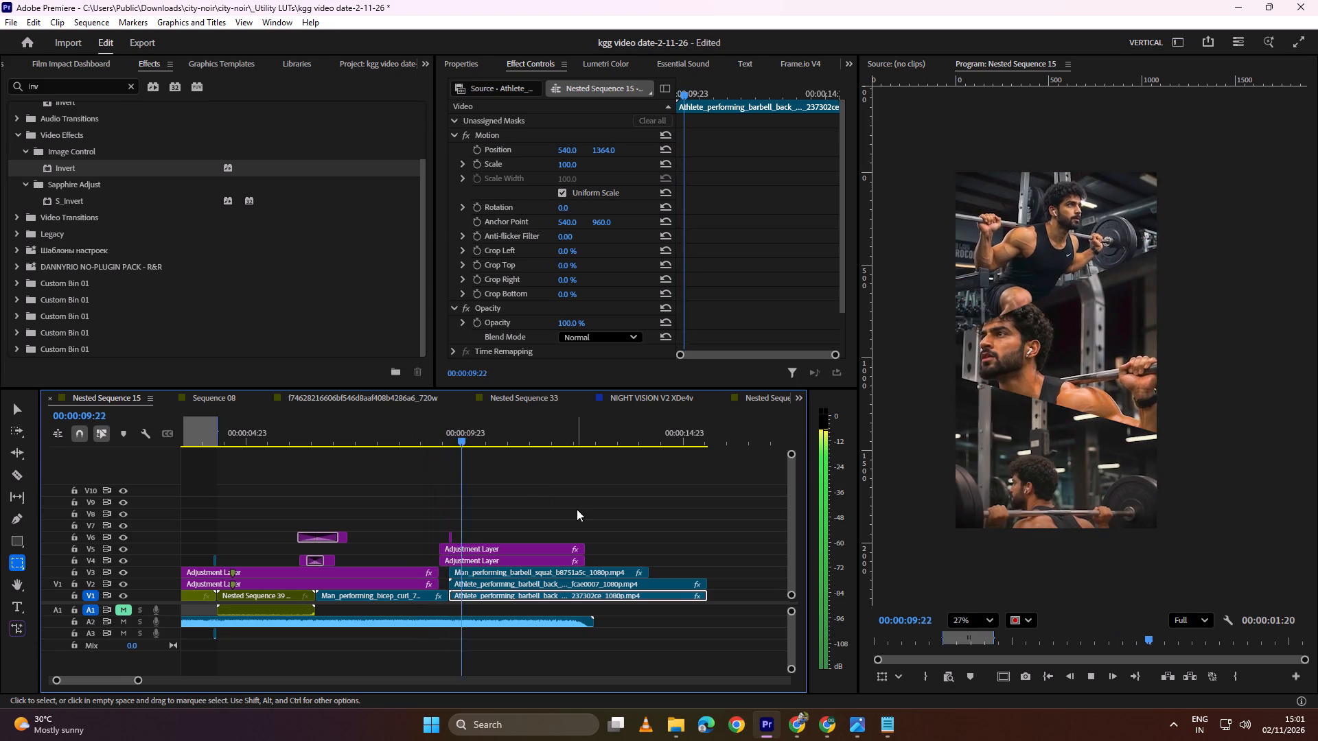
pyautogui.press('space')
pyautogui.press('space')
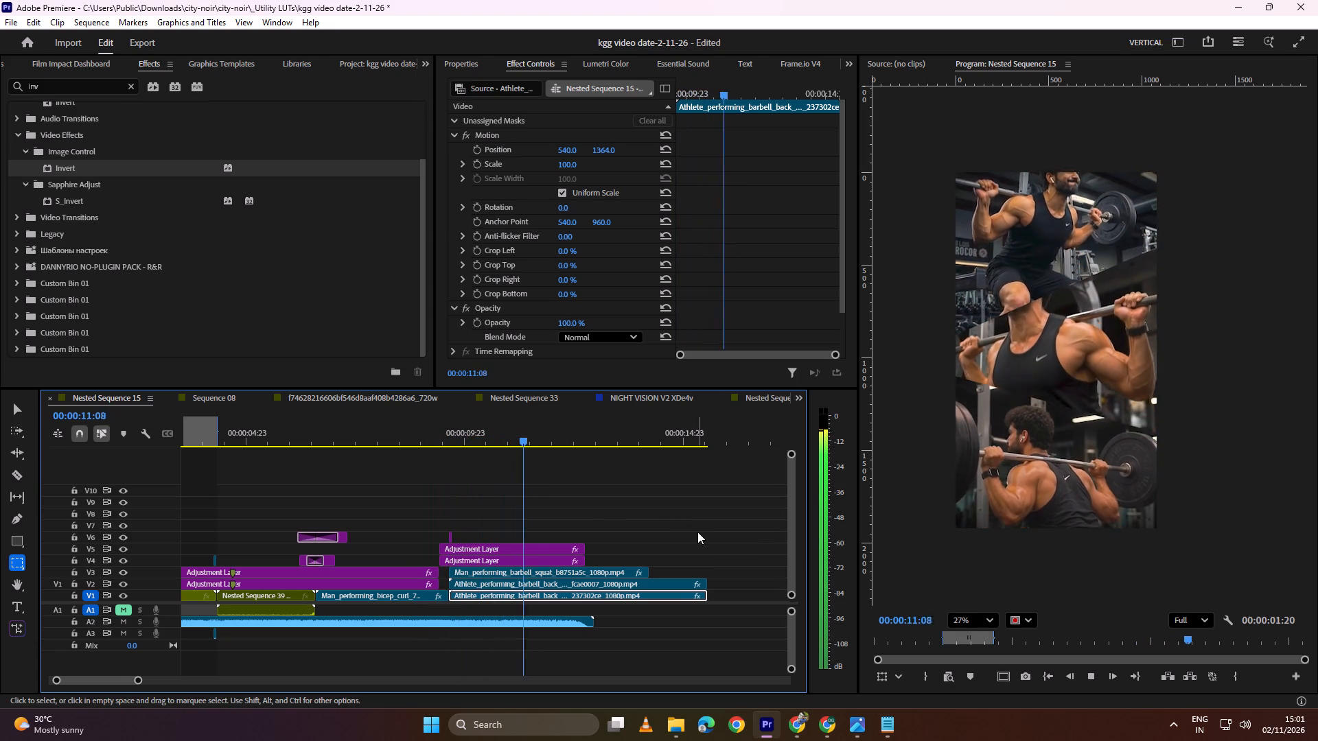
pyautogui.press('space')
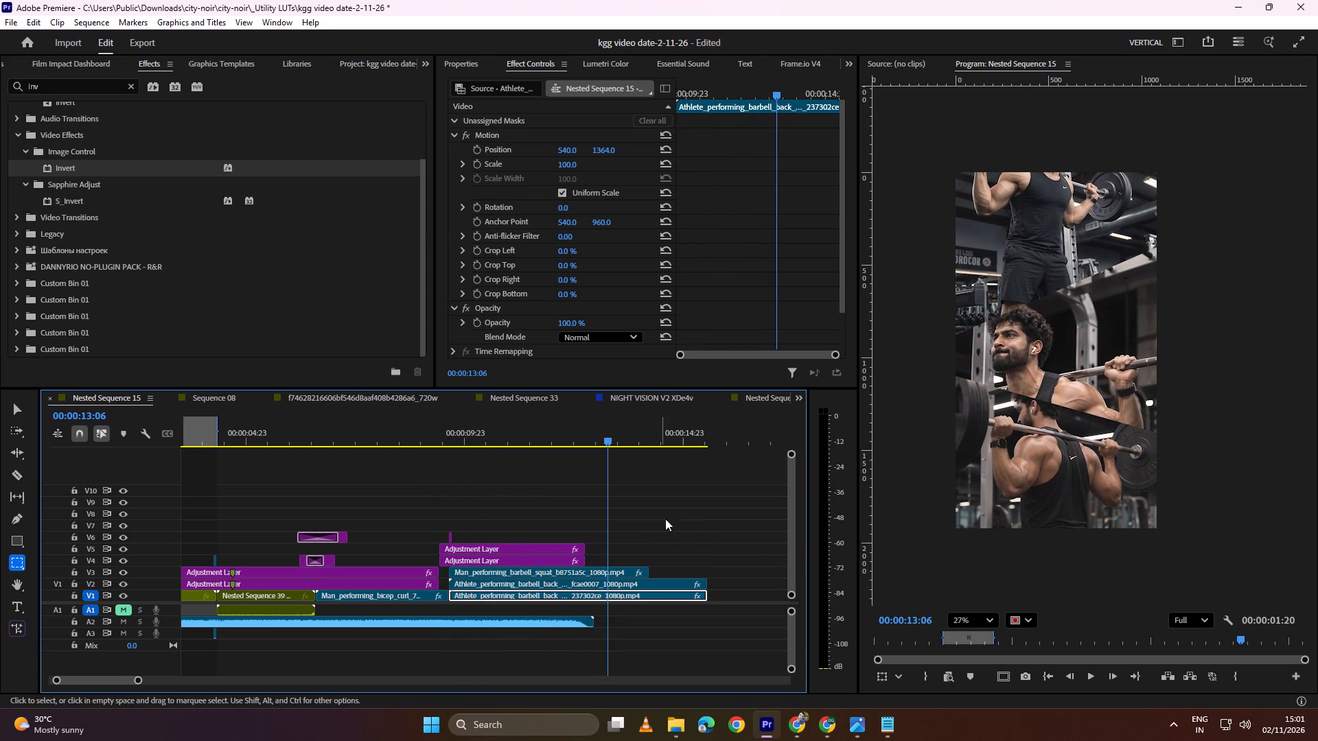
# Cut the three squat clips on V1 to V3 at the end of the A2 music and delete the leftover pieces.
pyautogui.click(636, 532)
pyautogui.press('c')
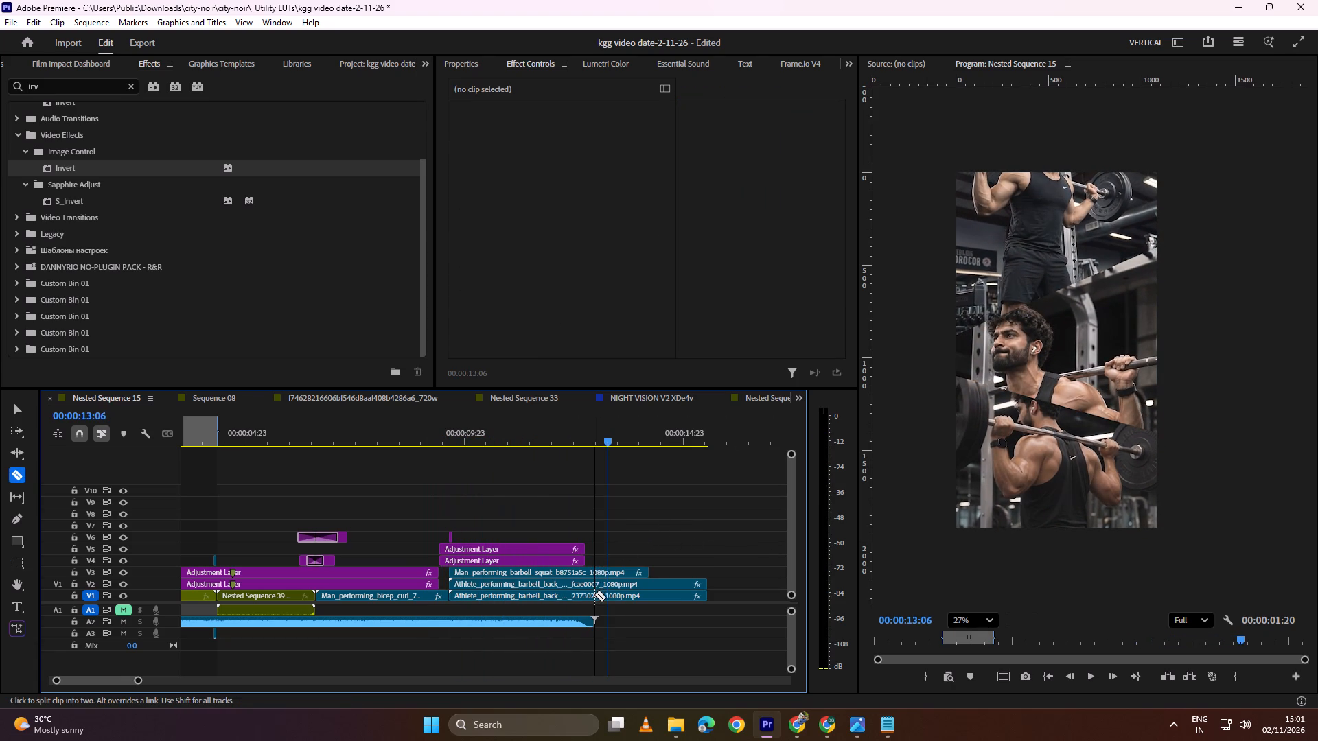
pyautogui.click(597, 593)
pyautogui.click(597, 587)
pyautogui.click(597, 573)
pyautogui.press('v')
pyautogui.moveTo(683, 532); pyautogui.dragTo(654, 584)
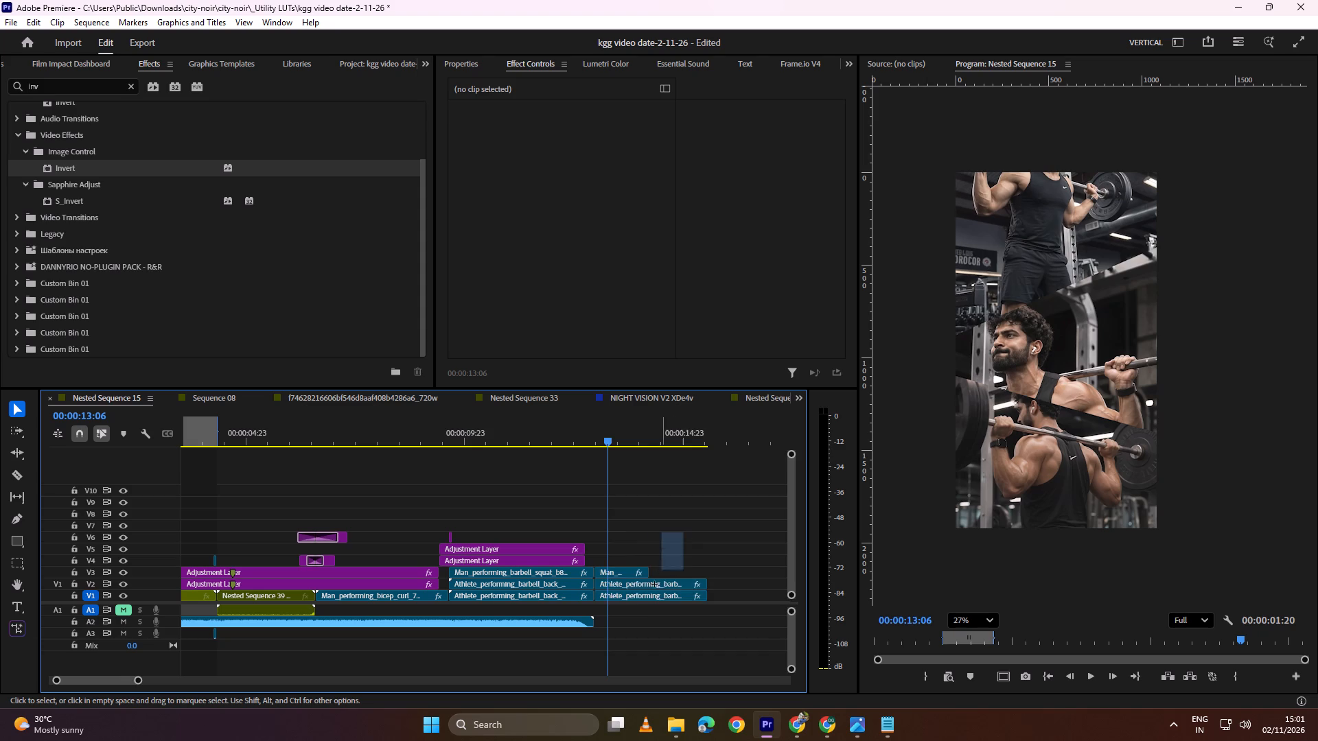
pyautogui.moveTo(654, 584); pyautogui.dragTo(641, 604)
pyautogui.press('BackSpace')
# Play back the transition into the trimmed split-screen section and check its opening frames up close.
pyautogui.moveTo(564, 434); pyautogui.dragTo(425, 464)
pyautogui.press('space')
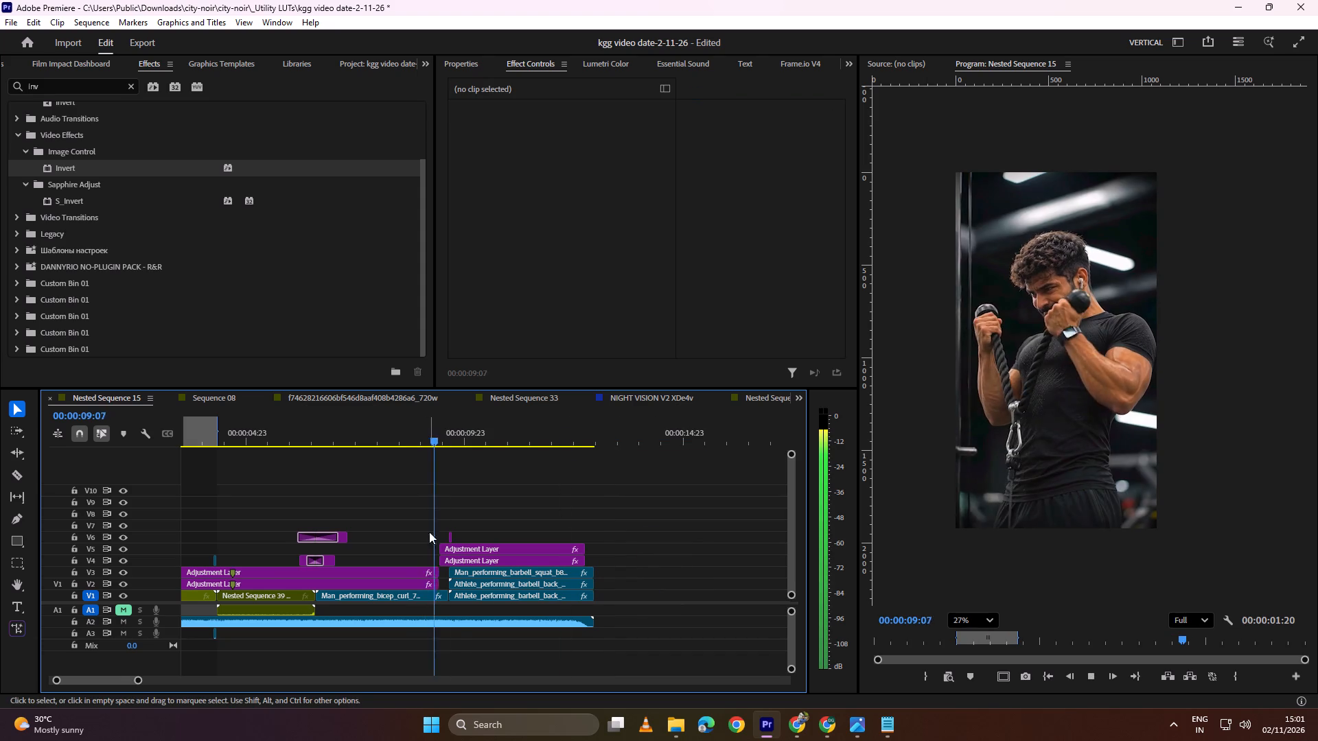
pyautogui.keyDown('alt'); pyautogui.scroll(15, 428, 589); pyautogui.keyUp('alt')
pyautogui.press('space')
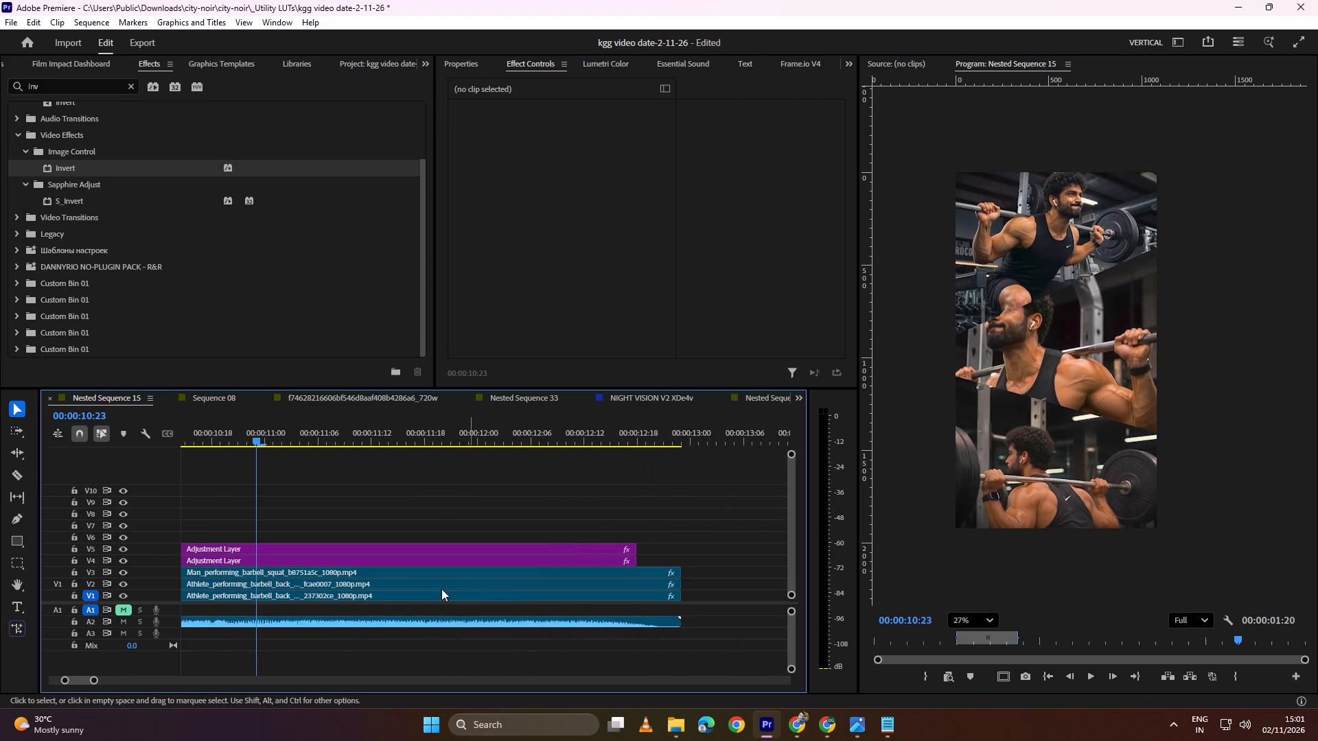
pyautogui.keyDown('alt'); pyautogui.scroll(-6, 419, 589); pyautogui.keyUp('alt')
pyautogui.scroll(11, 405, 589)
pyautogui.moveTo(481, 435); pyautogui.dragTo(423, 455)
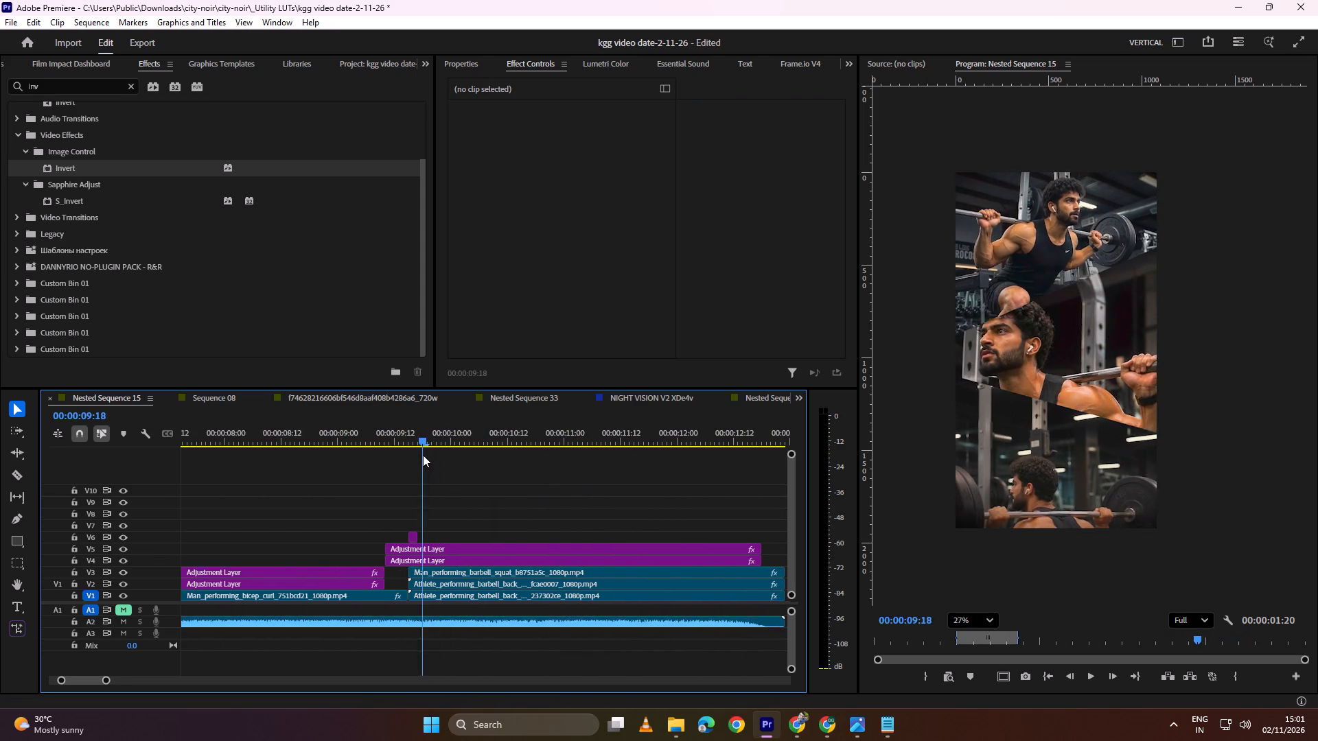
pyautogui.moveTo(423, 455); pyautogui.dragTo(410, 460)
pyautogui.keyDown('alt'); pyautogui.scroll(5, 509, 572); pyautogui.keyUp('alt')
pyautogui.press('space')
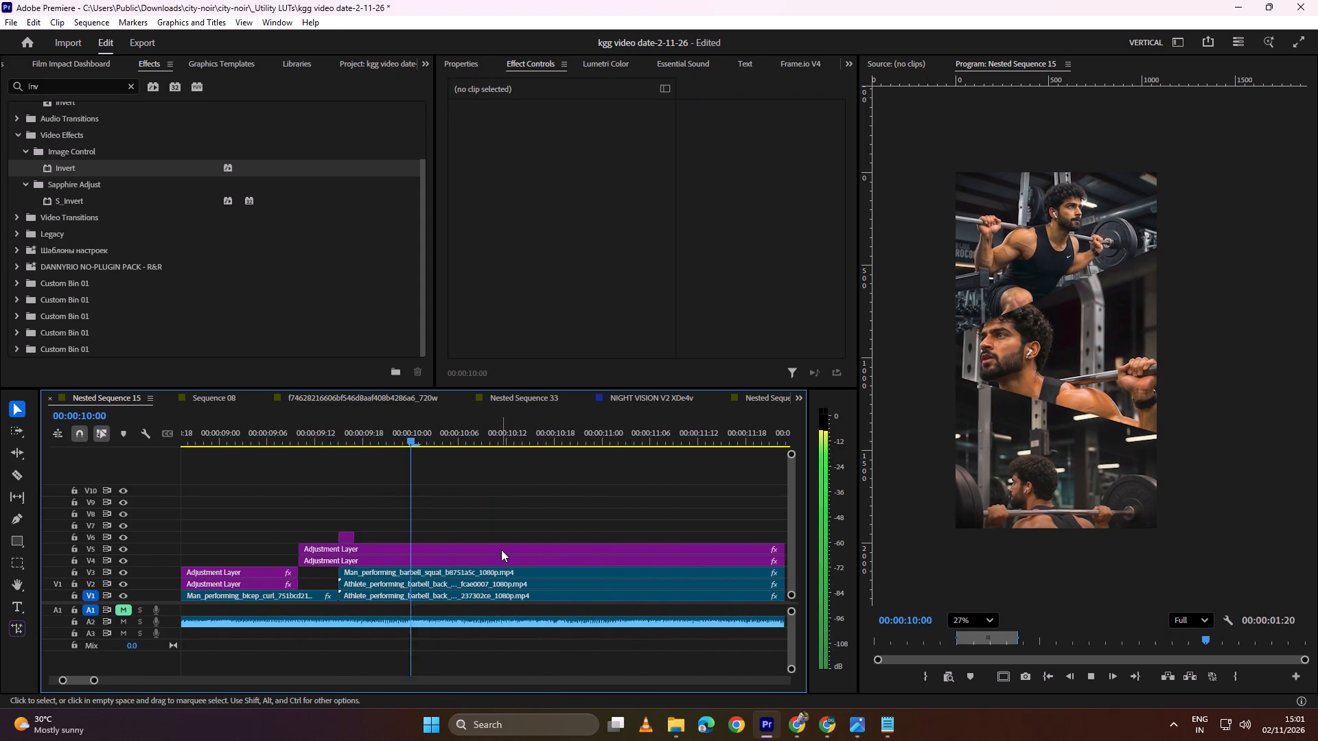
pyautogui.press('space')
# Nest the three squat clips on V1, V2 and V3 into one sequence under the suggested name.
pyautogui.click(503, 519)
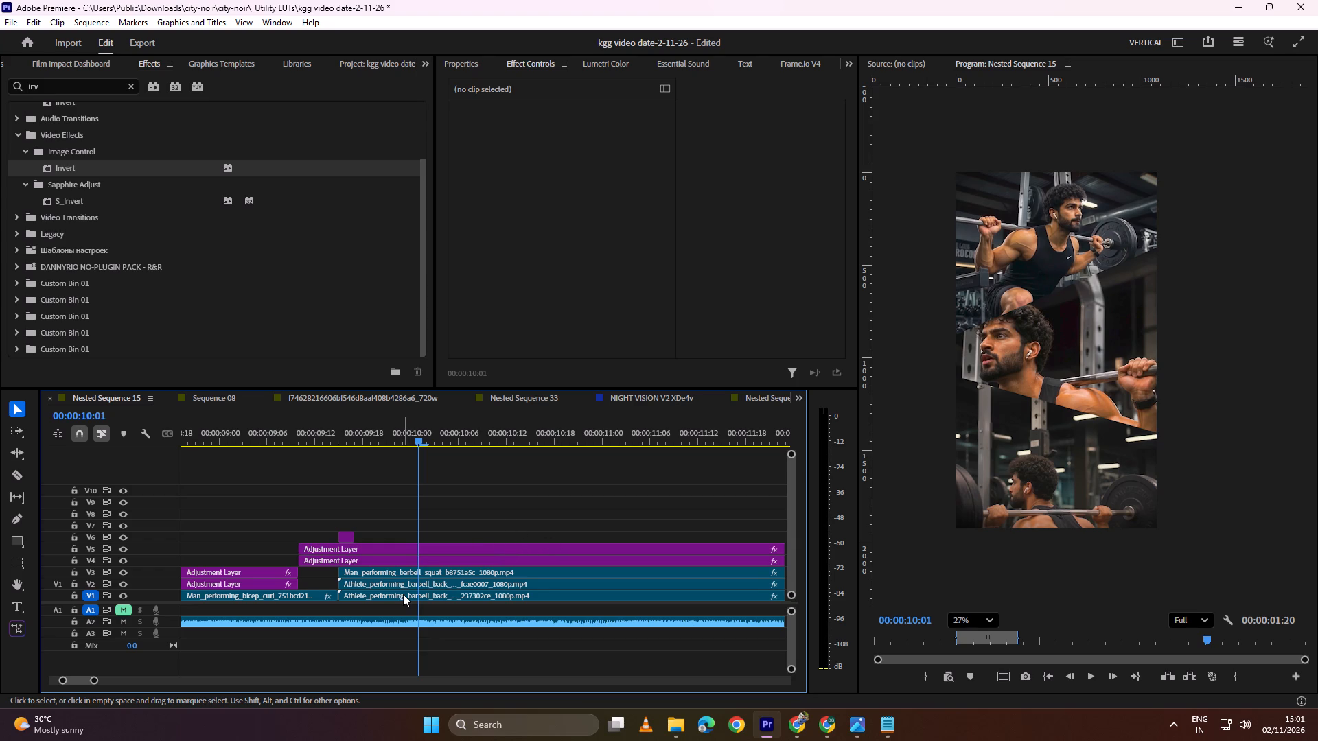
pyautogui.click(403, 594)
pyautogui.keyDown('shift'); pyautogui.click(407, 582); pyautogui.keyUp('shift')
pyautogui.keyDown('shift'); pyautogui.click(408, 573); pyautogui.keyUp('shift')
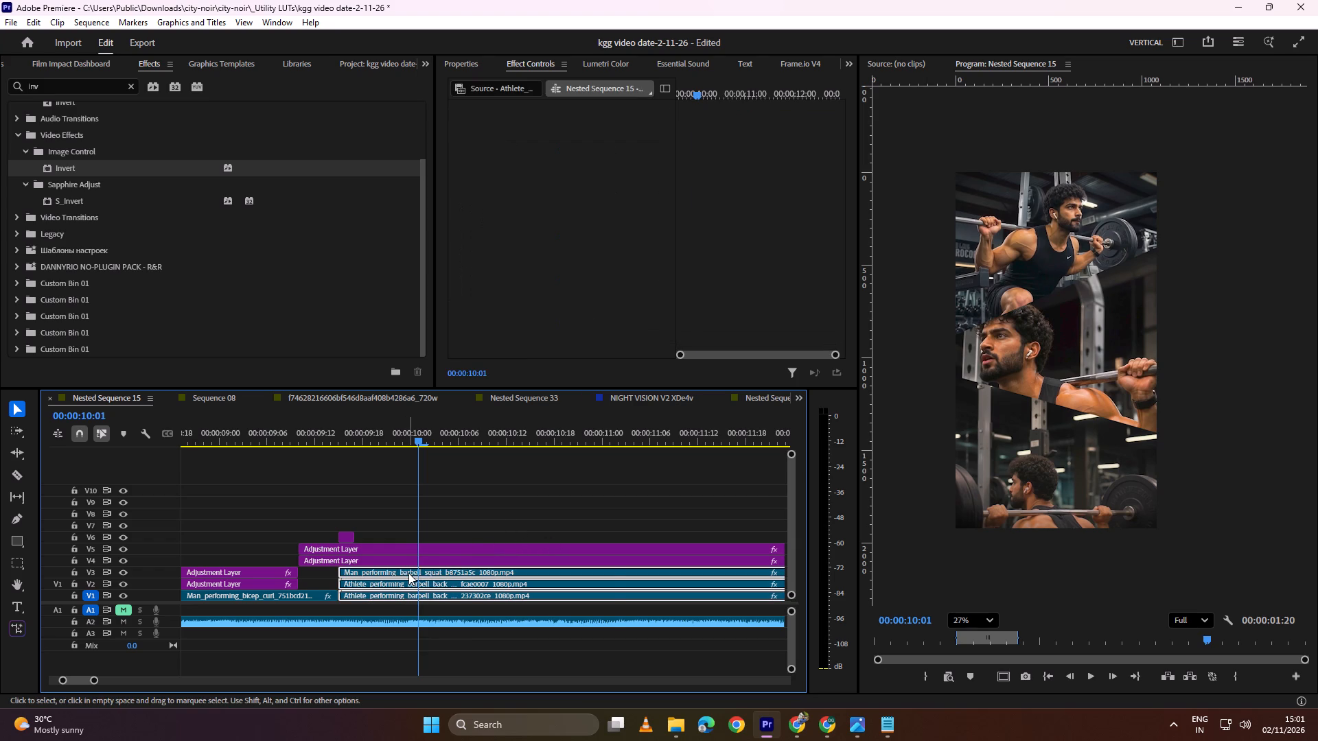
pyautogui.rightClick(408, 573)
pyautogui.click(467, 384)
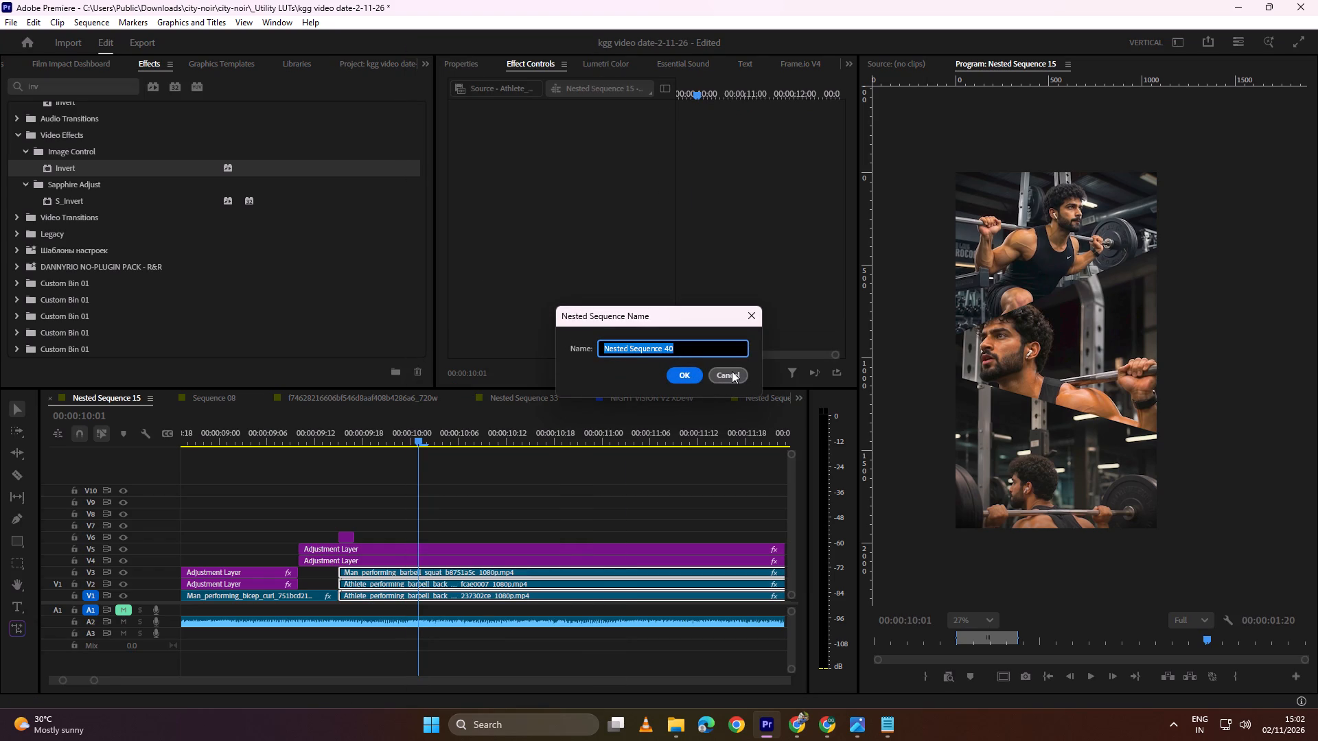
pyautogui.click(685, 372)
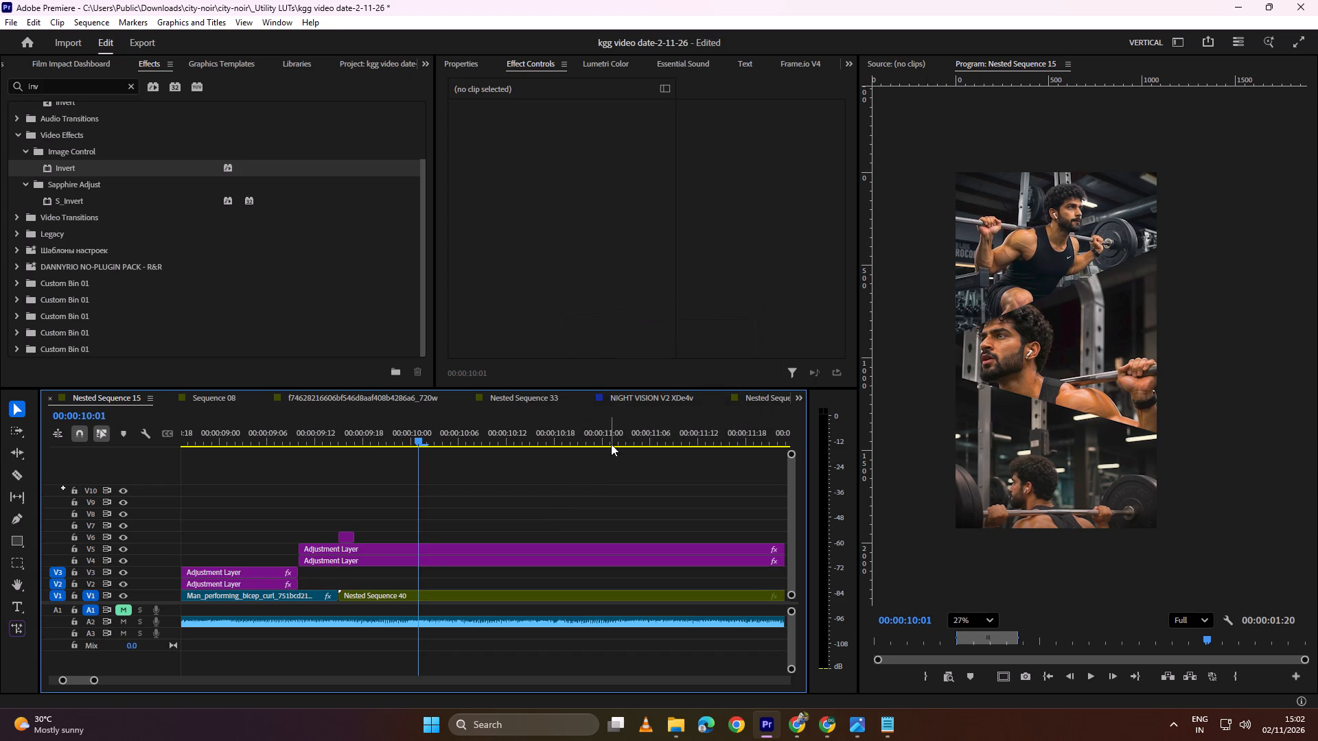
# Open the new squat nest at its first frame, with reduced video track heights and a close view of the opening frames.
pyautogui.doubleClick(378, 593)
pyautogui.moveTo(380, 431); pyautogui.dragTo(185, 478)
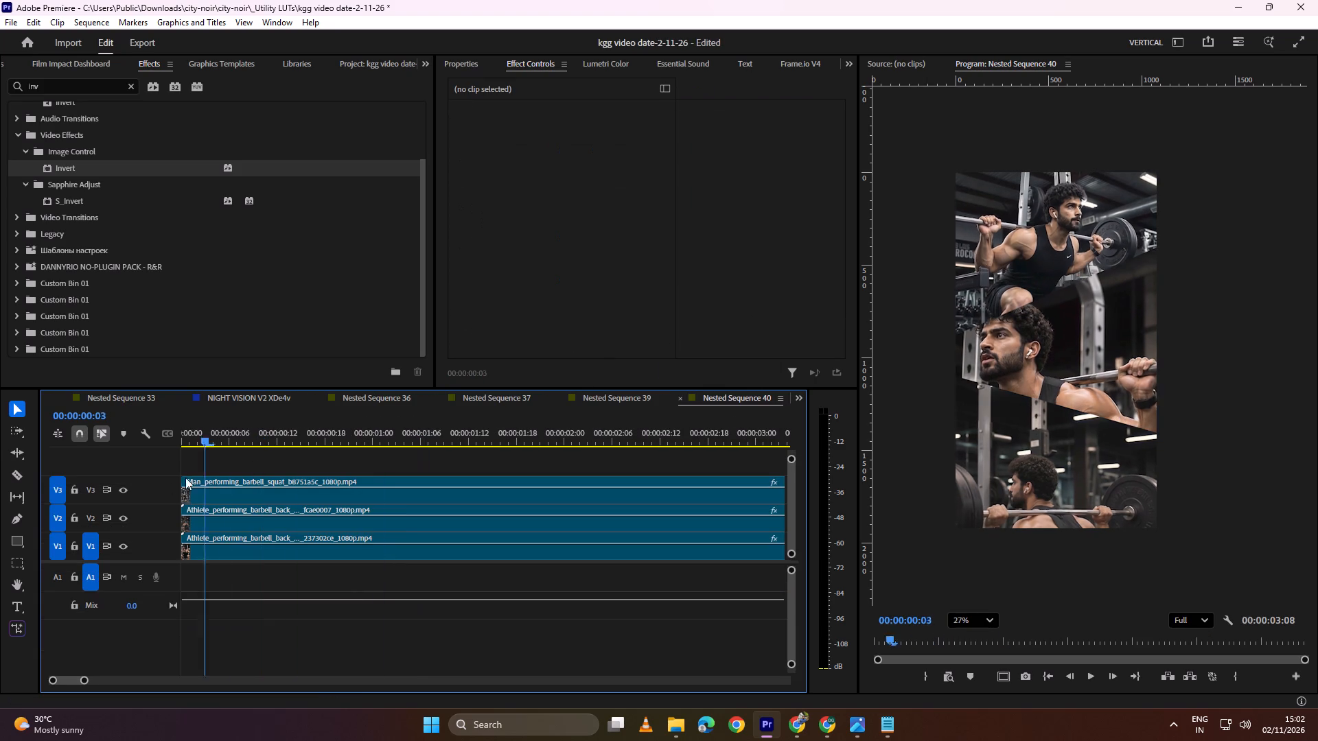
pyautogui.moveTo(185, 478); pyautogui.dragTo(112, 487)
pyautogui.moveTo(793, 459); pyautogui.dragTo(793, 455)
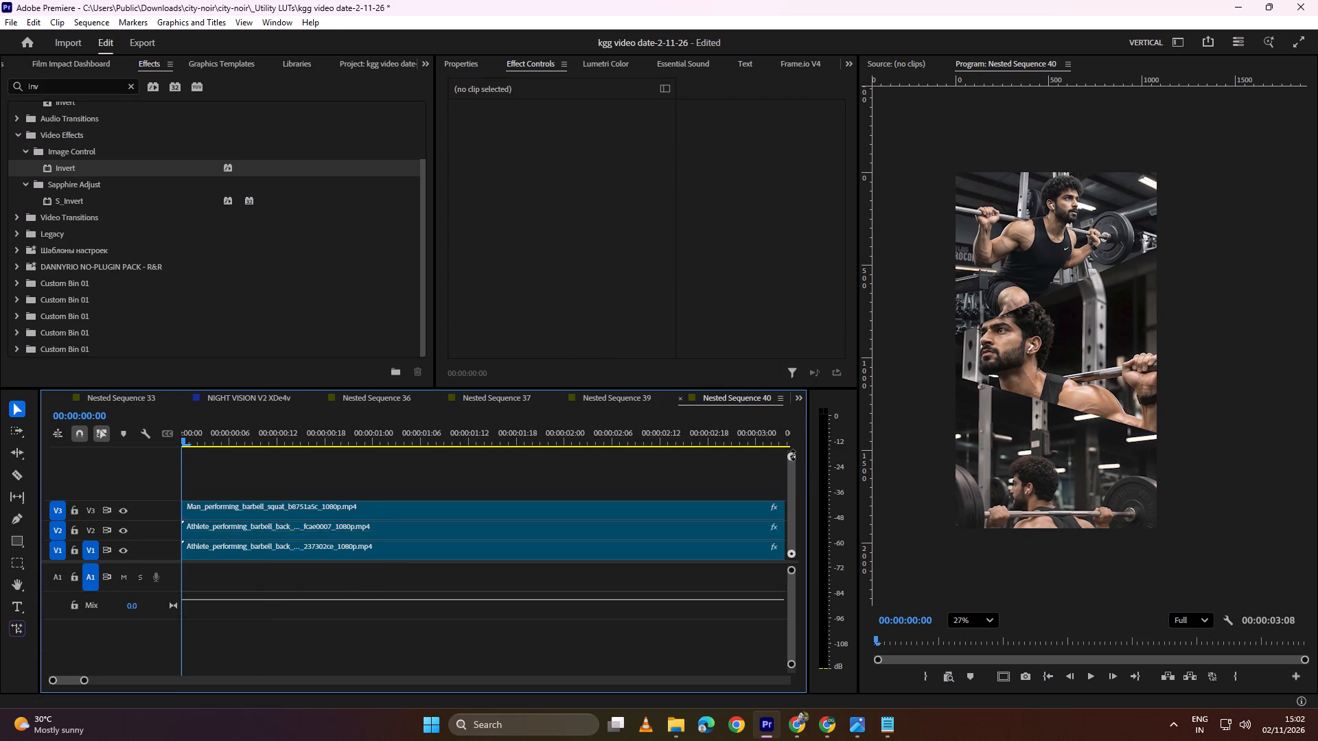
pyautogui.moveTo(793, 455); pyautogui.dragTo(796, 412)
pyautogui.keyDown('alt'); pyautogui.scroll(14, 305, 569); pyautogui.keyUp('alt')
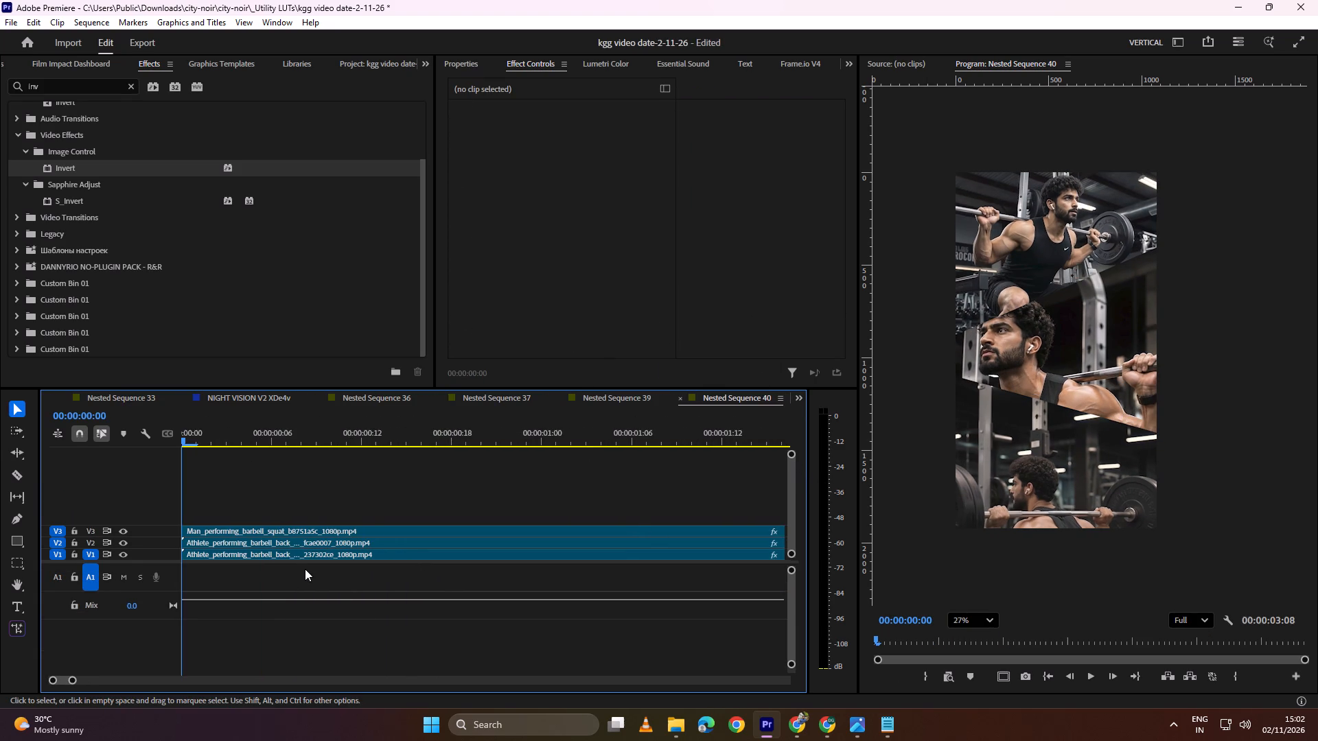
pyautogui.keyDown('alt'); pyautogui.scroll(16, 305, 569); pyautogui.keyUp('alt')
pyautogui.keyDown('alt'); pyautogui.scroll(11, 284, 567); pyautogui.keyUp('alt')
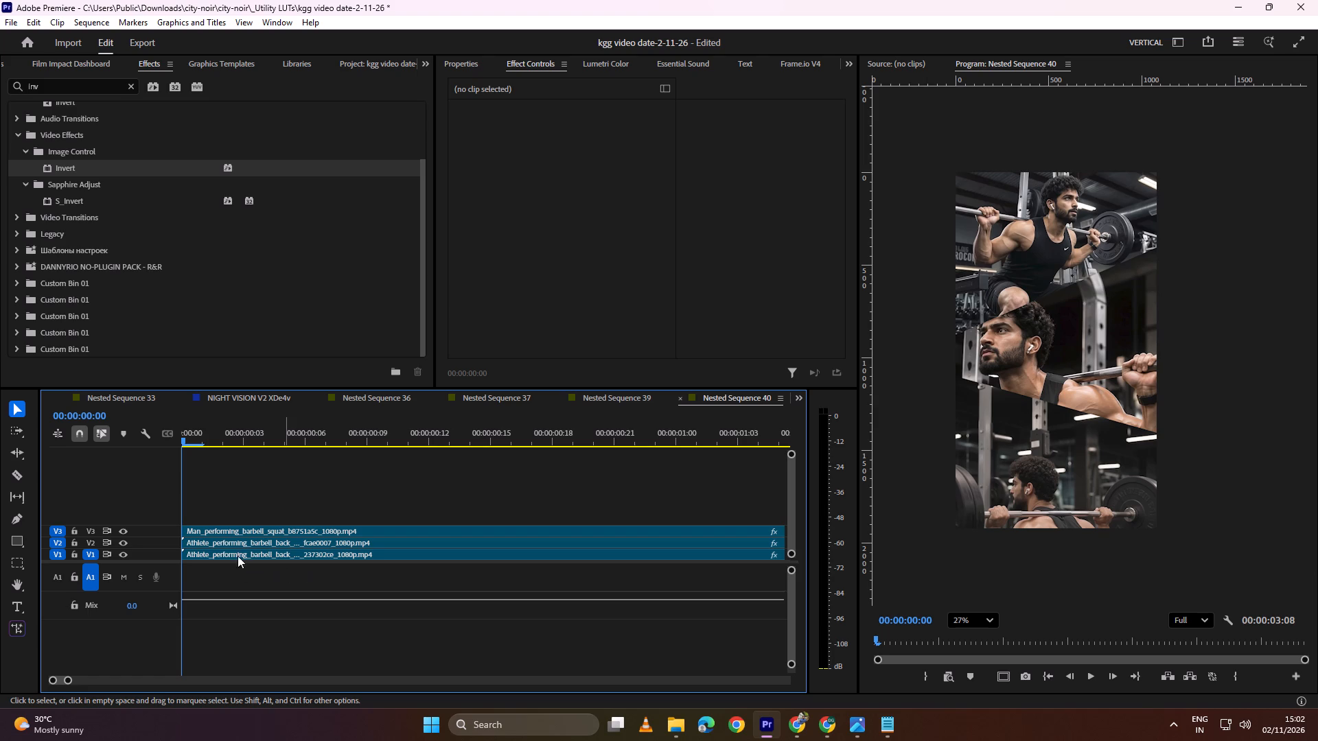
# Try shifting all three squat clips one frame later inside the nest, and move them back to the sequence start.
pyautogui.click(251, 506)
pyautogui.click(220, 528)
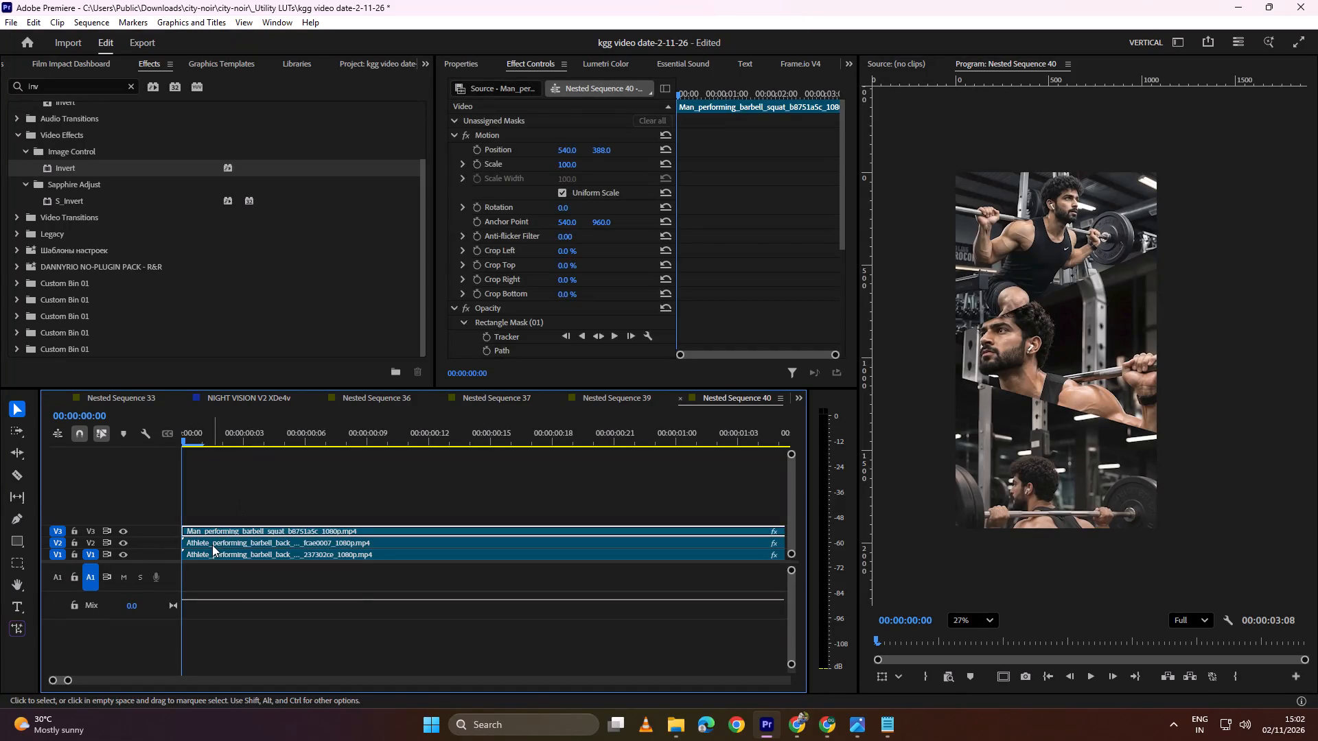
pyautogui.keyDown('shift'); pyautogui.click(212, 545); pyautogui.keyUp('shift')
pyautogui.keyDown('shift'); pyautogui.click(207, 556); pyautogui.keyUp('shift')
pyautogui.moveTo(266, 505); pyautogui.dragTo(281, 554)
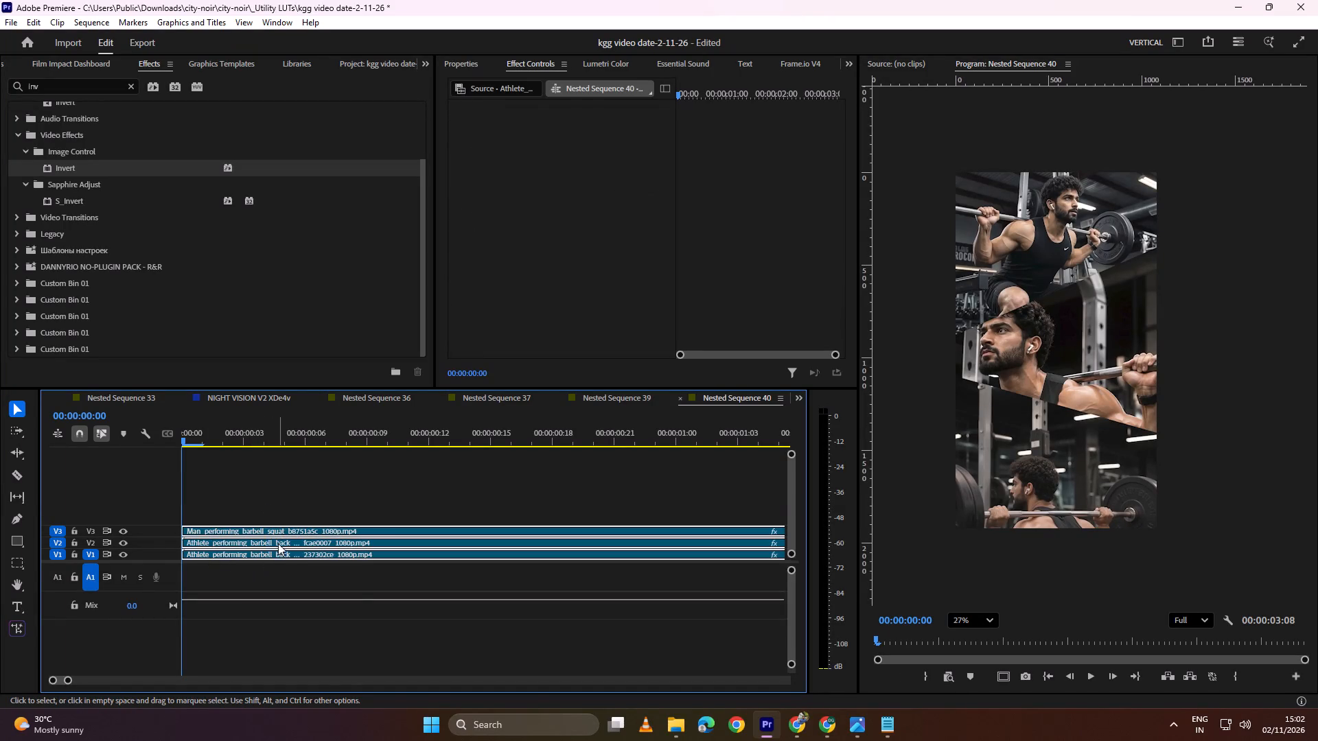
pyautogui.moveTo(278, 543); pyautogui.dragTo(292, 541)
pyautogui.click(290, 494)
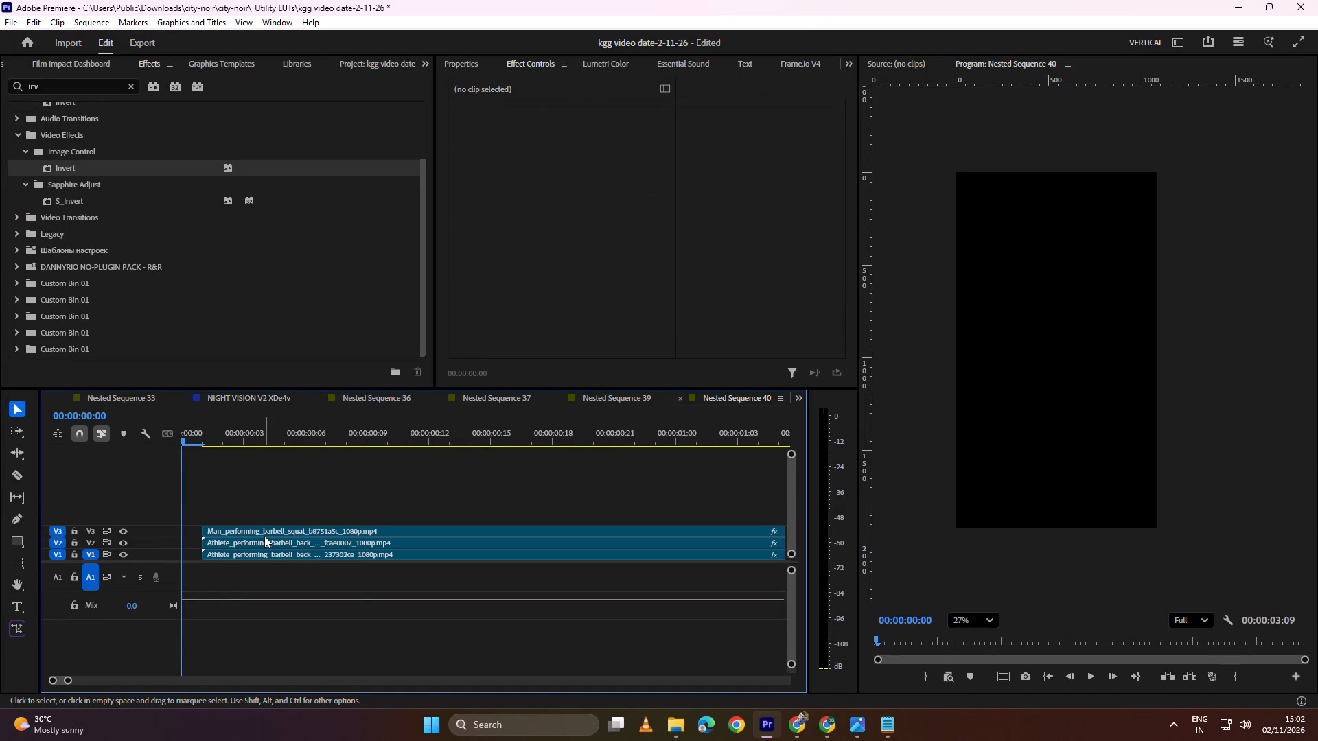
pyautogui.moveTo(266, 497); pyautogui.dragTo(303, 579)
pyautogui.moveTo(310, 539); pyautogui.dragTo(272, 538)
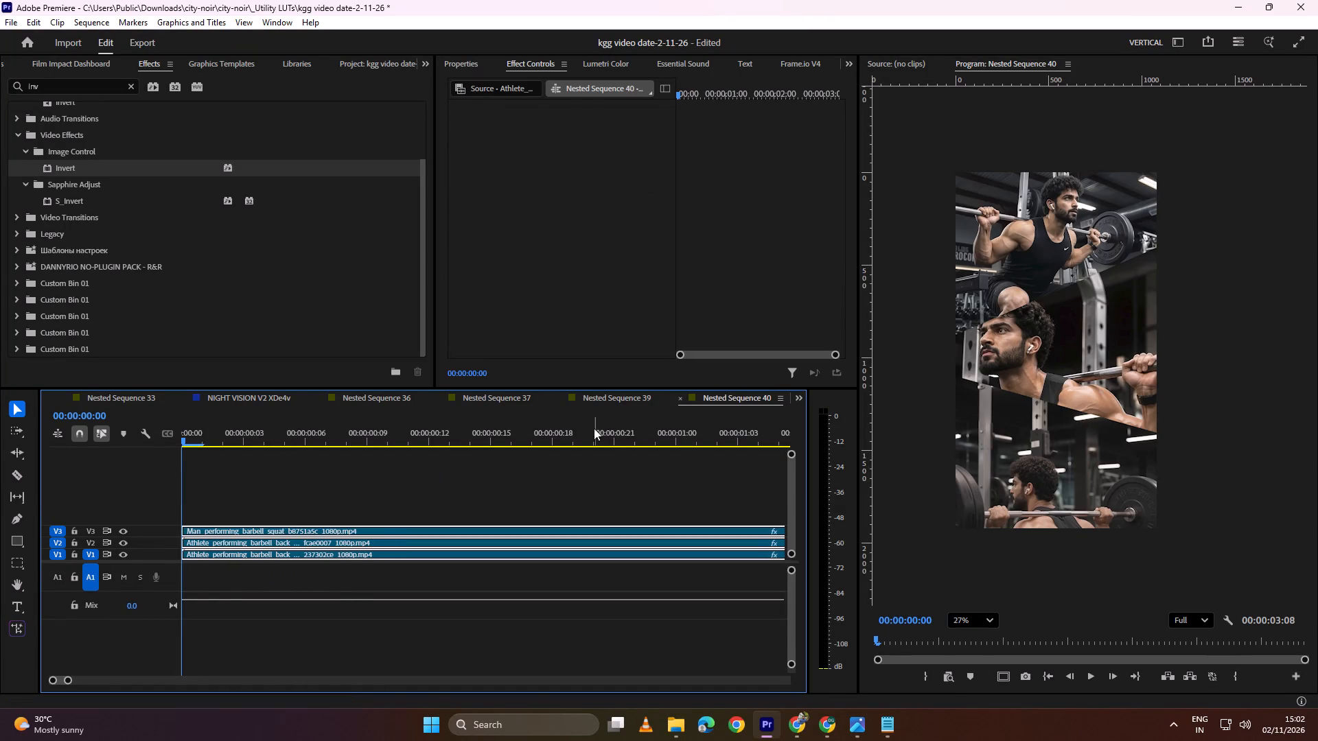
# Return to Nested Sequence 15 and close all the other open sequence timelines.
pyautogui.click(800, 403)
pyautogui.click(845, 417)
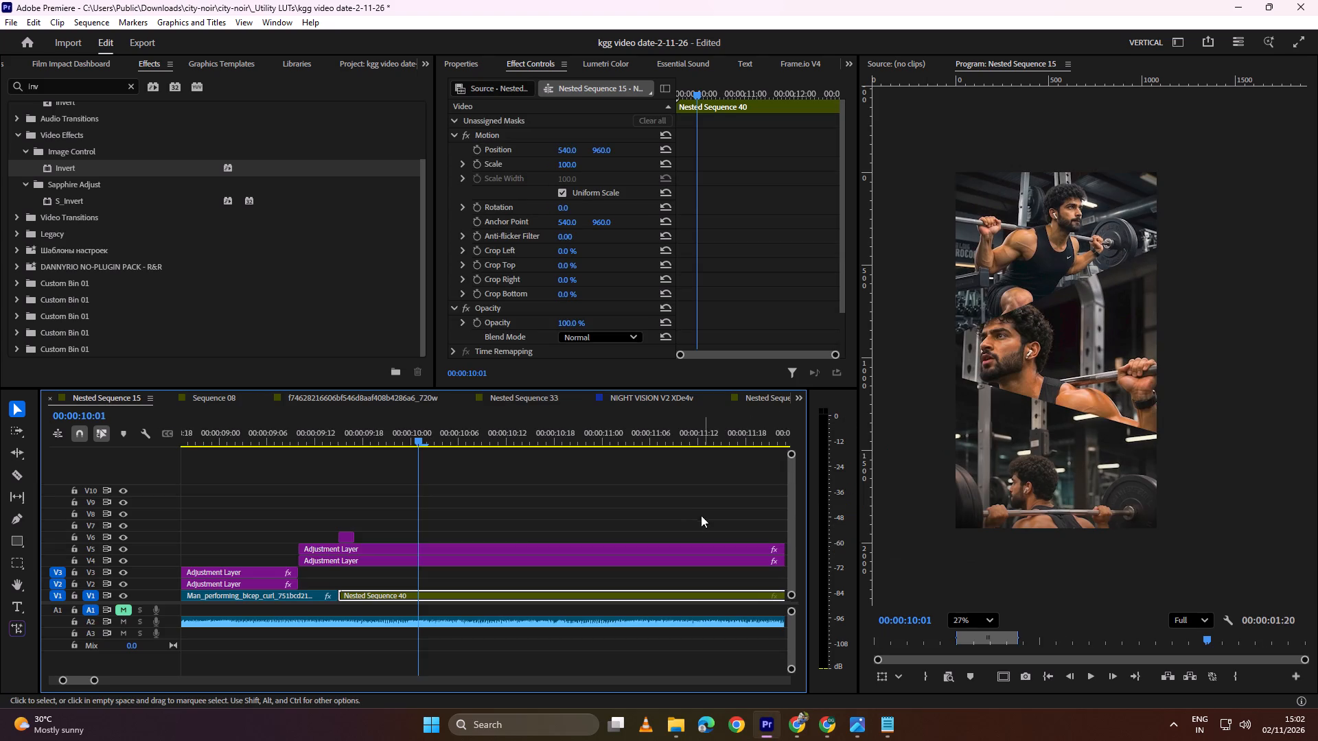
pyautogui.rightClick(99, 399)
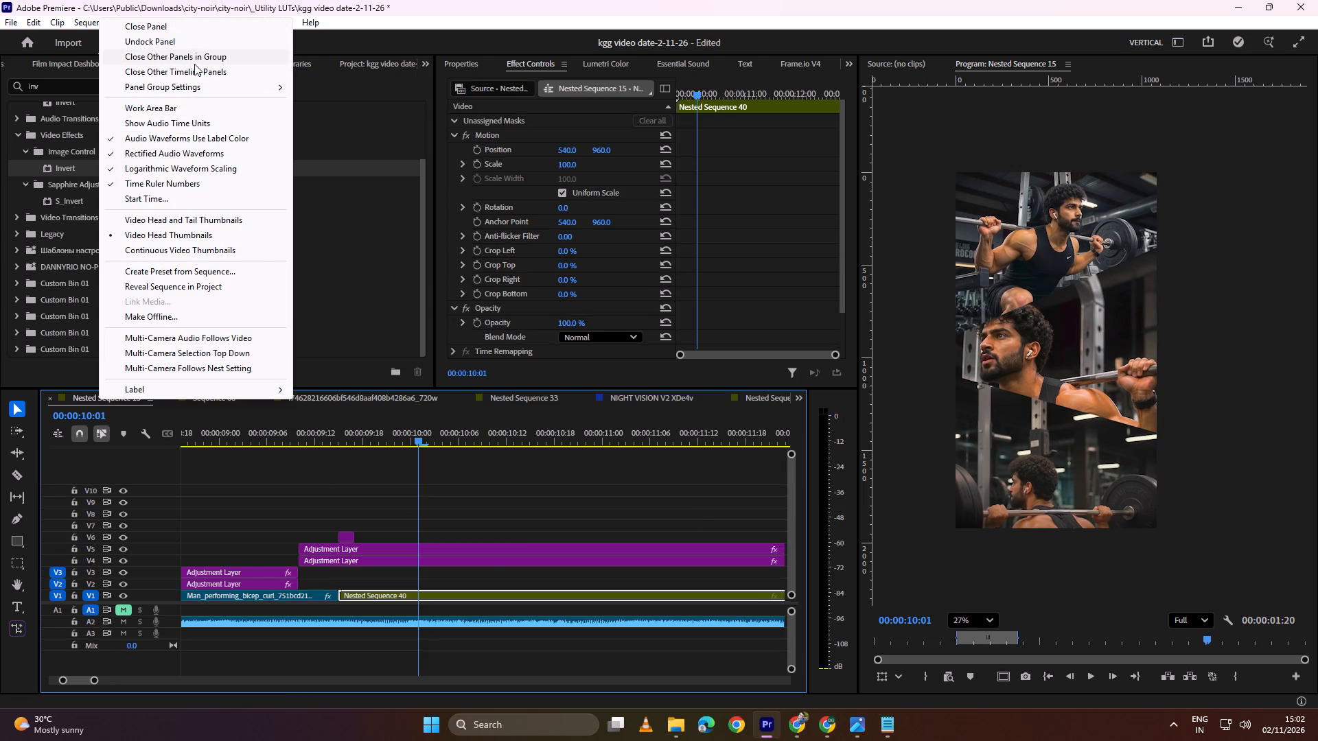
pyautogui.click(194, 64)
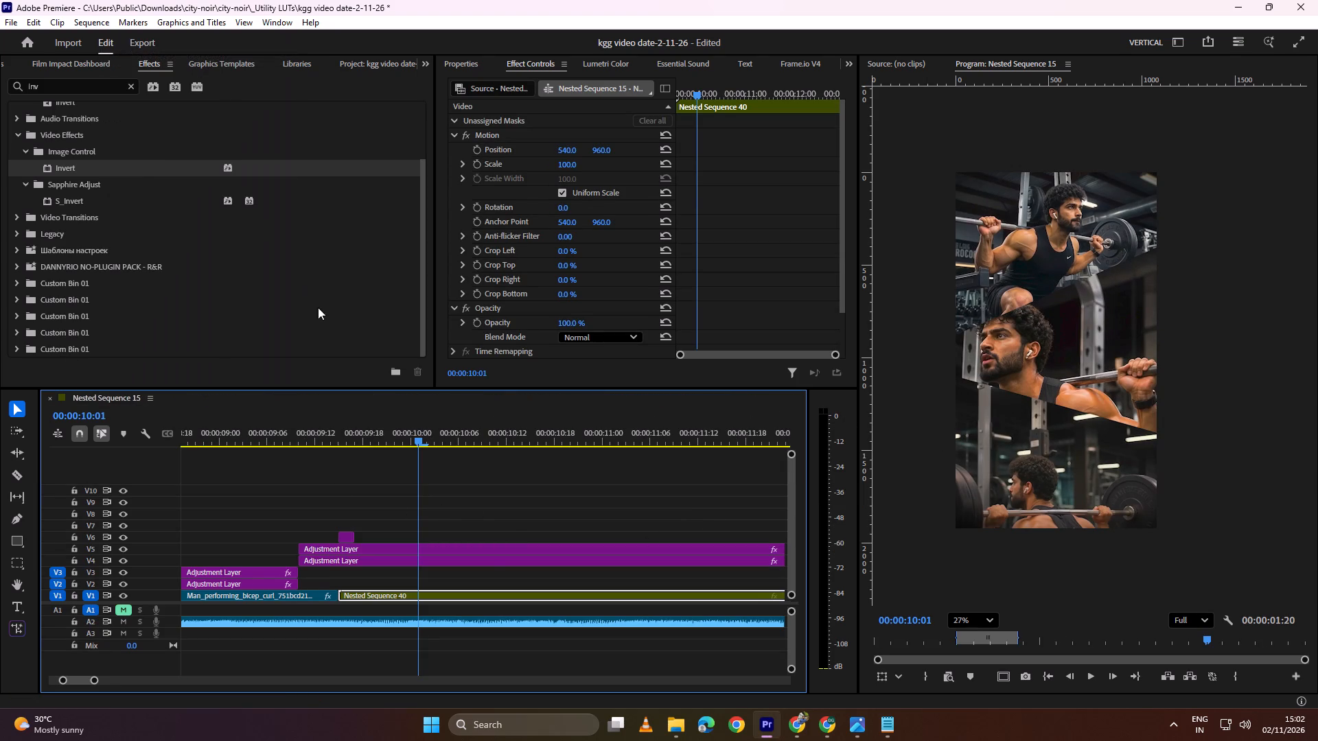
# Undo the nesting of the three squat clips in Nested Sequence 15.
pyautogui.moveTo(426, 430); pyautogui.dragTo(384, 430)
pyautogui.click(456, 514)
pyautogui.hotkey('ctrl', 'z')
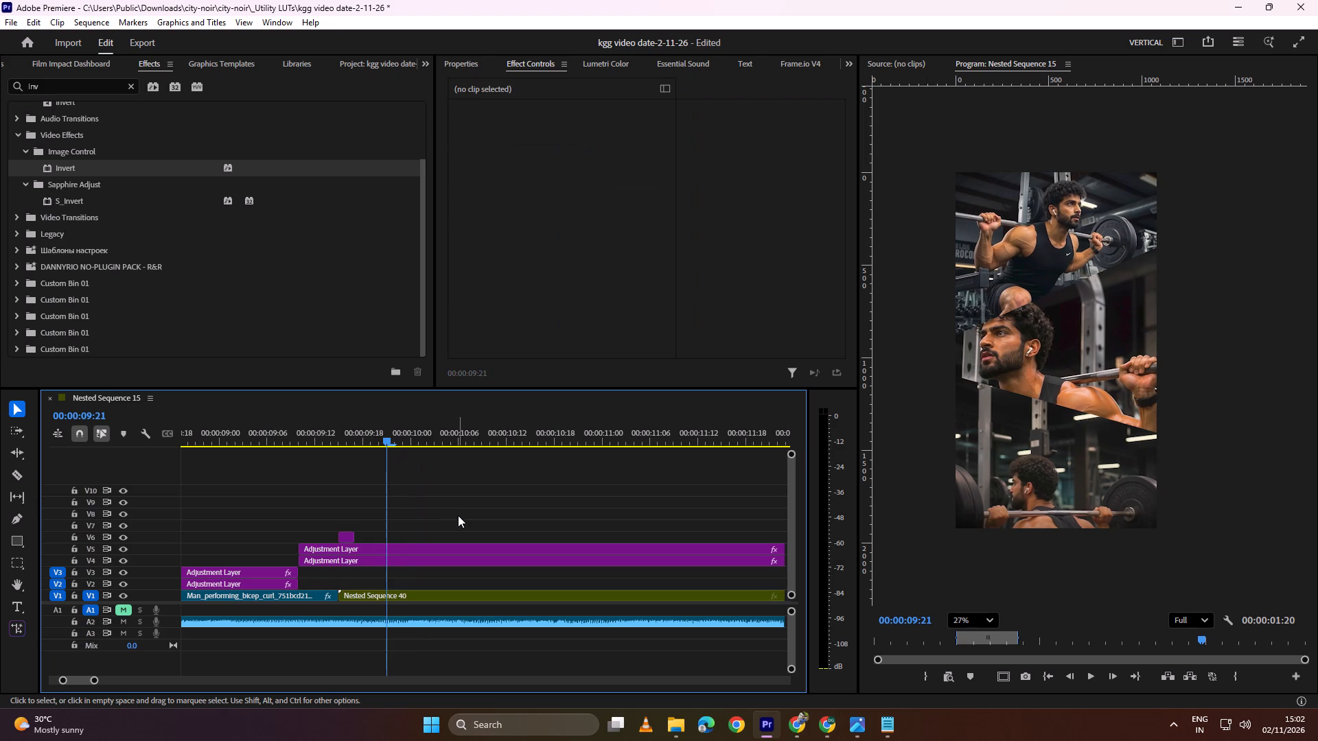
pyautogui.hotkey('ctrl', 'z')
pyautogui.click(456, 515)
pyautogui.hotkey('ctrl', 'z')
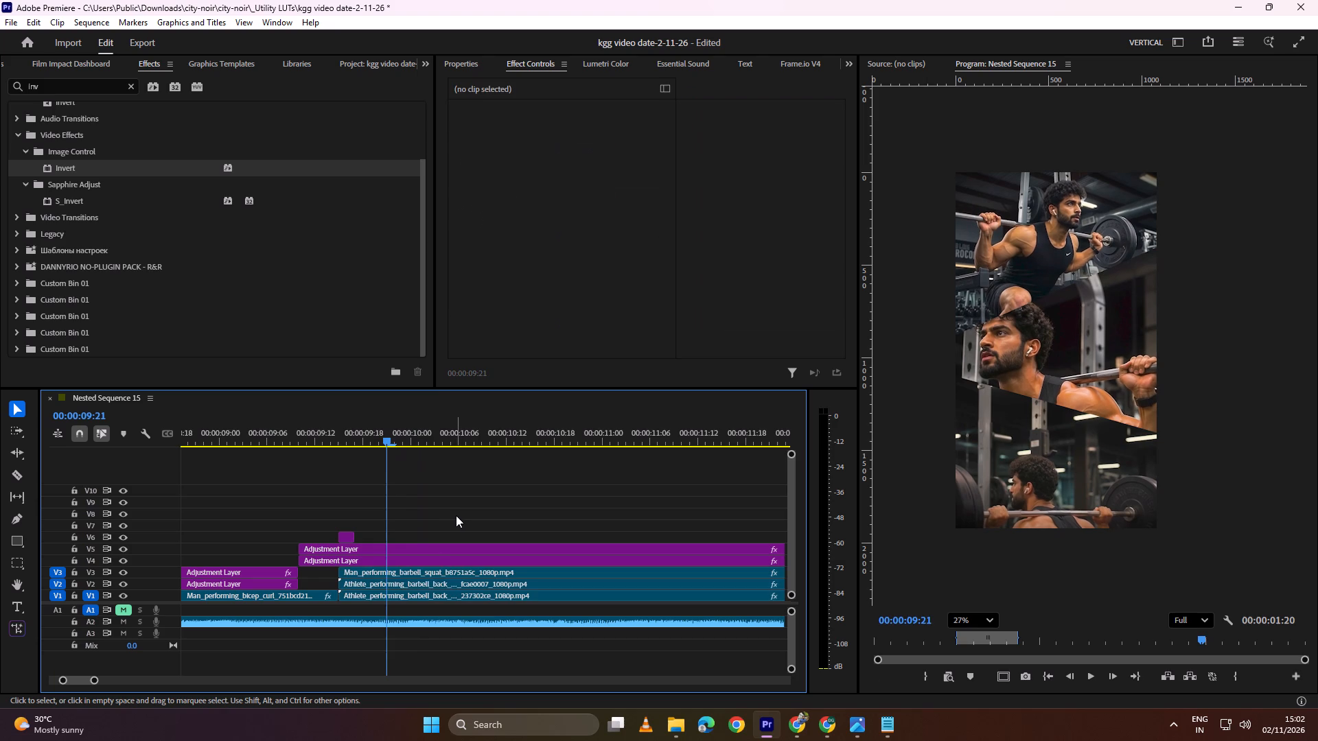
# Trim the start of the V2 squat clip to about 00:00:10:06 and the V3 one to about 00:00:10:20, and play the staggered section.
pyautogui.moveTo(392, 440); pyautogui.dragTo(340, 450)
pyautogui.press('space')
pyautogui.press('space')
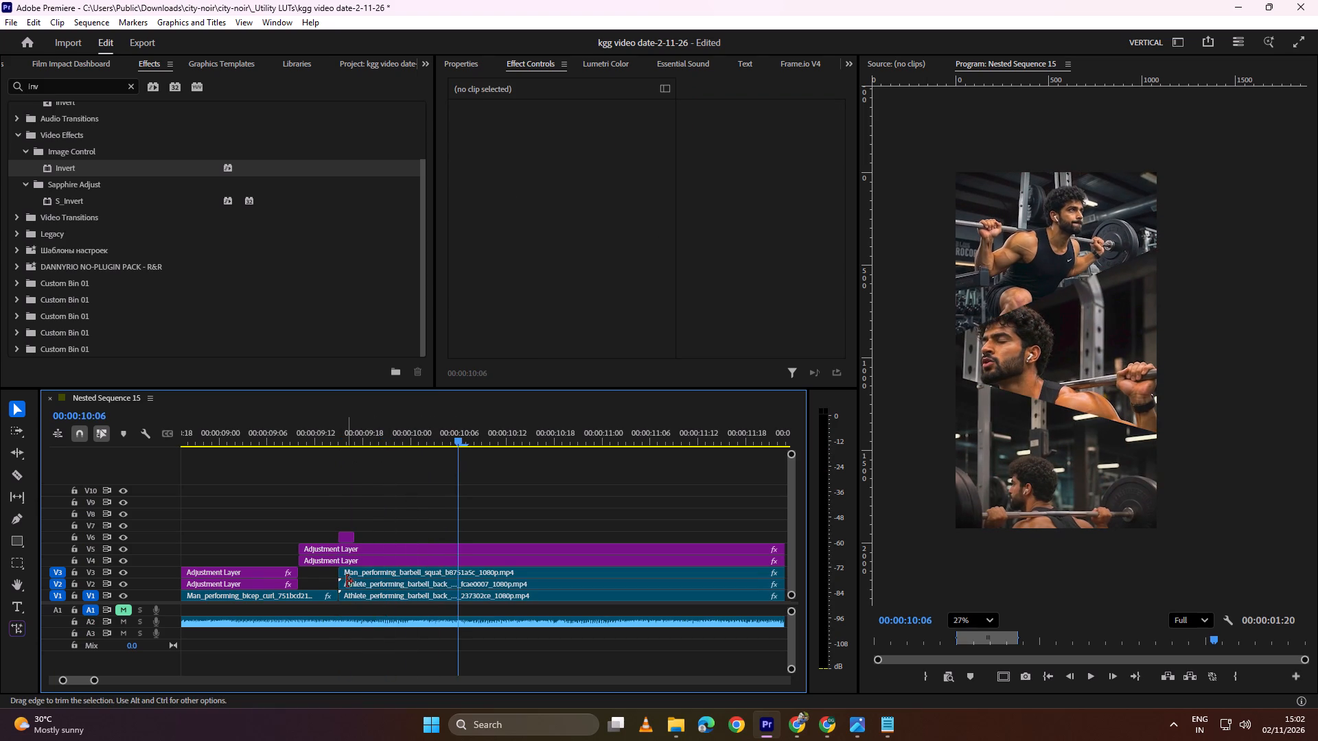
pyautogui.moveTo(345, 581); pyautogui.dragTo(463, 585)
pyautogui.press('space')
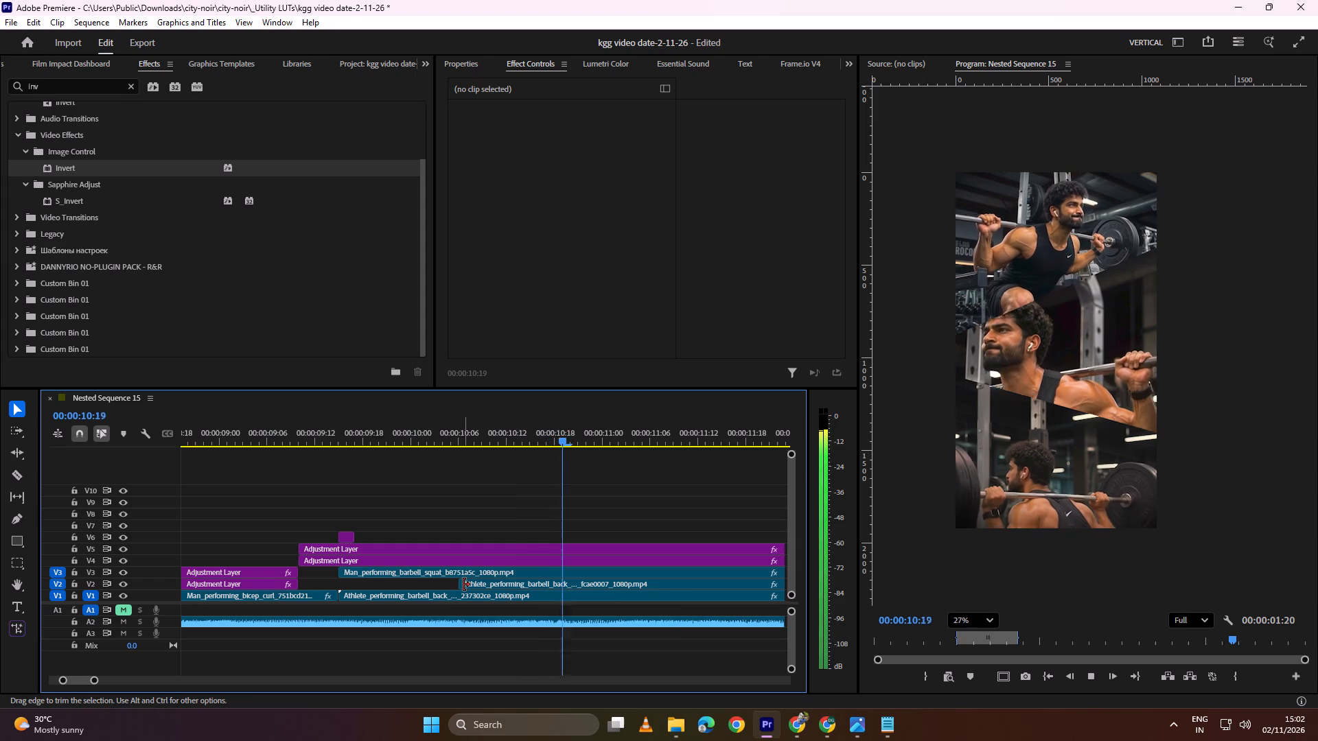
pyautogui.press('space')
pyautogui.moveTo(343, 570); pyautogui.dragTo(573, 571)
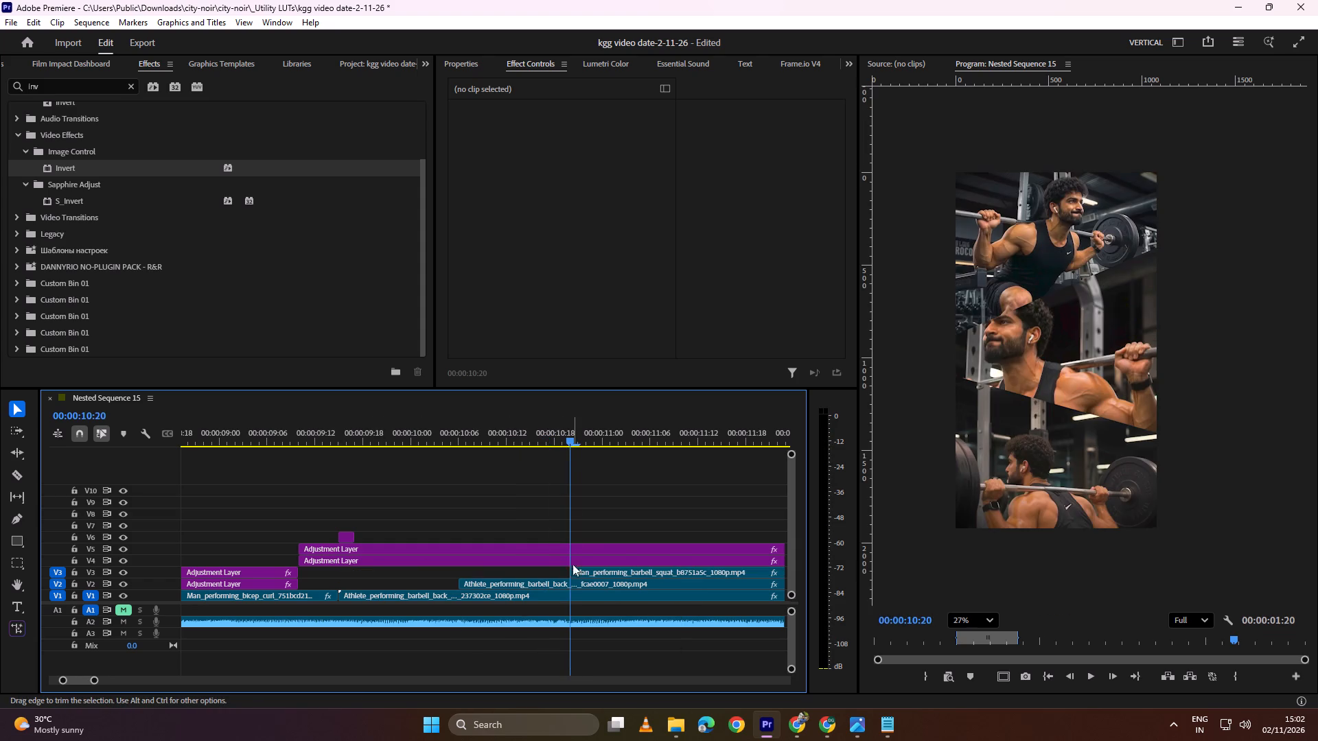
pyautogui.moveTo(577, 427); pyautogui.dragTo(285, 463)
pyautogui.press('space')
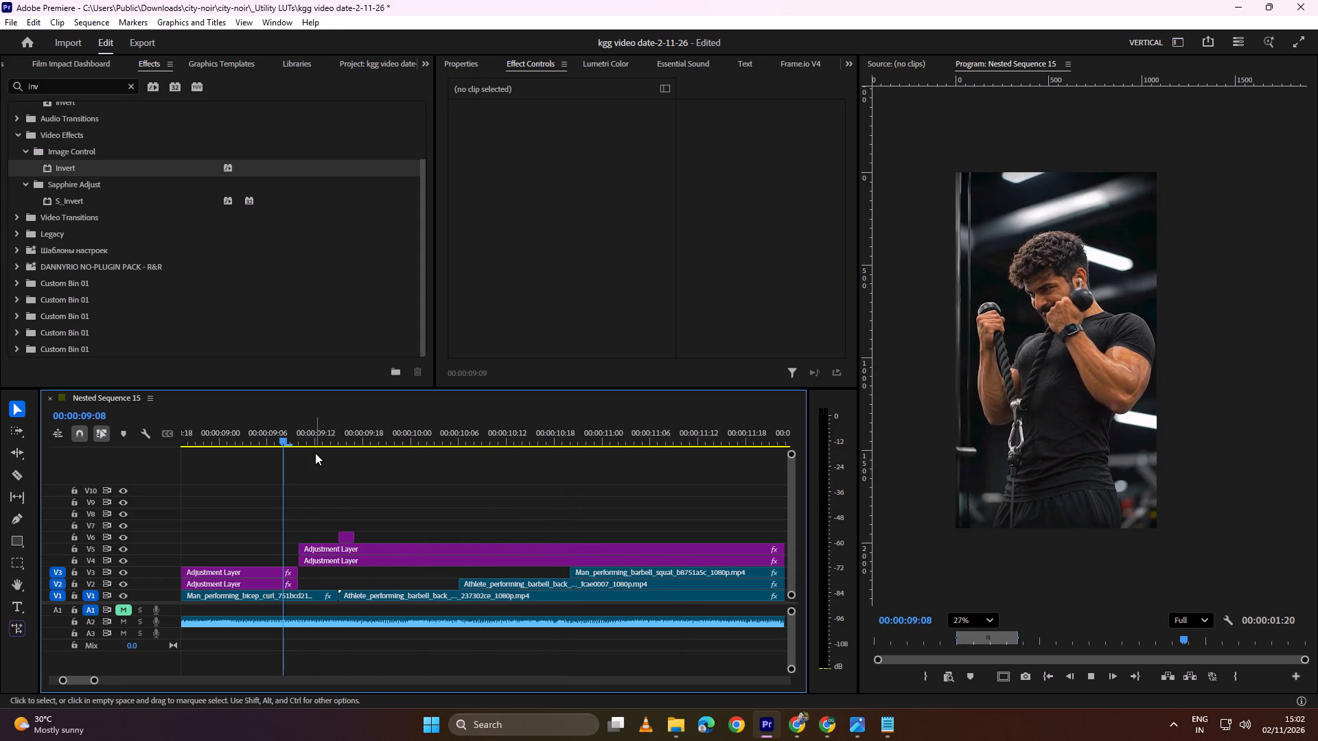
pyautogui.press('space')
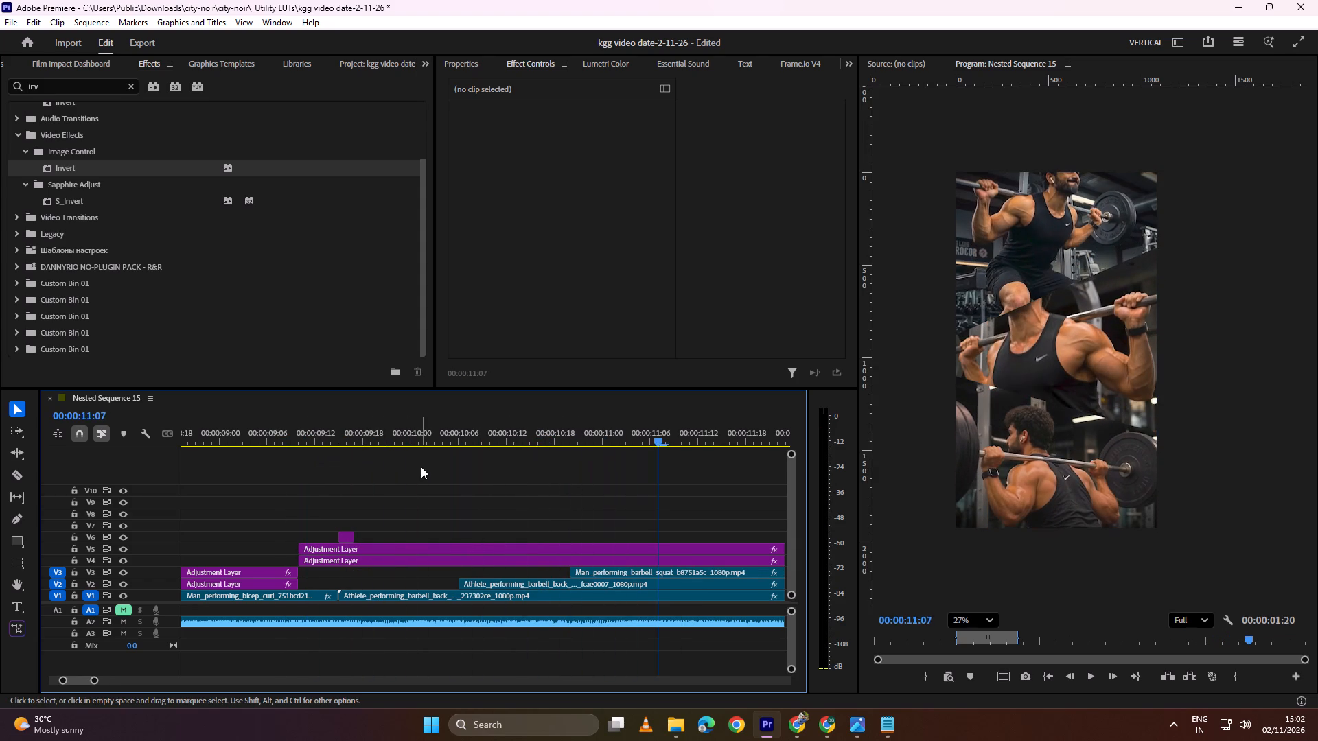
pyautogui.moveTo(620, 432); pyautogui.dragTo(293, 466)
pyautogui.press('space')
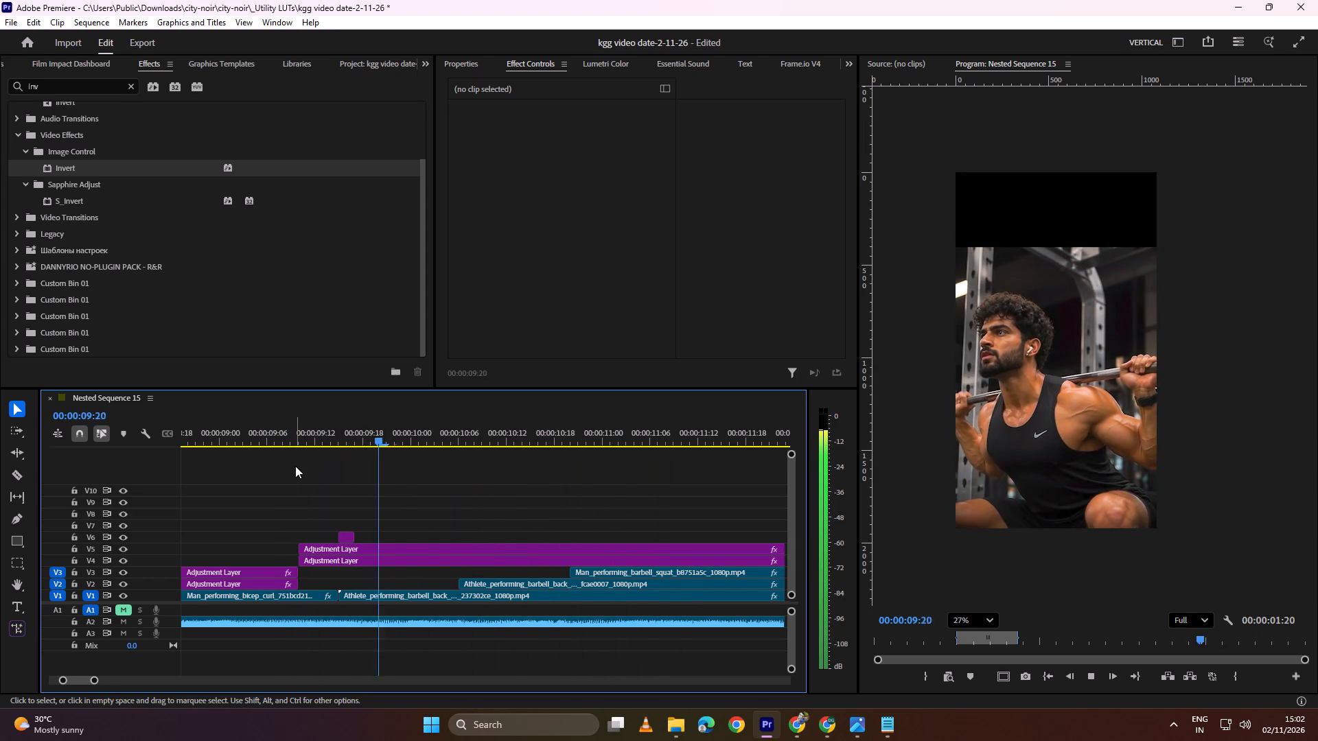
pyautogui.press('space')
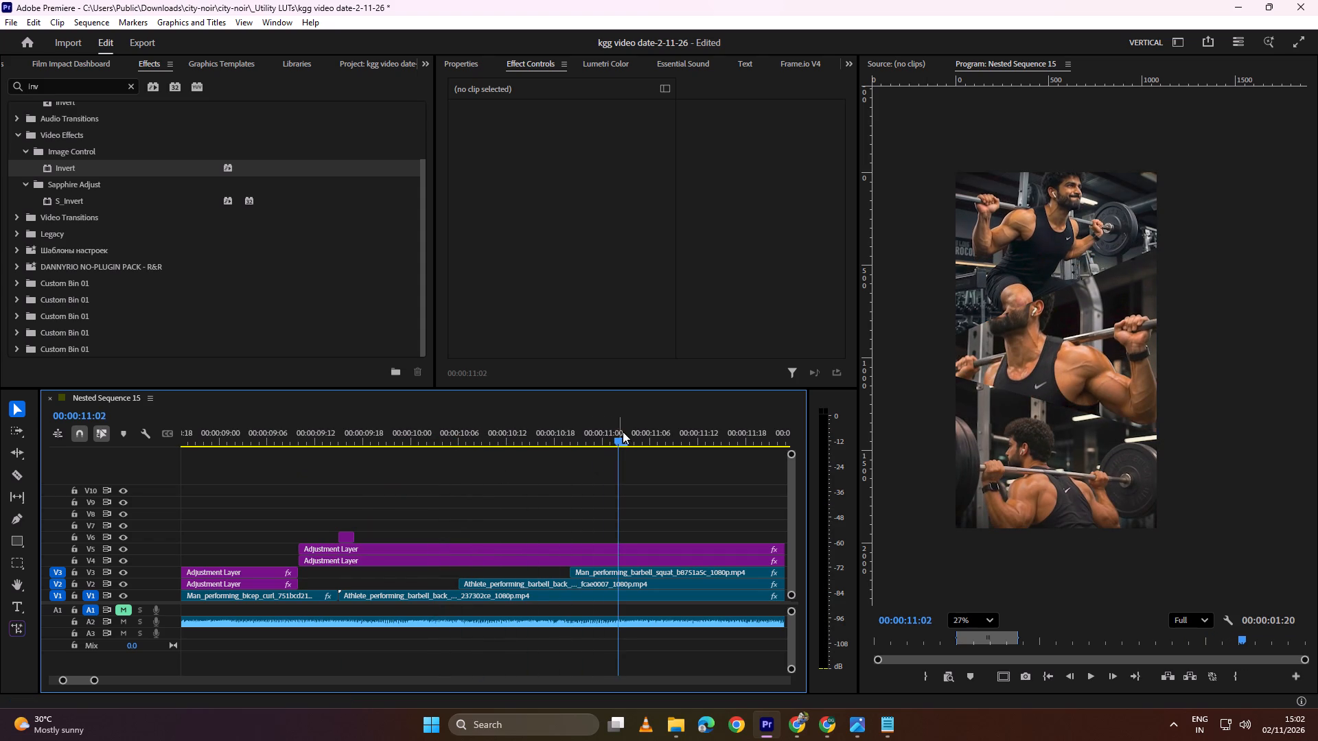
# Move the V3 squat clip to start at 00:00:09:15 and the V1 squat clip to start at 00:00:10:18, and play the section through.
pyautogui.moveTo(623, 432); pyautogui.dragTo(341, 458)
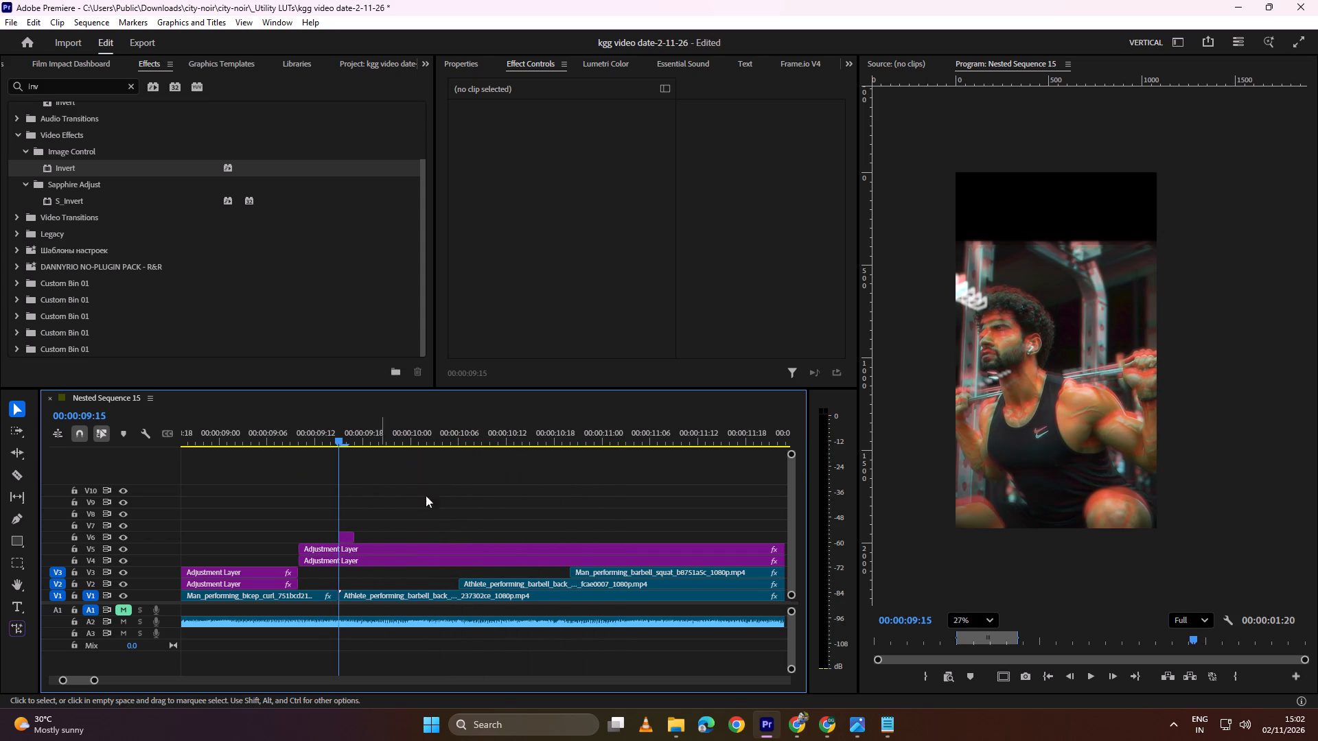
pyautogui.moveTo(608, 575); pyautogui.dragTo(424, 576)
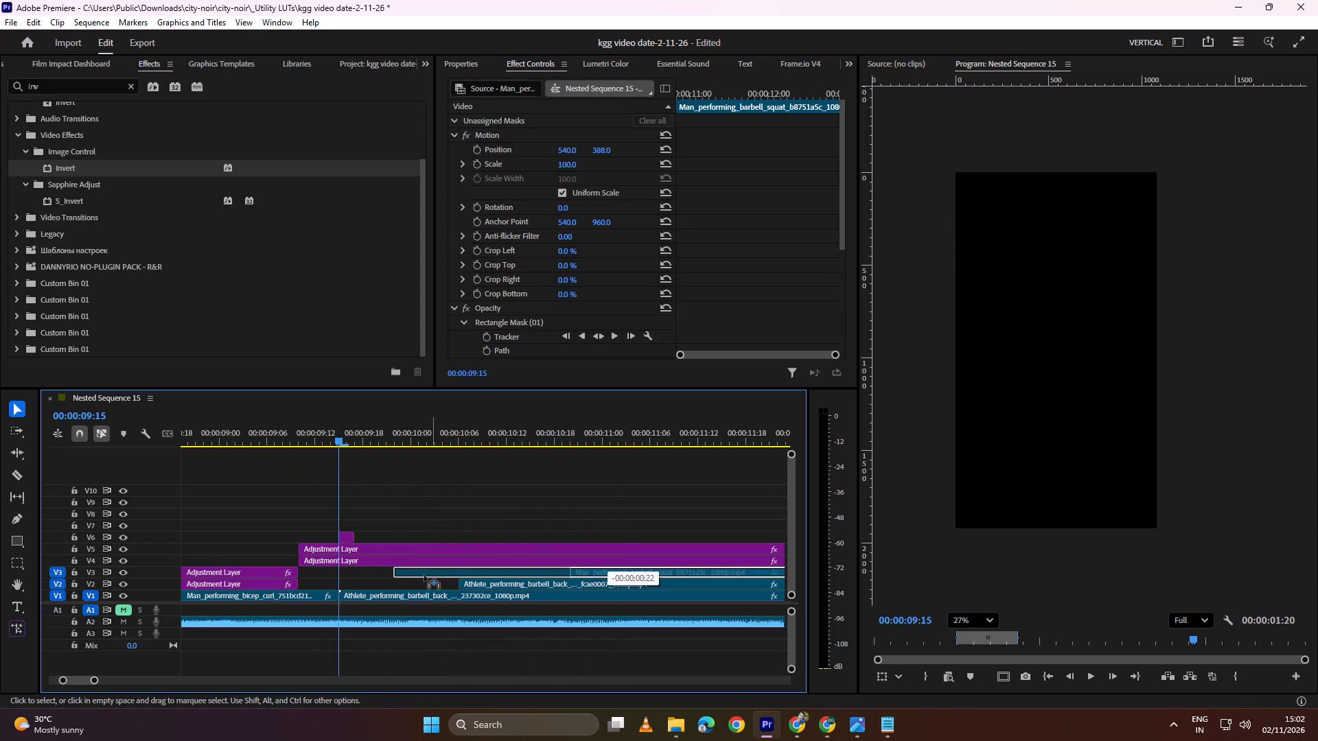
pyautogui.moveTo(424, 576); pyautogui.dragTo(373, 575)
pyautogui.moveTo(387, 594); pyautogui.dragTo(648, 594)
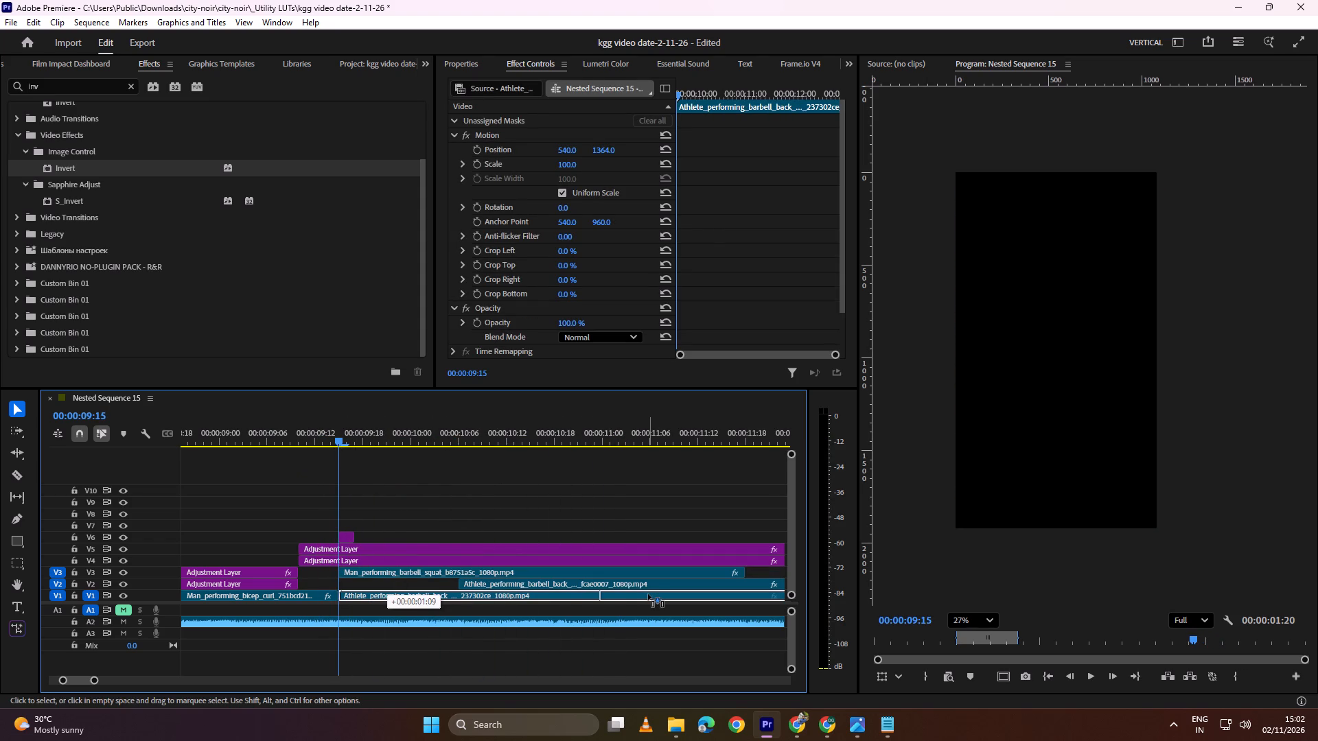
pyautogui.moveTo(648, 594); pyautogui.dragTo(627, 595)
pyautogui.moveTo(577, 432); pyautogui.dragTo(551, 442)
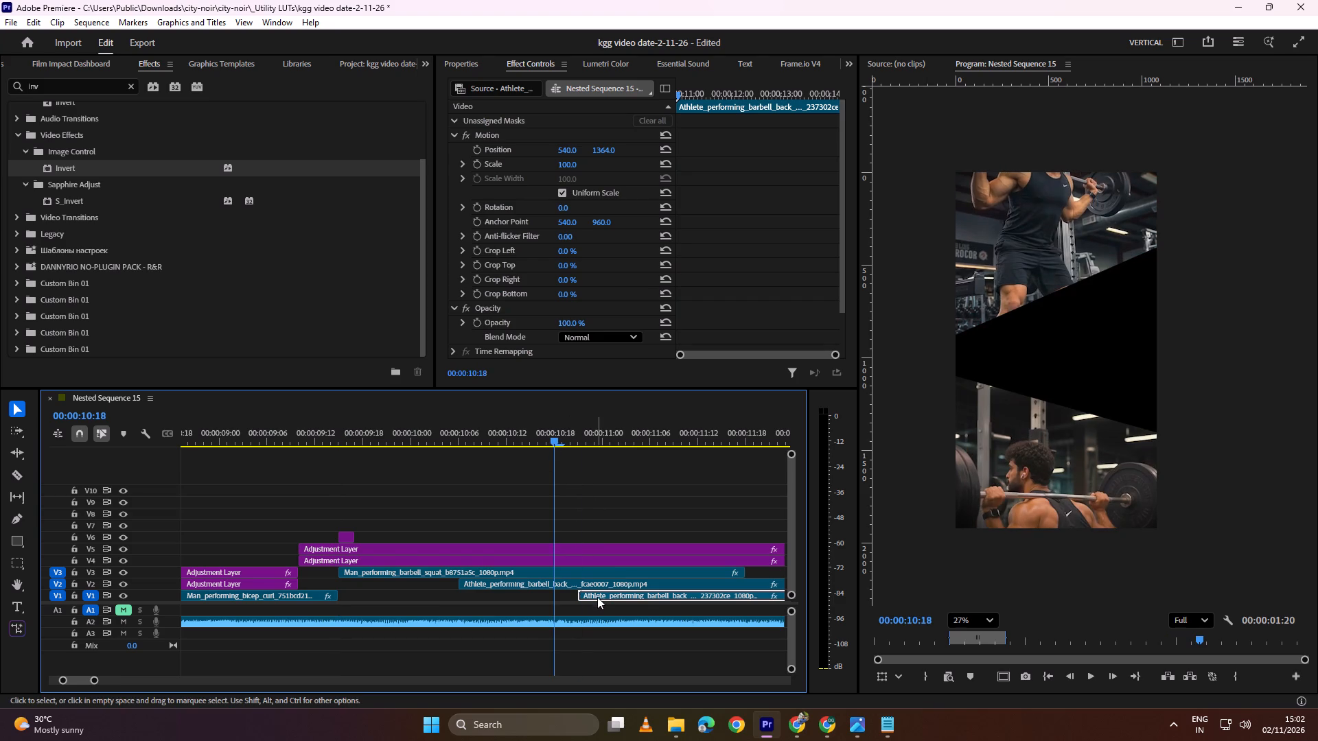
pyautogui.moveTo(601, 595); pyautogui.dragTo(581, 594)
pyautogui.moveTo(548, 440); pyautogui.dragTo(324, 459)
pyautogui.press('space')
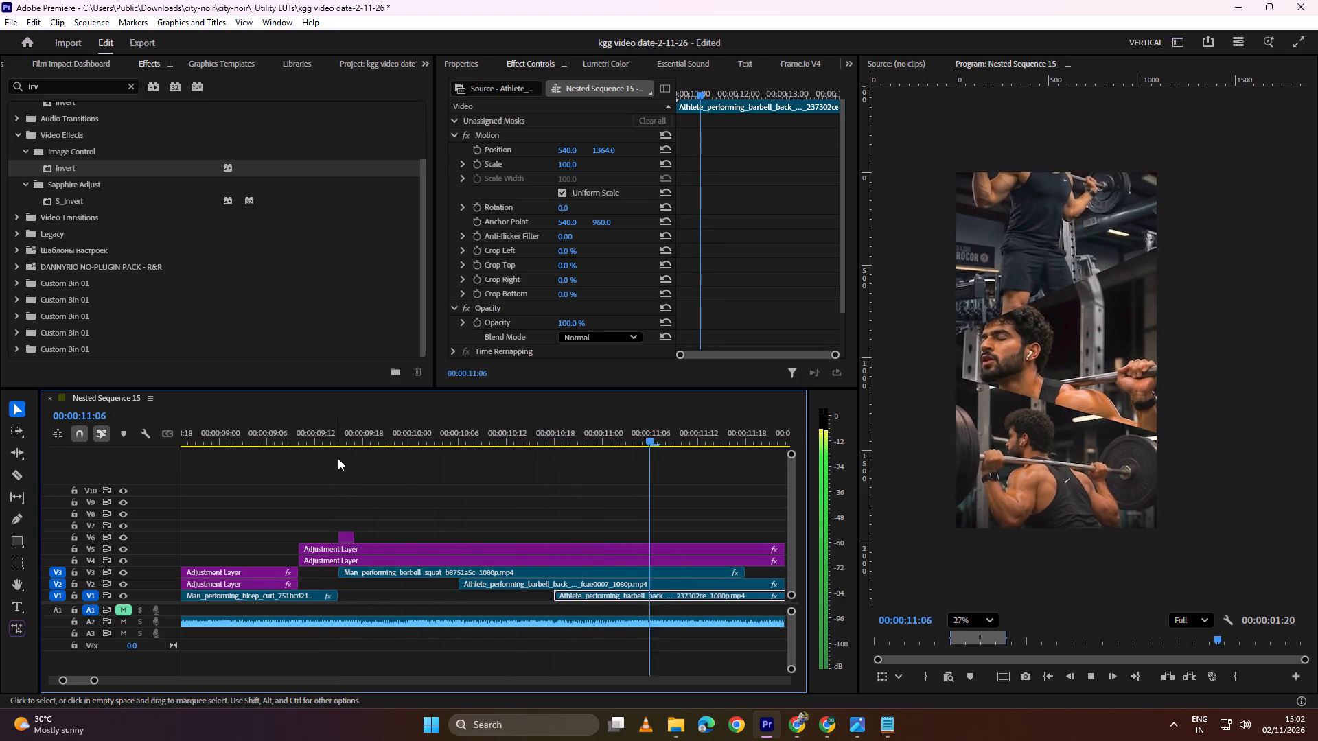
pyautogui.keyDown('alt'); pyautogui.scroll(-3, 427, 577); pyautogui.keyUp('alt')
pyautogui.press('space')
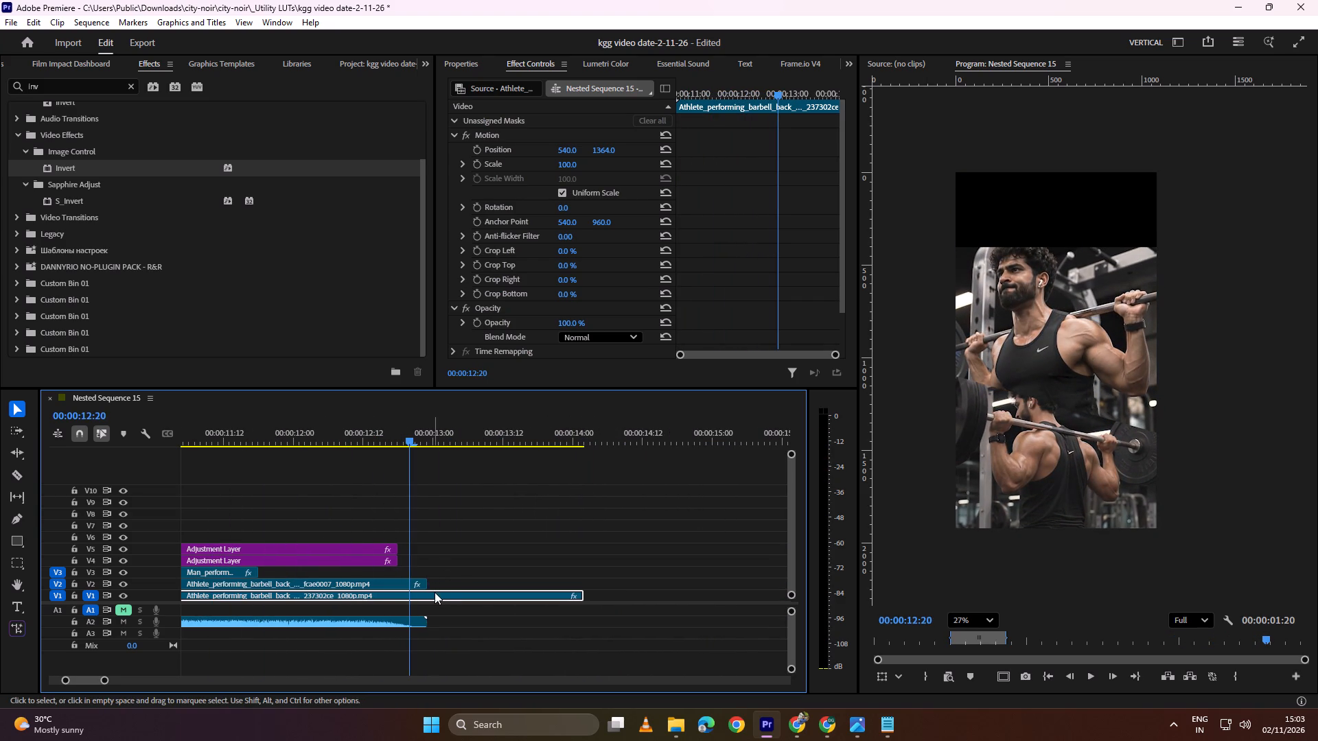
# Extend the two adjustment layers on V4 and V5 to the end of the music.
pyautogui.press('c')
pyautogui.press('v')
pyautogui.moveTo(441, 529); pyautogui.dragTo(391, 563)
pyautogui.moveTo(394, 558); pyautogui.dragTo(428, 556)
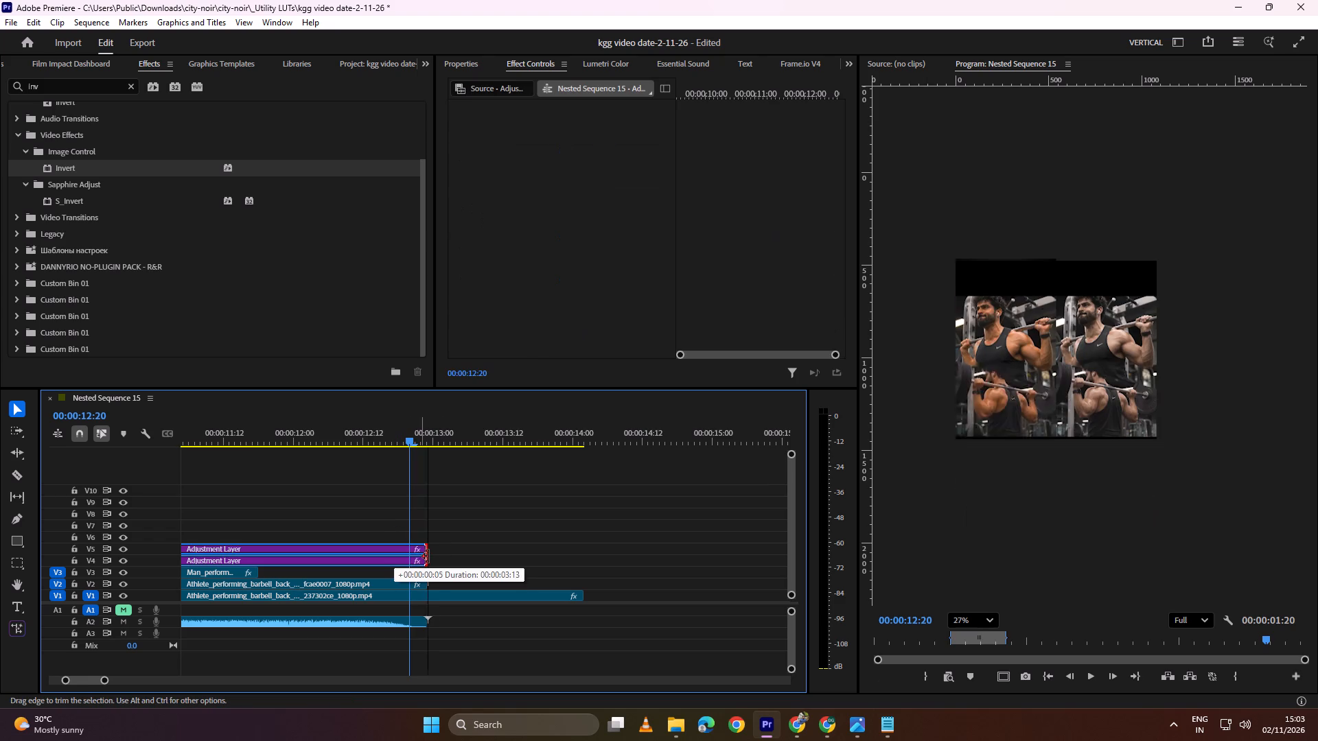
pyautogui.moveTo(428, 556); pyautogui.dragTo(424, 559)
# Cut the V1 squat clip at the end of the music and delete the leftover piece.
pyautogui.press('c')
pyautogui.click(430, 596)
pyautogui.press('v')
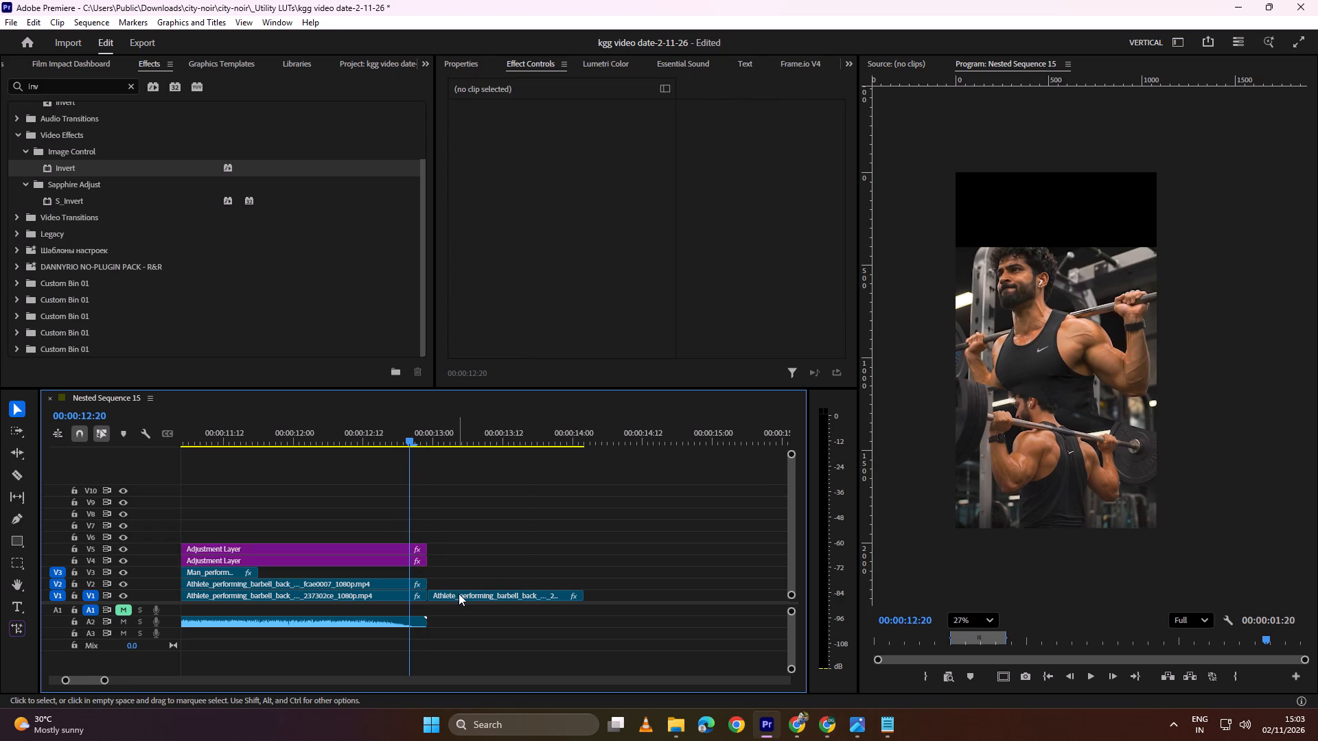
pyautogui.click(462, 595)
pyautogui.press('BackSpace')
# Extend the V3 squat clip to the end of the music and play back the staggered split-screen section.
pyautogui.scroll(5, 424, 580)
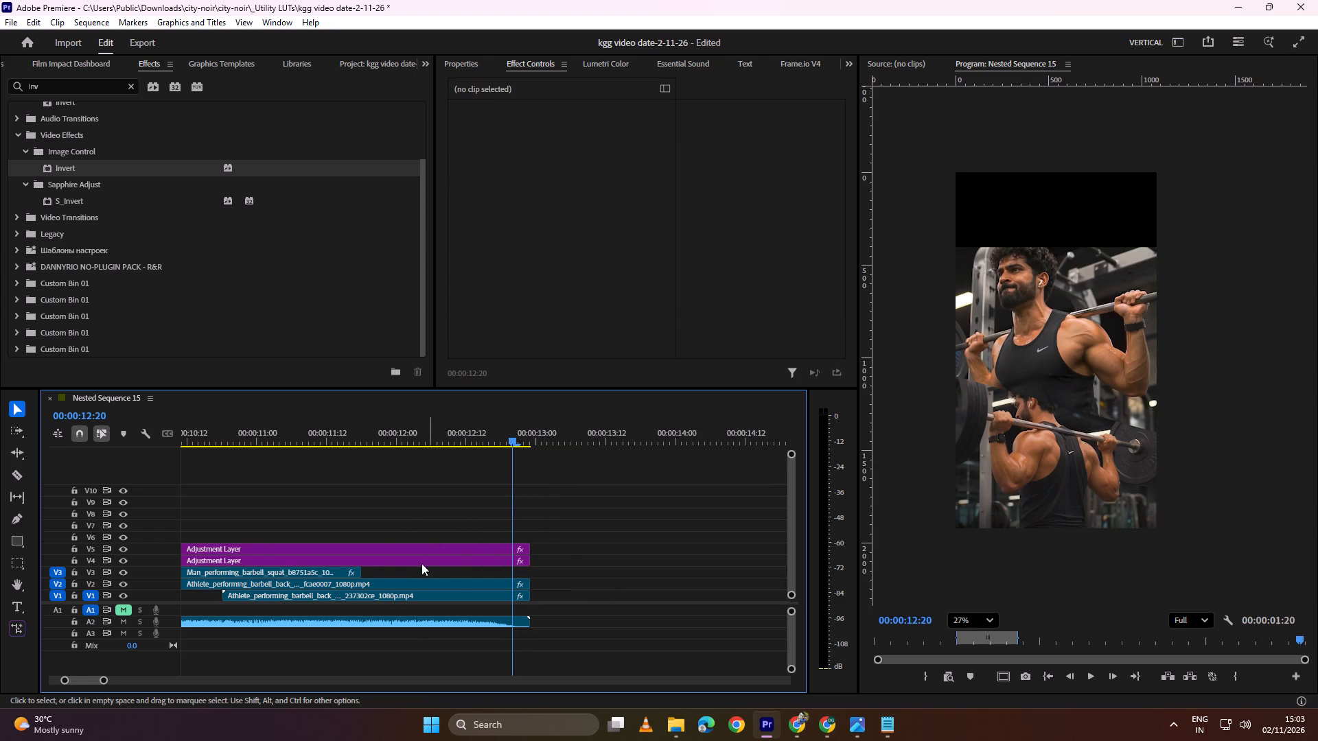
pyautogui.moveTo(368, 570); pyautogui.dragTo(540, 574)
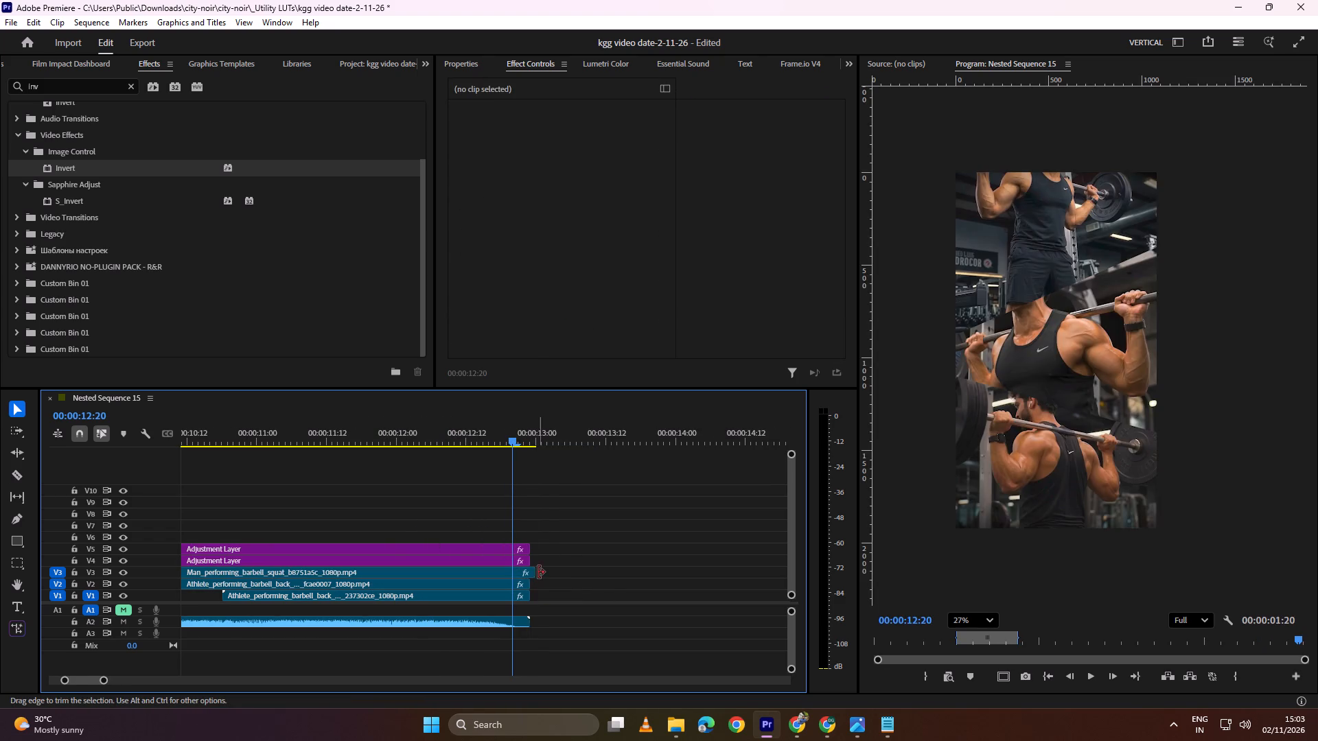
pyautogui.click(537, 572)
pyautogui.keyDown('alt'); pyautogui.scroll(-5, 531, 565); pyautogui.keyUp('alt')
pyautogui.scroll(6, 411, 529)
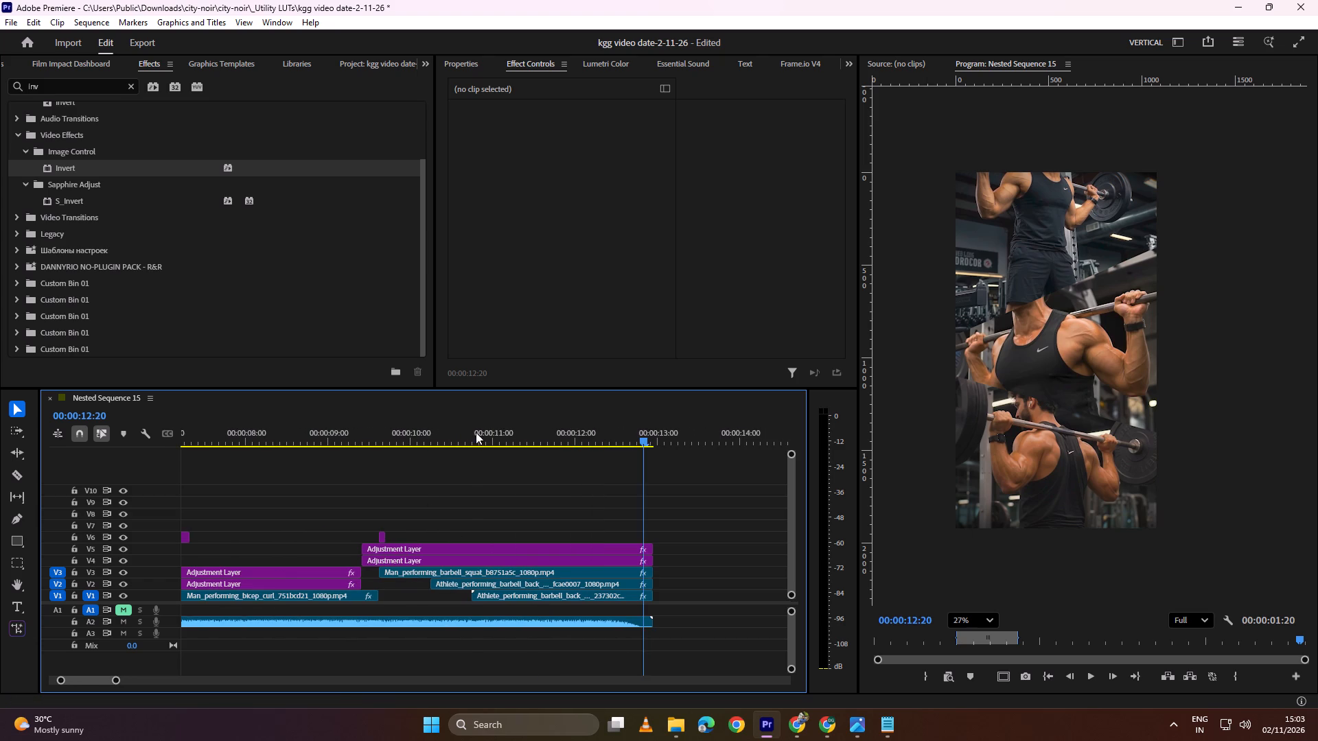
pyautogui.moveTo(478, 434); pyautogui.dragTo(359, 449)
pyautogui.press('space')
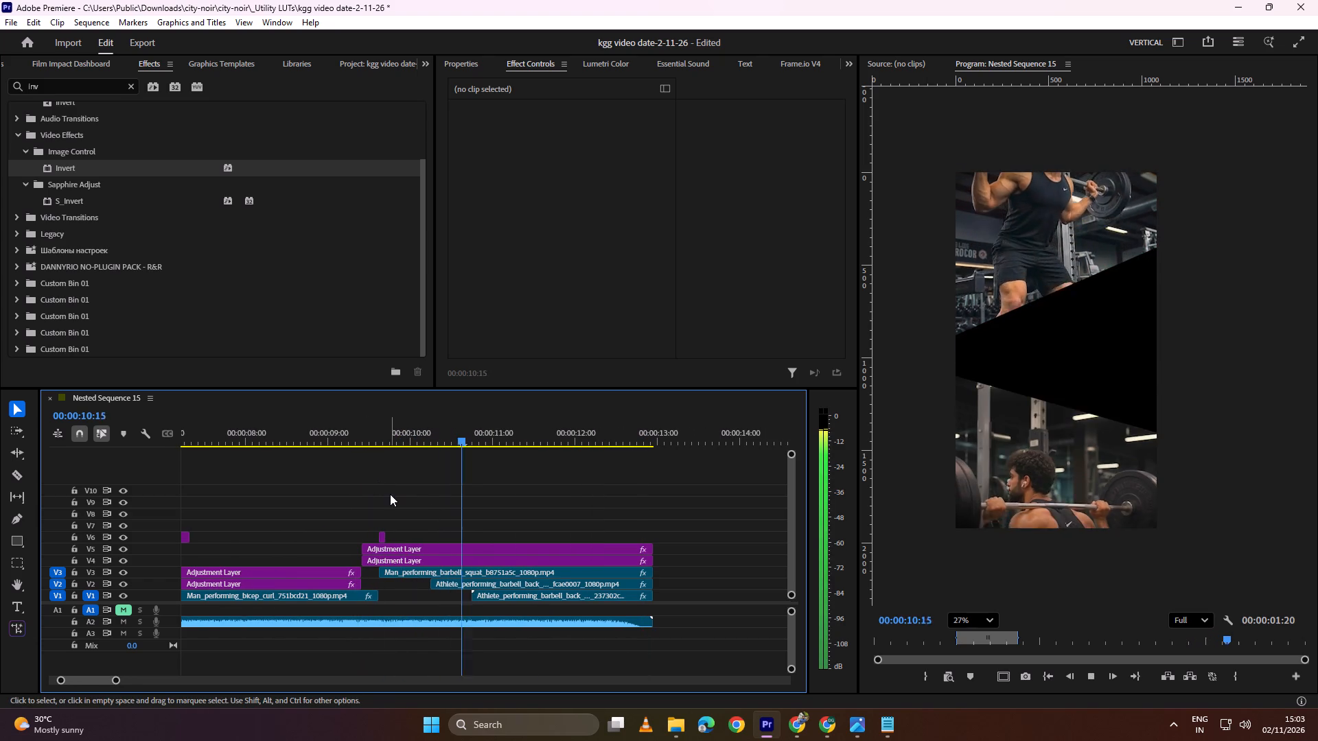
pyautogui.press('space')
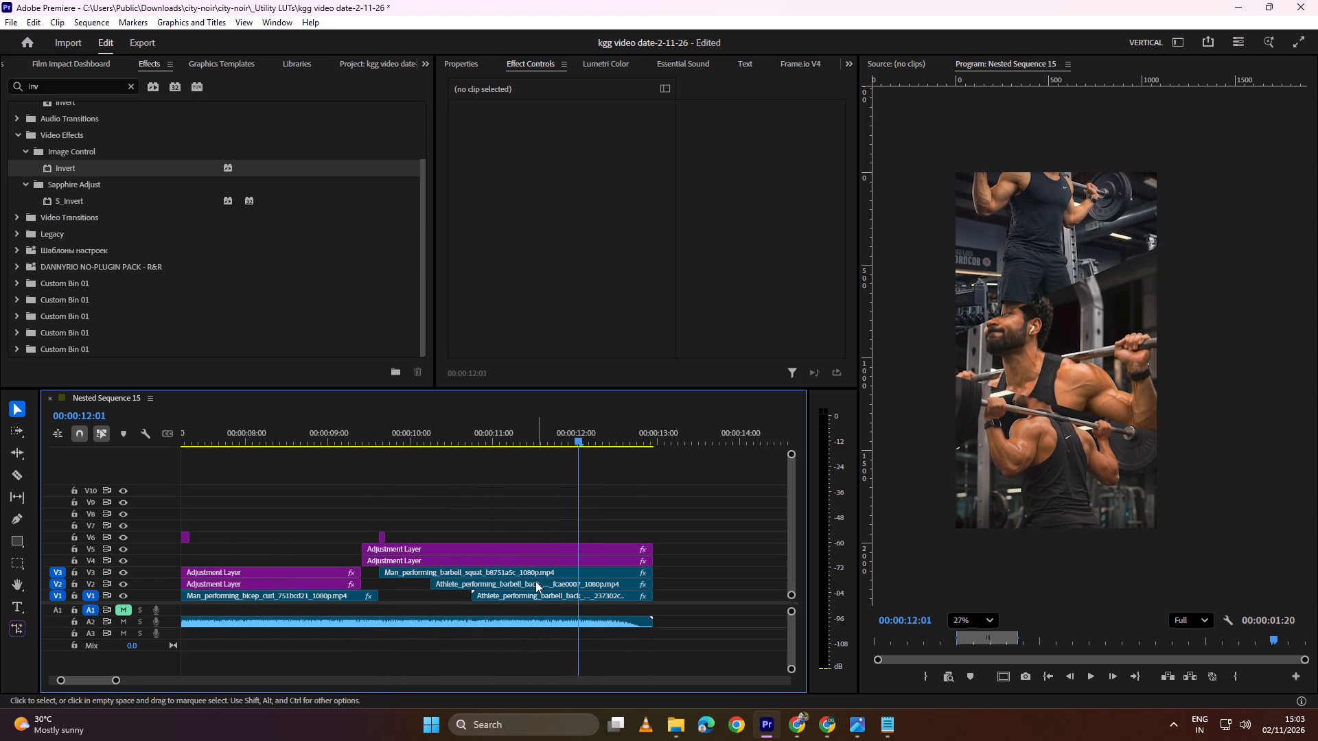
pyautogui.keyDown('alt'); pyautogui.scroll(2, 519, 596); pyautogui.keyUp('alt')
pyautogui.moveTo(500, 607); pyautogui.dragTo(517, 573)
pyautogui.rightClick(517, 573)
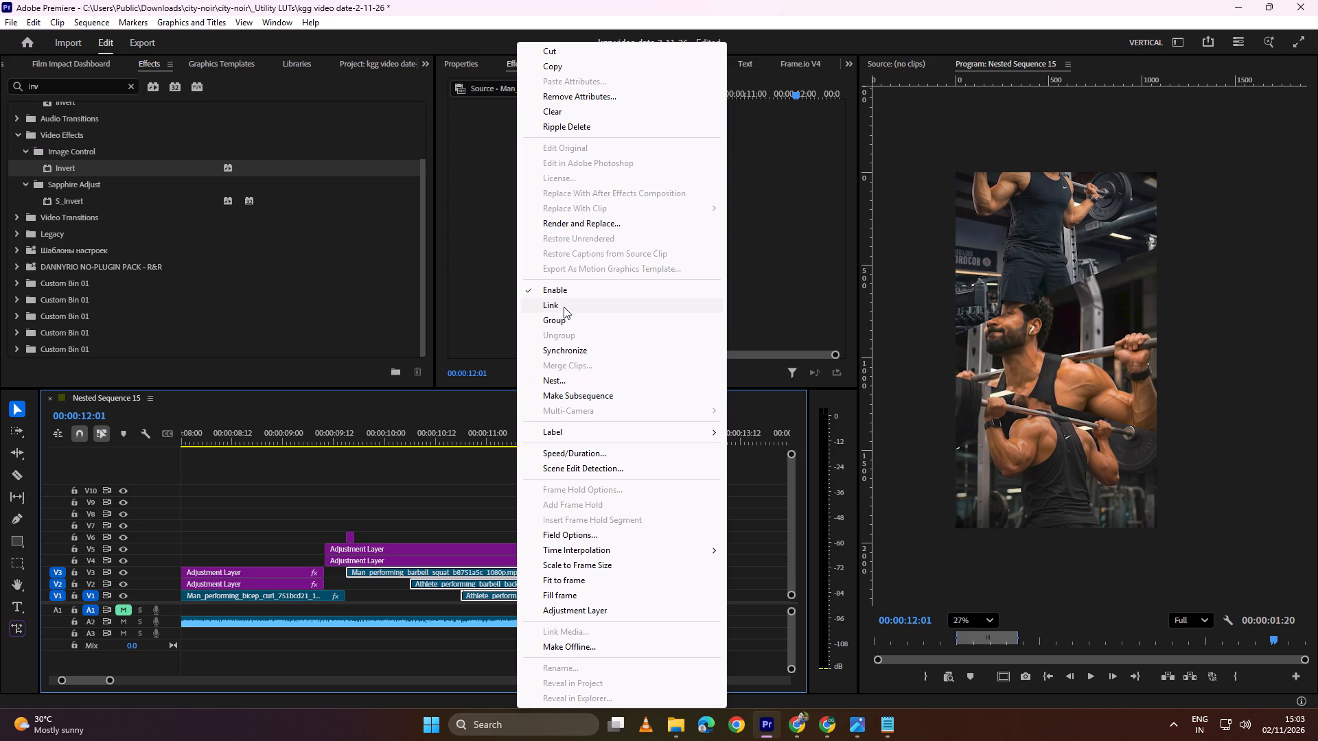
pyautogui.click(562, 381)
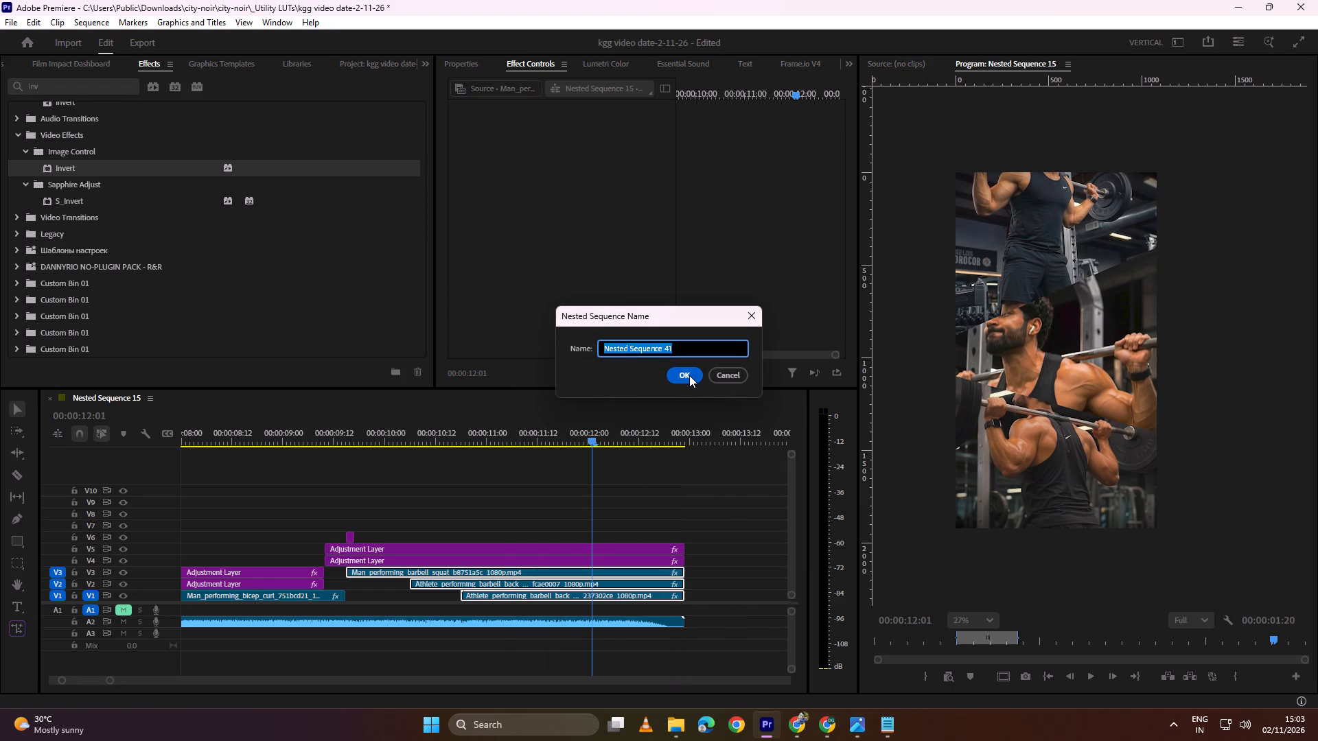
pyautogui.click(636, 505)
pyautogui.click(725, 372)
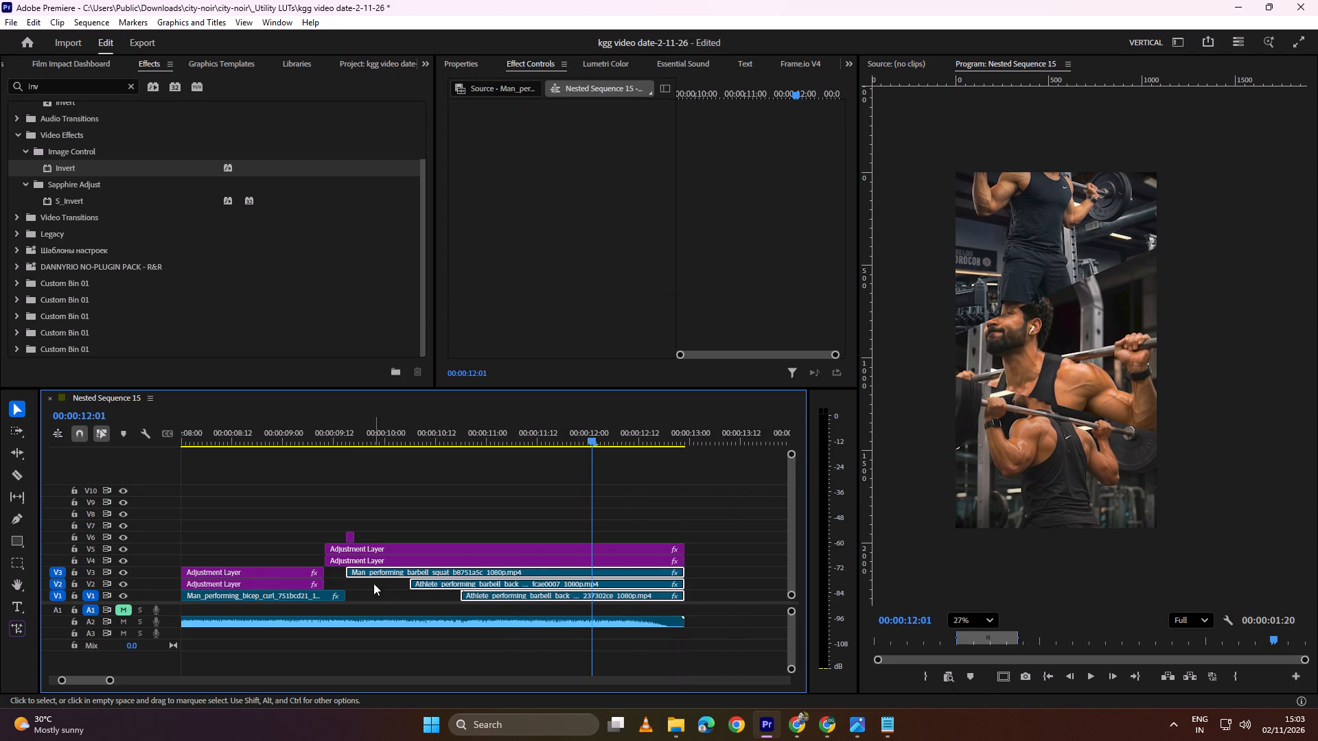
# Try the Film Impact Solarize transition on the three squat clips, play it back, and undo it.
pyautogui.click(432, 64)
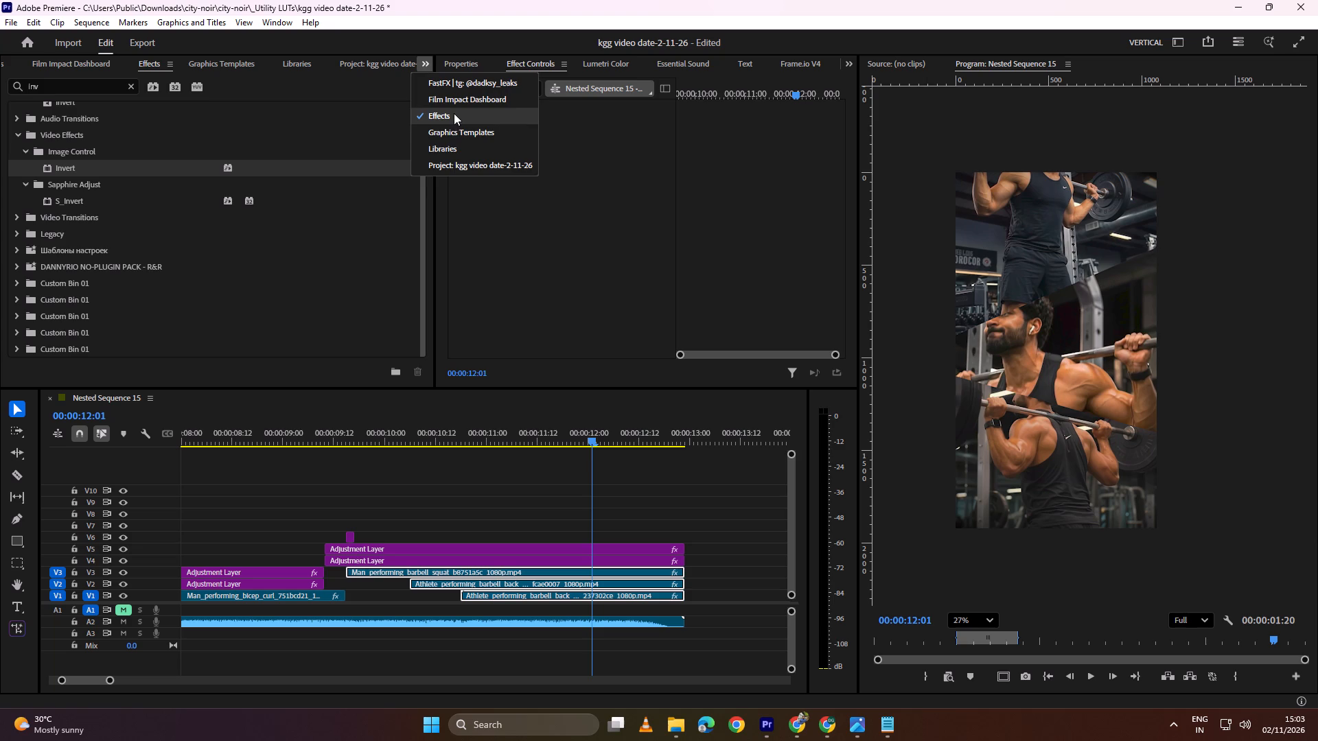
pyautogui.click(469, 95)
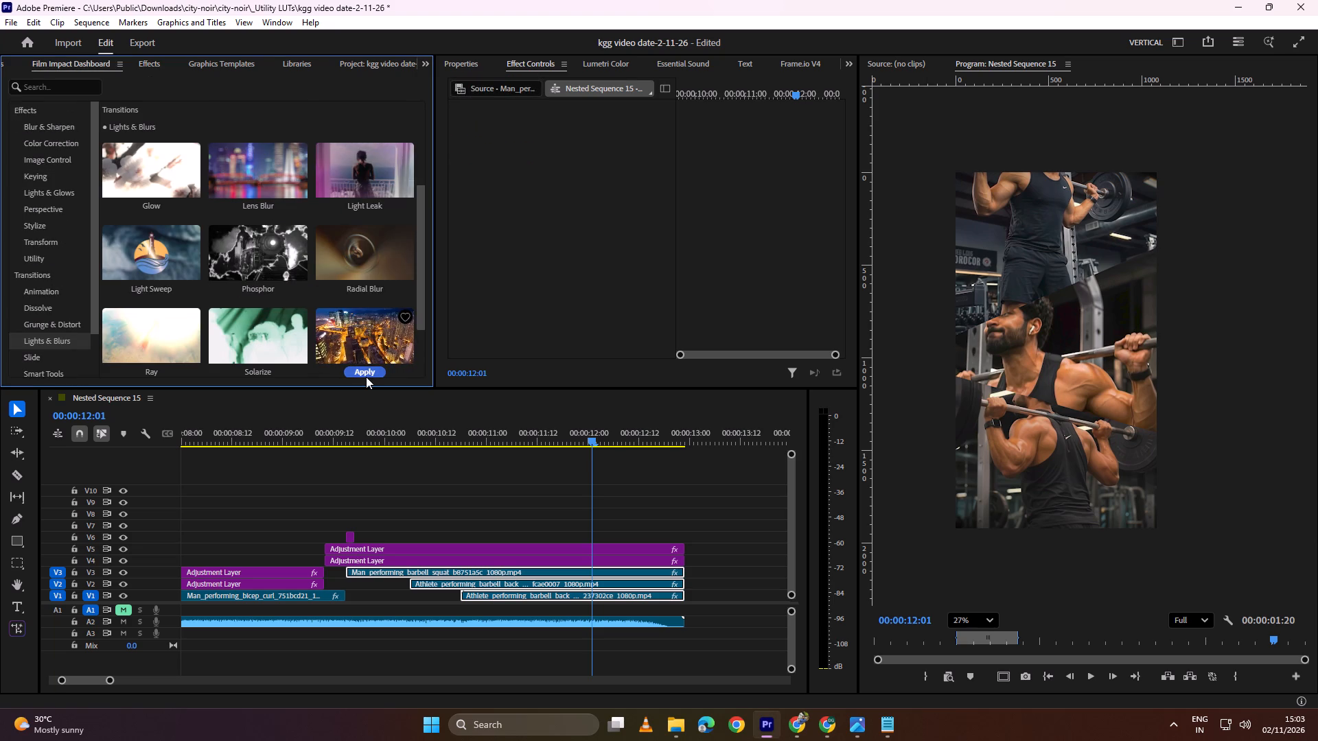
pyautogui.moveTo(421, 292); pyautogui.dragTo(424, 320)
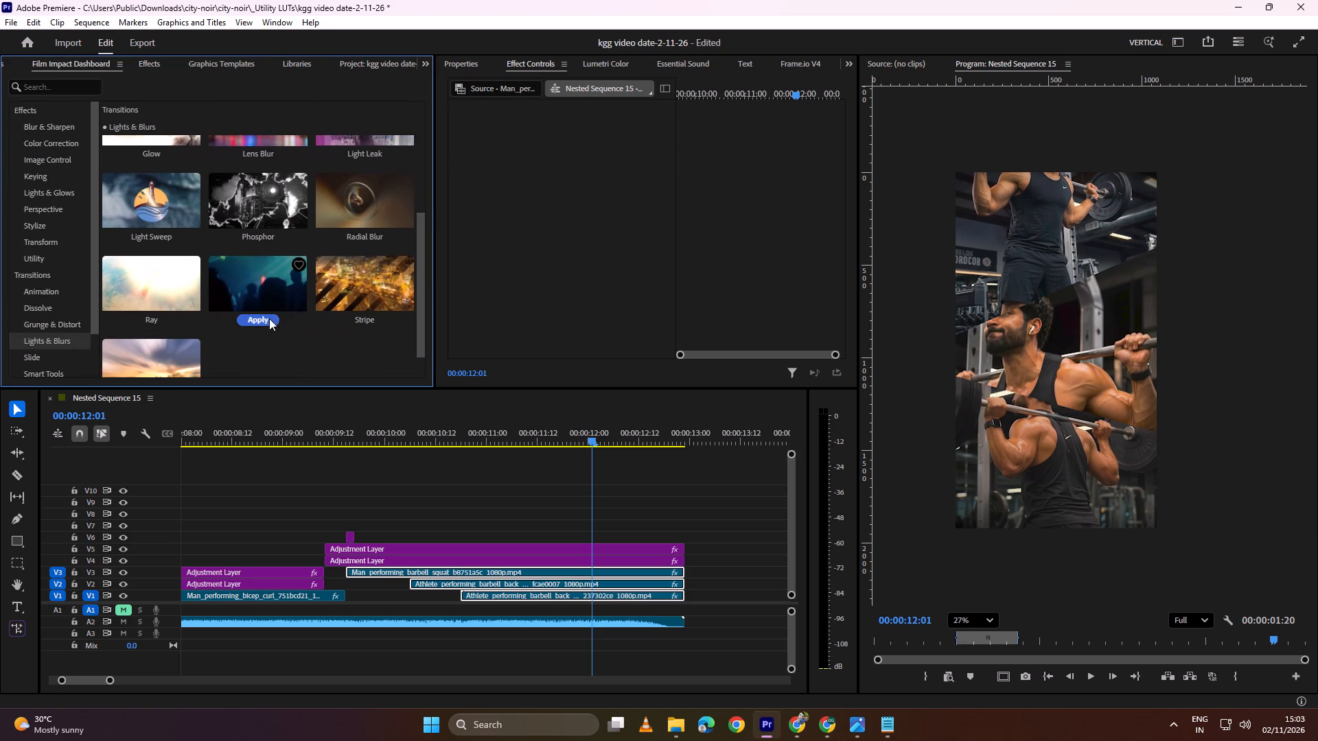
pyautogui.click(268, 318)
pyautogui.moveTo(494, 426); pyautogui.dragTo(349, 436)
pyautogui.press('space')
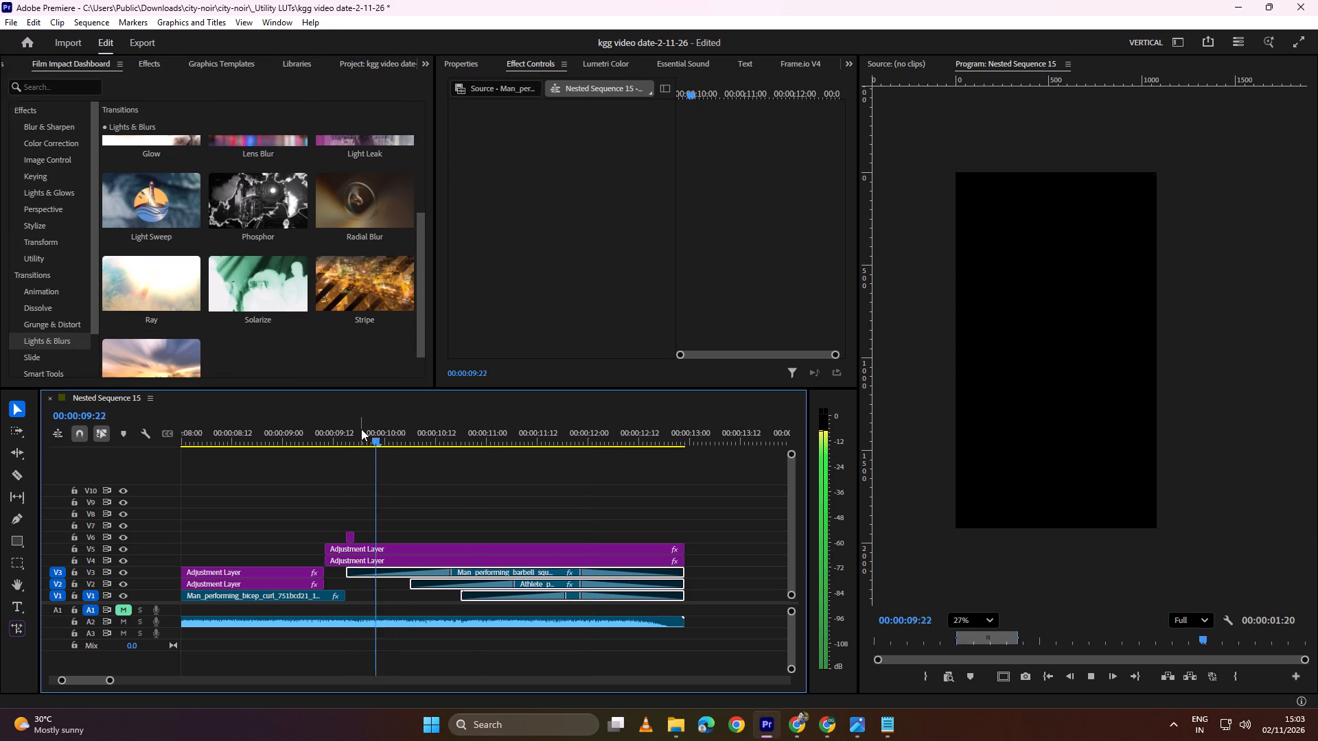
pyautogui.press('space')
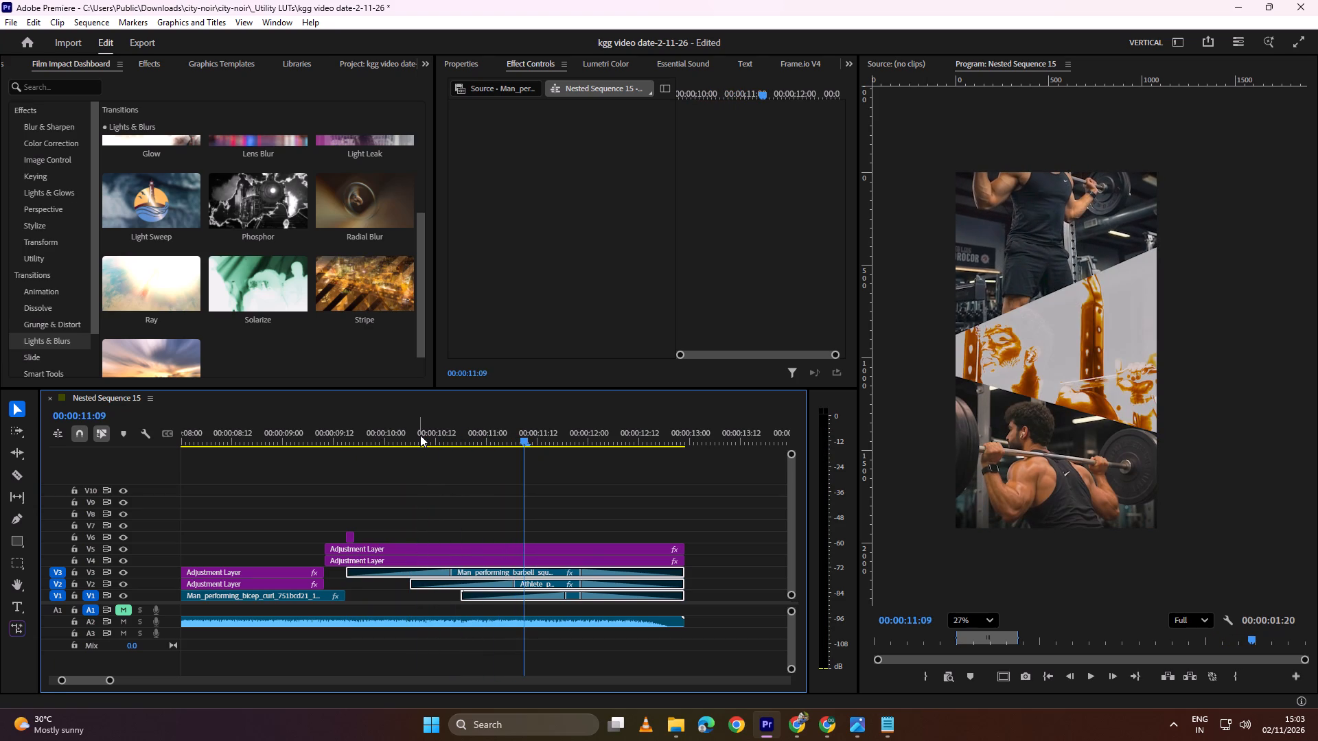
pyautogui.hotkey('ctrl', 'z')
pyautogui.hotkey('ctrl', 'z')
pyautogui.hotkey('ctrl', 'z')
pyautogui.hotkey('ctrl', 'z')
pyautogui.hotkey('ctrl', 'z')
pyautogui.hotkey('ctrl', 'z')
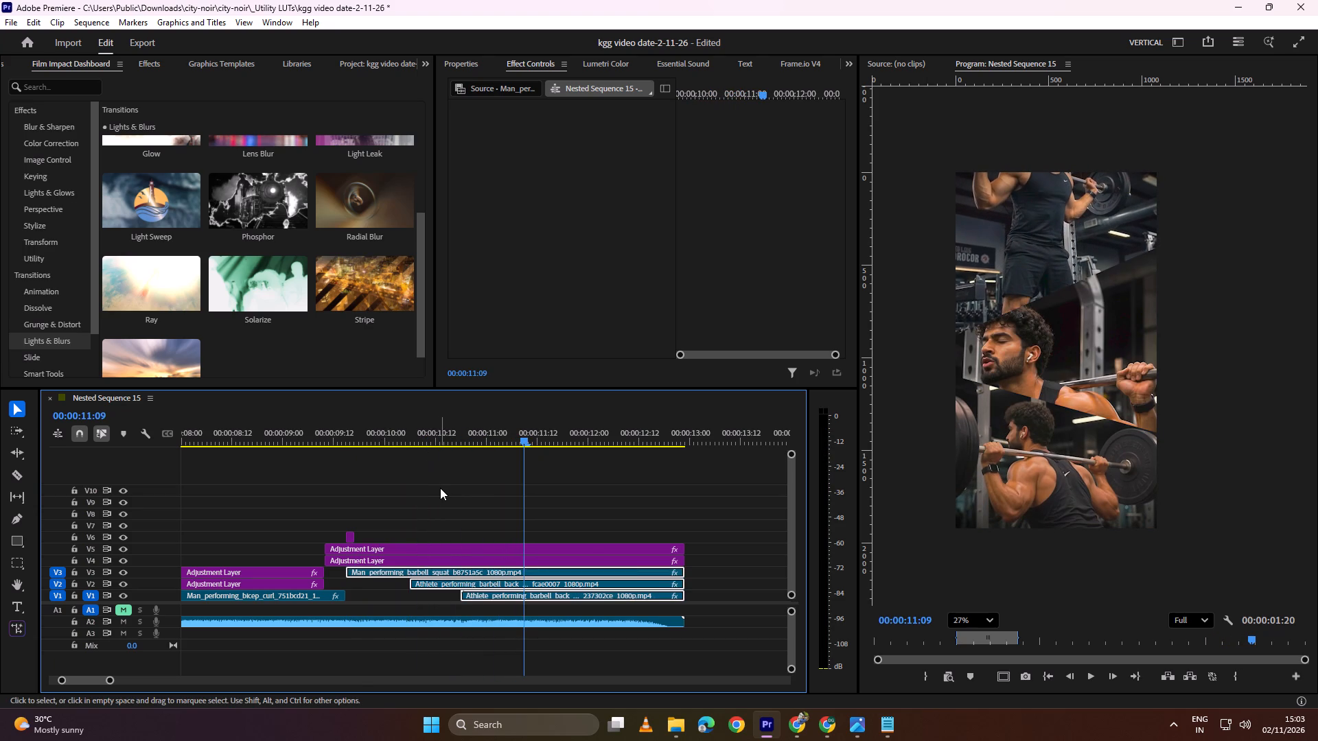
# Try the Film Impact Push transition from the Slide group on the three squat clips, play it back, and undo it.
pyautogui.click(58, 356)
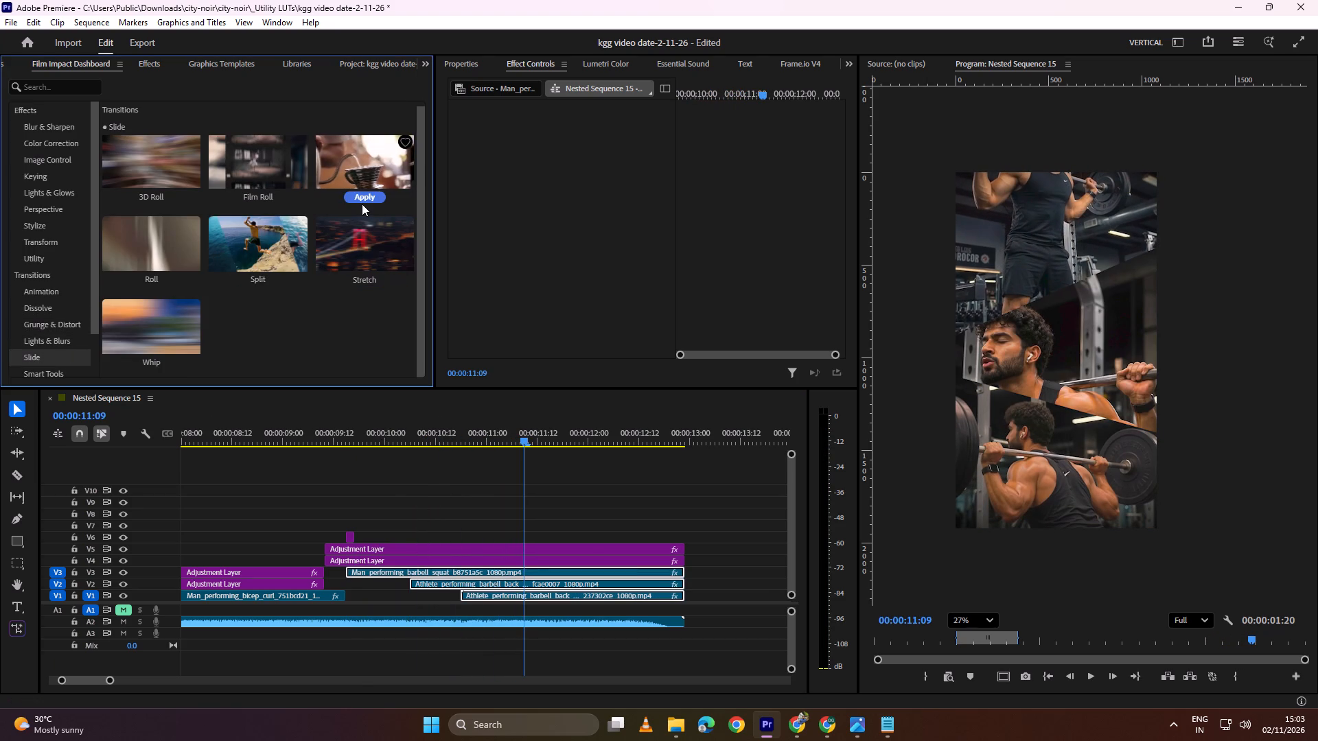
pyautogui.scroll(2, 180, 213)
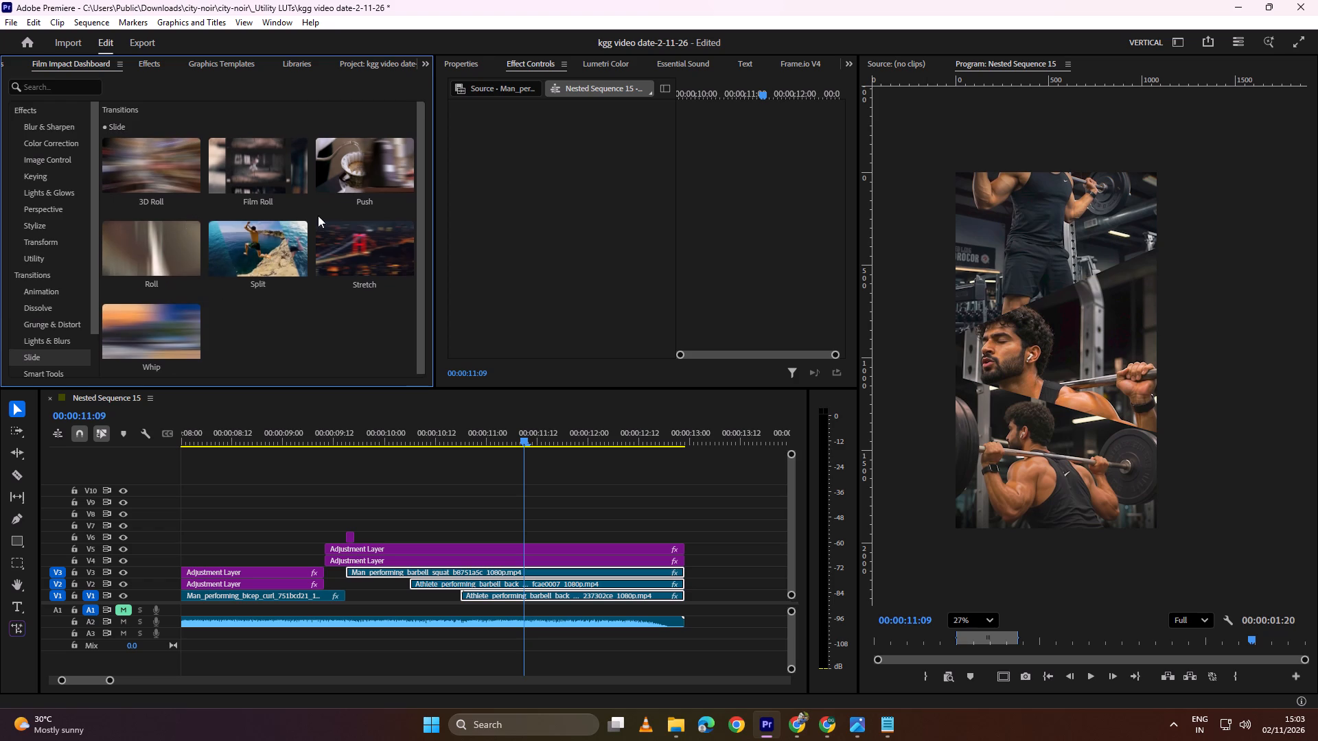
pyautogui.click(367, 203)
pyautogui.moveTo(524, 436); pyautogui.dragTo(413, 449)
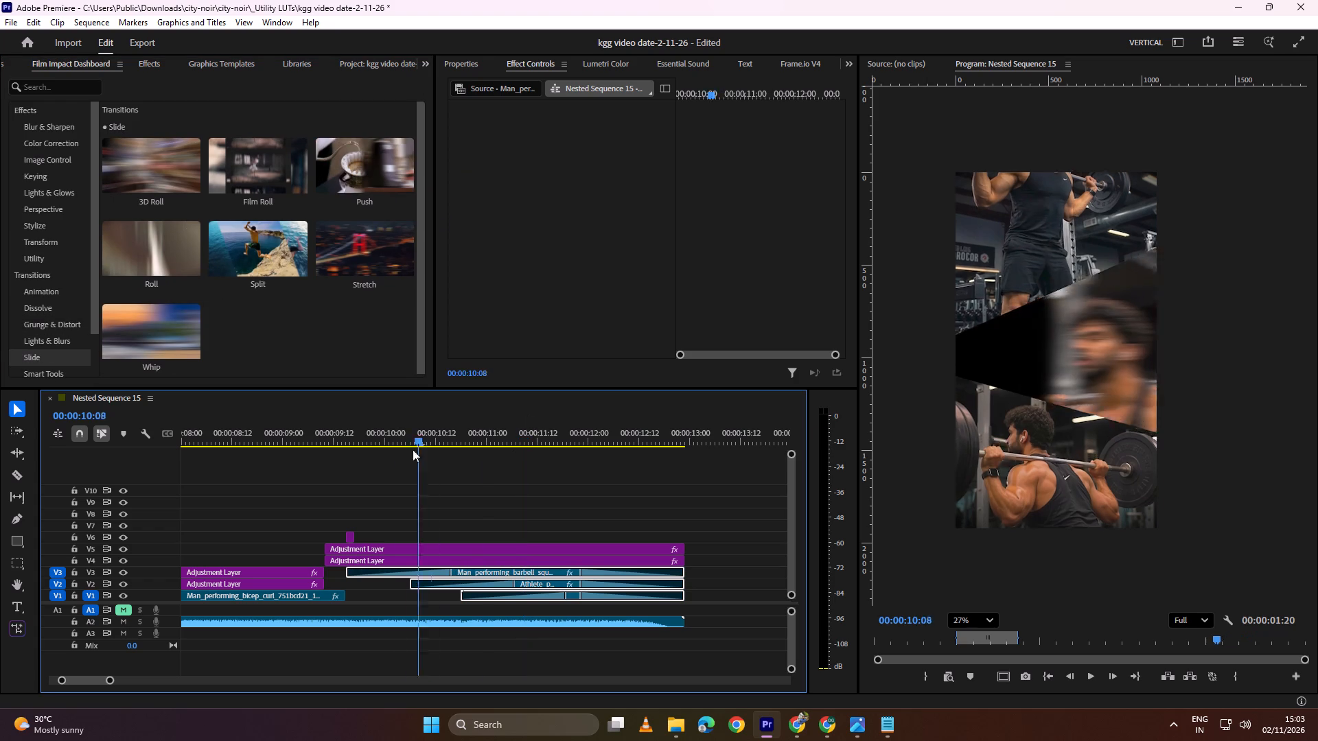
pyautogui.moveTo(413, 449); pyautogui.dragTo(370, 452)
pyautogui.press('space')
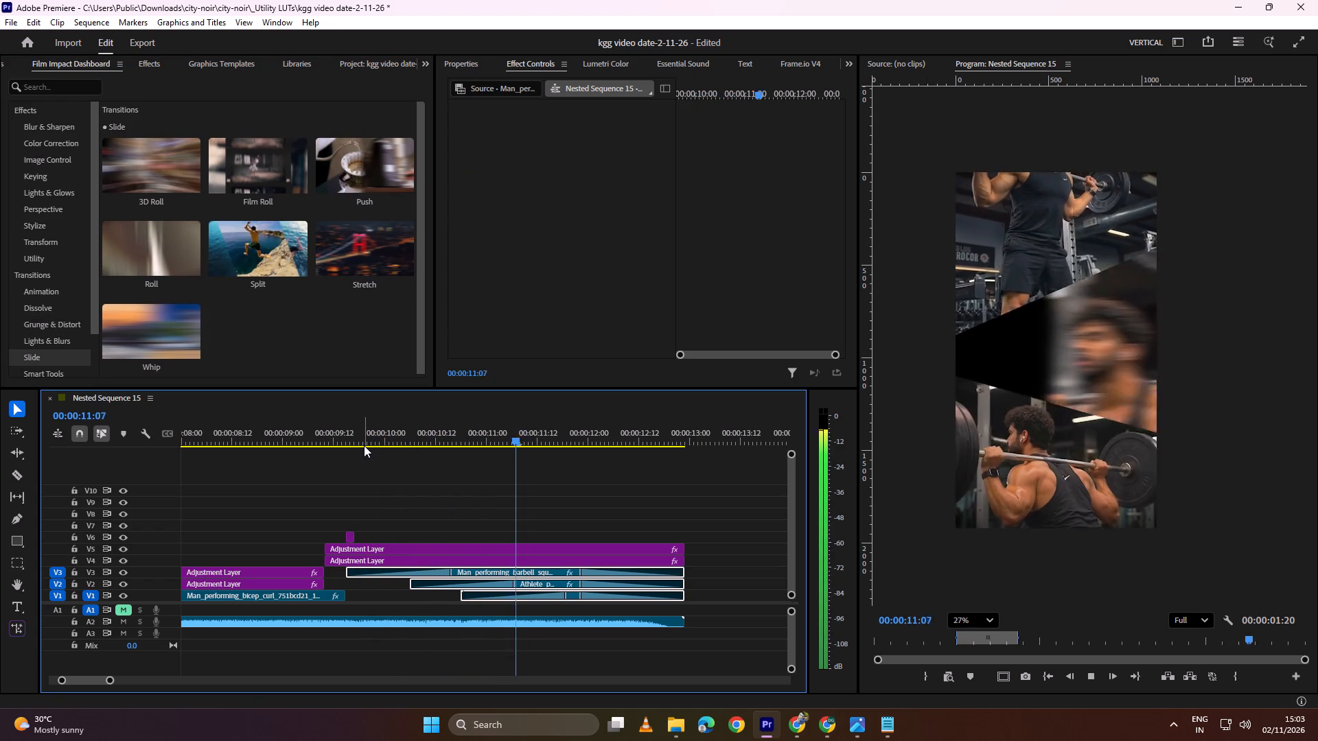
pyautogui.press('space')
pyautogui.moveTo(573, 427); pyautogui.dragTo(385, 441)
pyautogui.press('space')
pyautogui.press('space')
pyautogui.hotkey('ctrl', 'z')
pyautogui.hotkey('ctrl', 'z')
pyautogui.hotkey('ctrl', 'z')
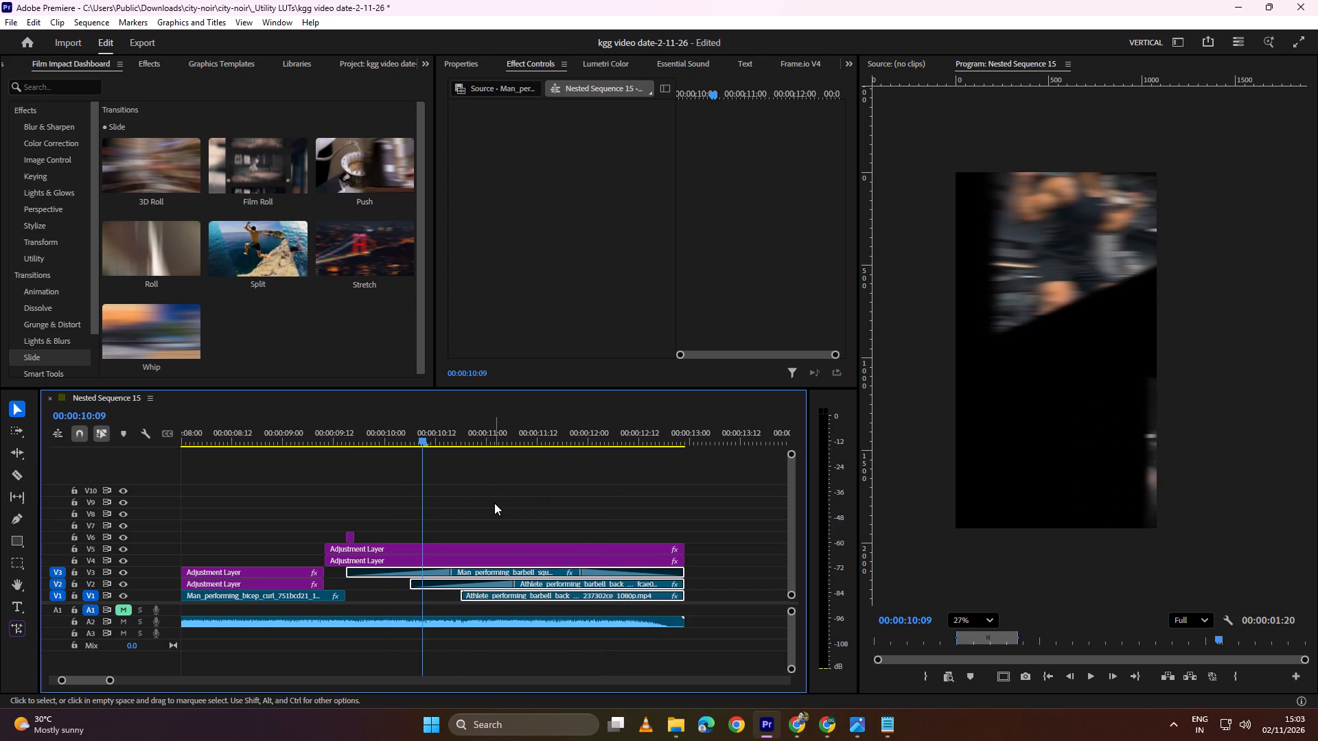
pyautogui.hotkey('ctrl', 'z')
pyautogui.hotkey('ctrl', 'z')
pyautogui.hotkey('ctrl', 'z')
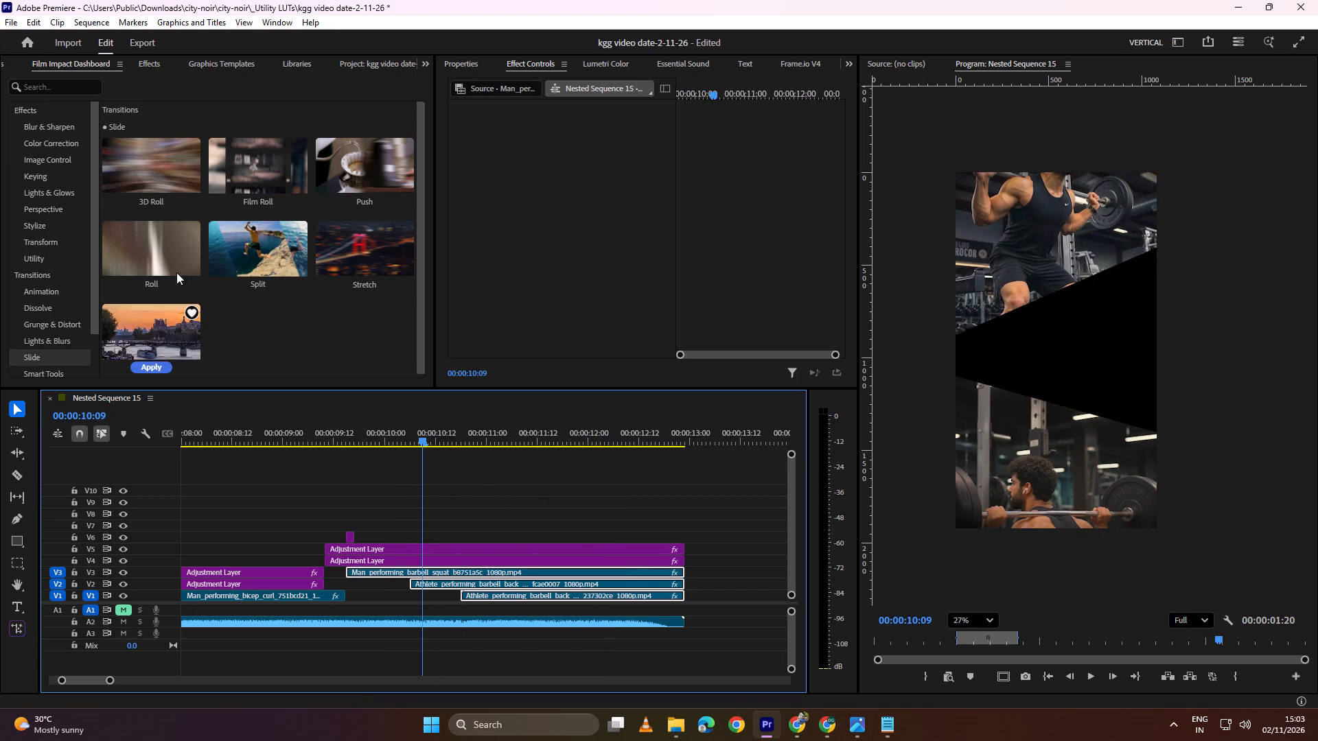
# Apply the Film Impact Mirror transition from the Transformers group to the three squat clips and play it back.
pyautogui.click(50, 370)
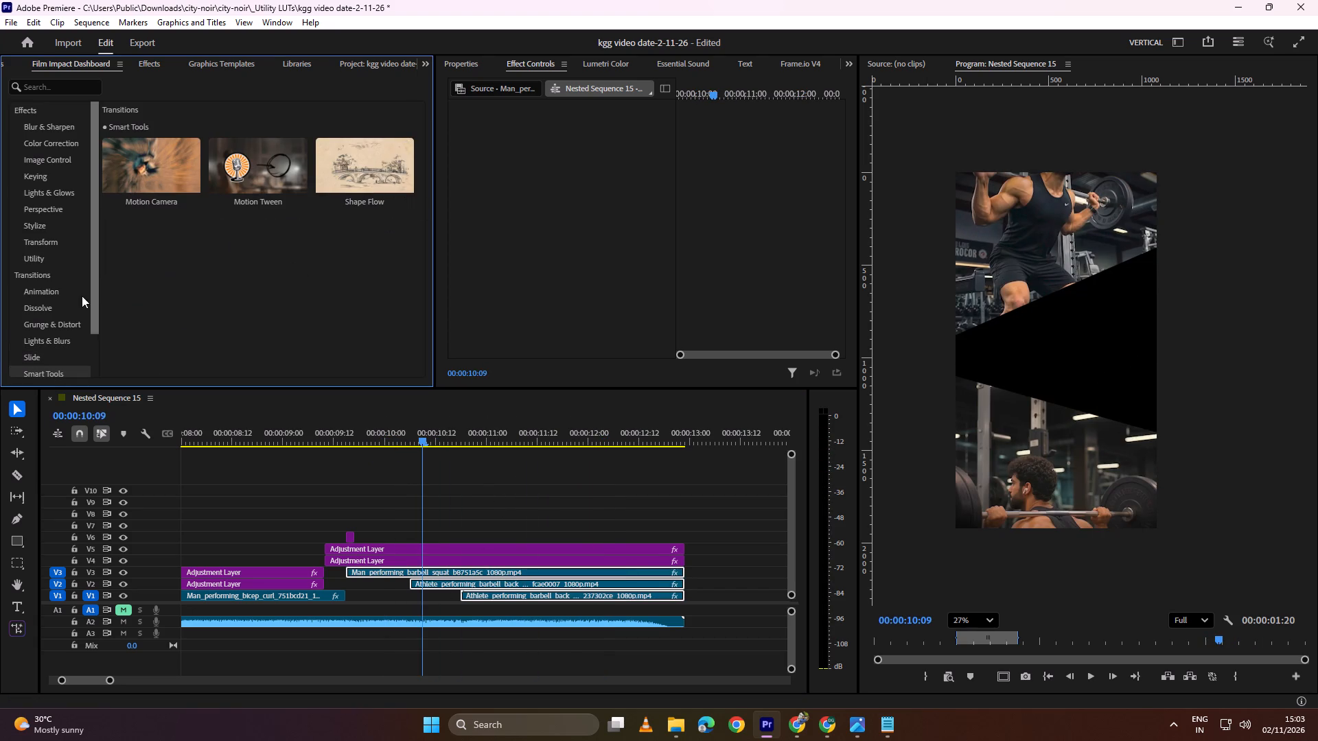
pyautogui.scroll(-1, 59, 360)
pyautogui.click(48, 342)
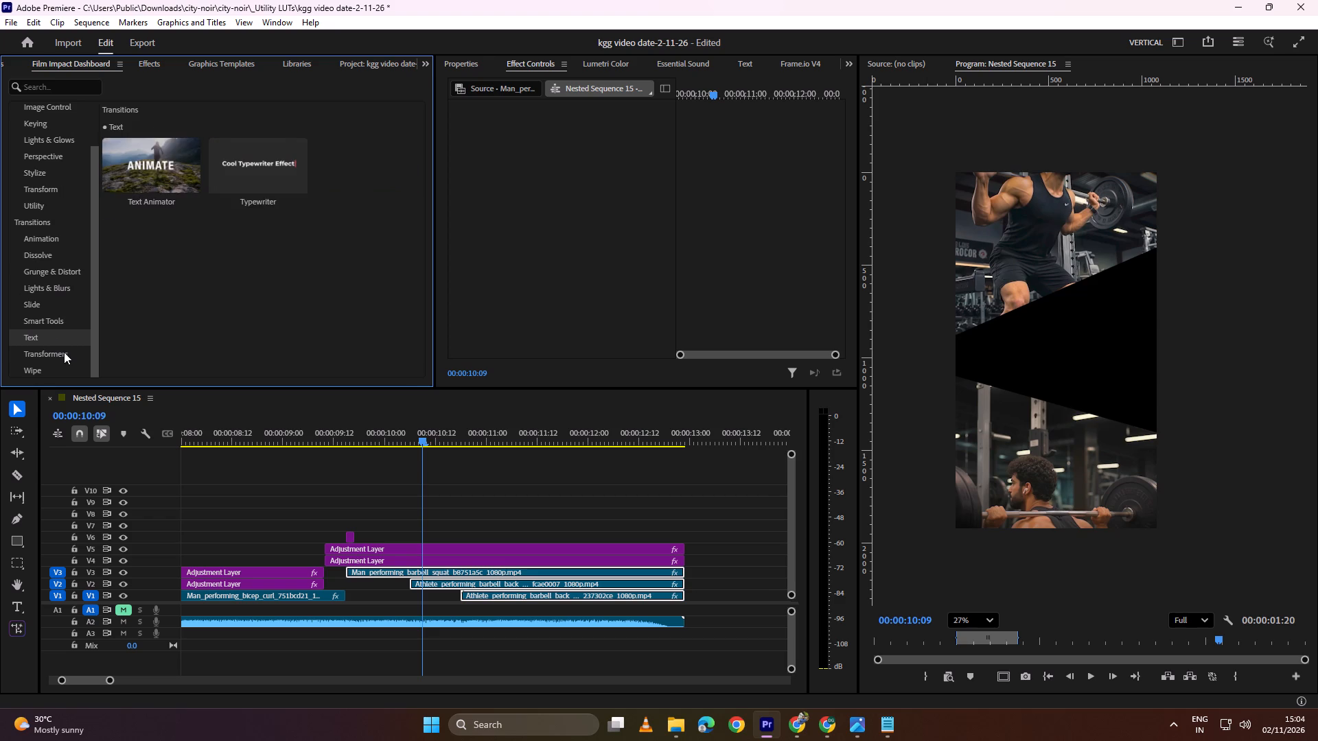
pyautogui.click(64, 352)
pyautogui.scroll(-1, 173, 288)
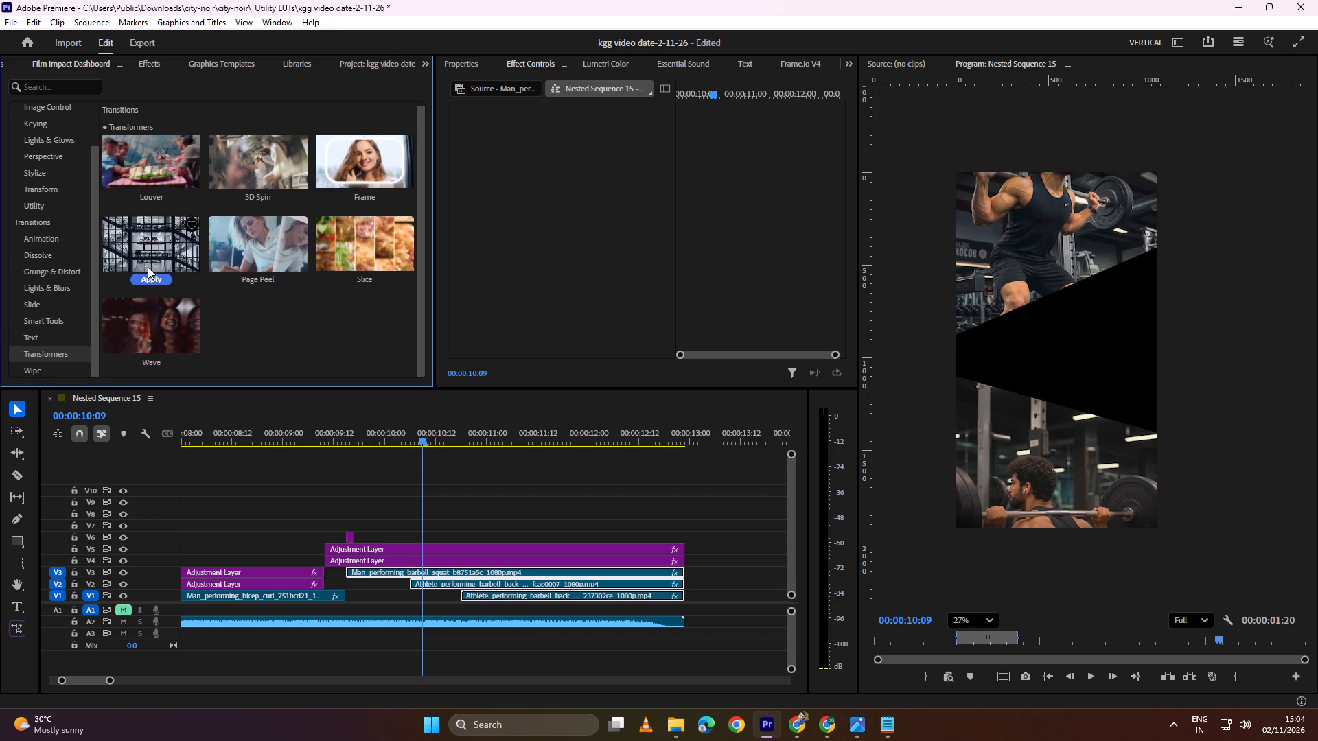
pyautogui.click(150, 276)
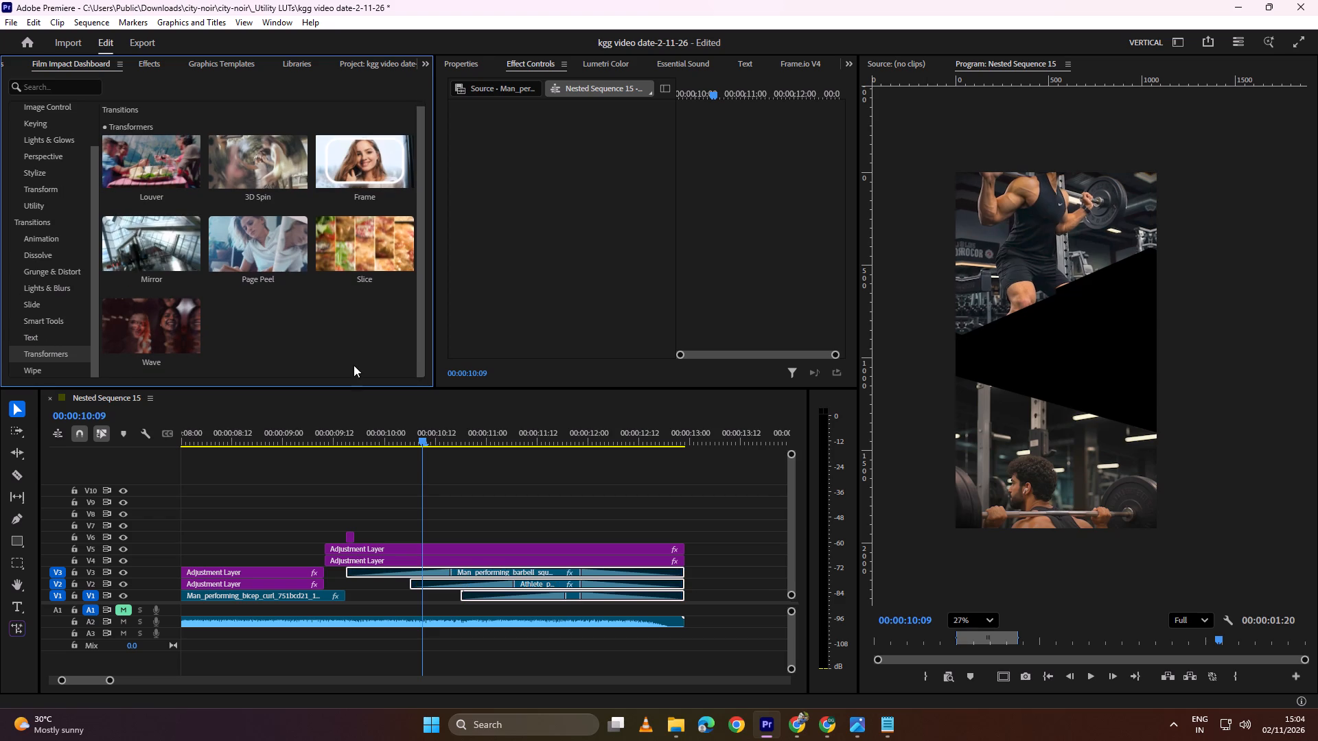
pyautogui.moveTo(469, 443); pyautogui.dragTo(322, 438)
pyautogui.press('space')
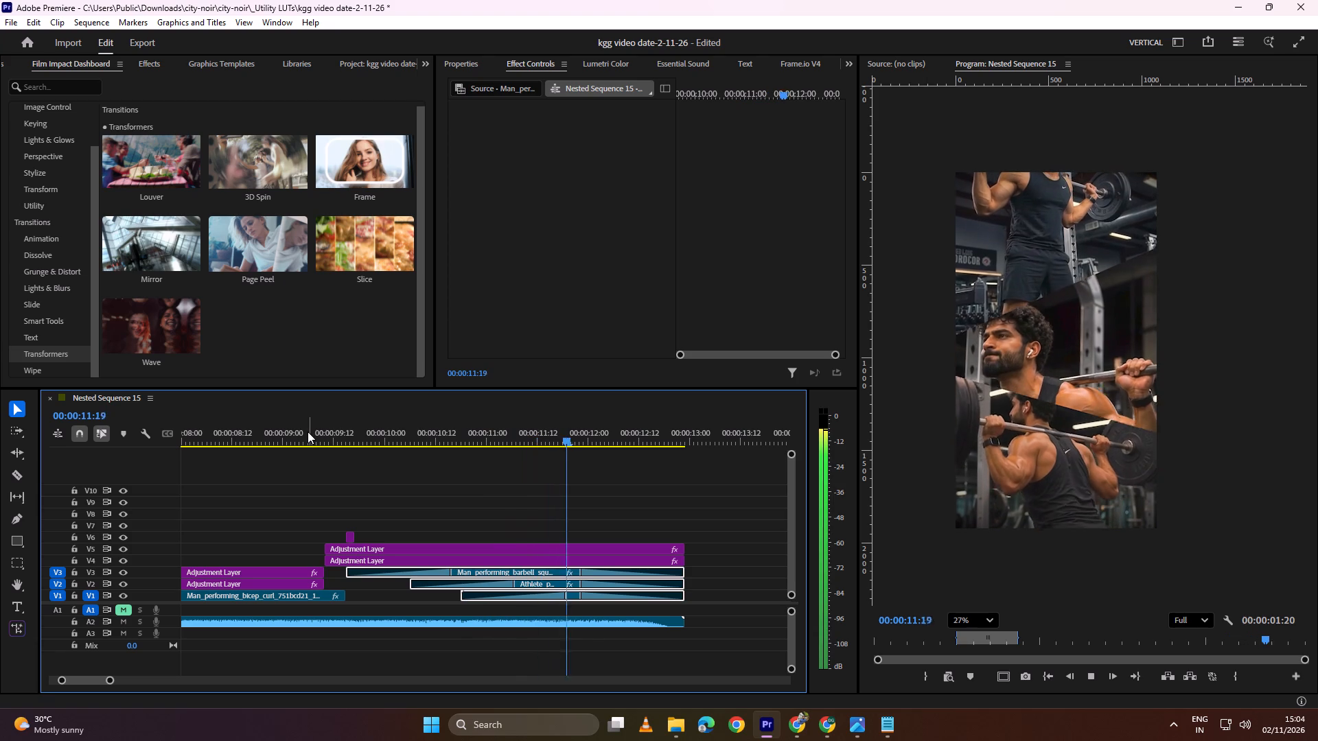
pyautogui.press('space')
pyautogui.moveTo(526, 434); pyautogui.dragTo(389, 454)
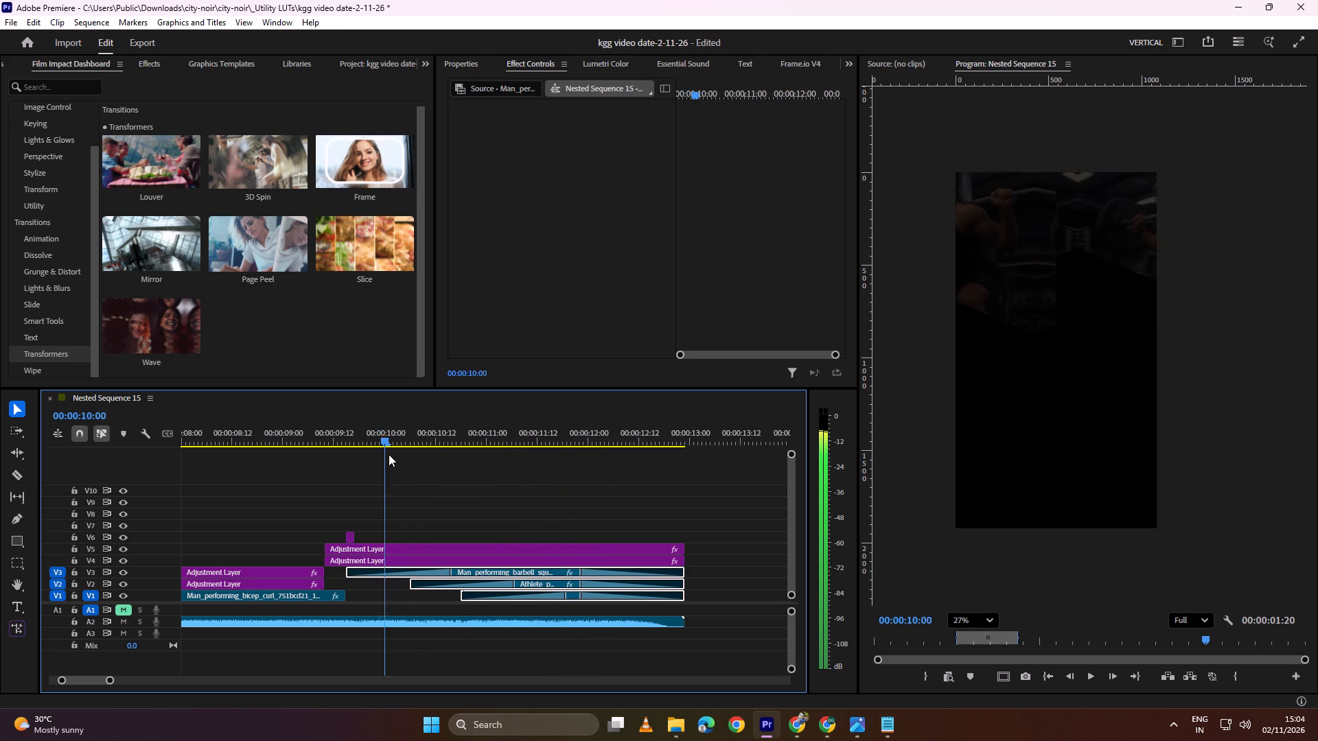
pyautogui.moveTo(389, 454); pyautogui.dragTo(395, 452)
# Randomize the opening Mirror transition on the V3 squat clip with Surprise Me! until it uses seed 48287.
pyautogui.click(454, 508)
pyautogui.click(415, 570)
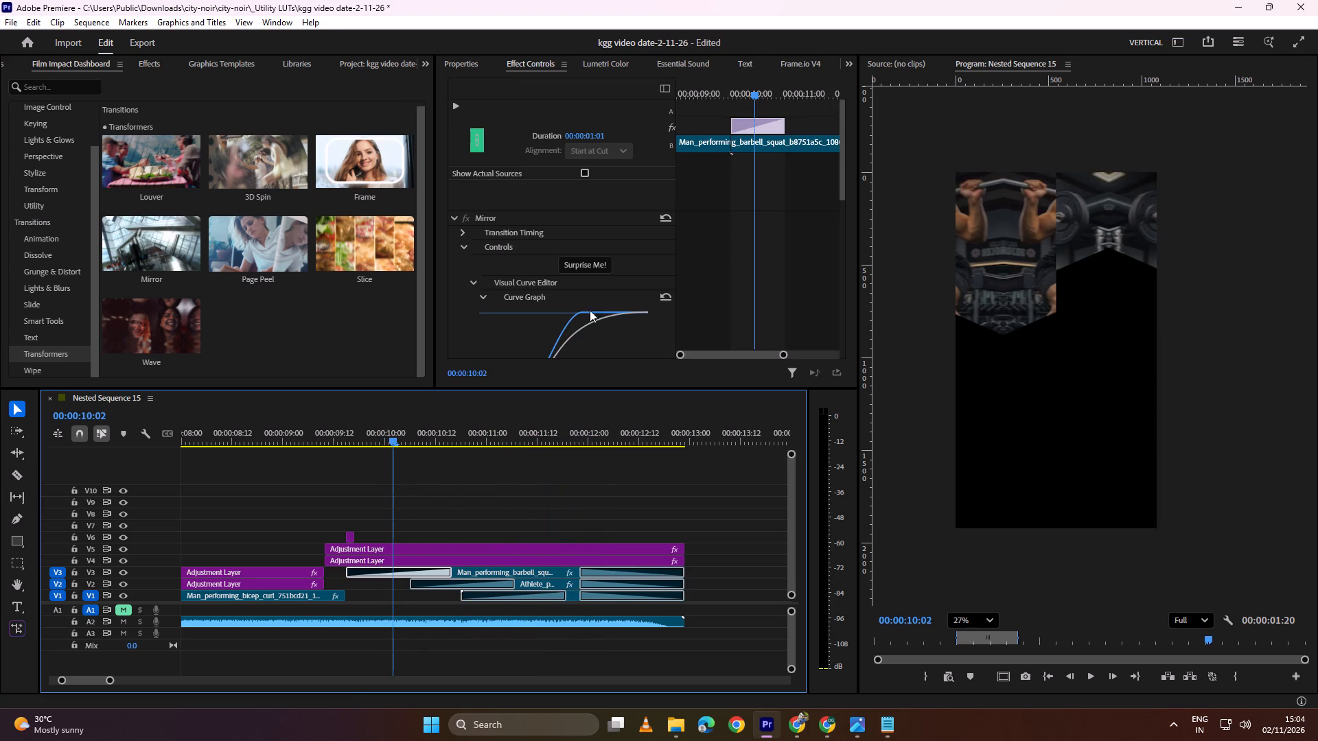
pyautogui.click(597, 262)
pyautogui.click(597, 262)
pyautogui.click(597, 262)
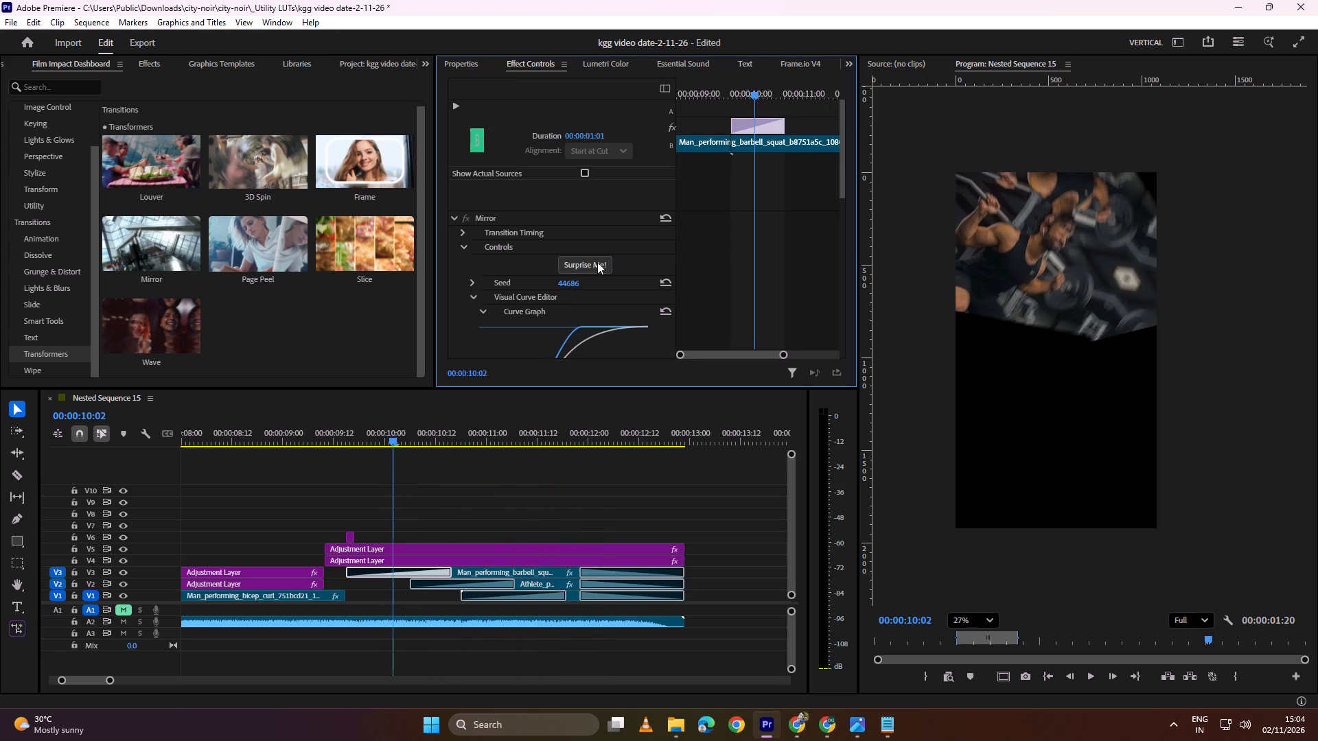
pyautogui.click(597, 262)
pyautogui.click(597, 262)
pyautogui.click(597, 262)
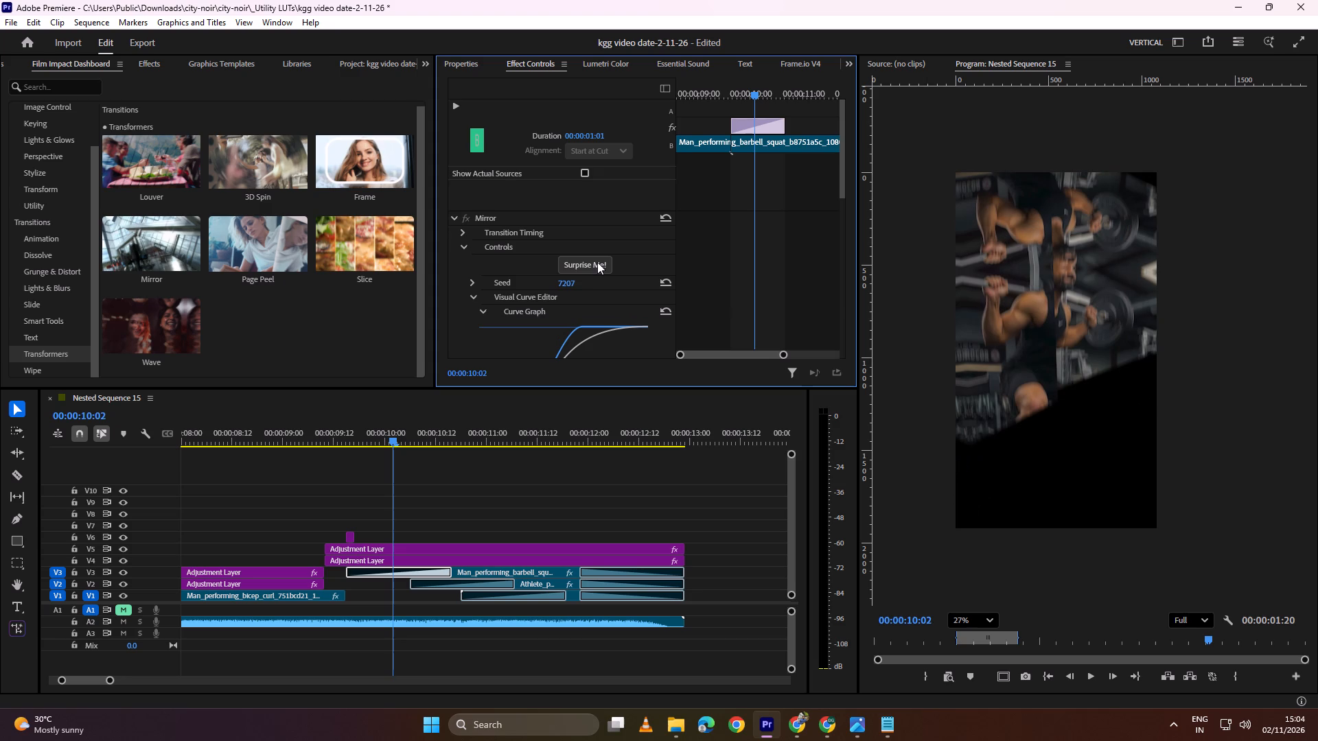
pyautogui.click(597, 262)
pyautogui.click(597, 262)
pyautogui.moveTo(422, 427); pyautogui.dragTo(451, 434)
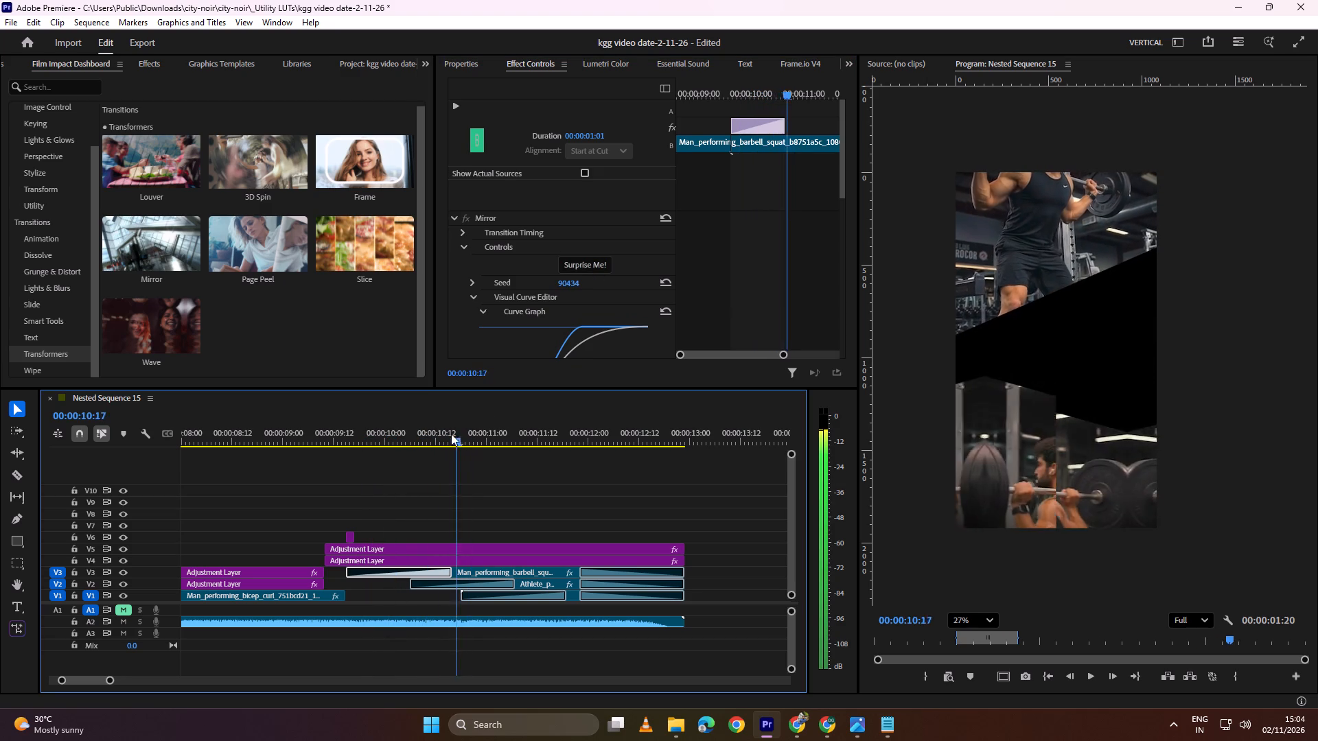
pyautogui.moveTo(451, 434); pyautogui.dragTo(415, 438)
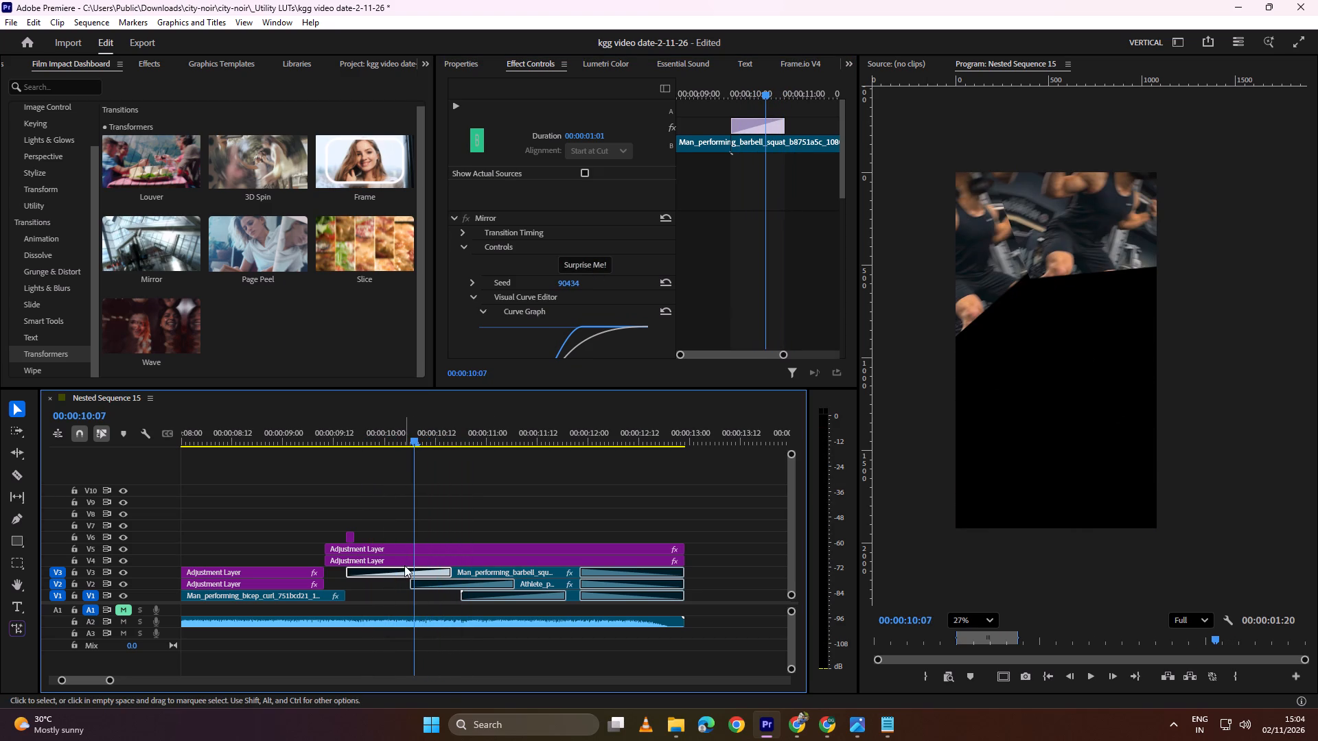
pyautogui.click(449, 572)
pyautogui.click(575, 266)
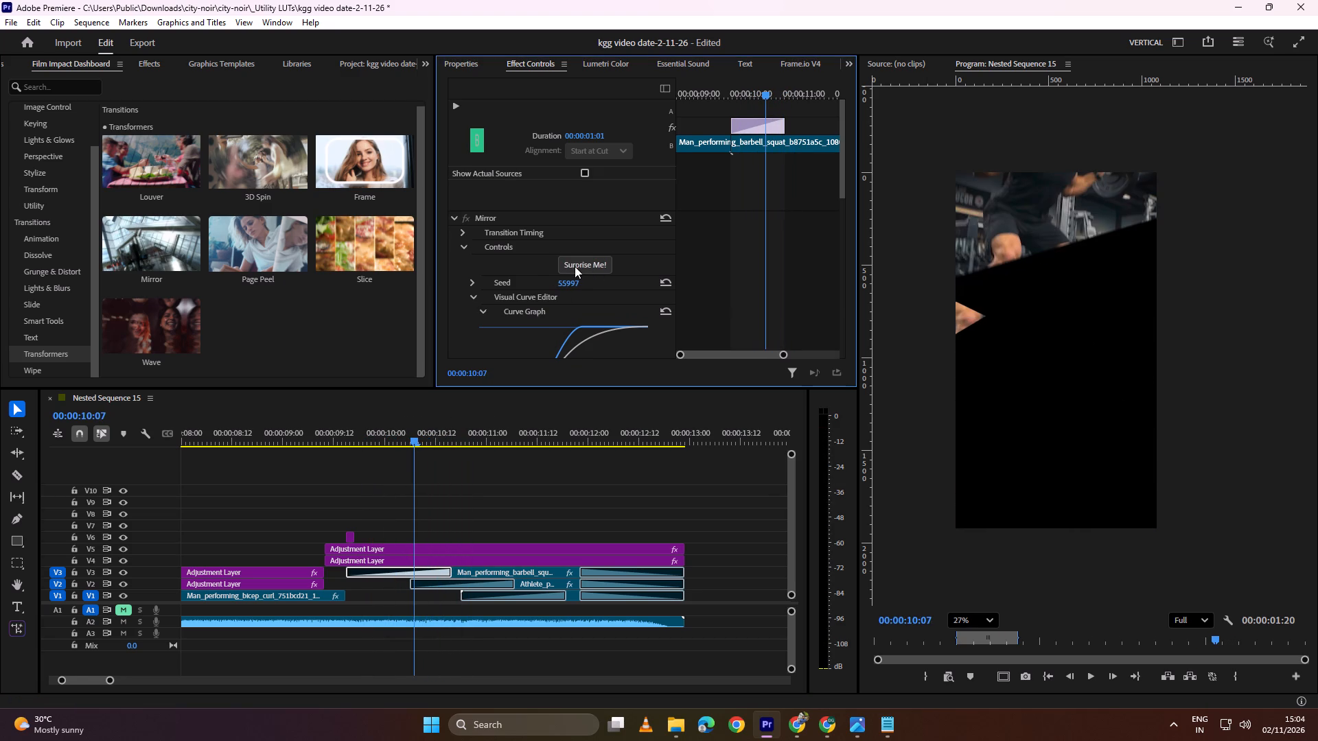
pyautogui.click(575, 266)
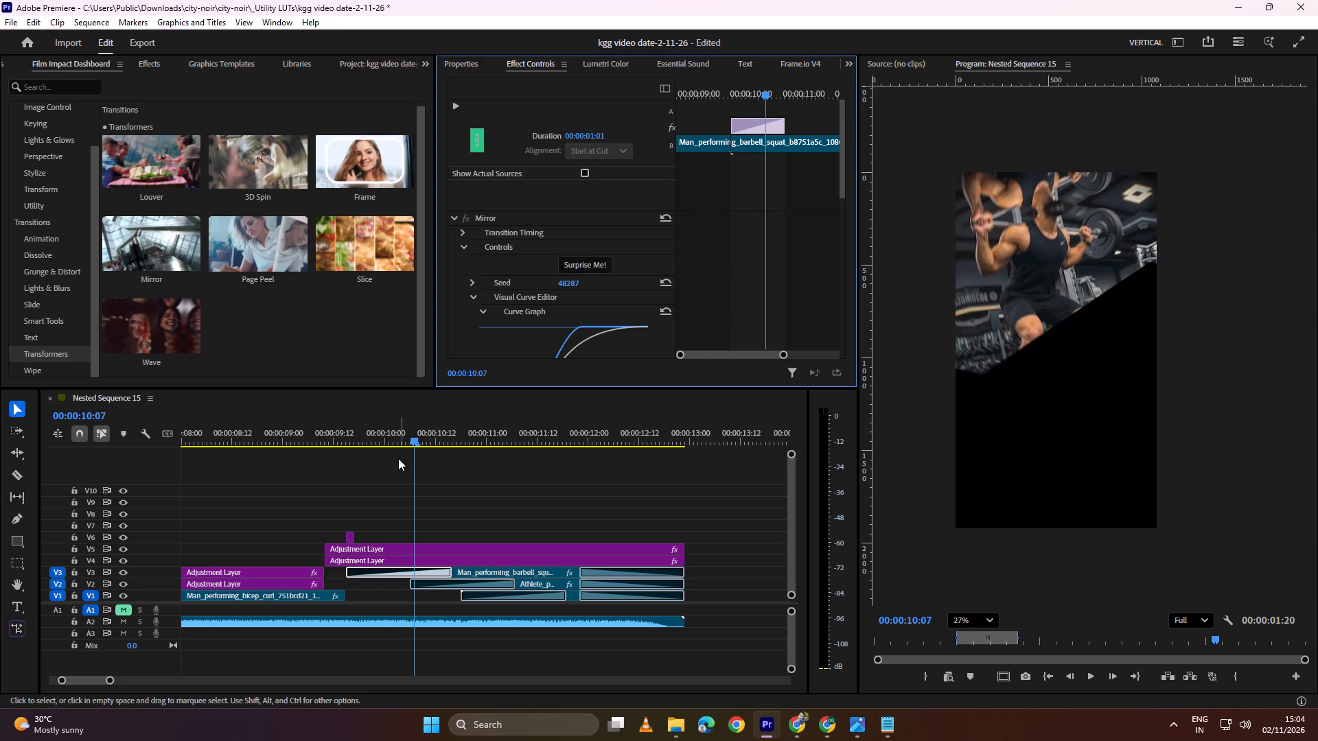
# Play back the split-screen section several times to review the Mirror transitions at the clips' starts and ends.
pyautogui.moveTo(424, 438); pyautogui.dragTo(378, 439)
pyautogui.press('space')
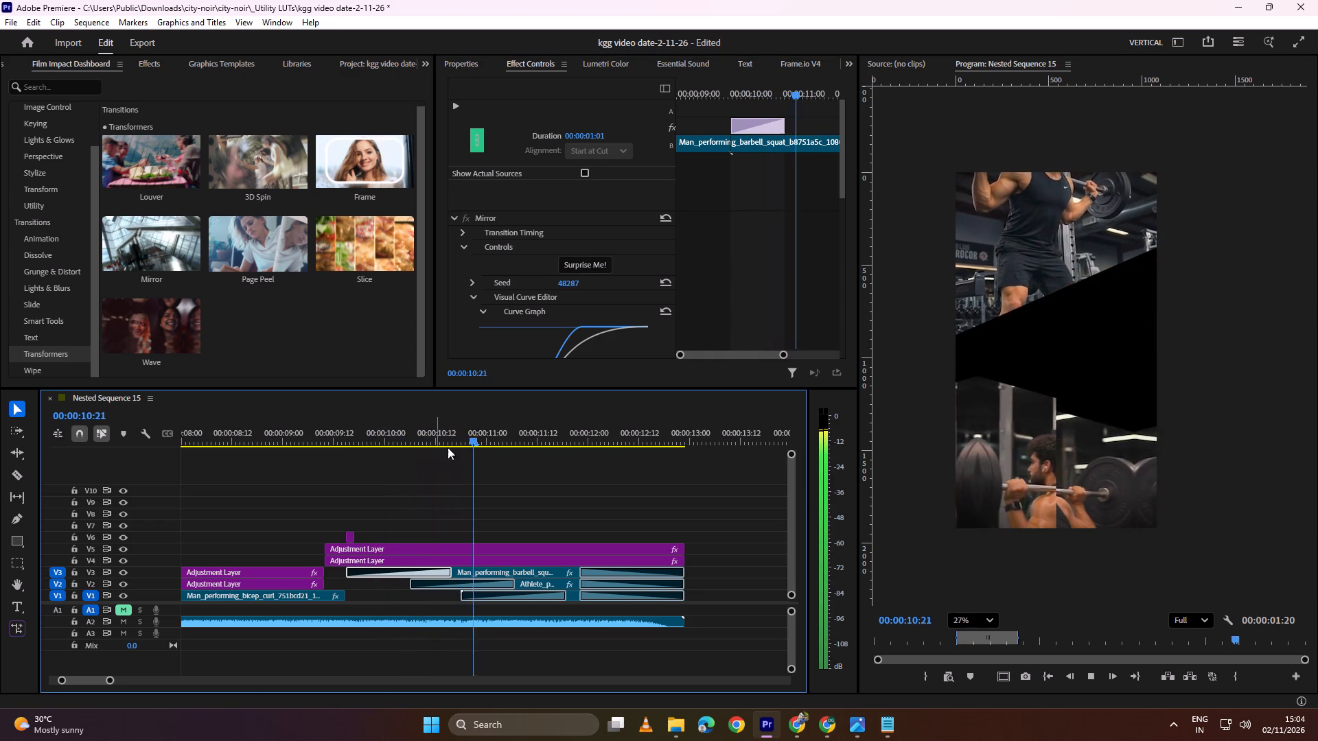
pyautogui.press('space')
pyautogui.press('space')
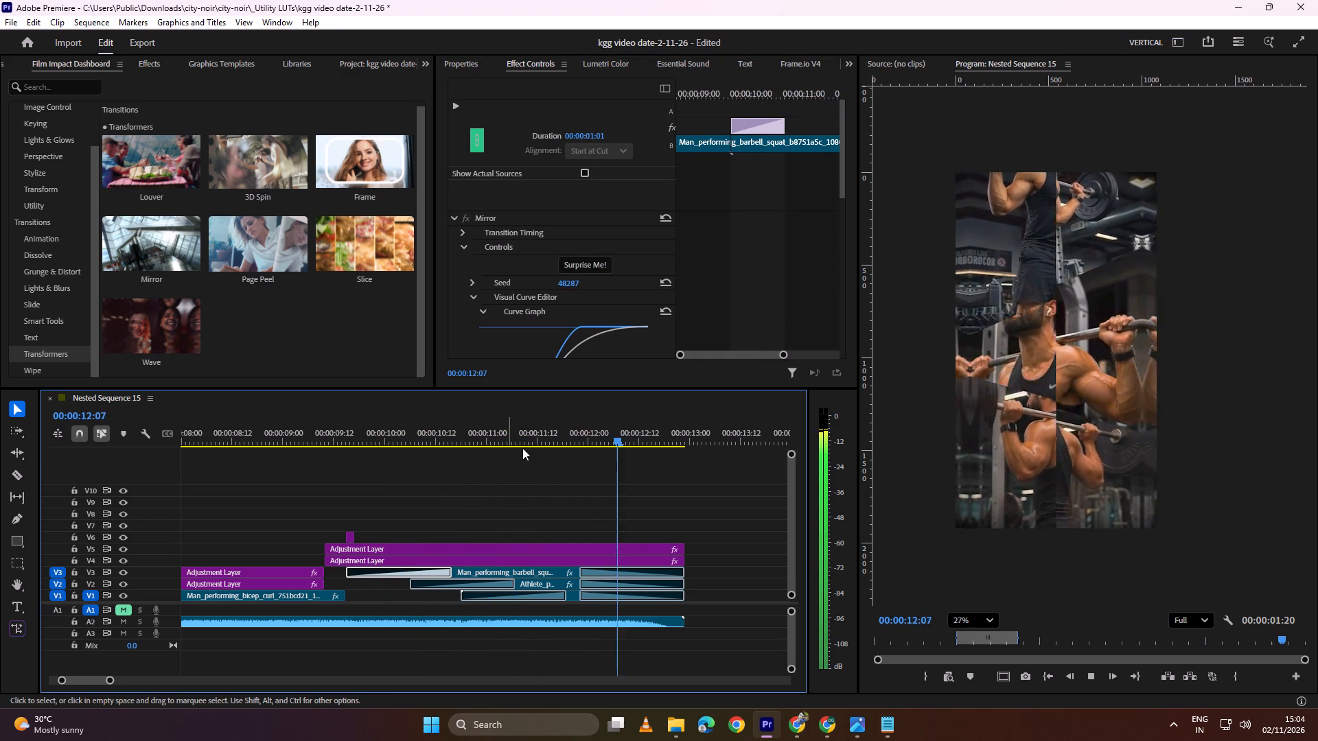
pyautogui.press('space')
pyautogui.moveTo(566, 428); pyautogui.dragTo(345, 442)
pyautogui.press('space')
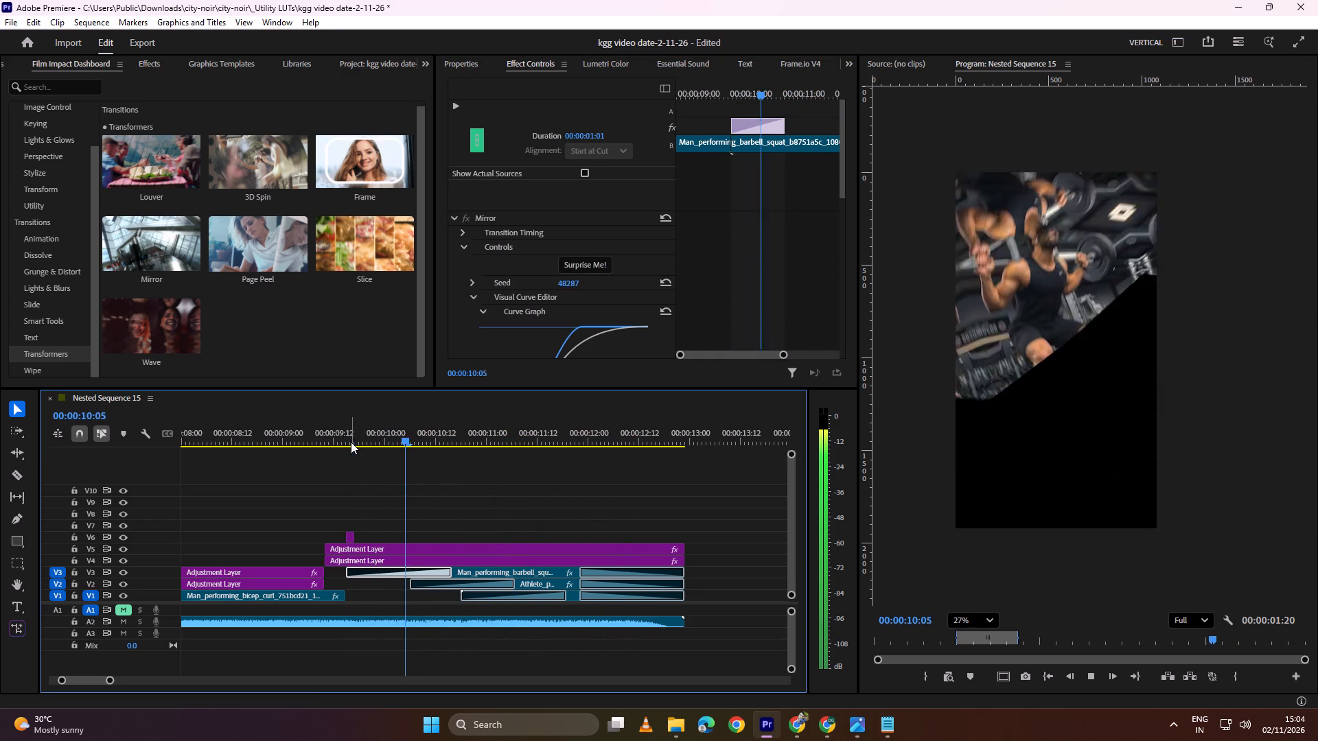
pyautogui.press('space')
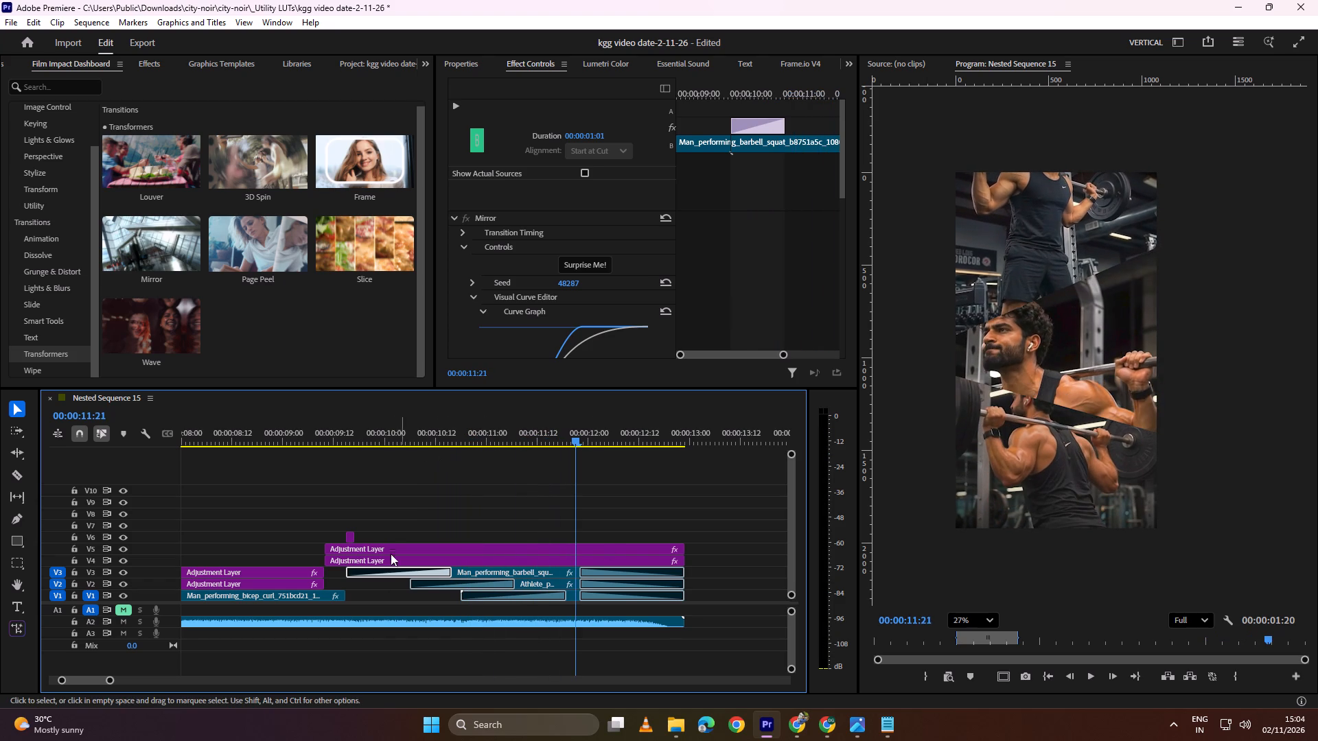
pyautogui.moveTo(409, 427); pyautogui.dragTo(321, 447)
pyautogui.press('space')
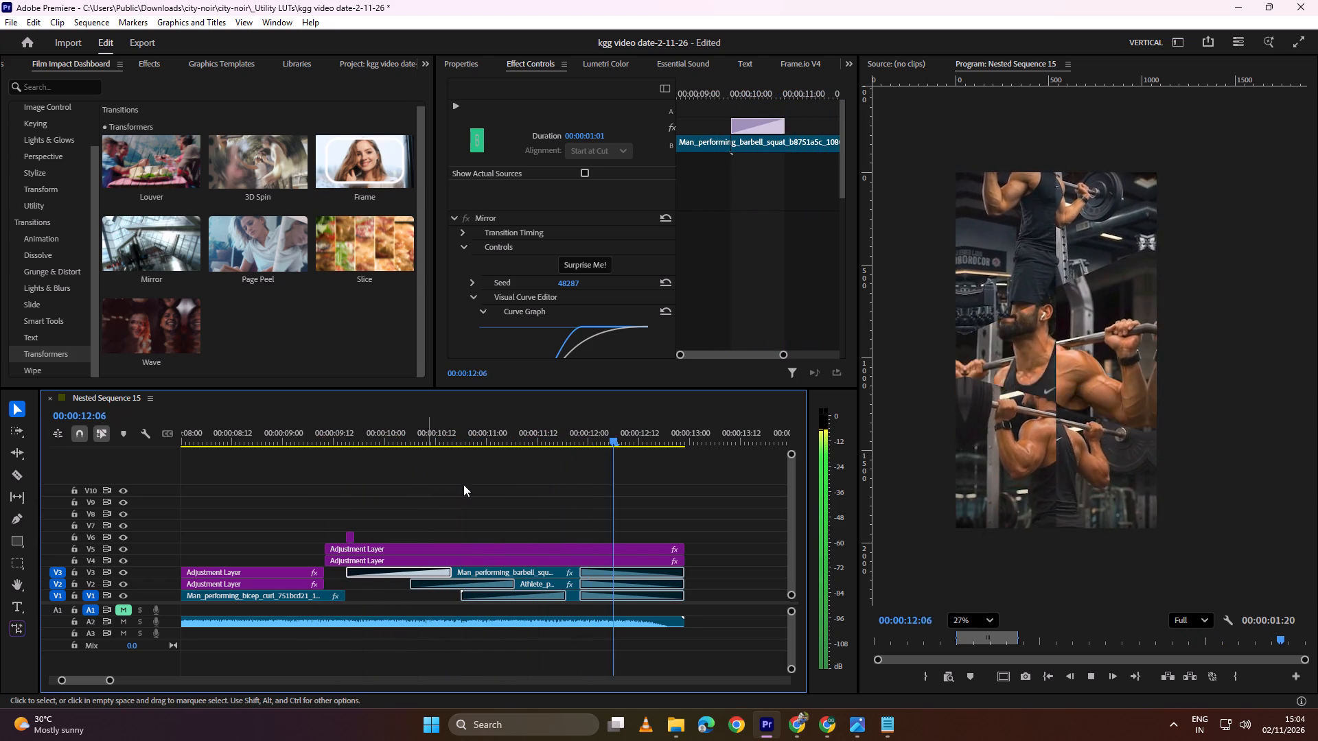
pyautogui.press('space')
# Delete the closing Mirror transitions from the V1, V2 and V3 squat clips and play back the section.
pyautogui.click(604, 597)
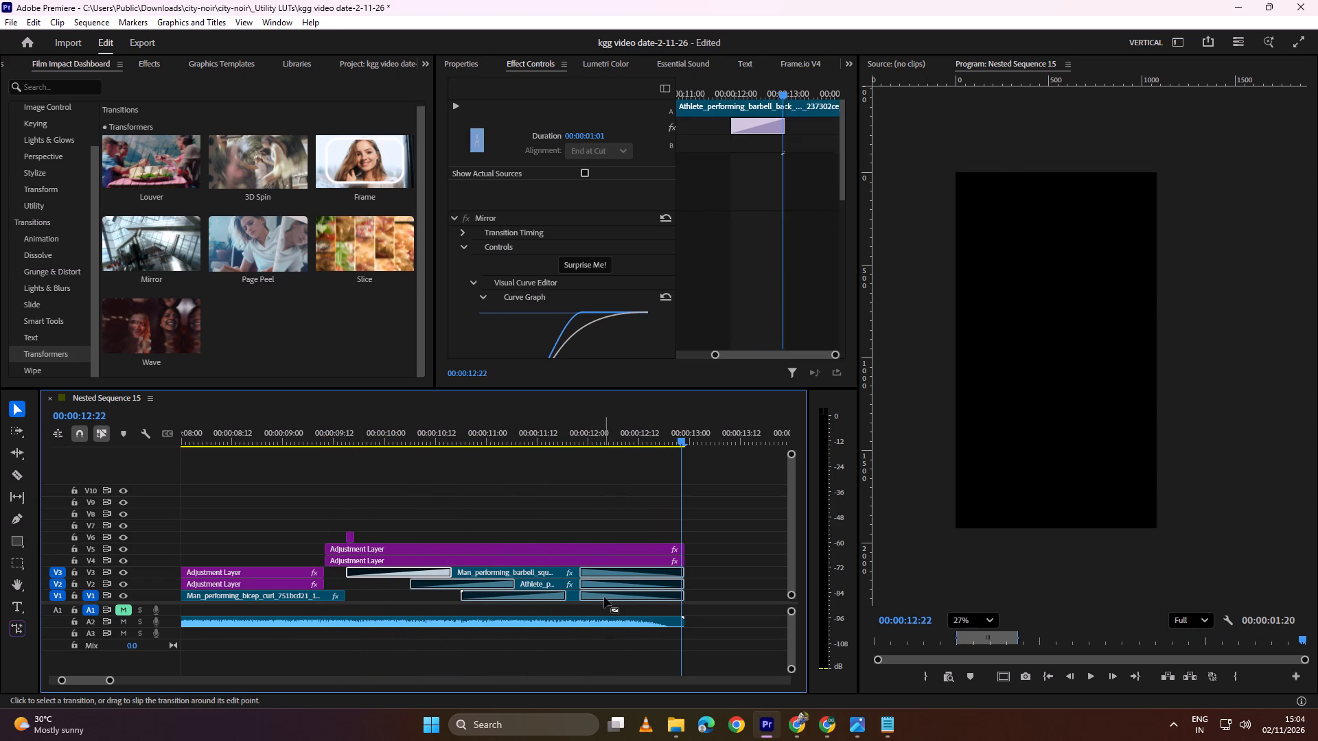
pyautogui.press('BackSpace')
pyautogui.click(604, 585)
pyautogui.press('BackSpace')
pyautogui.click(605, 572)
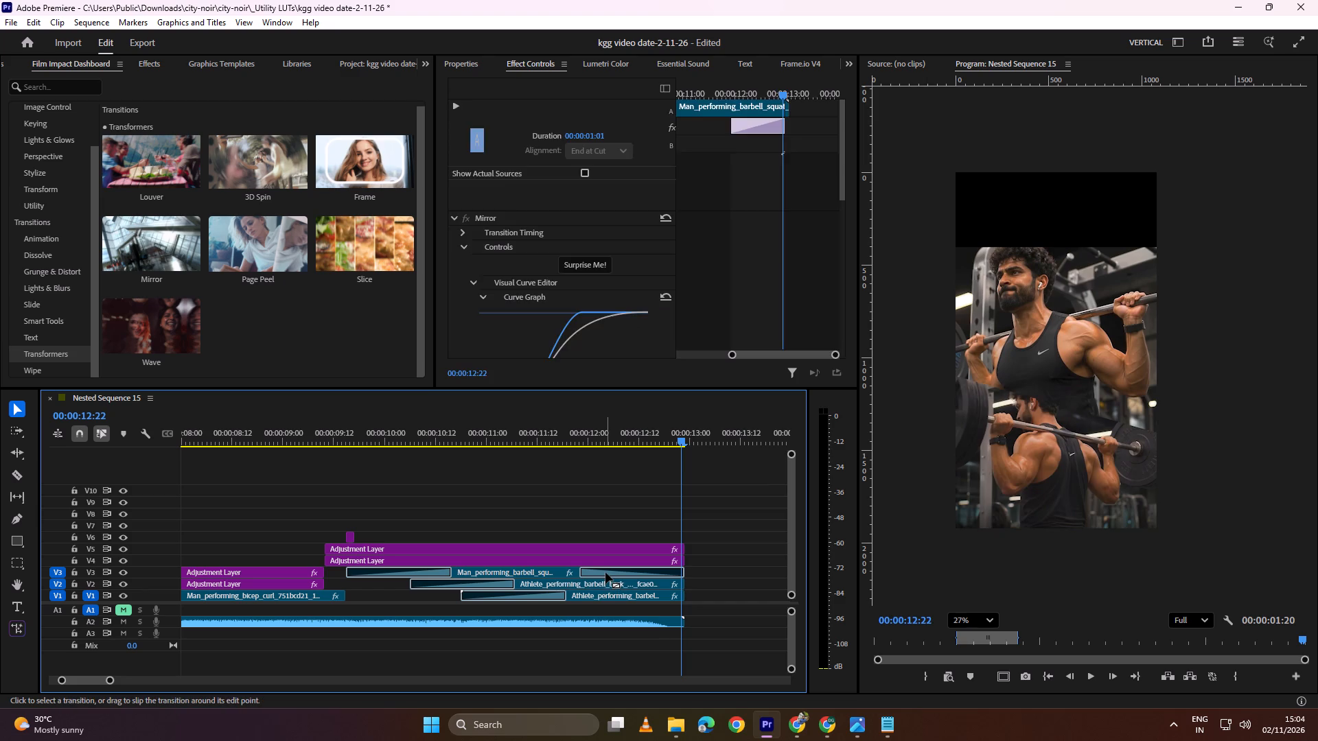
pyautogui.press('BackSpace')
pyautogui.moveTo(673, 436); pyautogui.dragTo(368, 446)
pyautogui.press('space')
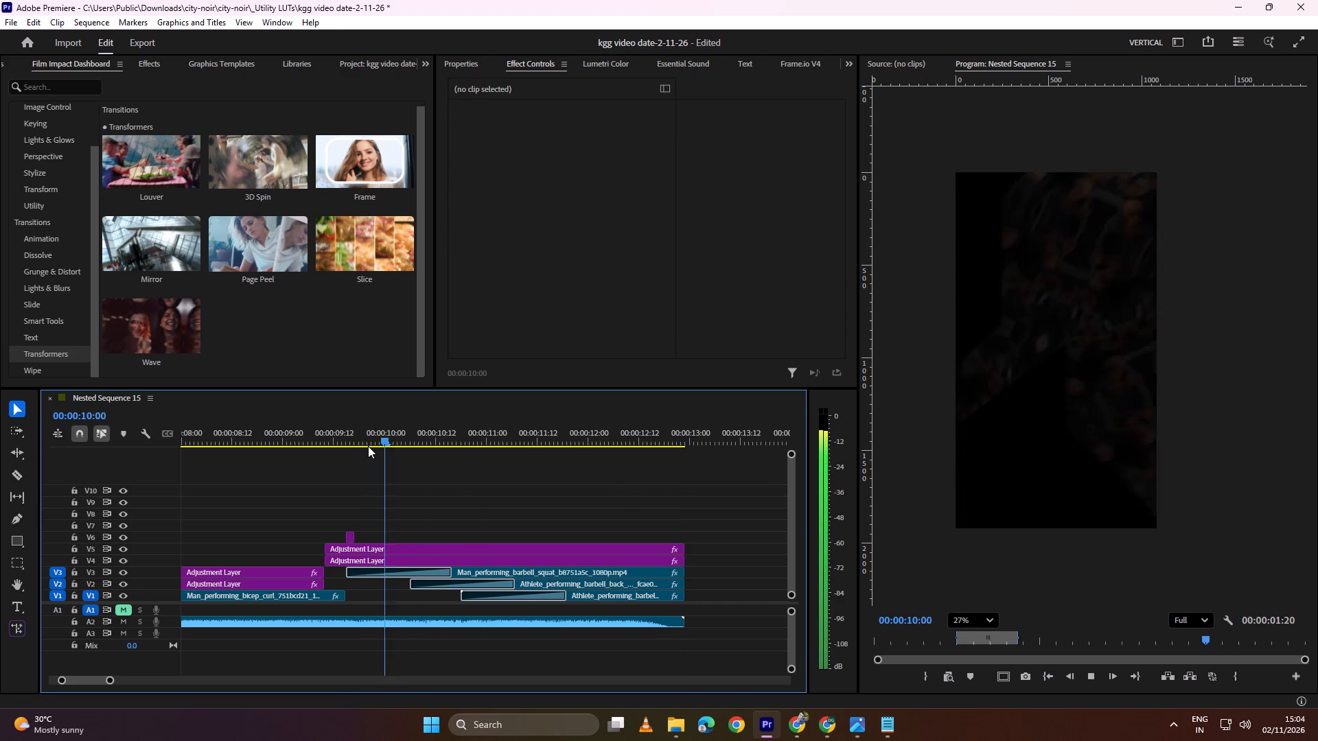
pyautogui.press('space')
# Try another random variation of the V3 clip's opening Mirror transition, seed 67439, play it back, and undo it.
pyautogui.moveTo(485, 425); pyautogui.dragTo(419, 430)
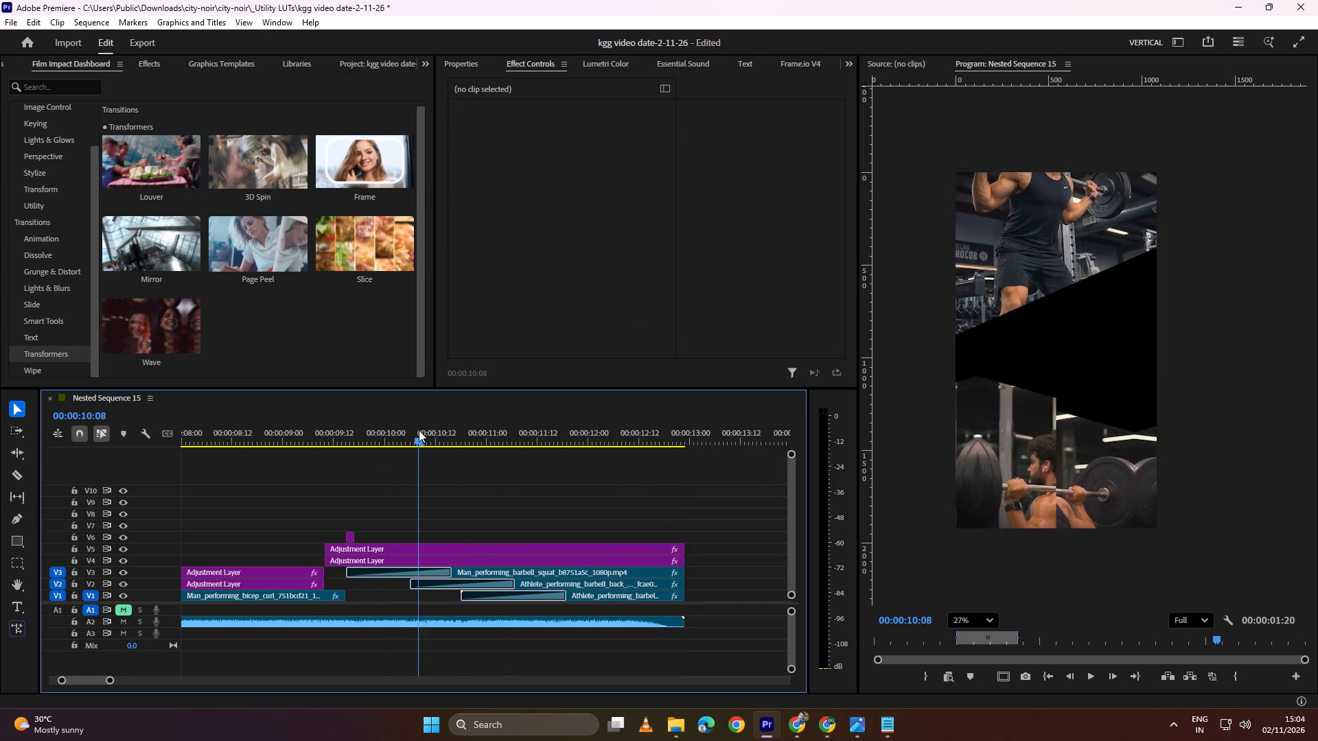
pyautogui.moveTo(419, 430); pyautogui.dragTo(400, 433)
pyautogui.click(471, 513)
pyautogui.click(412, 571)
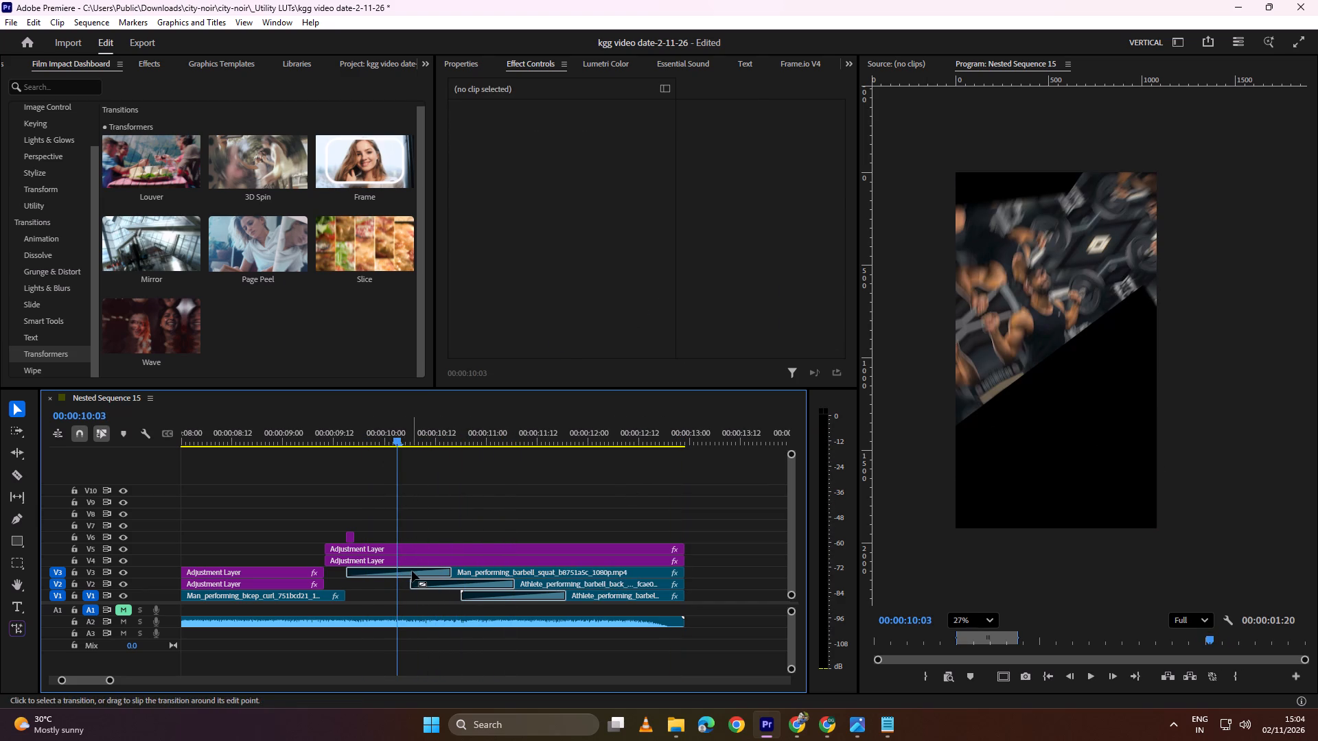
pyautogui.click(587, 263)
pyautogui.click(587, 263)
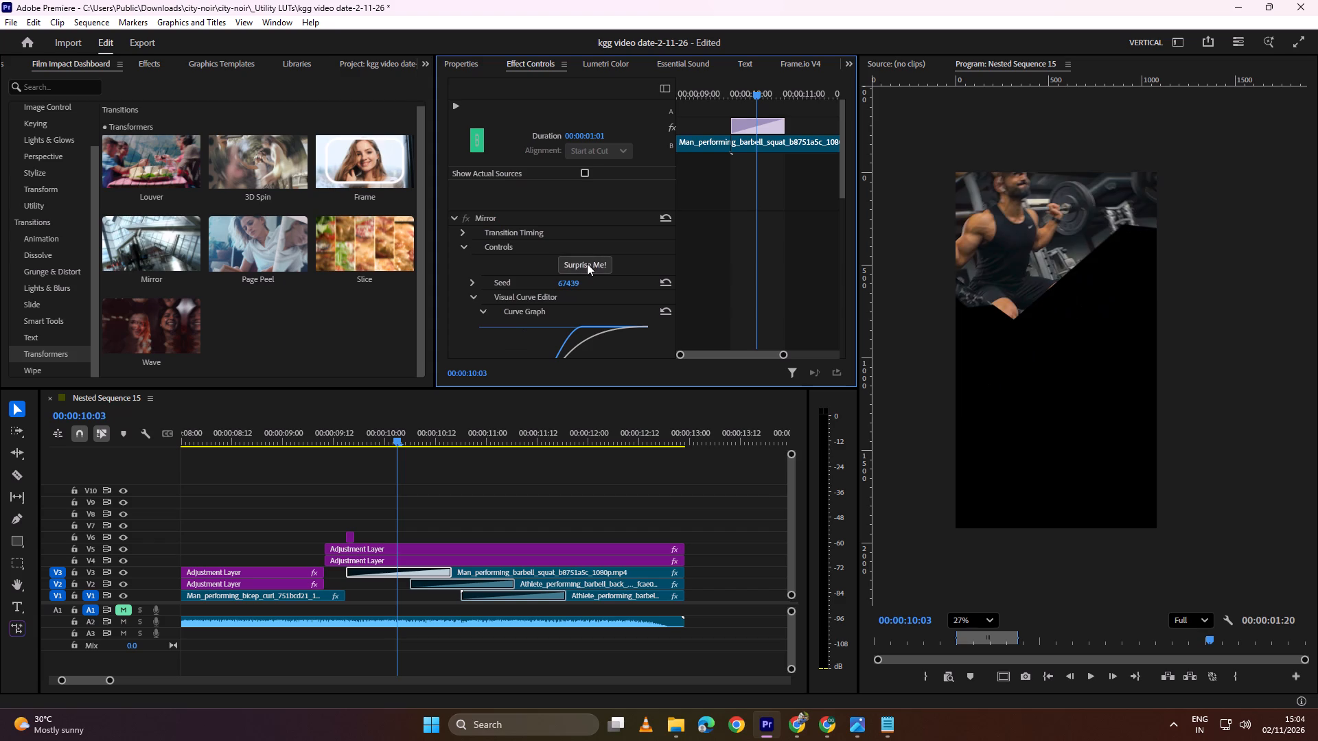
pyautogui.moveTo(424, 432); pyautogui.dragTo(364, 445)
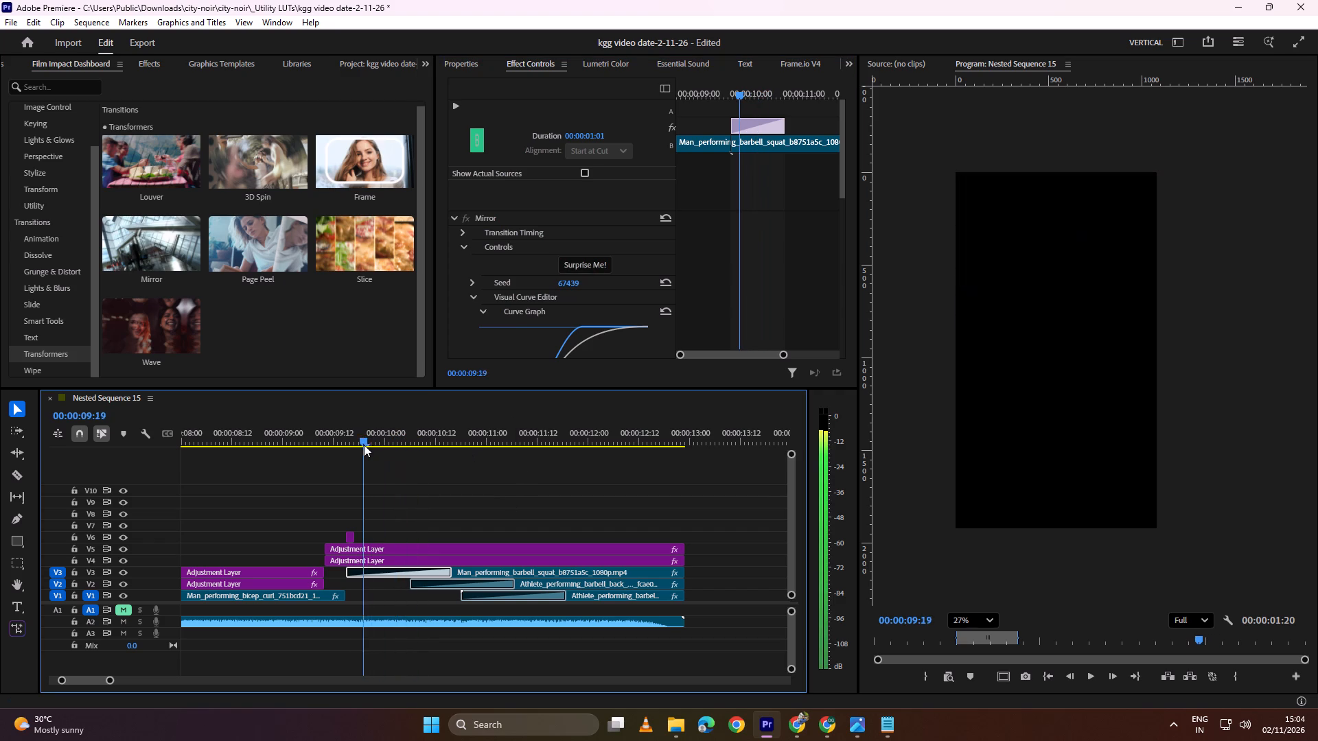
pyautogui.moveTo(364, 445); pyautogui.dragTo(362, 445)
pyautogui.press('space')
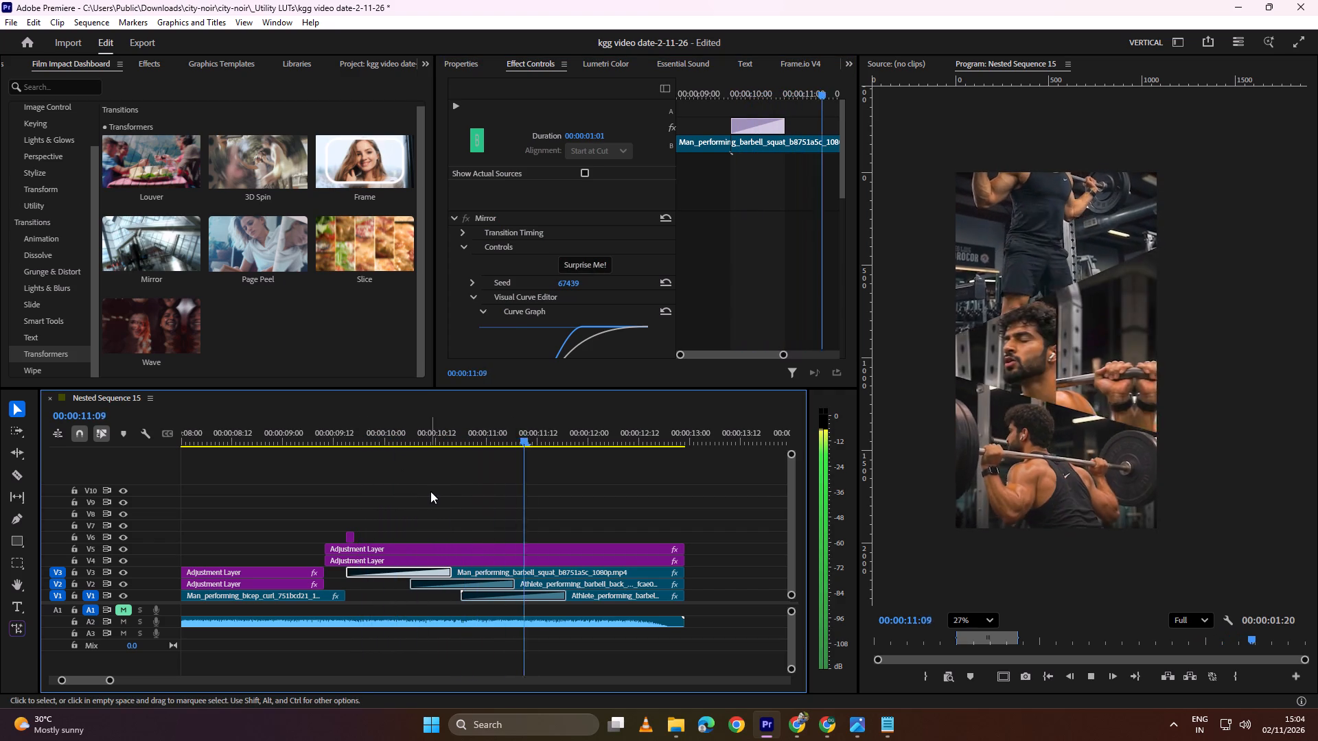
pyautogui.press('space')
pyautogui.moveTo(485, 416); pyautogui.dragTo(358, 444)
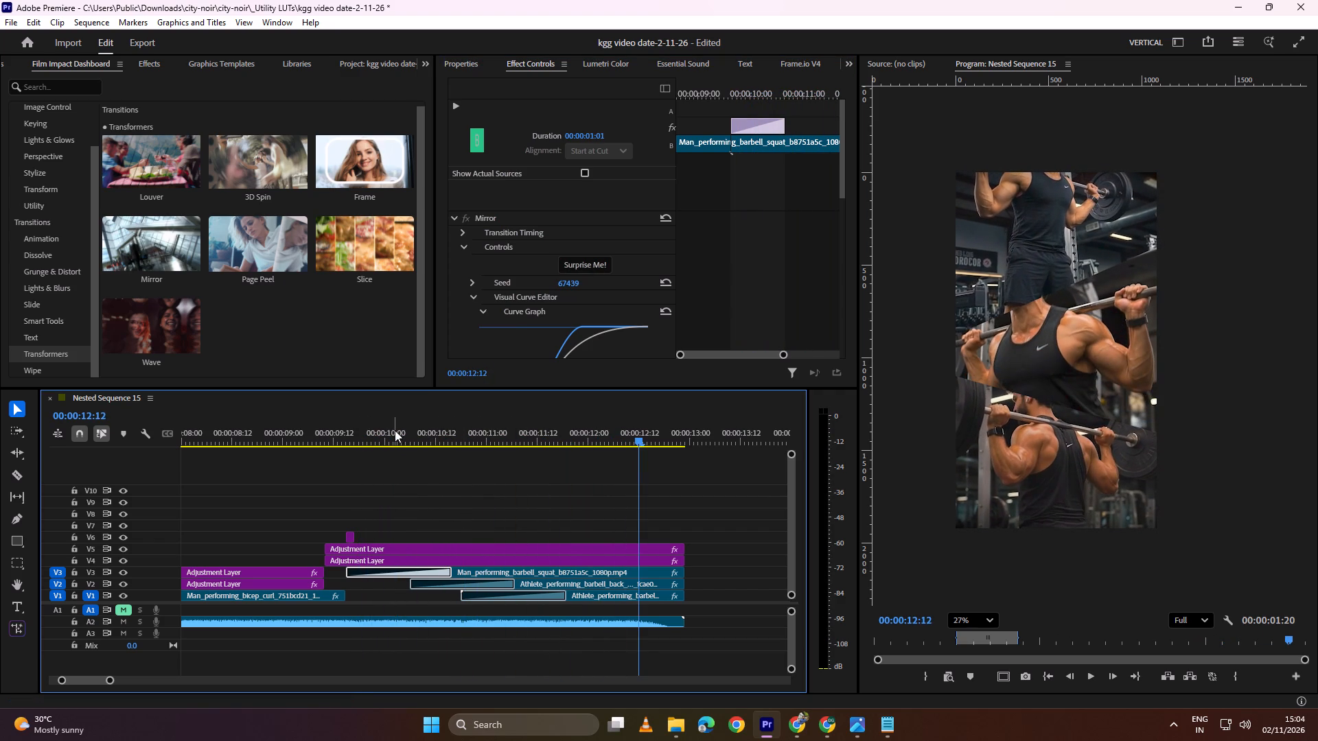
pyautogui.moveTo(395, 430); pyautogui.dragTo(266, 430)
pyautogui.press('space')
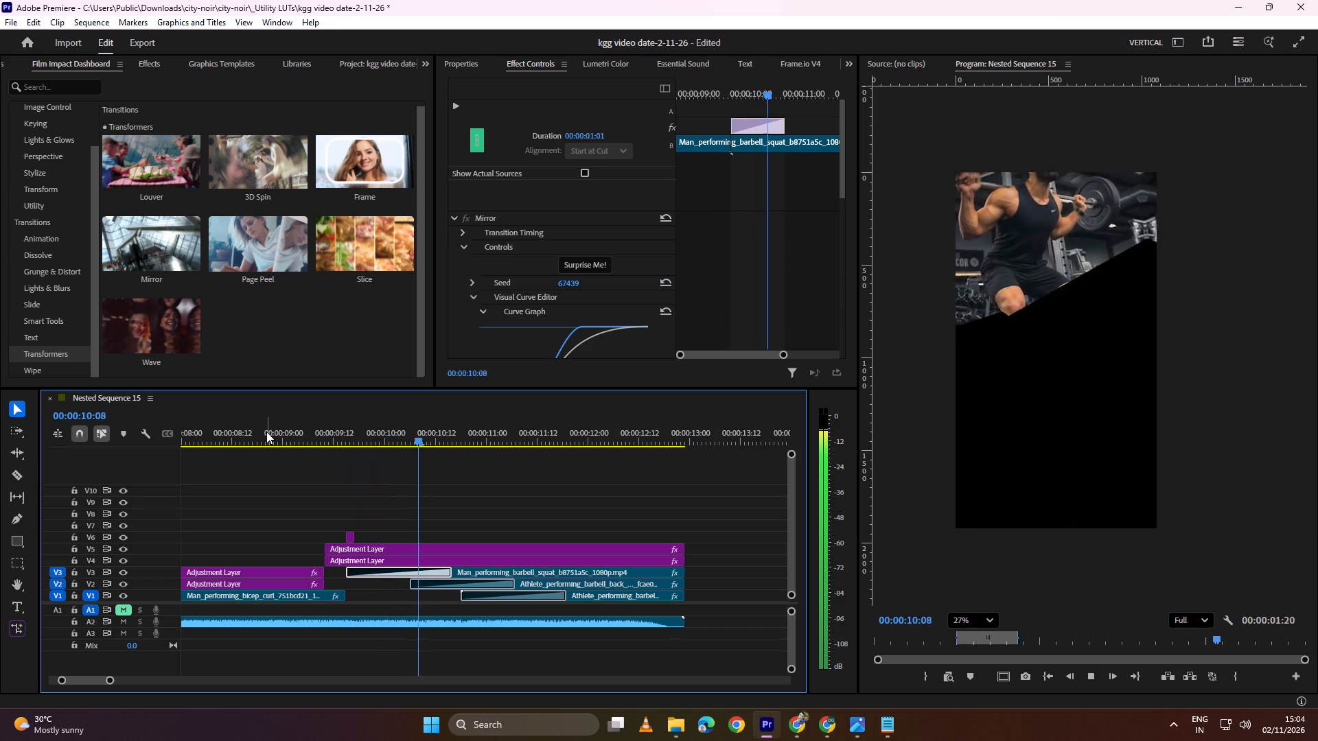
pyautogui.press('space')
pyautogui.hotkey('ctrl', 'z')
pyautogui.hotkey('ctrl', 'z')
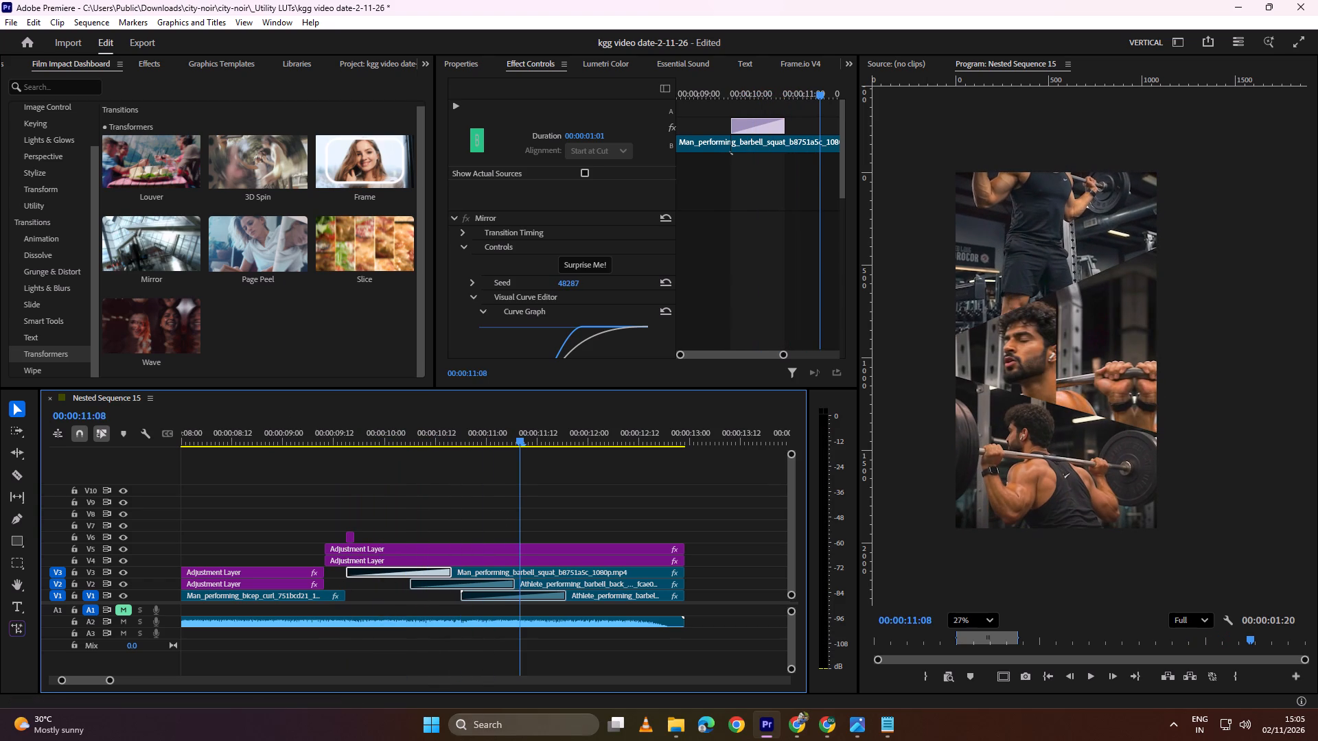
# Delete the opening Mirror transitions from the V1, V2 and V3 squat clips.
pyautogui.click(503, 594)
pyautogui.press('BackSpace')
pyautogui.click(484, 583)
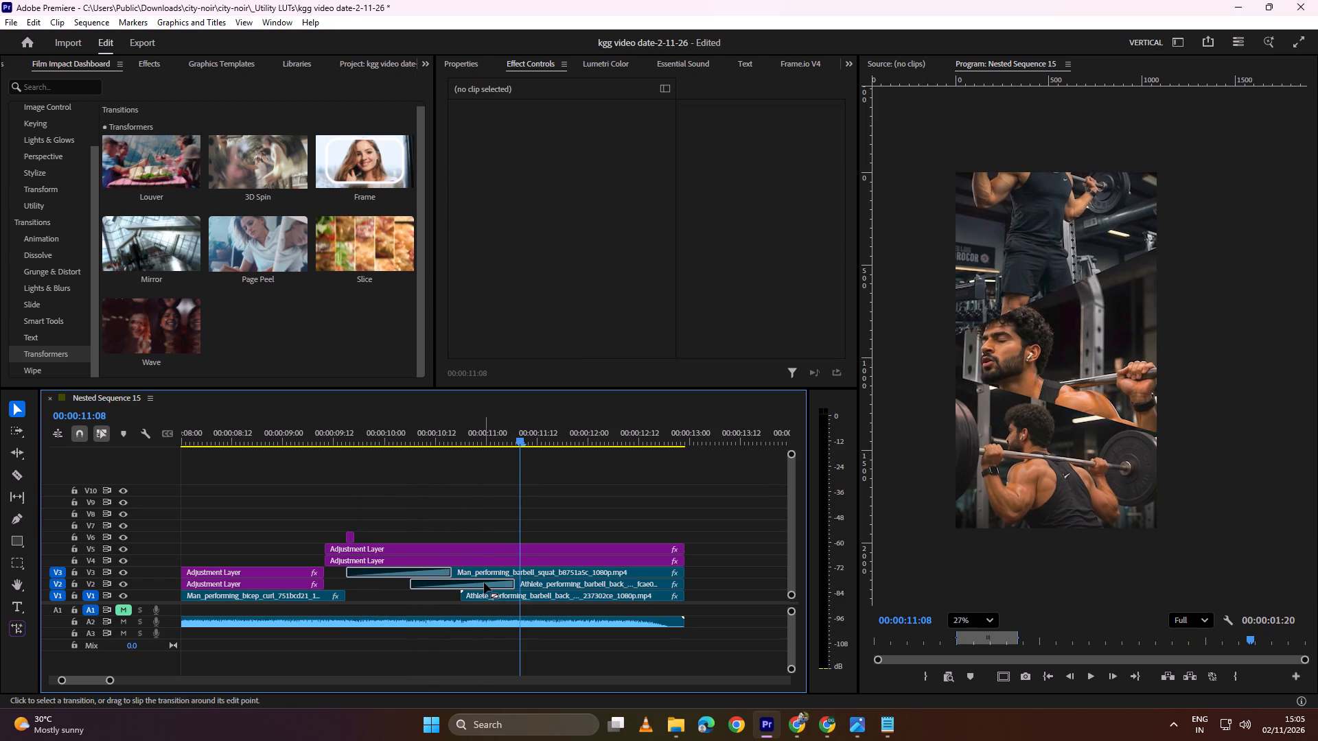
pyautogui.press('BackSpace')
pyautogui.click(415, 573)
pyautogui.press('BackSpace')
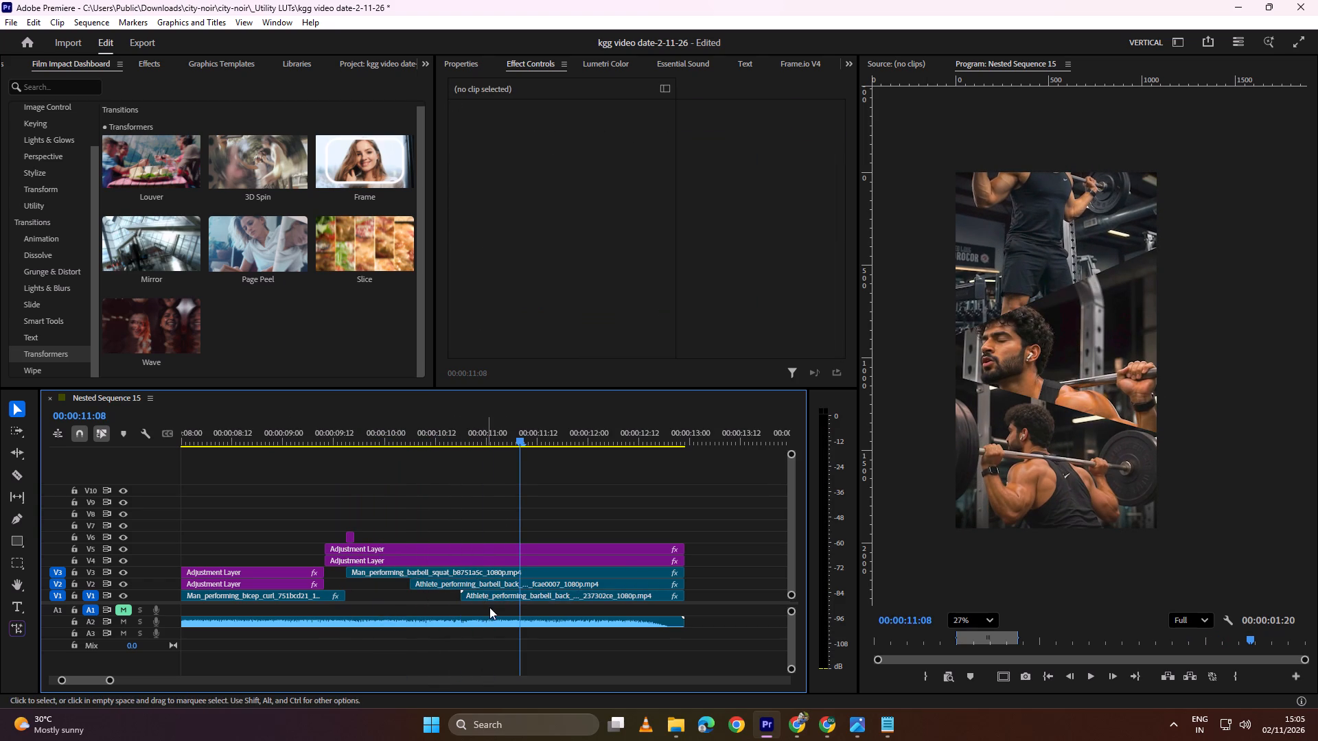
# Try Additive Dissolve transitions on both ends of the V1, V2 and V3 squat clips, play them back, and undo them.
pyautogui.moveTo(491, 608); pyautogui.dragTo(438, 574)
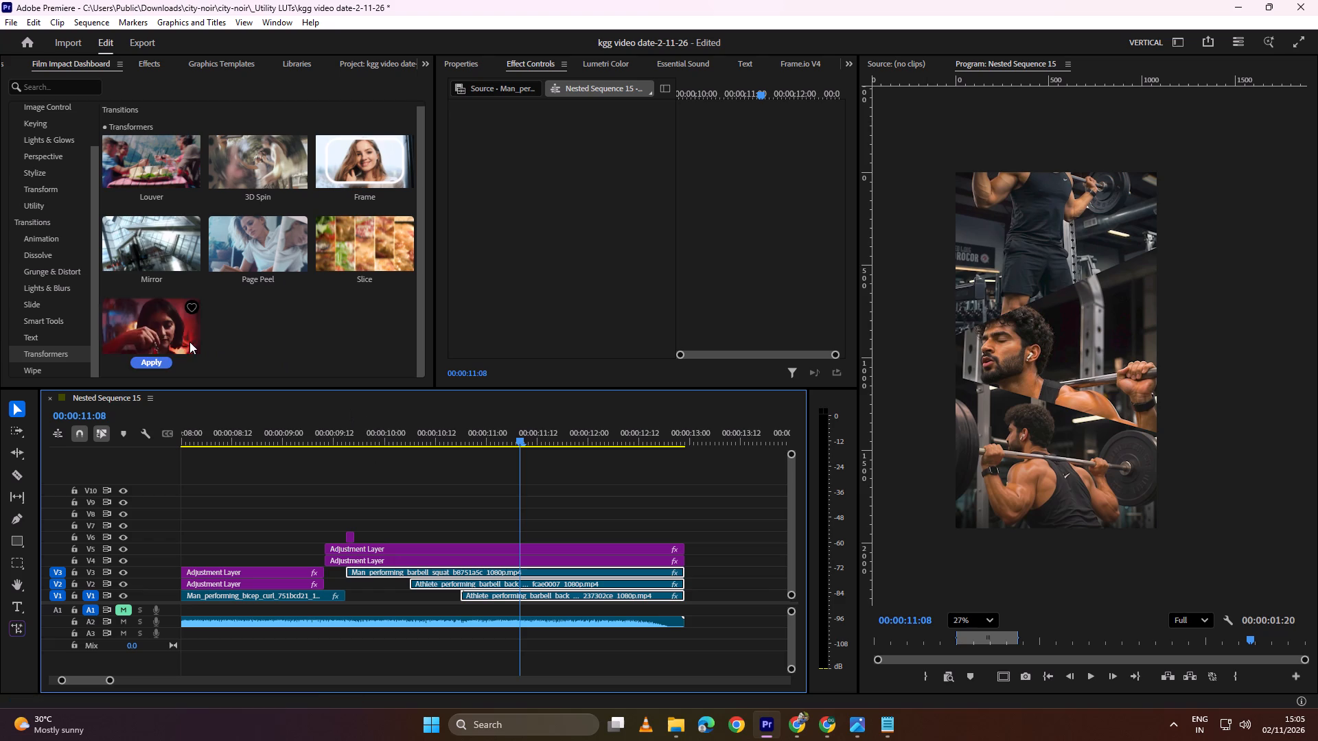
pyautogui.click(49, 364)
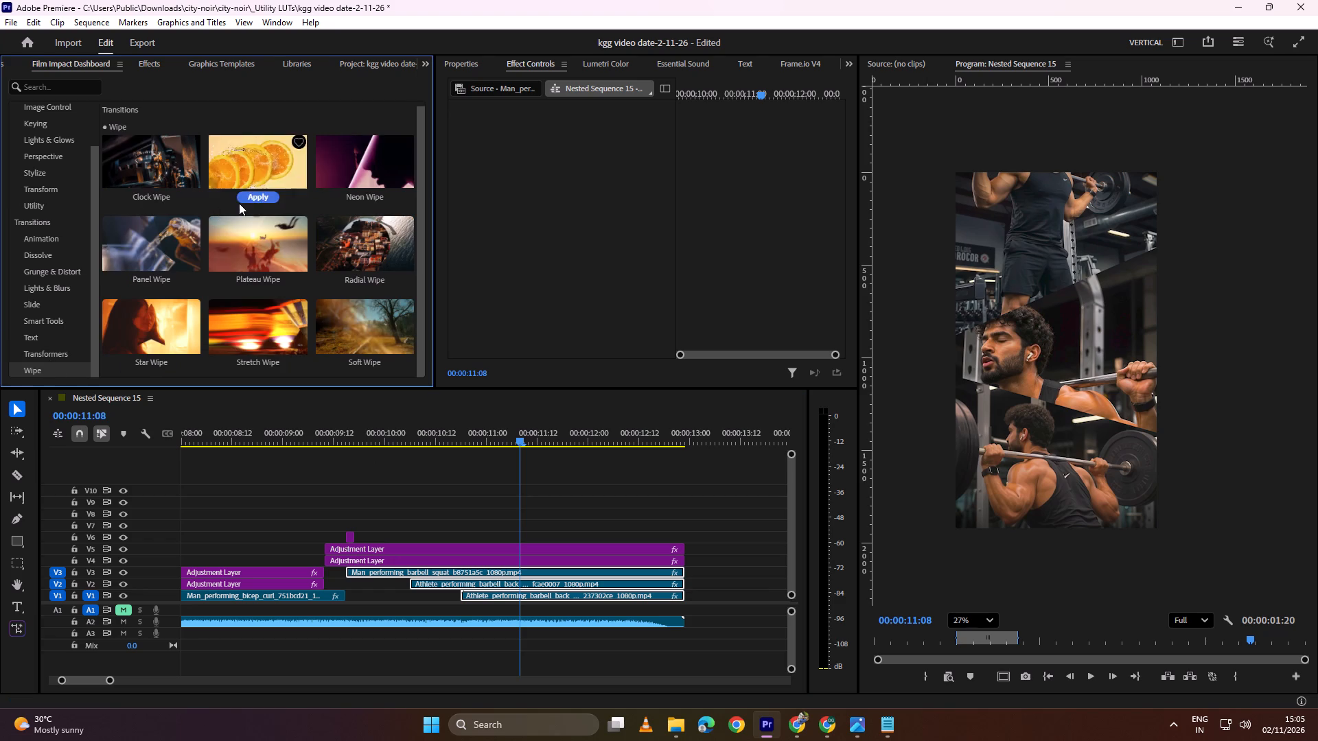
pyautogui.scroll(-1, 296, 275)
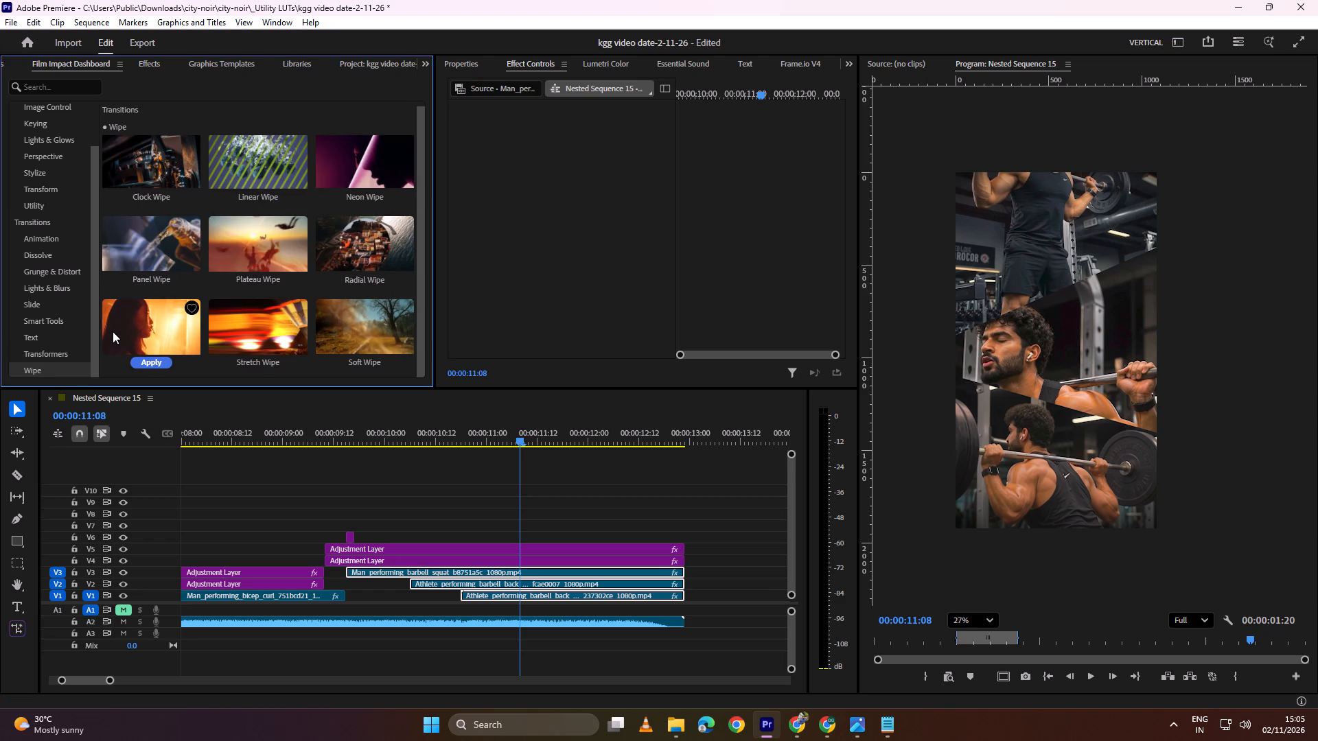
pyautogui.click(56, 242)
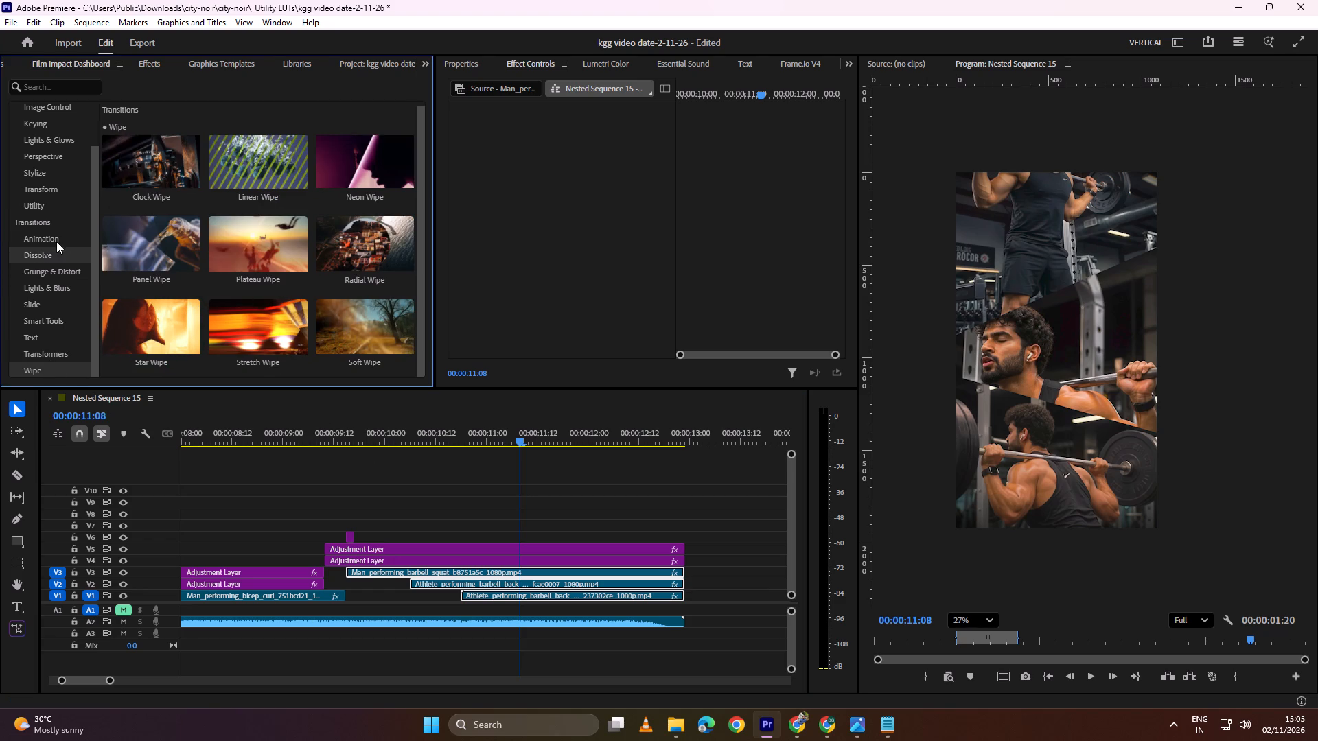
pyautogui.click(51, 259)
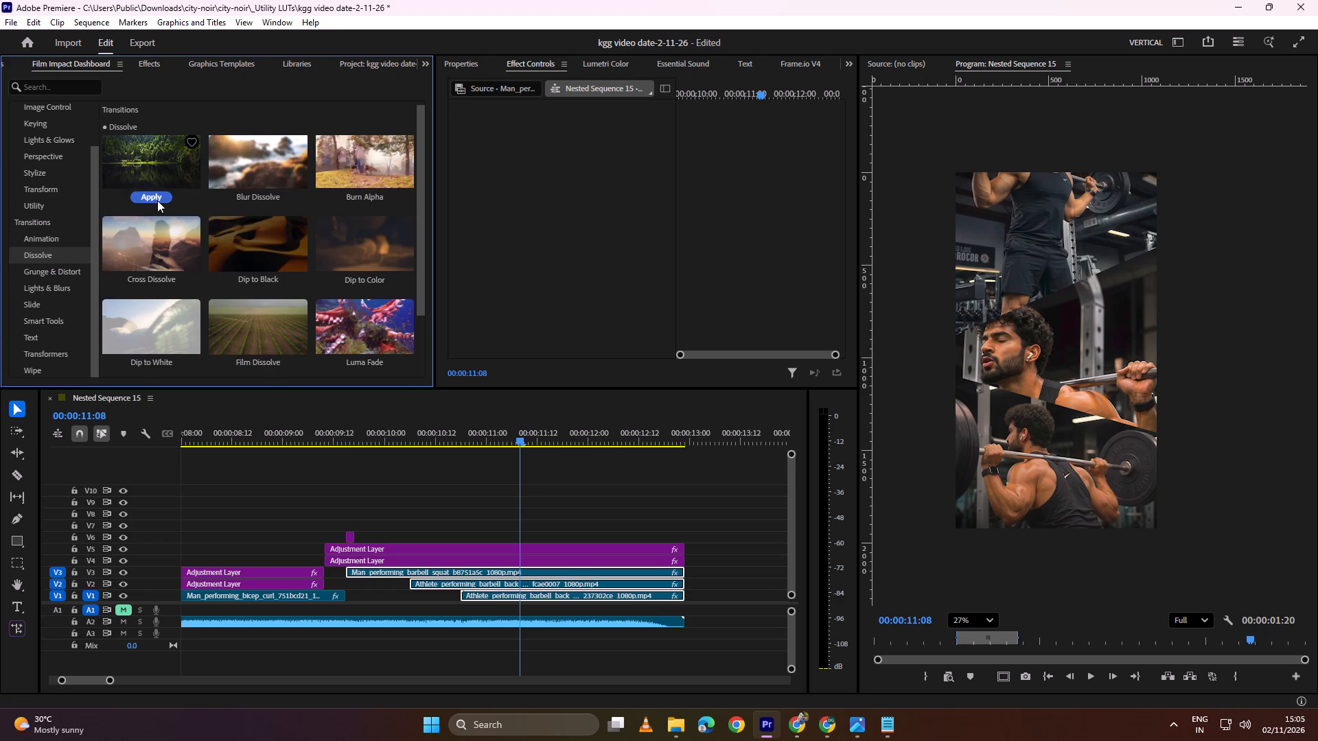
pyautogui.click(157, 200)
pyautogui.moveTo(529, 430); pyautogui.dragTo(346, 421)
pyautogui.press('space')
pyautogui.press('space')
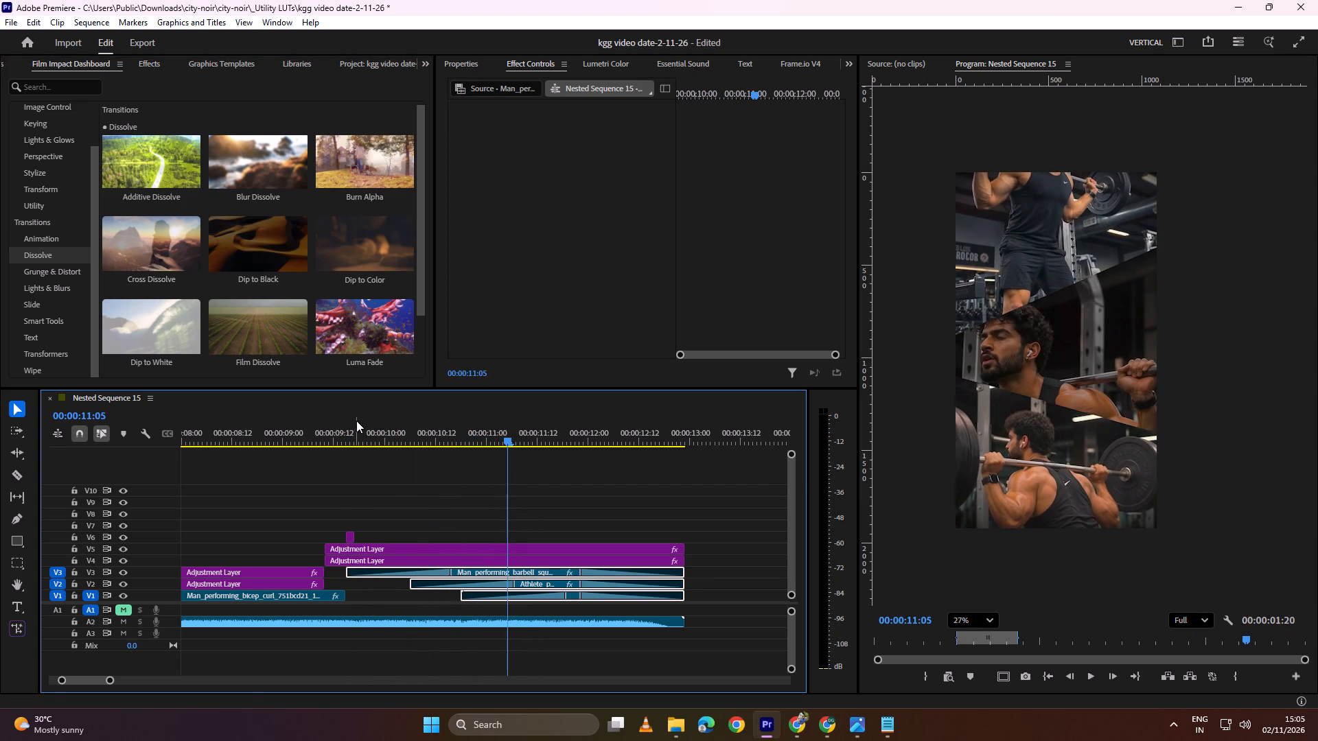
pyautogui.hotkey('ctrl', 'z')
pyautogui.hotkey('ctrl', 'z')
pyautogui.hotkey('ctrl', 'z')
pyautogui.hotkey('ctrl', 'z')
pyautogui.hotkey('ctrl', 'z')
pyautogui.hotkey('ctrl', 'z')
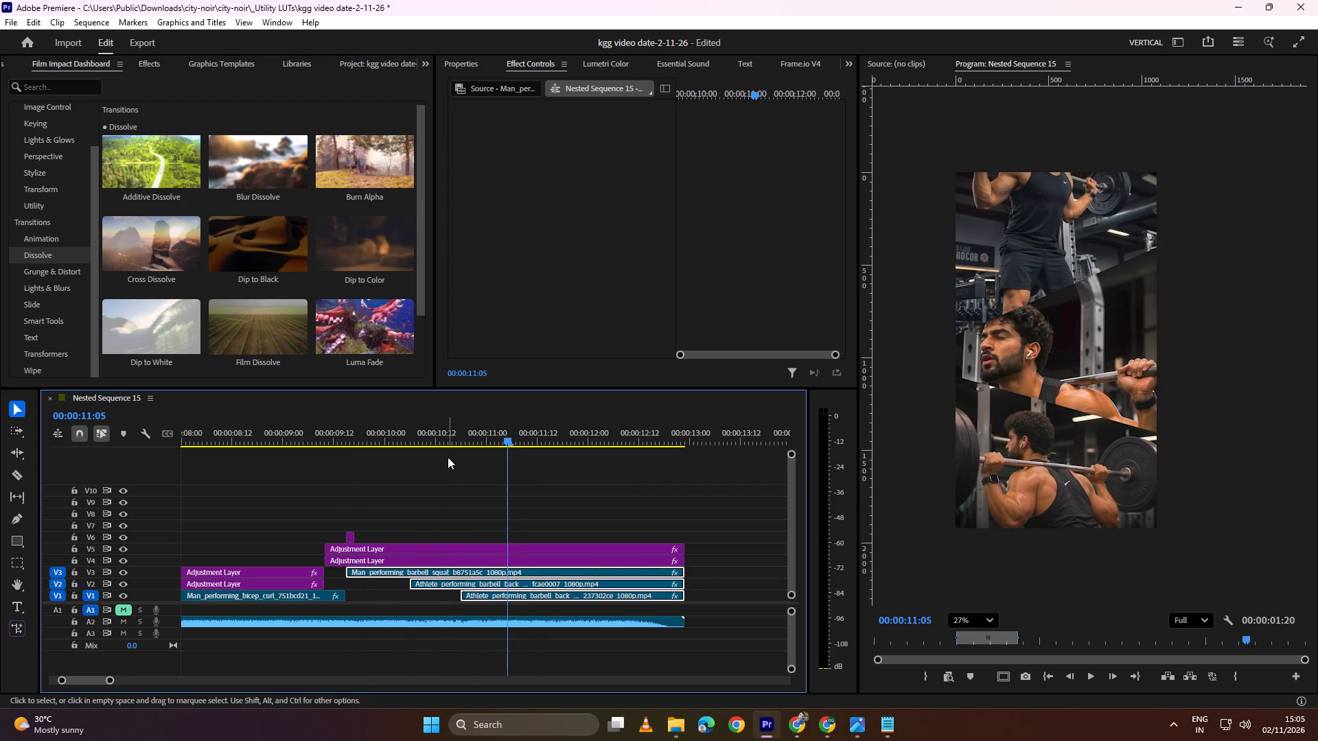
# Apply the Grunge transition to both ends of the three selected squat clips and play back the split-screen section.
pyautogui.click(69, 274)
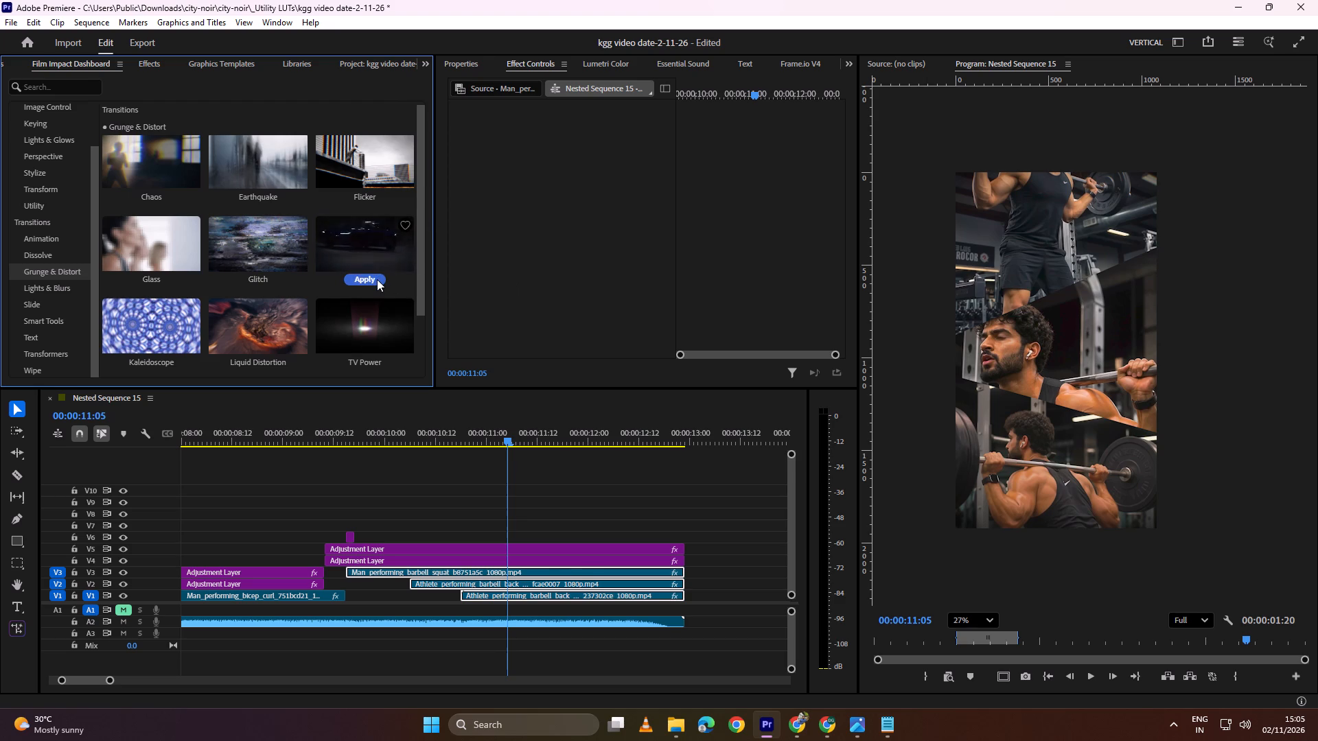
pyautogui.click(377, 279)
pyautogui.moveTo(470, 432); pyautogui.dragTo(349, 440)
pyautogui.press('space')
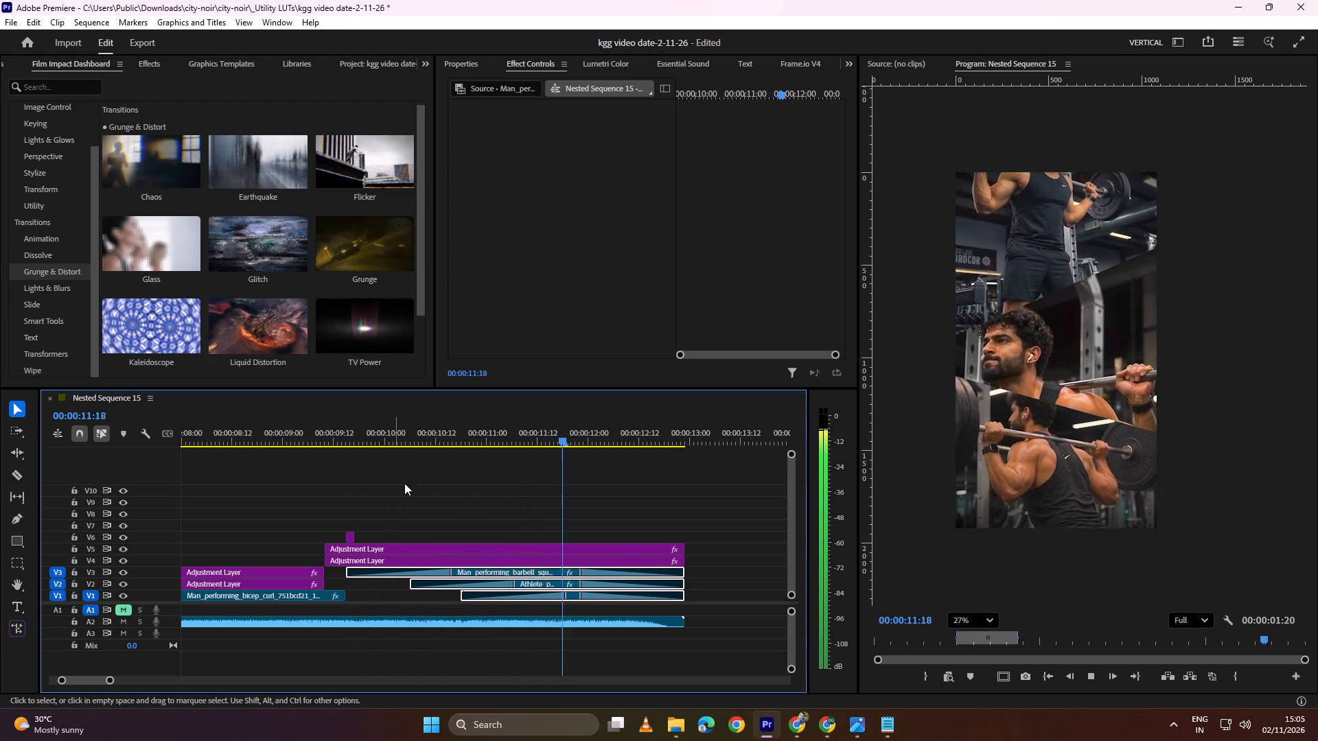
pyautogui.press('space')
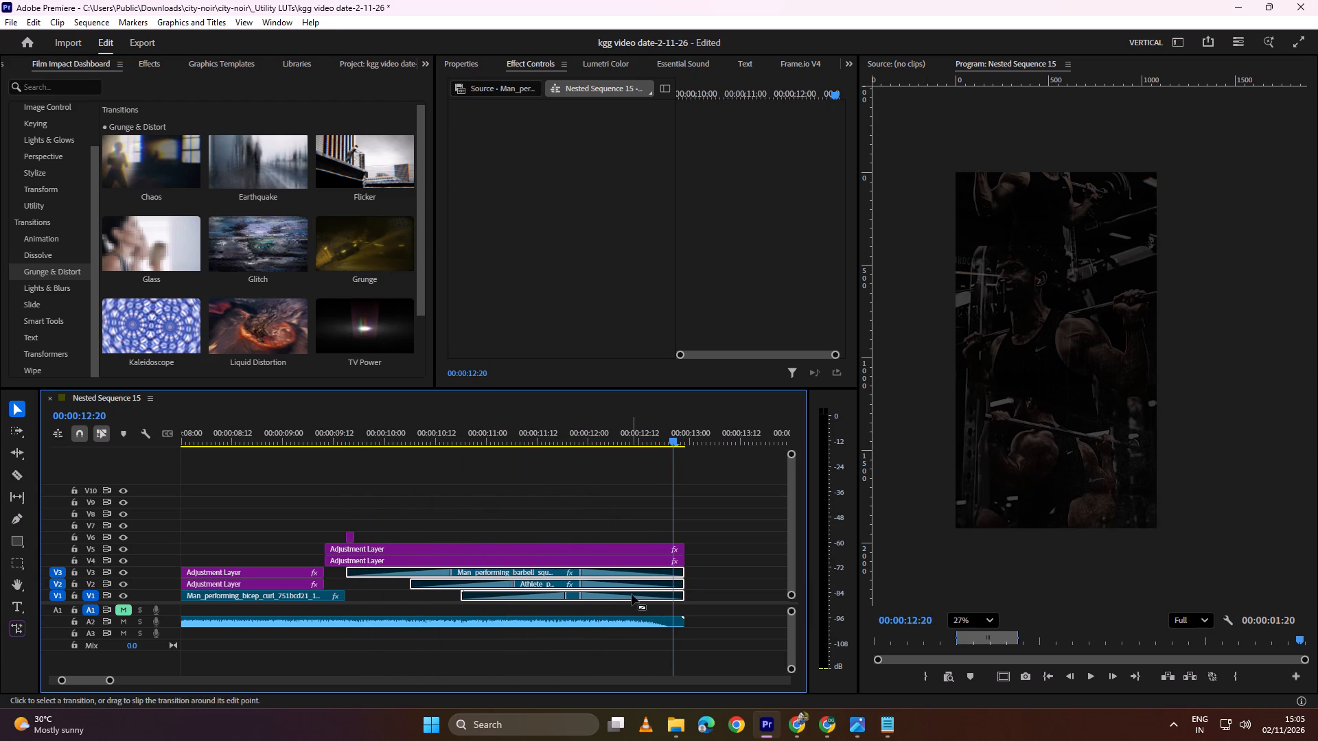
# Delete the closing Grunge transitions from the V1, V2 and V3 squat clips and play back the entrances.
pyautogui.click(621, 594)
pyautogui.press('BackSpace')
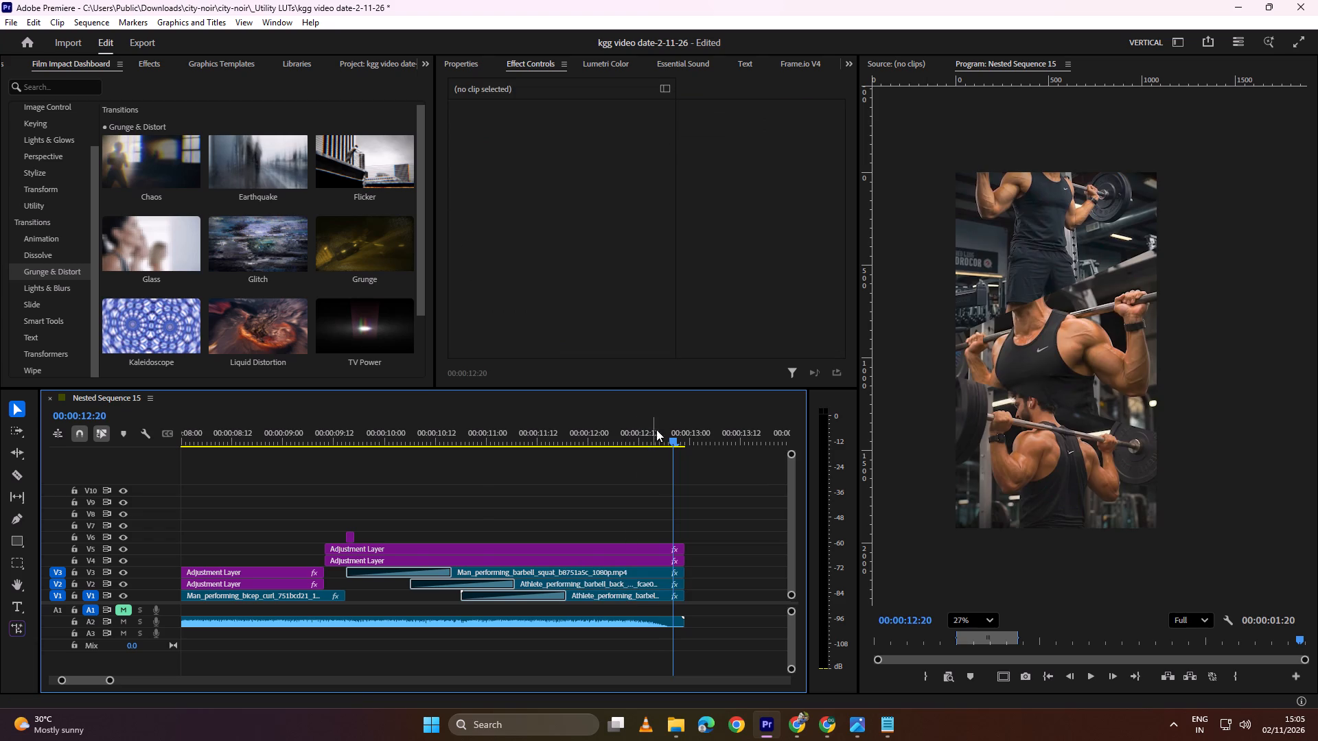
pyautogui.moveTo(656, 428); pyautogui.dragTo(312, 466)
pyautogui.press('space')
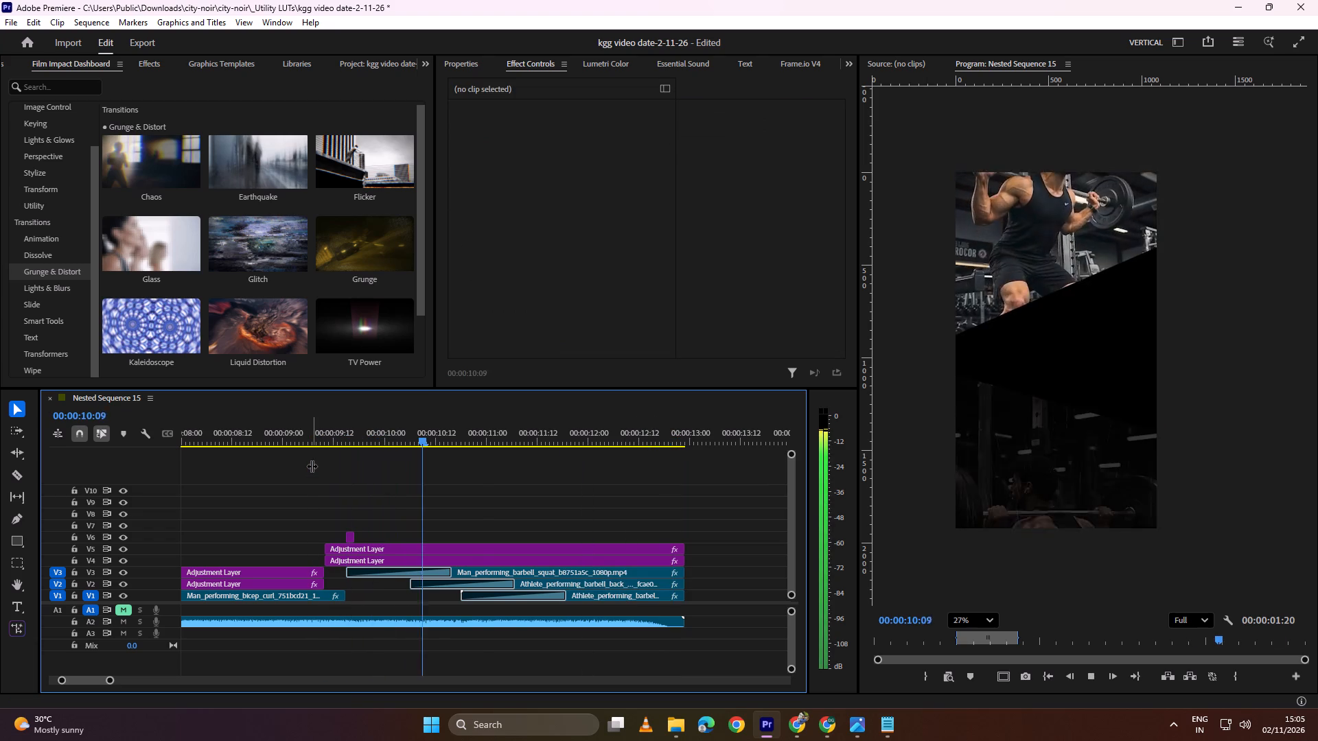
pyautogui.press('space')
# Move the V6 adjustment layers and their transition, above the start of the bicep curl clip, down to V5.
pyautogui.keyDown('alt'); pyautogui.scroll(-4, 331, 512); pyautogui.keyUp('alt')
pyautogui.scroll(9, 331, 512)
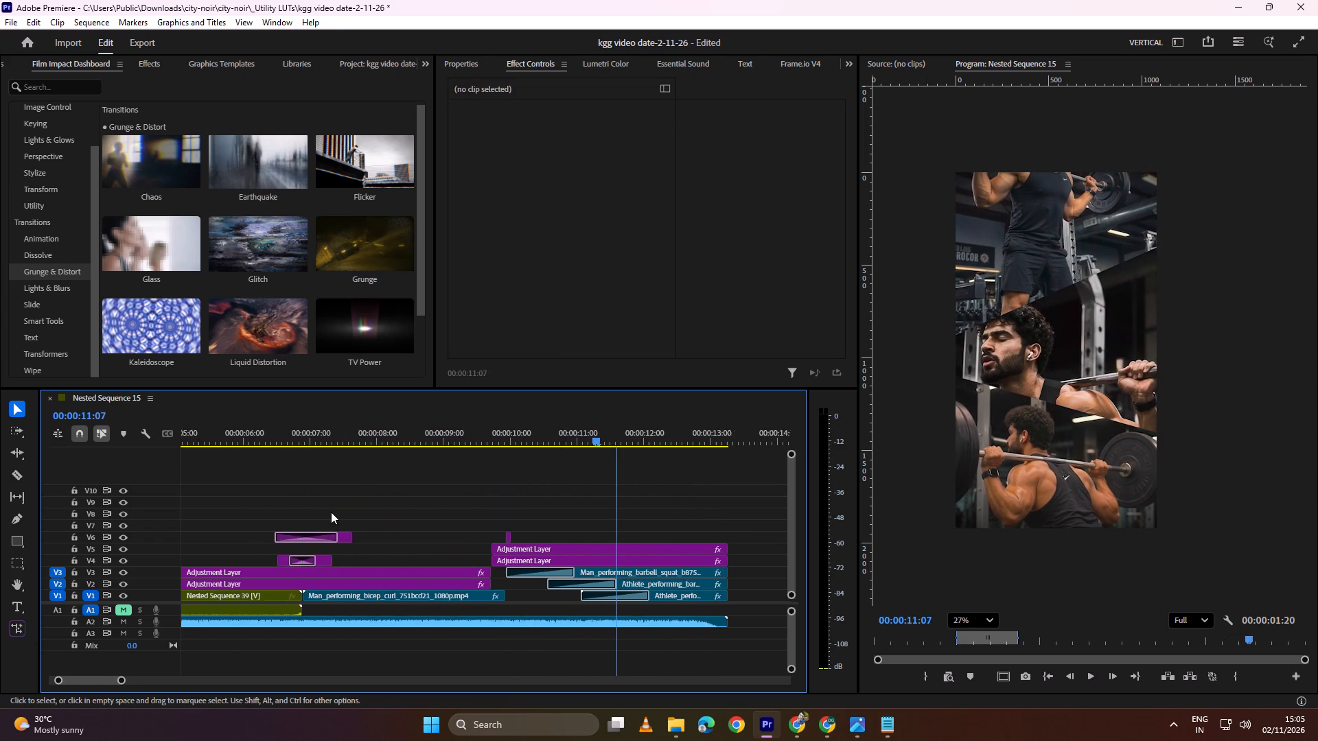
pyautogui.scroll(3, 331, 512)
pyautogui.moveTo(477, 513); pyautogui.dragTo(357, 536)
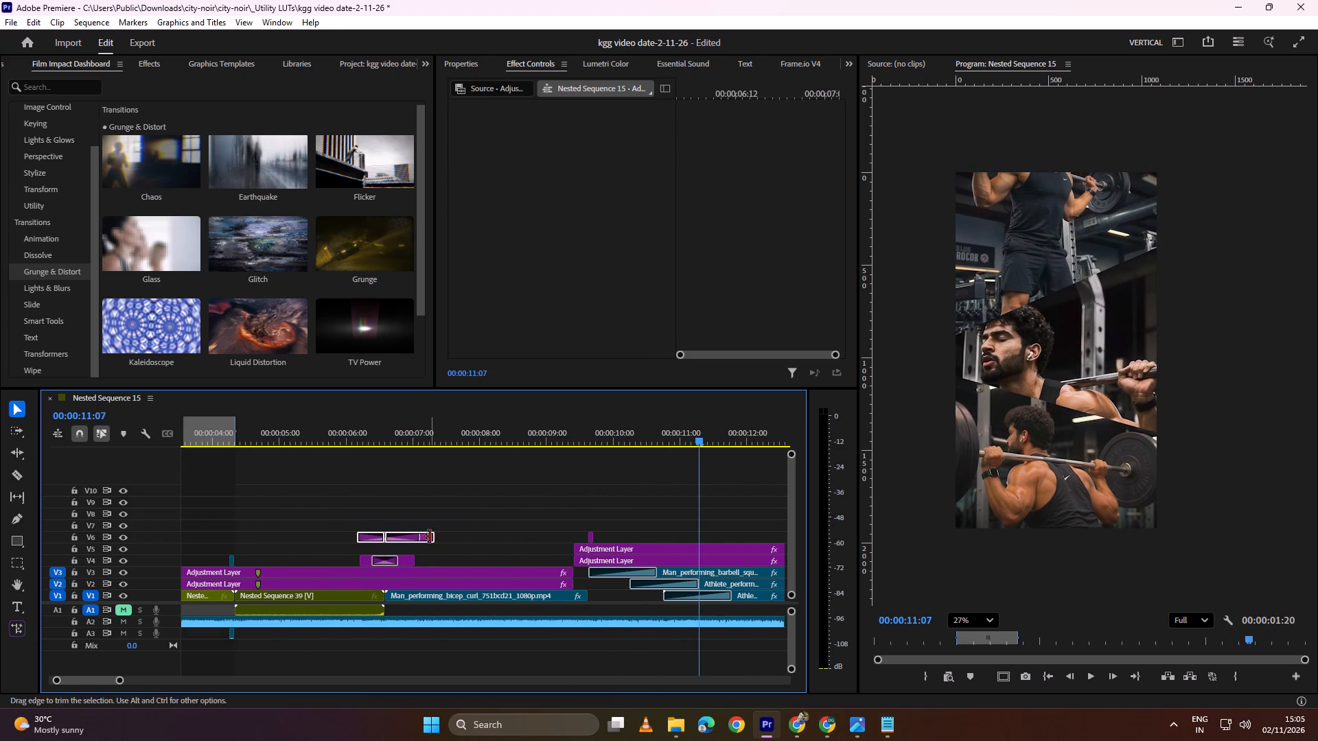
pyautogui.keyDown('shift'); pyautogui.moveTo(424, 540); pyautogui.dragTo(424, 548); pyautogui.keyUp('shift')
# Duplicate the V4 and V5 transition adjustment layers onto V7 and V8 over the cut from the bicep curl to the squat split-screen.
pyautogui.moveTo(459, 520); pyautogui.dragTo(373, 557)
pyautogui.keyDown('alt'); pyautogui.moveTo(427, 552); pyautogui.dragTo(621, 521); pyautogui.keyUp('alt')
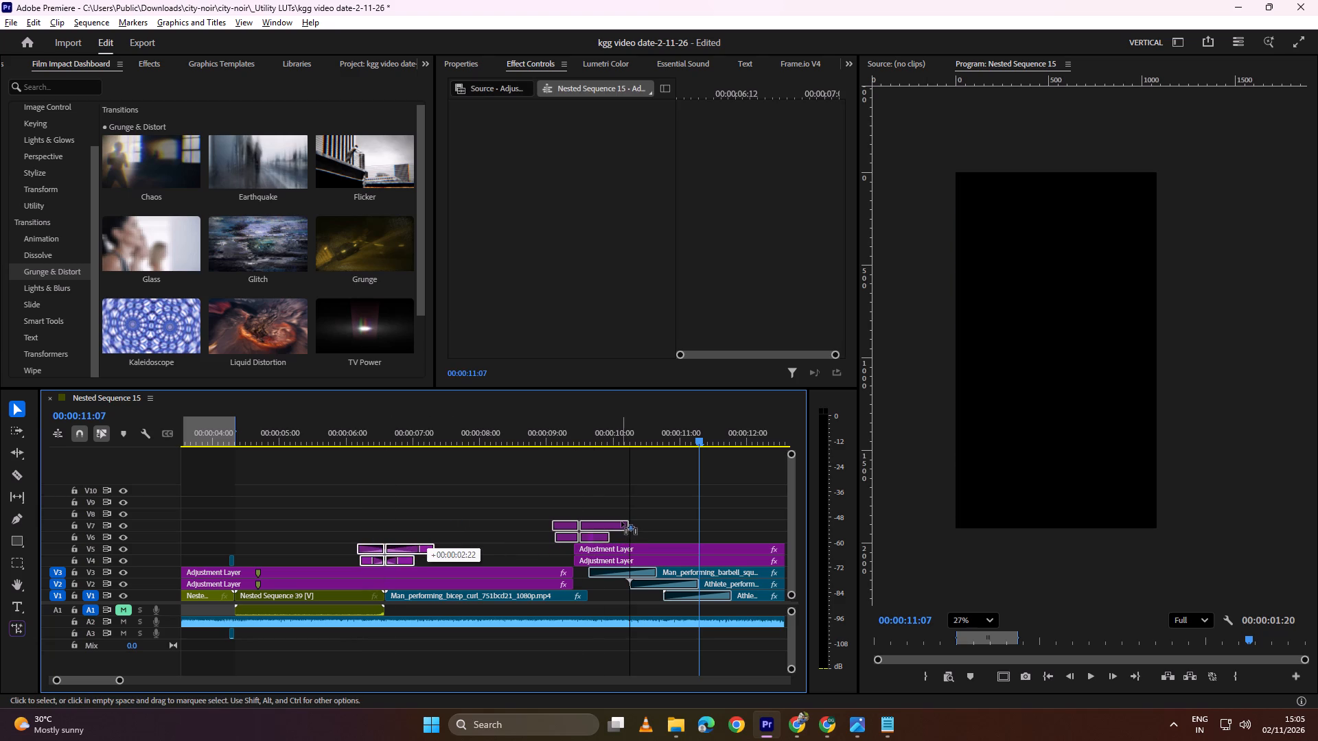
pyautogui.keyDown('alt'); pyautogui.moveTo(621, 521); pyautogui.dragTo(616, 514); pyautogui.keyUp('alt')
# Play back the bicep curl section and the cut into the split-screen several times to review the duplicated transition layers.
pyautogui.moveTo(605, 432); pyautogui.dragTo(531, 449)
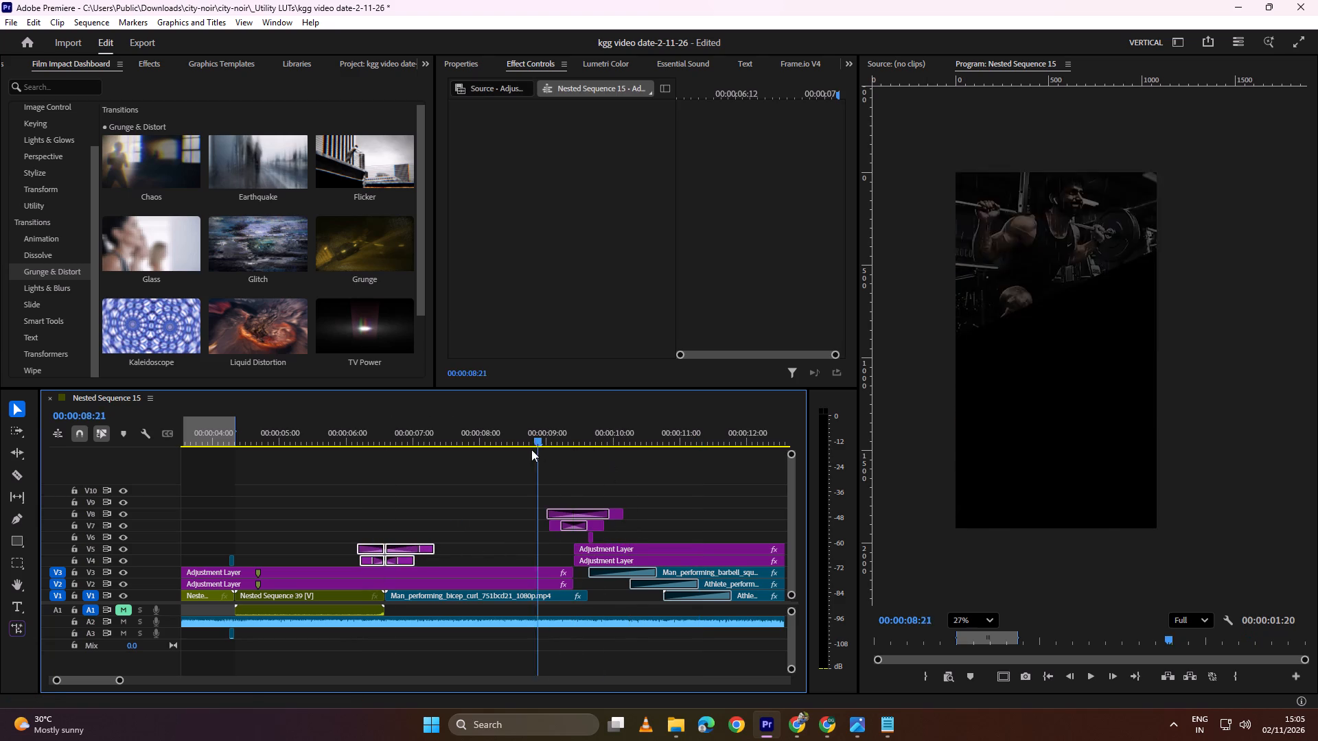
pyautogui.moveTo(531, 449); pyautogui.dragTo(528, 450)
pyautogui.press('space')
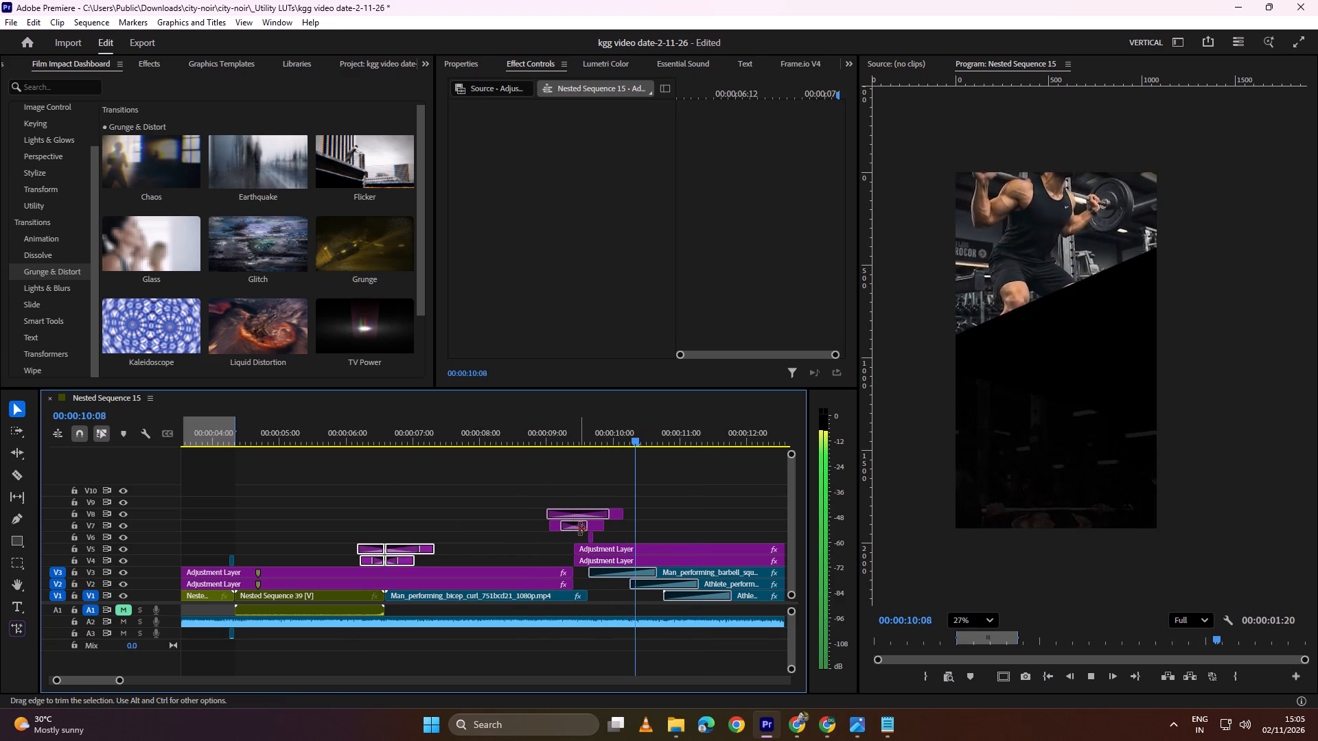
pyautogui.keyDown('alt'); pyautogui.scroll(-8, 599, 550); pyautogui.keyUp('alt')
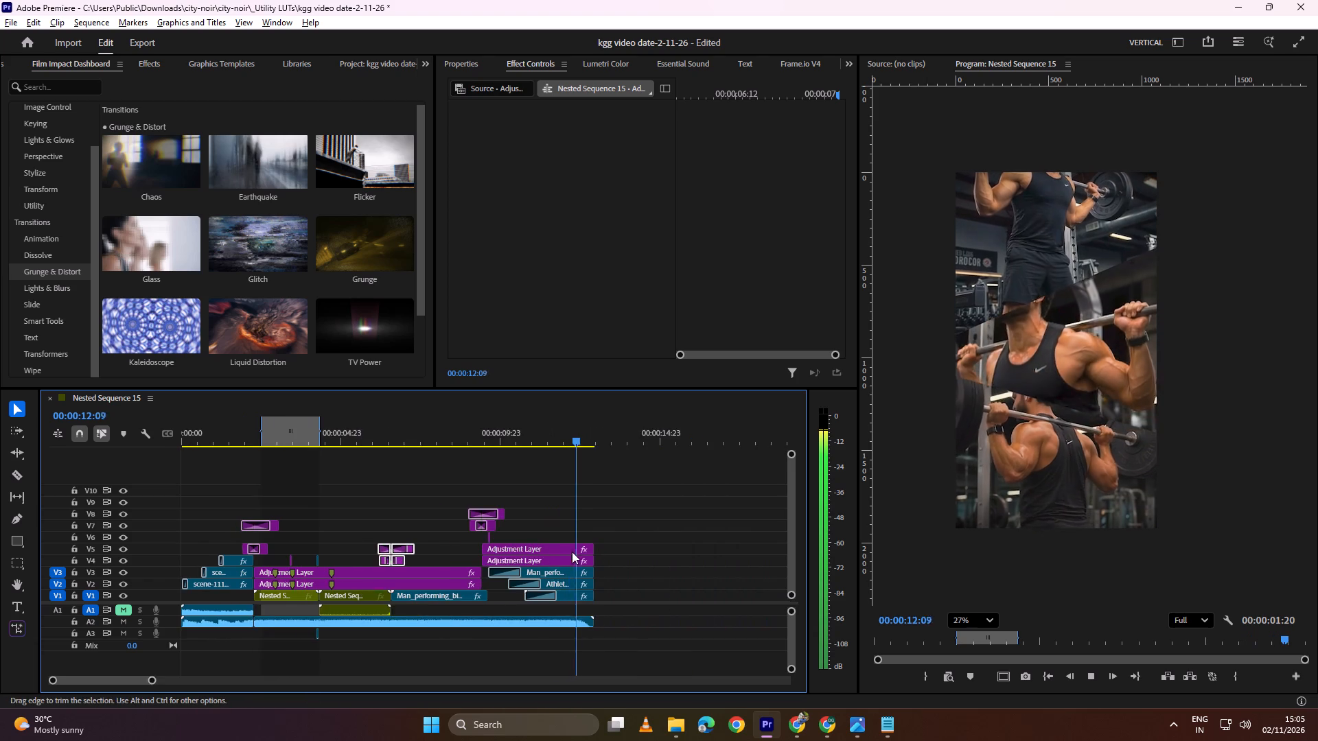
pyautogui.keyDown('alt'); pyautogui.scroll(-2, 572, 552); pyautogui.keyUp('alt')
pyautogui.keyDown('alt'); pyautogui.scroll(10, 423, 548); pyautogui.keyUp('alt')
pyautogui.moveTo(615, 433); pyautogui.dragTo(316, 451)
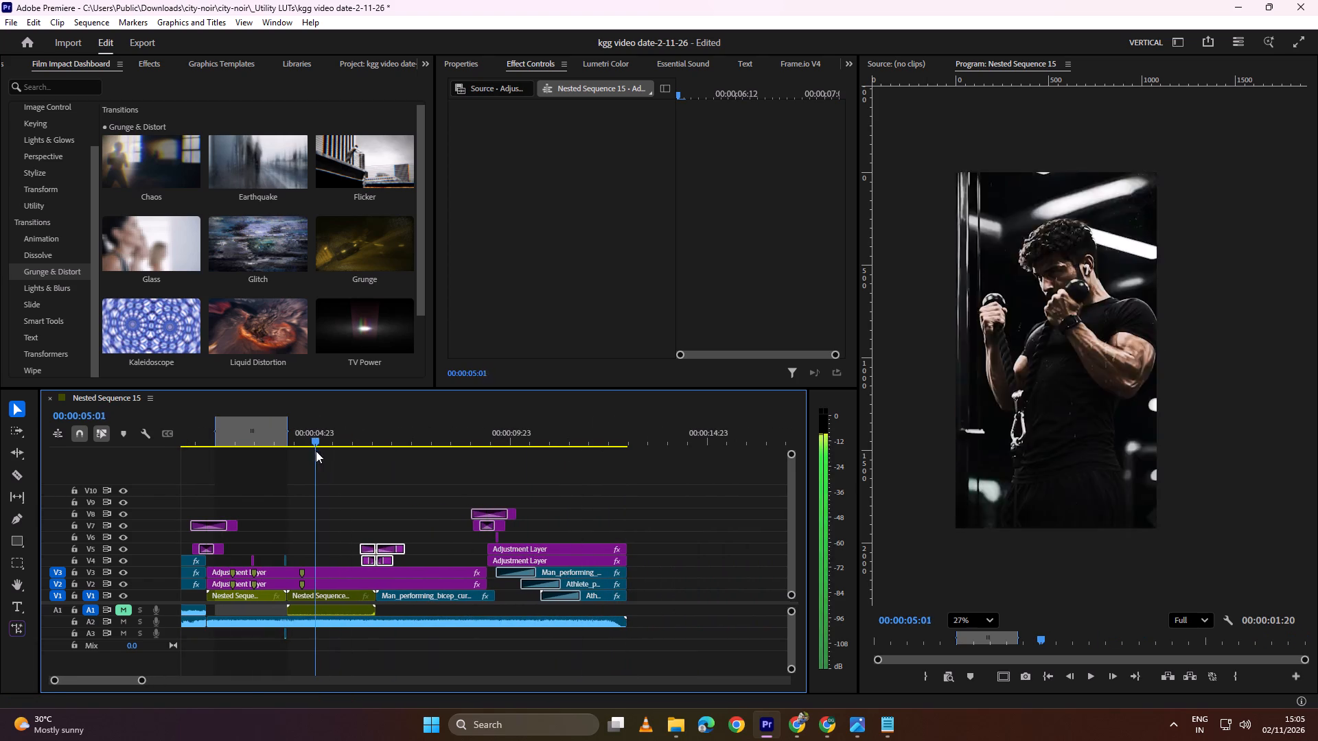
pyautogui.moveTo(316, 451); pyautogui.dragTo(315, 451)
pyautogui.press('space')
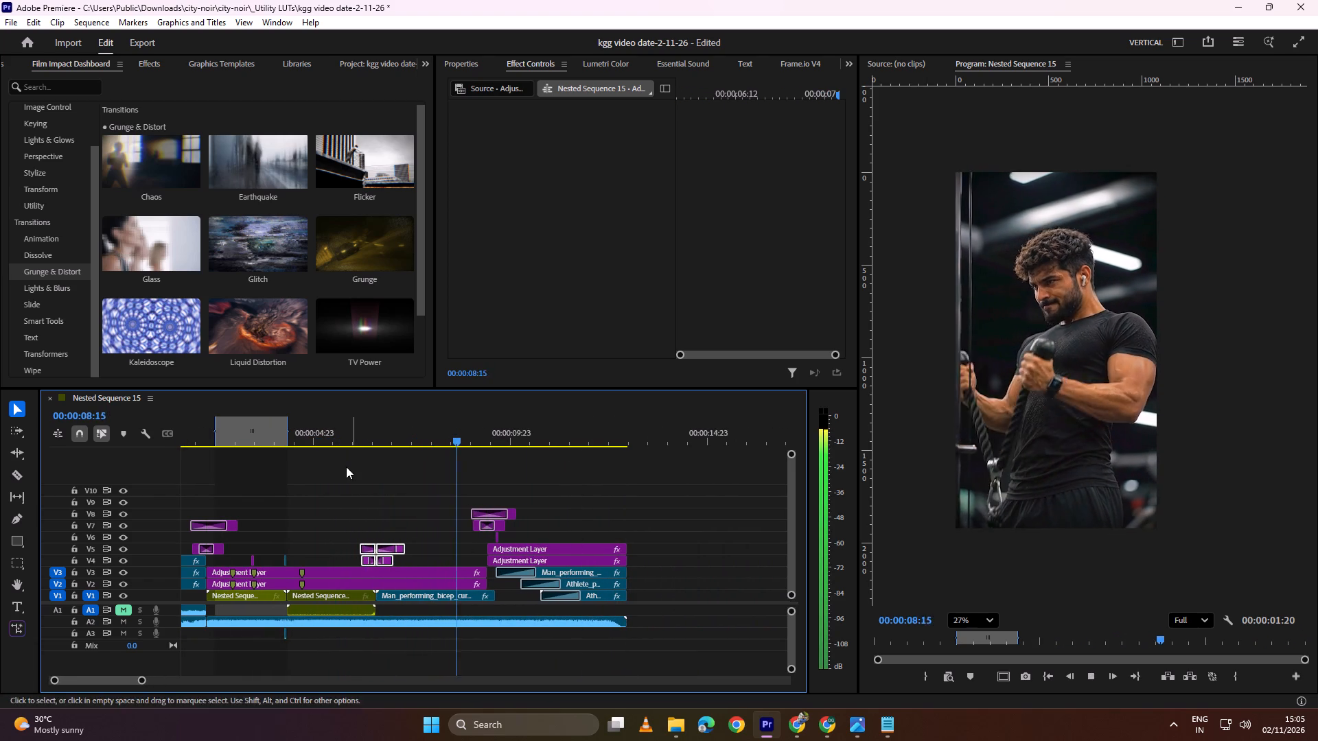
pyautogui.press('space')
pyautogui.keyDown('alt'); pyautogui.scroll(16, 362, 627); pyautogui.keyUp('alt')
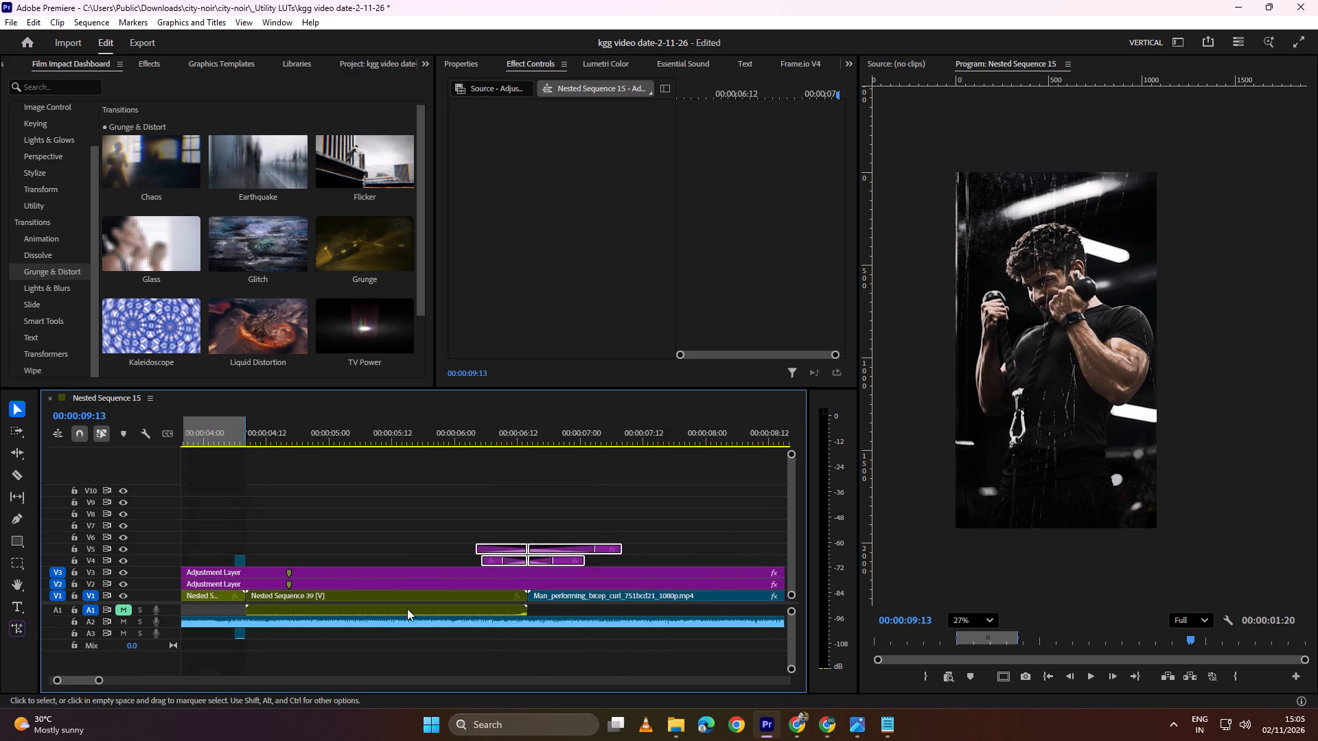
pyautogui.keyDown('alt'); pyautogui.scroll(2, 407, 609); pyautogui.keyUp('alt')
pyautogui.moveTo(542, 427); pyautogui.dragTo(443, 454)
pyautogui.press('space')
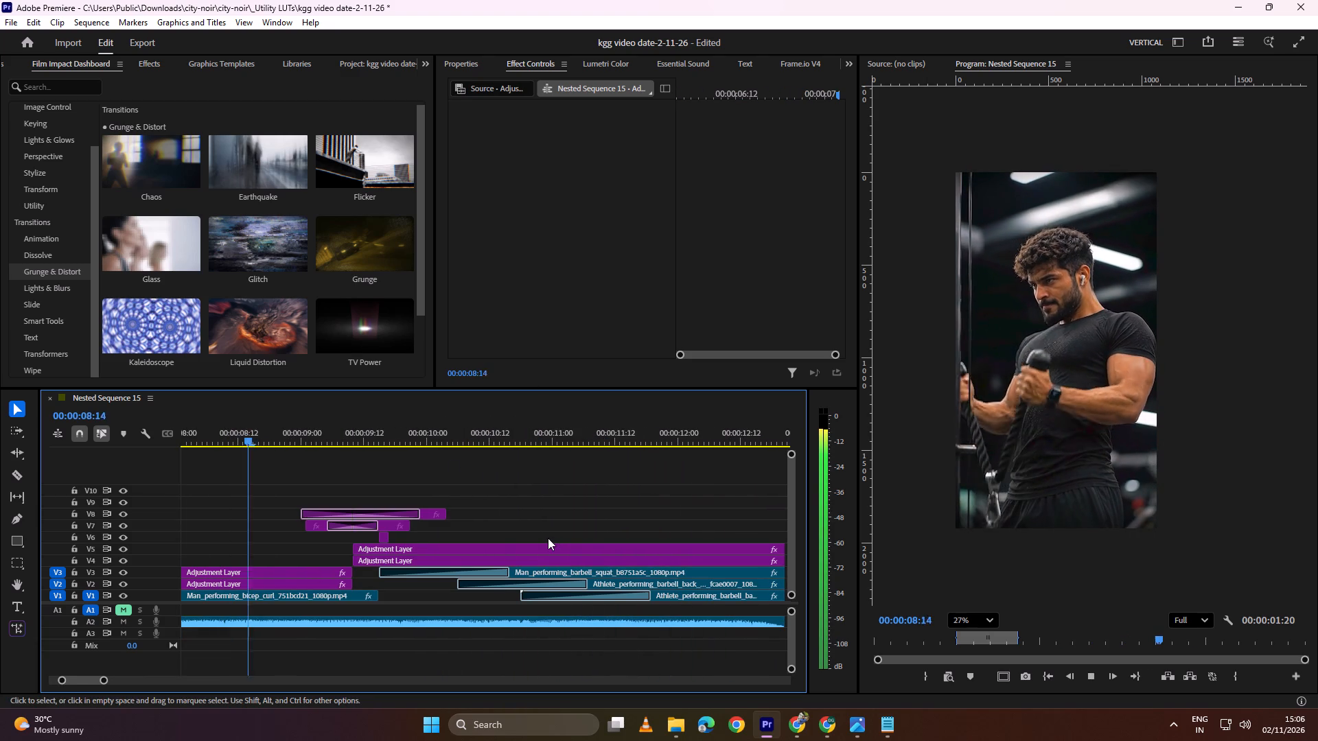
pyautogui.press('space')
pyautogui.press('space')
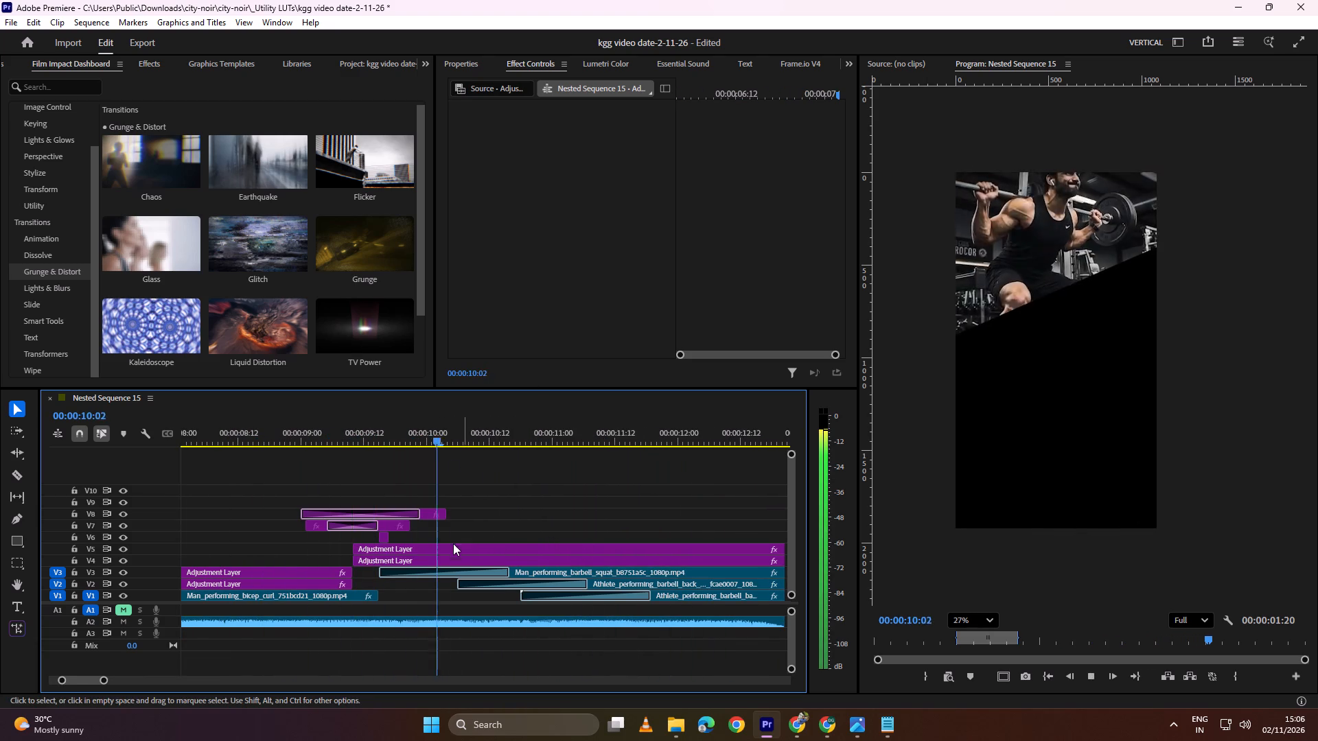
pyautogui.press('space')
# Replace the Grunge transition between the two V8 adjustment layers with a Flash transition and play back the cut.
pyautogui.keyDown('alt'); pyautogui.scroll(9, 328, 541); pyautogui.keyUp('alt')
pyautogui.click(496, 512)
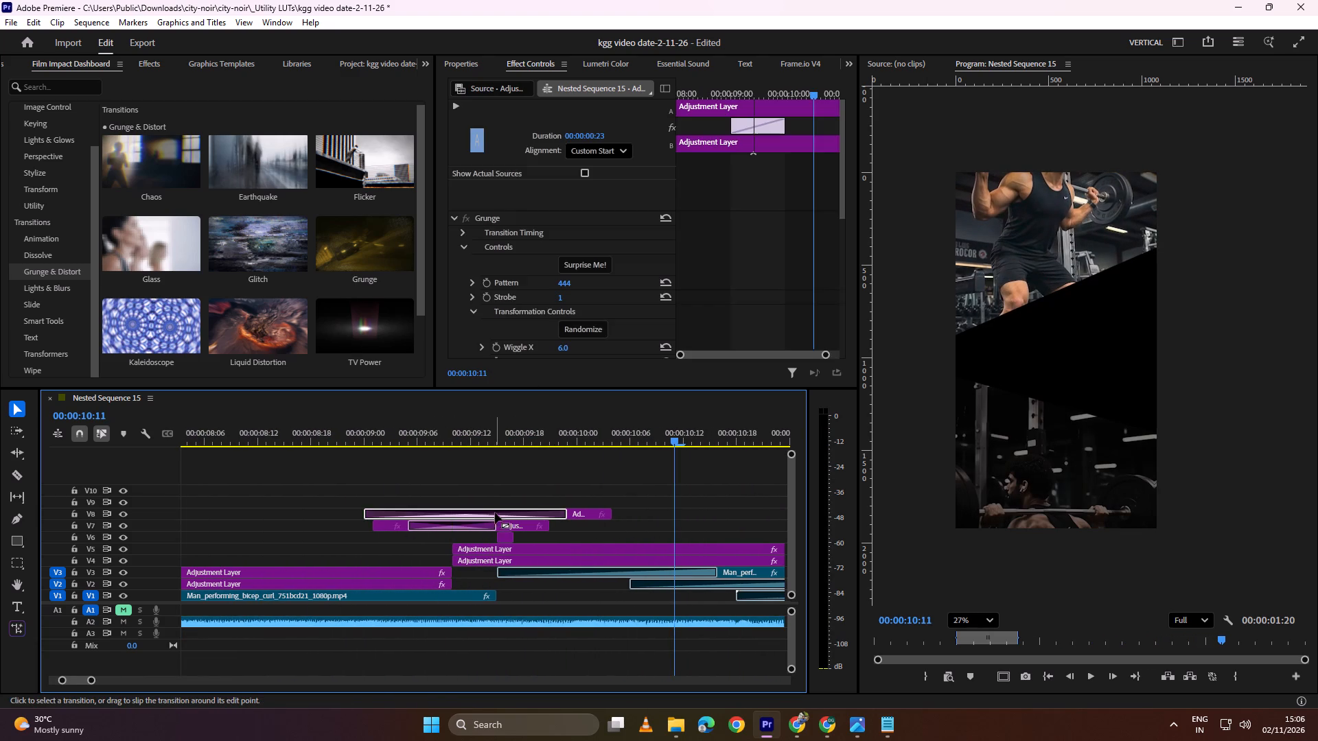
pyautogui.press('BackSpace')
pyautogui.moveTo(506, 494); pyautogui.dragTo(436, 511)
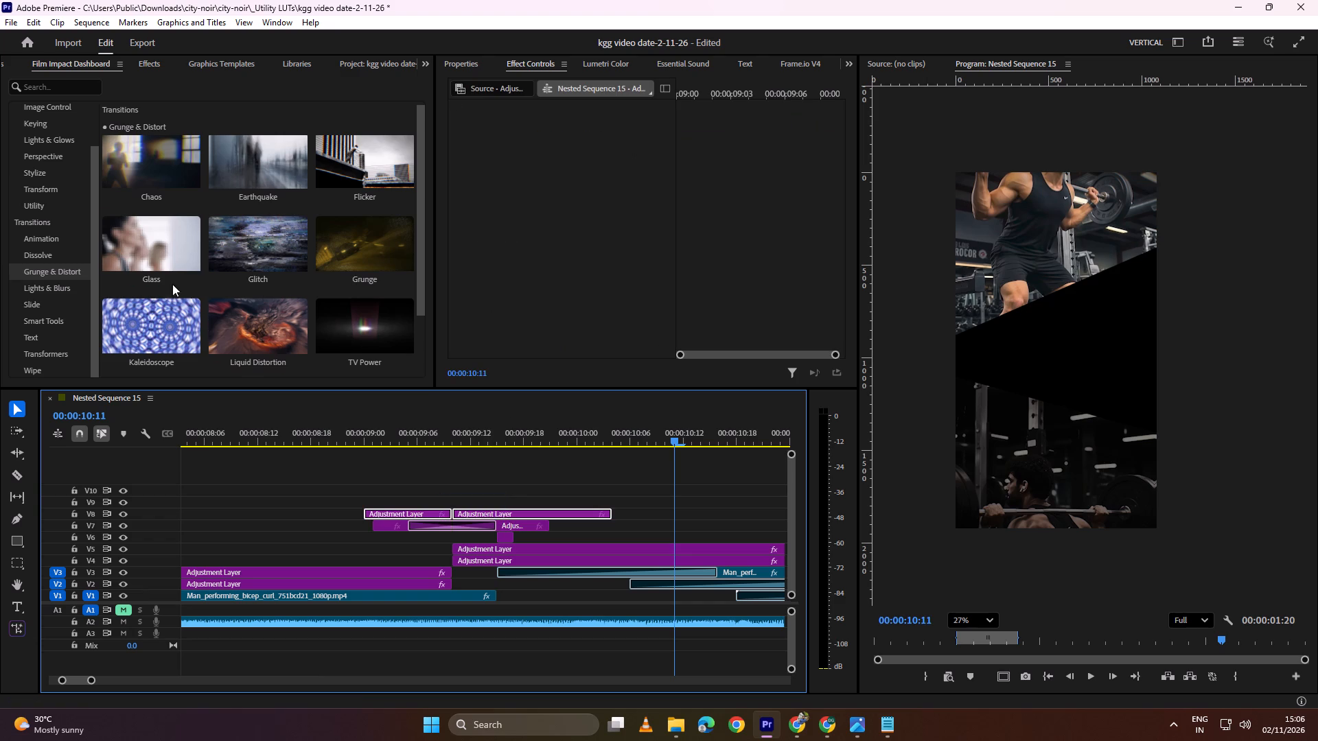
pyautogui.click(56, 255)
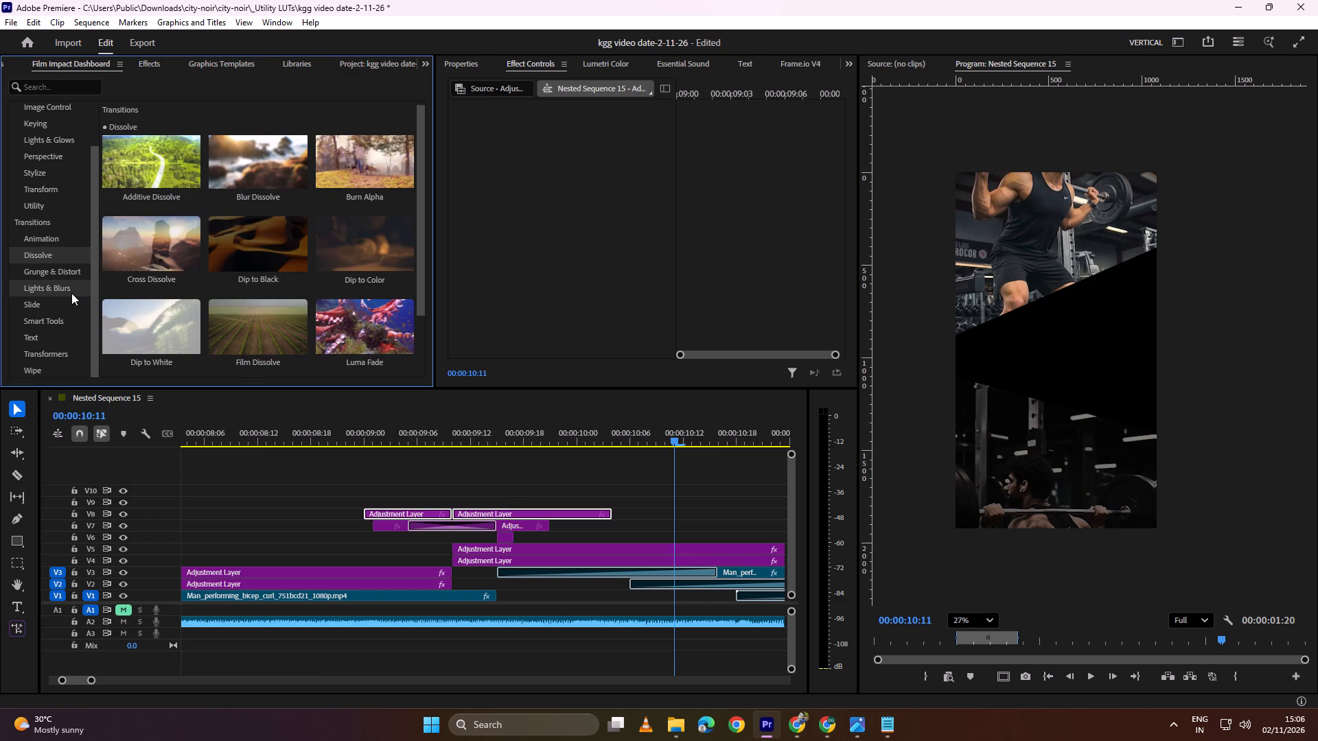
pyautogui.click(71, 291)
pyautogui.click(365, 280)
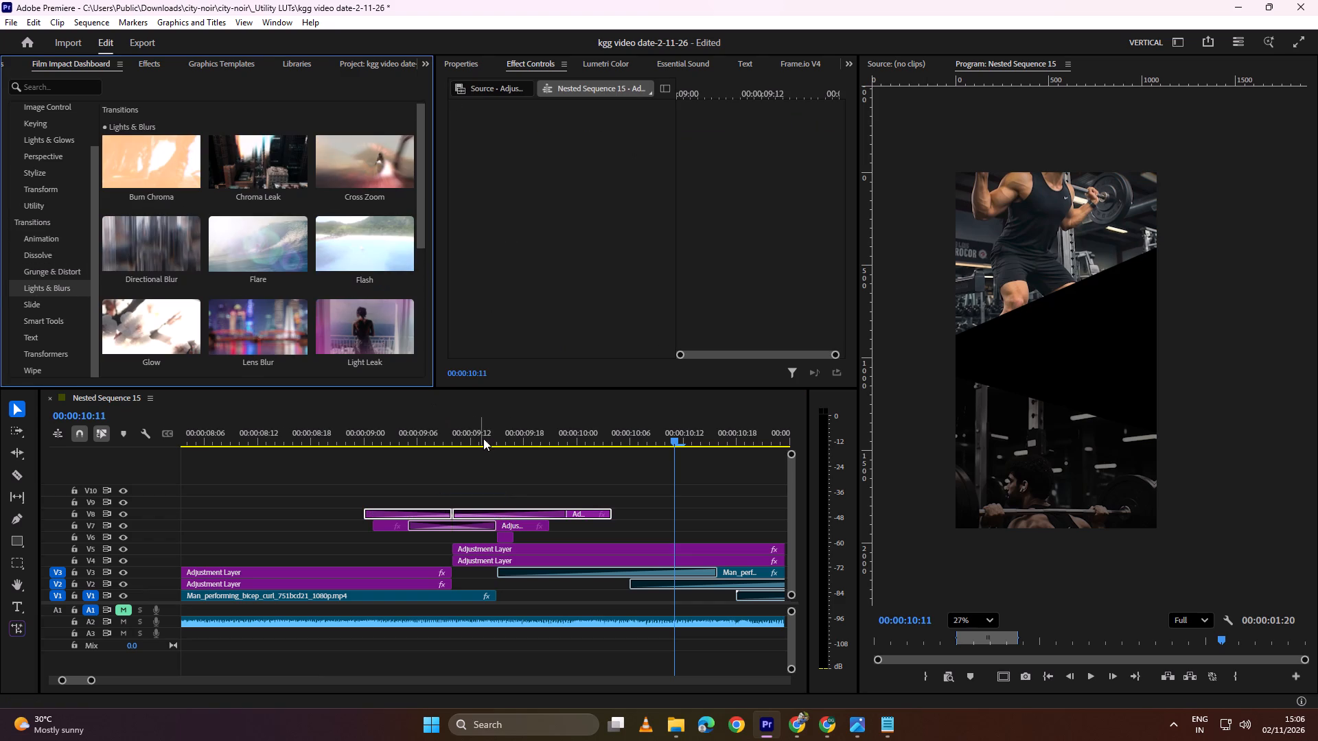
pyautogui.moveTo(484, 439); pyautogui.dragTo(391, 447)
pyautogui.press('space')
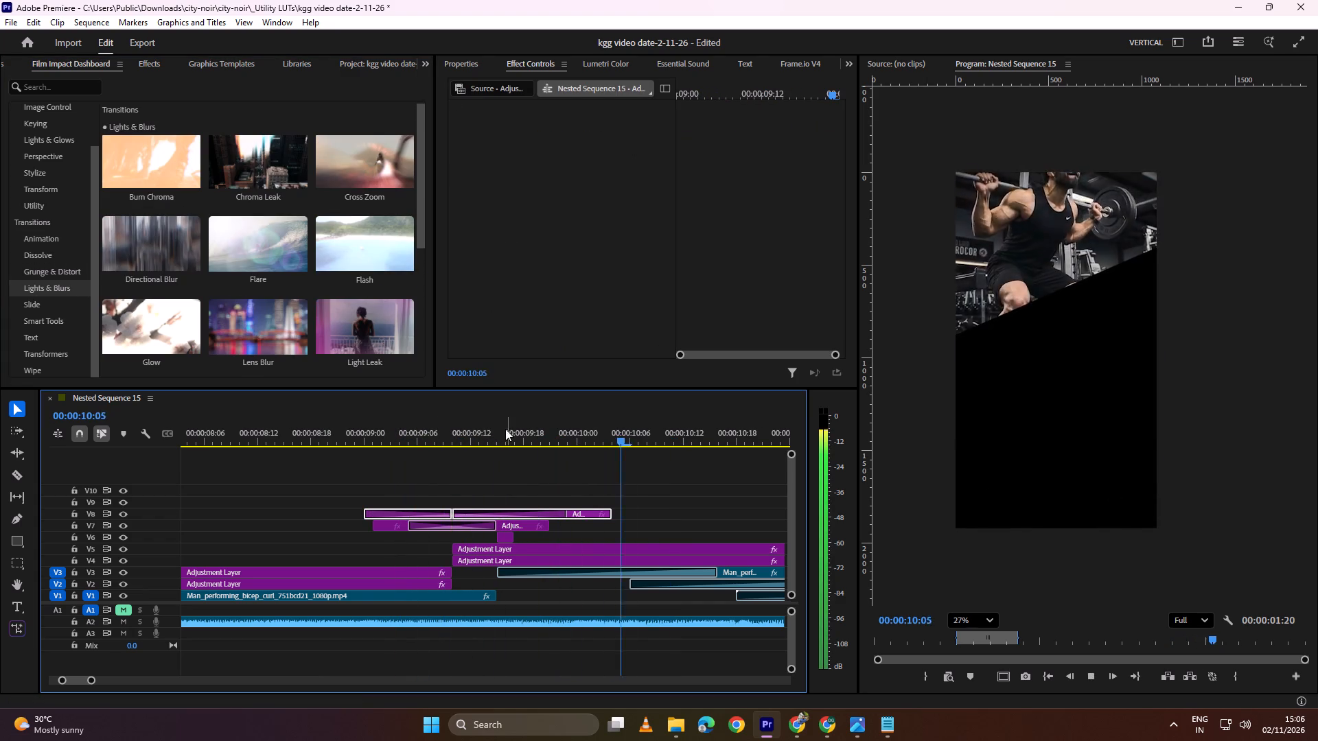
pyautogui.press('space')
pyautogui.moveTo(542, 421); pyautogui.dragTo(386, 443)
pyautogui.press('space')
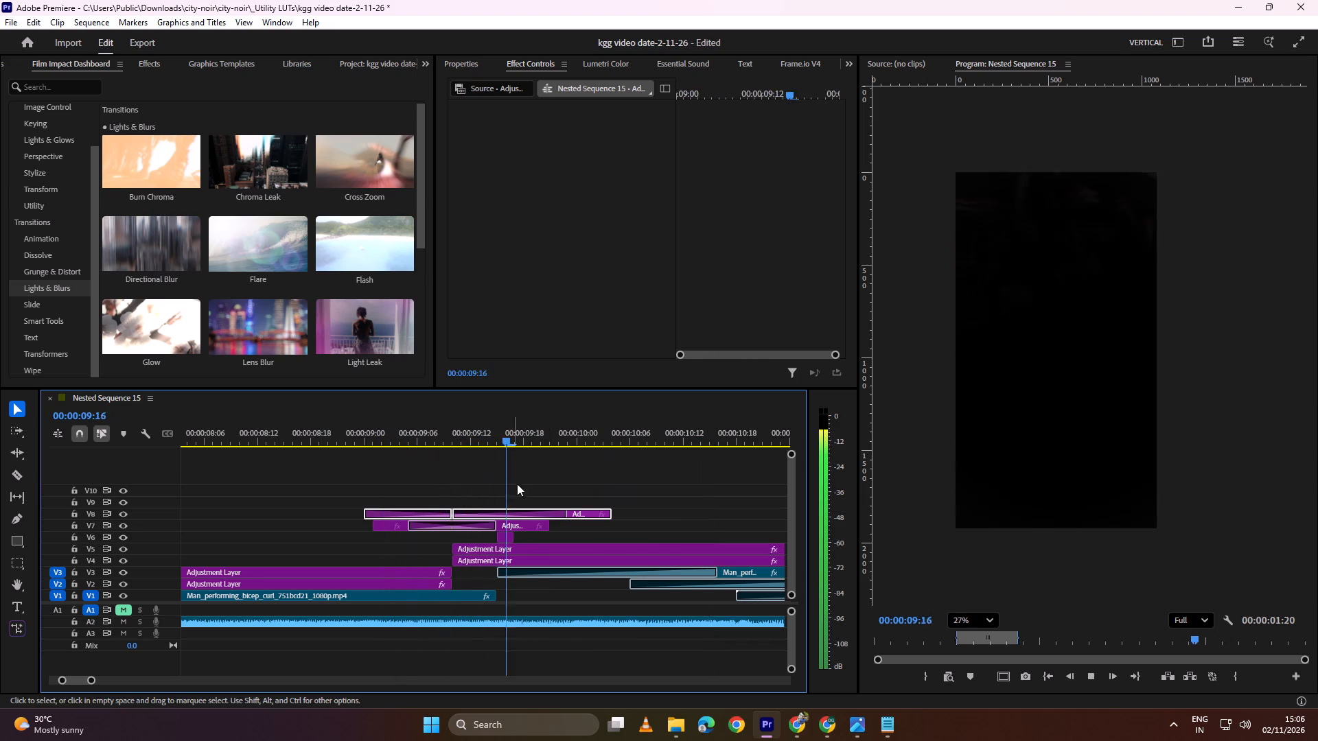
pyautogui.press('space')
# Shorten the Flash transition on V8 to 9 frames.
pyautogui.click(502, 516)
pyautogui.moveTo(565, 515); pyautogui.dragTo(507, 514)
# Play back the cut and the split-screen section to review the shortened Flash transition.
pyautogui.moveTo(500, 434); pyautogui.dragTo(395, 447)
pyautogui.press('space')
pyautogui.keyDown('alt'); pyautogui.scroll(-2, 463, 492); pyautogui.keyUp('alt')
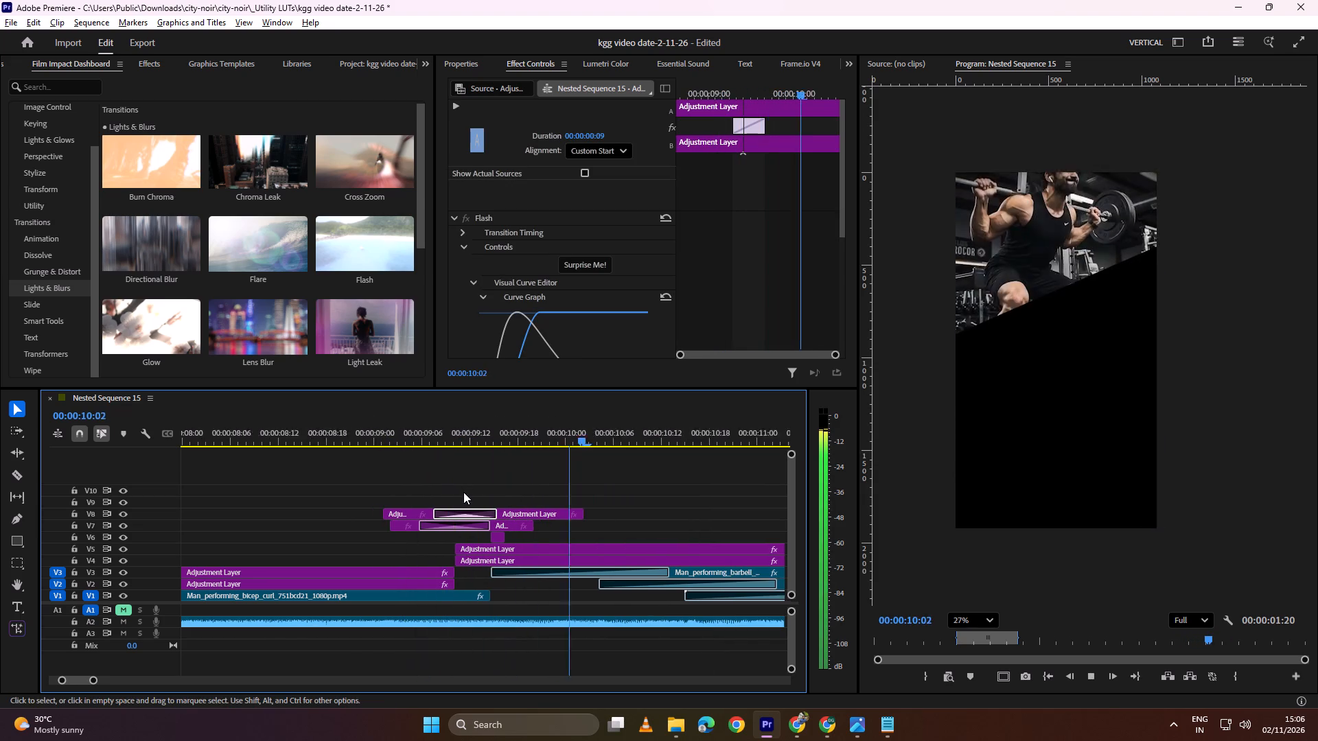
pyautogui.press('space')
pyautogui.keyDown('alt'); pyautogui.scroll(5, 452, 499); pyautogui.keyUp('alt')
pyautogui.moveTo(522, 433); pyautogui.dragTo(335, 451)
pyautogui.press('space')
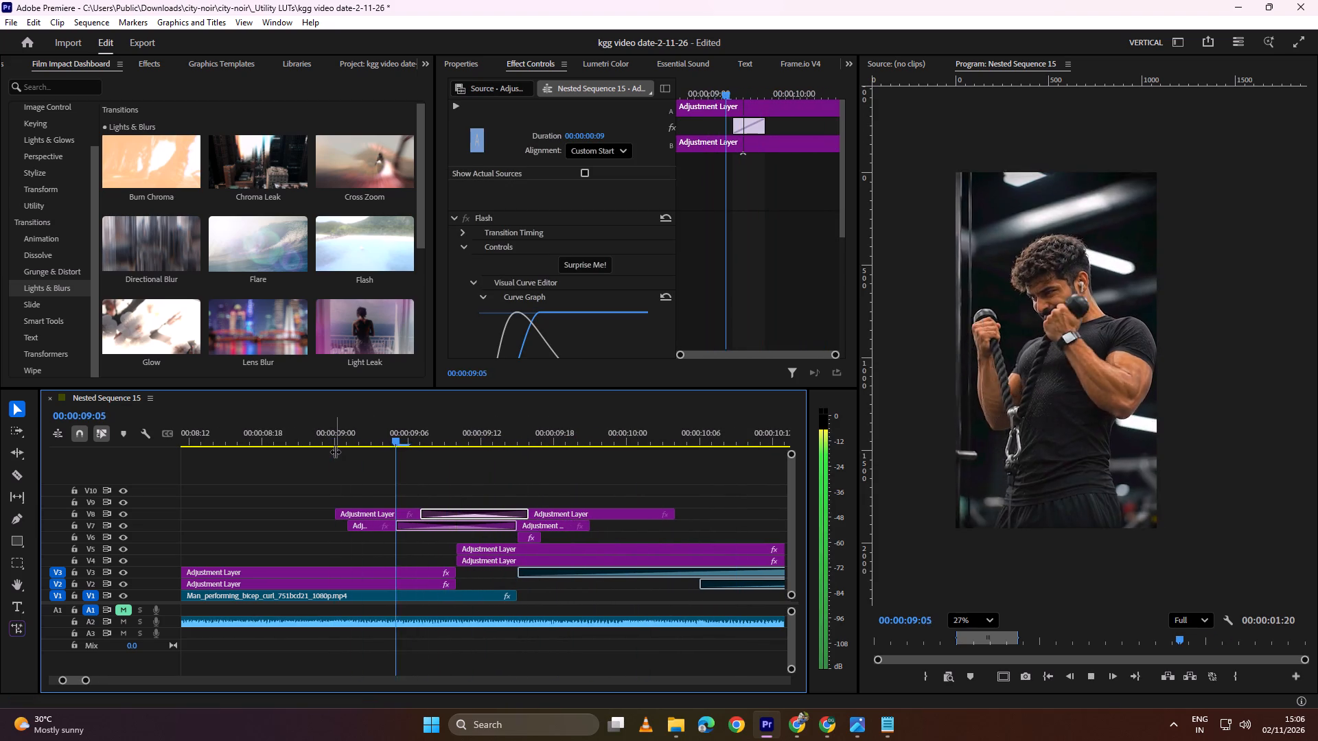
pyautogui.keyDown('alt'); pyautogui.scroll(-3, 566, 504); pyautogui.keyUp('alt')
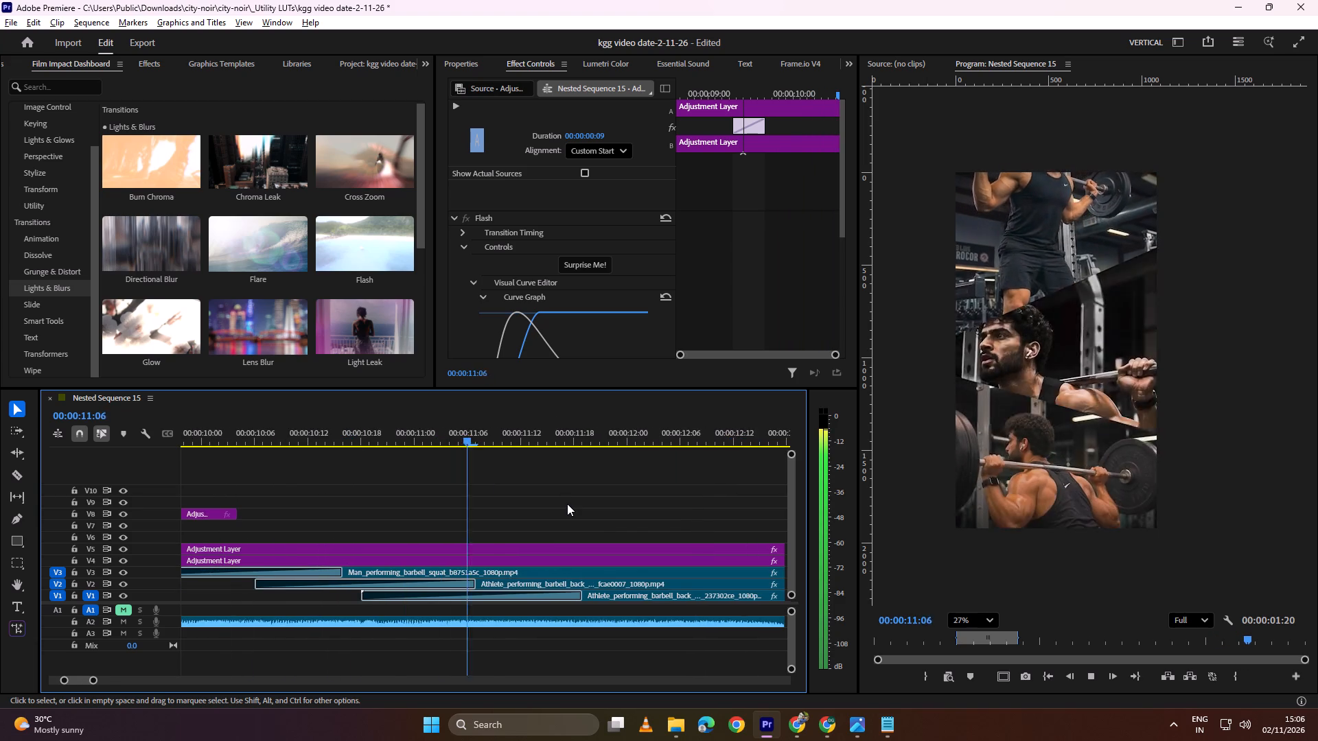
pyautogui.keyDown('alt'); pyautogui.scroll(-13, 567, 504); pyautogui.keyUp('alt')
pyautogui.press('space')
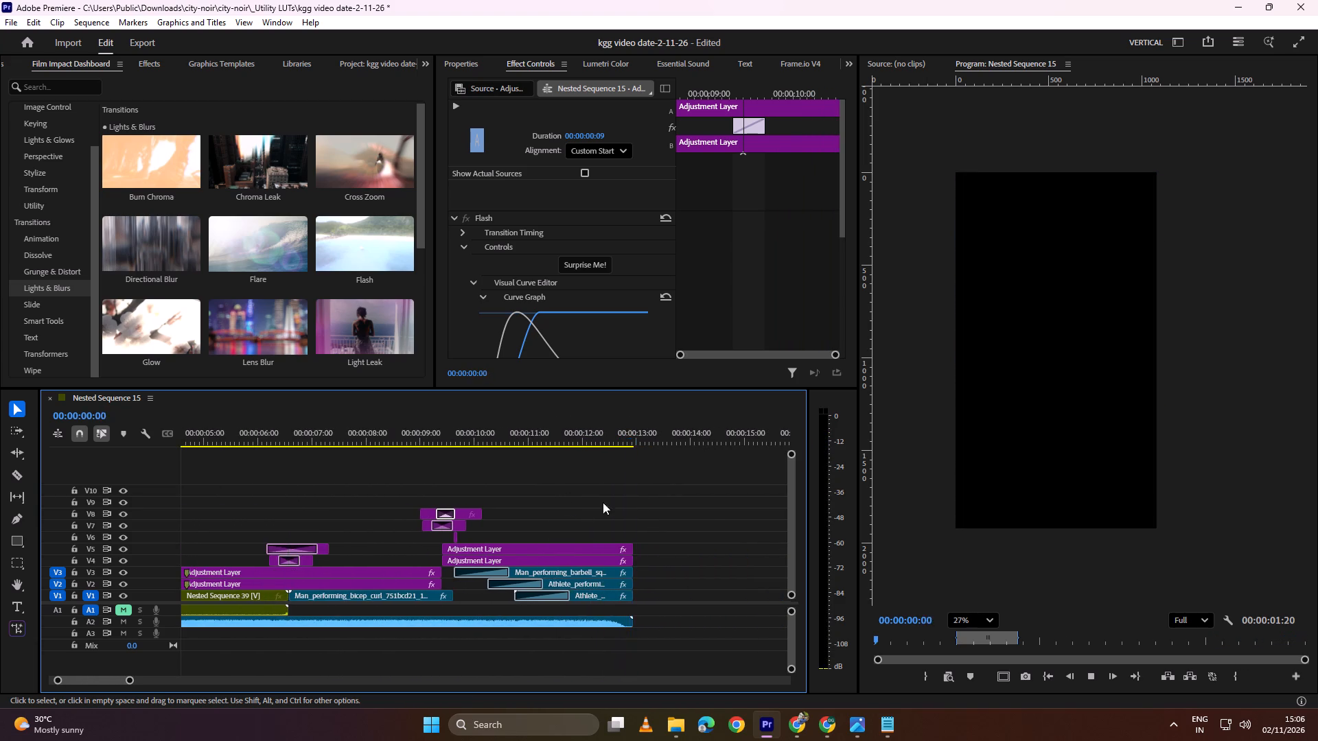
# Play back the bicep curl section and the Flash cut into the split-screen again to review the transition.
pyautogui.keyDown('alt'); pyautogui.scroll(-4, 599, 484); pyautogui.keyUp('alt')
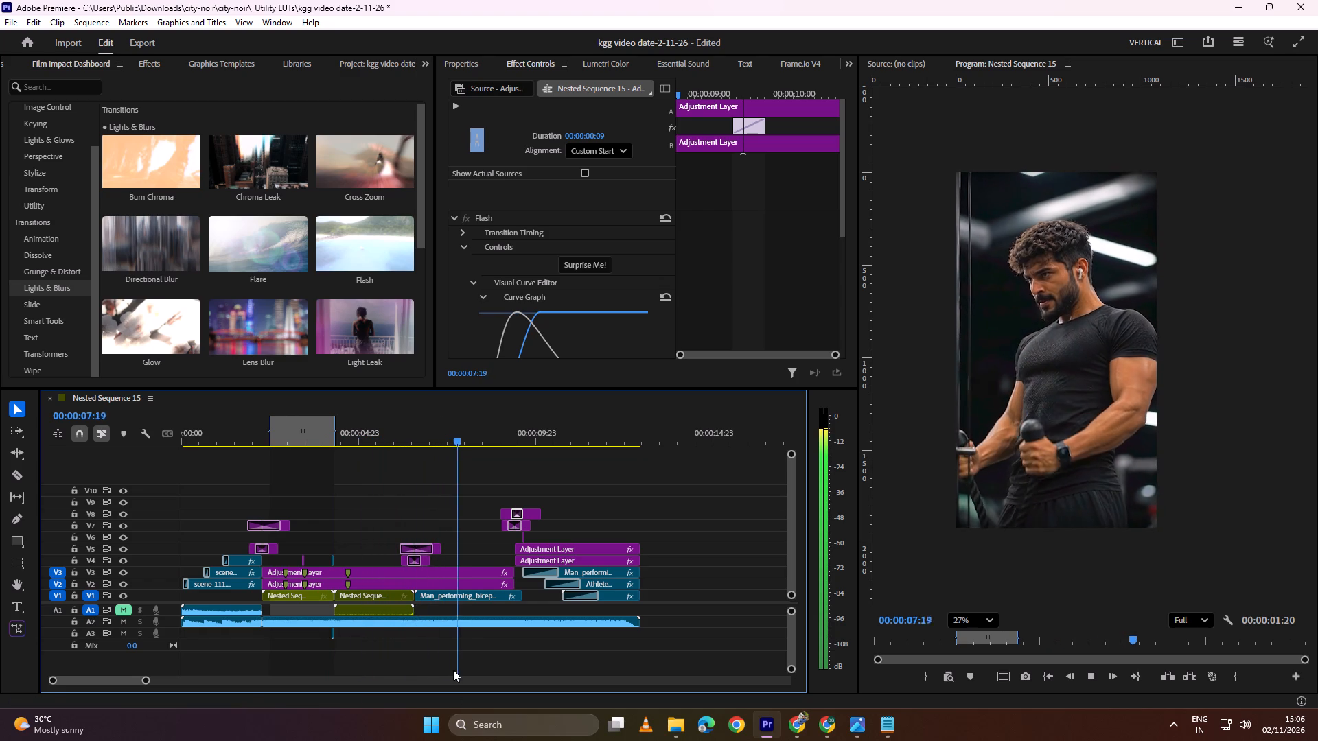
pyautogui.keyDown('alt'); pyautogui.scroll(8, 477, 617); pyautogui.keyUp('alt')
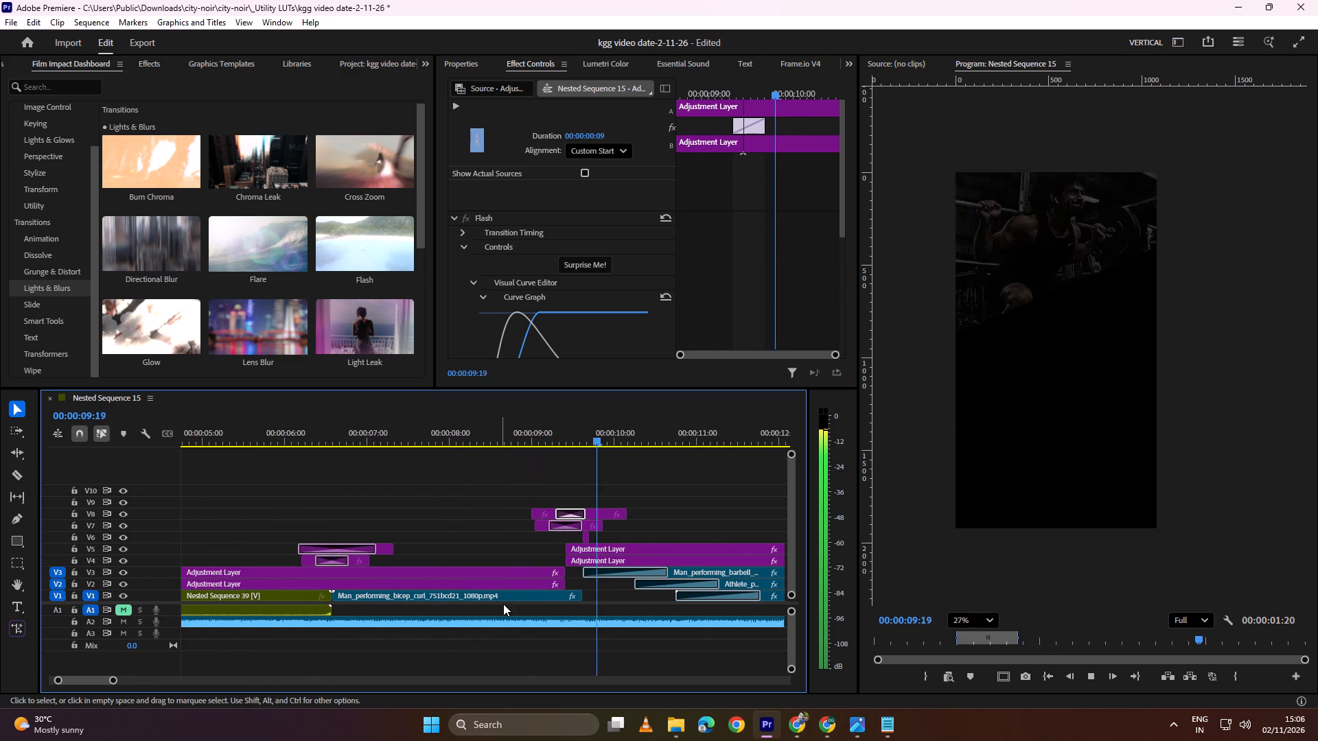
pyautogui.press('space')
pyautogui.moveTo(607, 438); pyautogui.dragTo(404, 451)
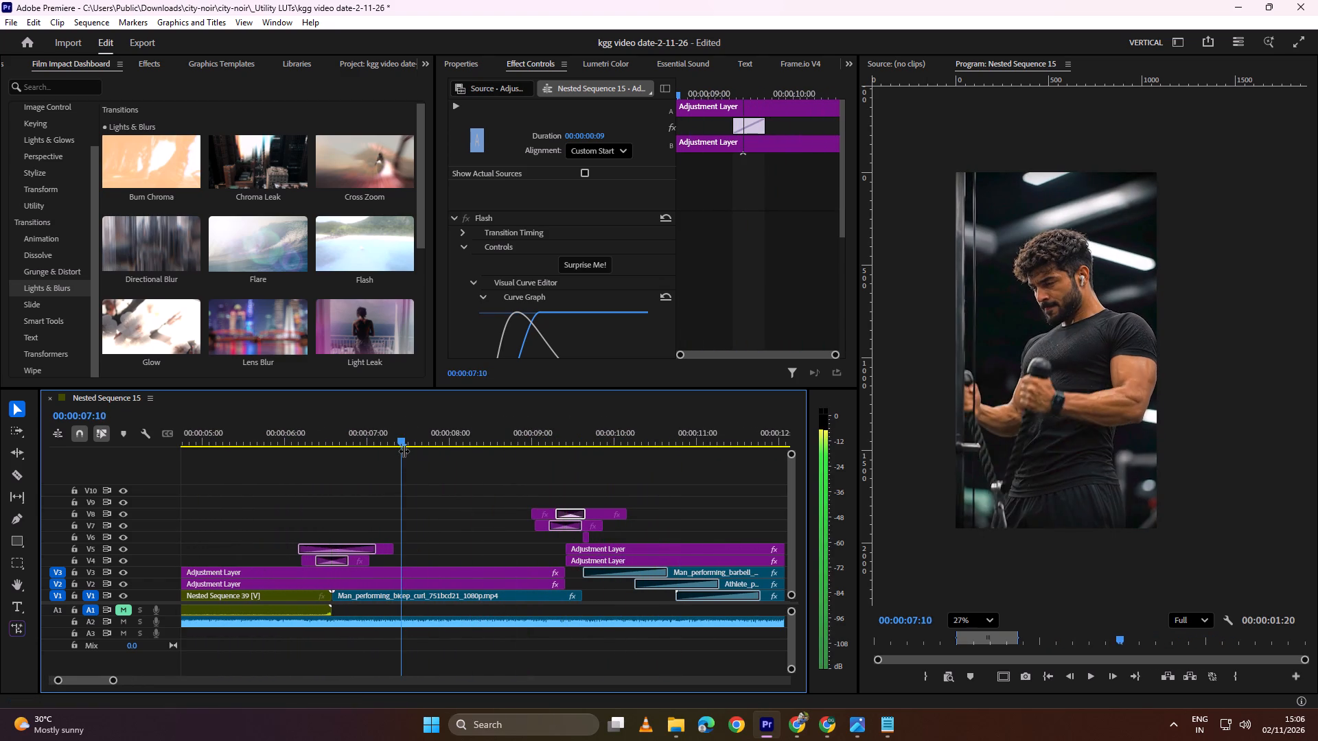
pyautogui.press('space')
pyautogui.press('space')
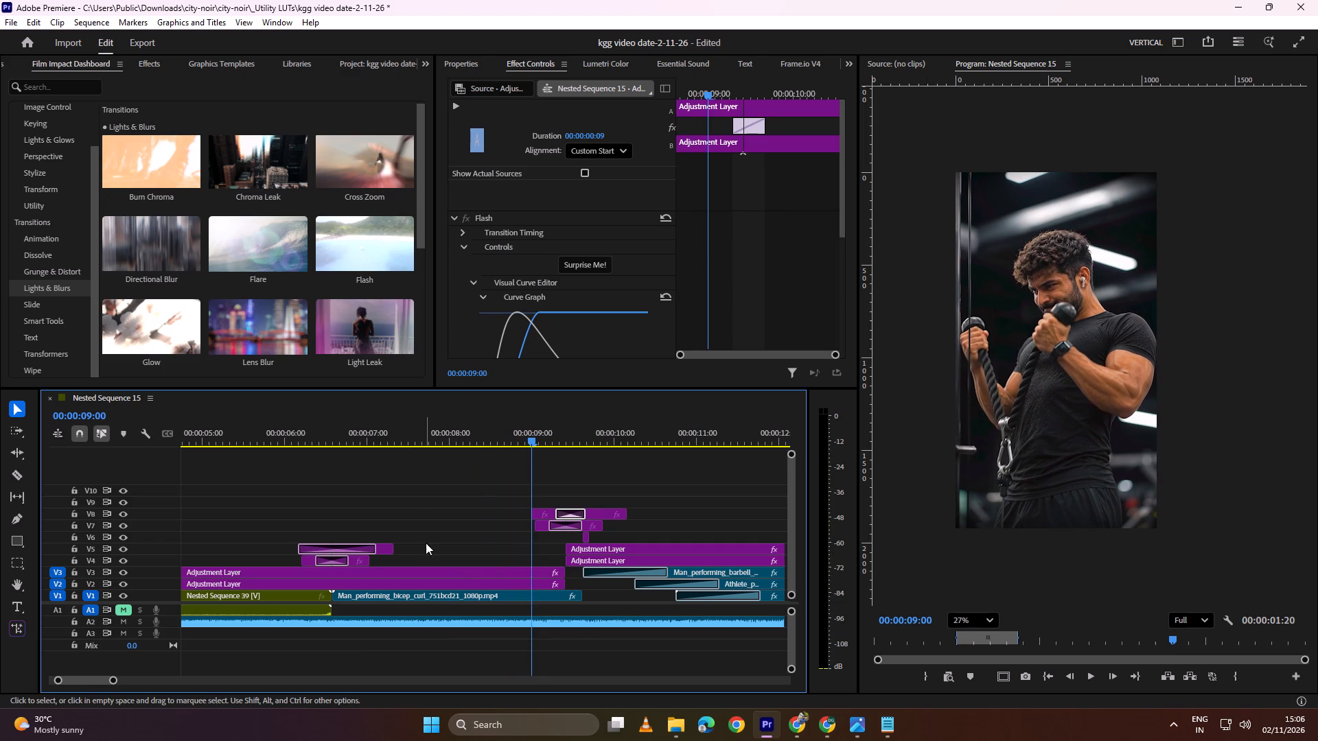
pyautogui.keyDown('alt'); pyautogui.scroll(4, 443, 579); pyautogui.keyUp('alt')
pyautogui.moveTo(568, 438); pyautogui.dragTo(467, 449)
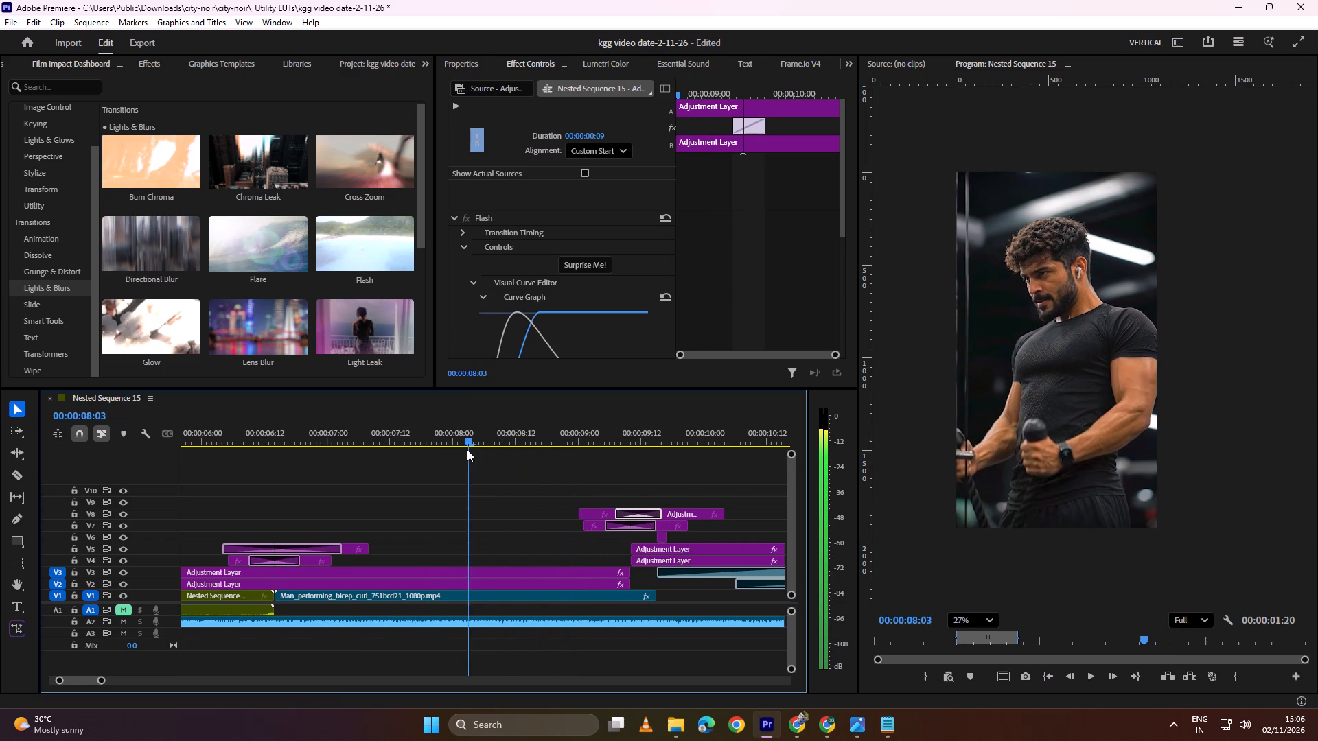
pyautogui.moveTo(467, 449); pyautogui.dragTo(456, 451)
pyautogui.press('space')
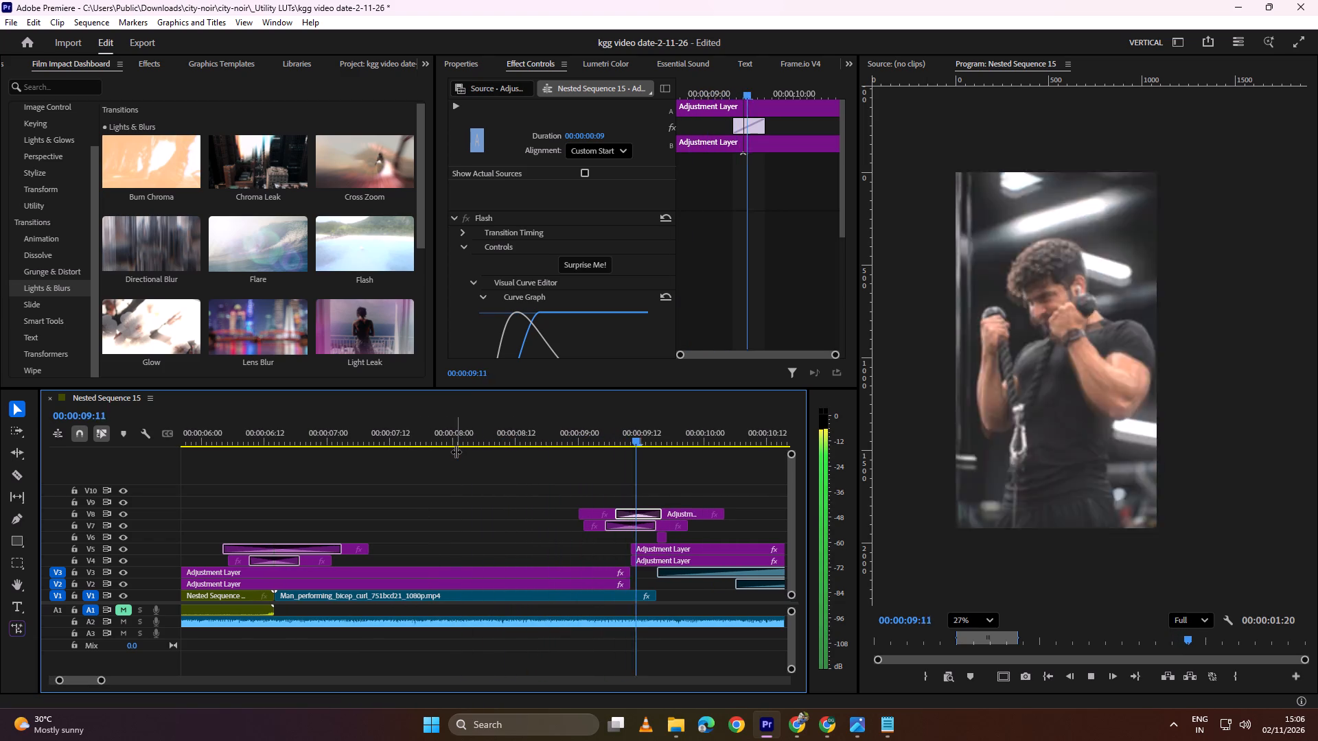
pyautogui.press('space')
# Play back the split-screen entrances, and replay Nested Sequence 15 from the start through to its end.
pyautogui.keyDown('alt'); pyautogui.scroll(-5, 469, 482); pyautogui.keyUp('alt')
pyautogui.scroll(2, 452, 492)
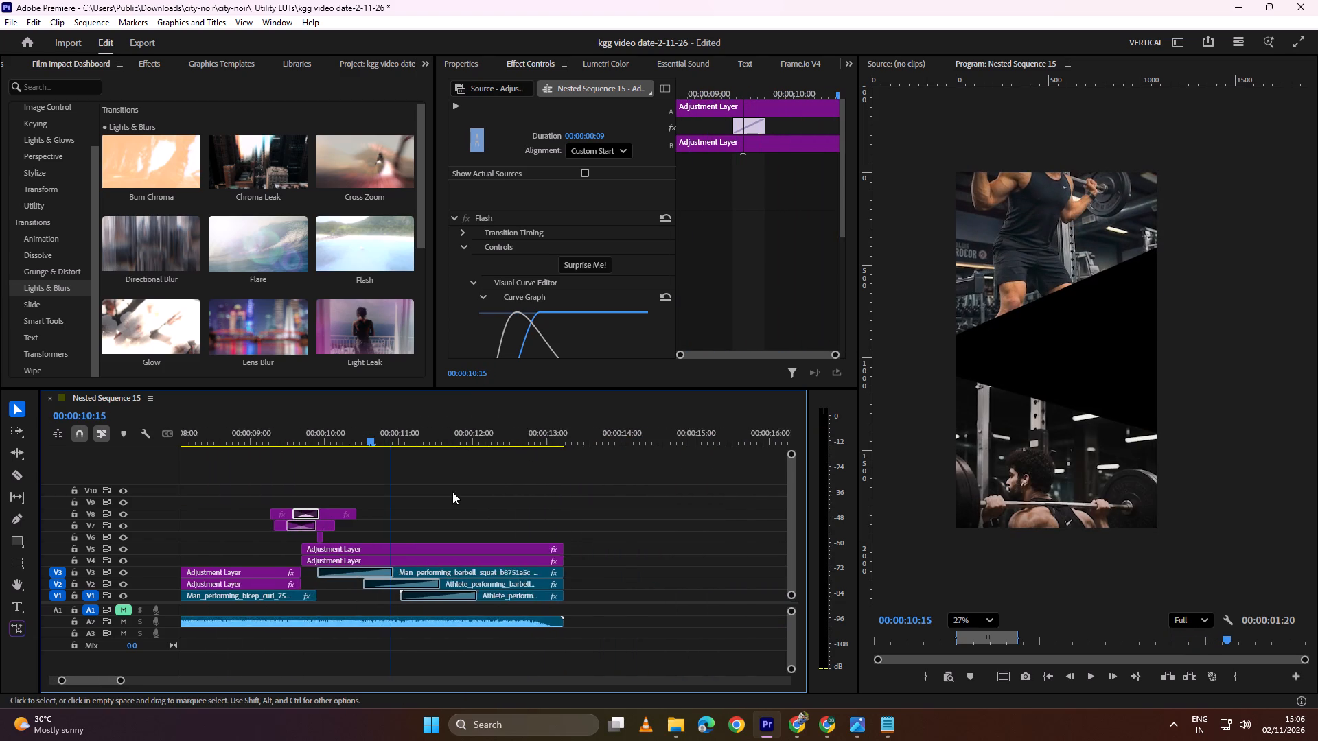
pyautogui.scroll(10, 452, 492)
pyautogui.press('space')
pyautogui.keyDown('alt'); pyautogui.scroll(-8, 612, 471); pyautogui.keyUp('alt')
pyautogui.keyDown('alt'); pyautogui.scroll(2, 597, 510); pyautogui.keyUp('alt')
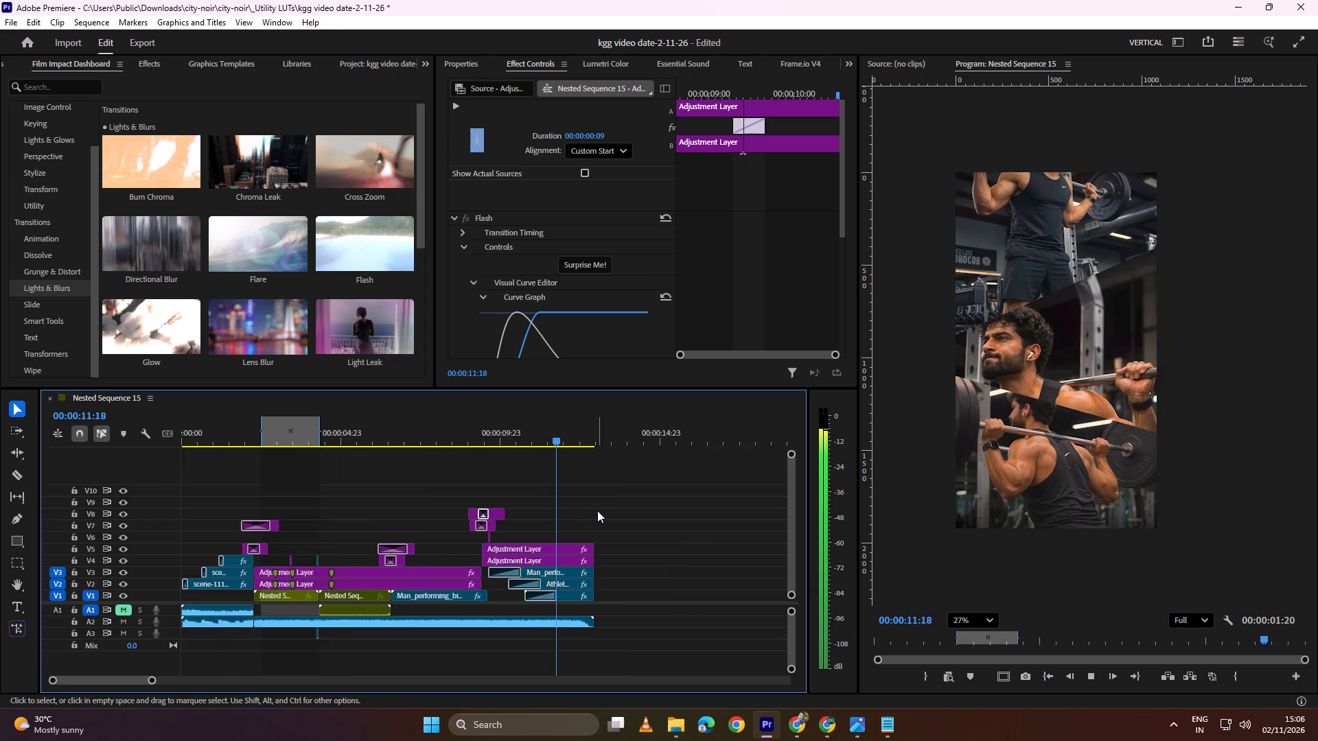
pyautogui.keyDown('alt'); pyautogui.scroll(10, 597, 510); pyautogui.keyUp('alt')
pyautogui.scroll(-5, 568, 506)
pyautogui.press('space')
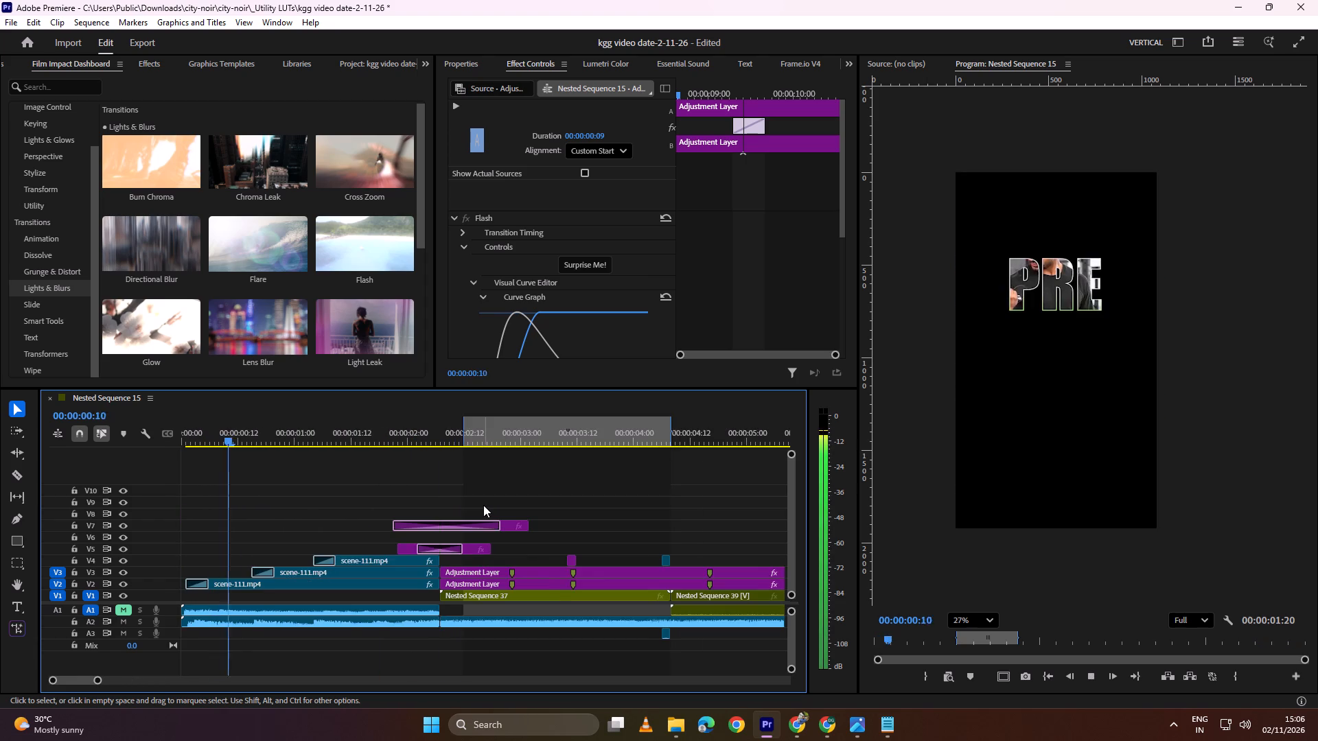
pyautogui.keyDown('alt'); pyautogui.scroll(-12, 483, 505); pyautogui.keyUp('alt')
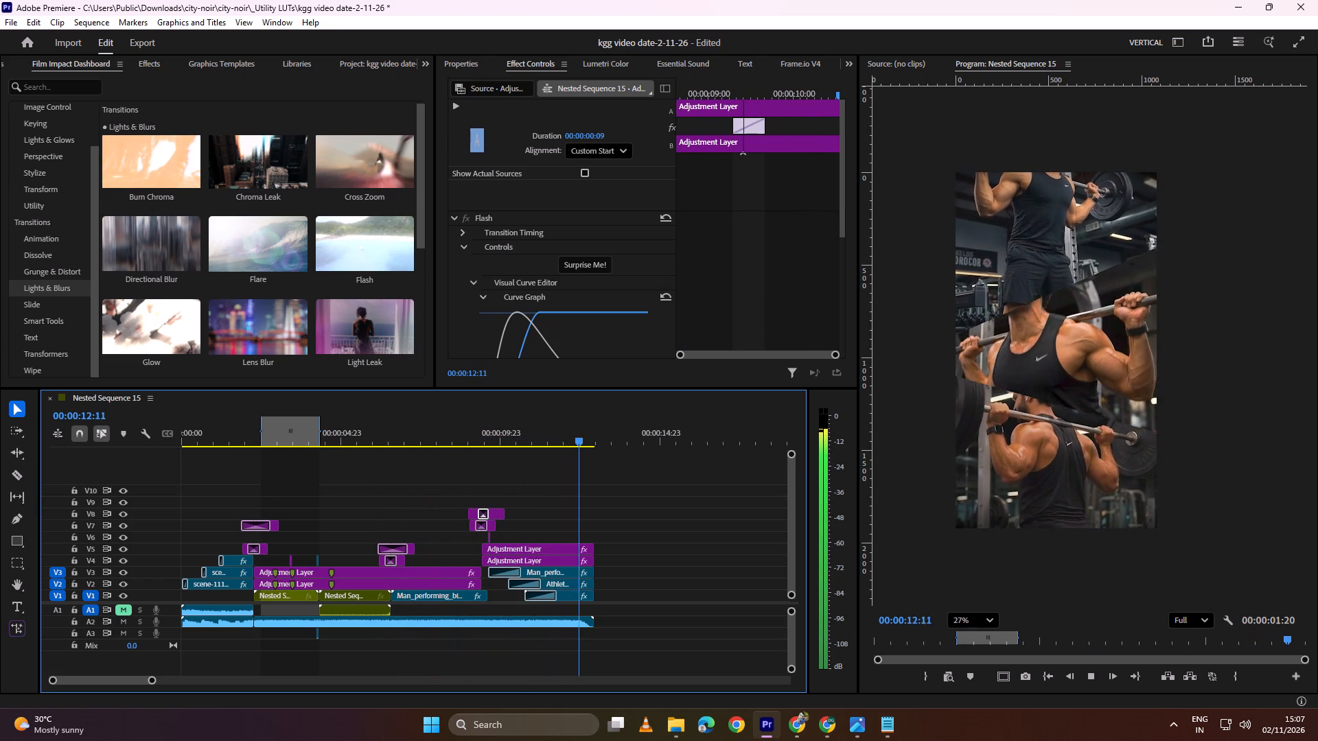
pyautogui.keyDown('alt'); pyautogui.scroll(-4, 543, 512); pyautogui.keyUp('alt')
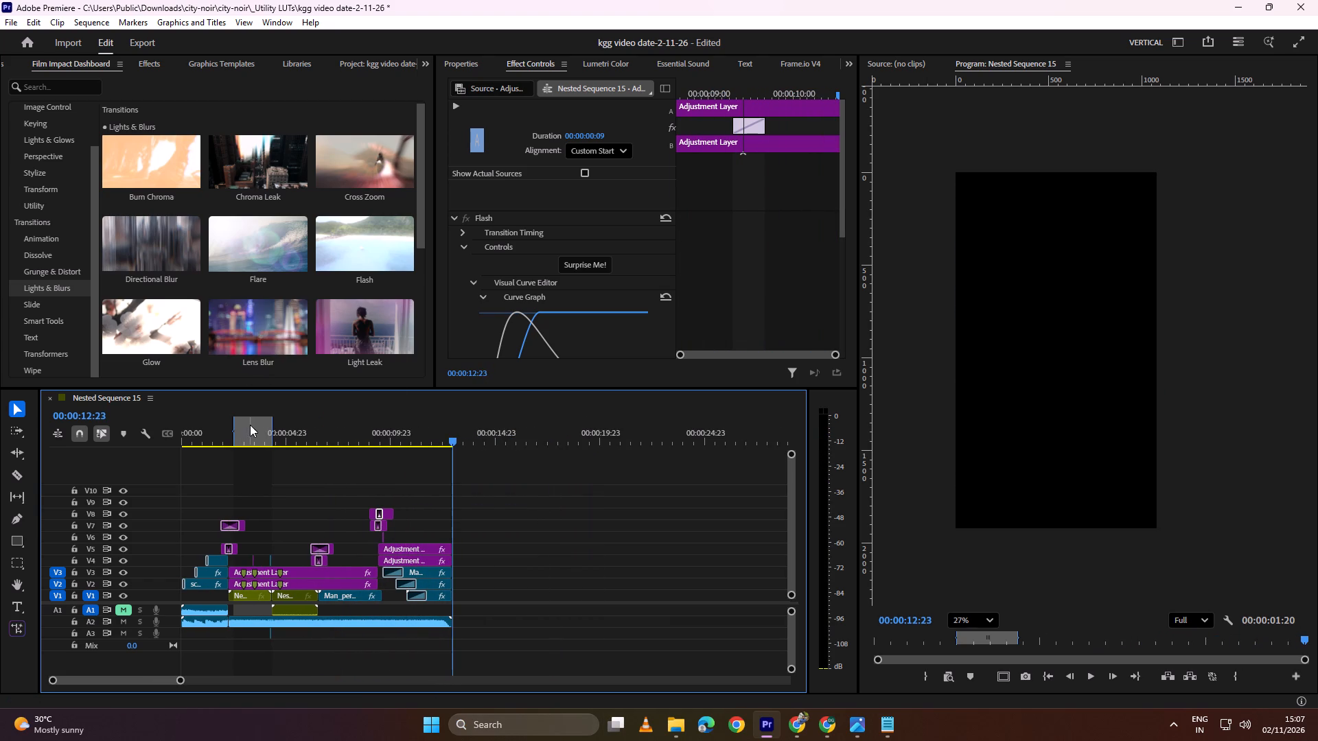
# Clear the In and Out points of Nested Sequence 15 and return the playhead to 00:00:00:00.
pyautogui.rightClick(250, 425)
pyautogui.click(320, 229)
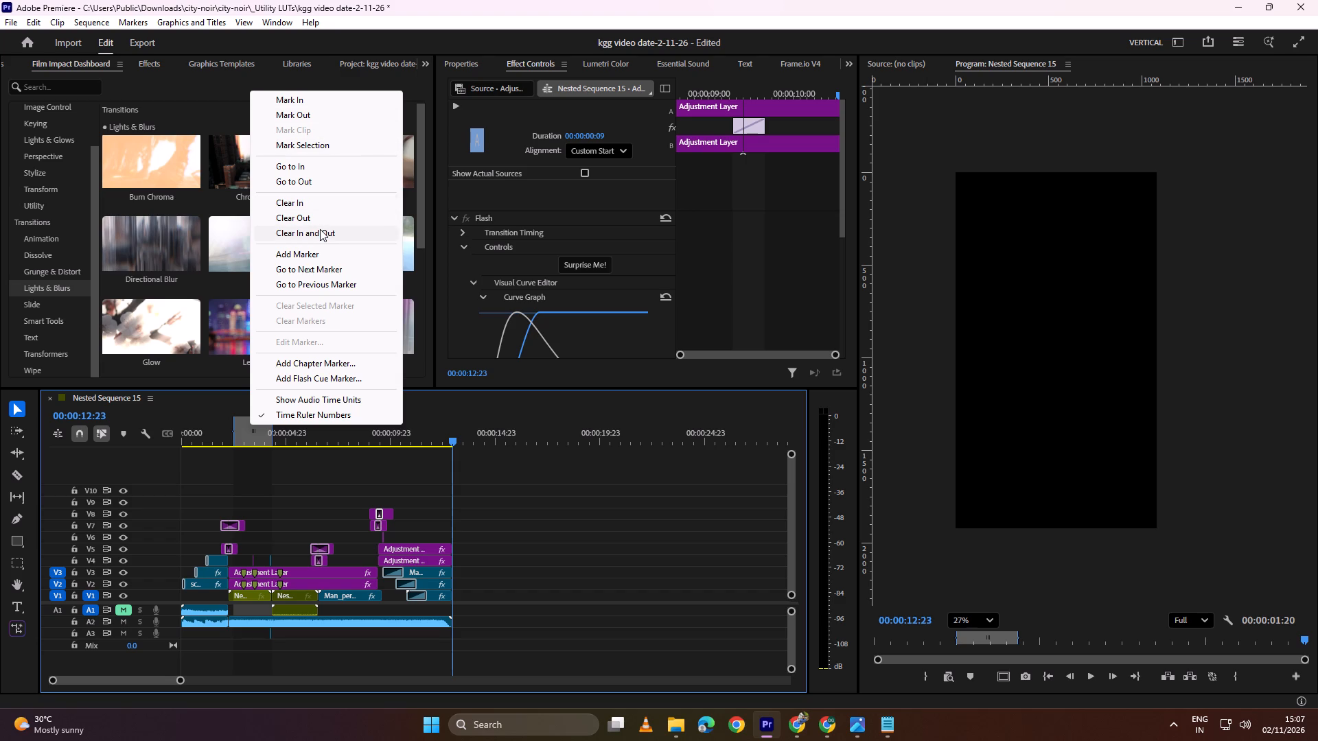
pyautogui.moveTo(336, 433); pyautogui.dragTo(104, 465)
pyautogui.keyDown('alt'); pyautogui.scroll(4, 384, 513); pyautogui.keyUp('alt')
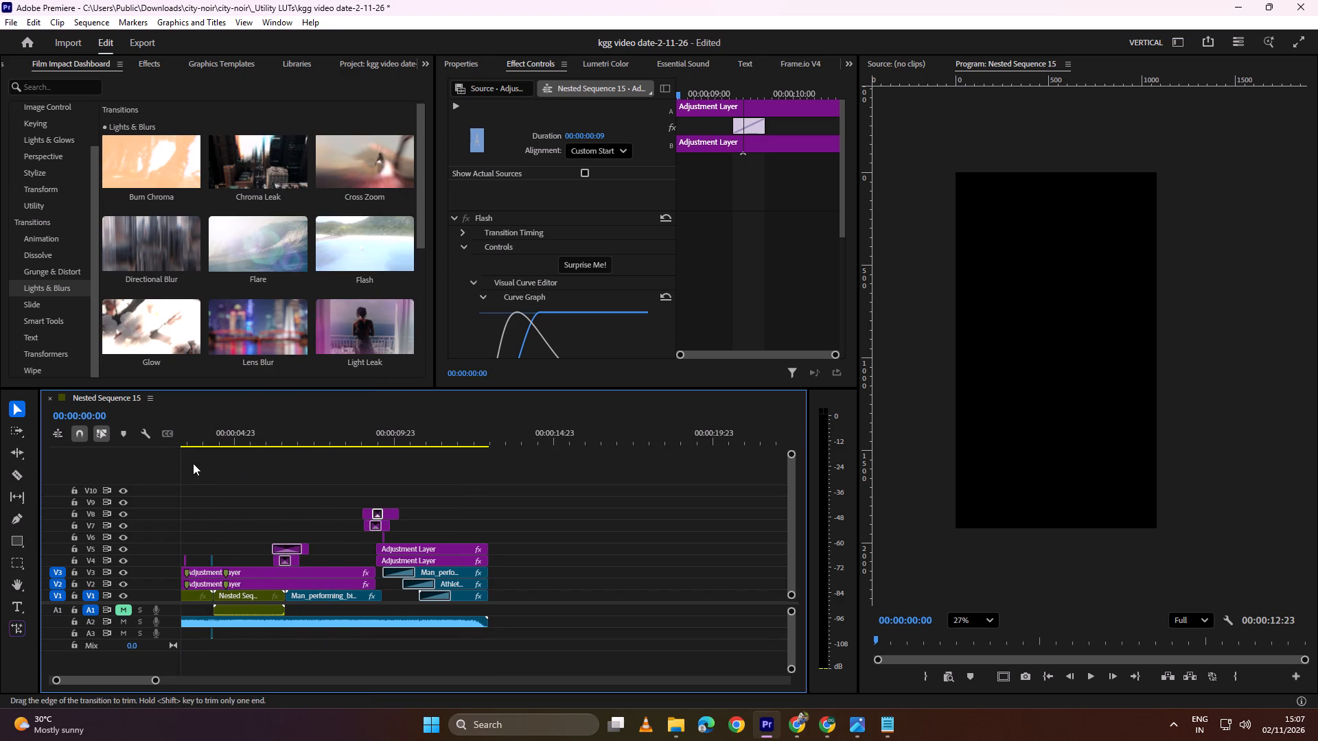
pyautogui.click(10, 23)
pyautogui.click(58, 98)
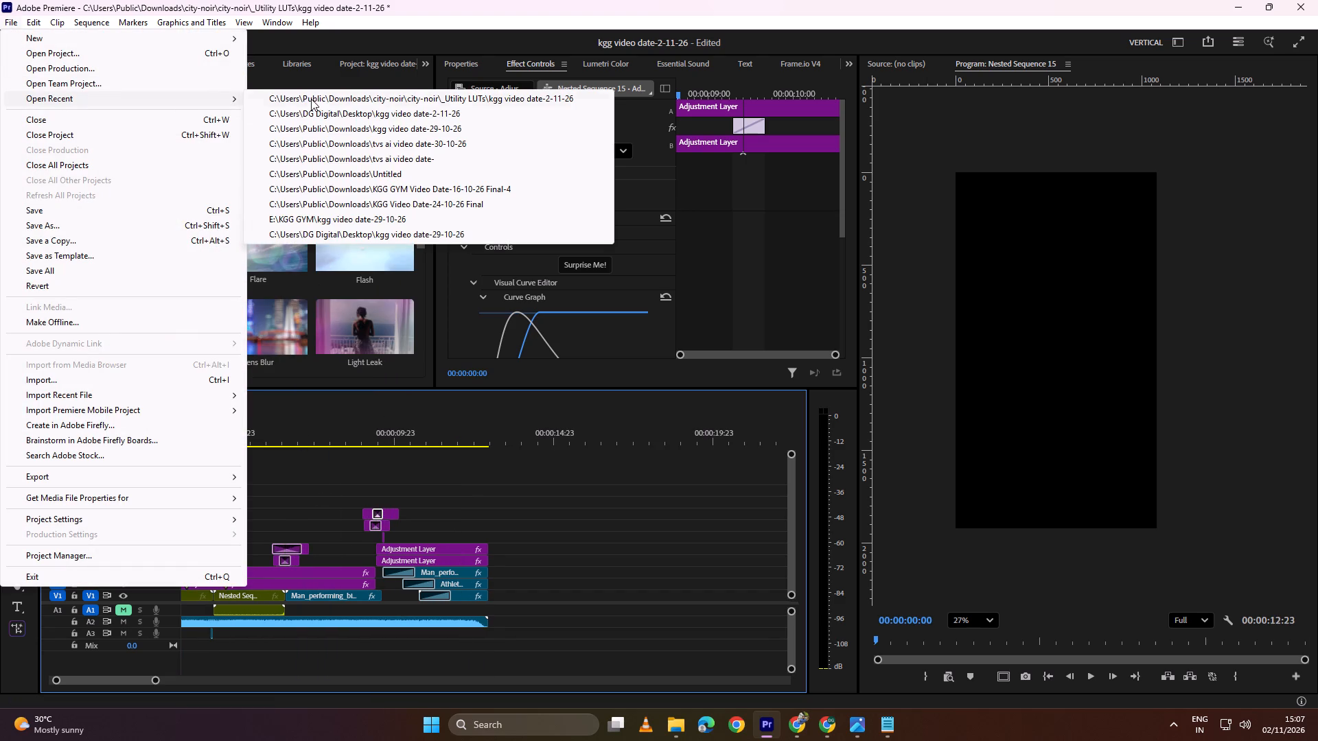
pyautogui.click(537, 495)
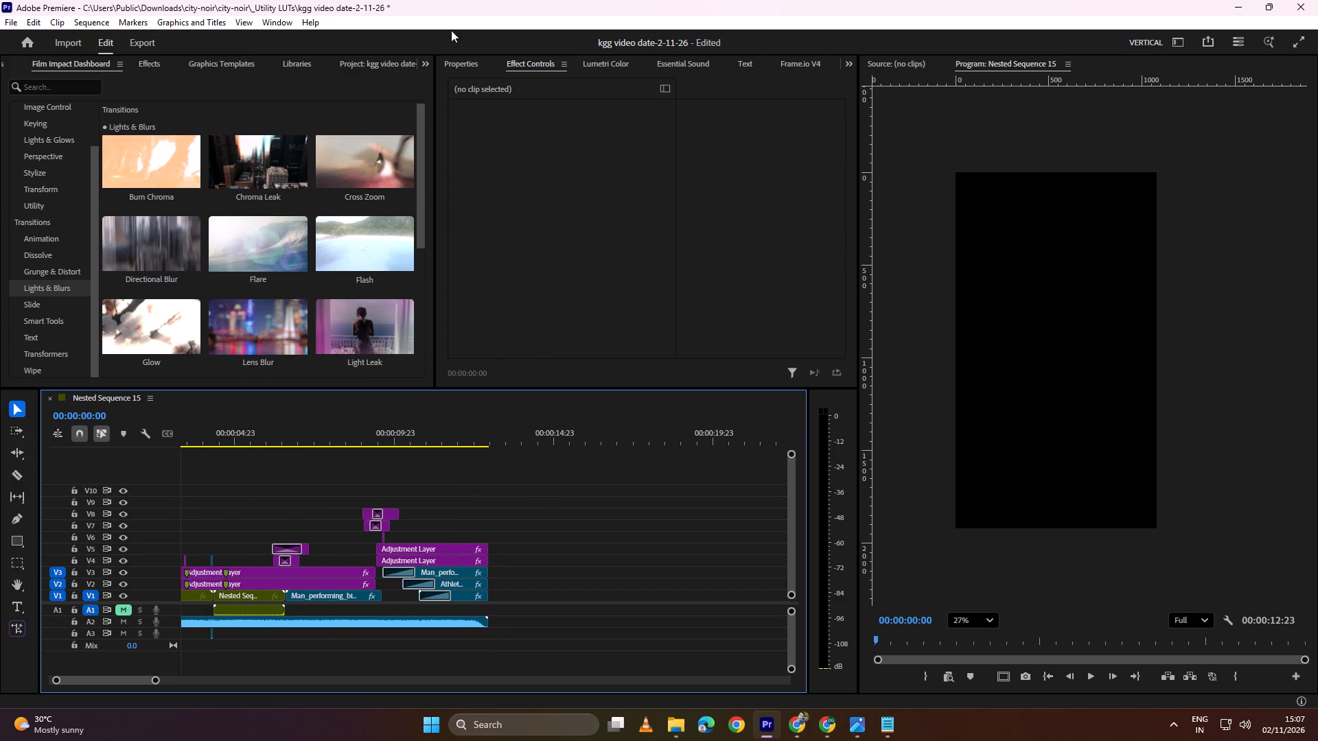
# Import the video whose name starts with AQPjuoBJrzp2q0 and ends in (1) from the Downloads folder into the project.
pyautogui.click(424, 57)
pyautogui.click(448, 164)
pyautogui.doubleClick(360, 320)
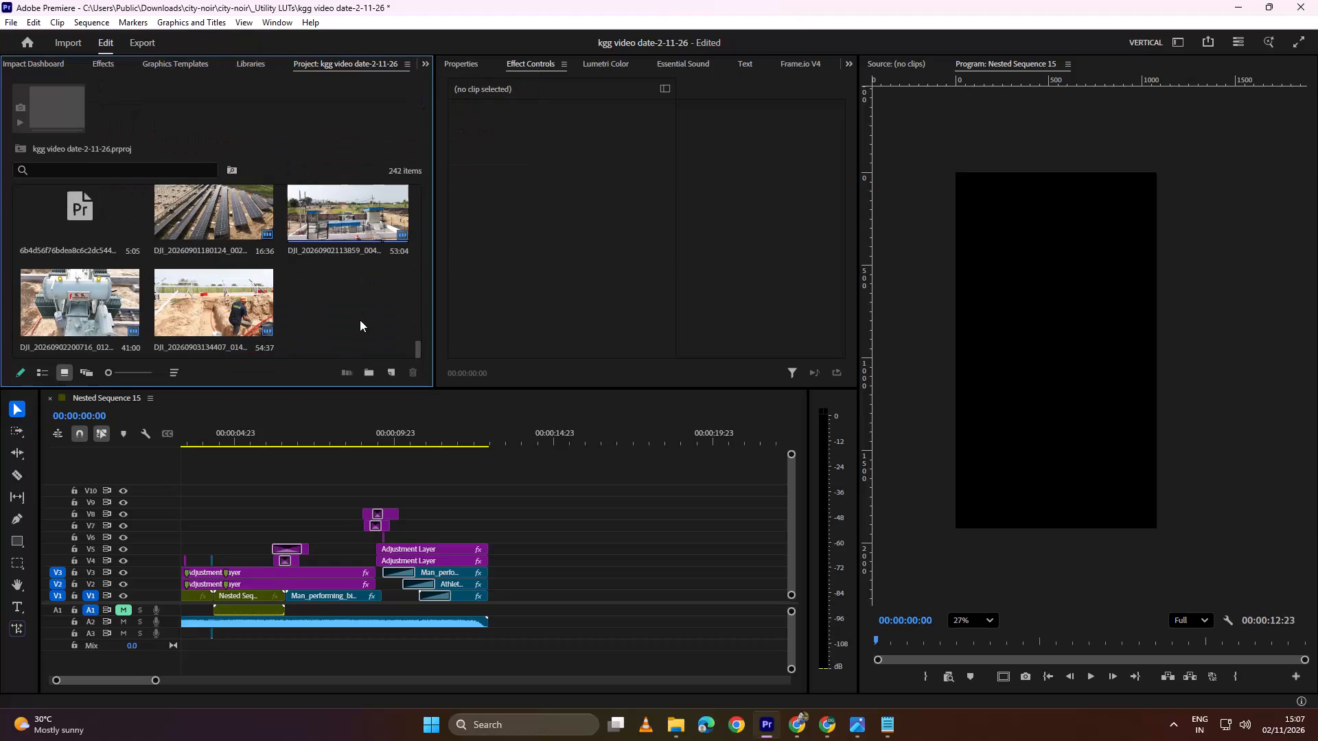
pyautogui.scroll(-8, 248, 257)
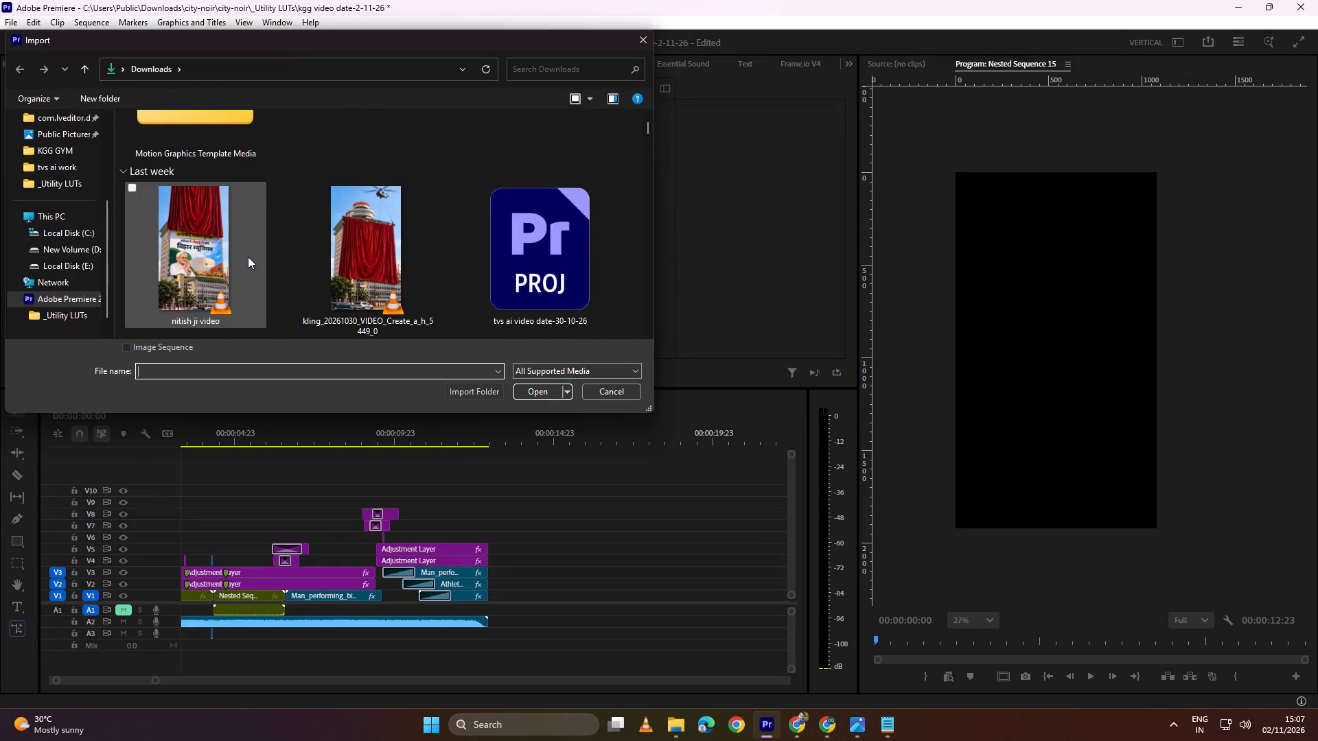
pyautogui.scroll(-19, 248, 257)
pyautogui.scroll(6, 248, 257)
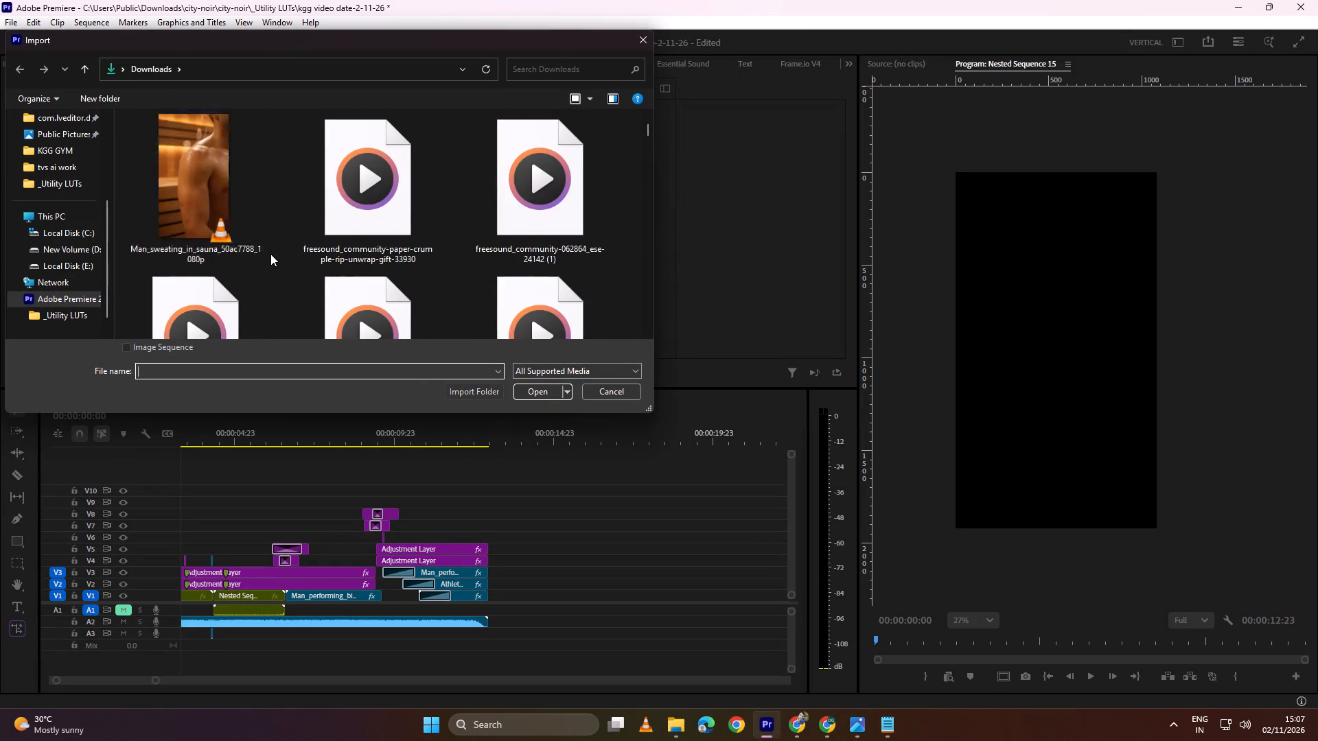
pyautogui.scroll(2, 270, 254)
pyautogui.scroll(1, 566, 226)
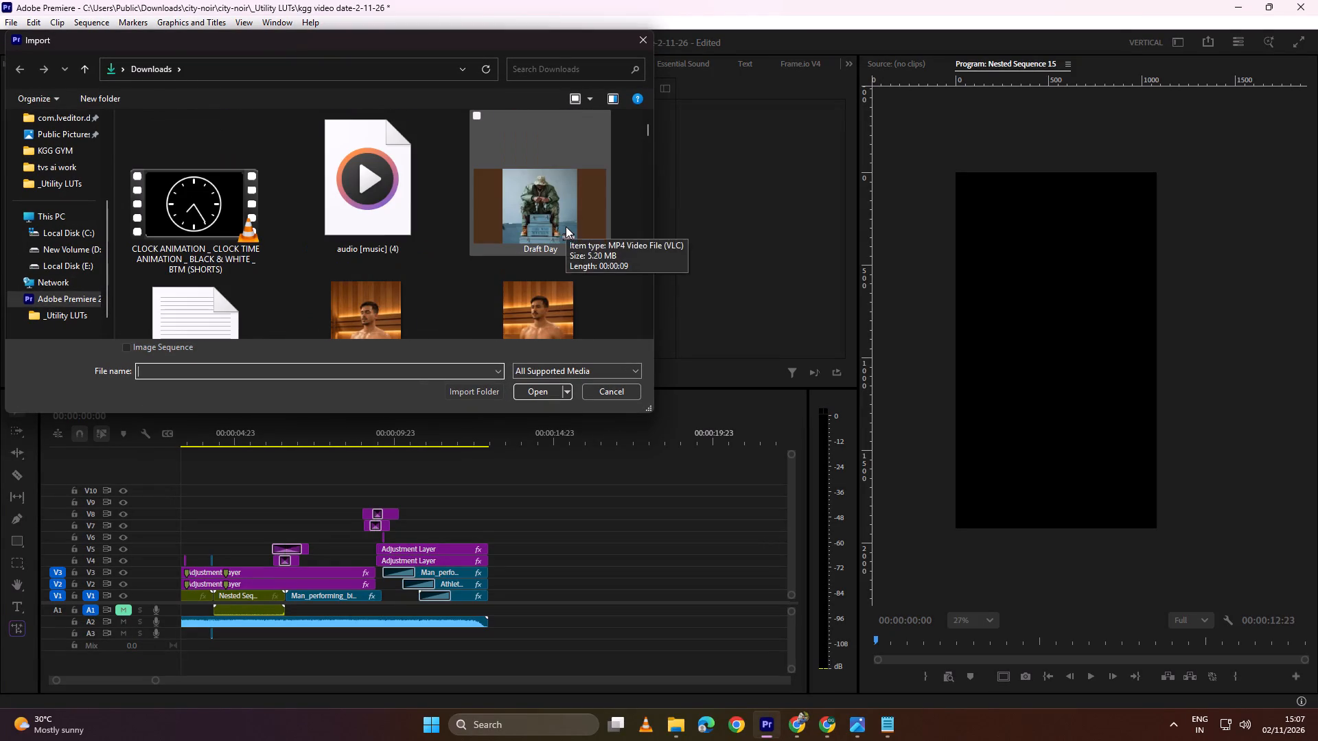
pyautogui.scroll(2, 566, 226)
pyautogui.scroll(-3, 566, 226)
pyautogui.scroll(-2, 455, 242)
pyautogui.scroll(-2, 343, 226)
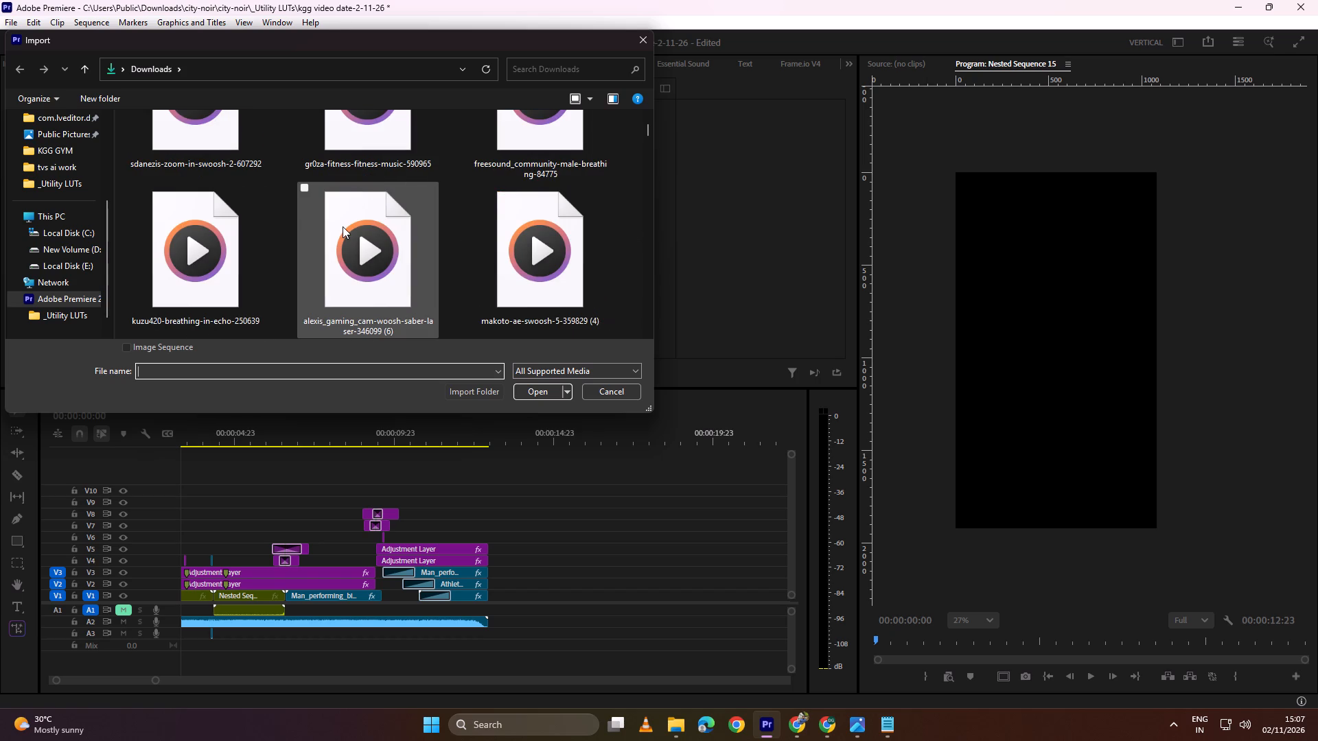
pyautogui.scroll(-4, 395, 211)
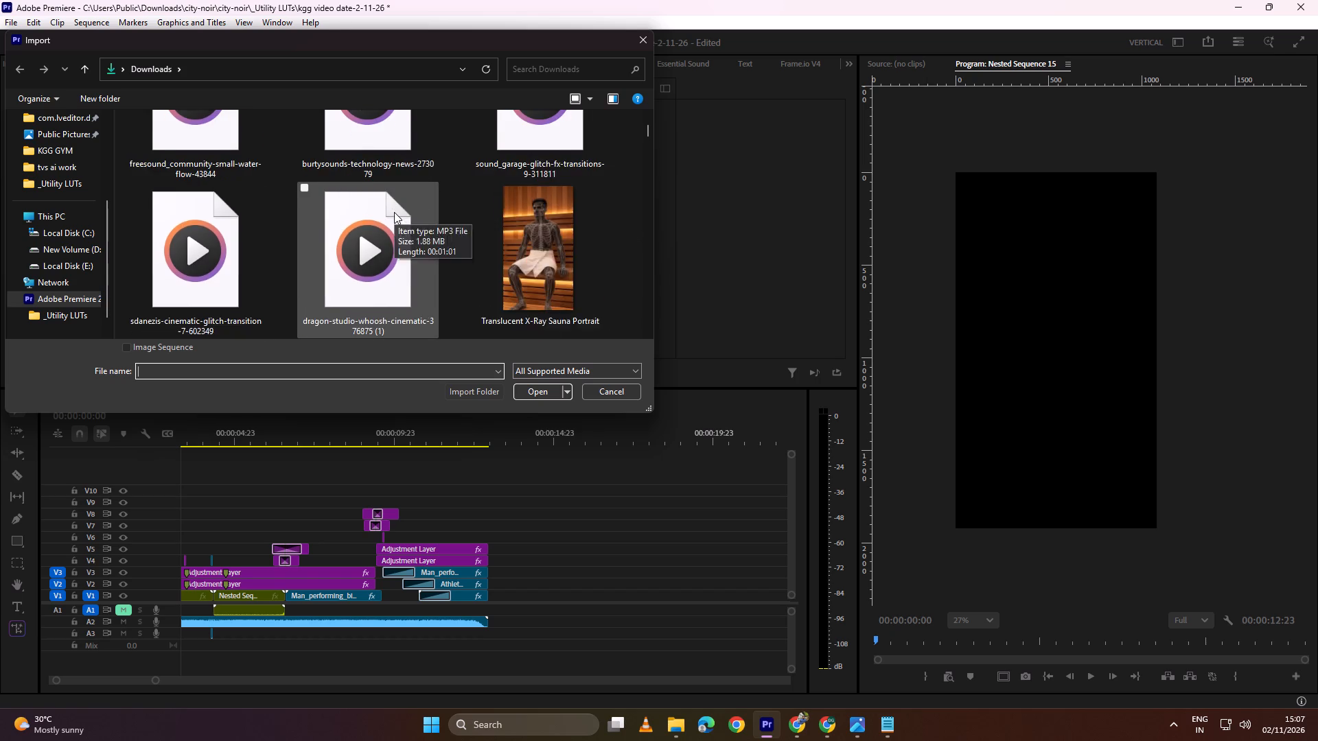
pyautogui.scroll(-9, 394, 212)
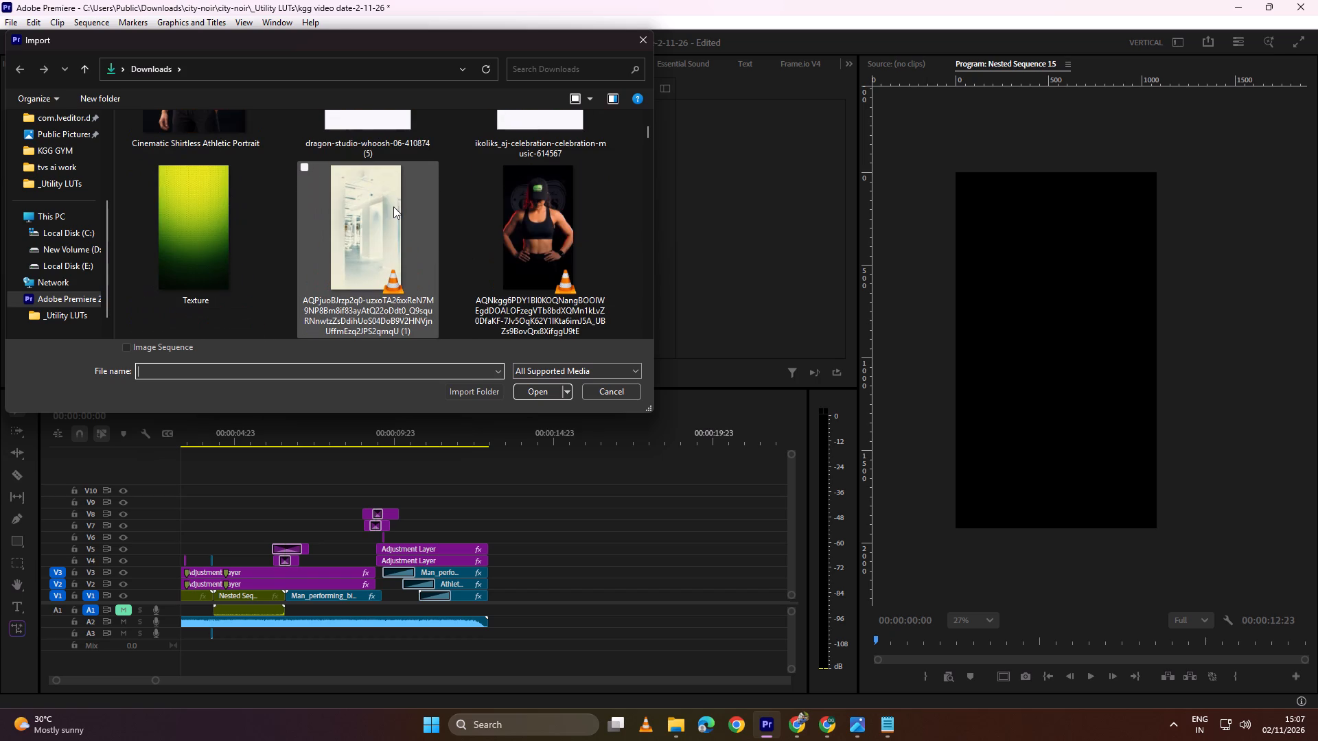
pyautogui.click(549, 246)
pyautogui.click(389, 255)
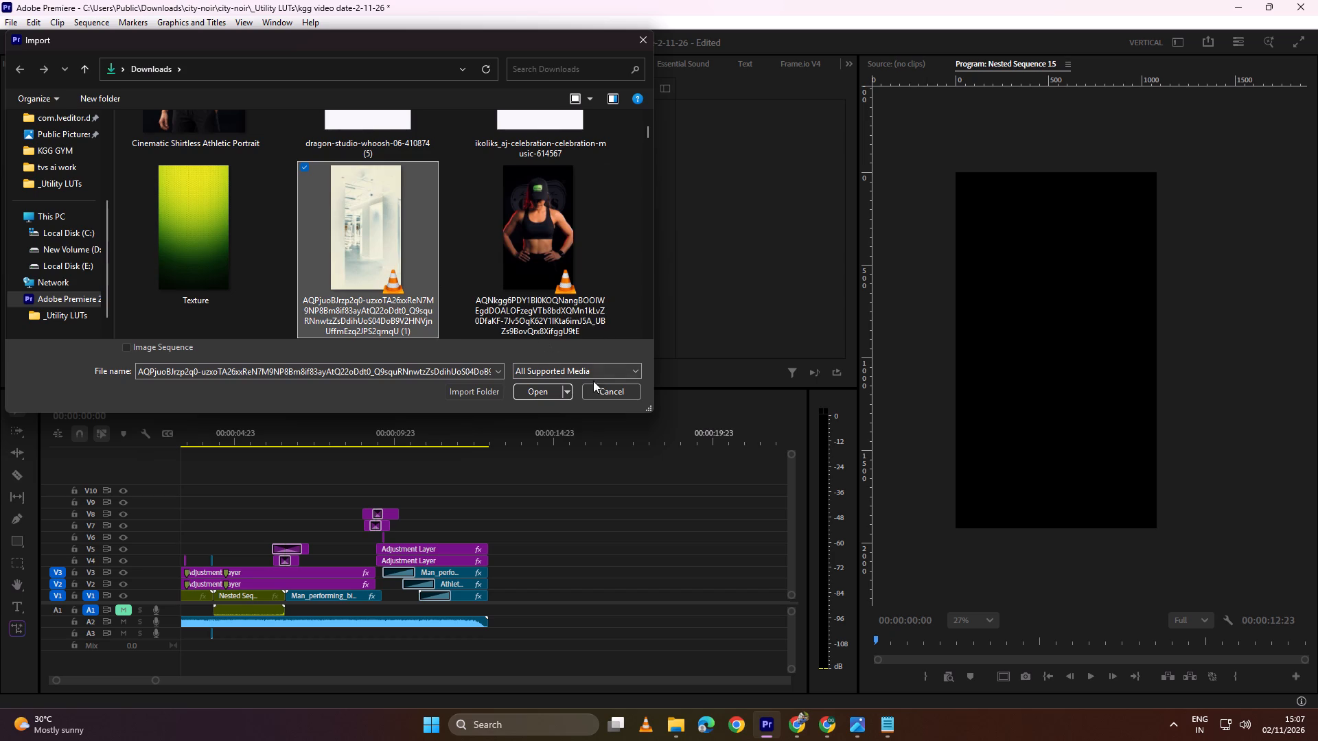
pyautogui.click(544, 396)
# Open the imported AQPjuoBJrzp2q0 clip in the Source Monitor and mark an In point at 00:00:12:29, where the GYMS Coming Soon card is shown.
pyautogui.scroll(-4, 190, 263)
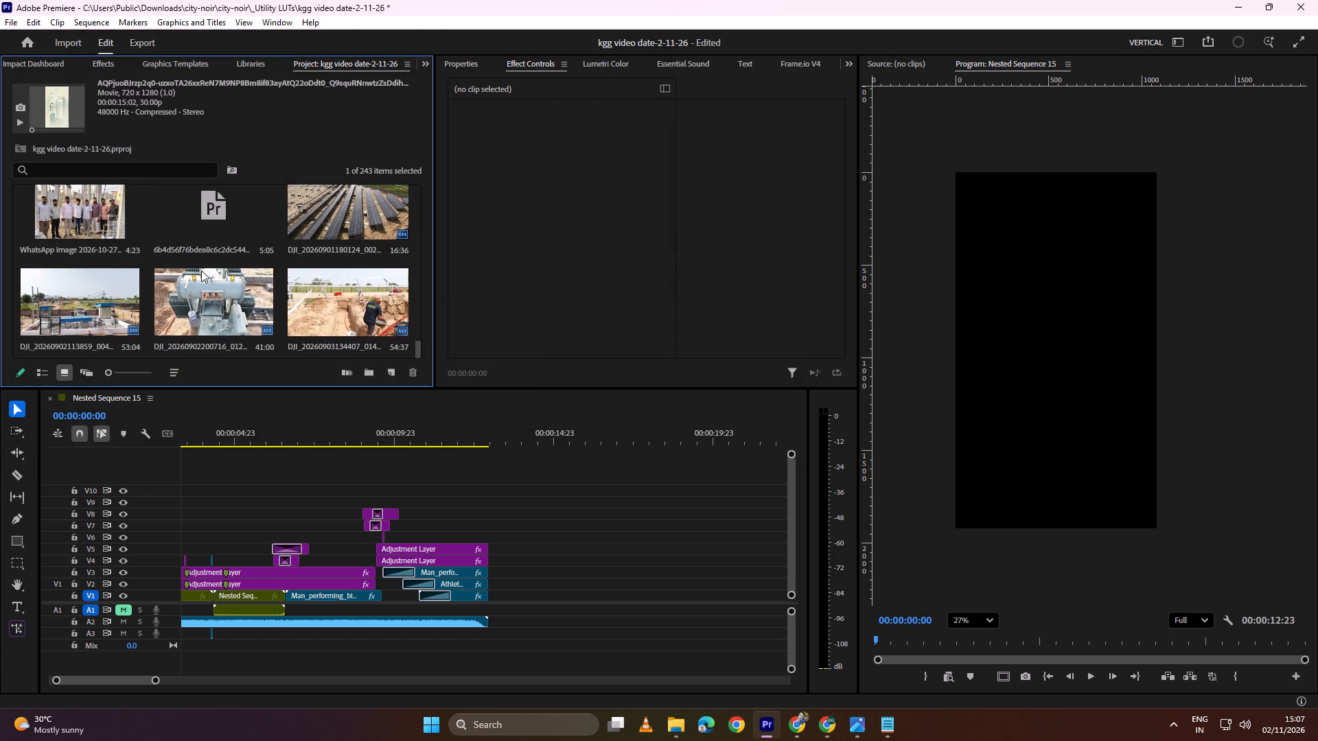
pyautogui.scroll(6, 232, 275)
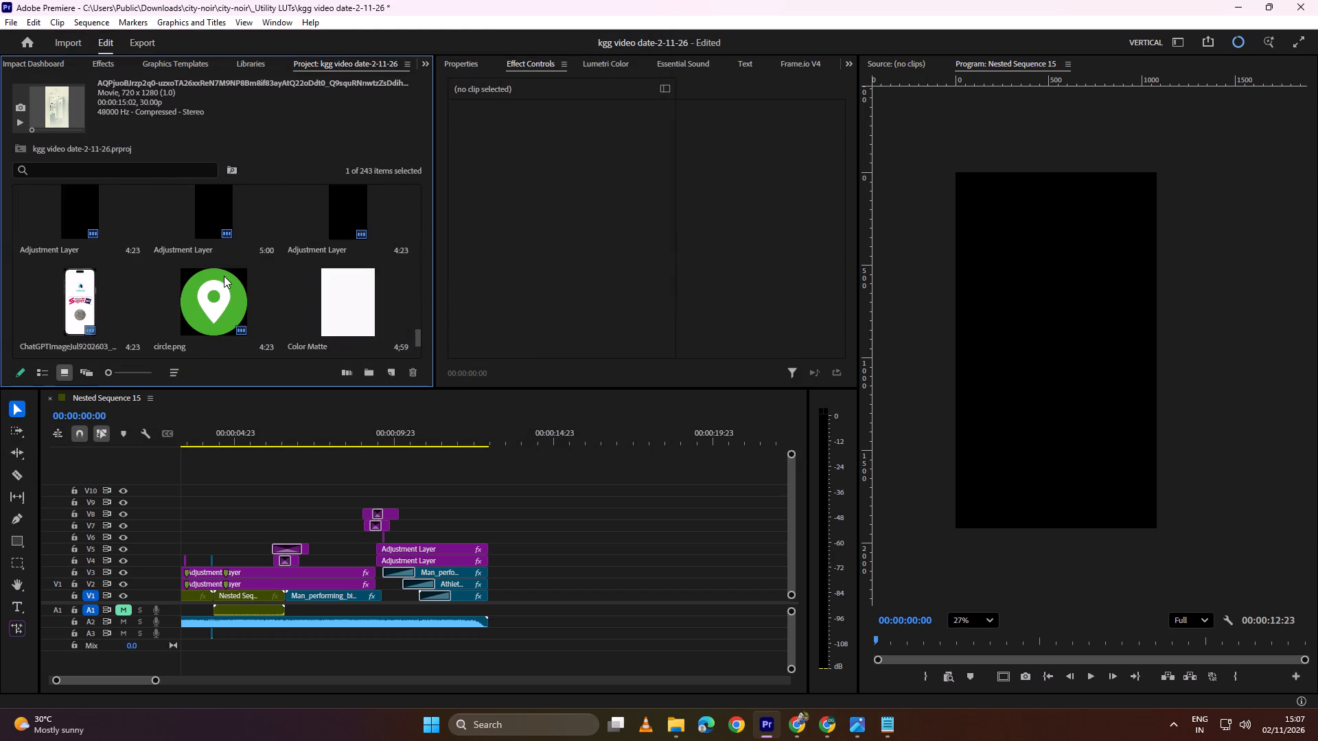
pyautogui.scroll(13, 224, 276)
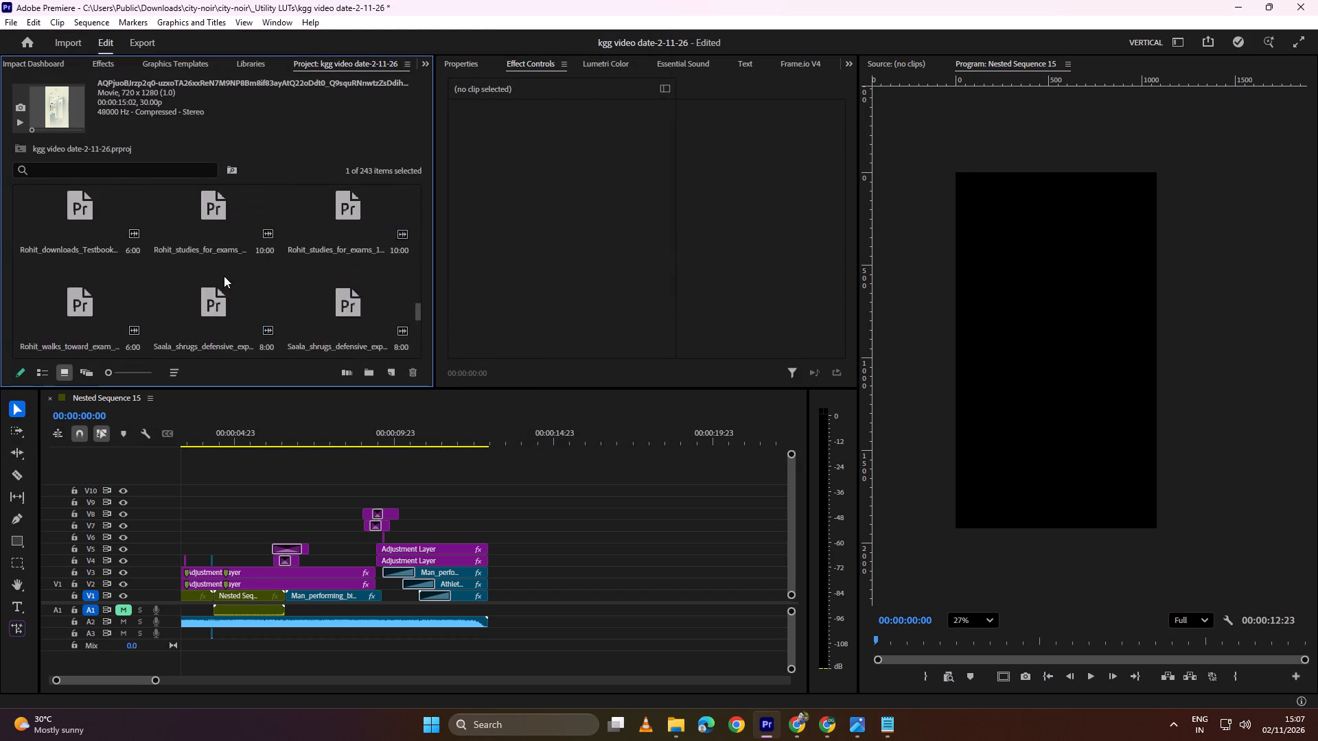
pyautogui.scroll(19, 224, 276)
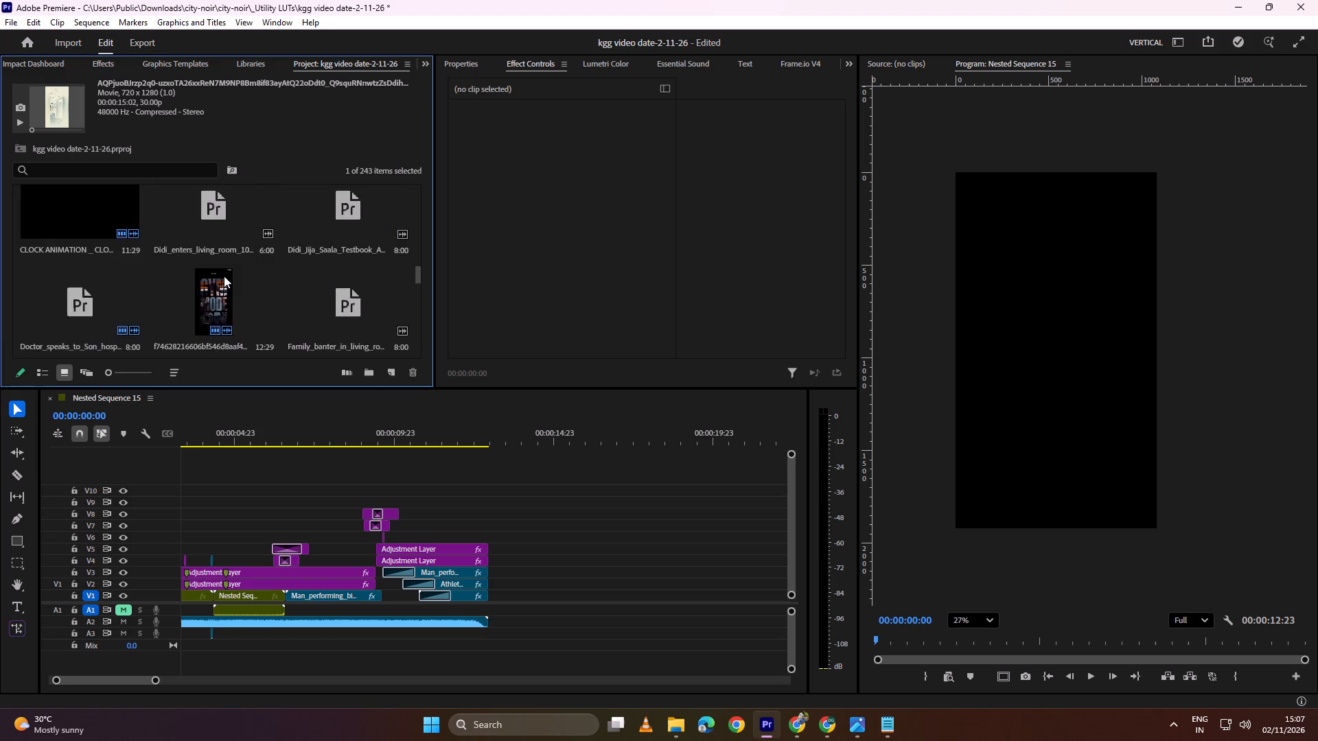
pyautogui.scroll(5, 224, 276)
pyautogui.scroll(-1, 224, 276)
pyautogui.doubleClick(83, 305)
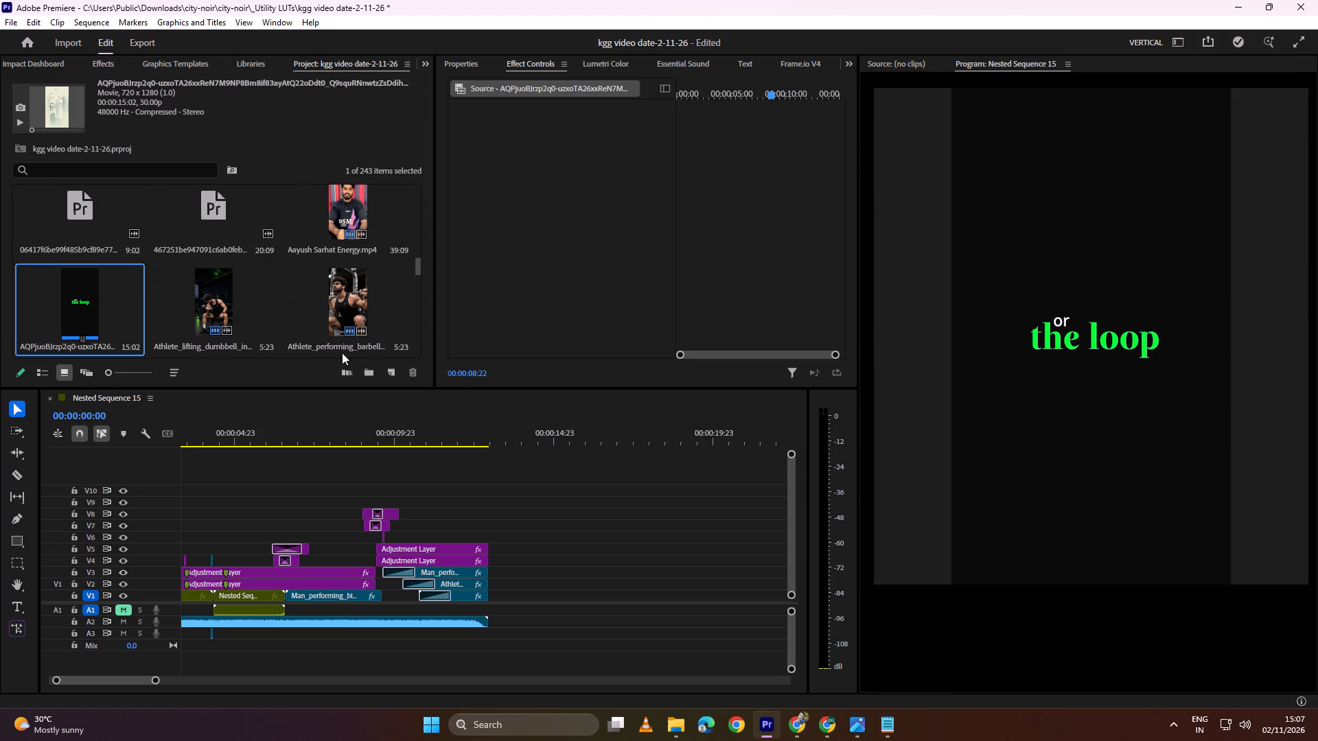
pyautogui.moveTo(1147, 628); pyautogui.dragTo(1240, 629)
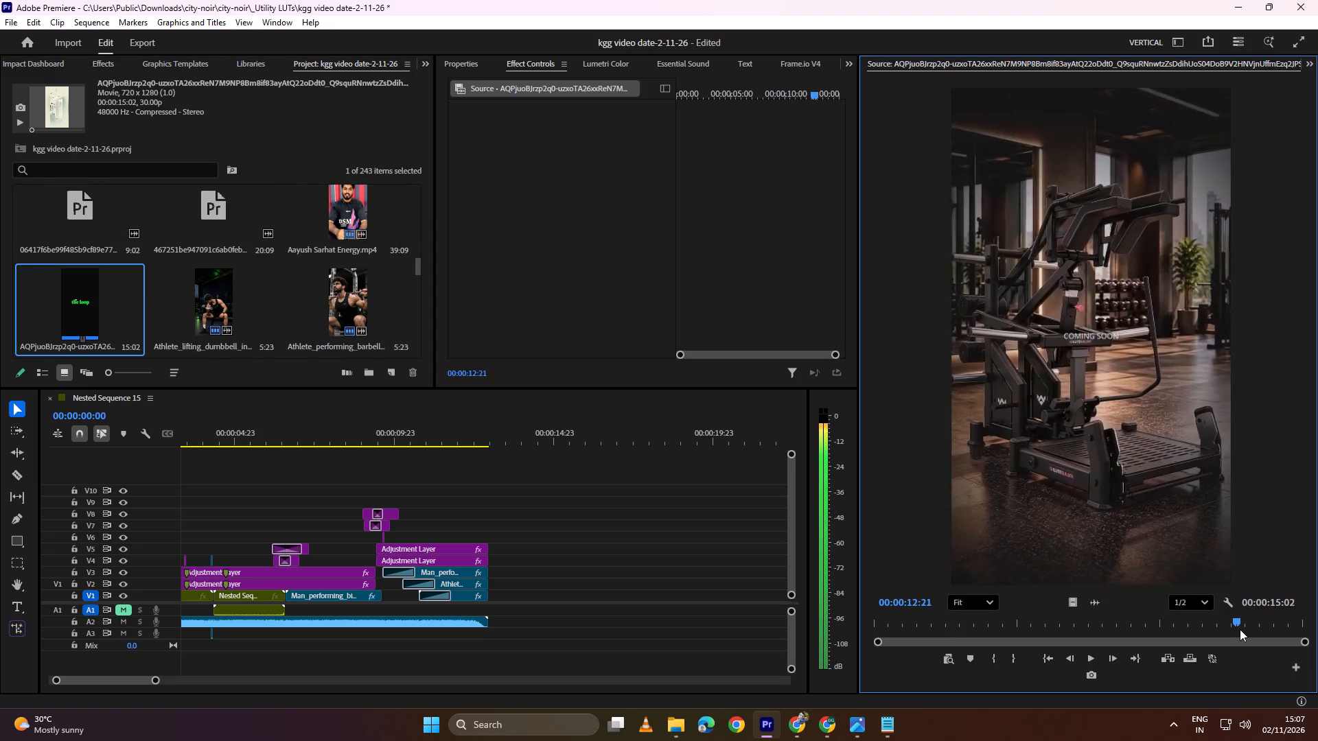
pyautogui.moveTo(1240, 629); pyautogui.dragTo(1242, 626)
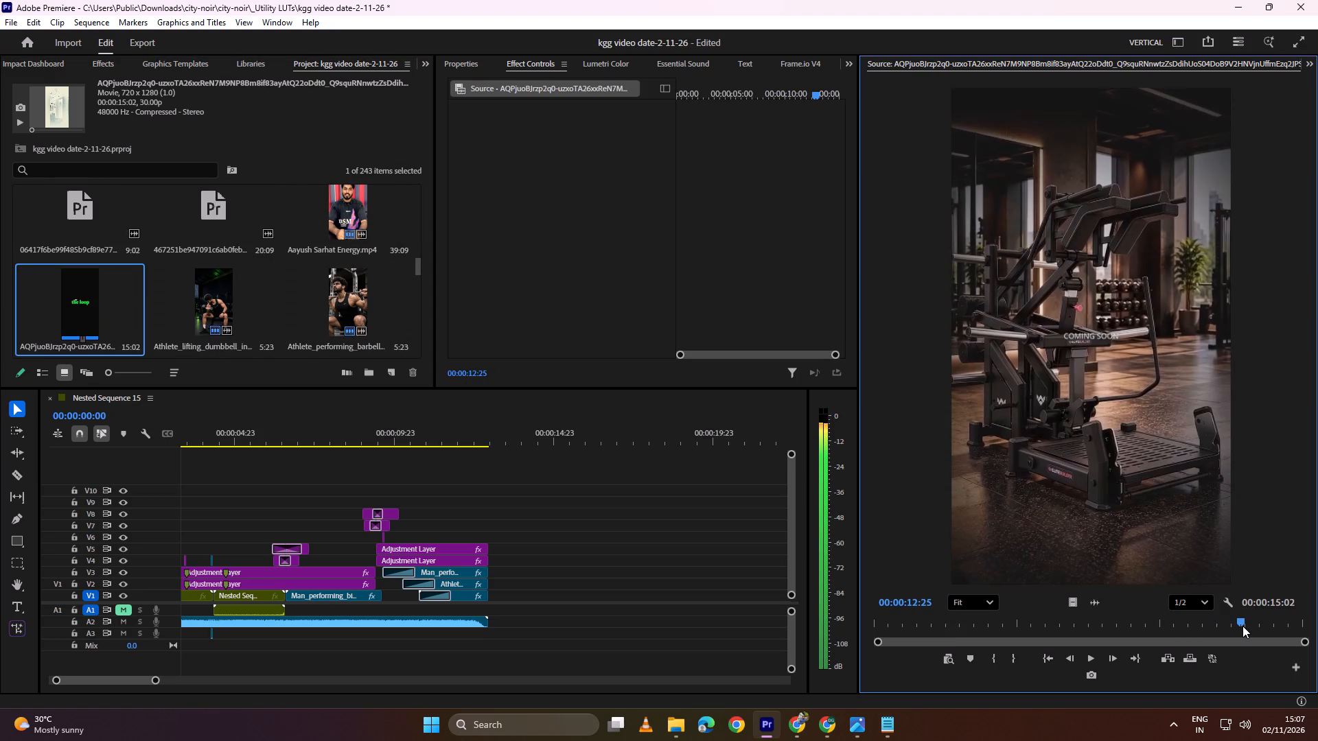
pyautogui.moveTo(1242, 626); pyautogui.dragTo(1246, 626)
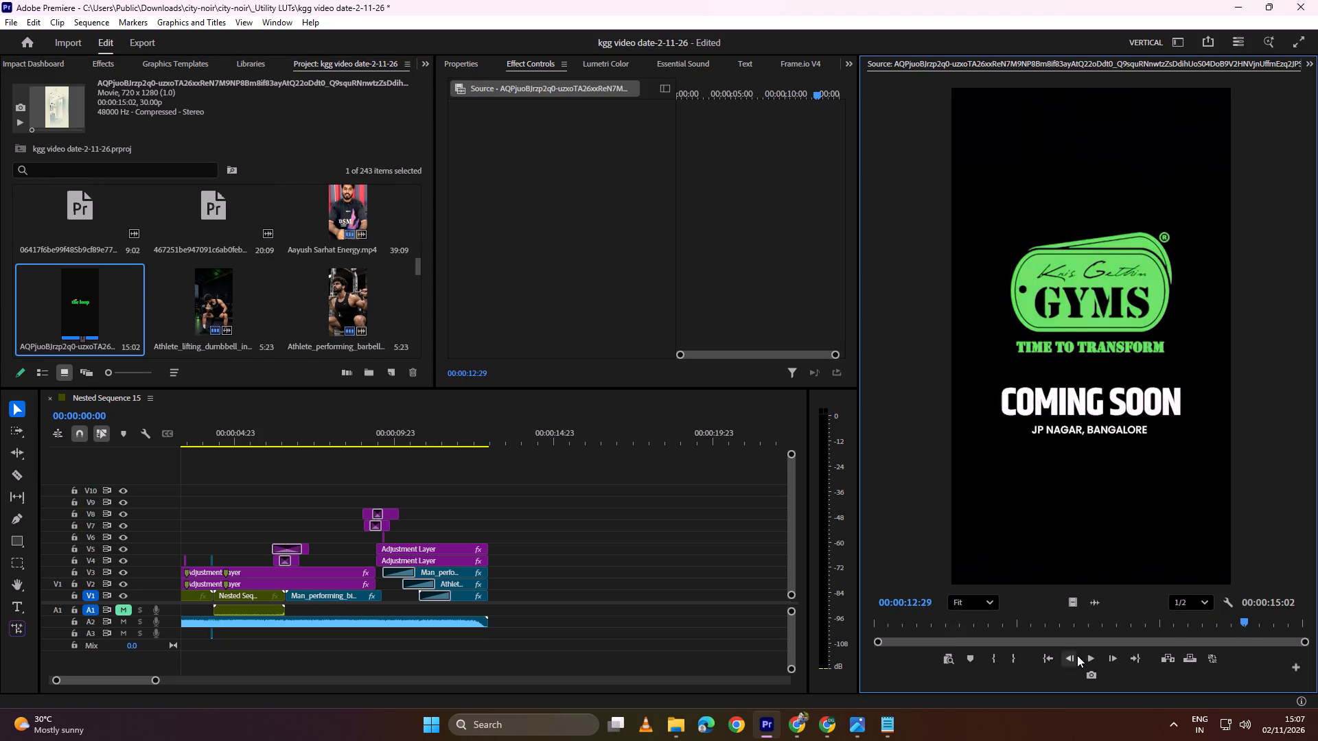
pyautogui.click(997, 661)
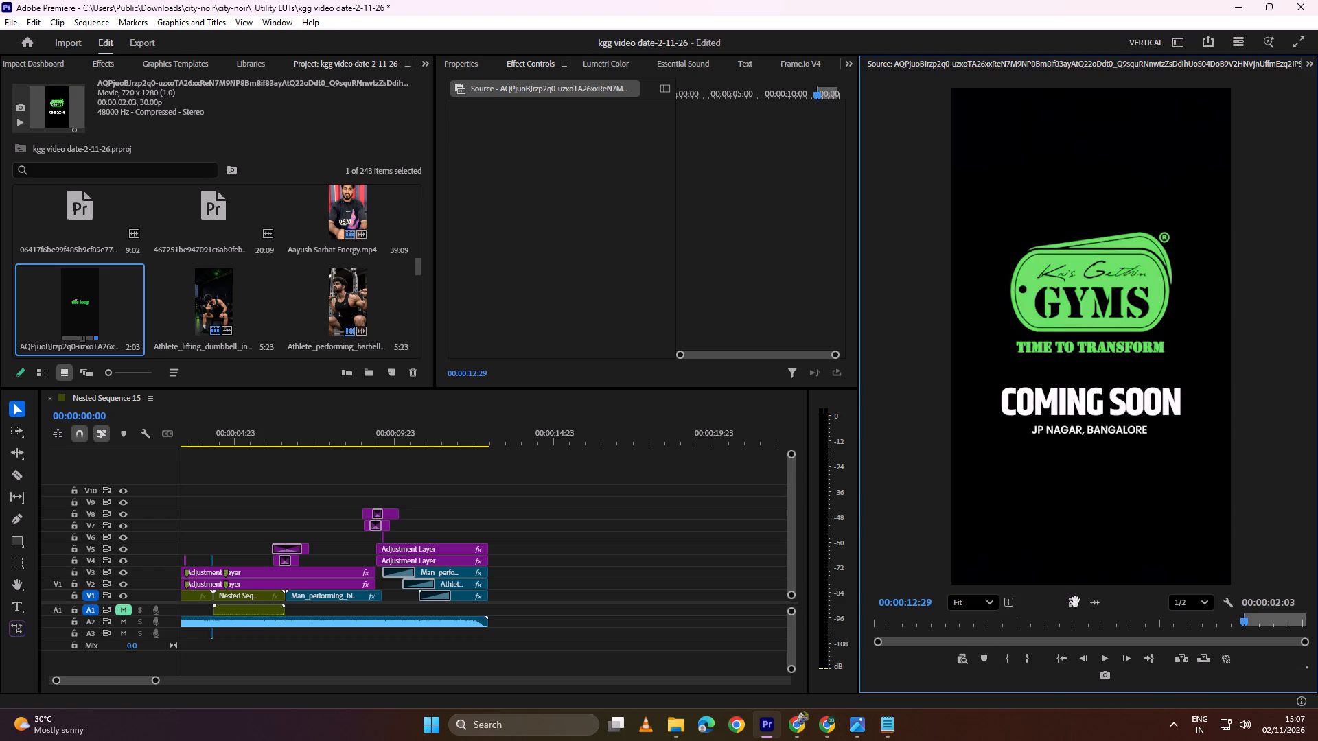
# Place only the video of the marked Coming Soon section on V2 right after the split-screen clips and play back the join.
pyautogui.moveTo(1075, 602); pyautogui.dragTo(494, 587)
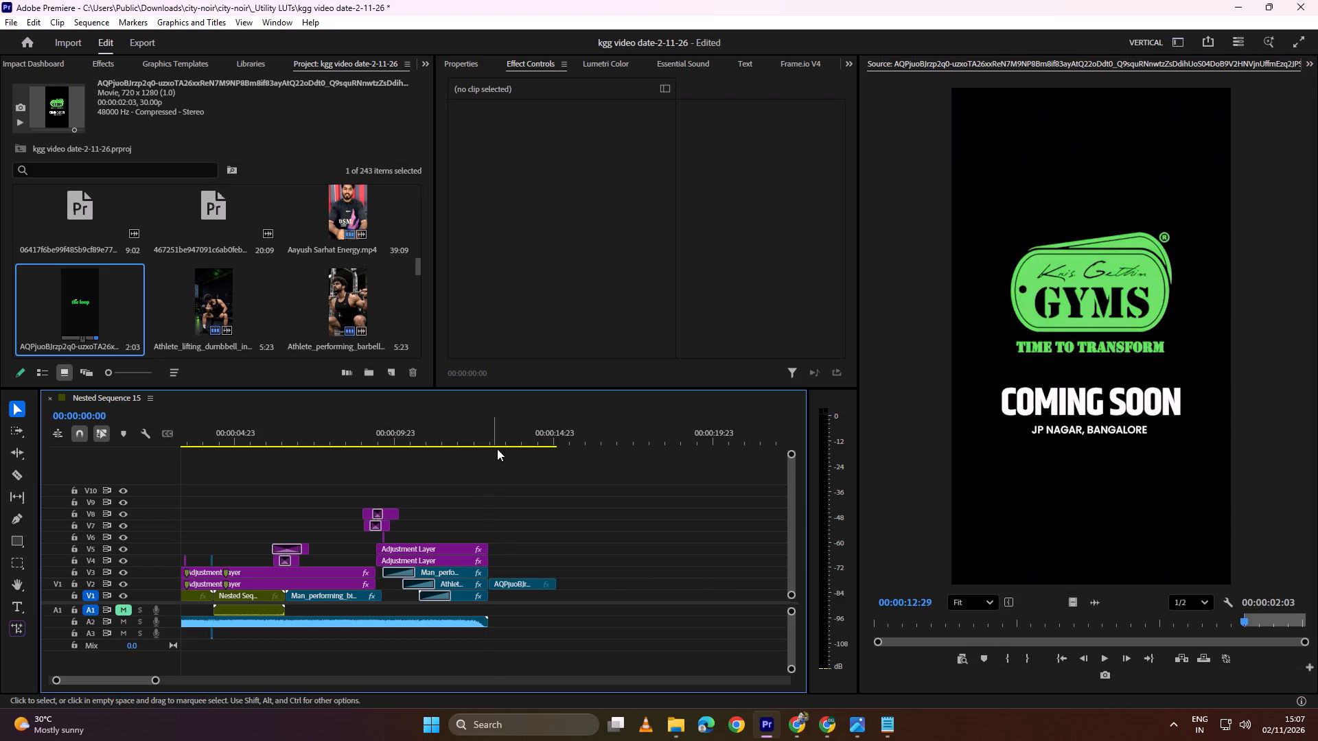
pyautogui.moveTo(505, 432); pyautogui.dragTo(470, 443)
pyautogui.press('space')
pyautogui.press('space')
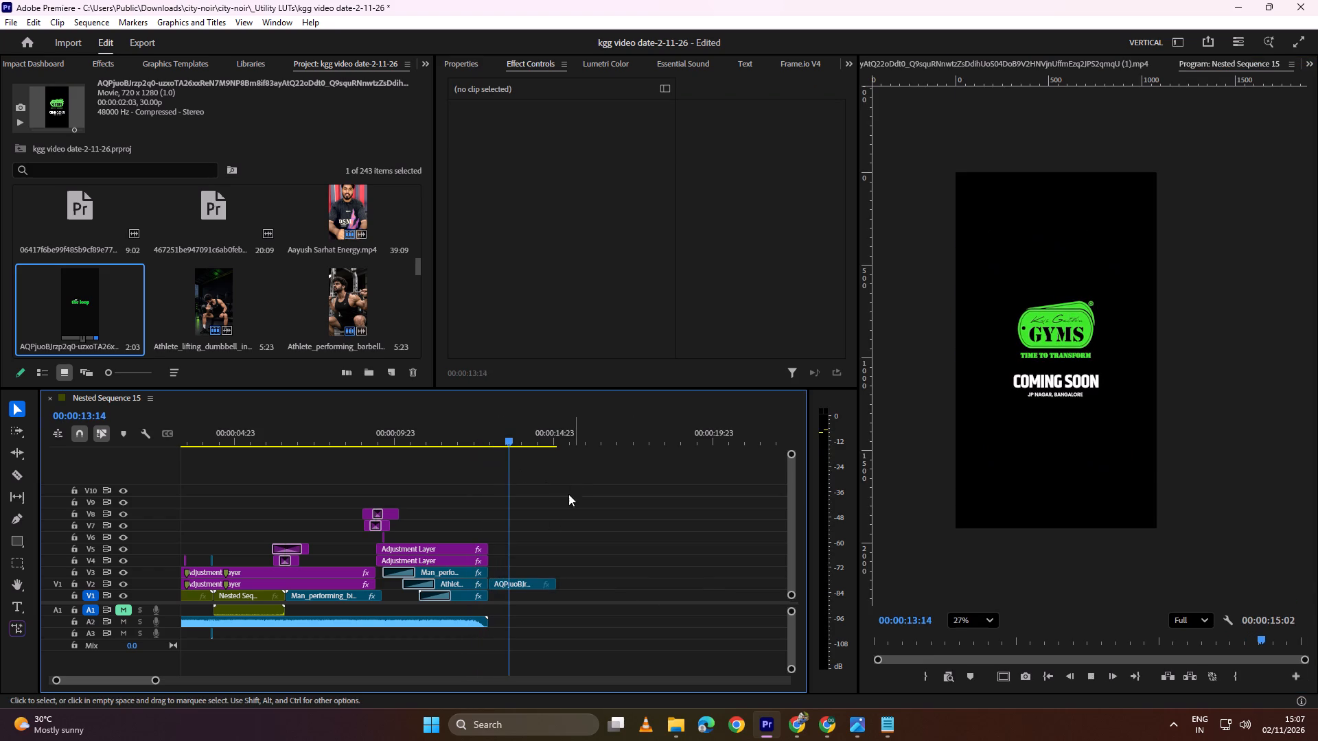
# Apply Fit to Frame to the Coming Soon clip on V2 so it is scaled to the vertical sequence frame.
pyautogui.click(529, 583)
pyautogui.rightClick(529, 583)
pyautogui.click(588, 556)
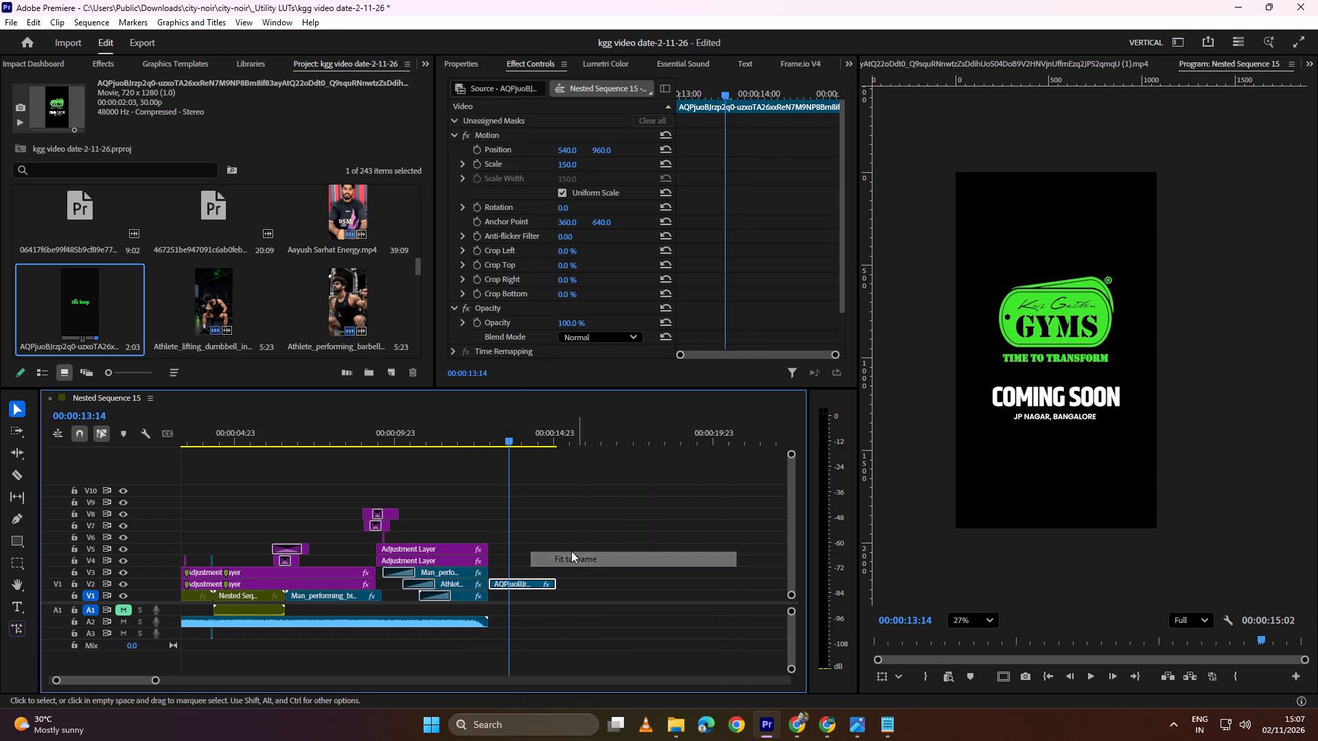
pyautogui.moveTo(512, 426); pyautogui.dragTo(471, 438)
pyautogui.press('space')
pyautogui.press('space')
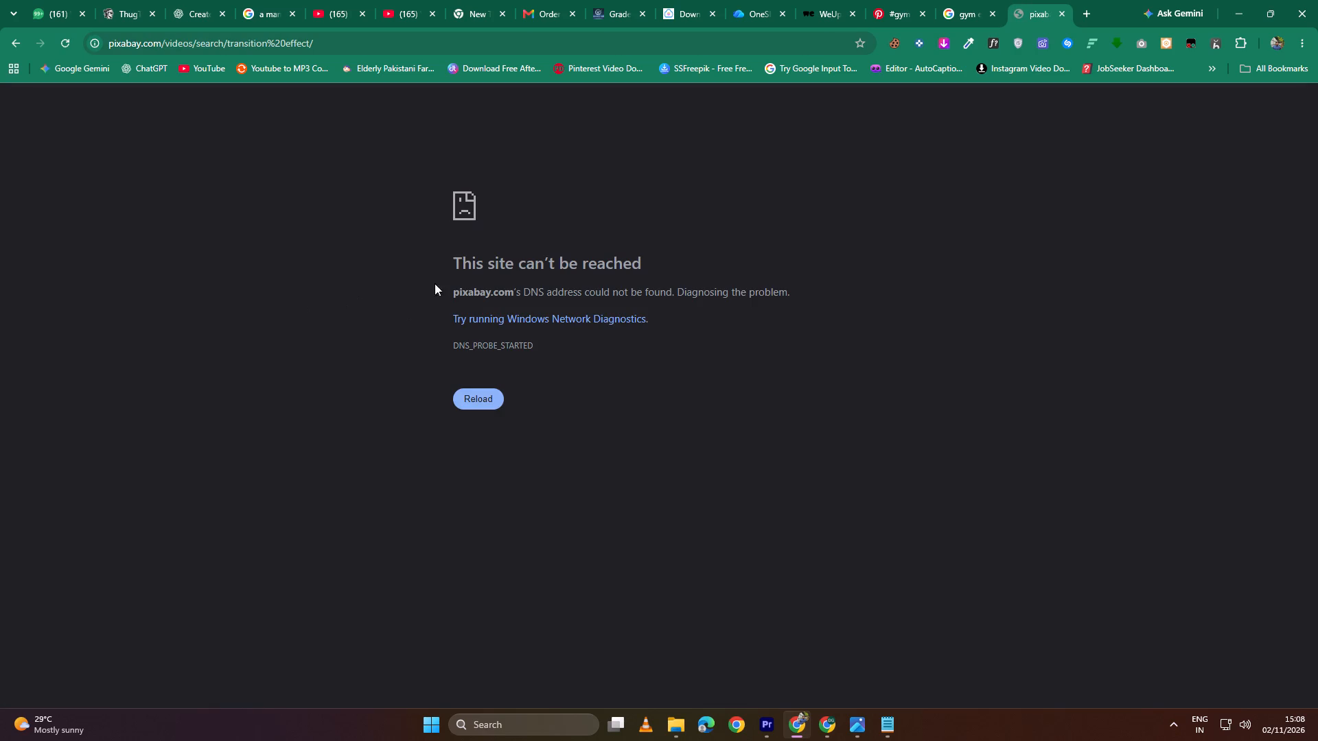
pyautogui.click(58, 33)
pyautogui.click(68, 38)
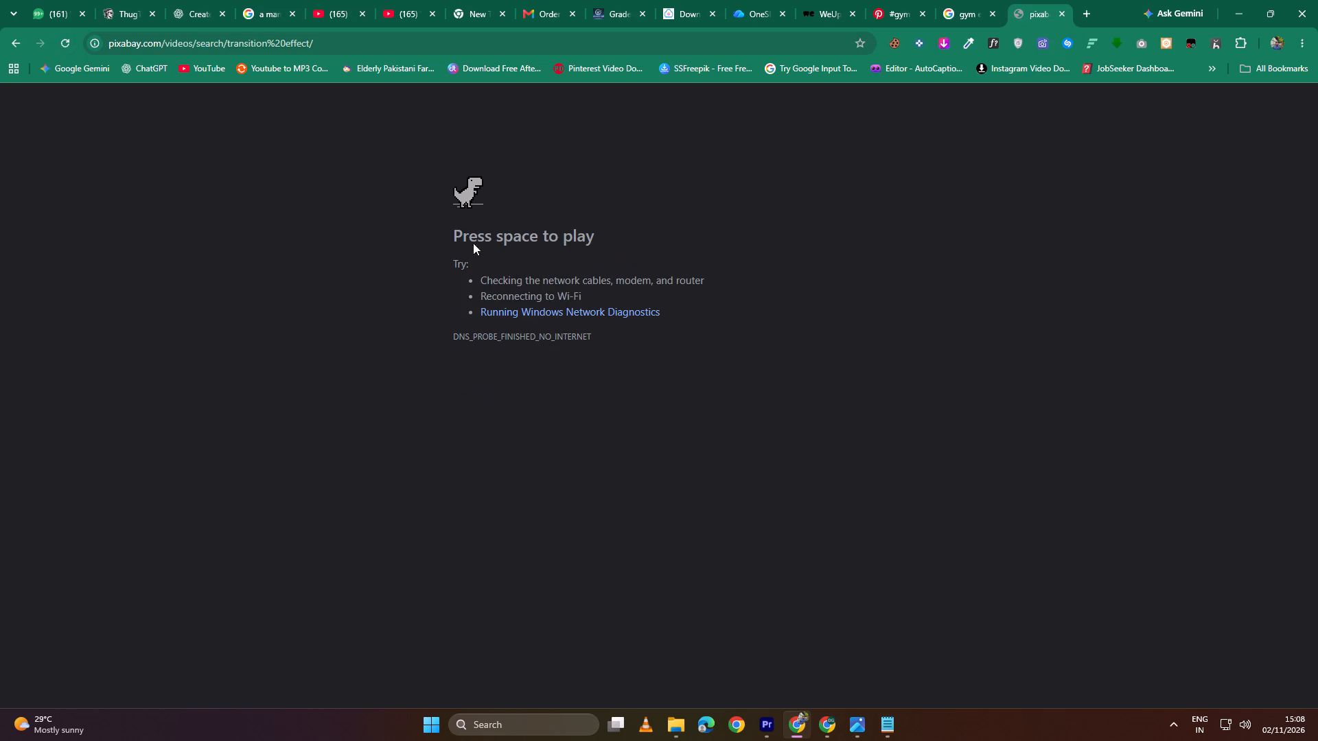
pyautogui.click(65, 40)
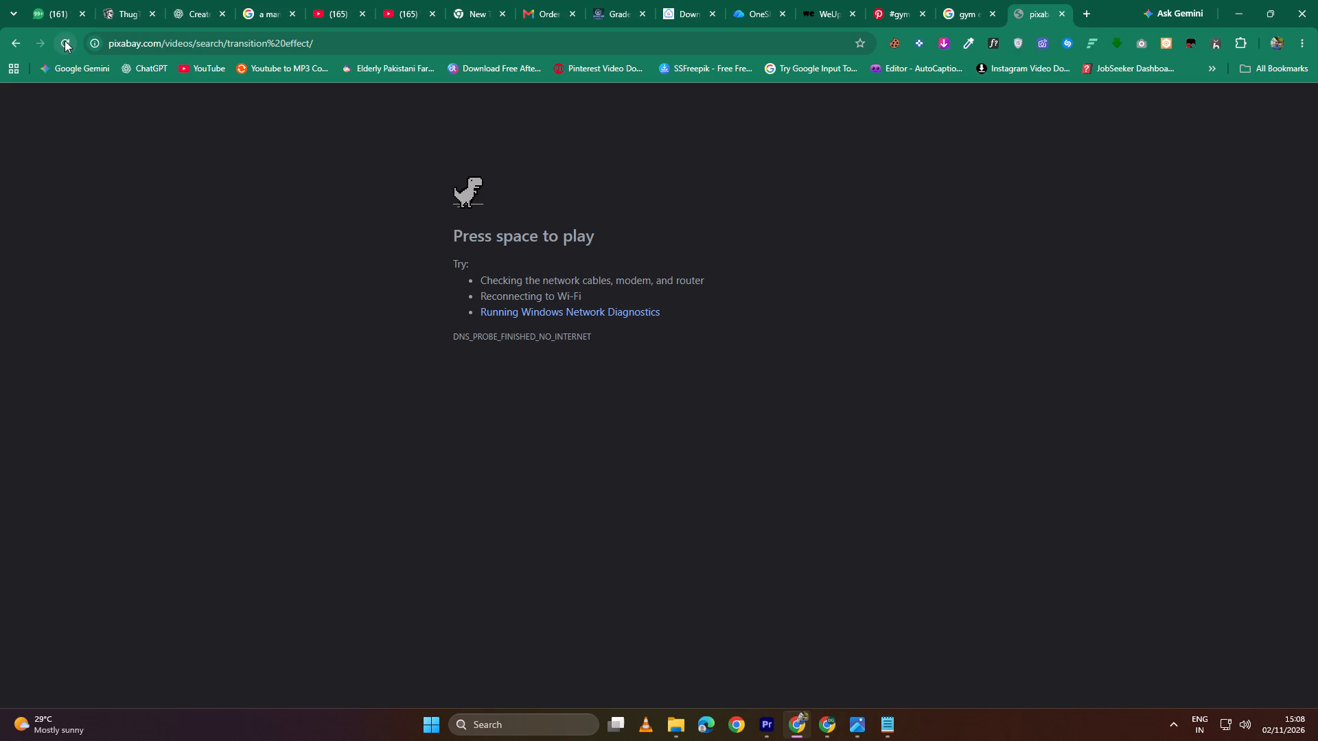
pyautogui.click(61, 39)
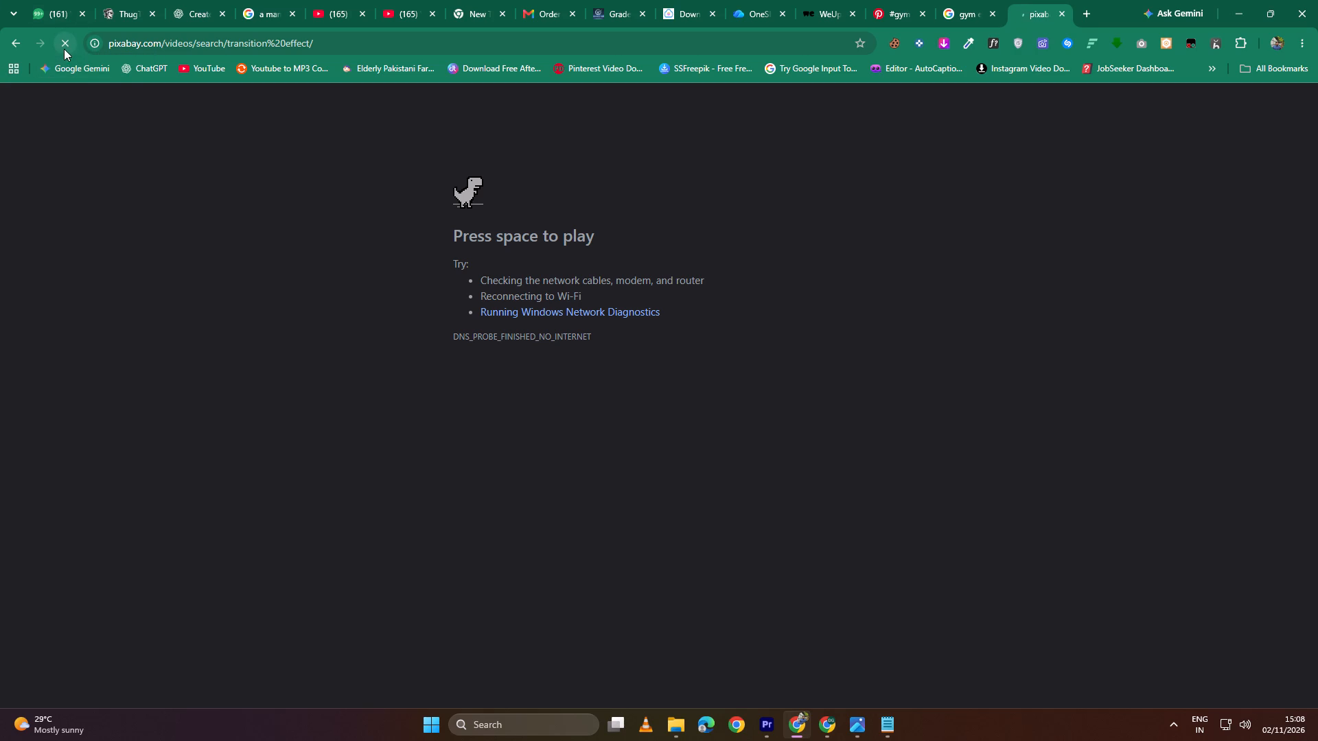
pyautogui.click(64, 47)
pyautogui.click(65, 45)
pyautogui.click(1239, 10)
# Look through the Downloads folder in File Explorer for usable transition or sound files.
pyautogui.click(679, 733)
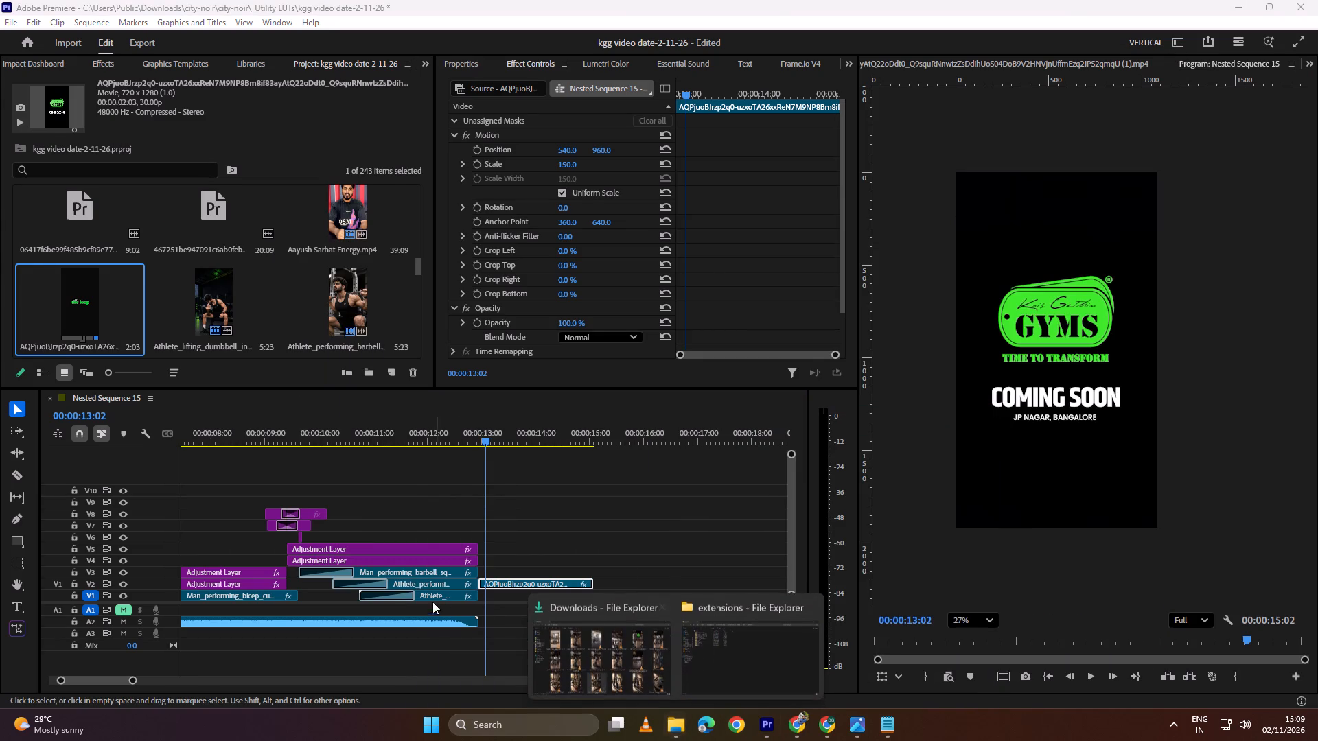
pyautogui.click(584, 652)
pyautogui.scroll(4, 921, 162)
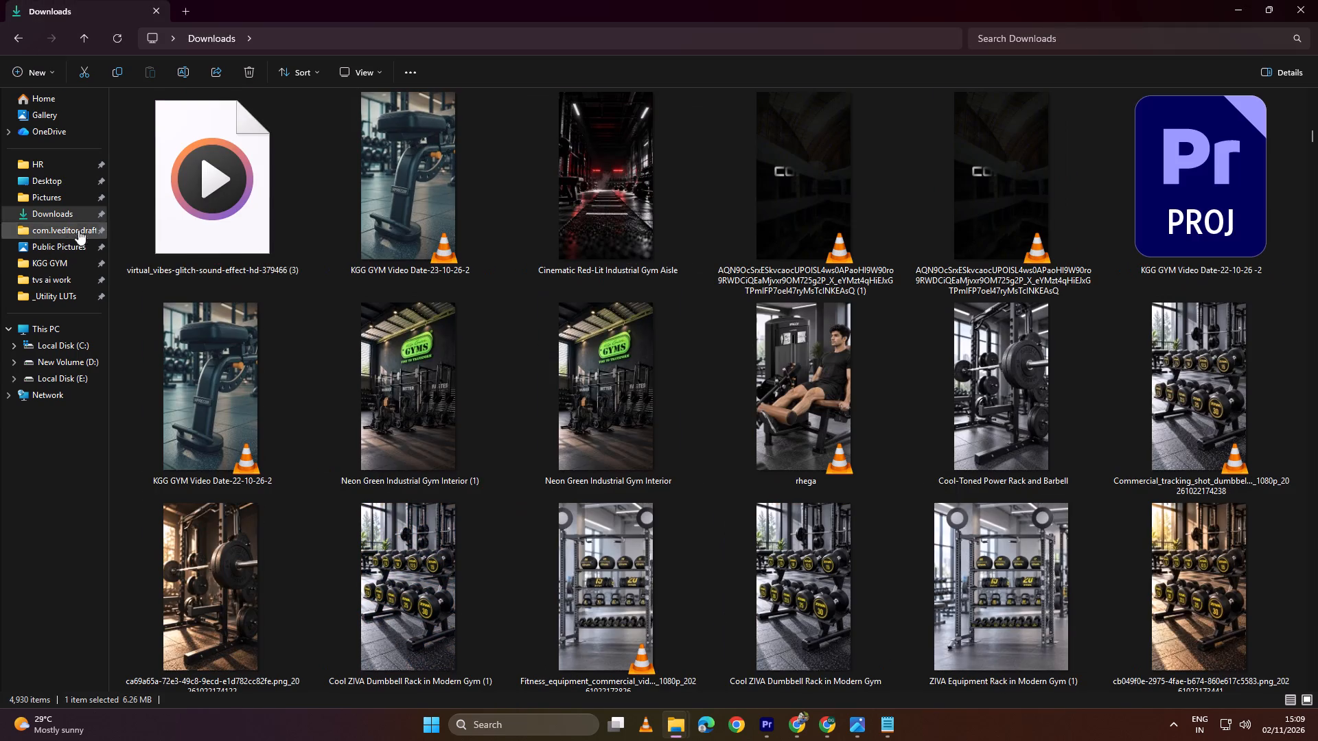
pyautogui.click(58, 217)
pyautogui.scroll(5, 452, 268)
pyautogui.scroll(-1, 910, 279)
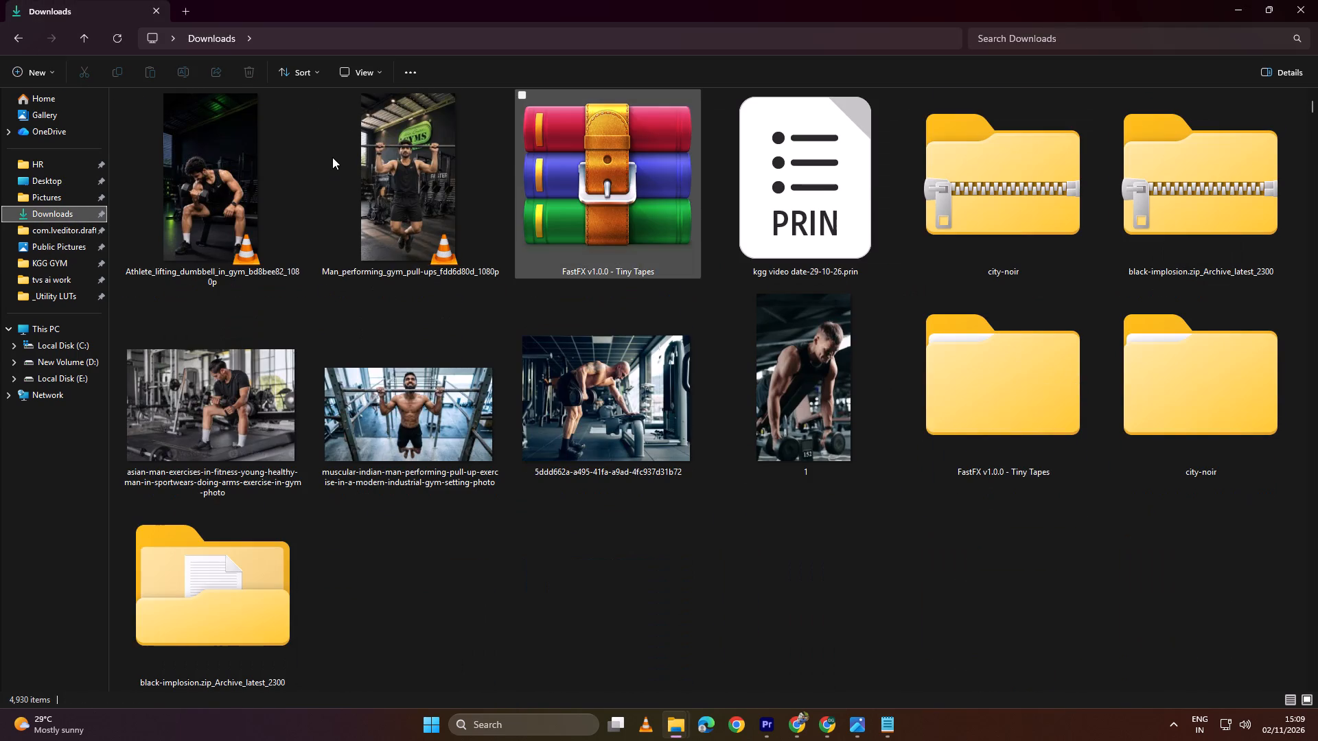
pyautogui.click(308, 72)
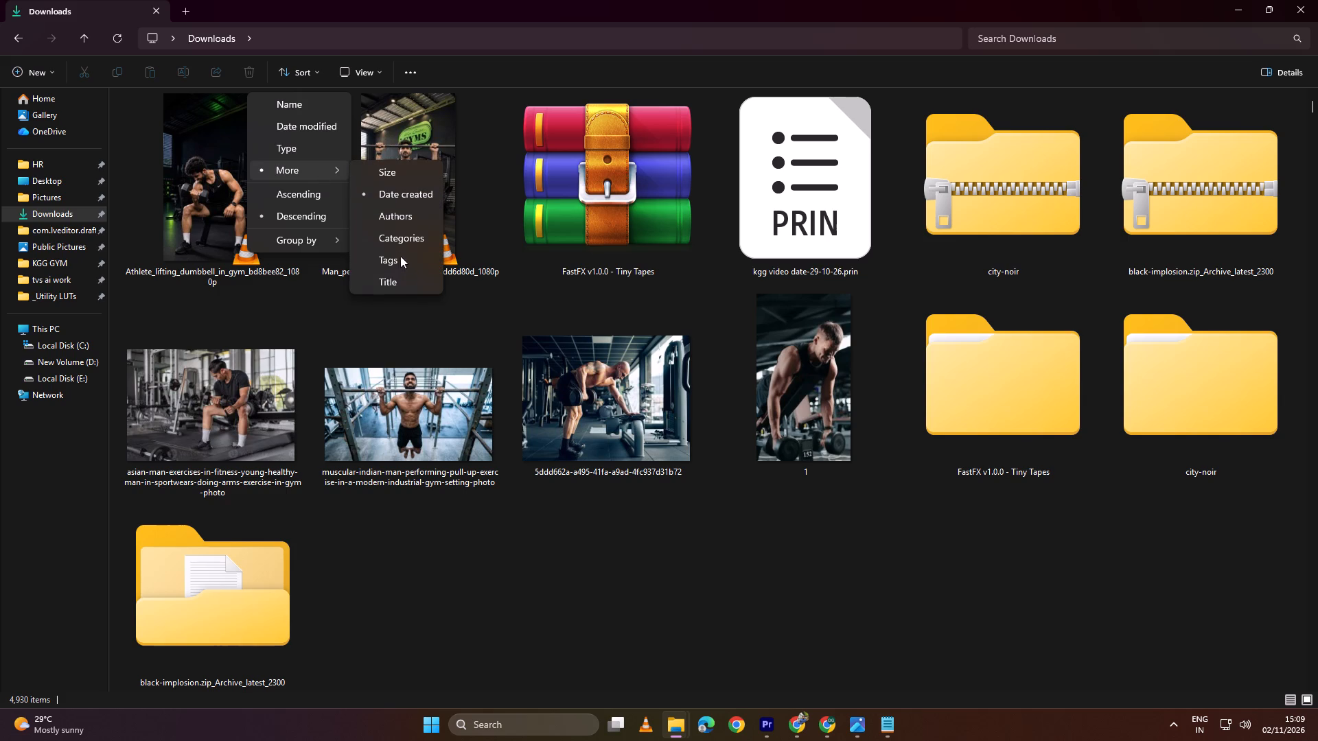
# Search New Volume (D:) for "soun" and open the drive-download-20260728T083438Z-1-001 folder inside the sound effect folder.
pyautogui.click(76, 364)
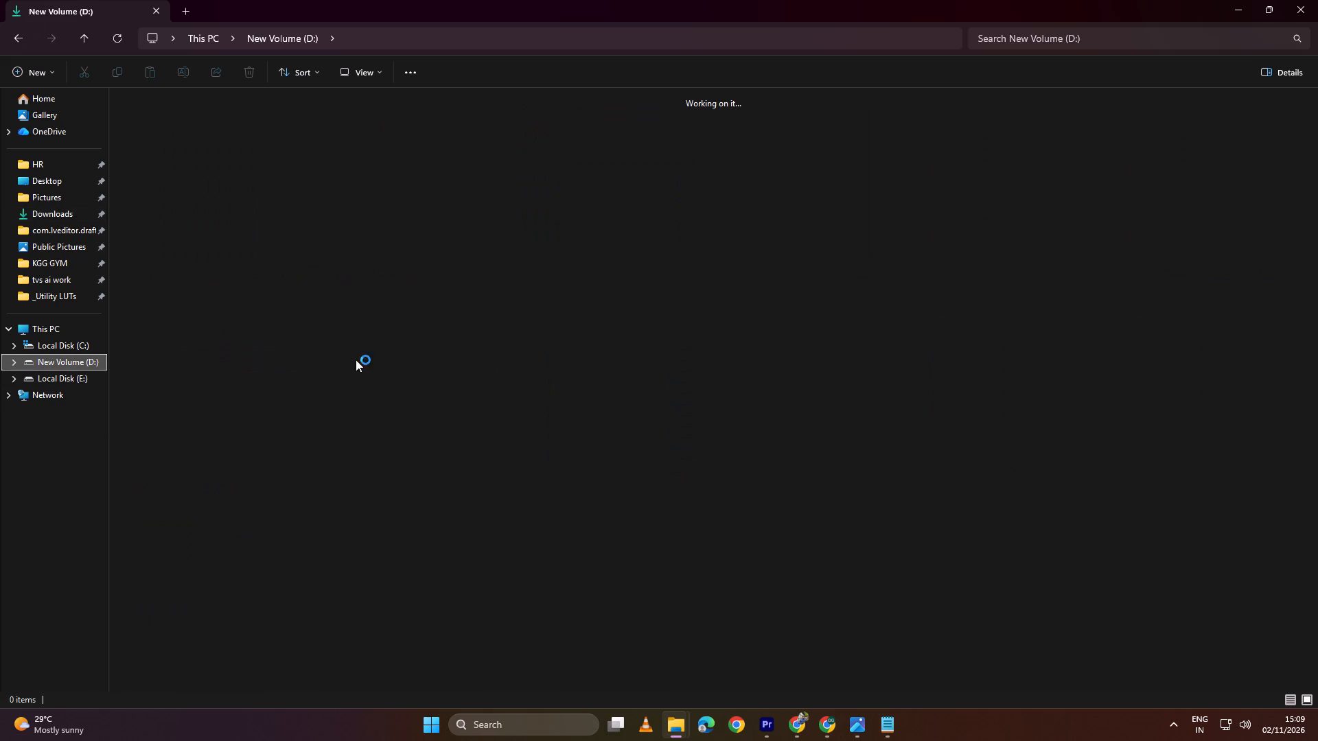
pyautogui.click(1053, 43)
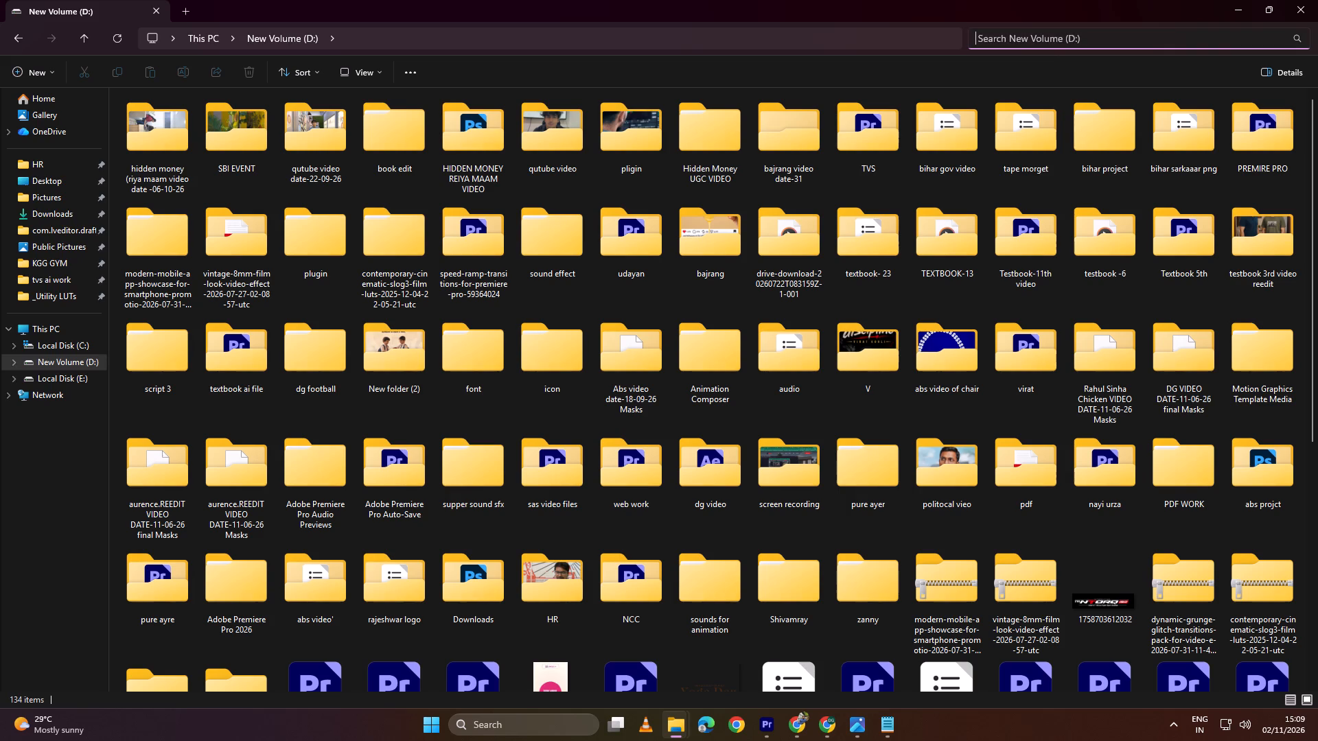
pyautogui.press('o')
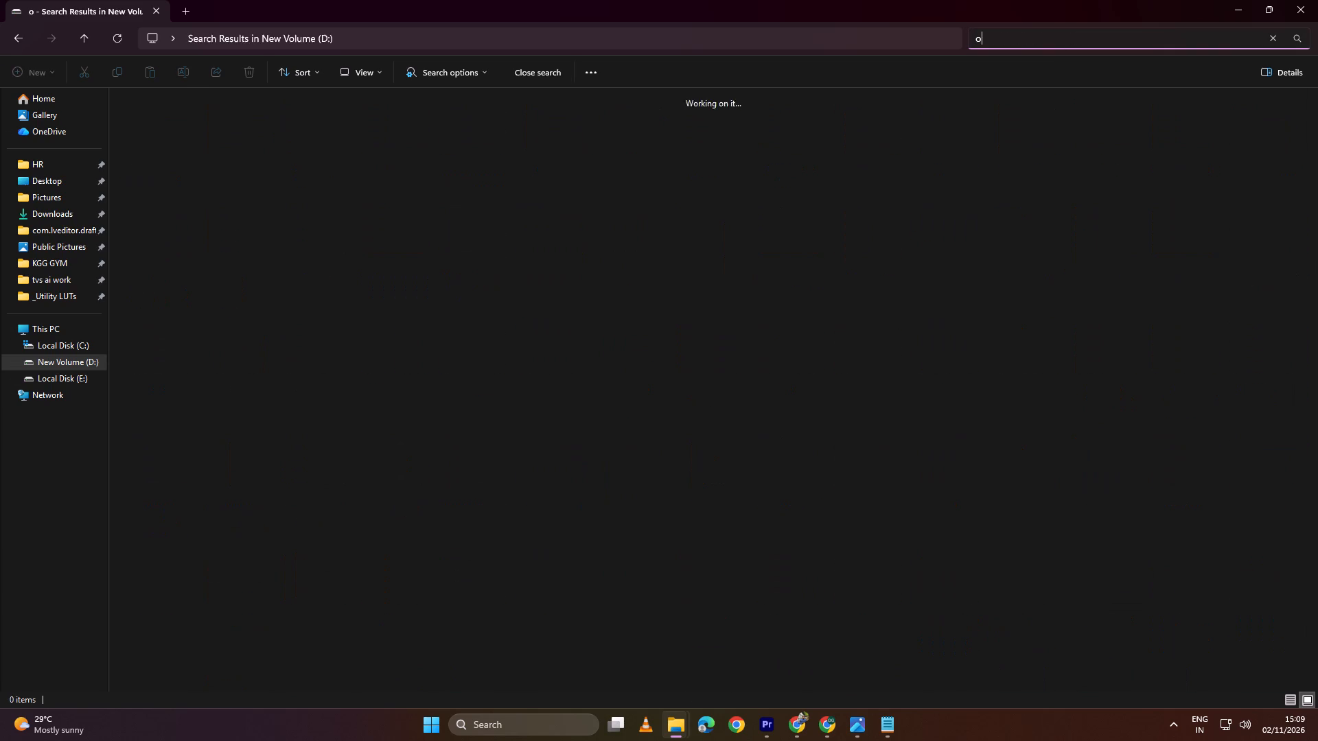
pyautogui.press('BackSpace')
pyautogui.press('BackSpace')
pyautogui.press('BackSpace')
pyautogui.write('soun')
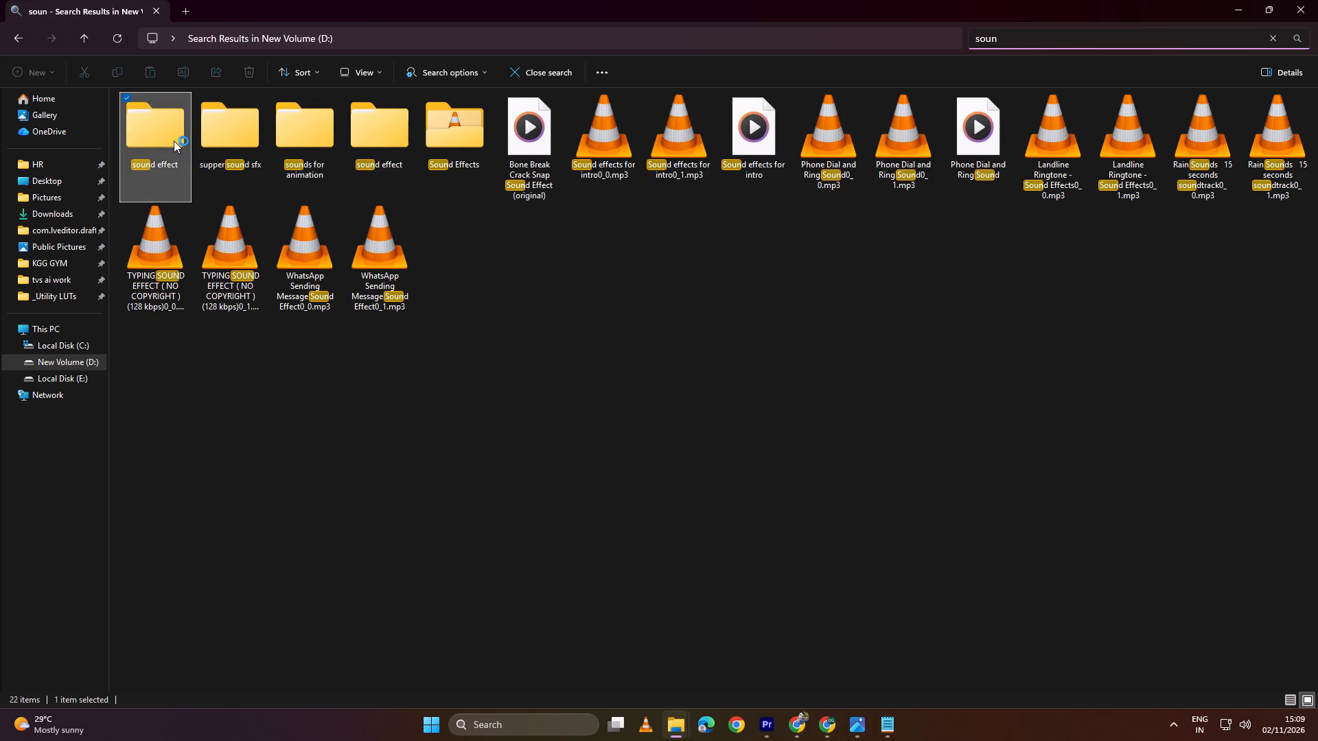
pyautogui.doubleClick(174, 141)
pyautogui.doubleClick(239, 121)
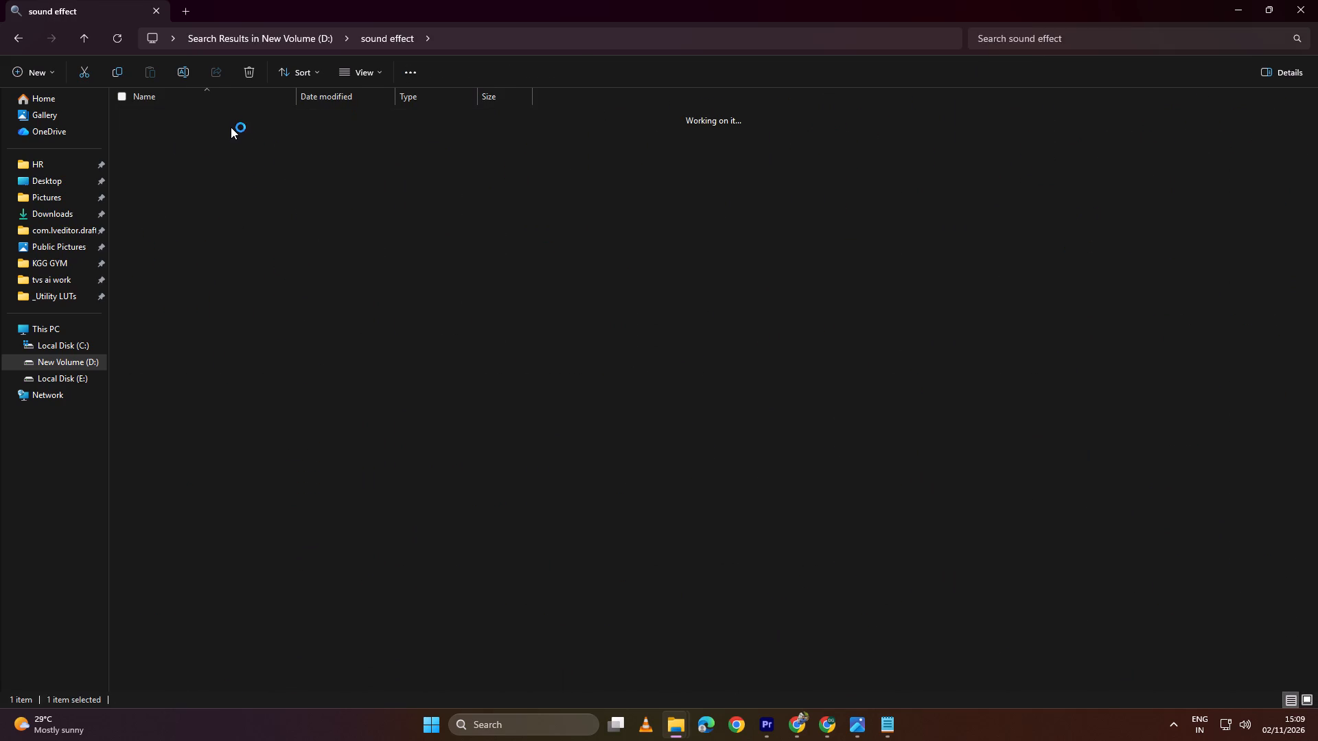
# Audition the Crisp (10), (55), (56), (58) and (59) sounds, and listen to Crisp (56) once more.
pyautogui.doubleClick(191, 115)
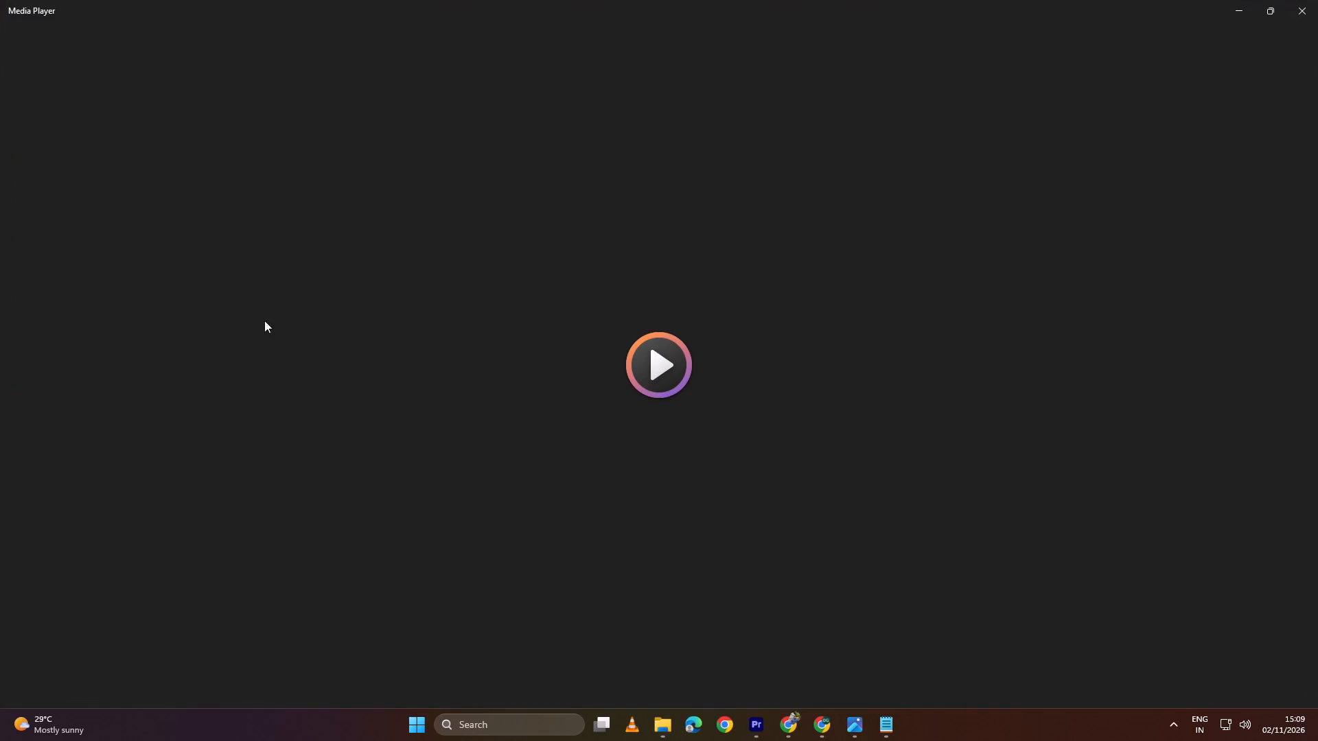
pyautogui.click(1310, 1)
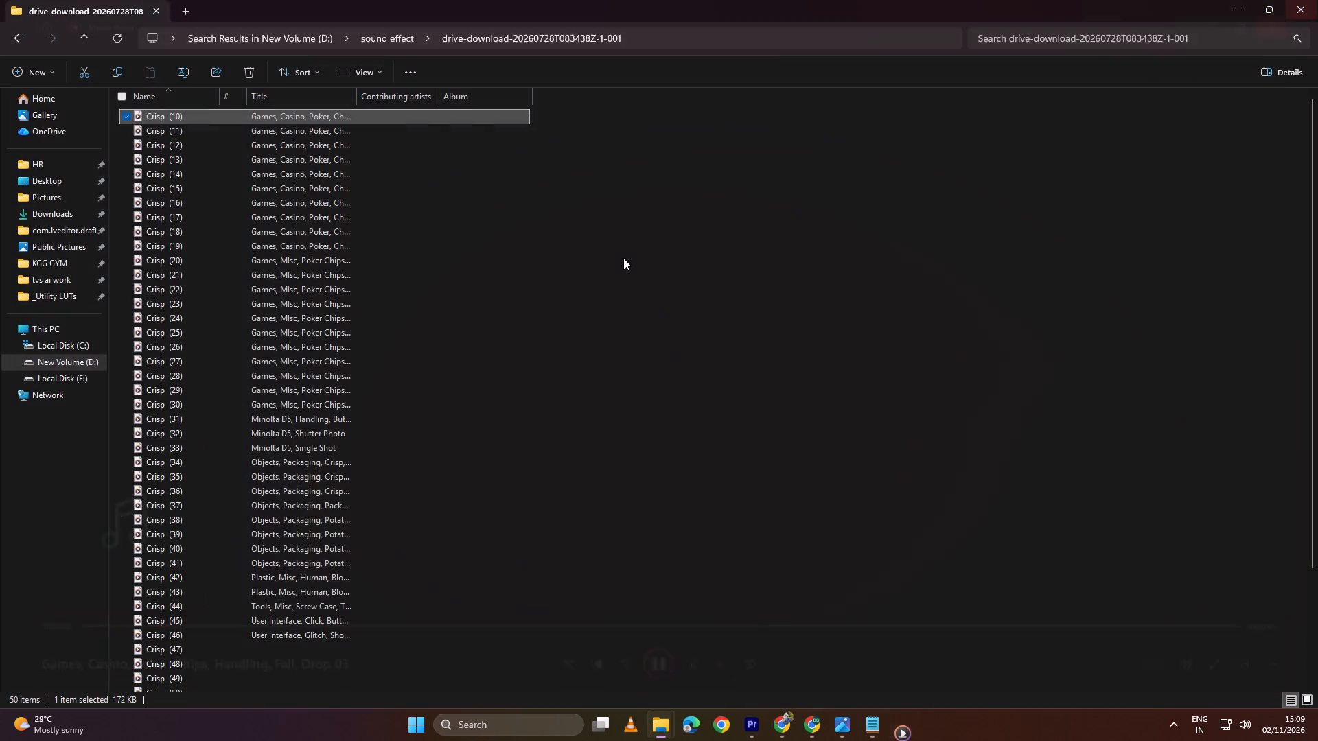
pyautogui.scroll(-4, 190, 544)
pyautogui.doubleClick(176, 631)
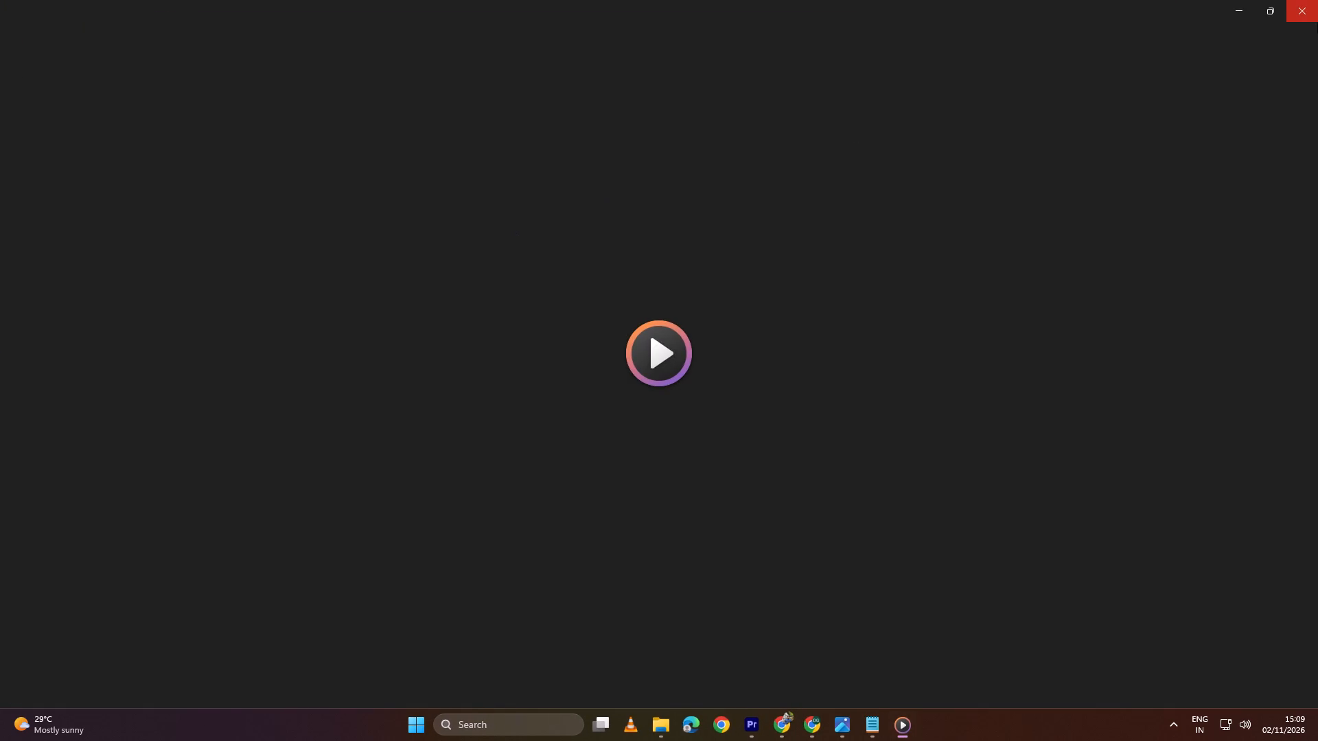
pyautogui.moveTo(1301, 5); pyautogui.dragTo(1259, 28)
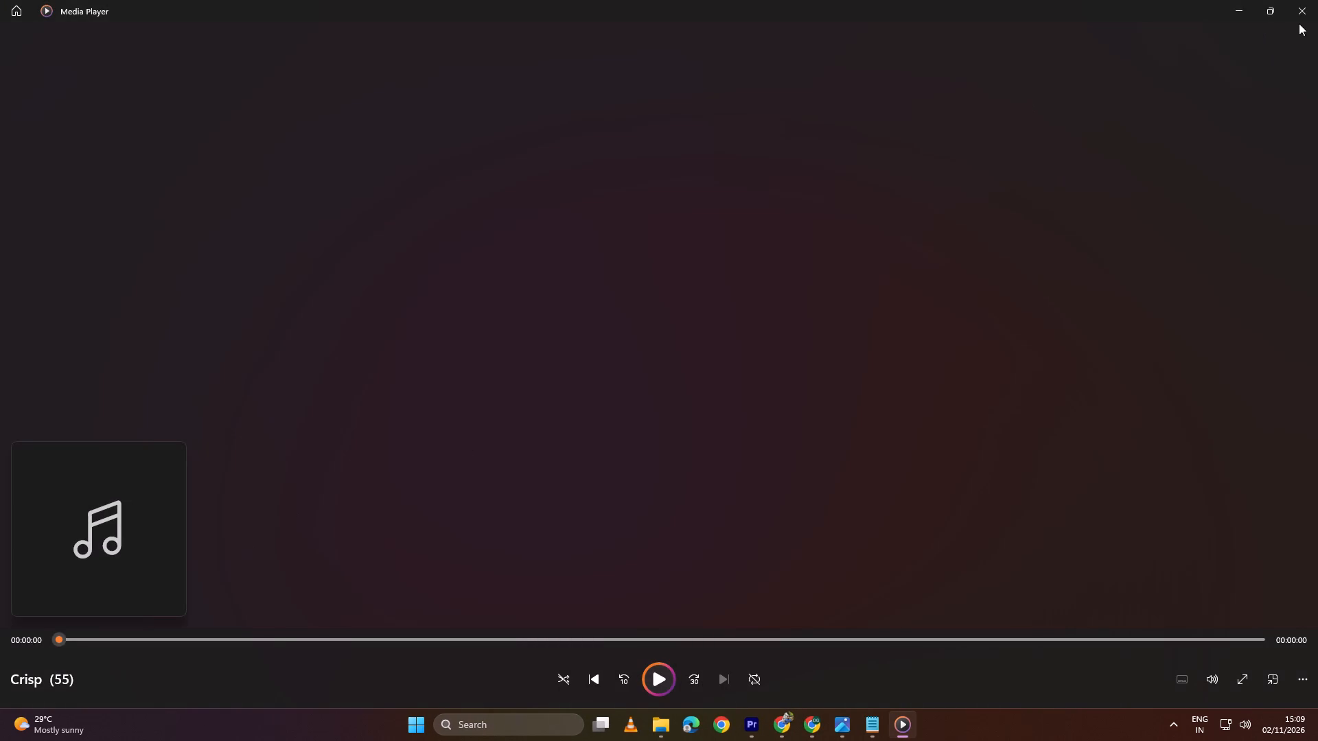
pyautogui.click(1300, 13)
pyautogui.doubleClick(167, 638)
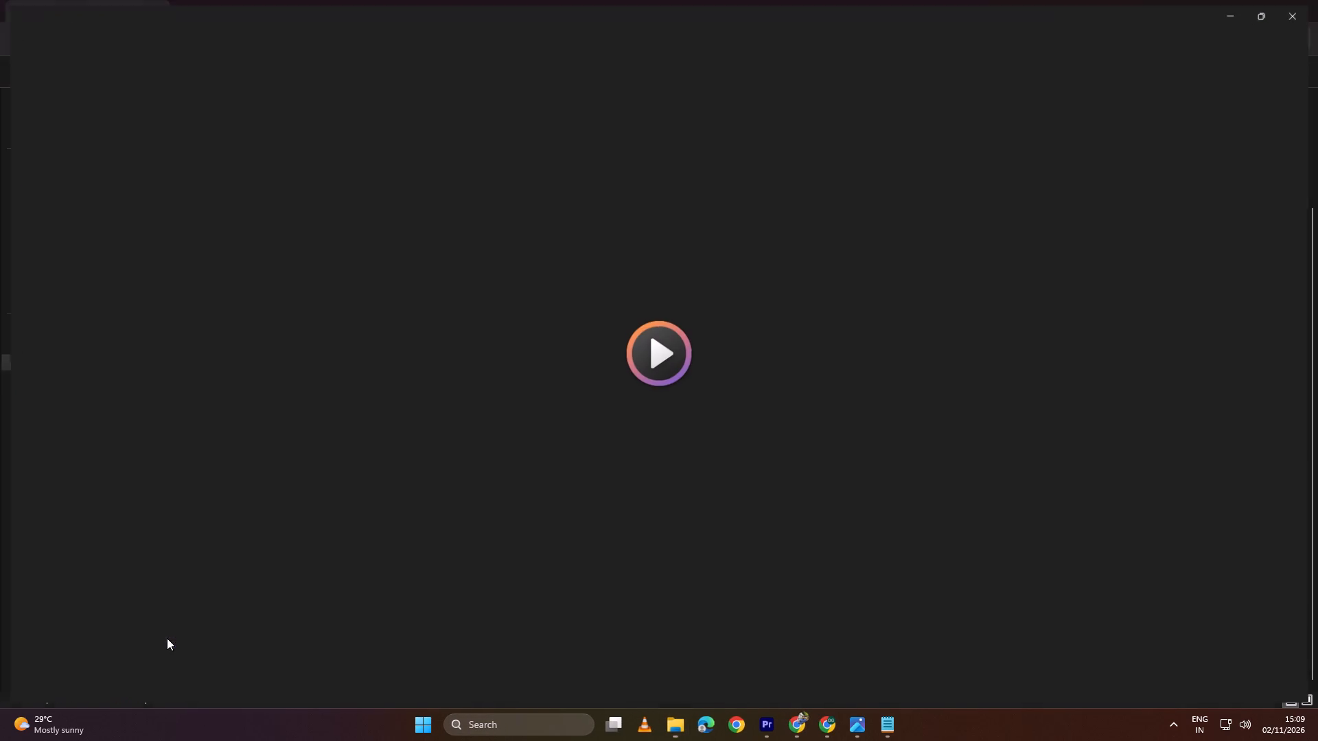
pyautogui.moveTo(1308, 9); pyautogui.dragTo(1284, 19)
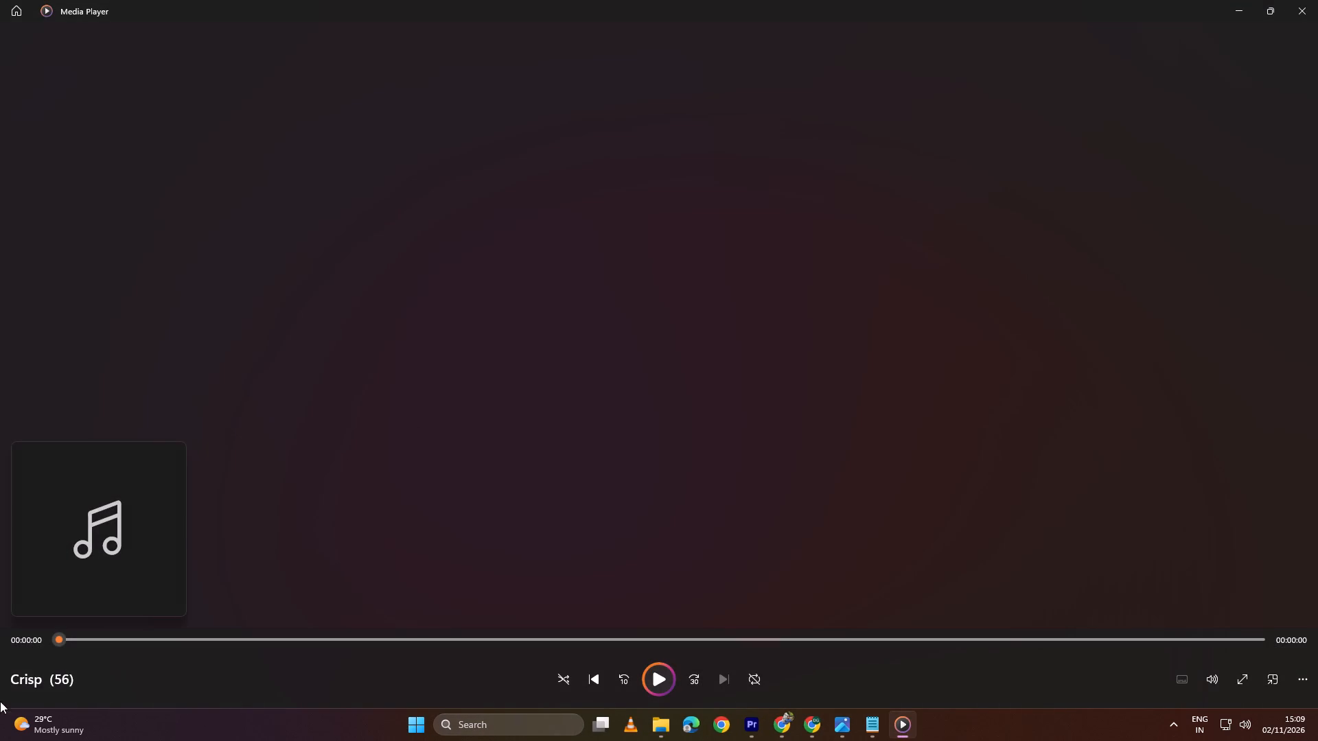
pyautogui.click(1297, 12)
pyautogui.doubleClick(176, 673)
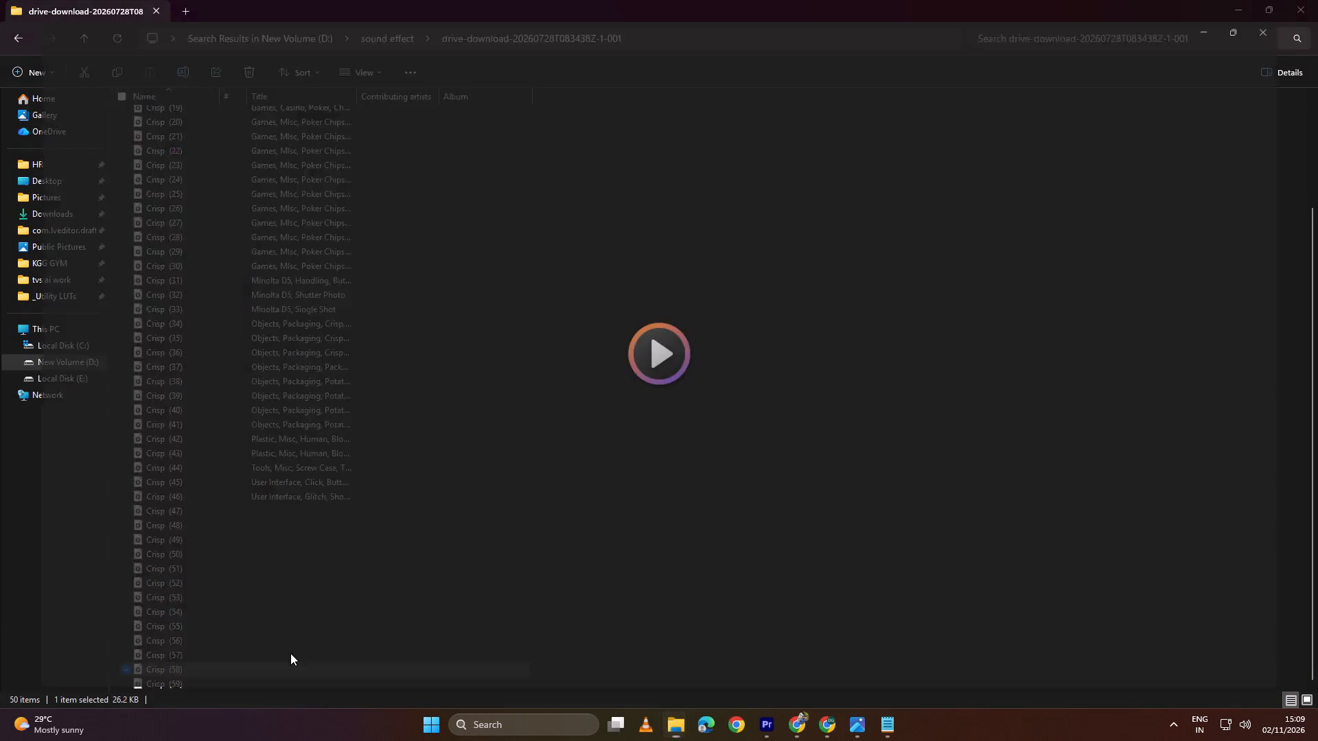
pyautogui.click(1307, 3)
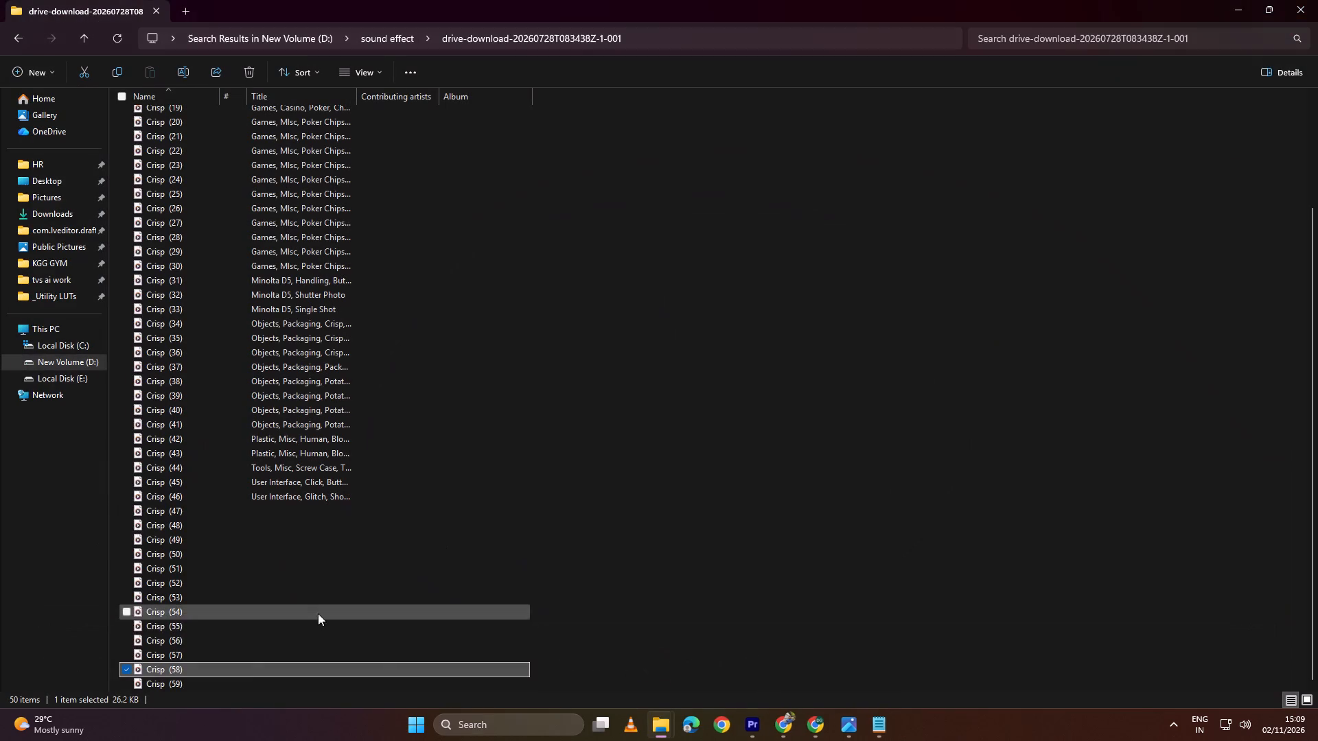
pyautogui.doubleClick(165, 685)
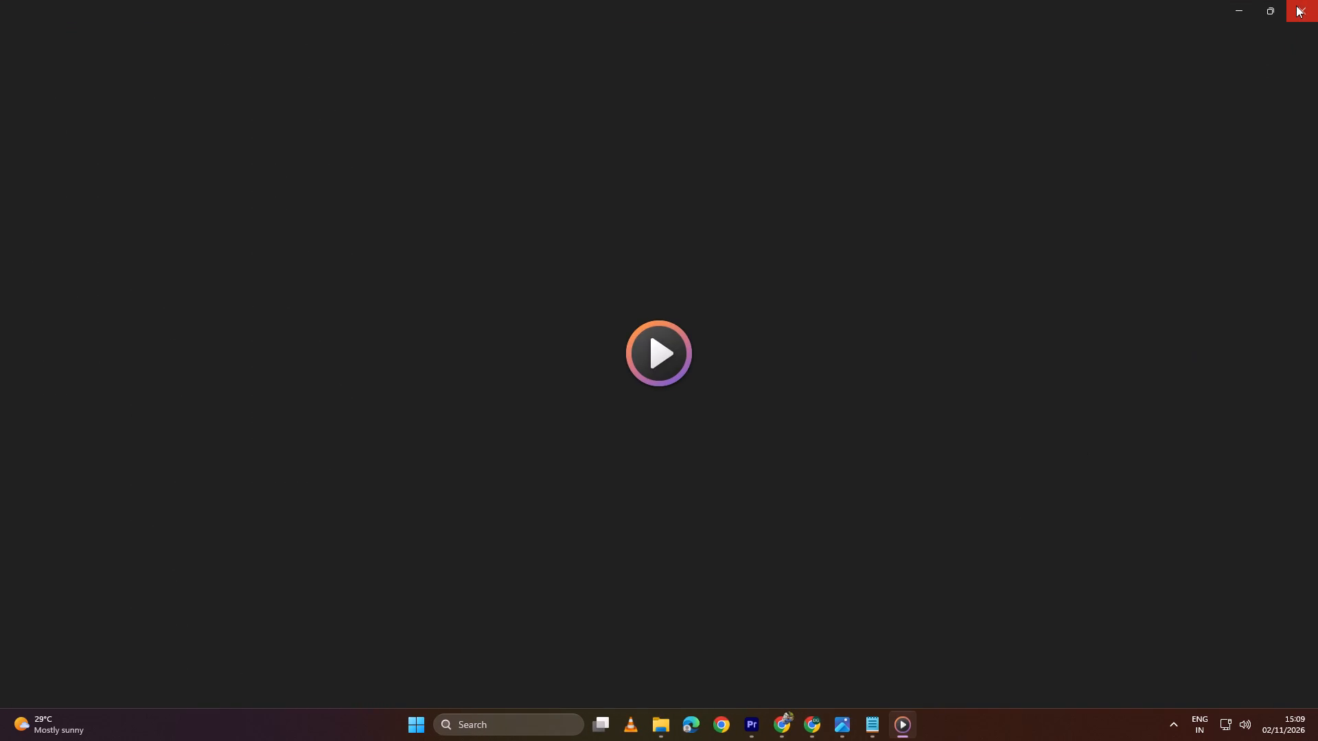
pyautogui.click(1300, 7)
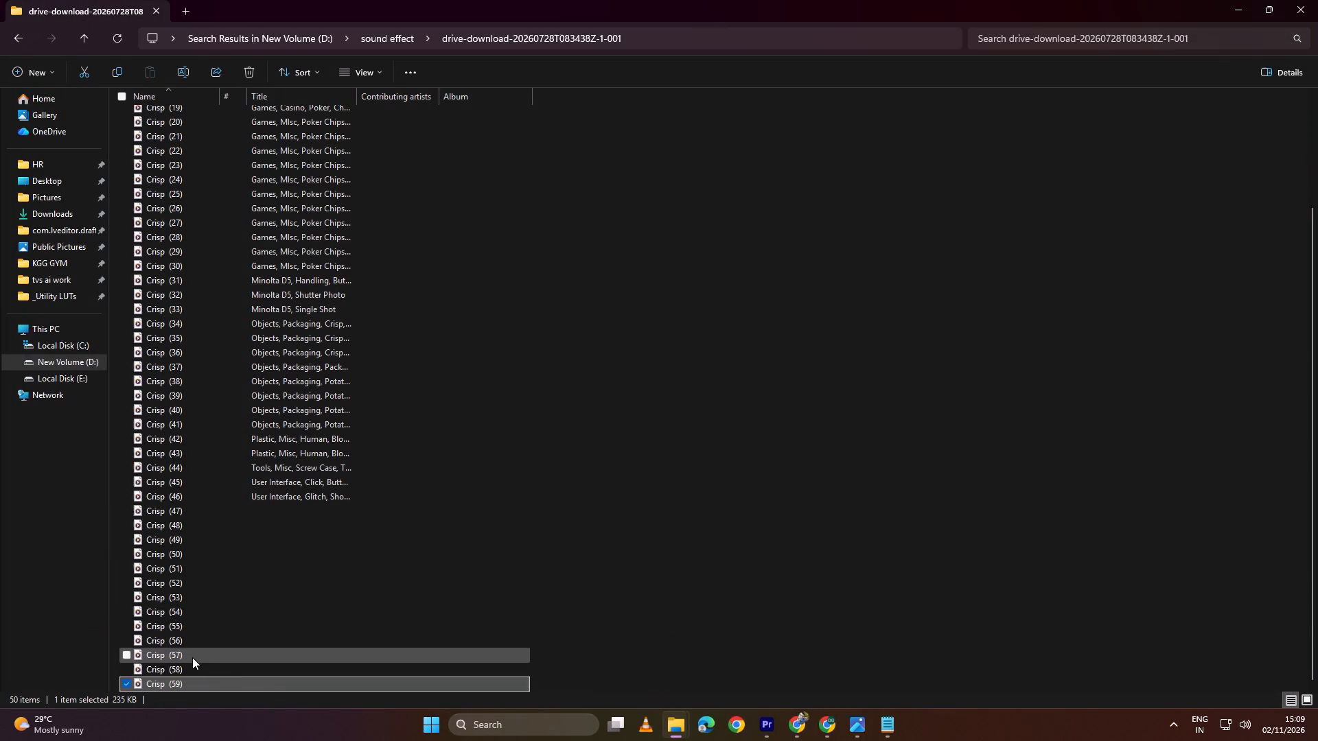
pyautogui.doubleClick(195, 645)
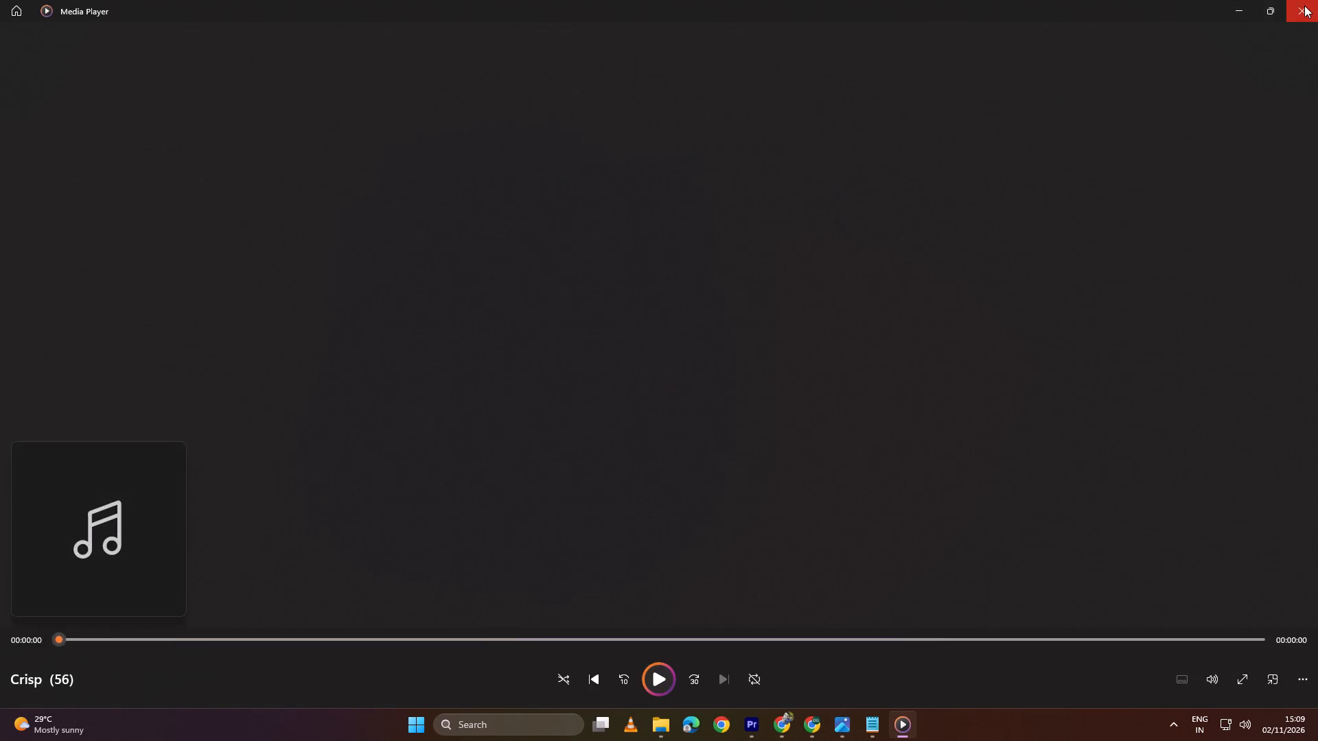
pyautogui.click(1304, 6)
# Place the Crisp (56) sound from the folder on audio track A3 in Premiere, at the start of Nested Sequence 37.
pyautogui.moveTo(173, 644); pyautogui.dragTo(862, 688)
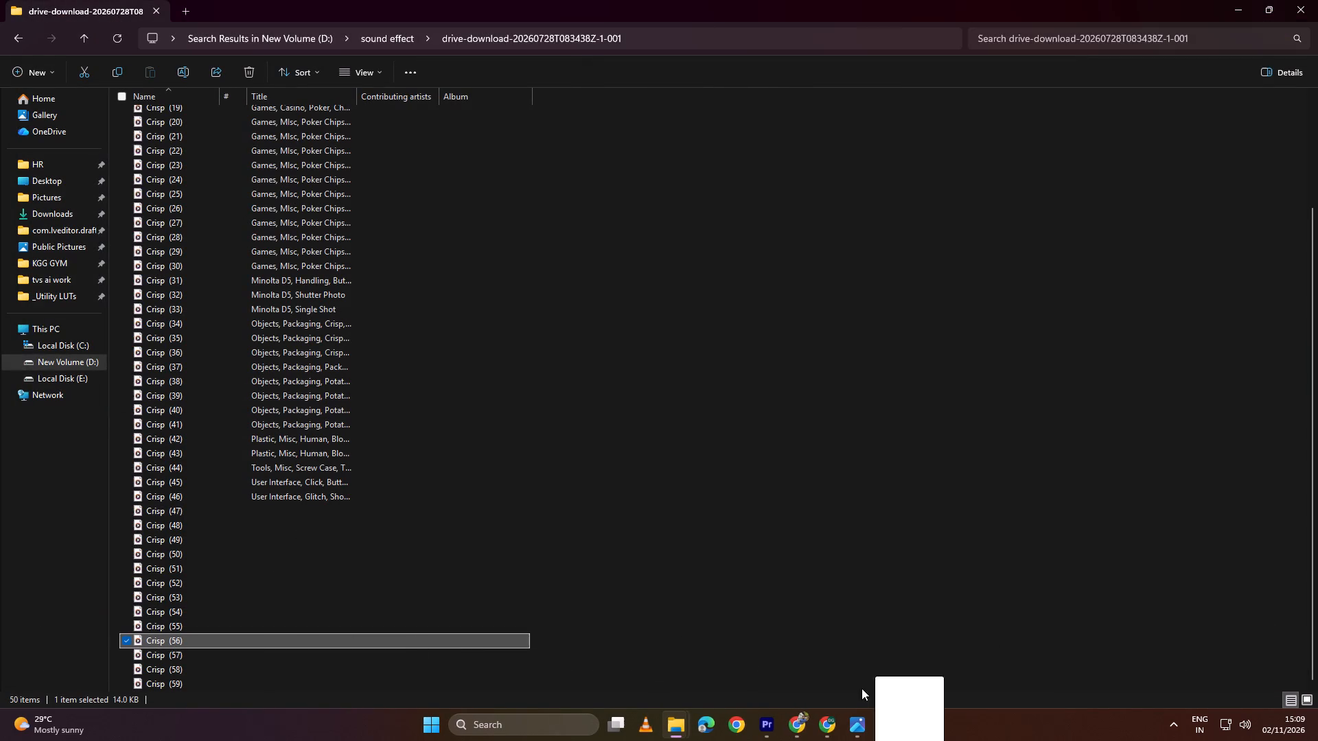
pyautogui.moveTo(862, 688); pyautogui.dragTo(192, 635)
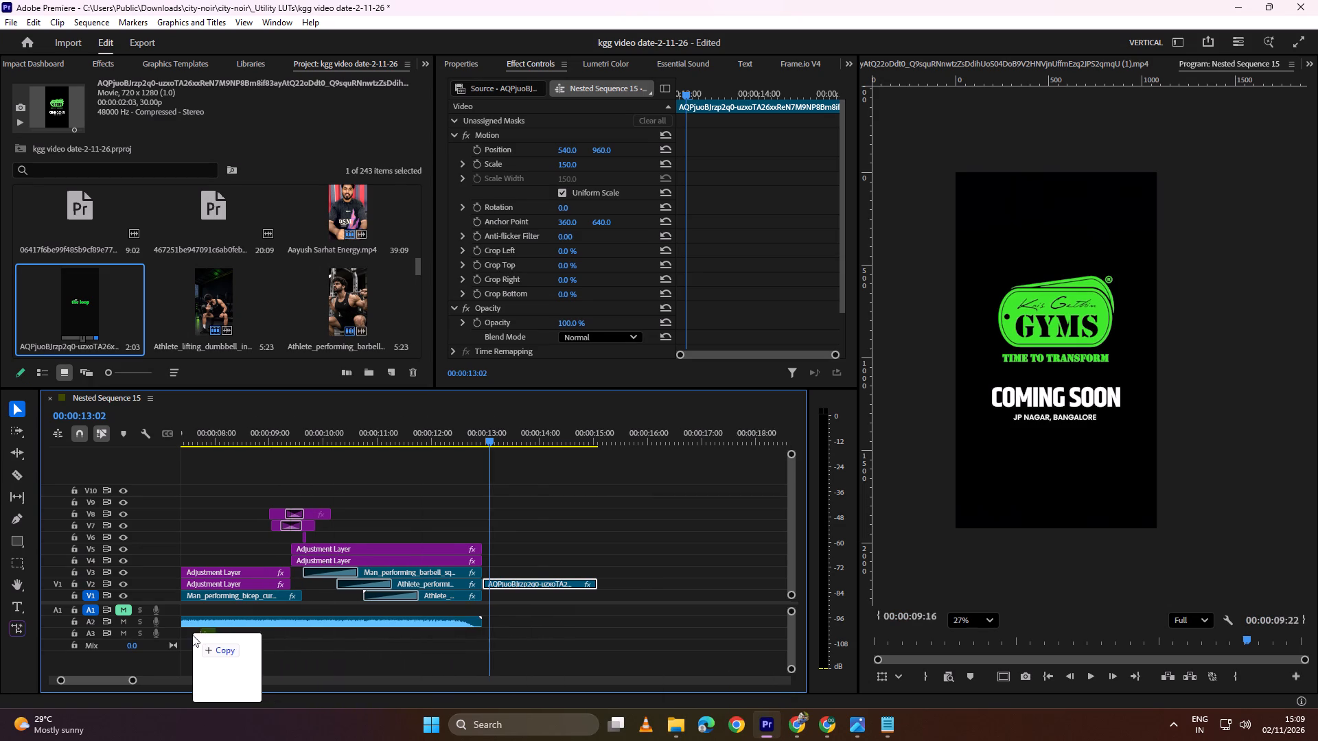
pyautogui.moveTo(192, 635); pyautogui.dragTo(305, 635)
# Move the Crisp (56) clip on A3 to about 00:00:04:06, under the short blue V4 clip, and play back that section.
pyautogui.keyDown('alt'); pyautogui.scroll(11, 303, 635); pyautogui.keyUp('alt')
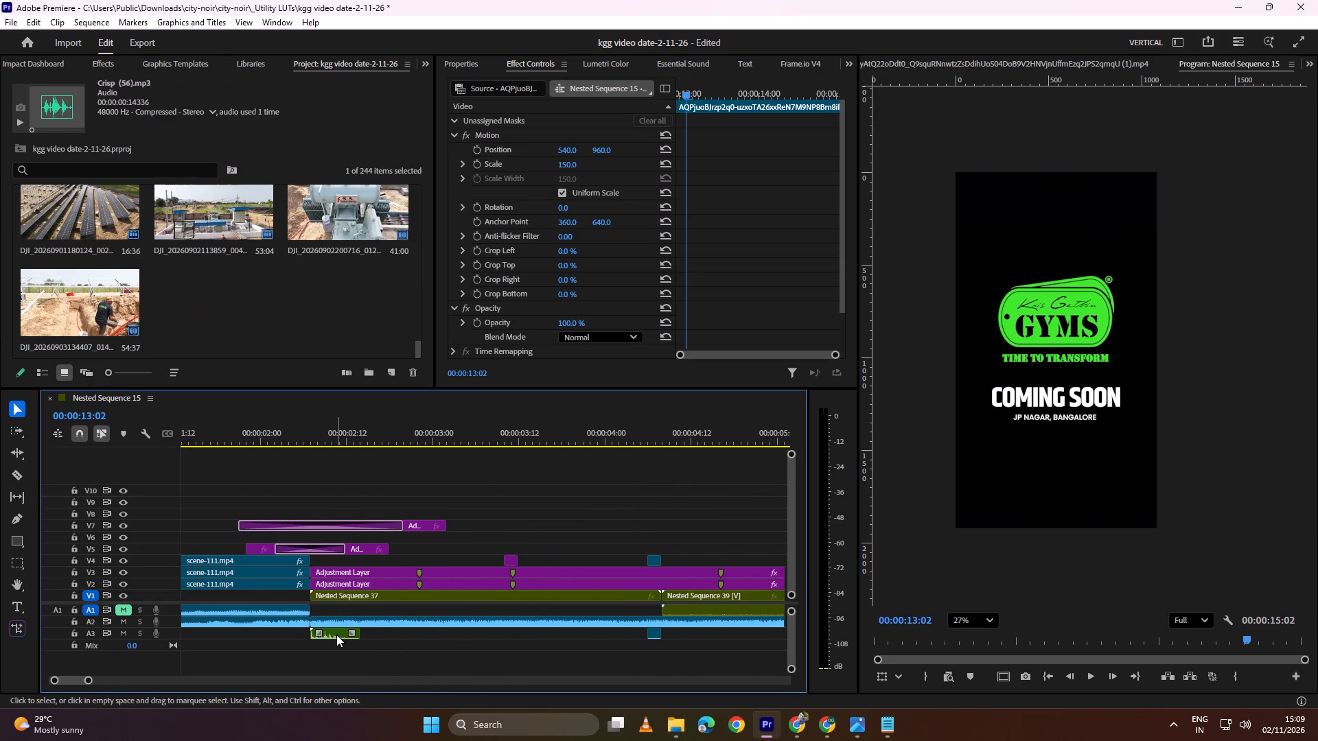
pyautogui.moveTo(337, 632); pyautogui.dragTo(647, 642)
pyautogui.moveTo(335, 633); pyautogui.dragTo(708, 633)
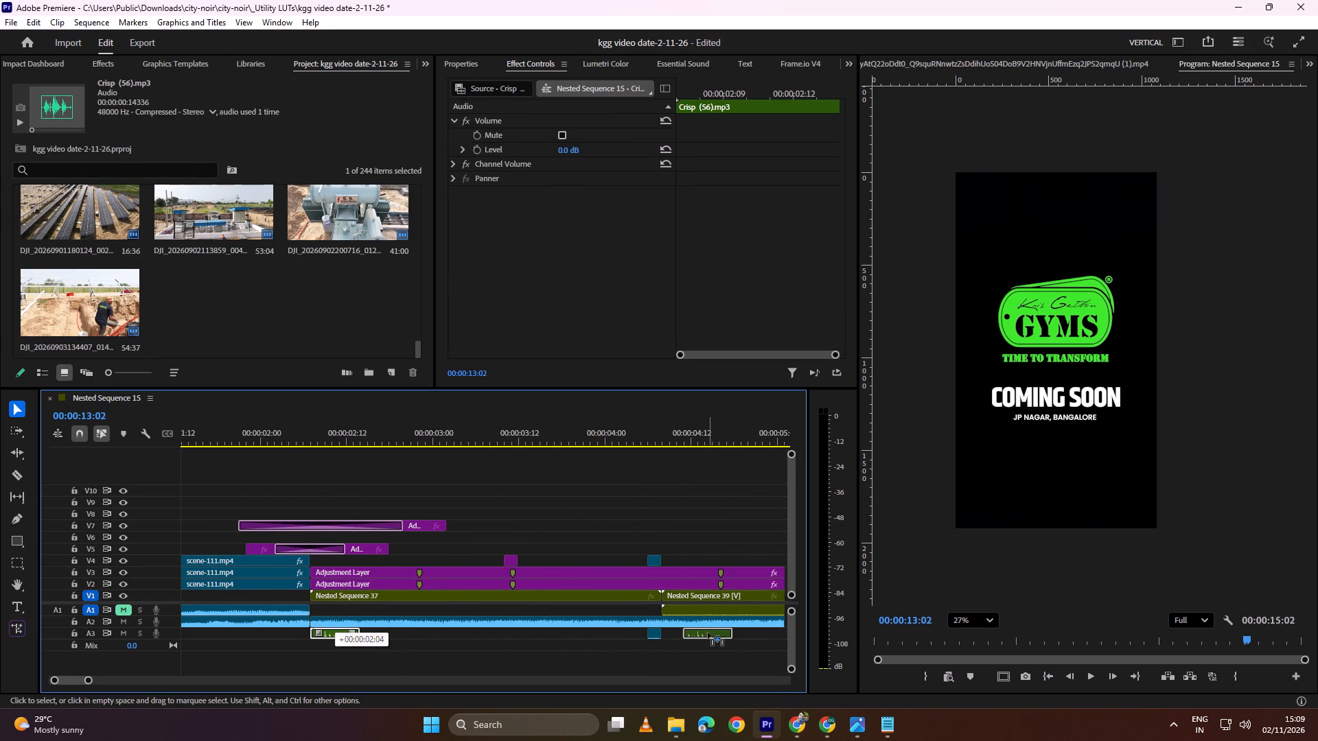
pyautogui.moveTo(708, 633); pyautogui.dragTo(672, 631)
pyautogui.moveTo(671, 428); pyautogui.dragTo(625, 441)
pyautogui.press('space')
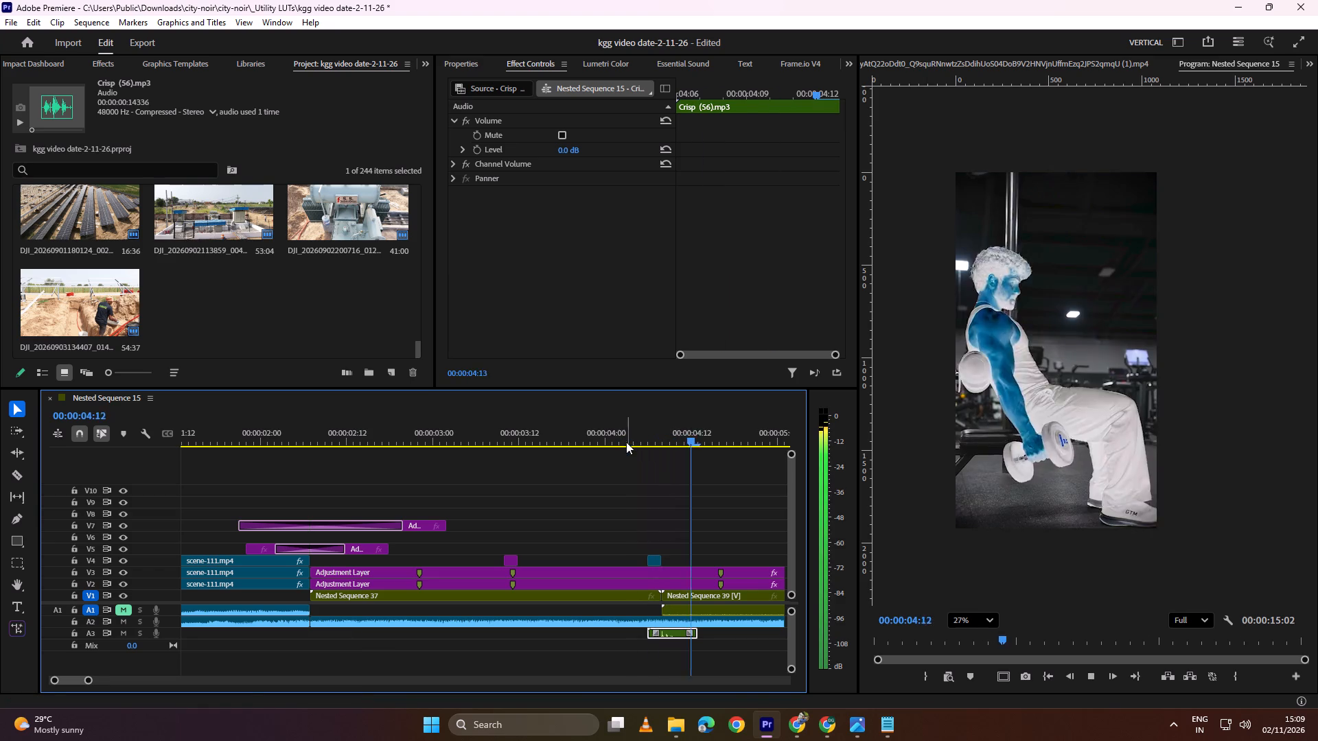
pyautogui.keyDown('alt'); pyautogui.scroll(-11, 629, 455); pyautogui.keyUp('alt')
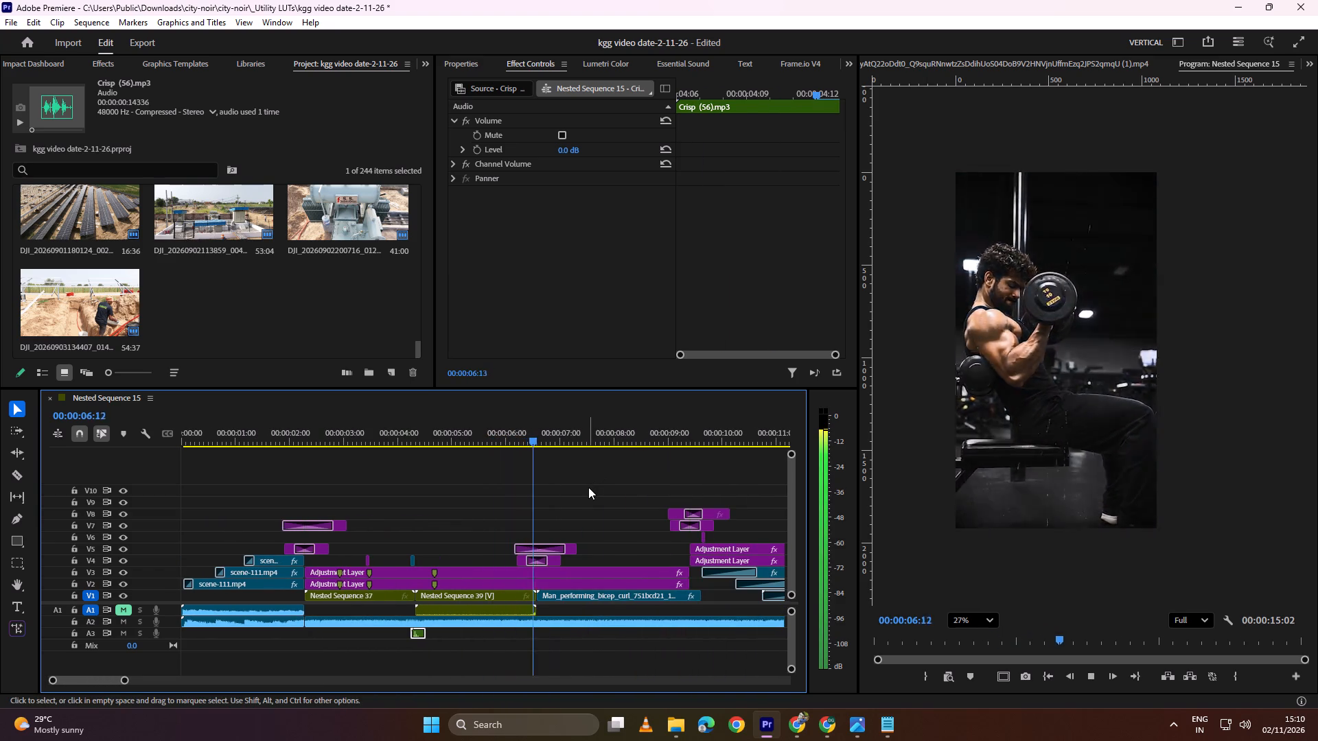
# Stop the sequence playback and, in the File Explorer sound folder, audition the Crisp (35) and Crisp (37) sounds.
pyautogui.press('space')
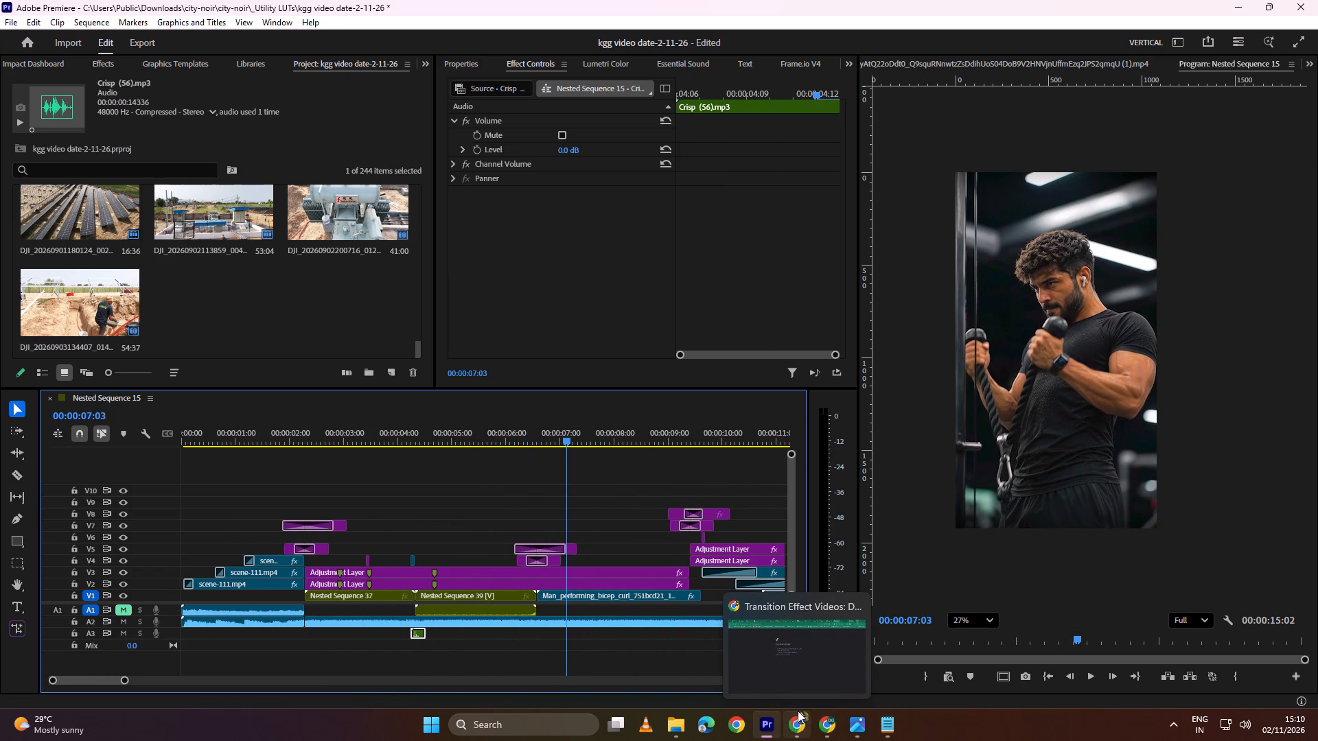
pyautogui.click(678, 725)
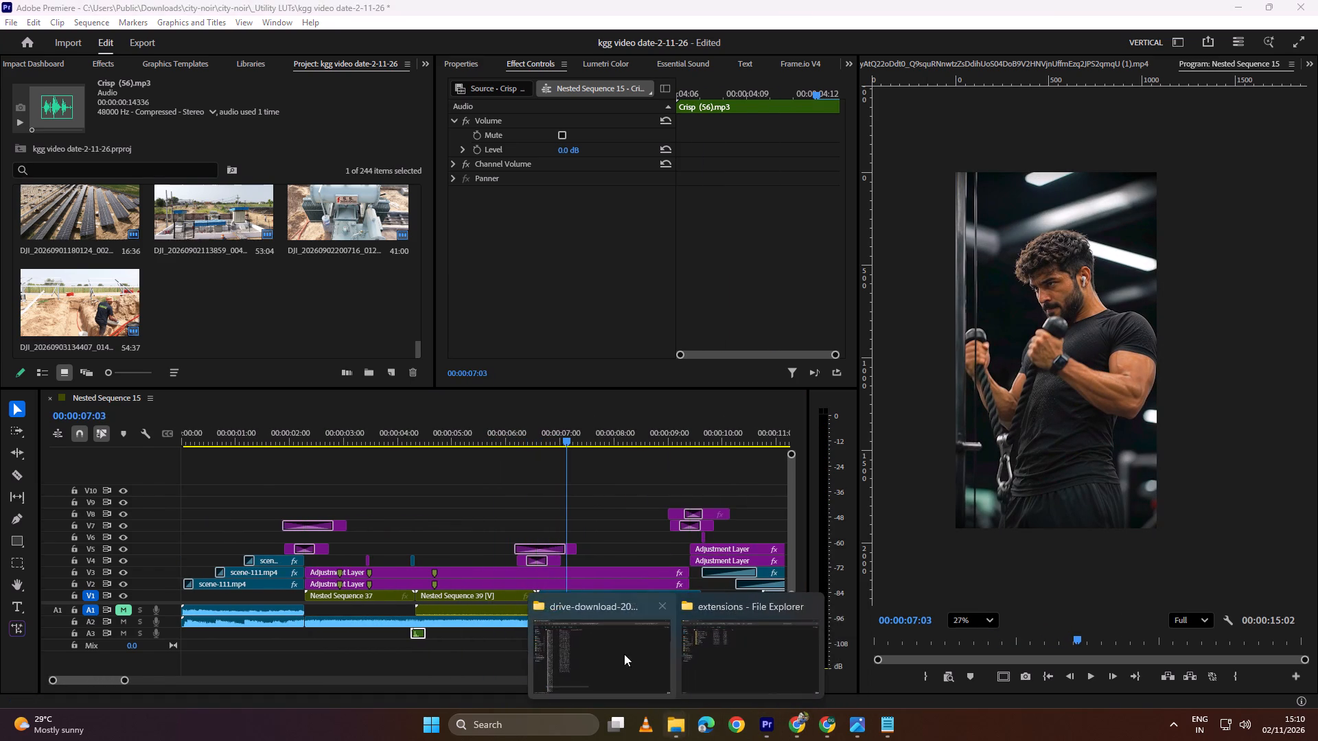
pyautogui.click(585, 681)
pyautogui.doubleClick(188, 341)
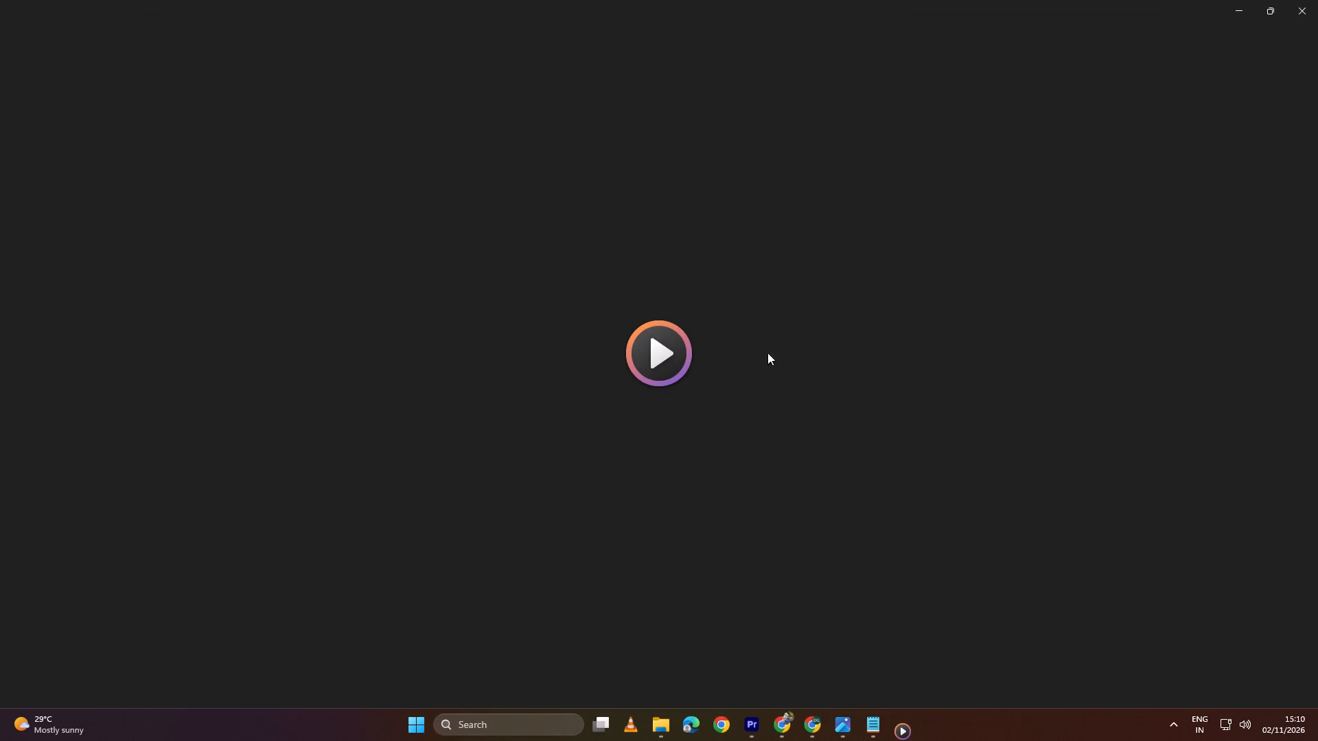
pyautogui.click(1316, 0)
pyautogui.doubleClick(277, 361)
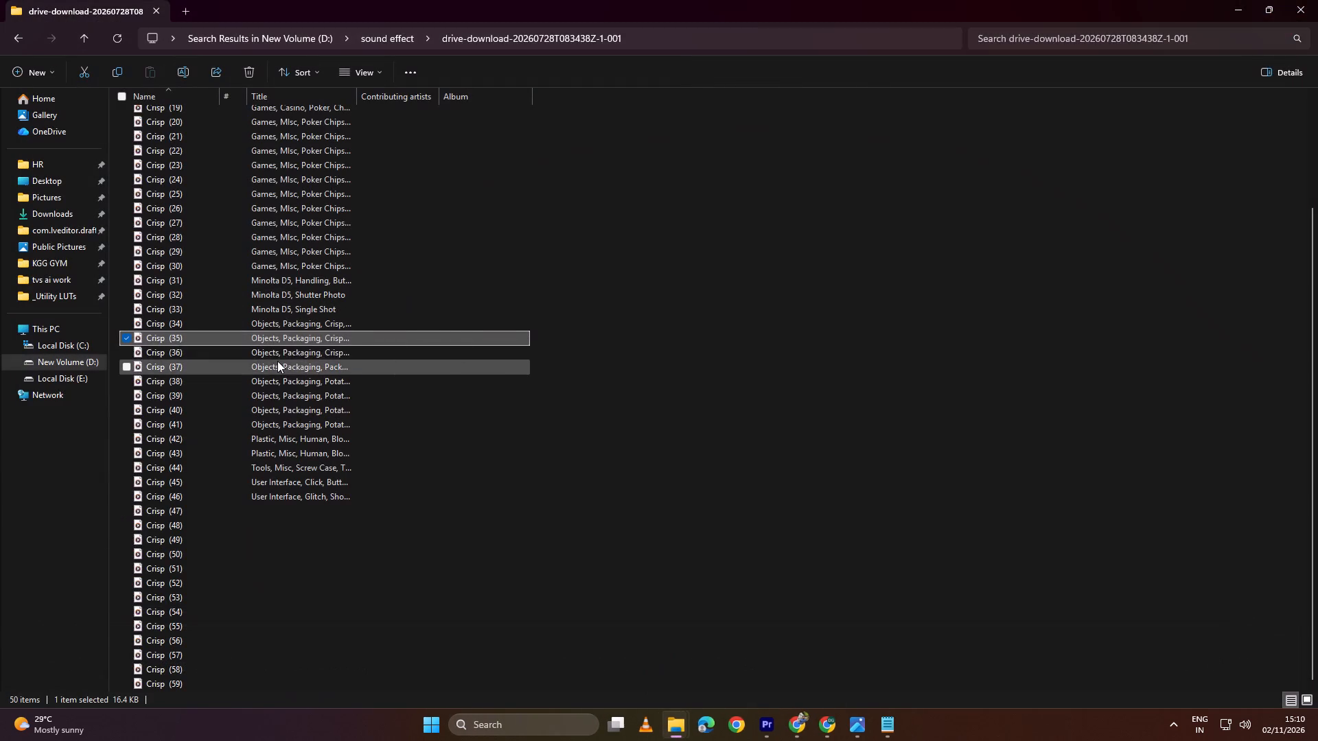
pyautogui.click(1312, 1)
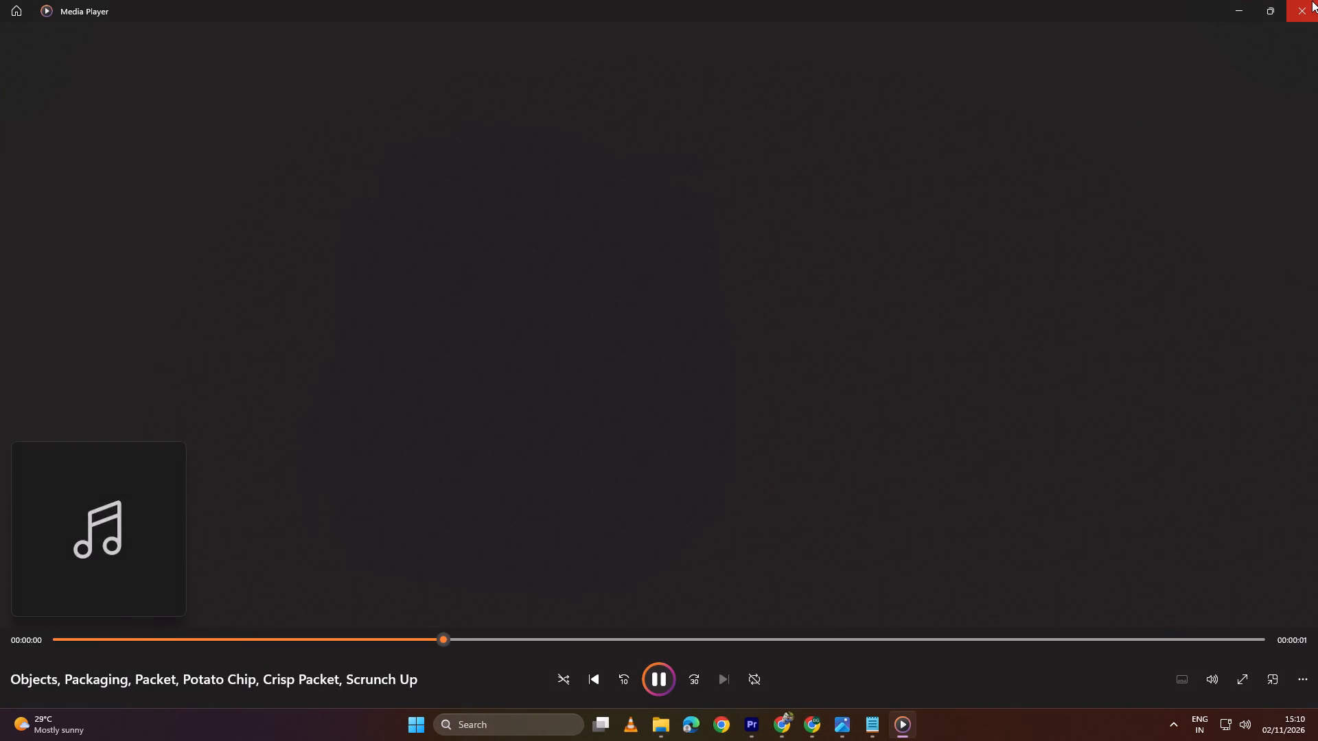
# Go back up out of the Crisp sounds folder, search New Volume (D:) for "sound", and open the Sound Effects folder.
pyautogui.click(85, 36)
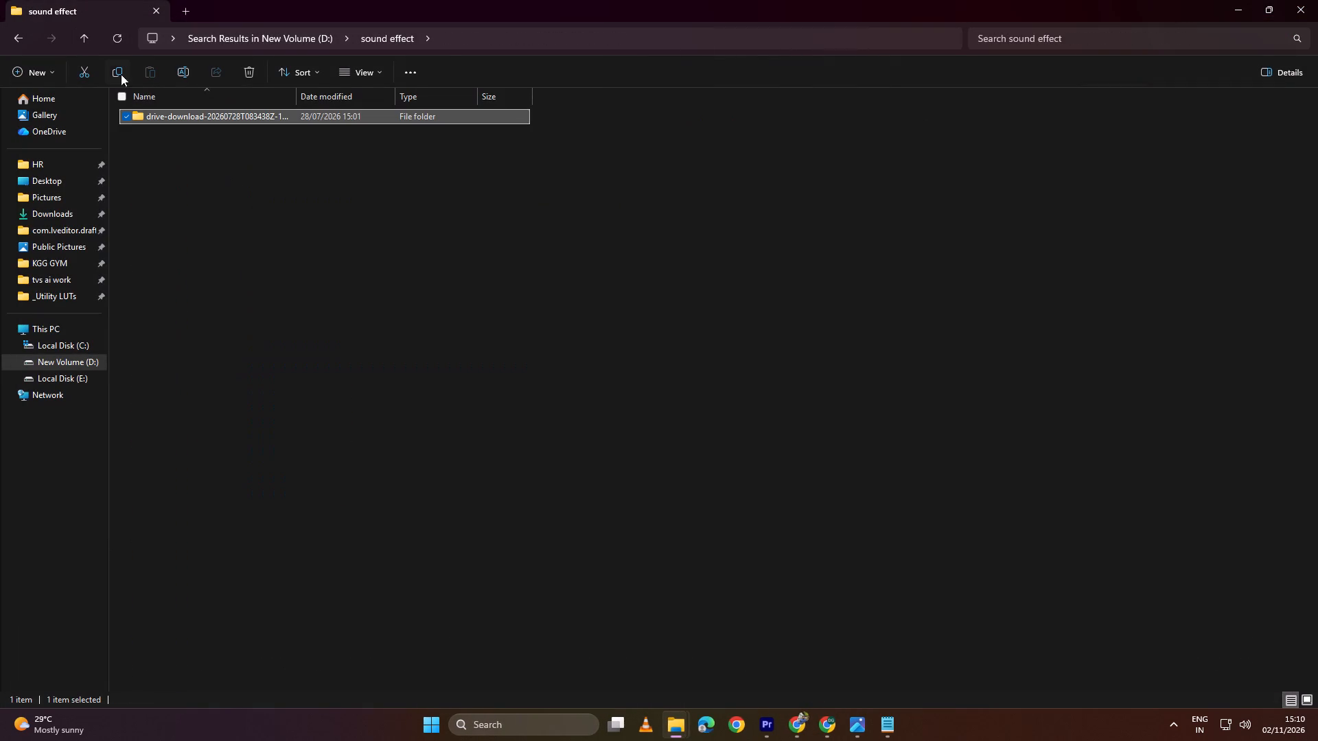
pyautogui.click(89, 45)
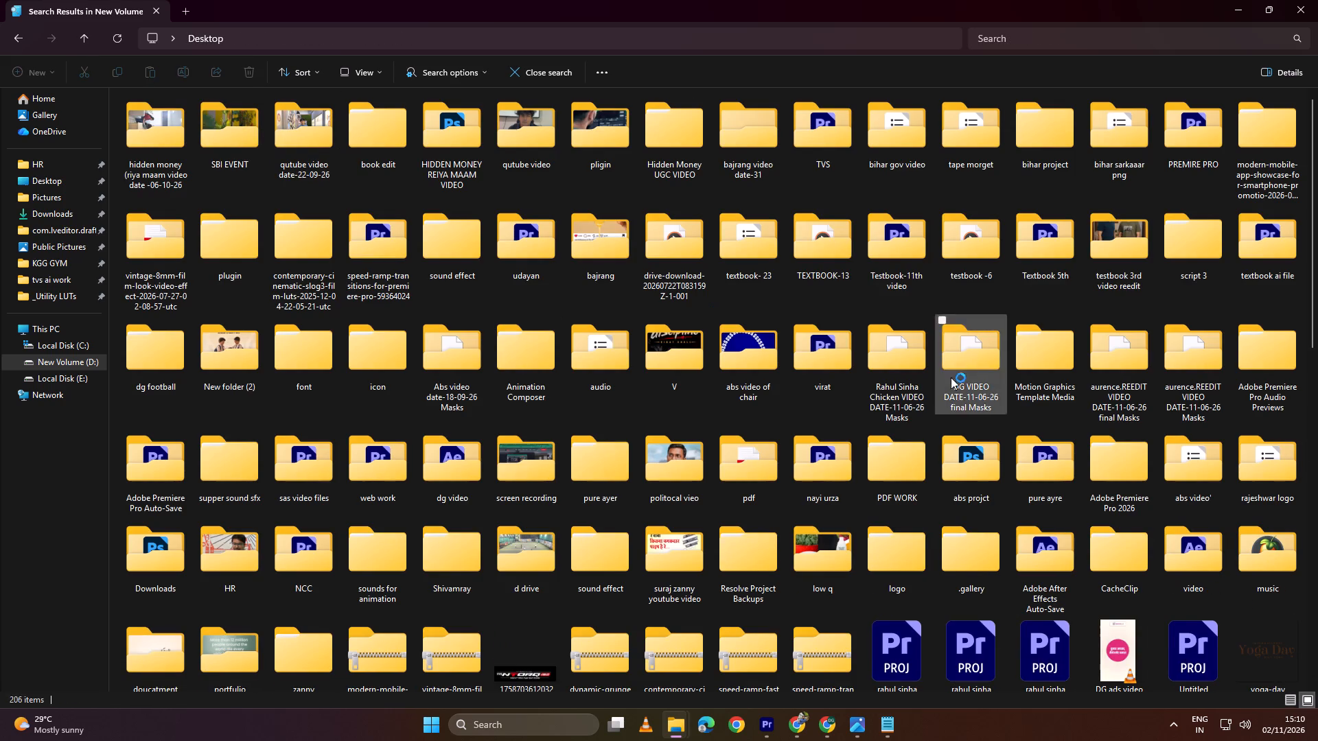
pyautogui.click(994, 35)
pyautogui.press('d')
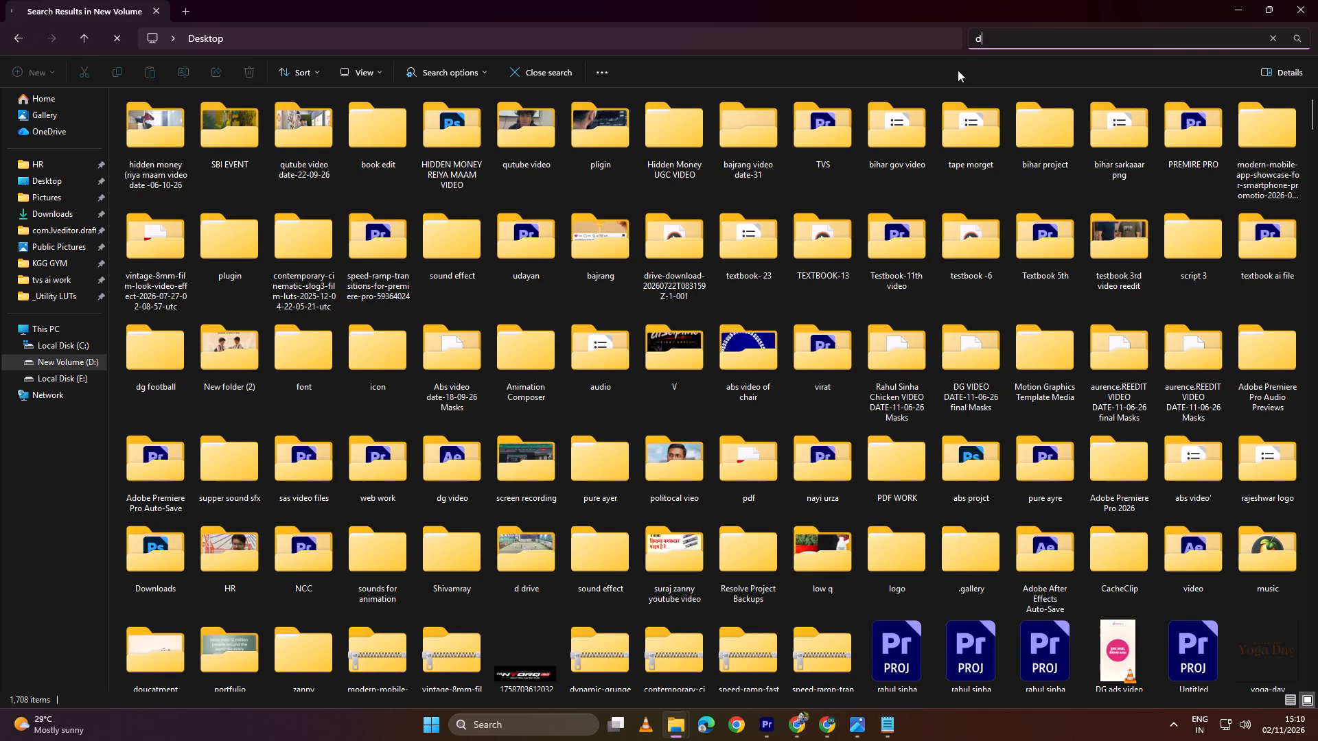
pyautogui.press('BackSpace')
pyautogui.write('sound')
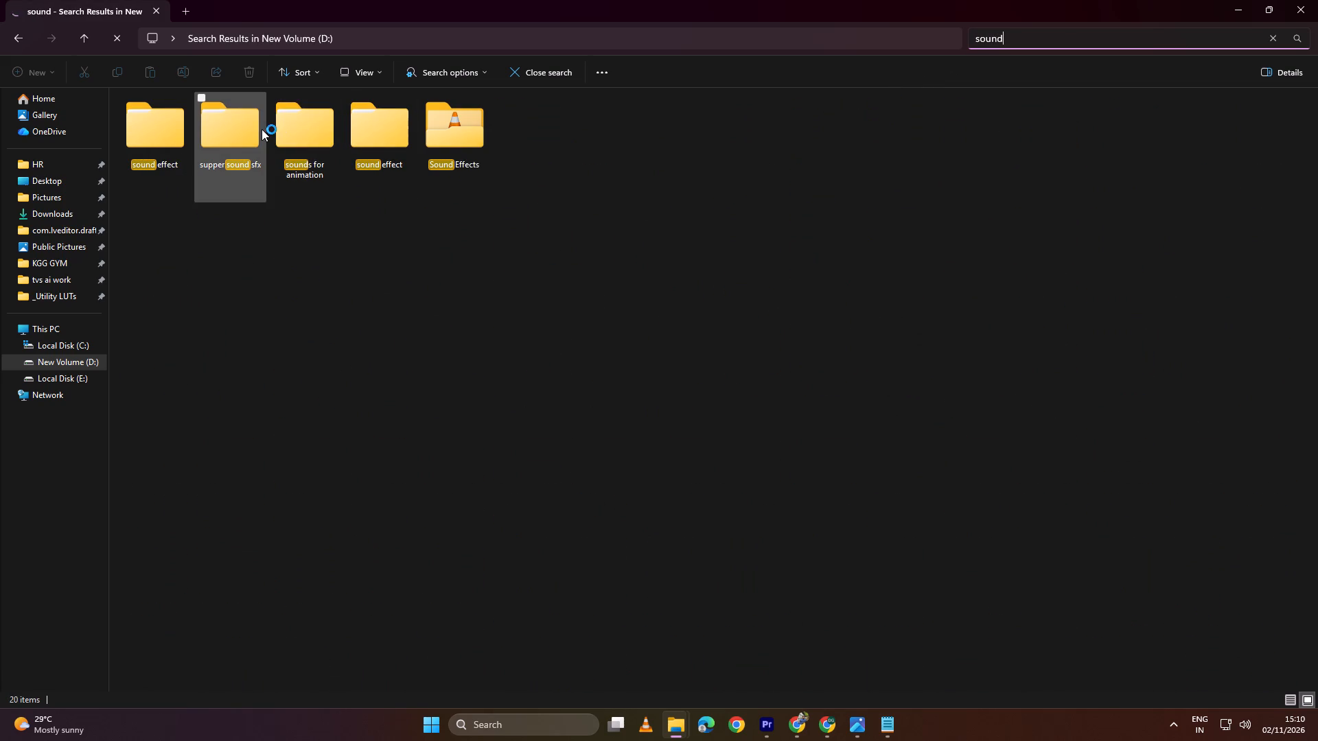
pyautogui.doubleClick(460, 129)
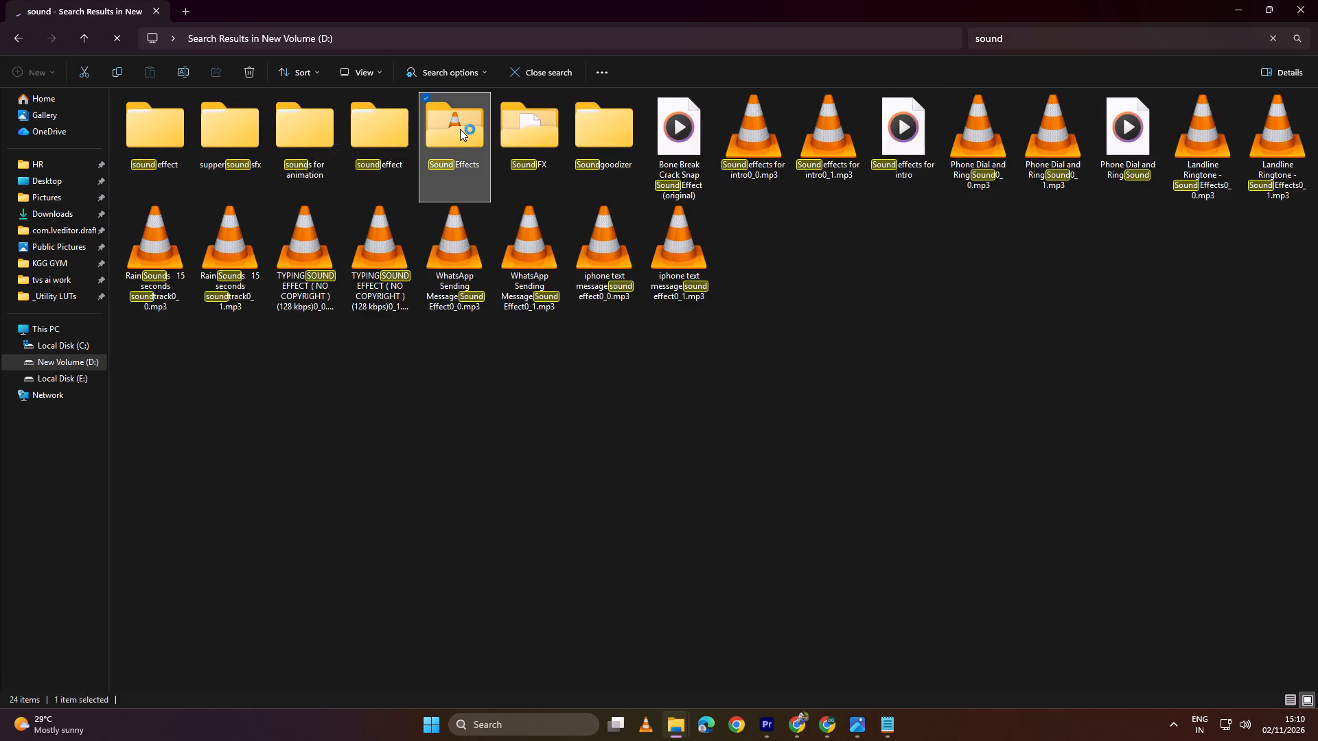
# Try to audition the Highlight0_1.wav and Highlight0_0.wav files.
pyautogui.doubleClick(190, 187)
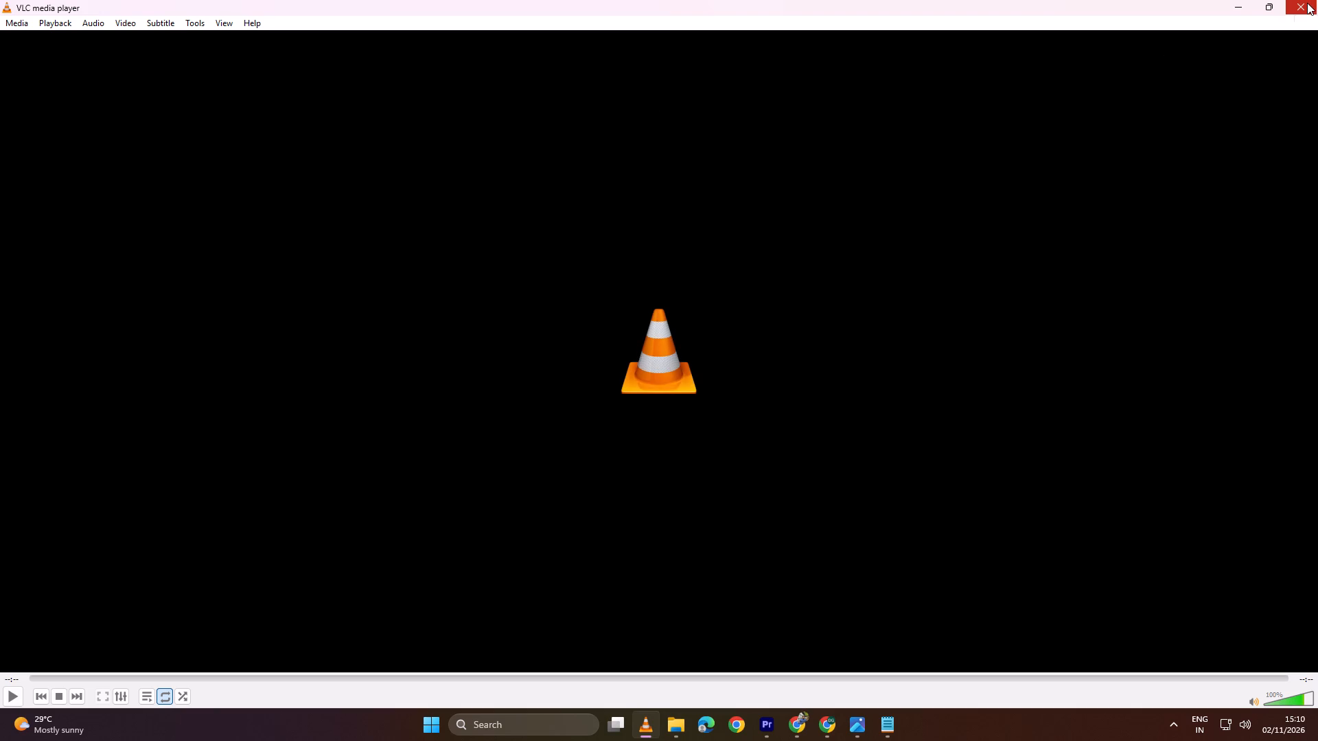
pyautogui.click(1307, 3)
pyautogui.doubleClick(204, 175)
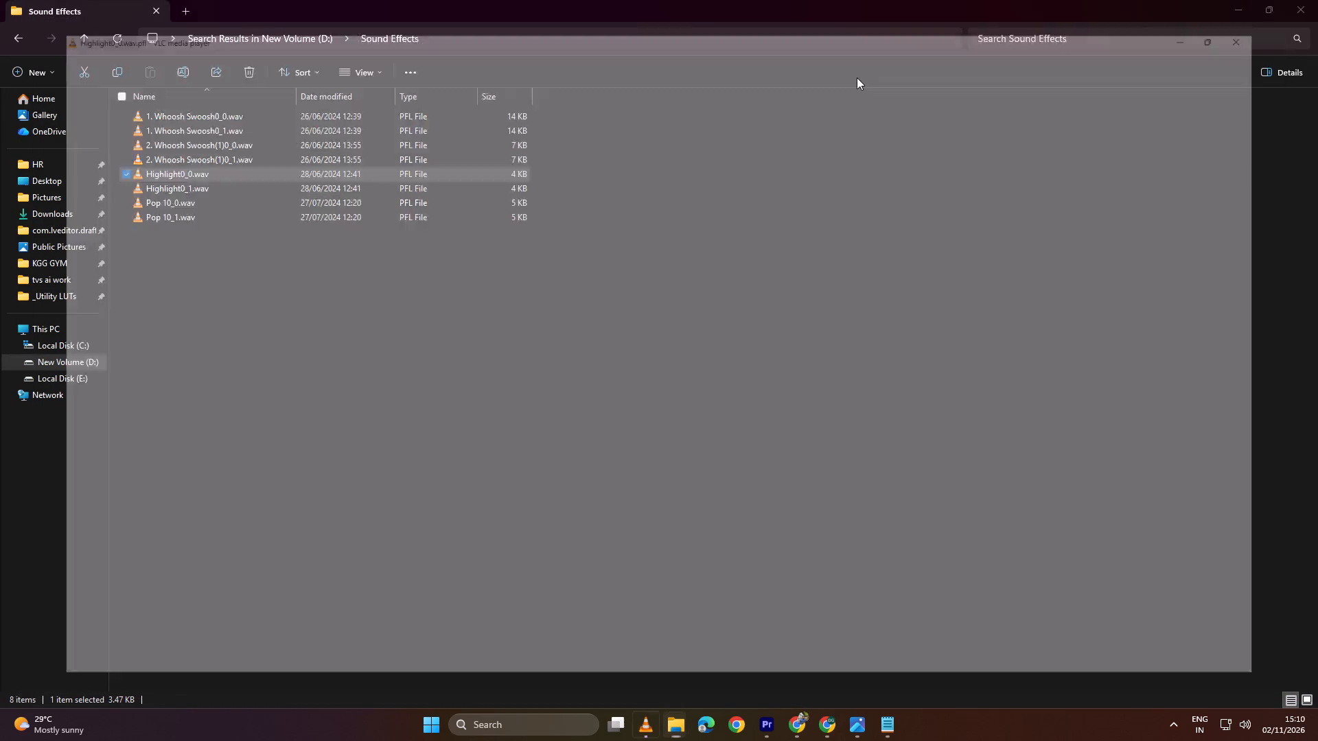
pyautogui.click(1317, 0)
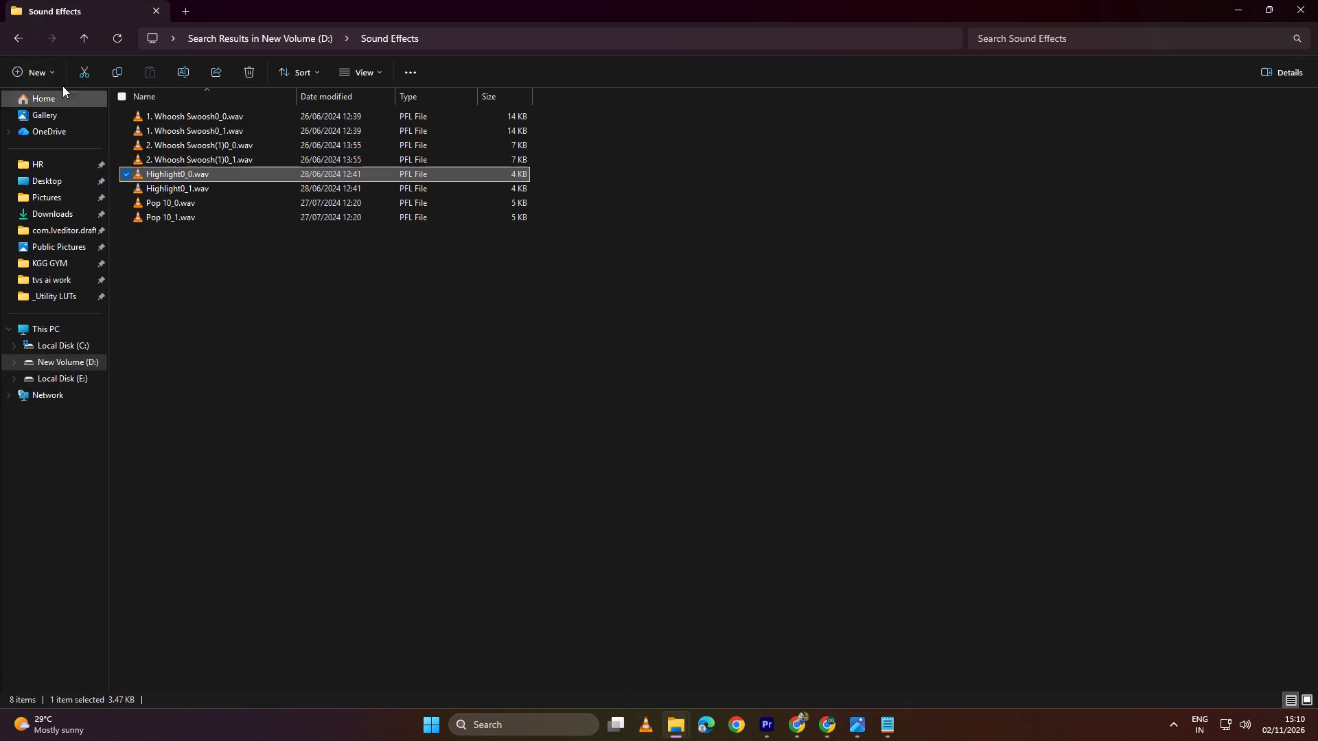
# Leave the Sound Effects folder and search the Desktop for "sound".
pyautogui.click(84, 38)
pyautogui.click(84, 38)
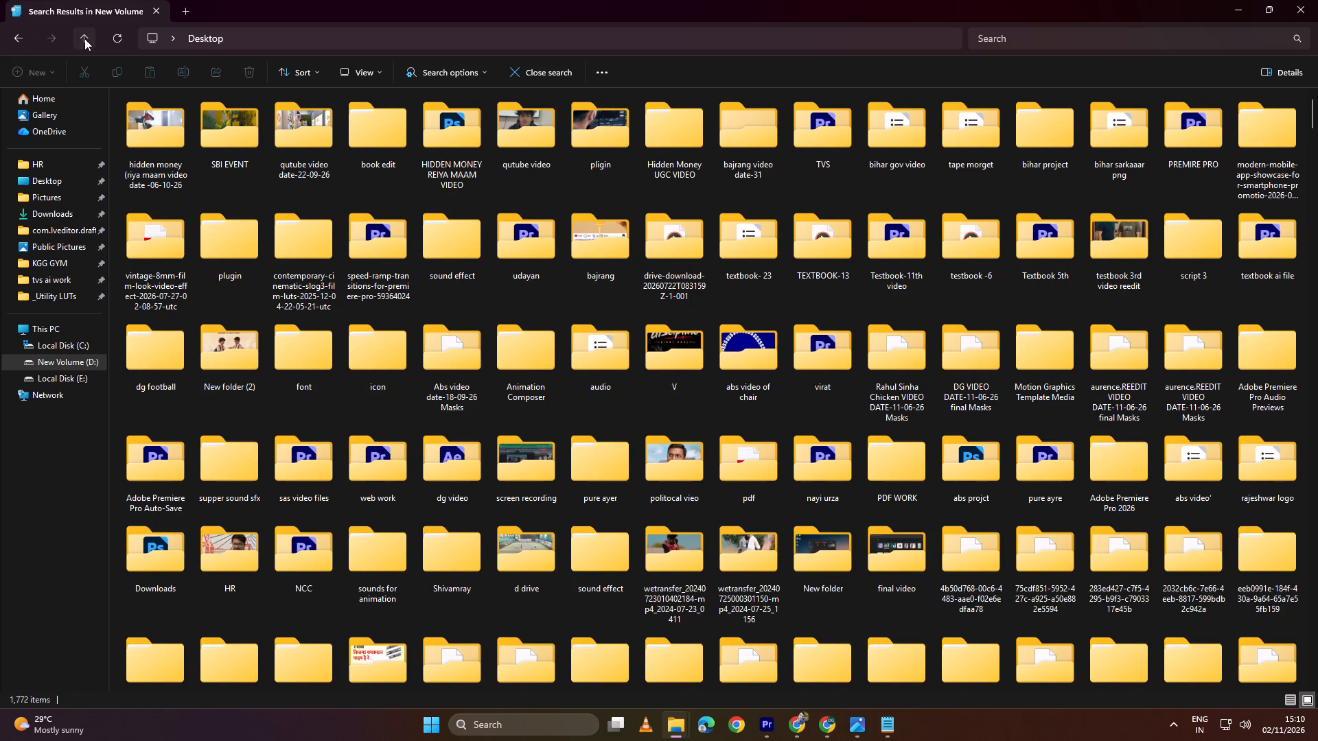
pyautogui.click(1087, 32)
pyautogui.write('sound')
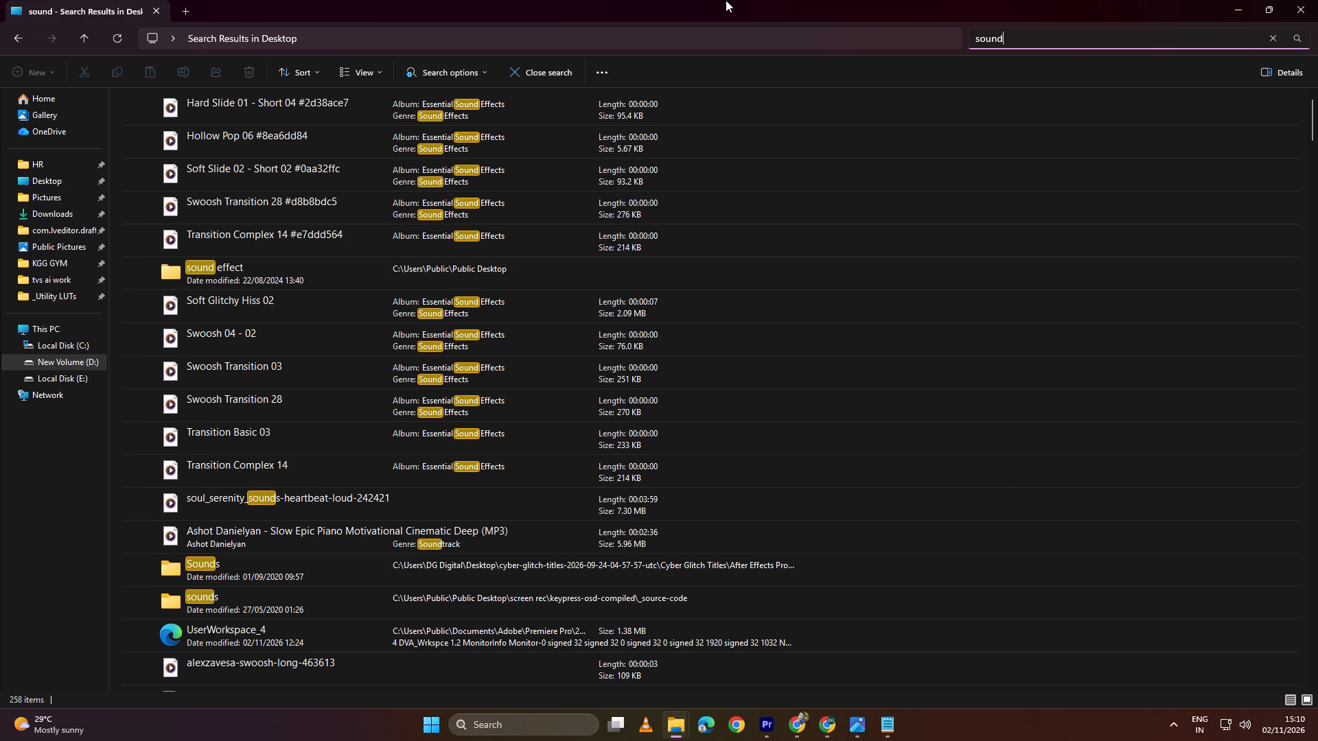
# Audition Swoosh 04 - 02, Hard Slide 01 - Short 04, Hollow Pop 06, Swoosh 04 - 02 once more, and Transition Basic 03.
pyautogui.doubleClick(297, 336)
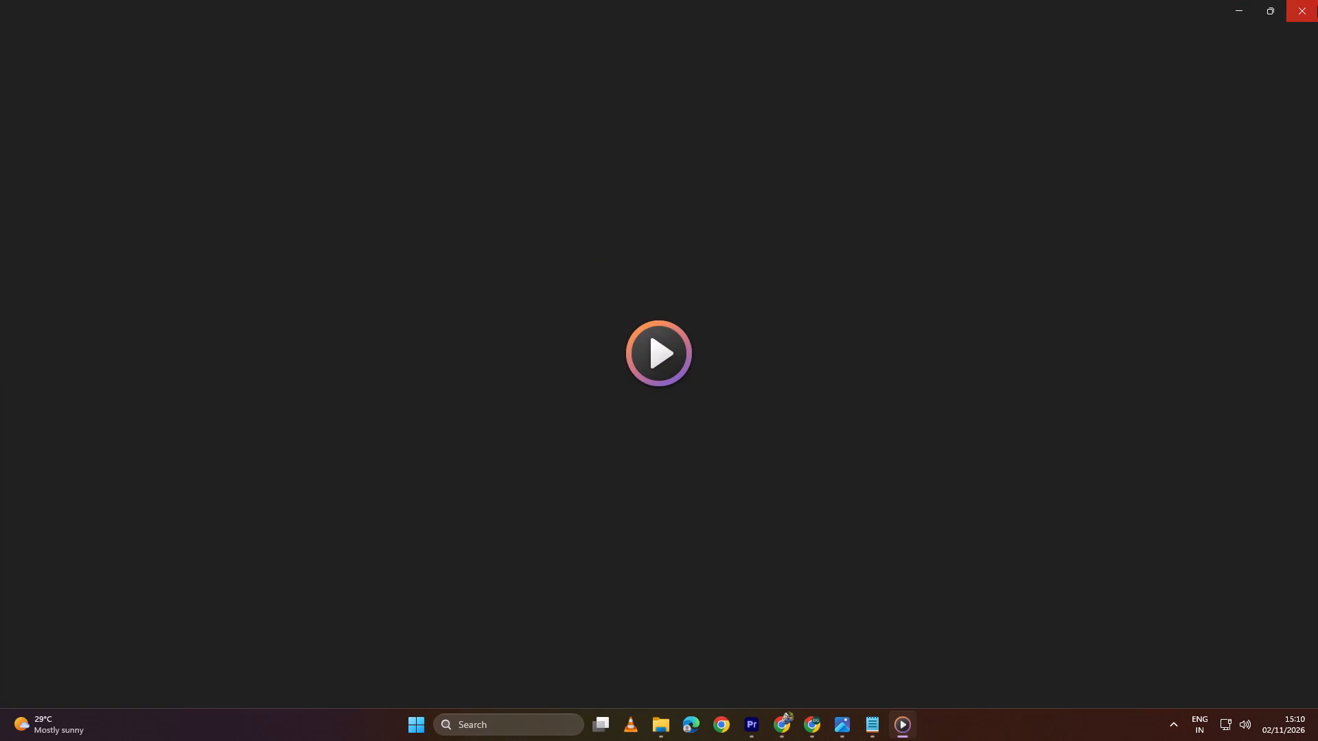
pyautogui.click(1306, 3)
pyautogui.doubleClick(314, 106)
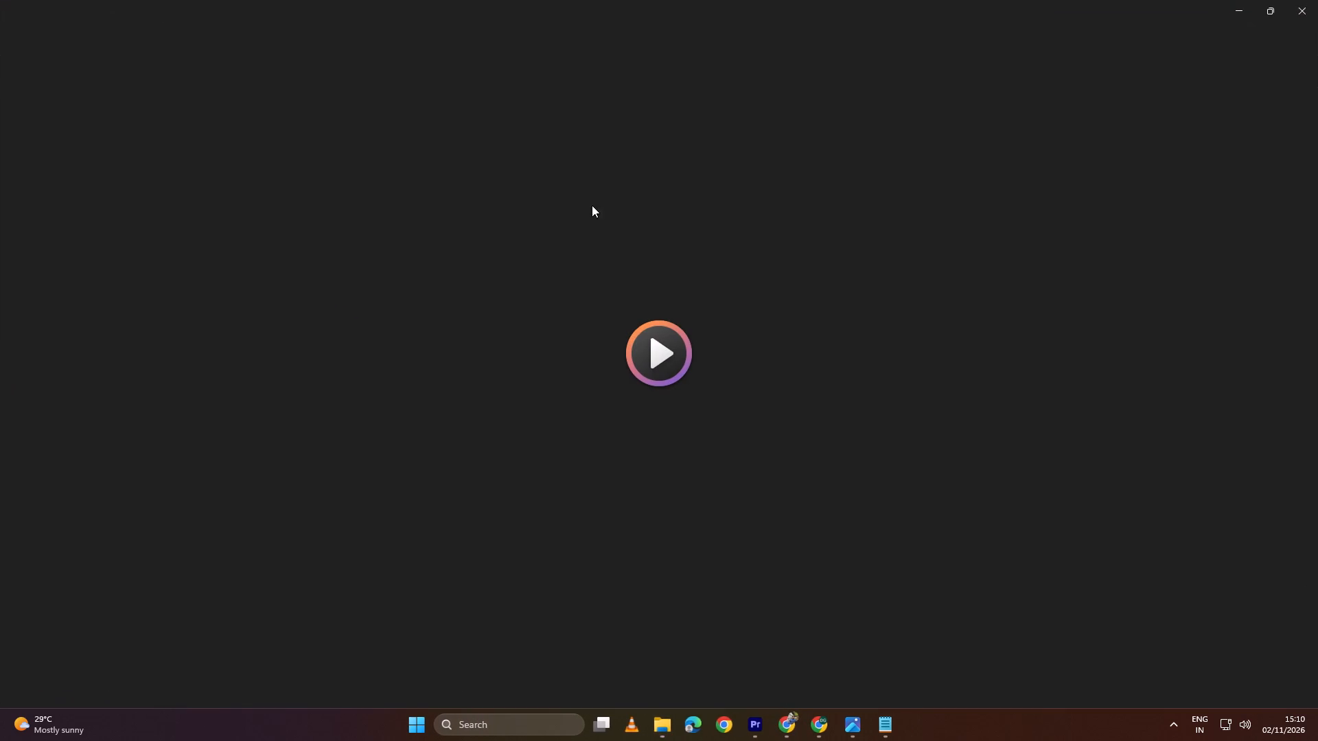
pyautogui.click(1310, 9)
pyautogui.doubleClick(287, 143)
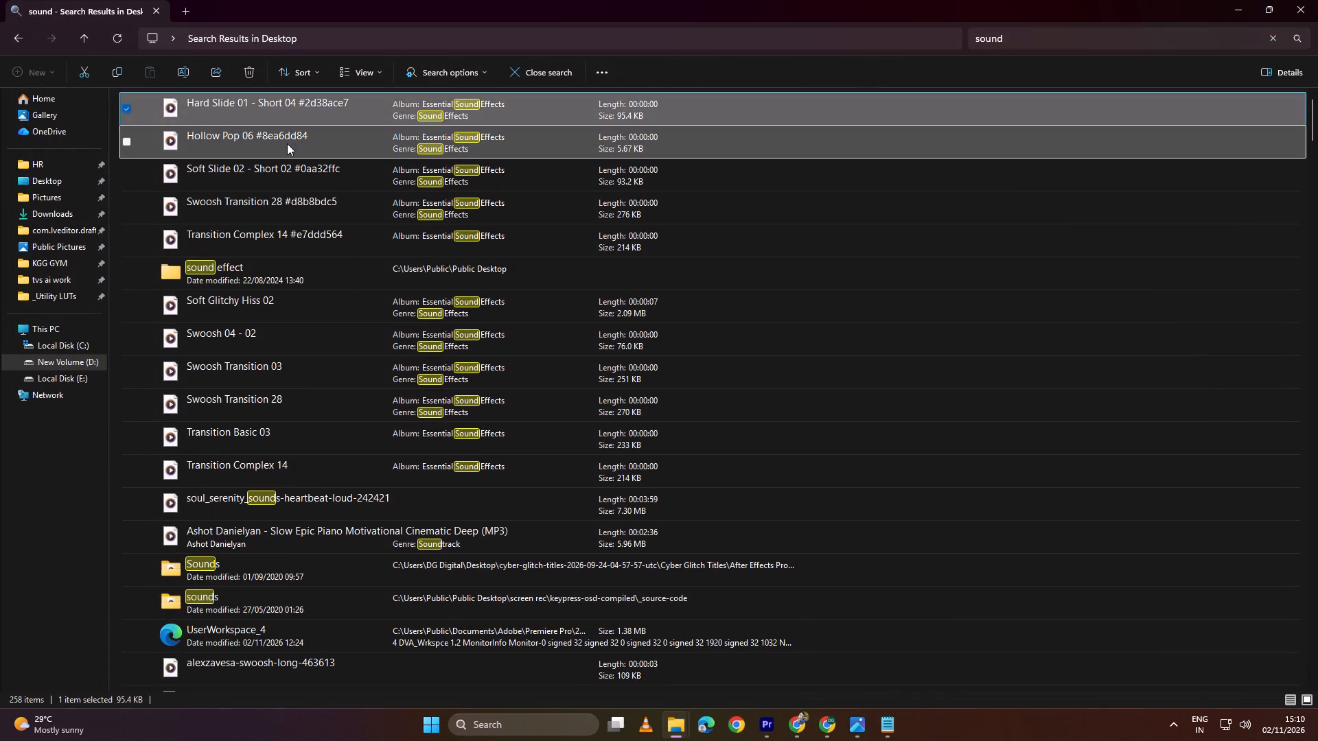
pyautogui.click(1313, 2)
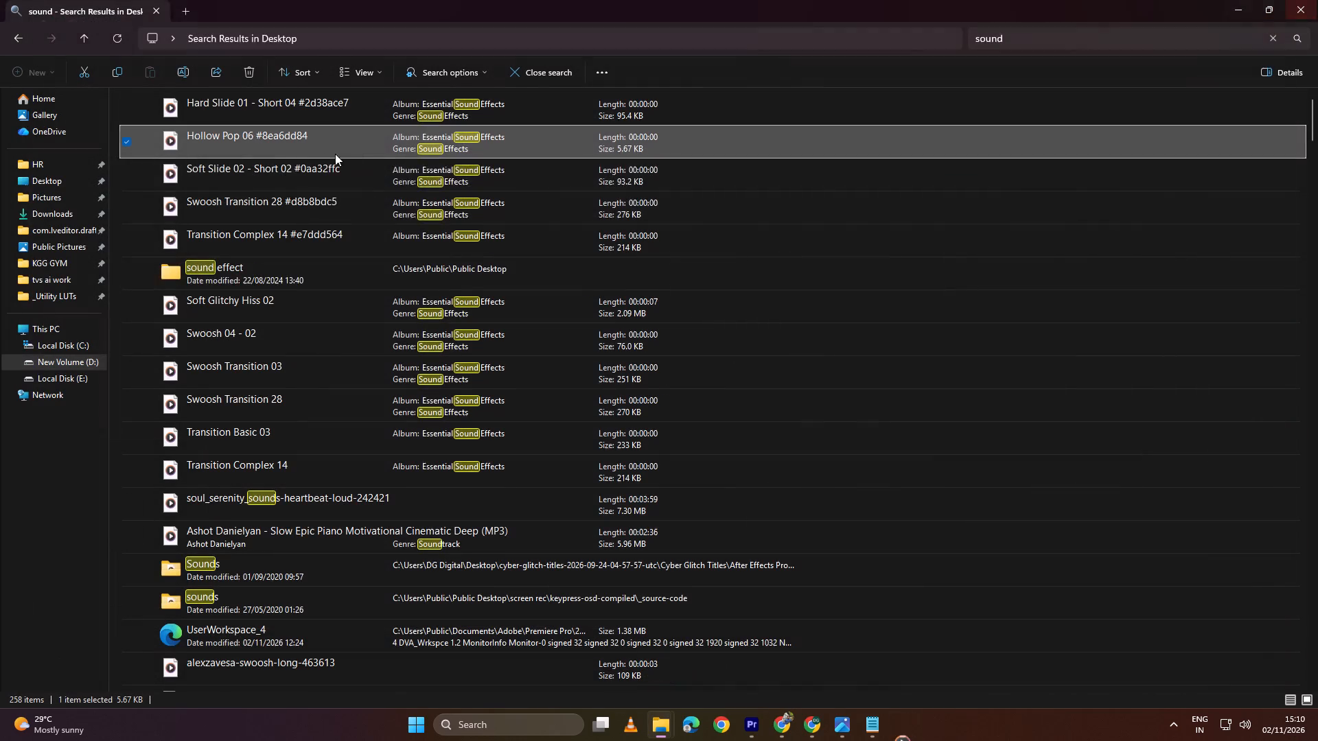
pyautogui.doubleClick(275, 351)
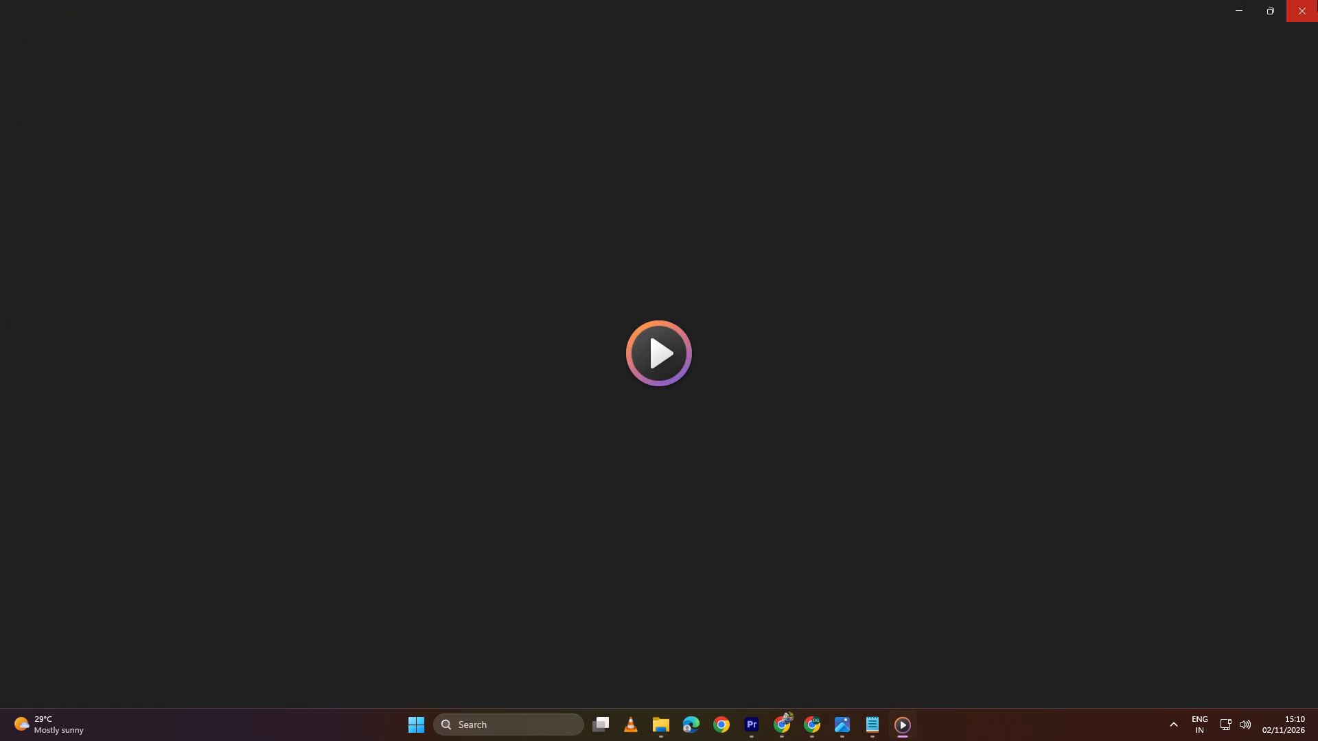
pyautogui.moveTo(1311, 1); pyautogui.dragTo(1294, 10)
pyautogui.doubleClick(244, 427)
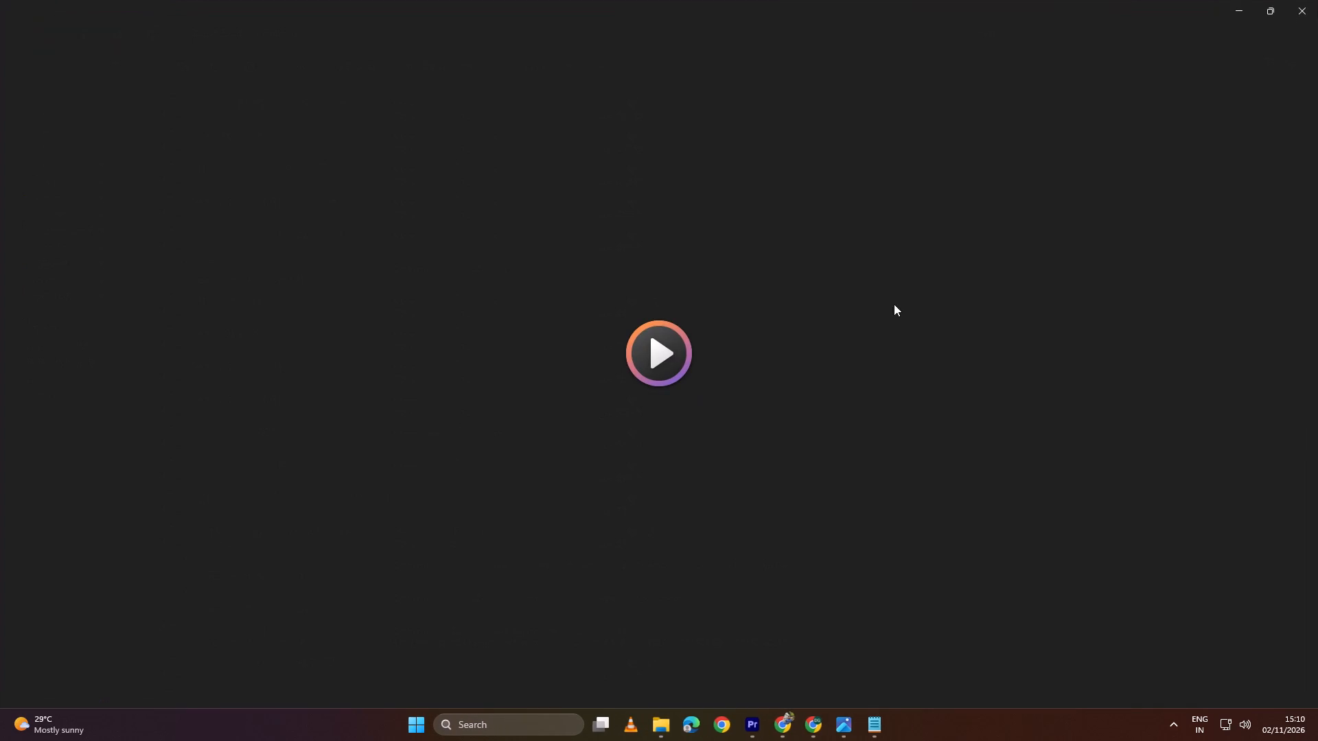
pyautogui.click(1308, 16)
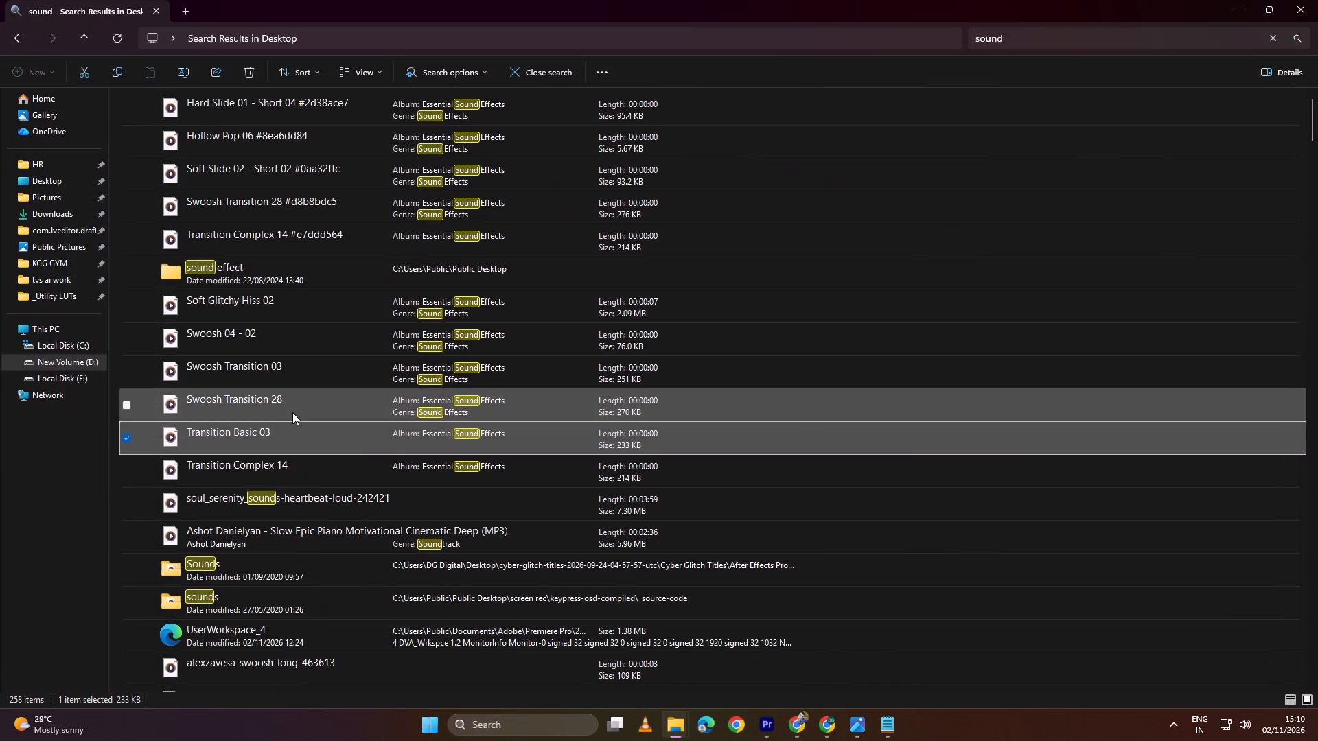
# Audition Swoosh Transition 28, Swoosh Transition 03 and Soft Glitchy Hiss 02, and listen to Swoosh 04 - 02 again.
pyautogui.doubleClick(292, 410)
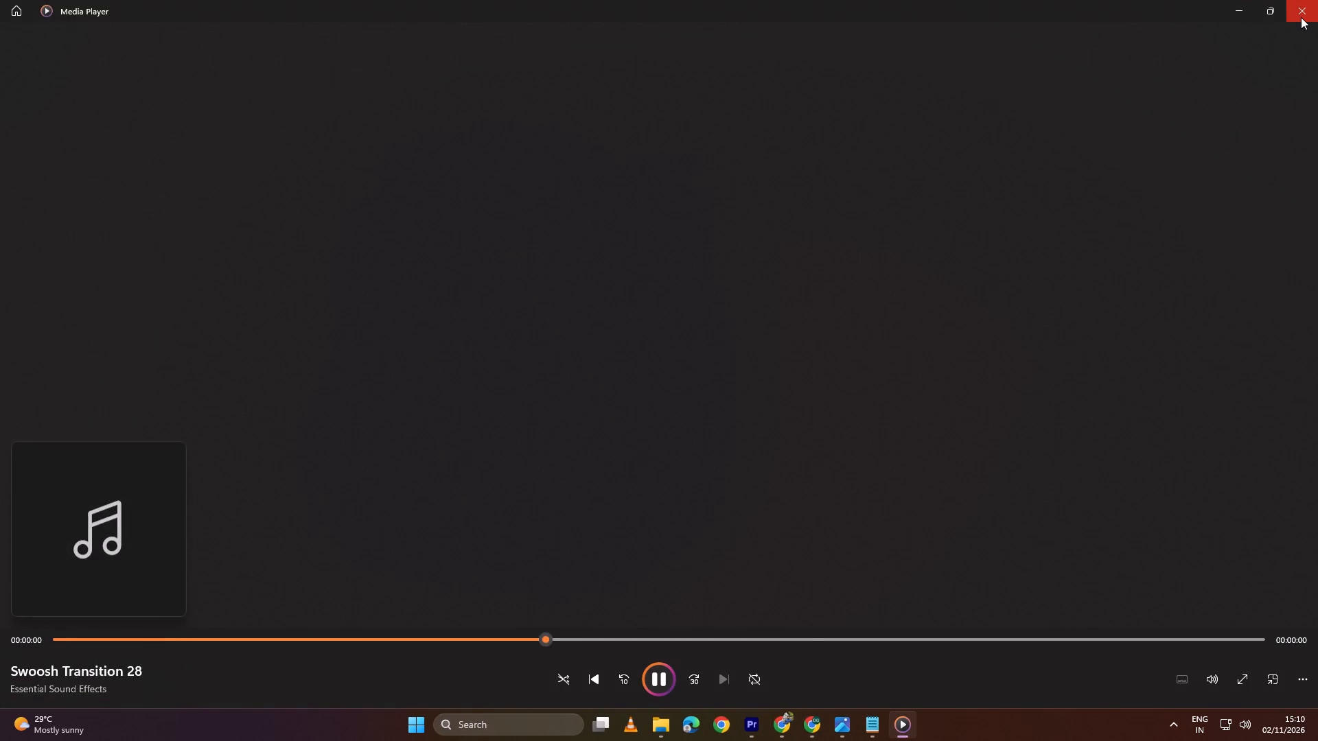
pyautogui.click(1301, 17)
pyautogui.doubleClick(280, 380)
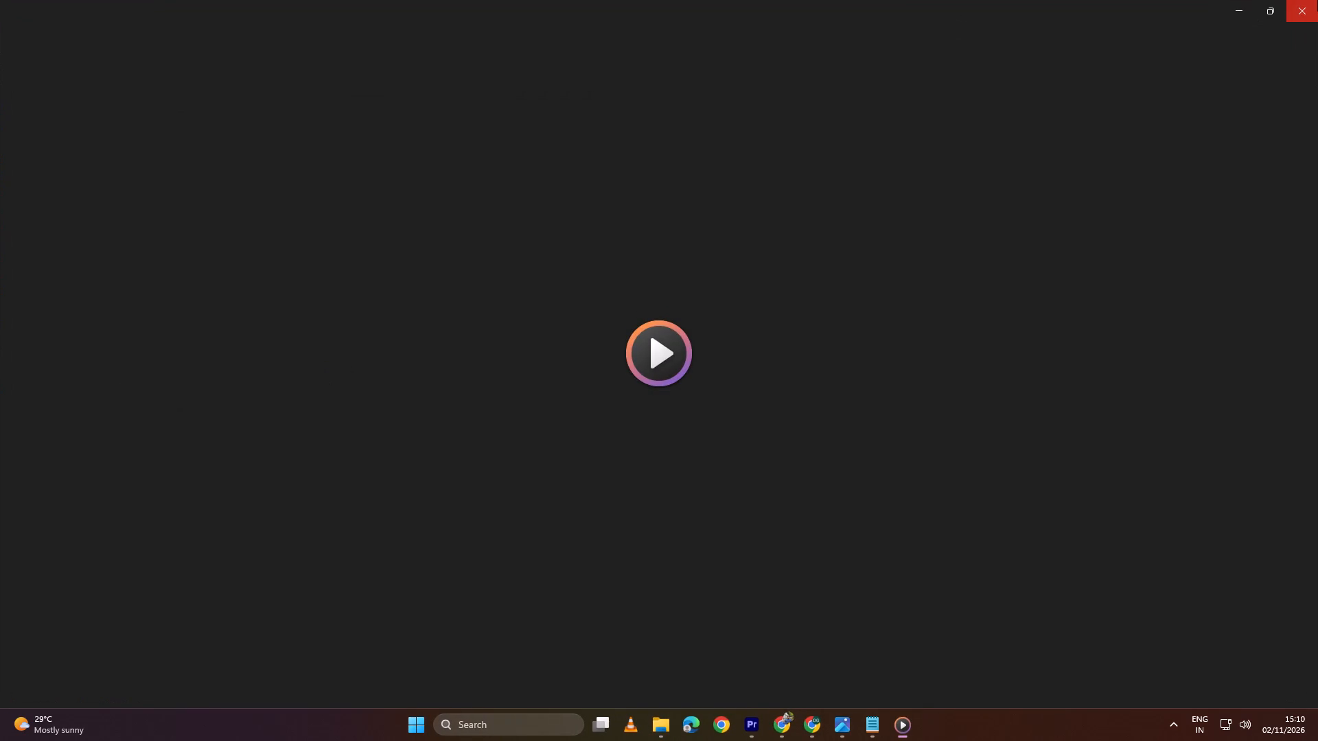
pyautogui.click(1308, 2)
pyautogui.doubleClick(279, 303)
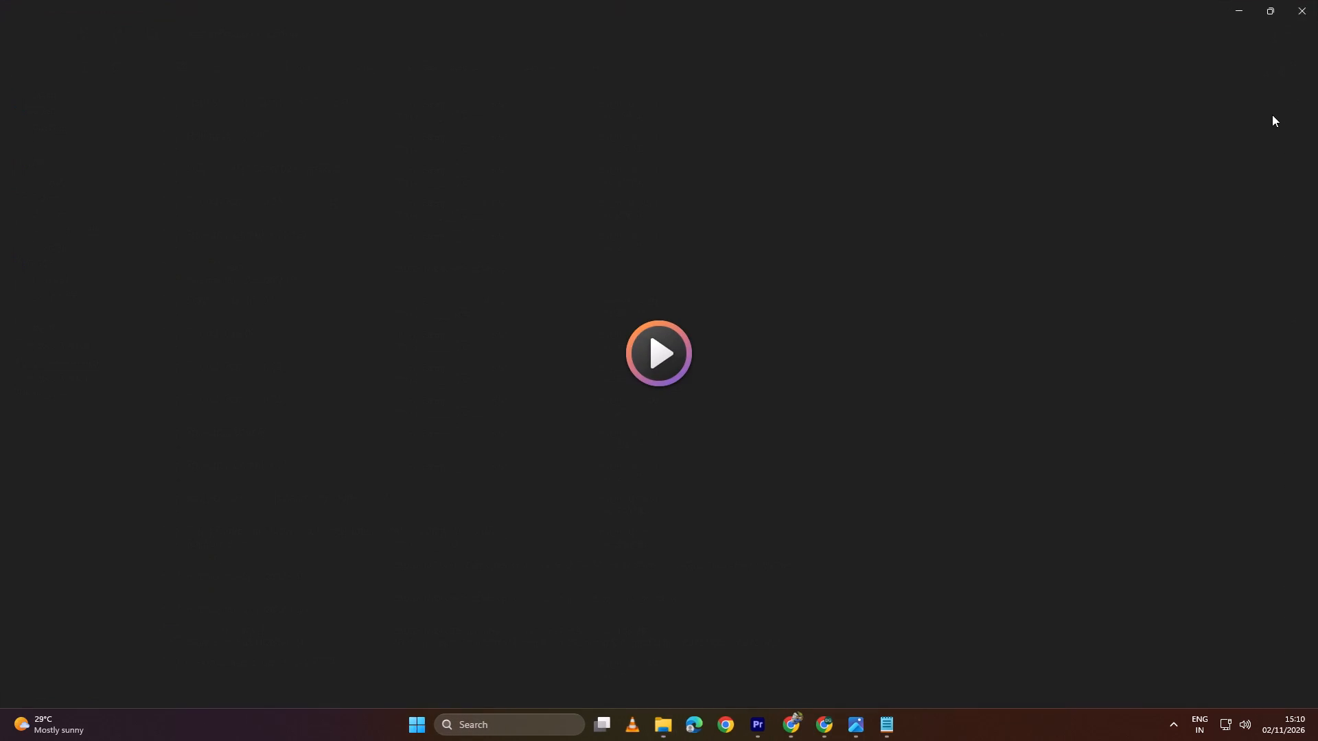
pyautogui.click(1307, 5)
pyautogui.doubleClick(277, 350)
pyautogui.click(1297, 5)
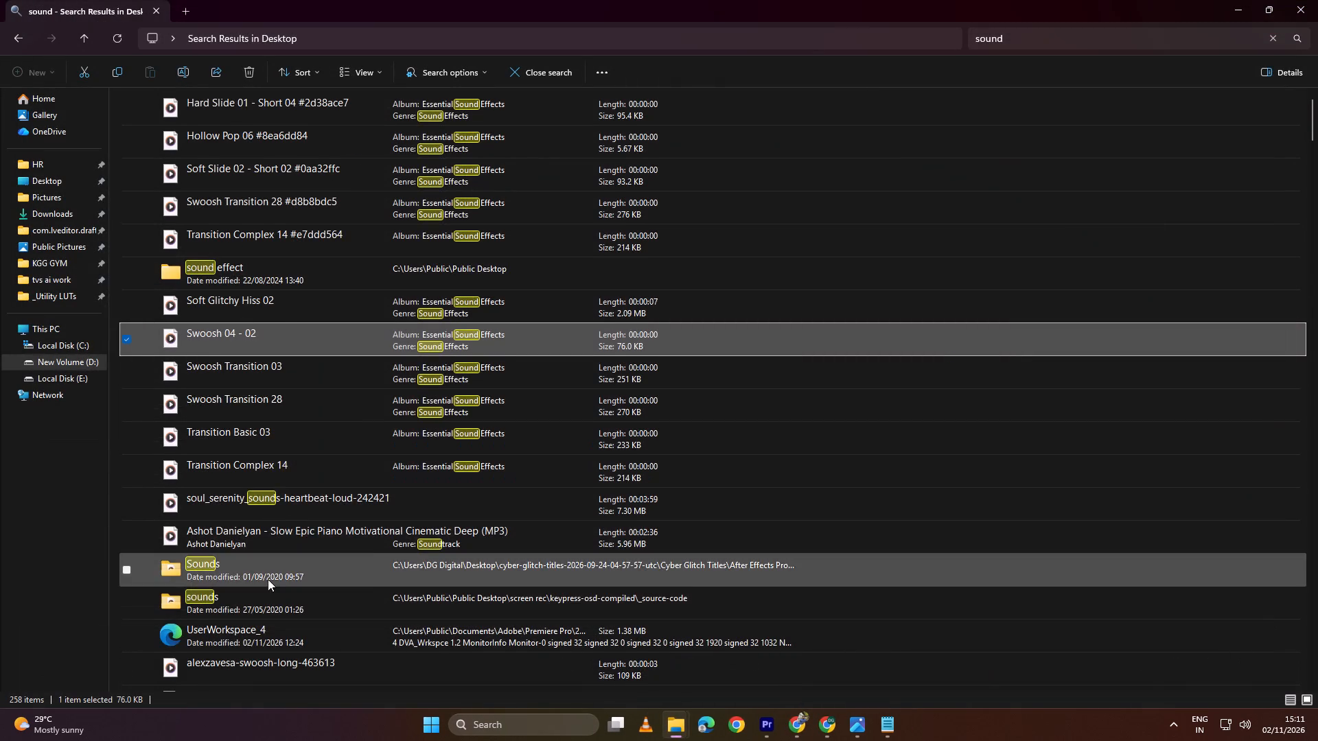
# Audition Shape_Zoom_Three_02, Twirl_Perspective_01, Pixel_Zoom_03 and Pixel_Zoom_02 from the search results, and listen to Pixel_Zoom_03 again.
pyautogui.scroll(-1, 305, 538)
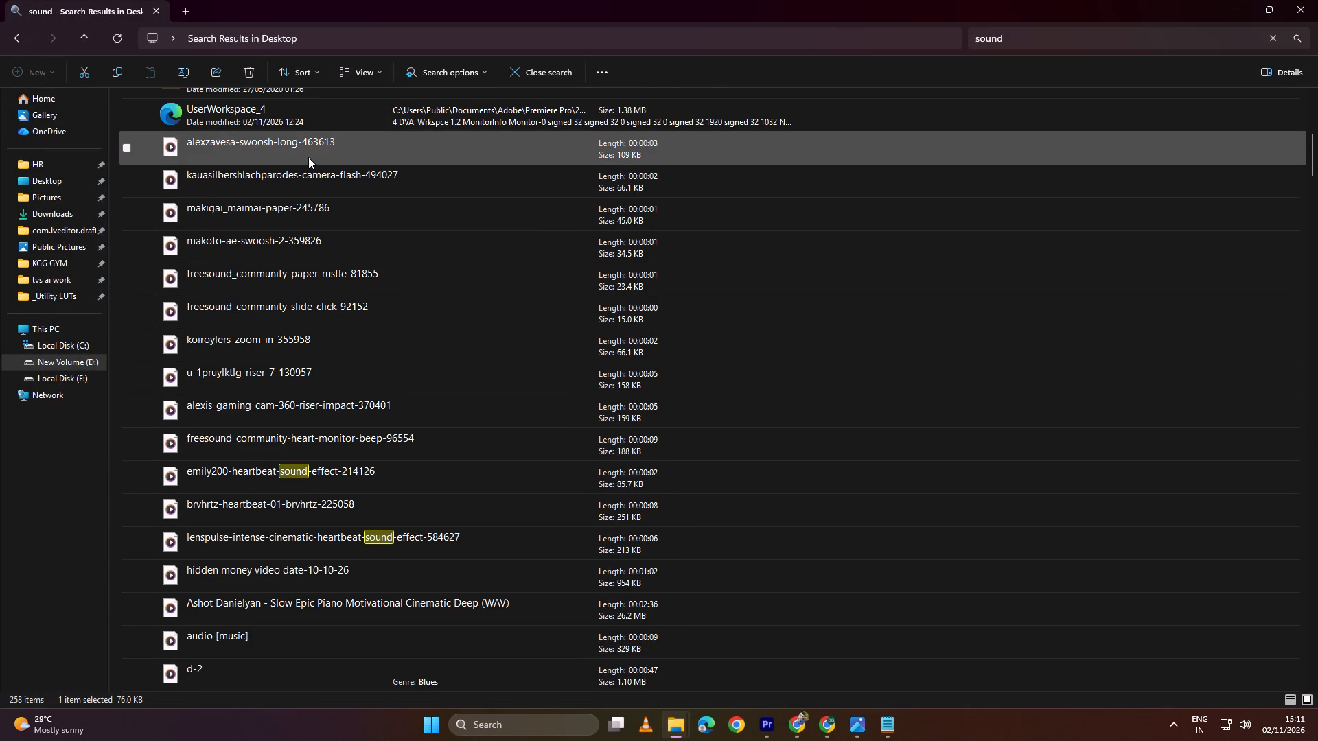
pyautogui.scroll(-5, 293, 472)
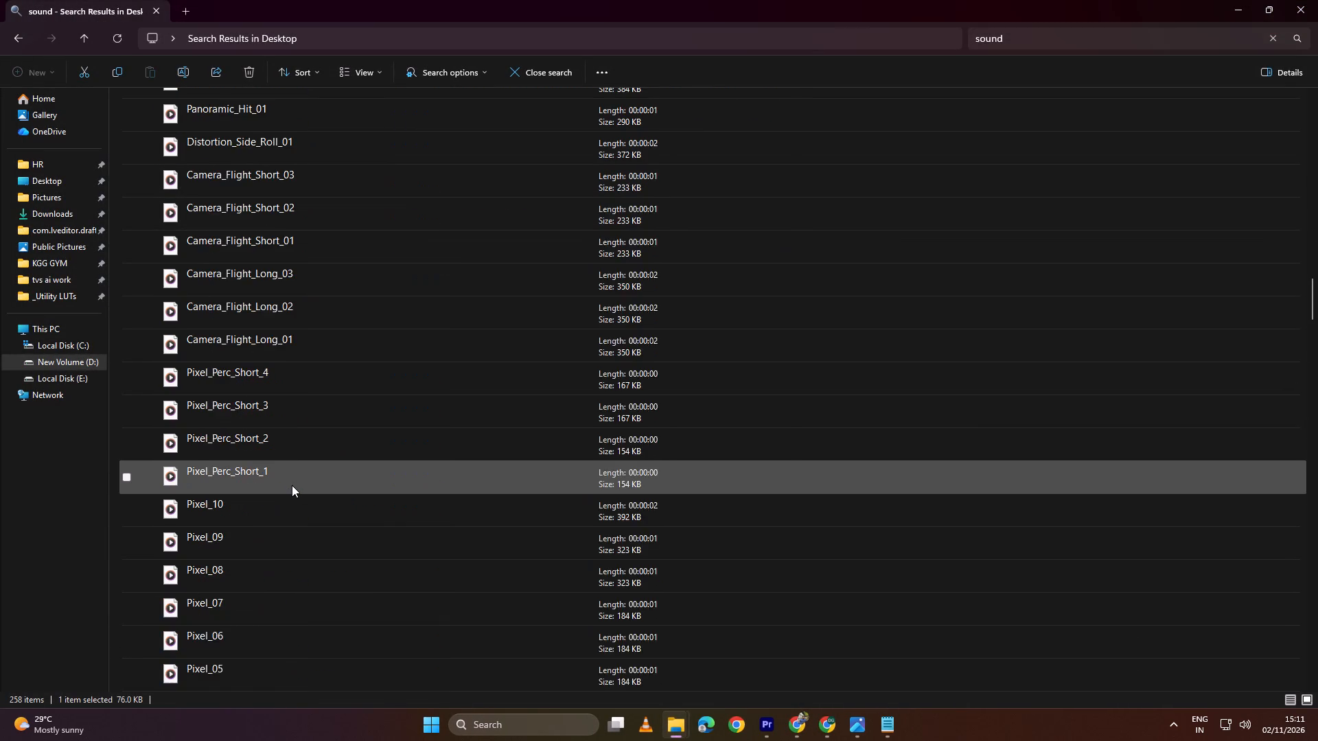
pyautogui.scroll(-1, 292, 485)
pyautogui.scroll(1, 292, 485)
pyautogui.doubleClick(286, 386)
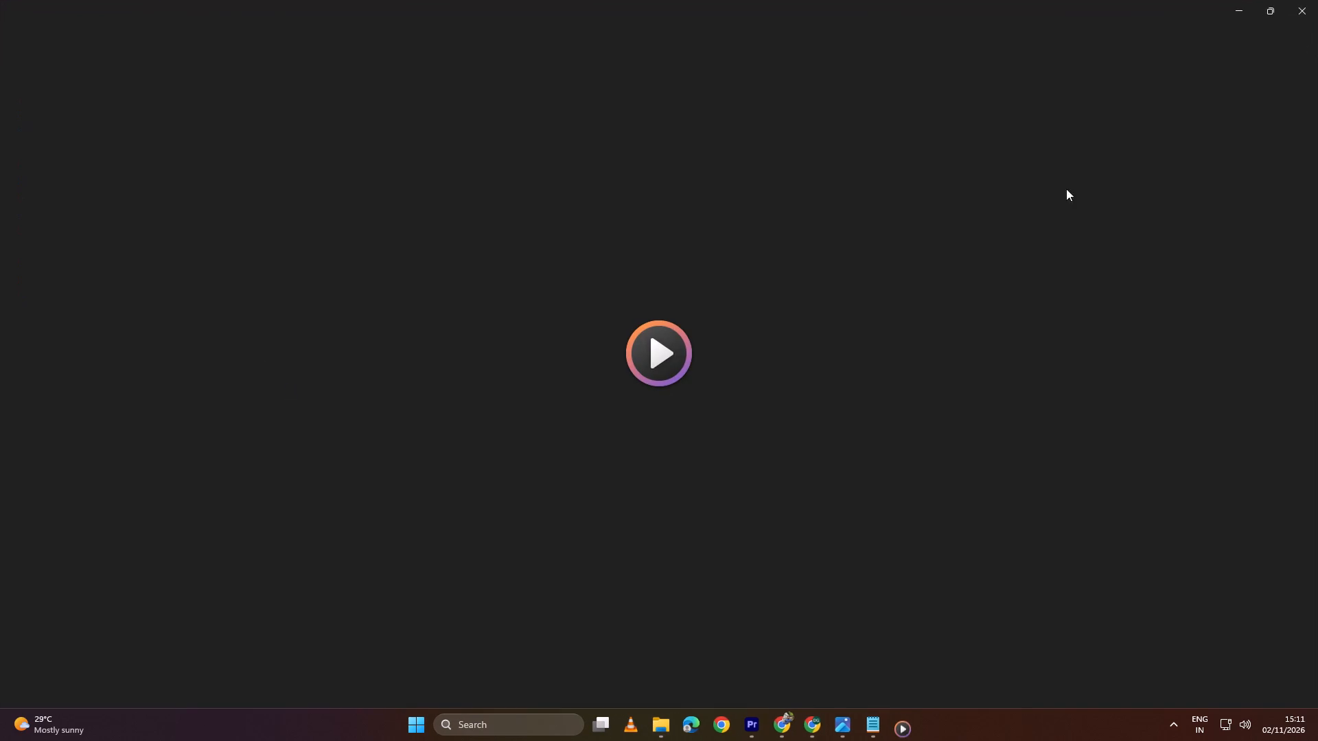
pyautogui.click(1302, 14)
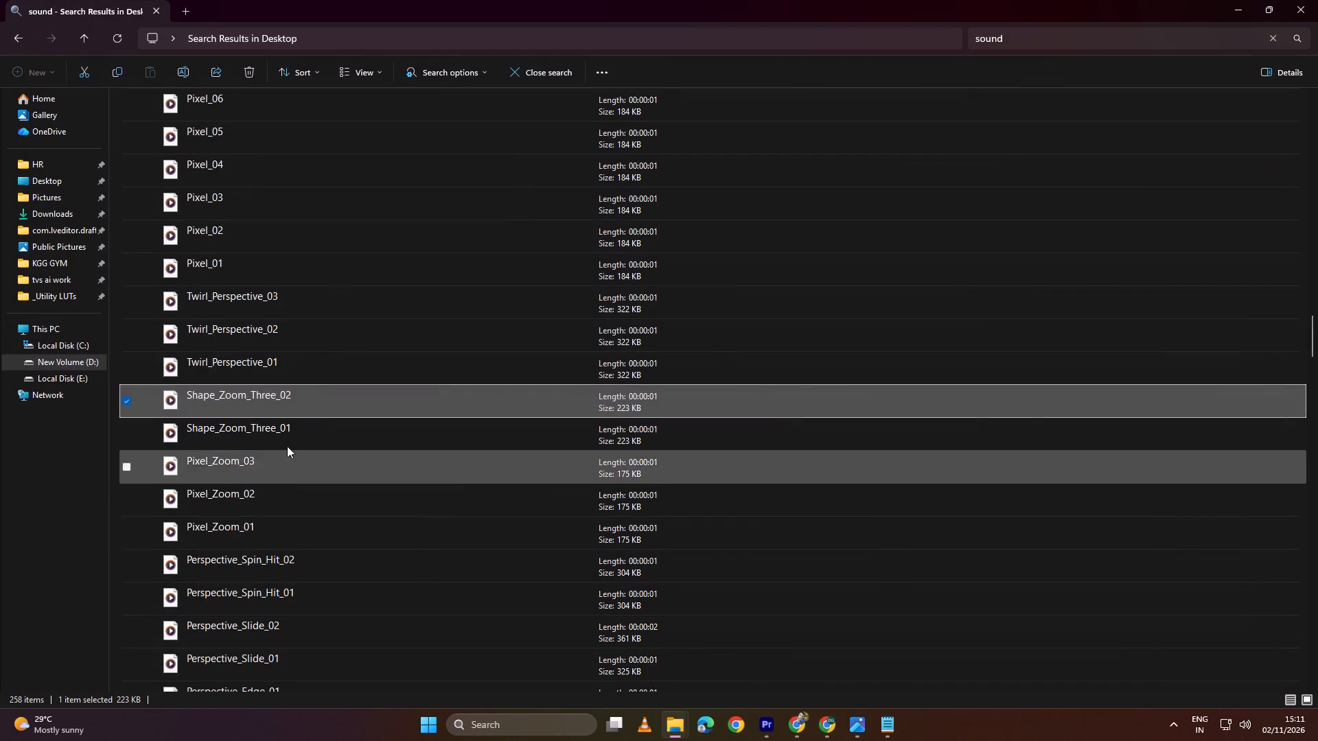
pyautogui.doubleClick(280, 366)
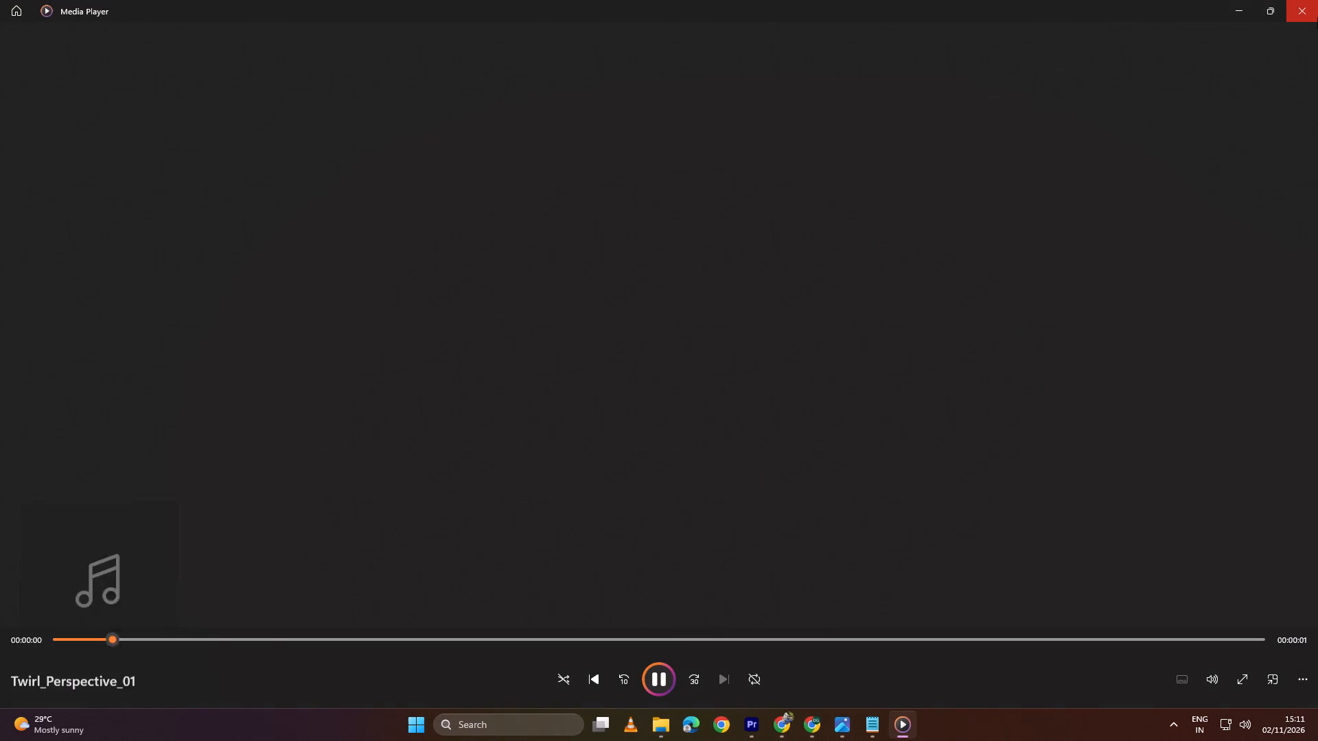
pyautogui.click(1306, 19)
pyautogui.doubleClick(235, 469)
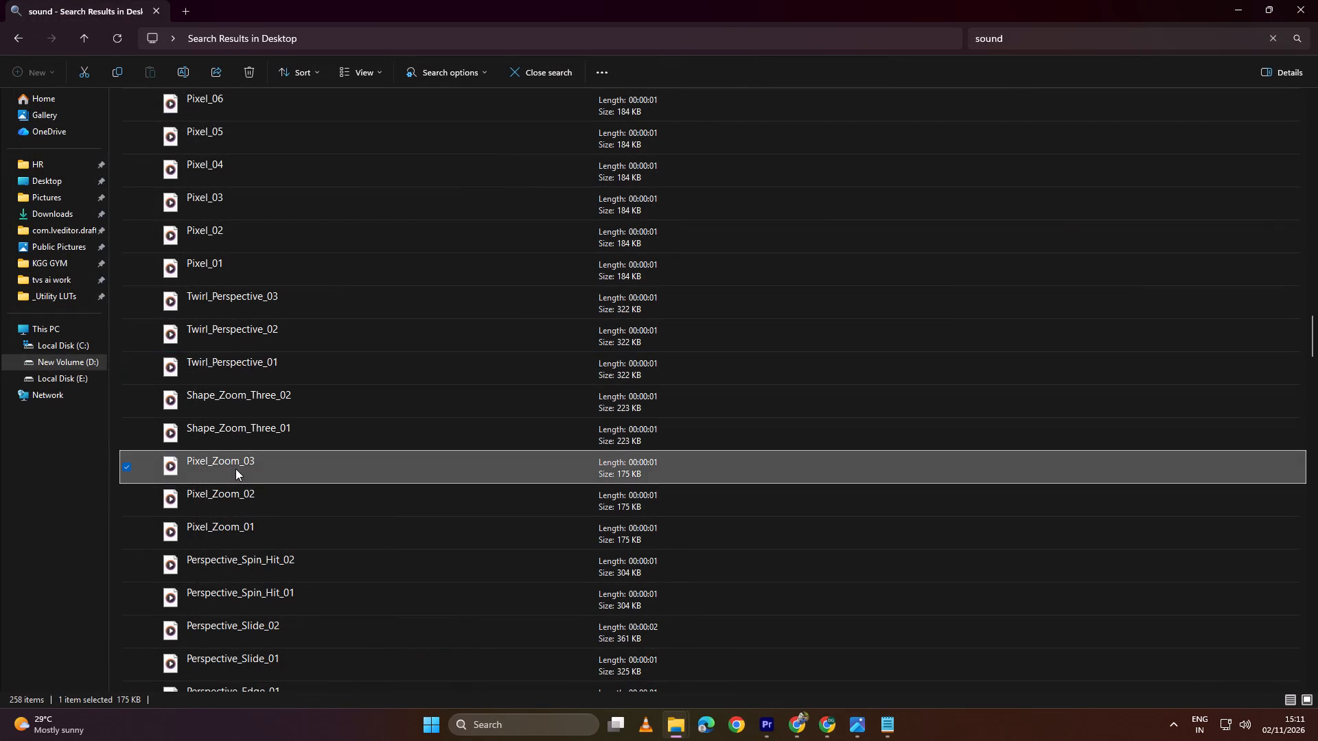
pyautogui.click(1308, 2)
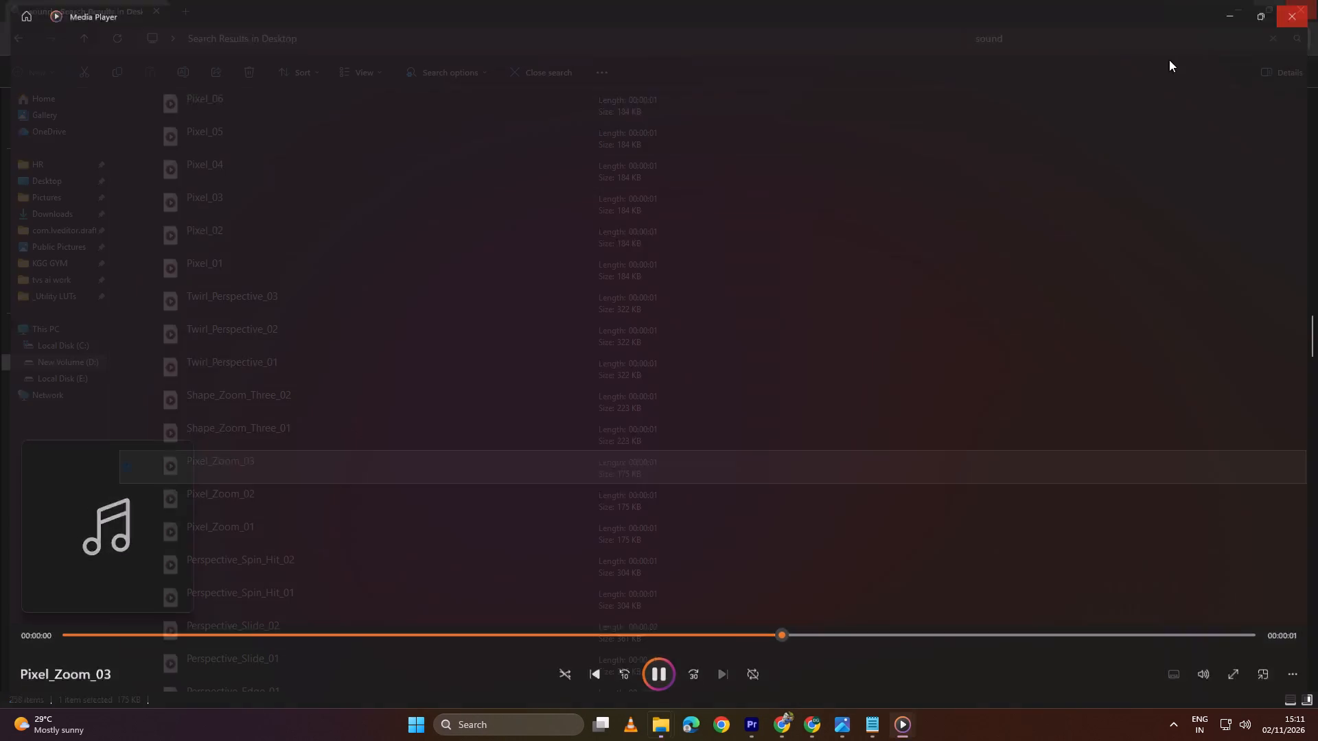
pyautogui.doubleClick(273, 499)
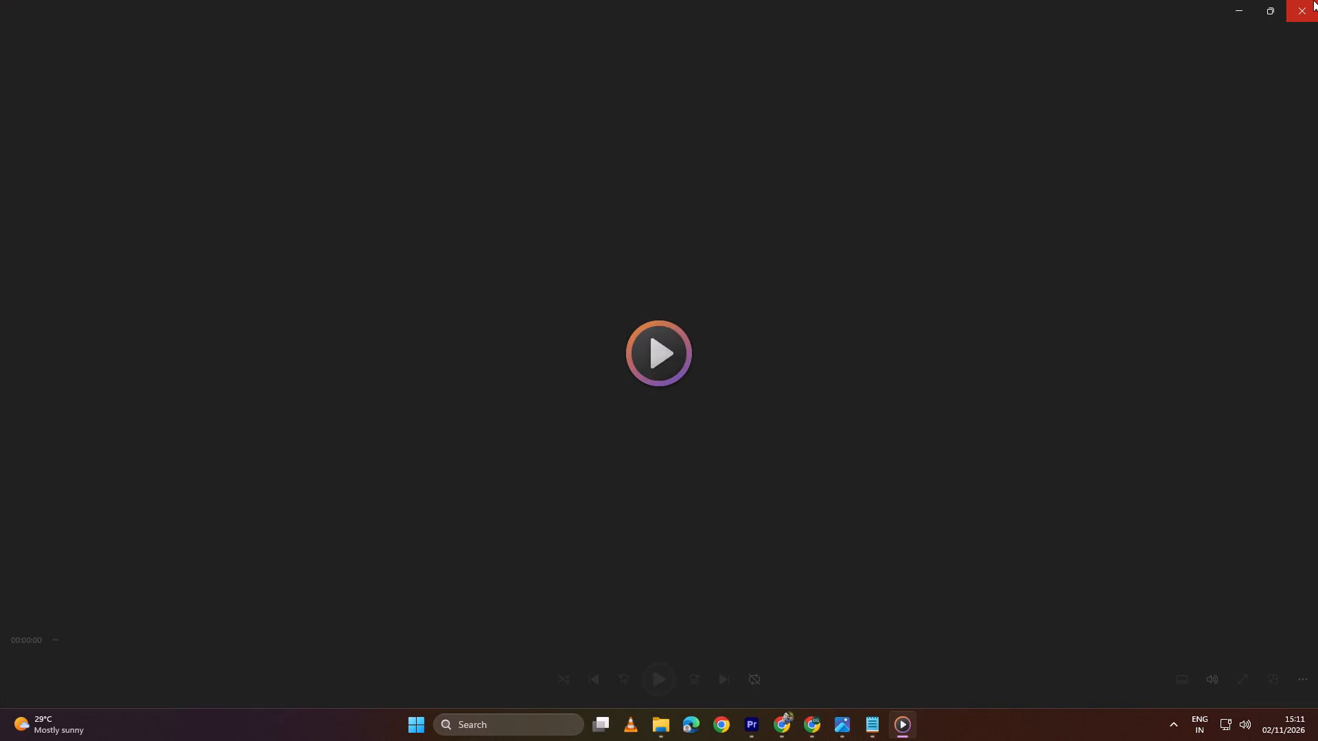
pyautogui.click(1308, 1)
pyautogui.doubleClick(273, 469)
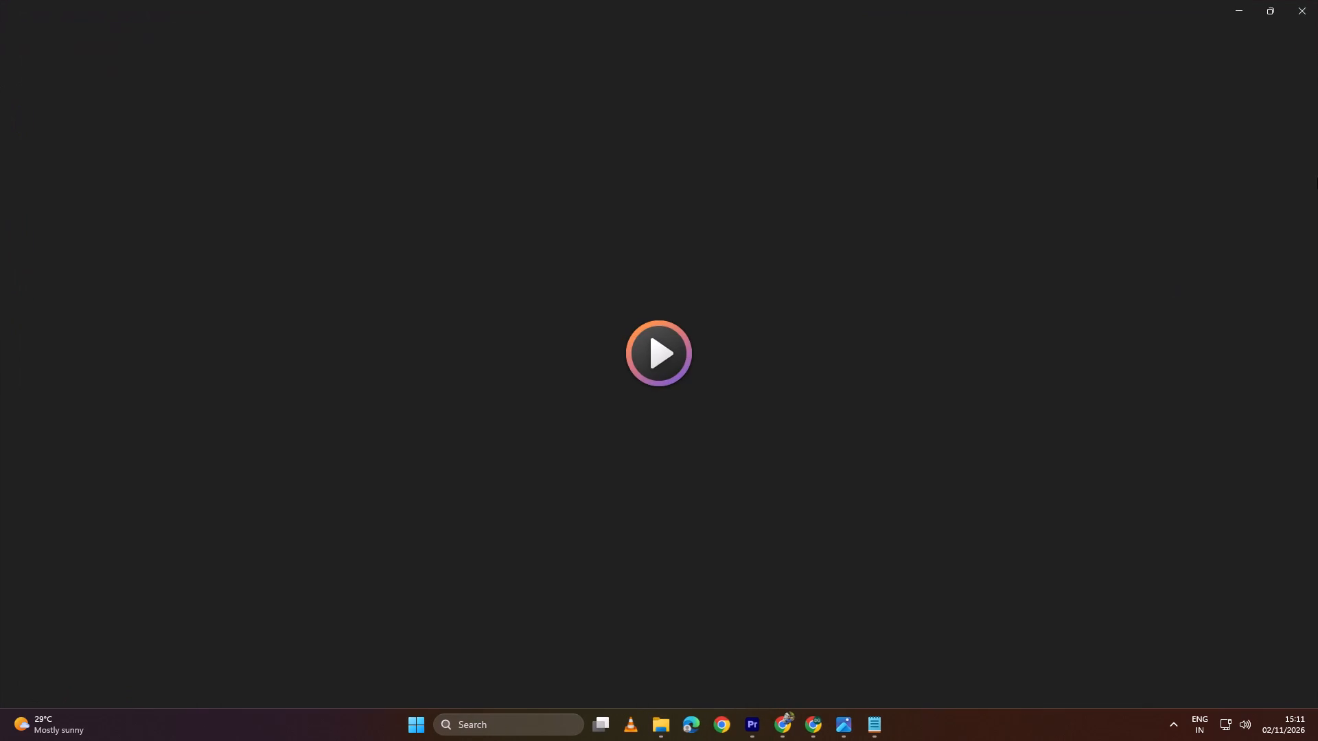
pyautogui.click(1311, 1)
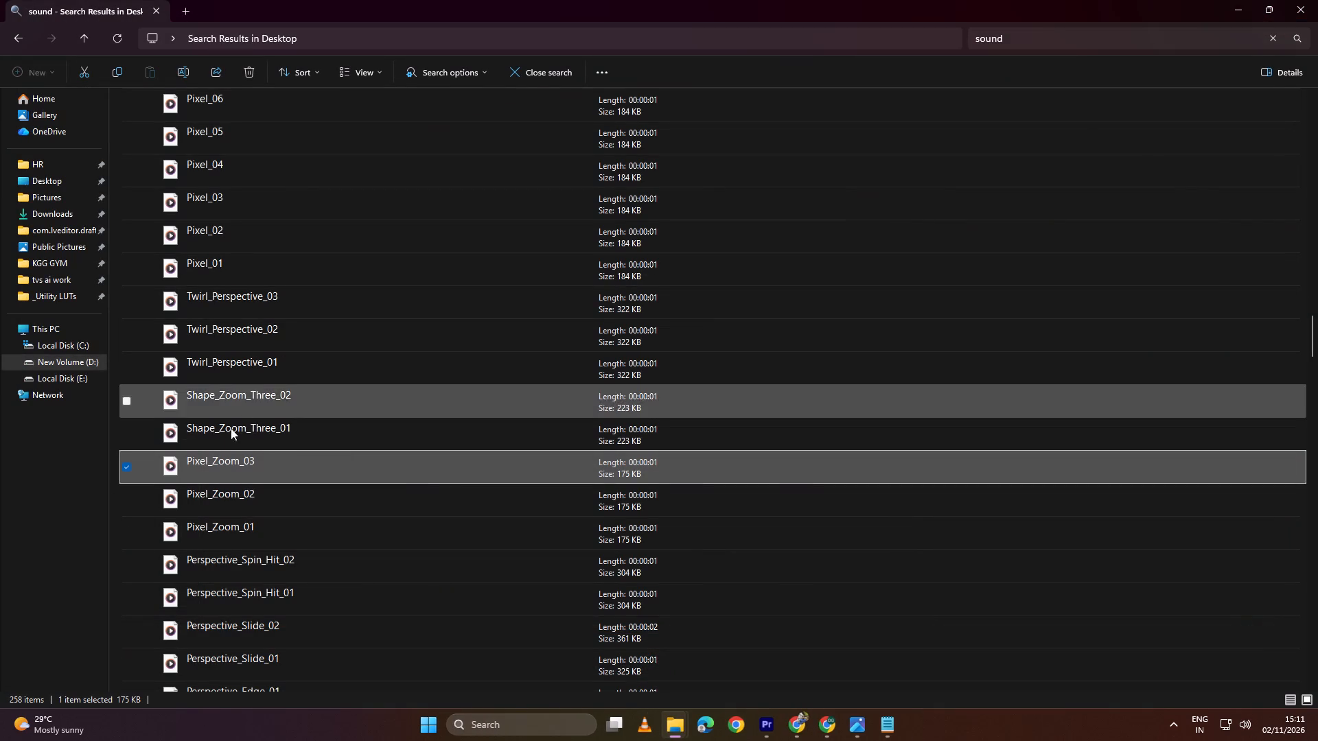
# Add Pixel_Zoom_03 to Premiere's A3 track, straddling the cut between Nested Sequence 39 and the bicep curl clip.
pyautogui.moveTo(224, 472); pyautogui.dragTo(774, 722)
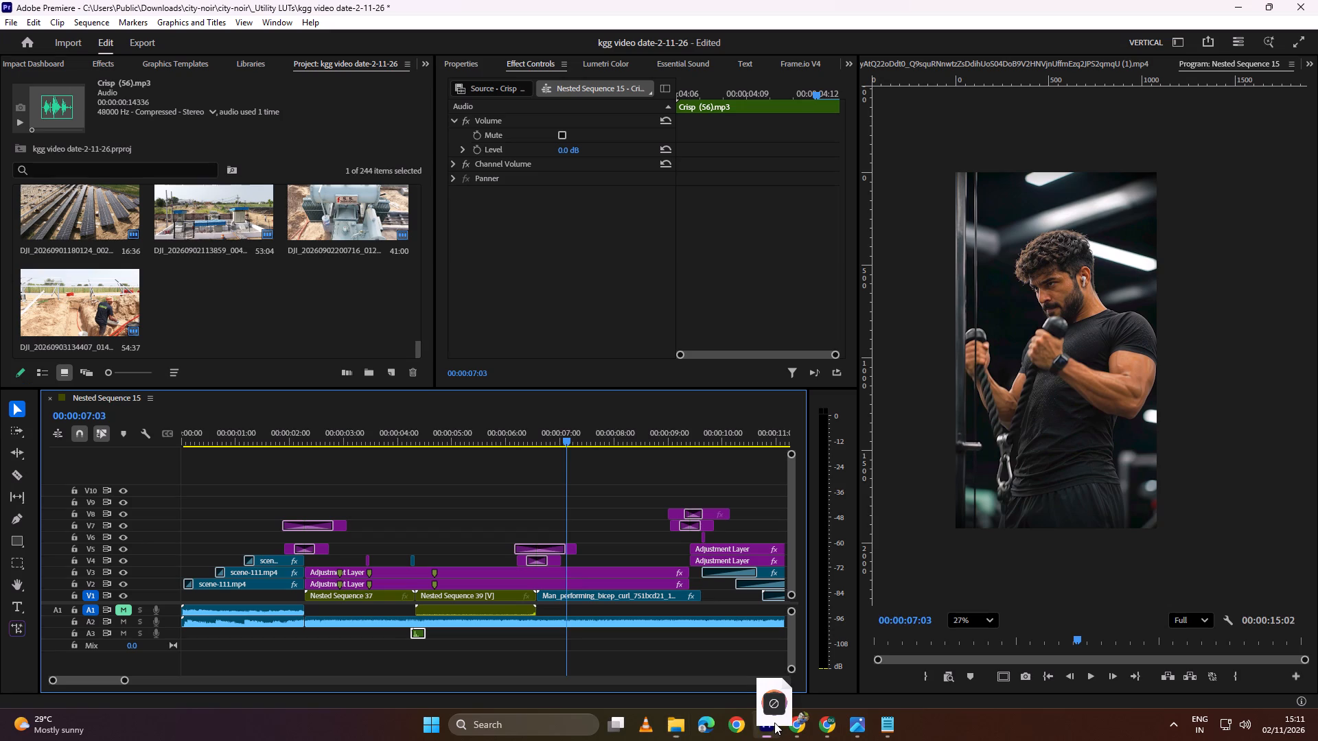
pyautogui.moveTo(774, 722); pyautogui.dragTo(536, 631)
pyautogui.keyDown('alt'); pyautogui.scroll(5, 555, 646); pyautogui.keyUp('alt')
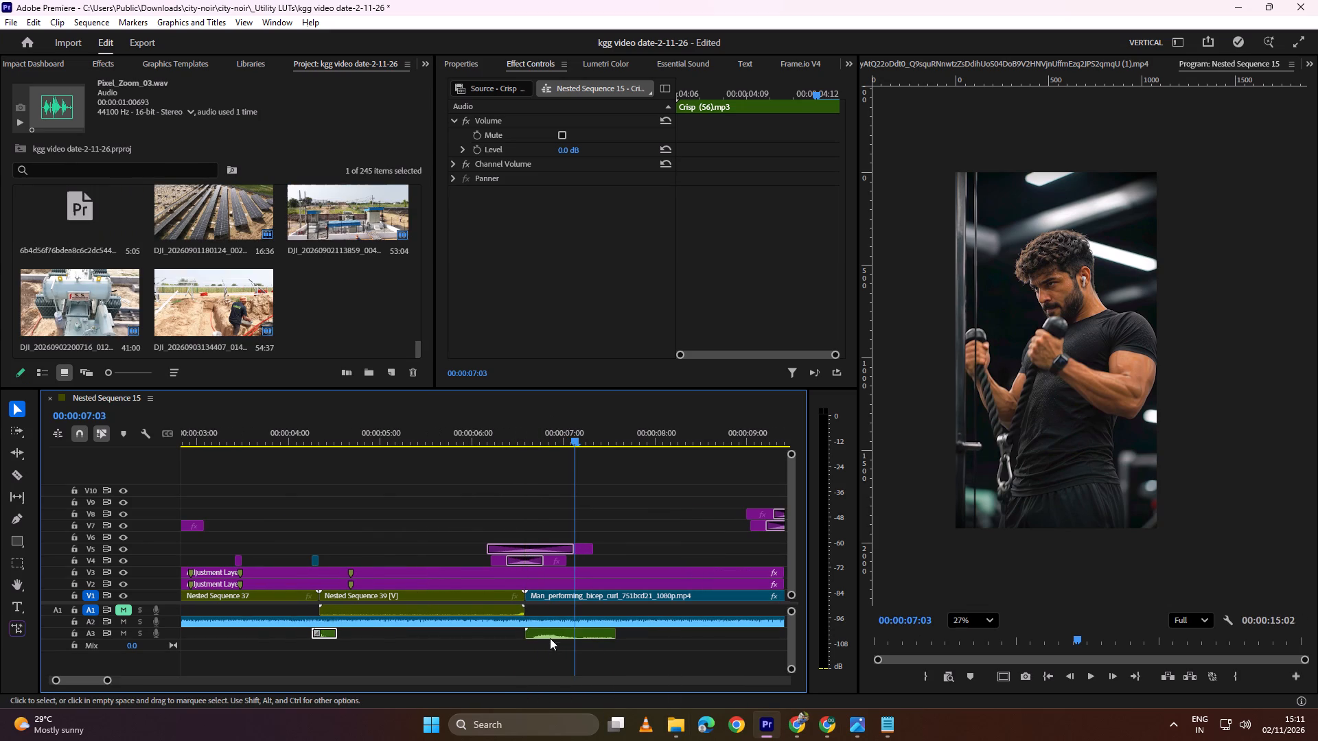
pyautogui.moveTo(553, 636); pyautogui.dragTo(537, 637)
pyautogui.moveTo(565, 639); pyautogui.dragTo(537, 639)
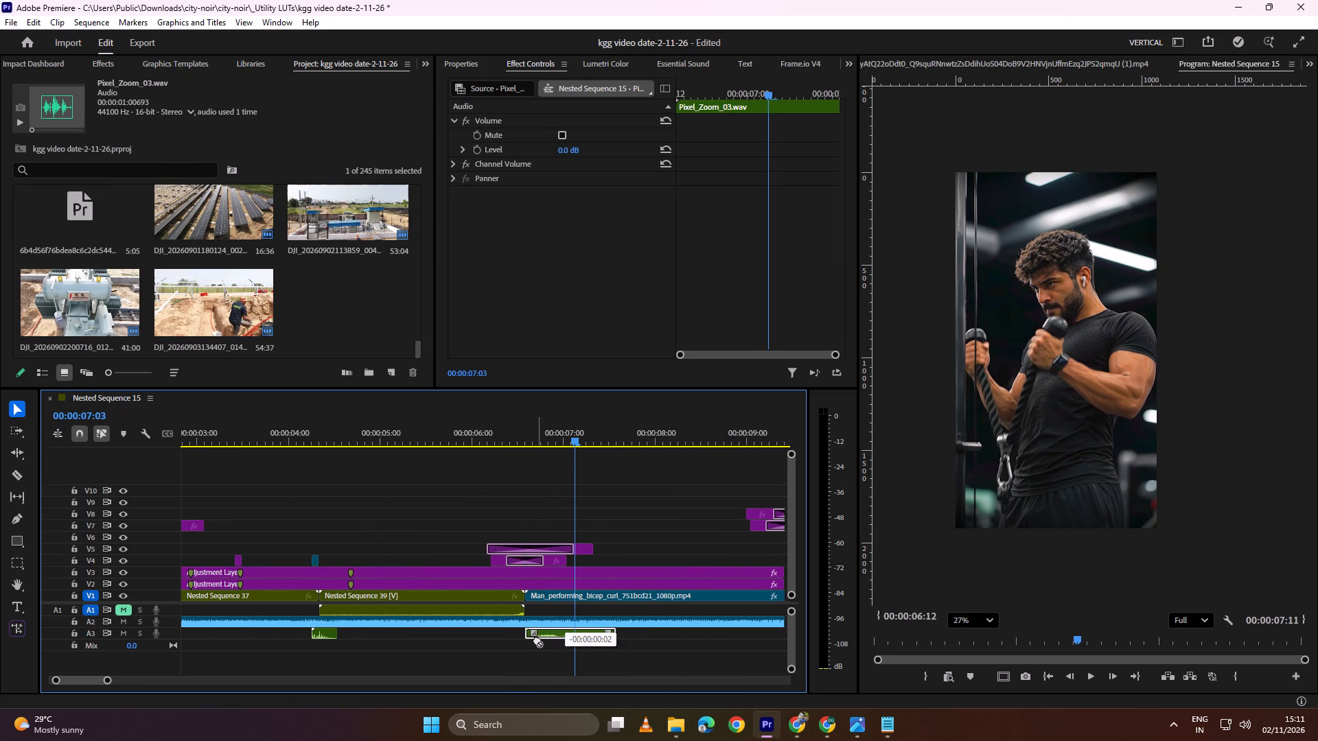
pyautogui.moveTo(537, 639); pyautogui.dragTo(544, 639)
# Play back the transition from Nested Sequence 39 into the bicep curl clip twice to check the added sound.
pyautogui.moveTo(549, 413); pyautogui.dragTo(449, 438)
pyautogui.moveTo(509, 426); pyautogui.dragTo(463, 439)
pyautogui.press('space')
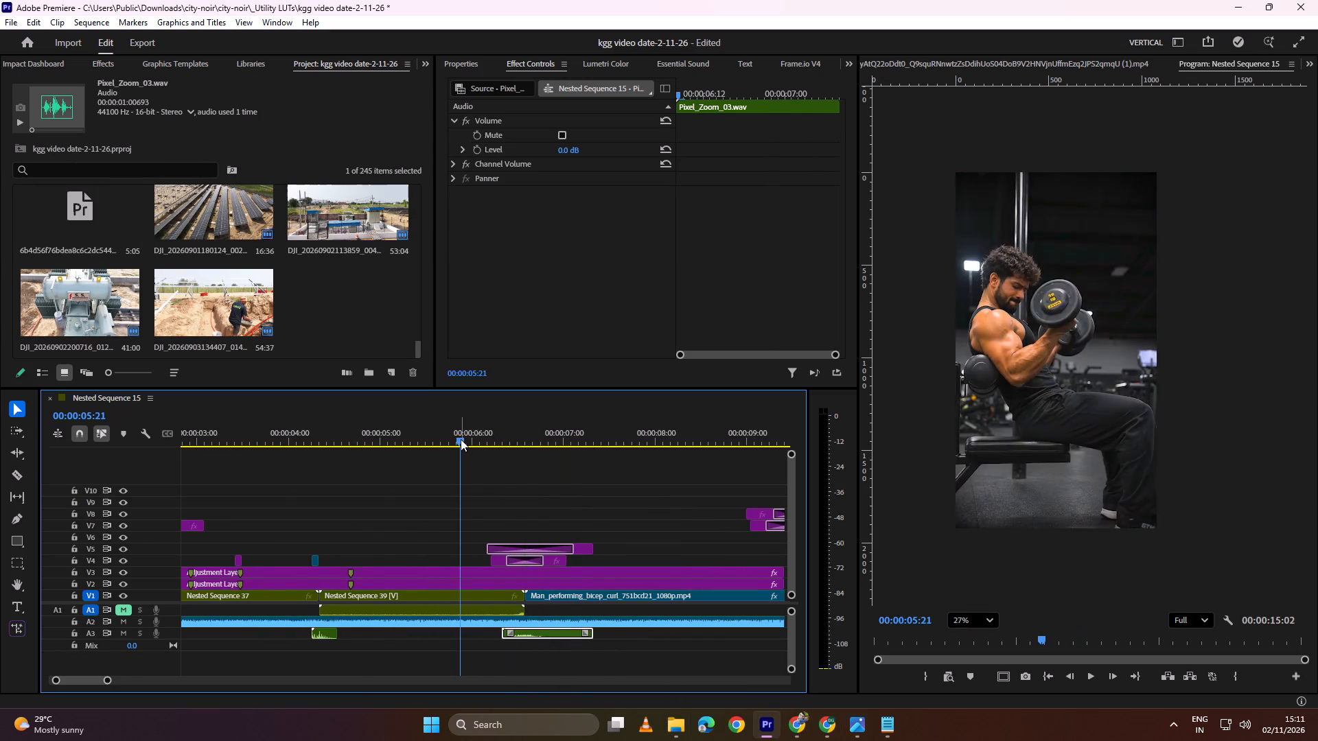
pyautogui.keyDown('alt'); pyautogui.scroll(-5, 536, 541); pyautogui.keyUp('alt')
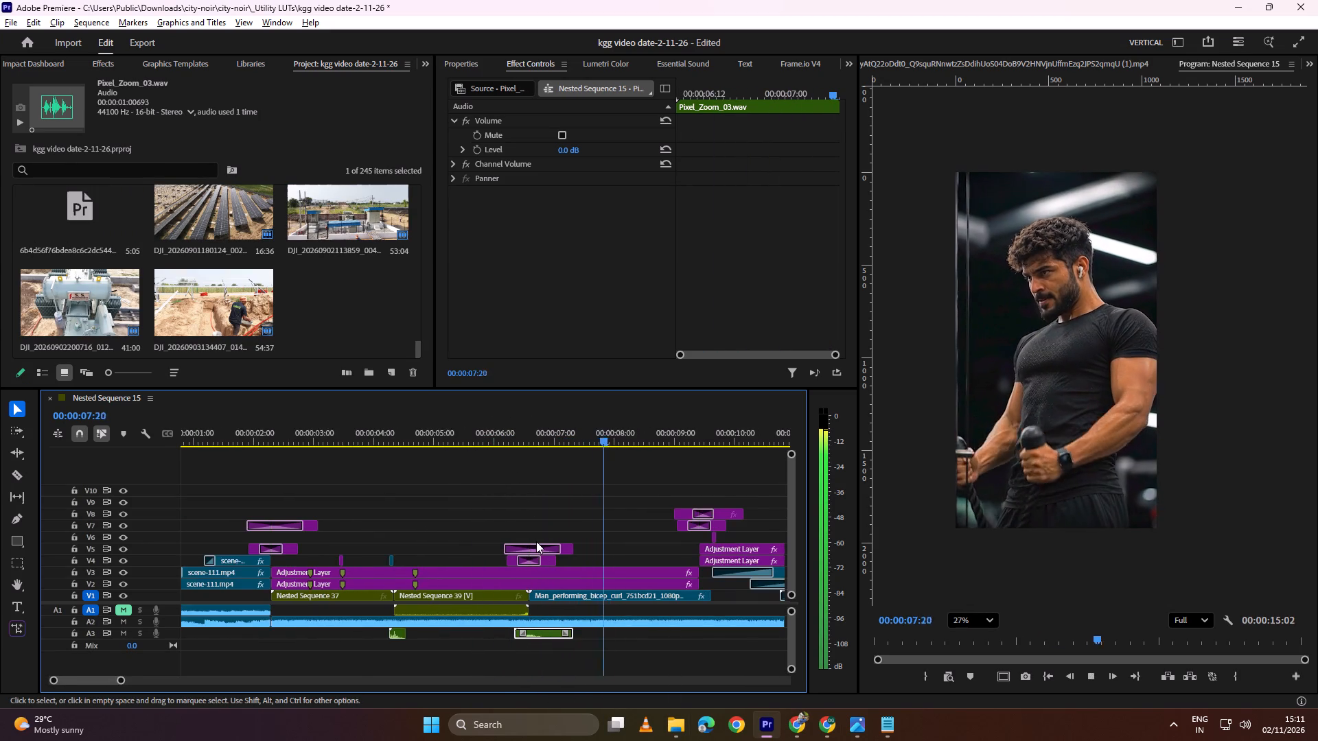
pyautogui.keyDown('alt'); pyautogui.scroll(-6, 536, 541); pyautogui.keyUp('alt')
pyautogui.press('space')
pyautogui.moveTo(419, 436); pyautogui.dragTo(359, 447)
pyautogui.press('space')
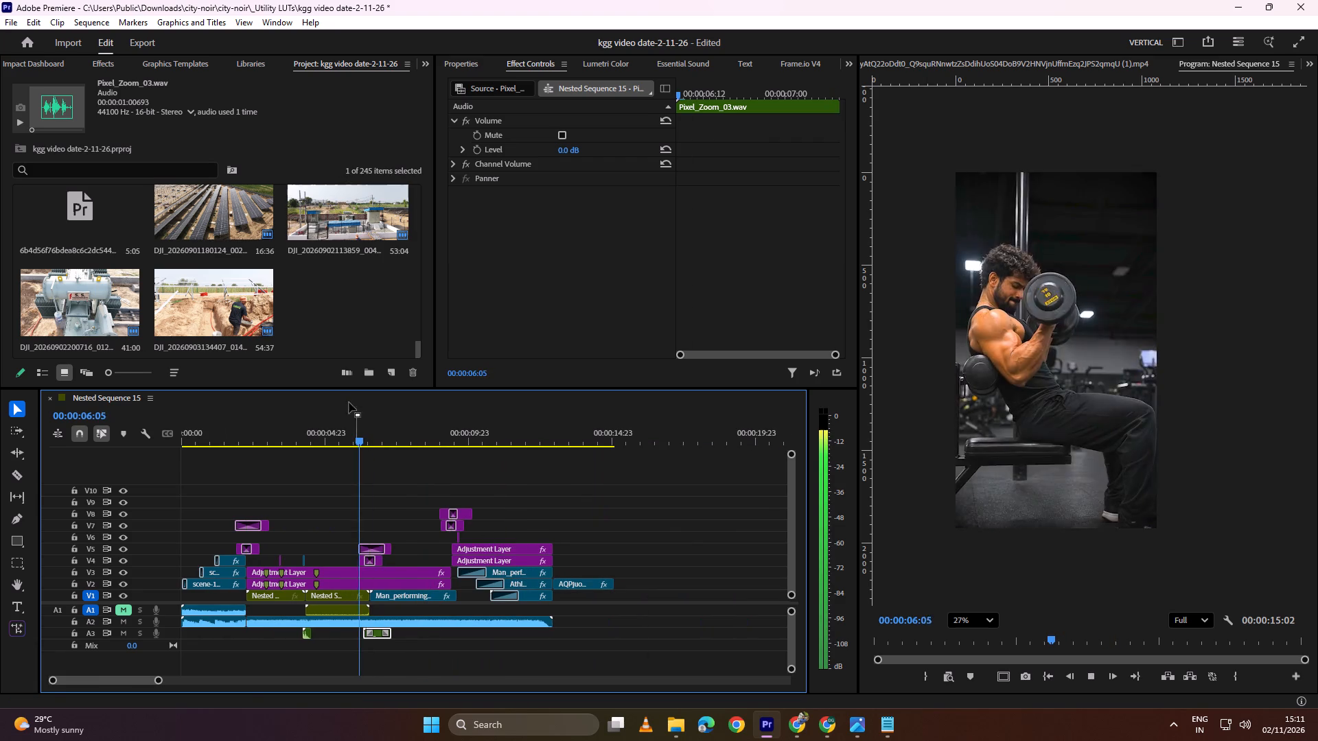
pyautogui.keyDown('alt'); pyautogui.scroll(10, 369, 531); pyautogui.keyUp('alt')
pyautogui.press('space')
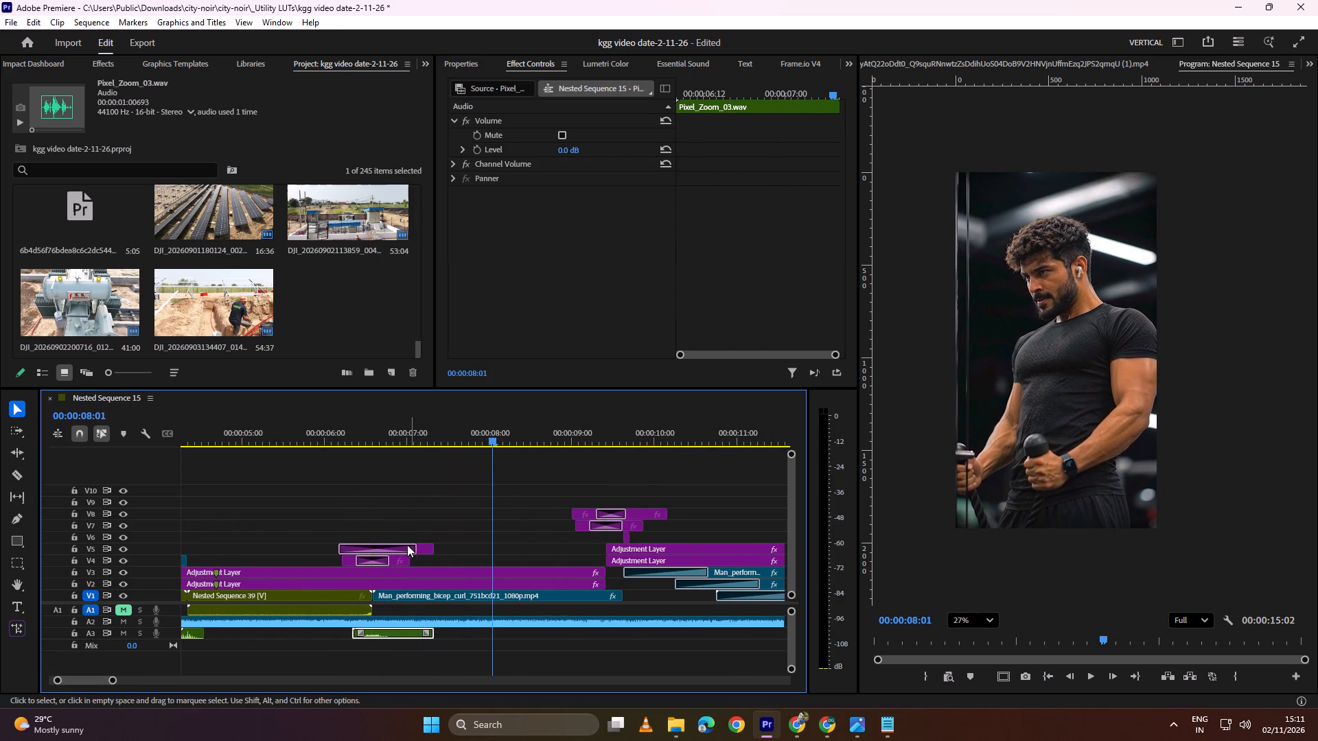
# Nest the Man_performing_bicep_curl clip that follows Nested Sequence 39 on V1, keeping the suggested name.
pyautogui.keyDown('alt'); pyautogui.scroll(4, 414, 537); pyautogui.keyUp('alt')
pyautogui.moveTo(468, 432); pyautogui.dragTo(356, 462)
pyautogui.click(377, 601)
pyautogui.rightClick(377, 601)
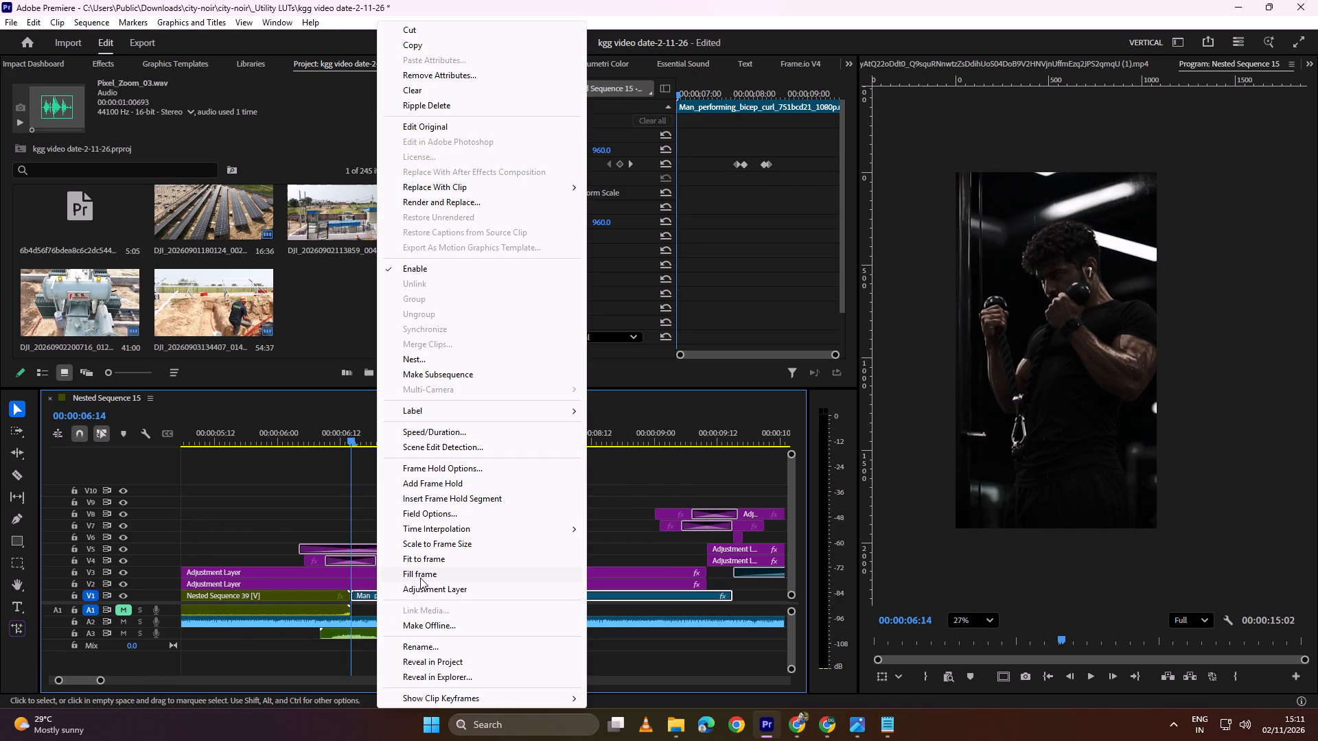
pyautogui.click(435, 361)
pyautogui.click(692, 377)
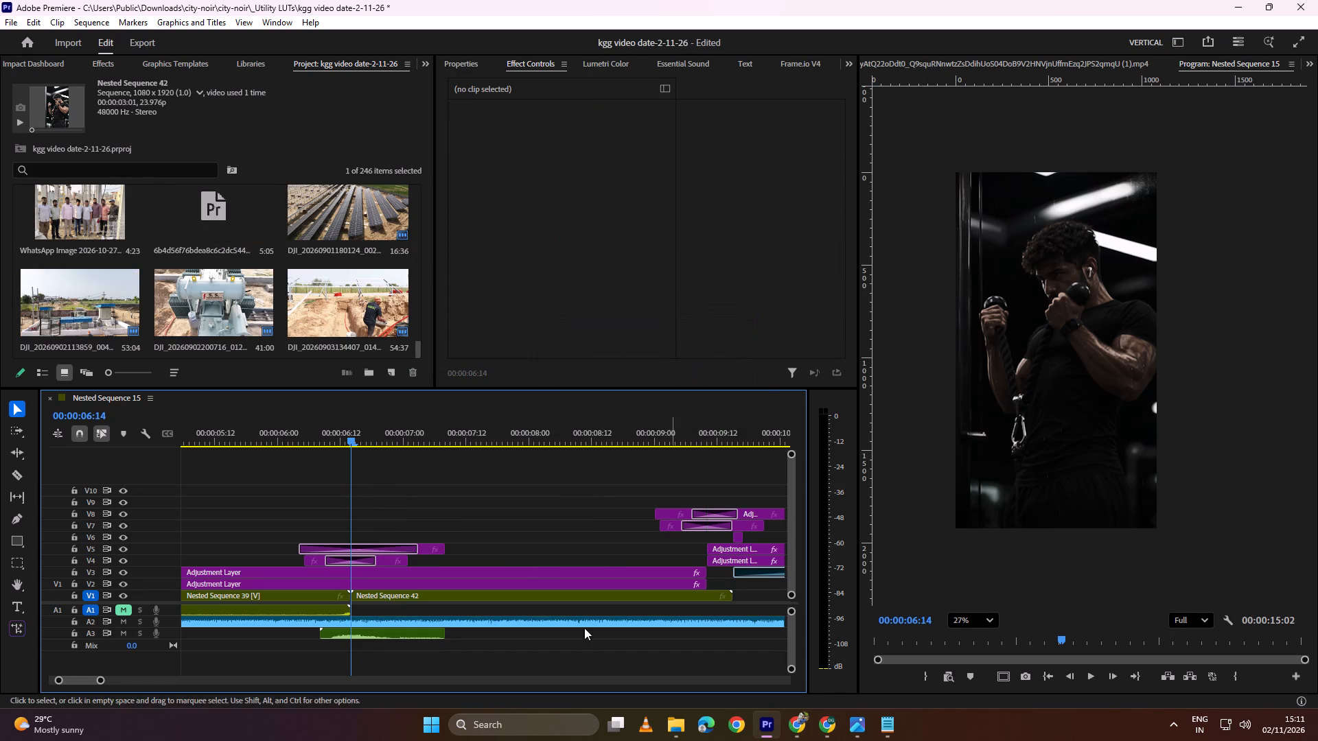
# Open the new bicep curl nest and stack five copies of its clip on V2 through V6, aligned with the original.
pyautogui.doubleClick(394, 596)
pyautogui.moveTo(362, 440); pyautogui.dragTo(0, 451)
pyautogui.keyDown('alt'); pyautogui.scroll(4, 218, 523); pyautogui.keyUp('alt')
pyautogui.scroll(5, 222, 538)
pyautogui.click(220, 534)
pyautogui.keyDown('alt'); pyautogui.moveTo(221, 534); pyautogui.dragTo(221, 525); pyautogui.keyUp('alt')
pyautogui.moveTo(789, 458); pyautogui.dragTo(789, 336)
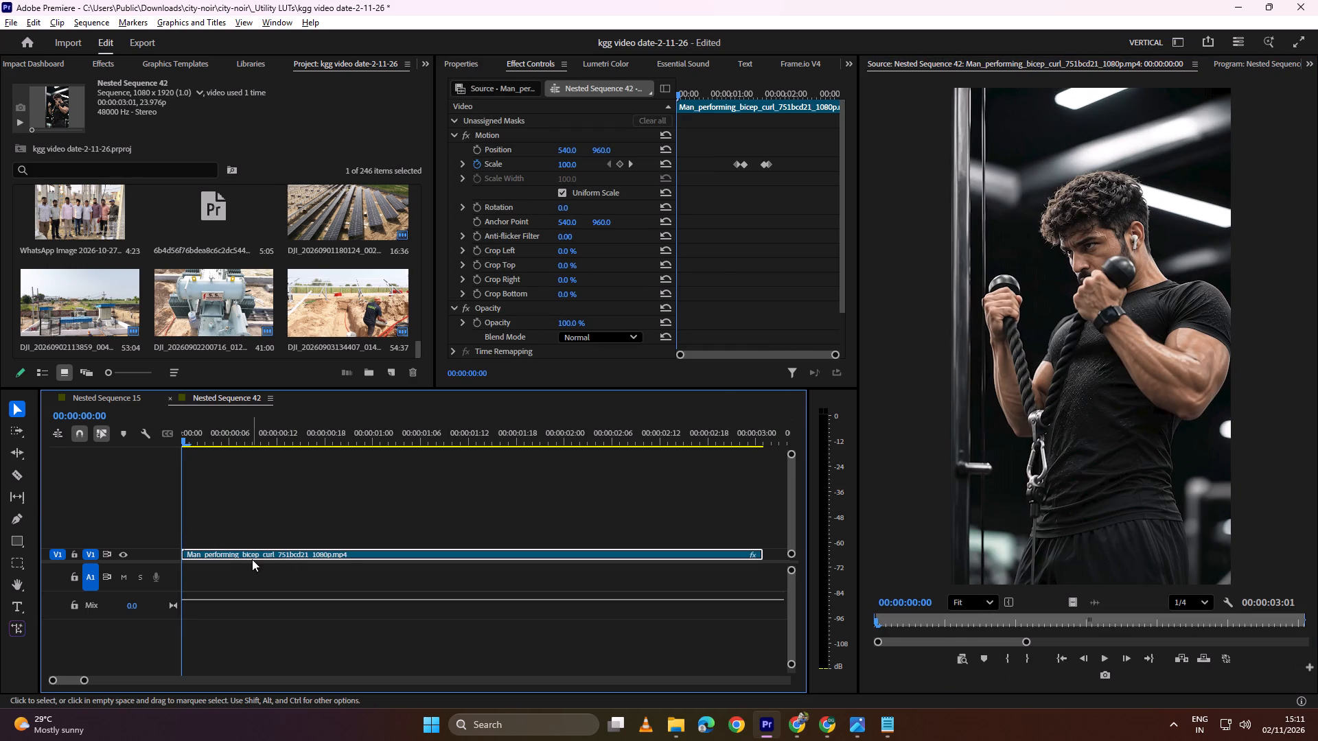
pyautogui.keyDown('alt'); pyautogui.moveTo(255, 551); pyautogui.dragTo(253, 538); pyautogui.keyUp('alt')
pyautogui.keyDown('alt'); pyautogui.moveTo(259, 524); pyautogui.dragTo(259, 506); pyautogui.keyUp('alt')
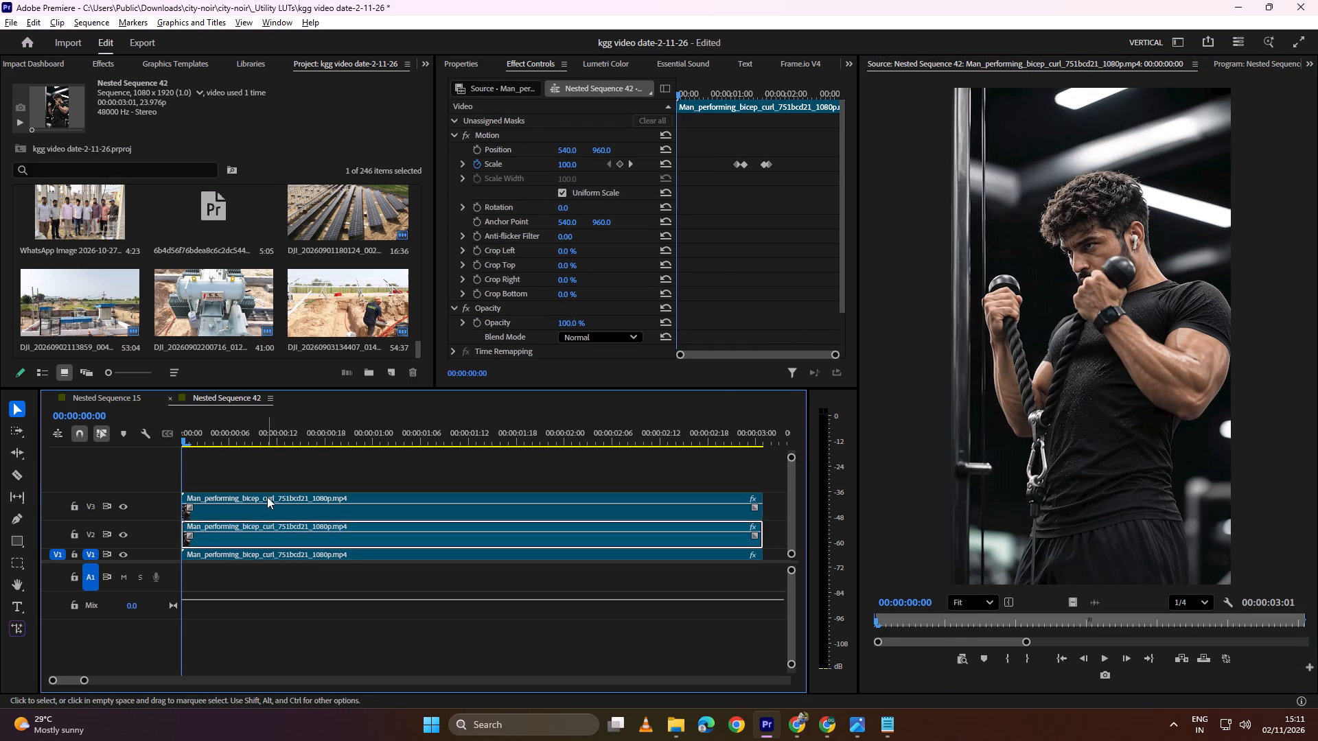
pyautogui.keyDown('alt'); pyautogui.moveTo(267, 497); pyautogui.dragTo(267, 479); pyautogui.keyUp('alt')
pyautogui.moveTo(794, 458); pyautogui.dragTo(789, 433)
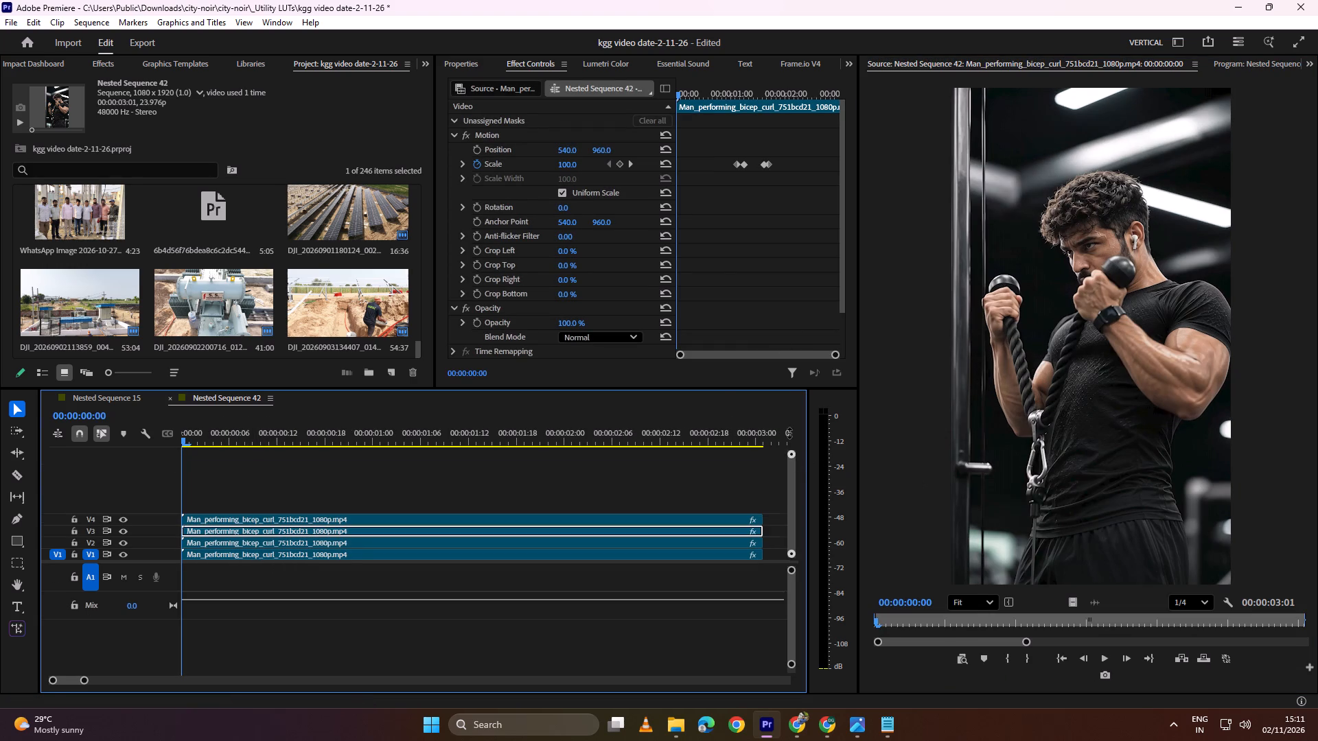
pyautogui.moveTo(789, 433); pyautogui.dragTo(785, 350)
pyautogui.keyDown('alt'); pyautogui.moveTo(294, 516); pyautogui.dragTo(295, 508); pyautogui.keyUp('alt')
pyautogui.keyDown('alt'); pyautogui.moveTo(294, 488); pyautogui.dragTo(294, 486); pyautogui.keyUp('alt')
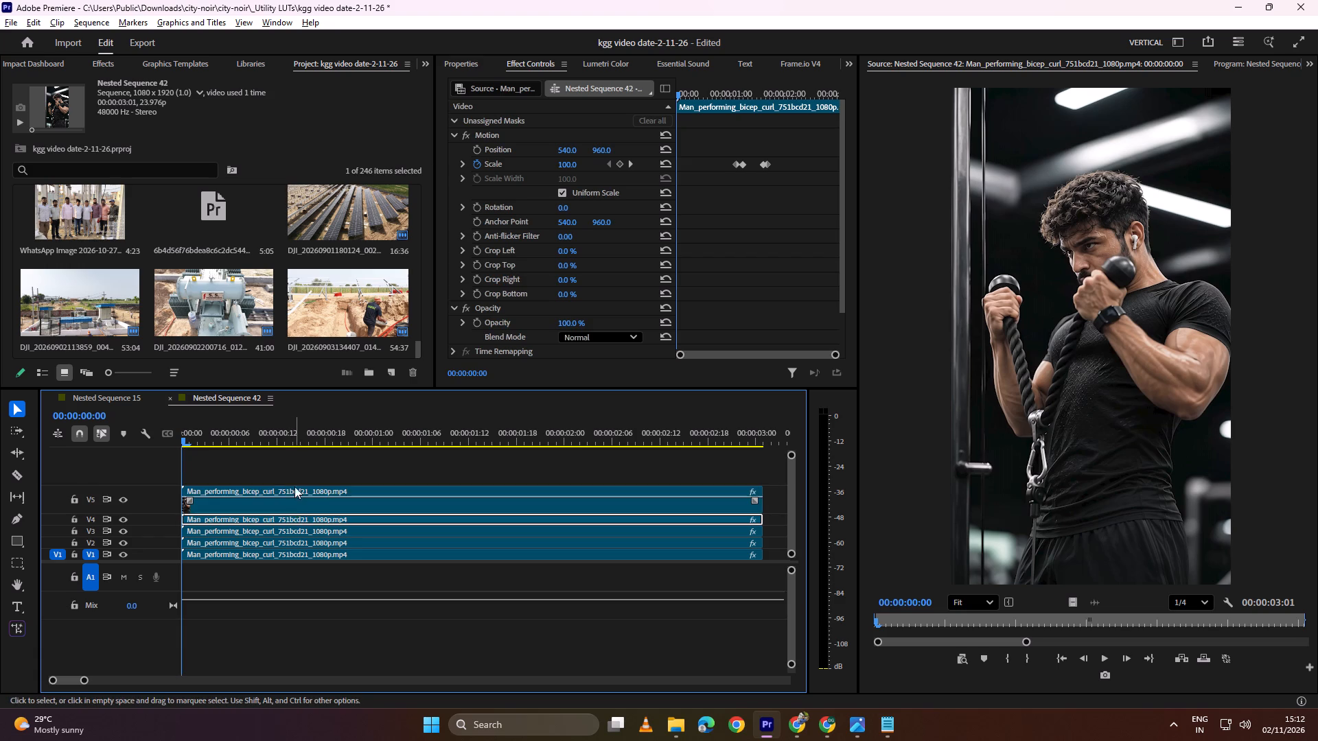
pyautogui.keyDown('alt'); pyautogui.moveTo(294, 486); pyautogui.dragTo(294, 472); pyautogui.keyUp('alt')
# Trim the starts of the V3, V4, V5 and V6 copies in a staircase to 5, 10, 15 and 20 frames respectively.
pyautogui.moveTo(406, 434); pyautogui.dragTo(75, 475)
pyautogui.keyDown('alt'); pyautogui.scroll(6, 255, 546); pyautogui.keyUp('alt')
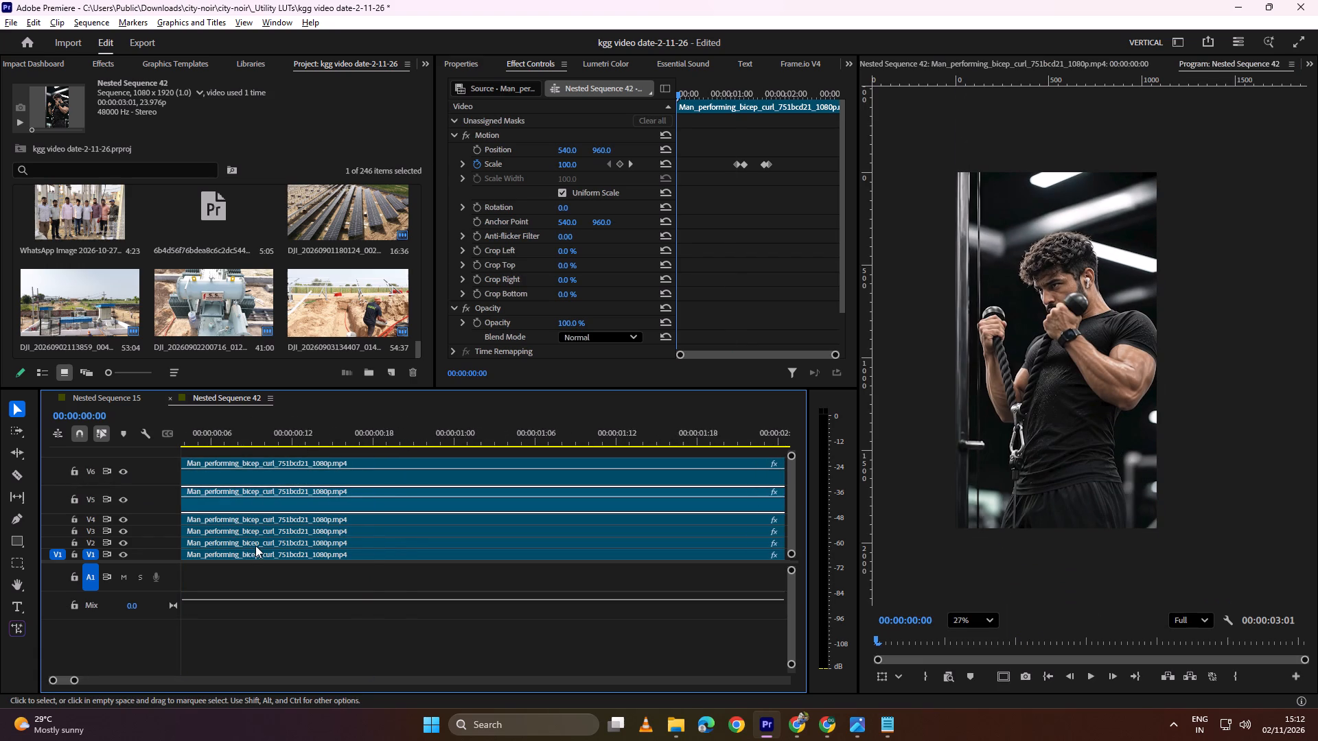
pyautogui.keyDown('alt'); pyautogui.scroll(10, 255, 545); pyautogui.keyUp('alt')
pyautogui.moveTo(224, 436); pyautogui.dragTo(85, 452)
pyautogui.hotkey('shift', 'Right')
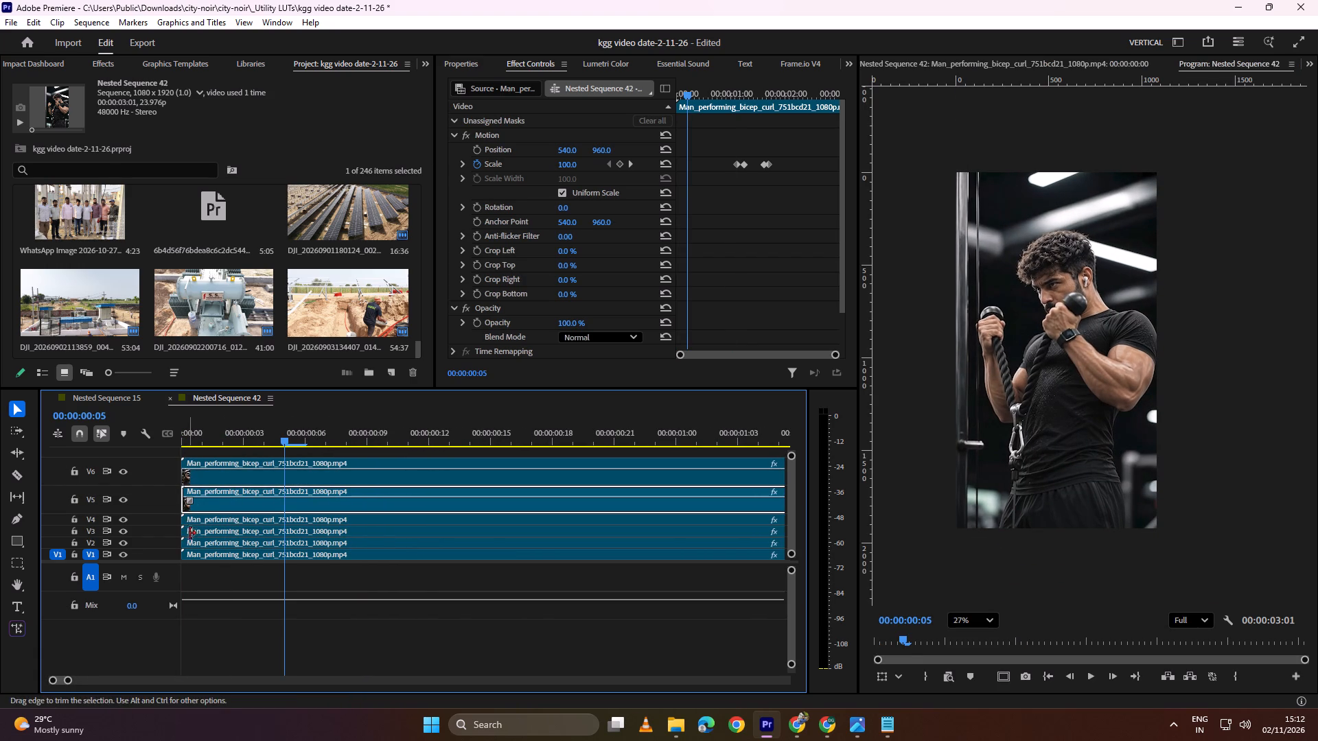
pyautogui.moveTo(185, 532); pyautogui.dragTo(291, 532)
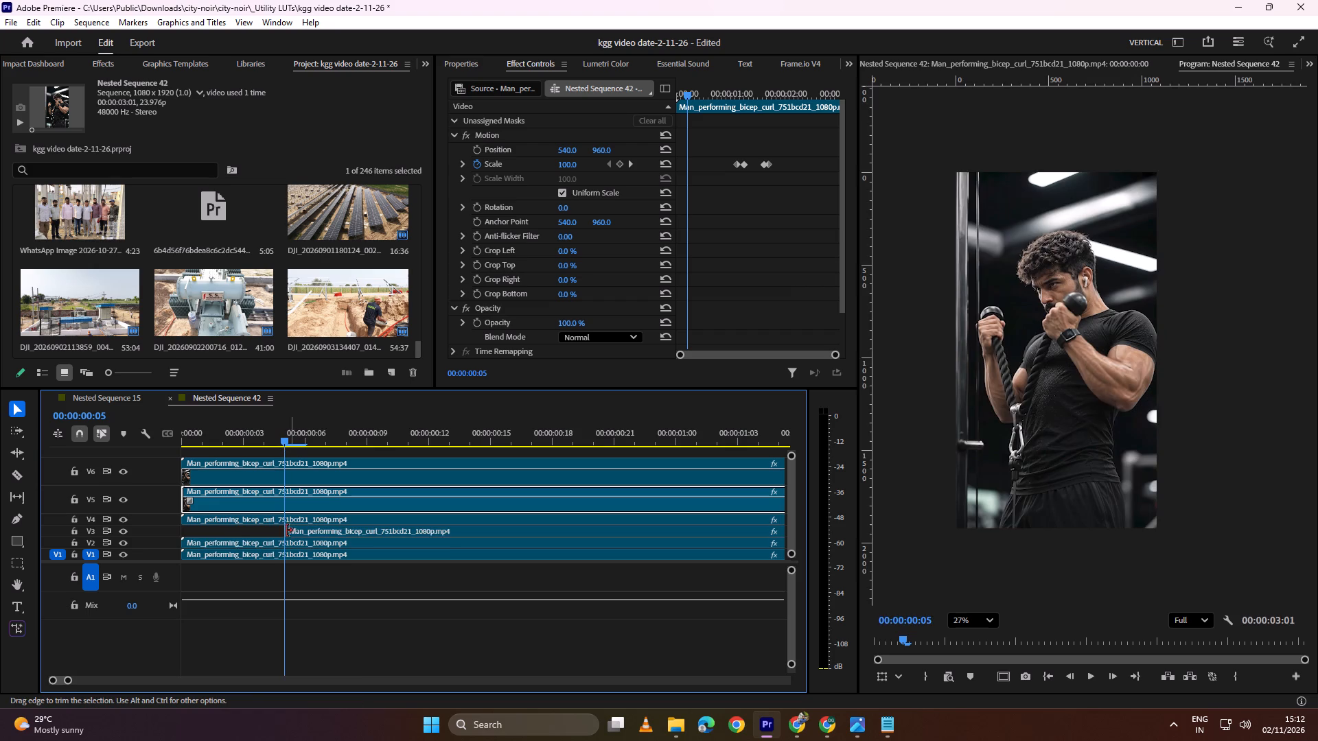
pyautogui.hotkey('shift', 'Right')
pyautogui.moveTo(185, 519); pyautogui.dragTo(367, 519)
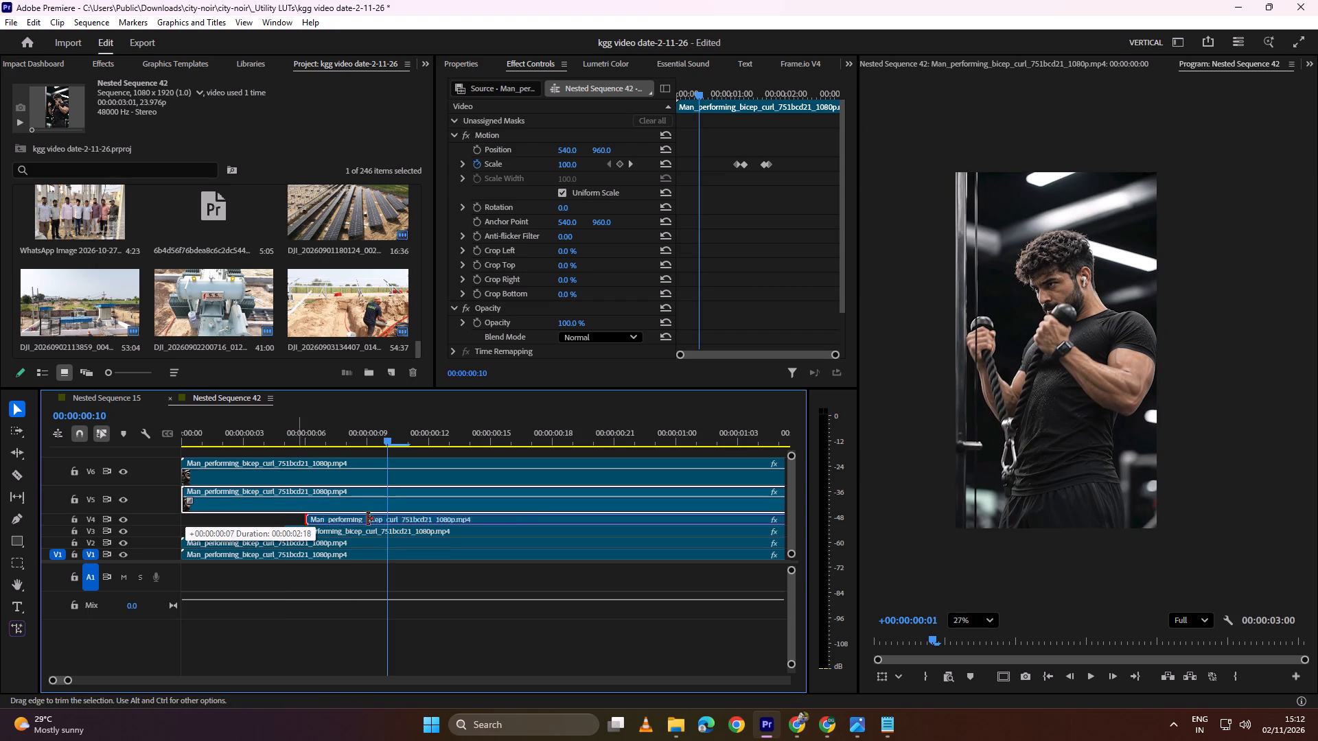
pyautogui.moveTo(367, 519); pyautogui.dragTo(390, 524)
pyautogui.hotkey('shift', 'Right')
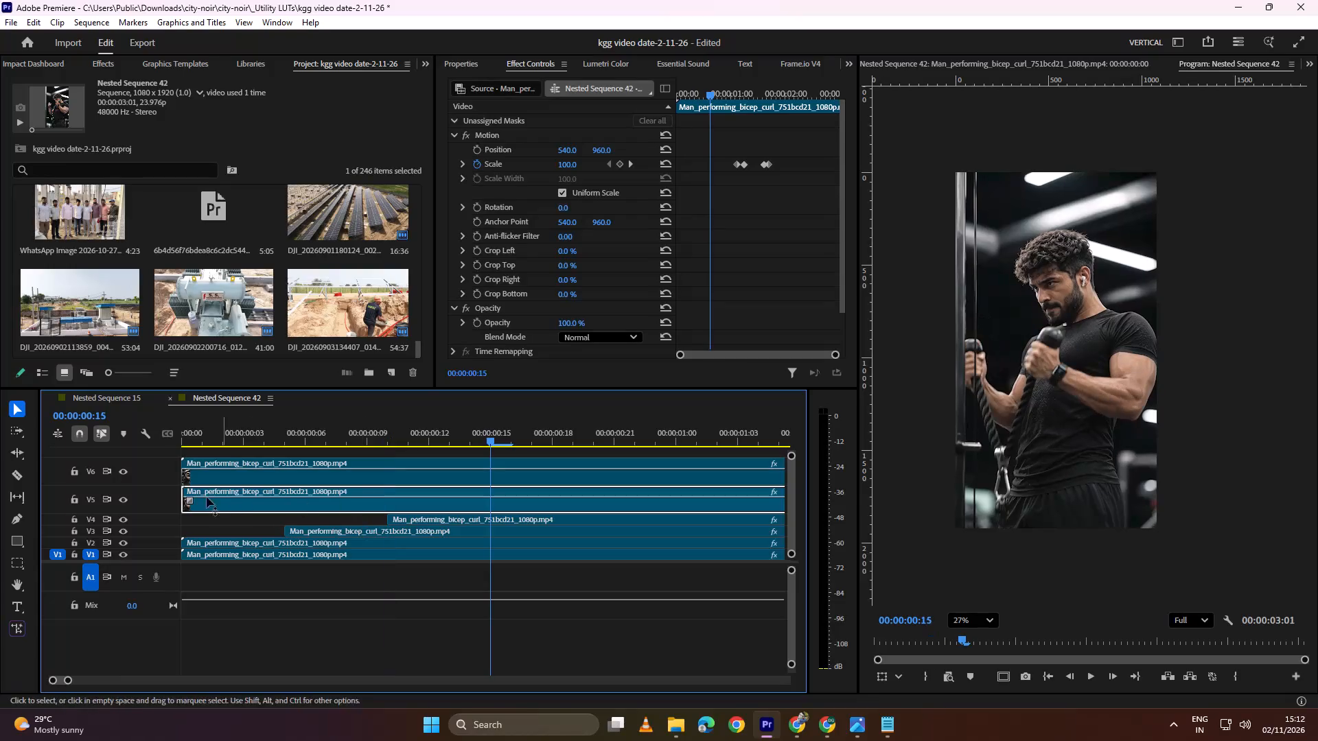
pyautogui.moveTo(185, 490); pyautogui.dragTo(491, 489)
pyautogui.hotkey('shift', 'Right')
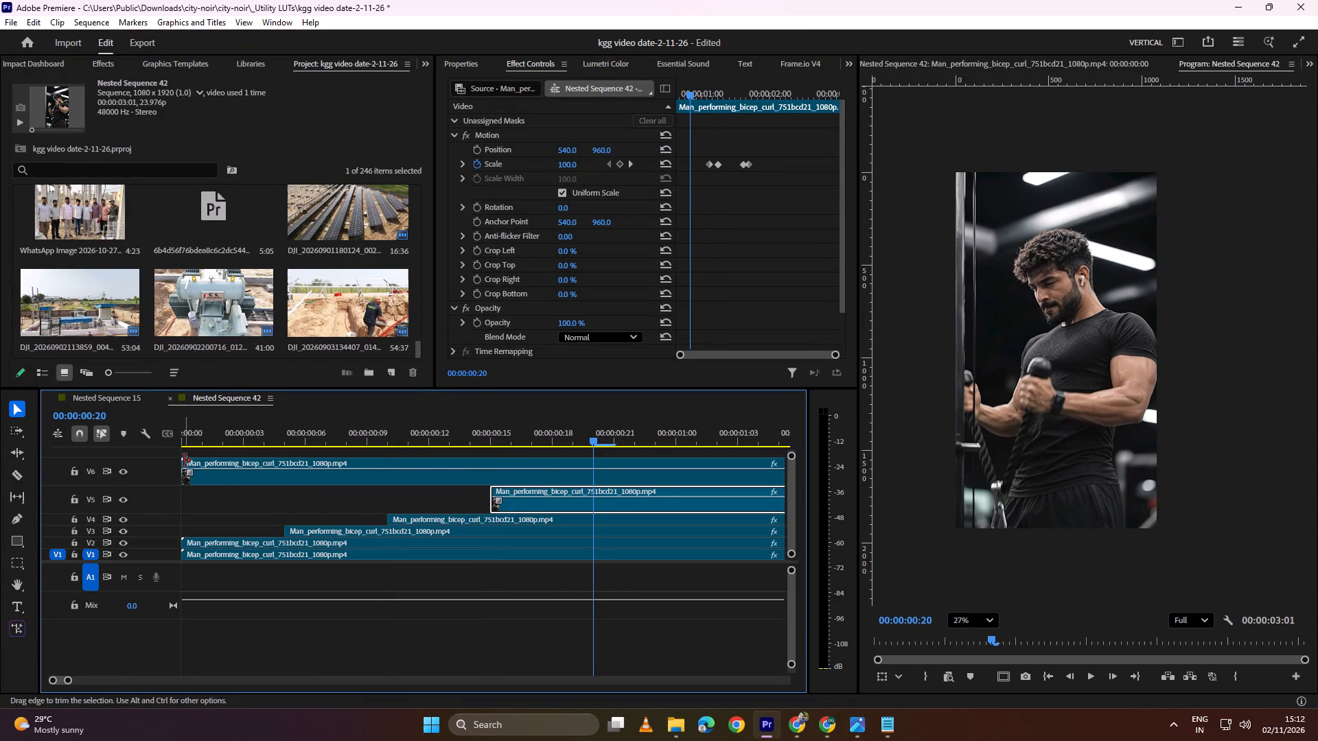
pyautogui.moveTo(184, 460); pyautogui.dragTo(594, 462)
# Shift the staggered clips on V3 through V6 together 5 frames later, so the V3 clip starts at frame 10.
pyautogui.moveTo(603, 435); pyautogui.dragTo(113, 476)
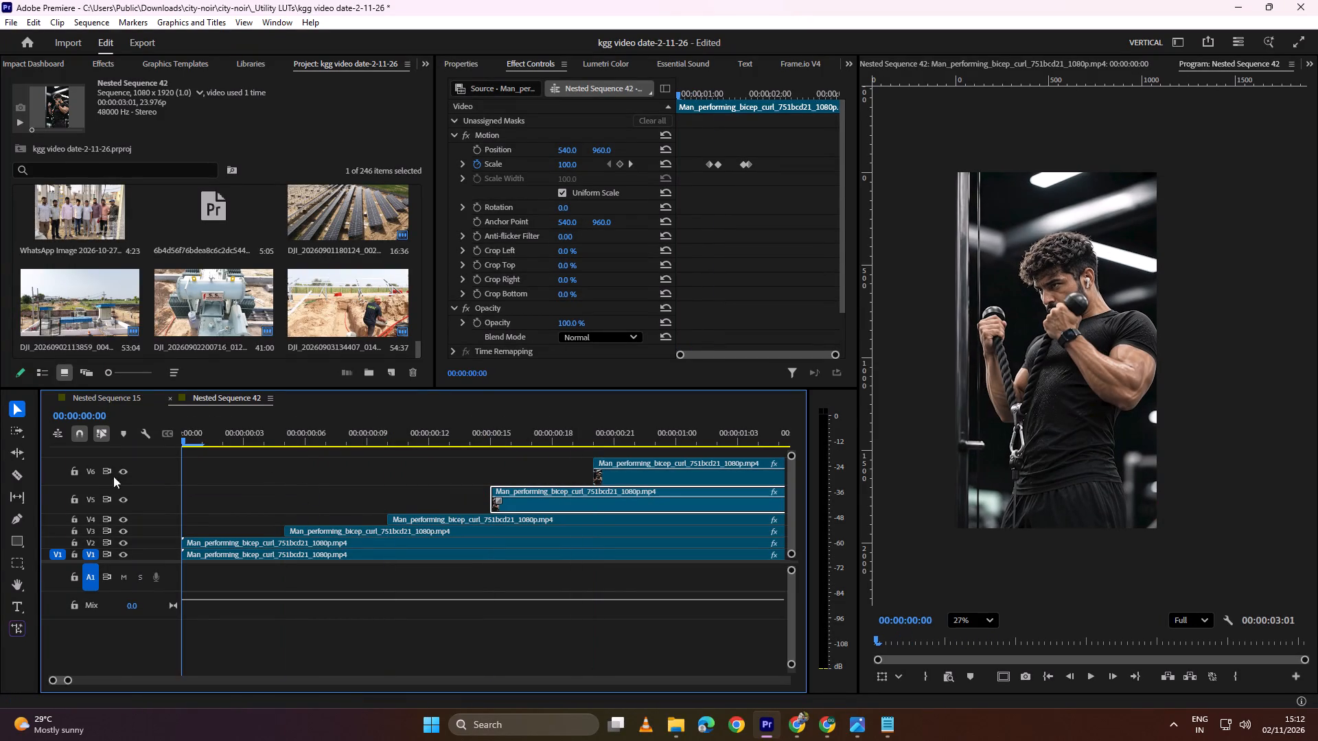
pyautogui.moveTo(113, 476); pyautogui.dragTo(44, 476)
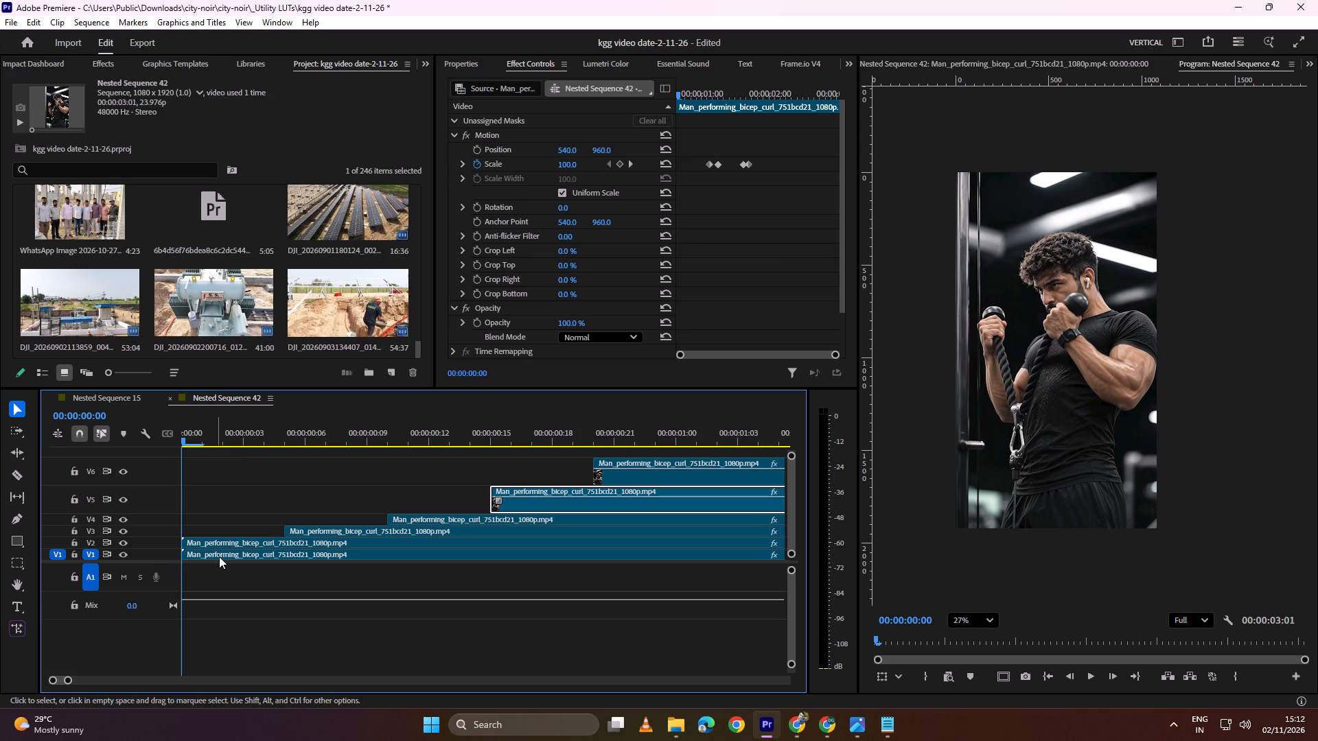
pyautogui.hotkey('shift', 'Right')
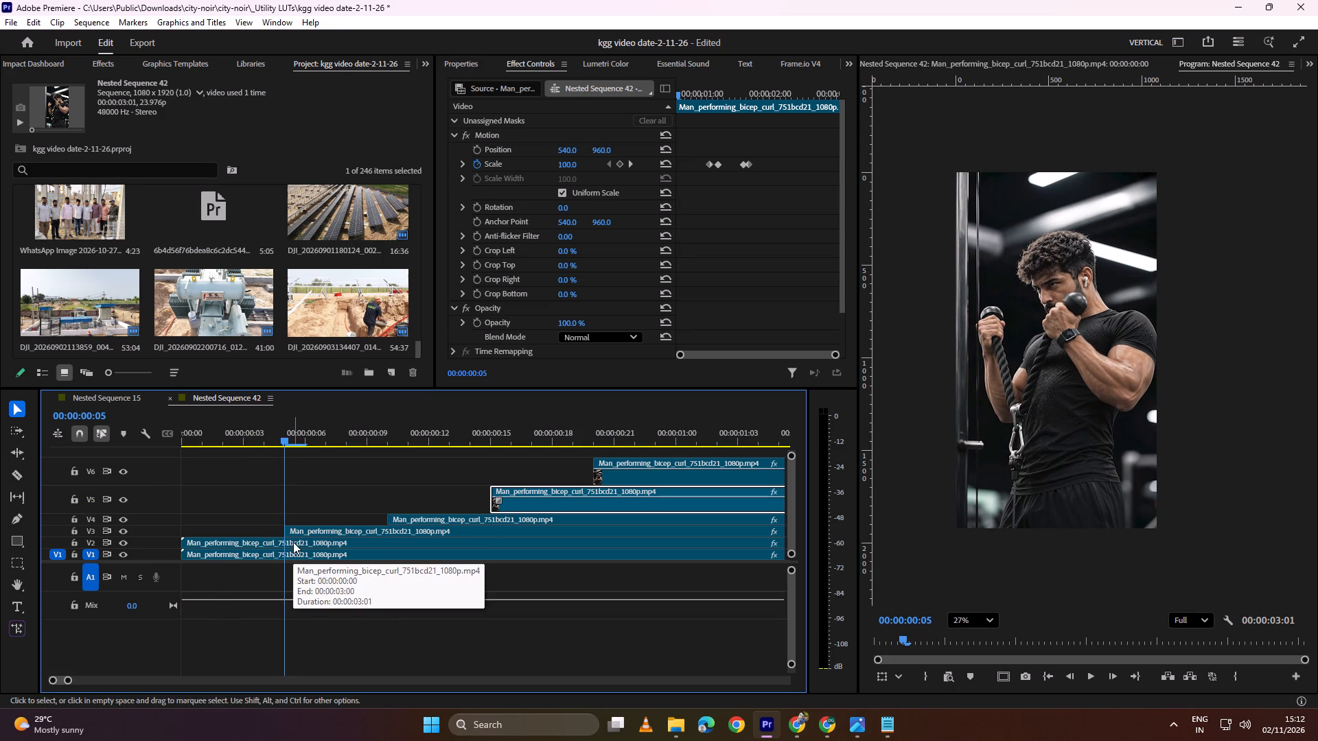
pyautogui.hotkey('shift', 'Right')
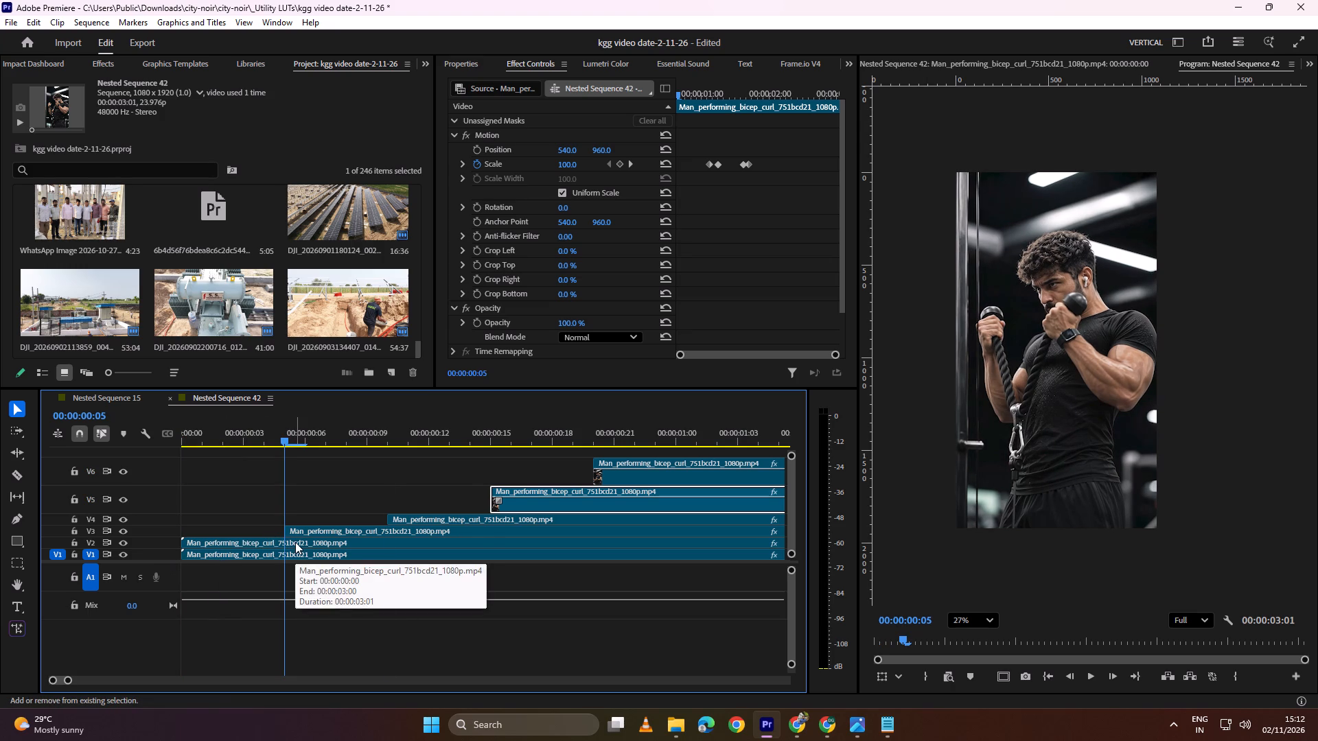
pyautogui.keyDown('alt'); pyautogui.scroll(-5, 299, 539); pyautogui.keyUp('alt')
pyautogui.moveTo(793, 457); pyautogui.dragTo(798, 417)
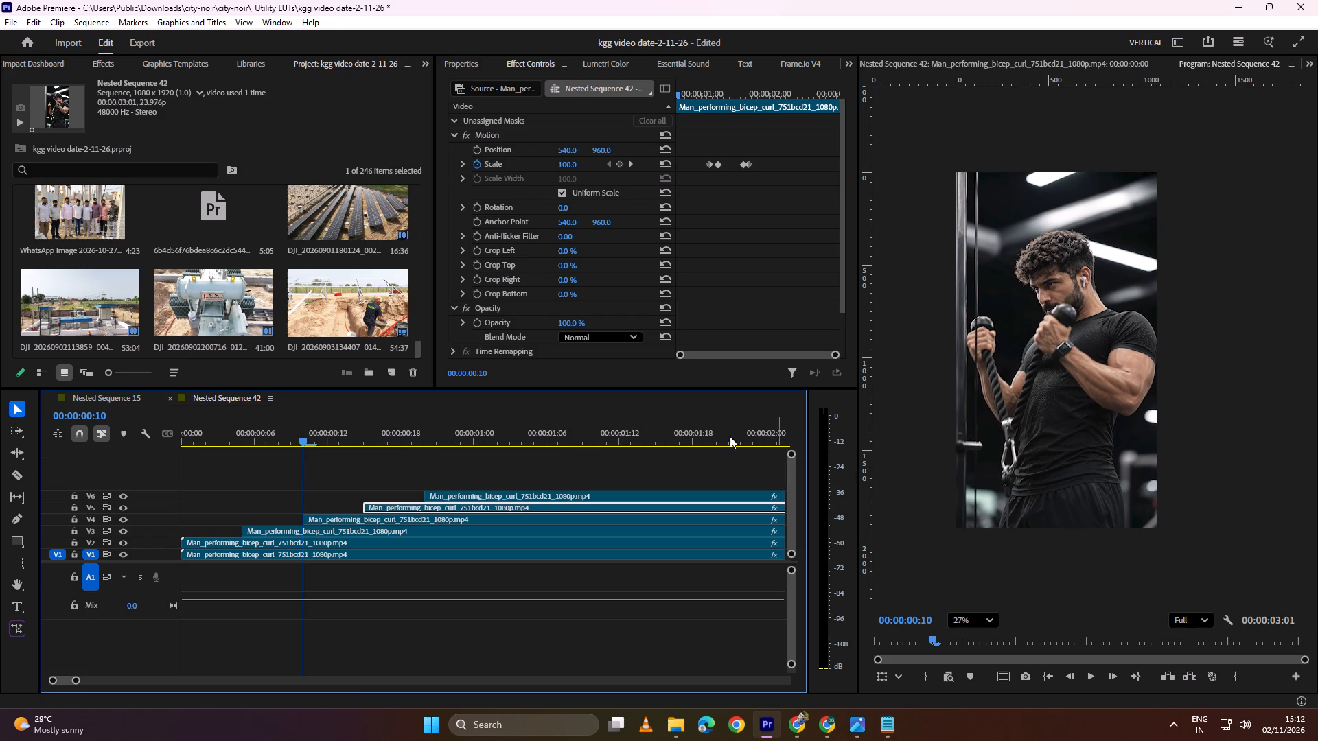
pyautogui.moveTo(557, 469); pyautogui.dragTo(369, 529)
pyautogui.moveTo(369, 529); pyautogui.dragTo(402, 530)
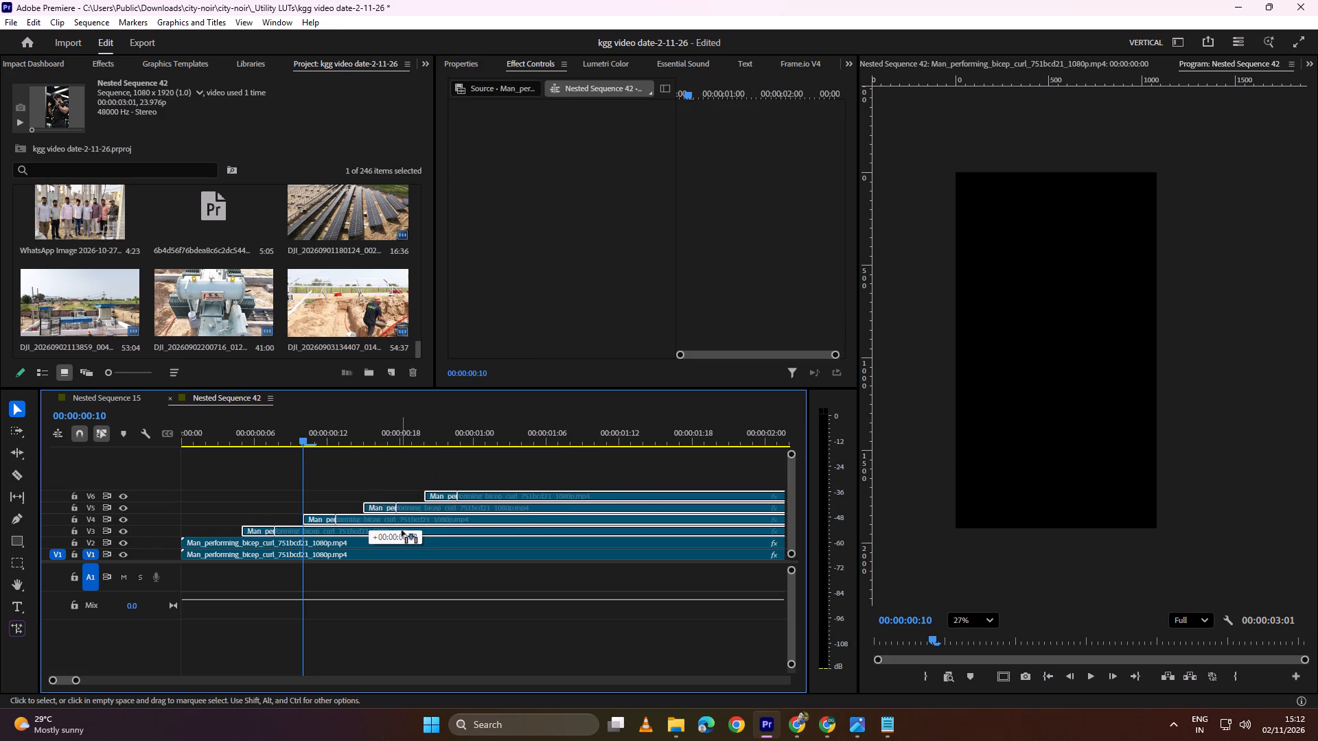
pyautogui.moveTo(402, 530); pyautogui.dragTo(432, 526)
# Cut the V2 clip at frame 5 and delete its opening piece.
pyautogui.hotkey('shift', 'Left')
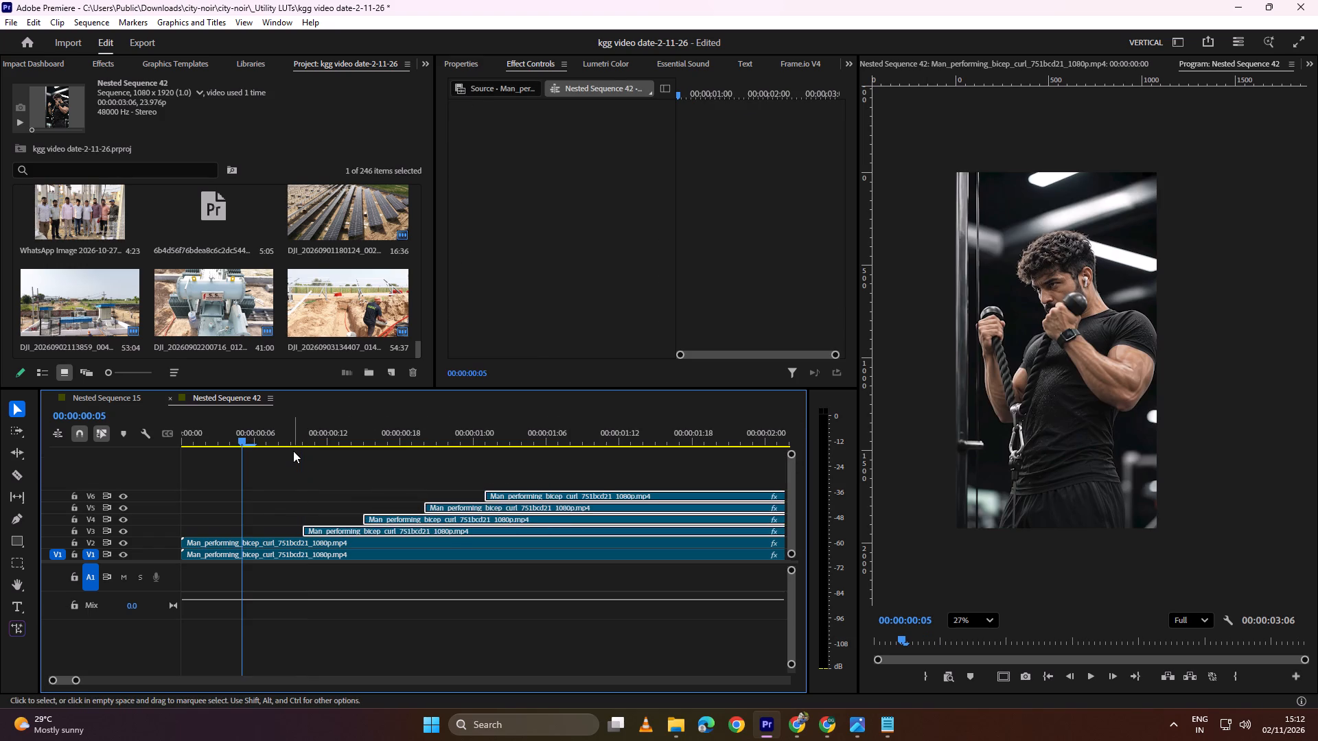
pyautogui.press('x')
pyautogui.click(240, 539)
pyautogui.press('c')
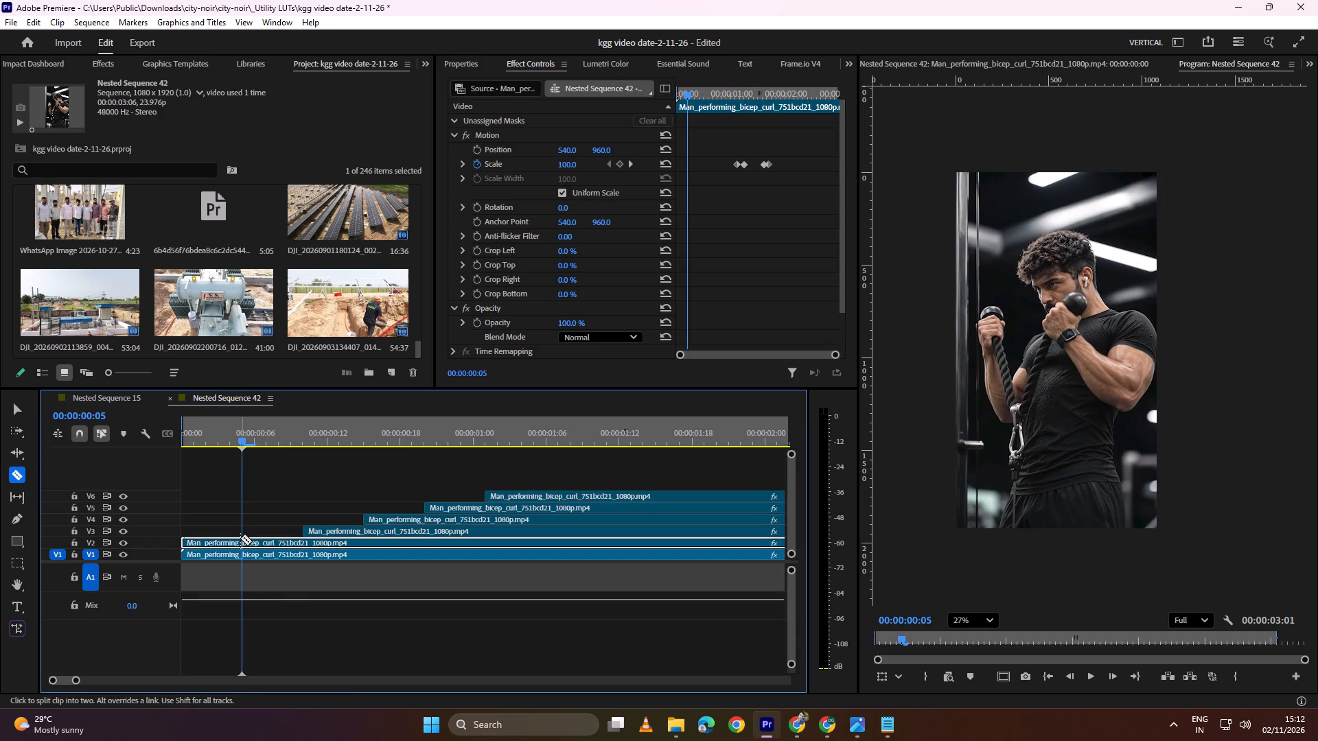
pyautogui.click(241, 538)
pyautogui.press('v')
pyautogui.click(220, 545)
pyautogui.press('BackSpace')
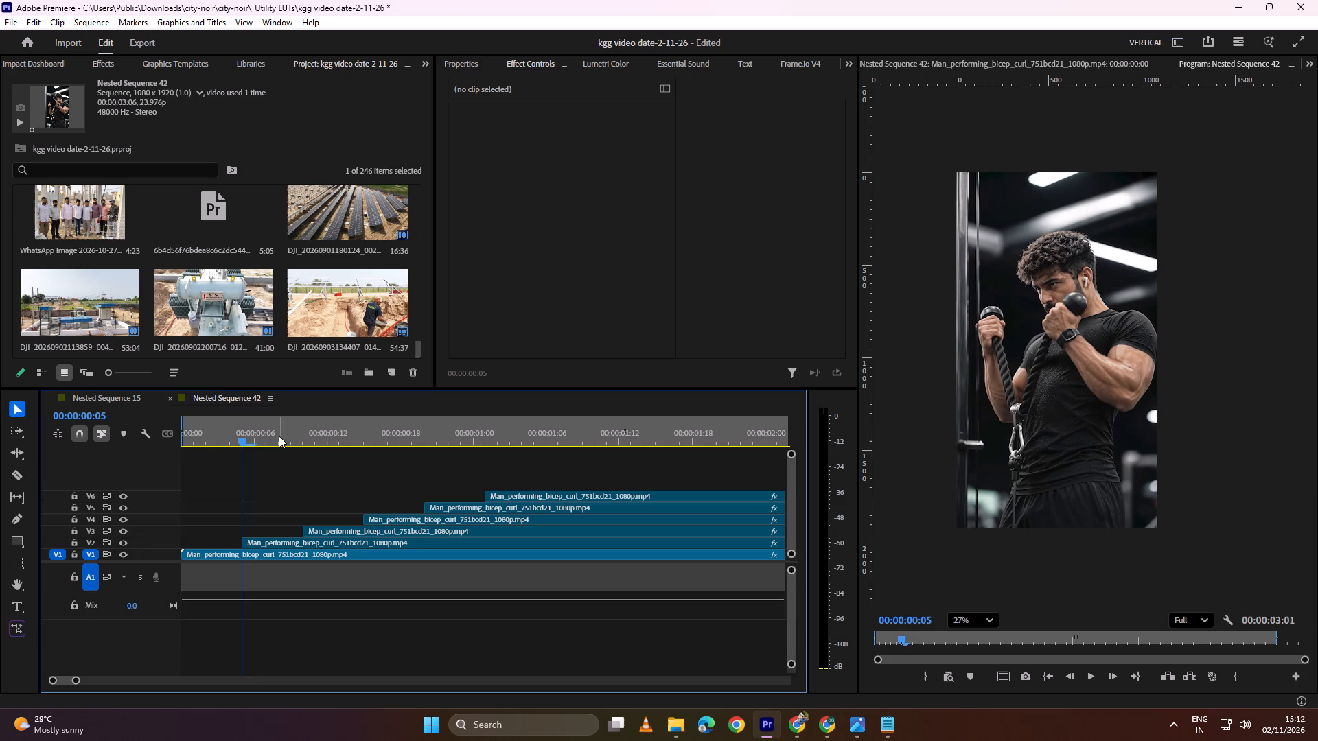
# Play back the staggered layers from the sequence start and step through the first three frames.
pyautogui.moveTo(279, 437); pyautogui.dragTo(55, 493)
pyautogui.press('space')
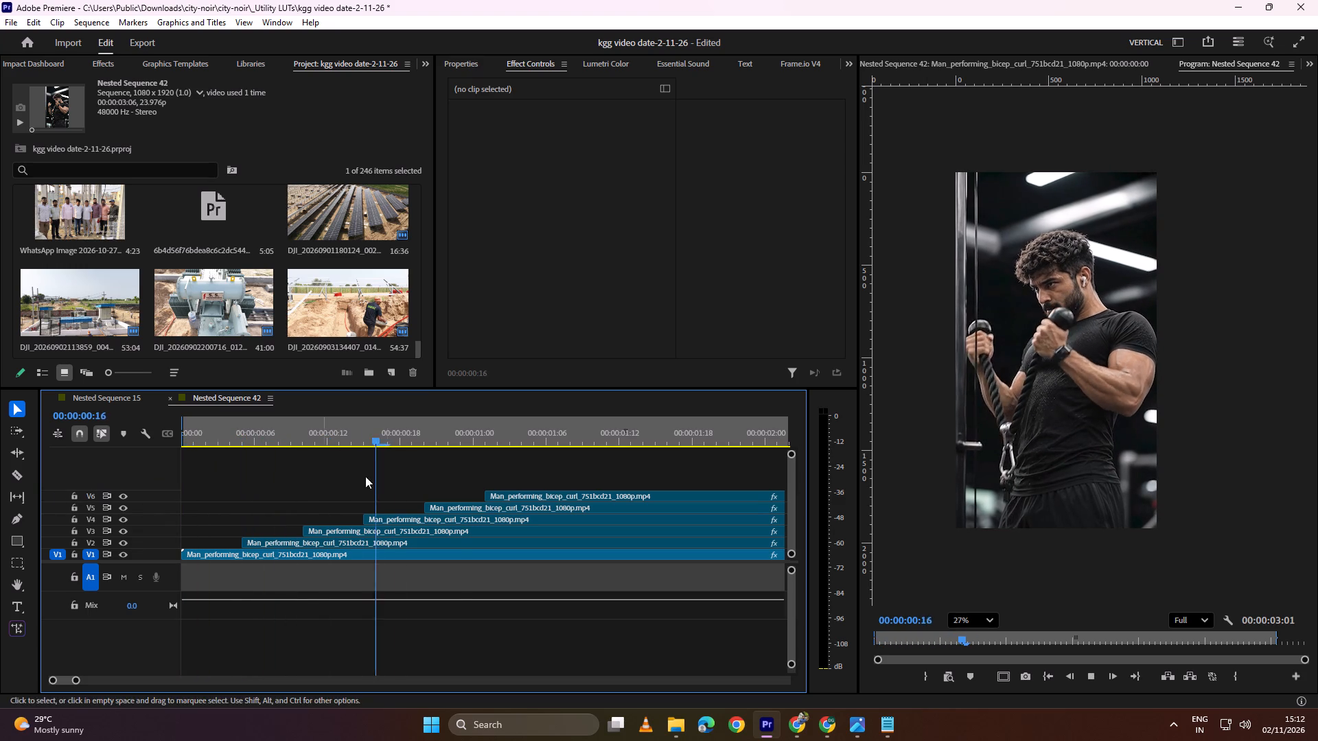
pyautogui.press('space')
pyautogui.moveTo(417, 426); pyautogui.dragTo(126, 469)
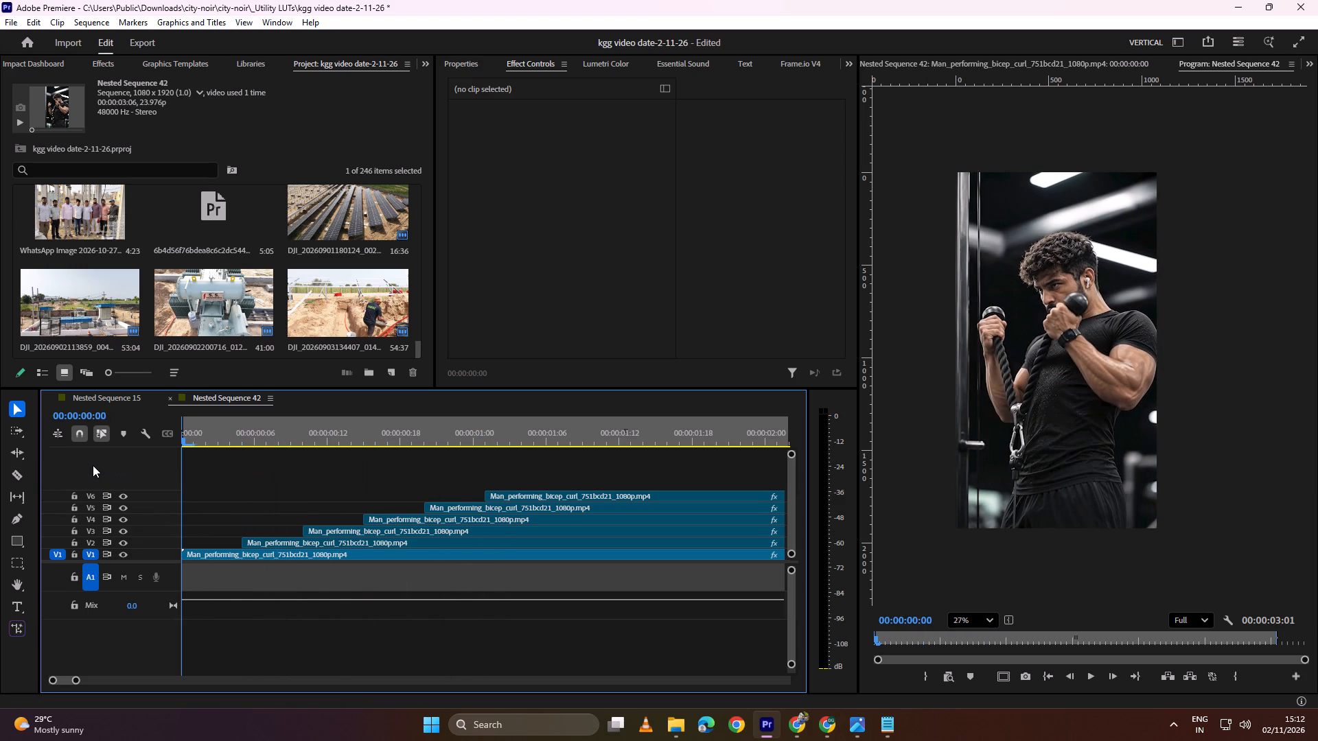
pyautogui.press('Right')
pyautogui.press('Right')
pyautogui.press('Right')
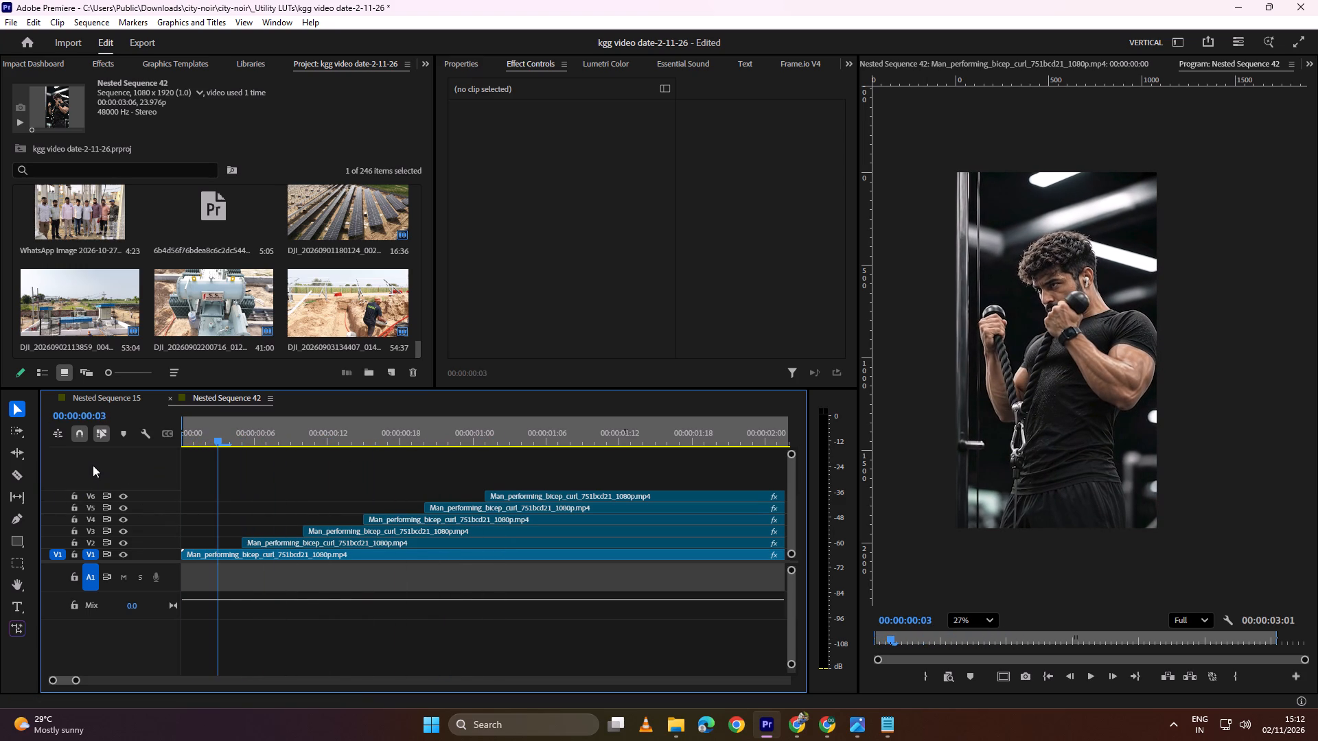
# Move the trimmed V2 clip so it starts at frame 0.
pyautogui.moveTo(220, 440); pyautogui.dragTo(140, 447)
pyautogui.click(279, 541)
pyautogui.moveTo(294, 539); pyautogui.dragTo(234, 547)
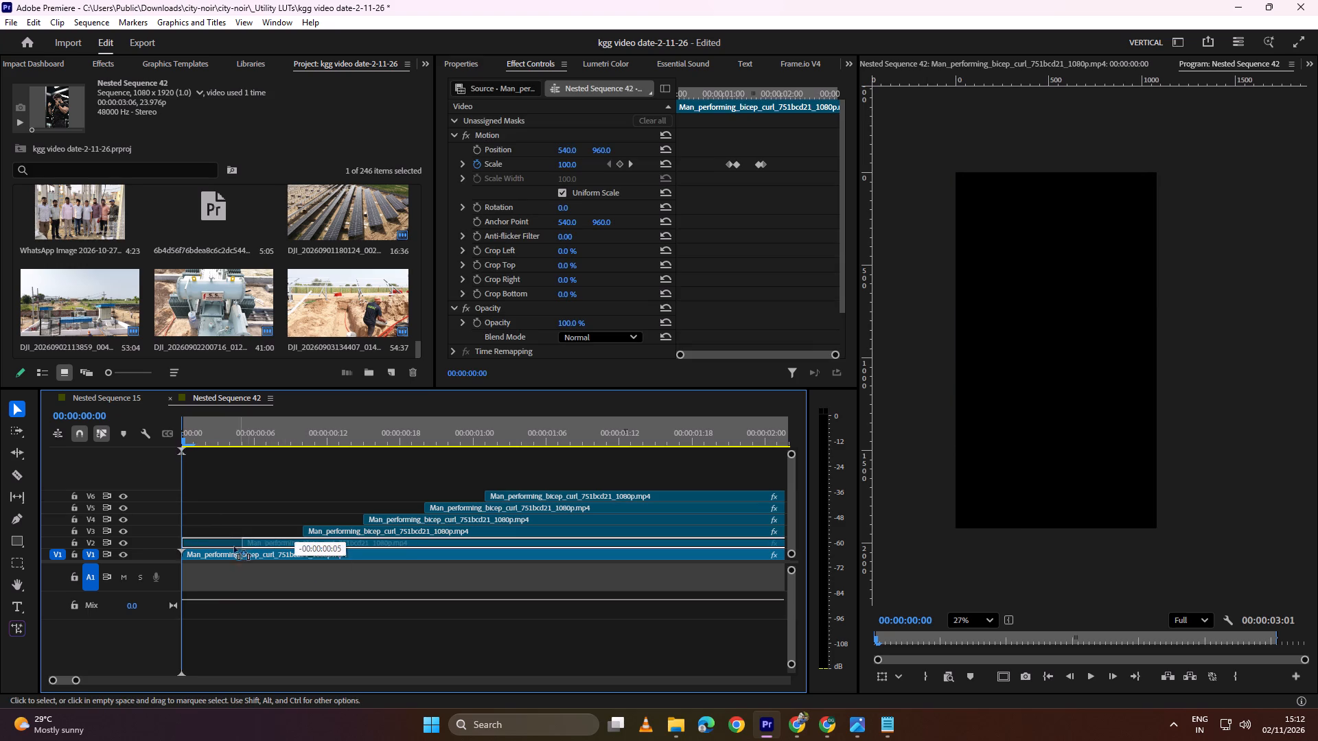
pyautogui.moveTo(234, 547); pyautogui.dragTo(206, 545)
# Hide V1 and apply a wide rectangular mask across the man's eyes to the V2 clip's Opacity.
pyautogui.keyDown('alt'); pyautogui.scroll(15, 213, 513); pyautogui.keyUp('alt')
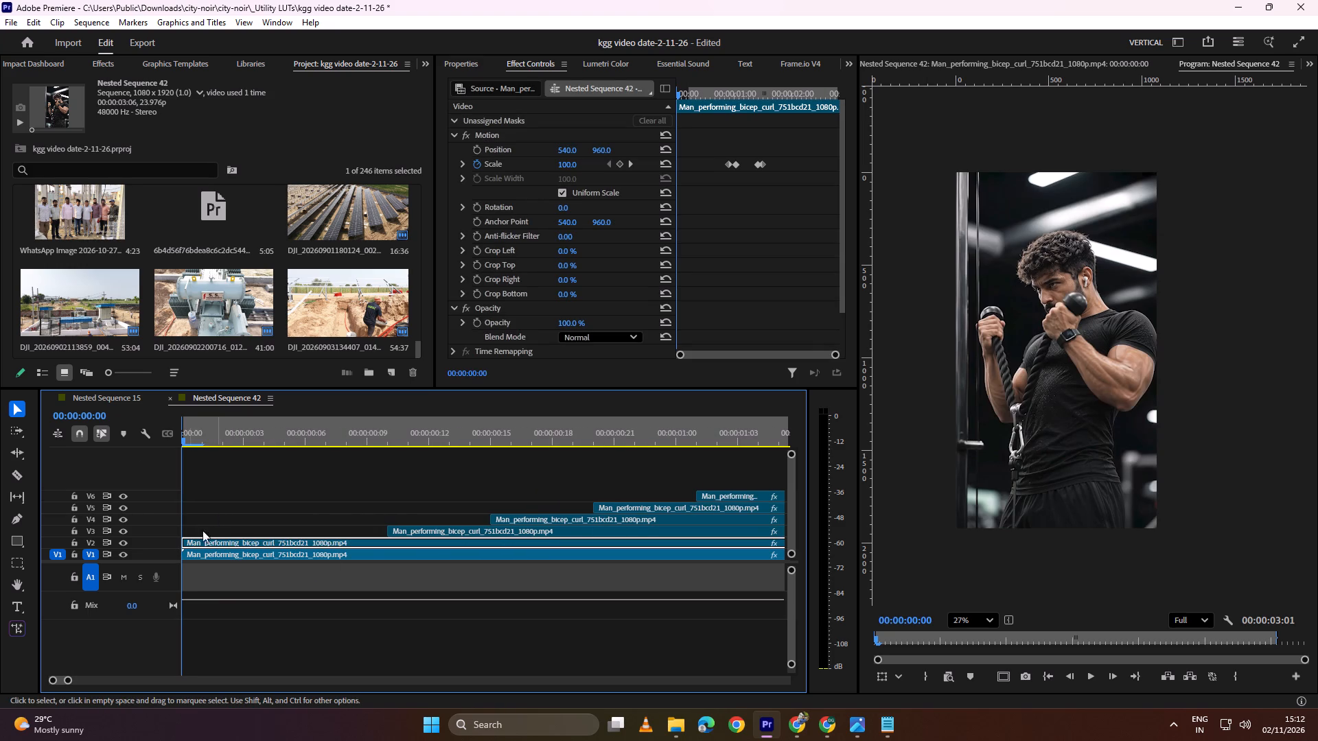
pyautogui.click(22, 563)
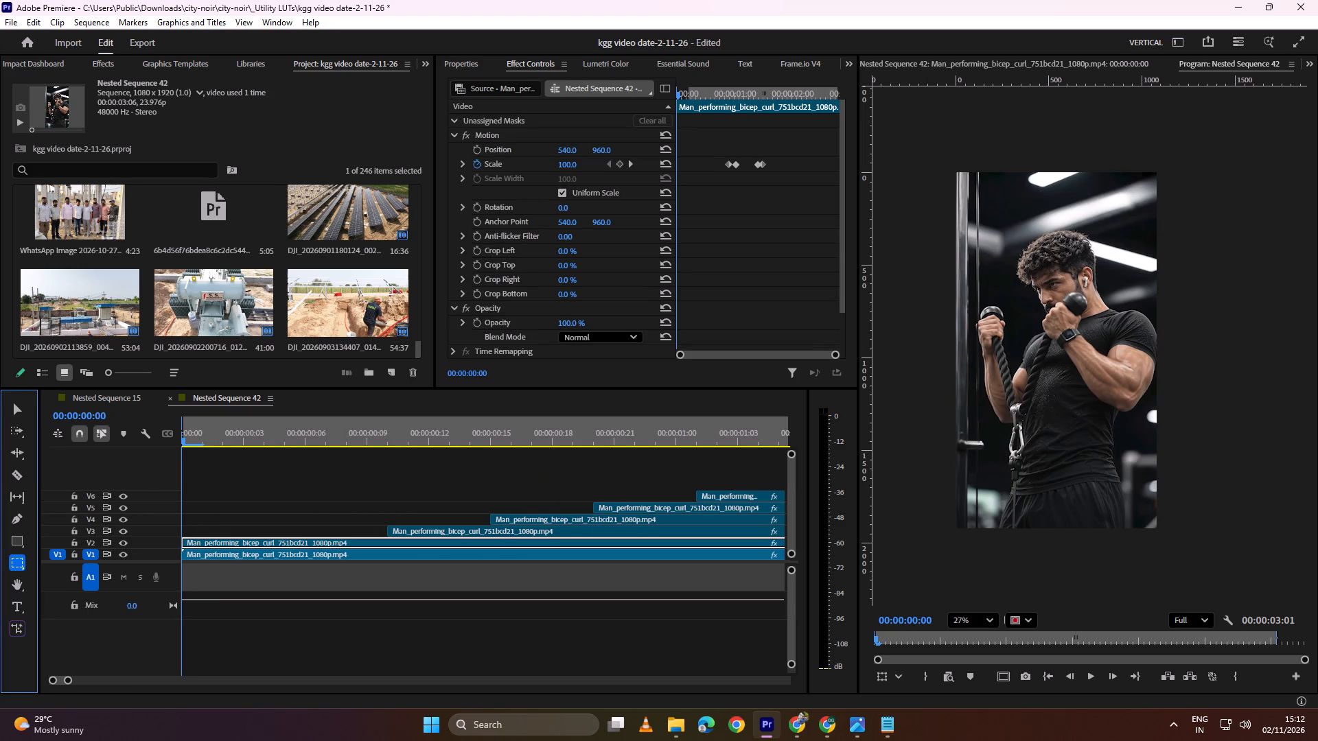
pyautogui.click(124, 554)
pyautogui.moveTo(1004, 268); pyautogui.dragTo(1124, 306)
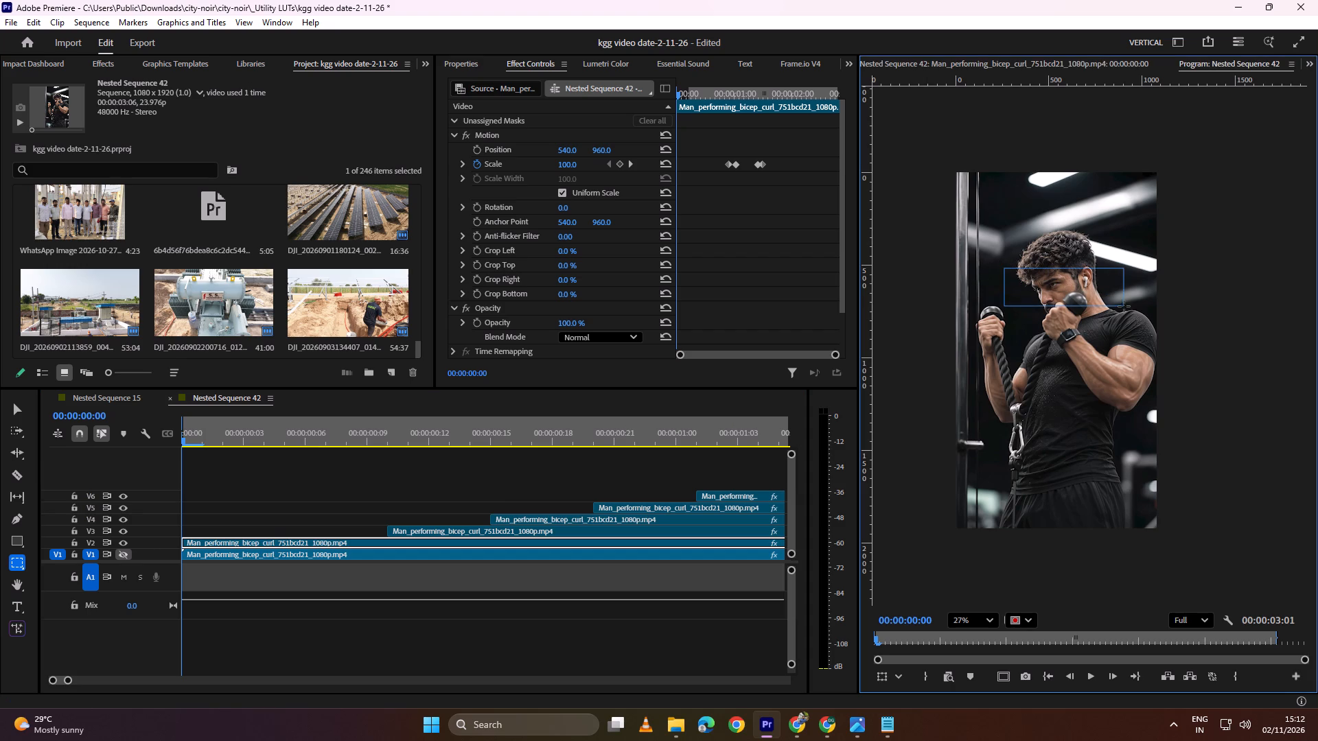
pyautogui.moveTo(1124, 306); pyautogui.dragTo(1125, 301)
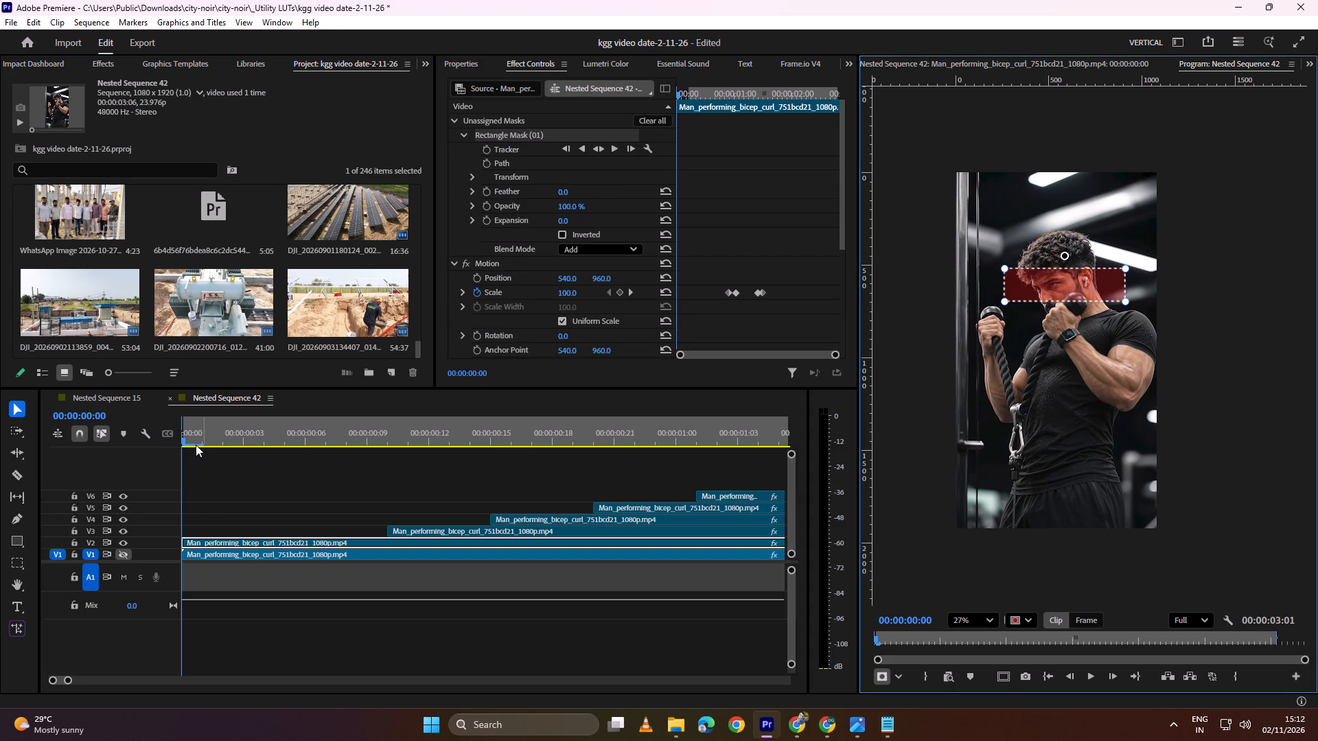
pyautogui.moveTo(205, 430); pyautogui.dragTo(152, 442)
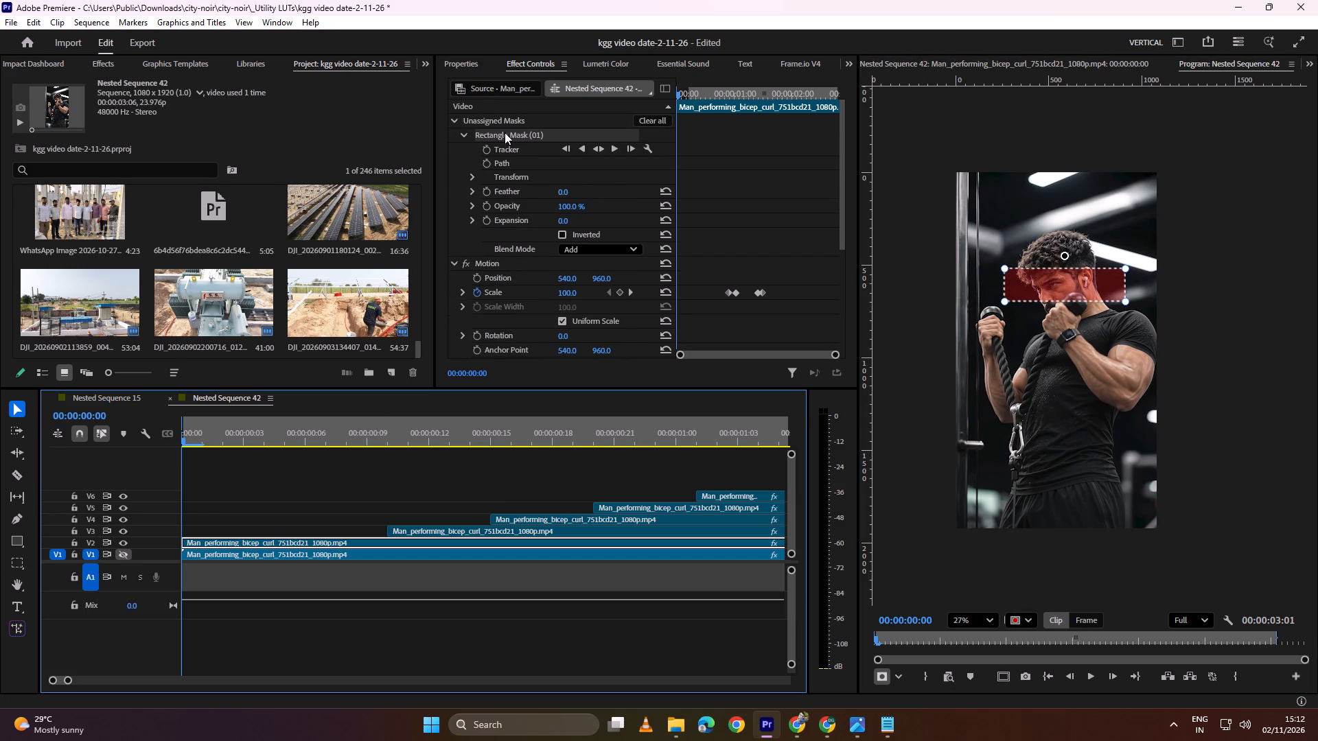
pyautogui.moveTo(505, 133); pyautogui.dragTo(500, 264)
pyautogui.click(257, 511)
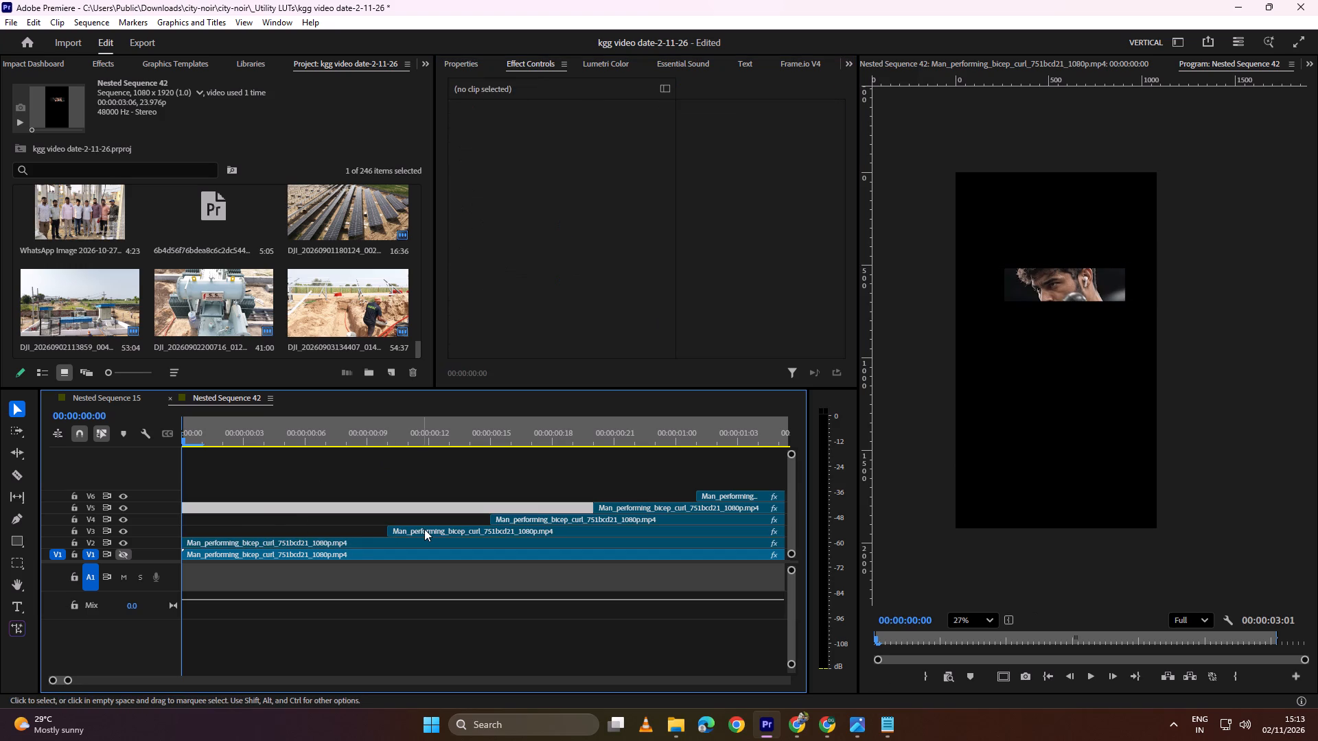
# Hide V2 and move the V3 clip so it starts at frame 1.
pyautogui.click(424, 529)
pyautogui.moveTo(192, 442); pyautogui.dragTo(206, 440)
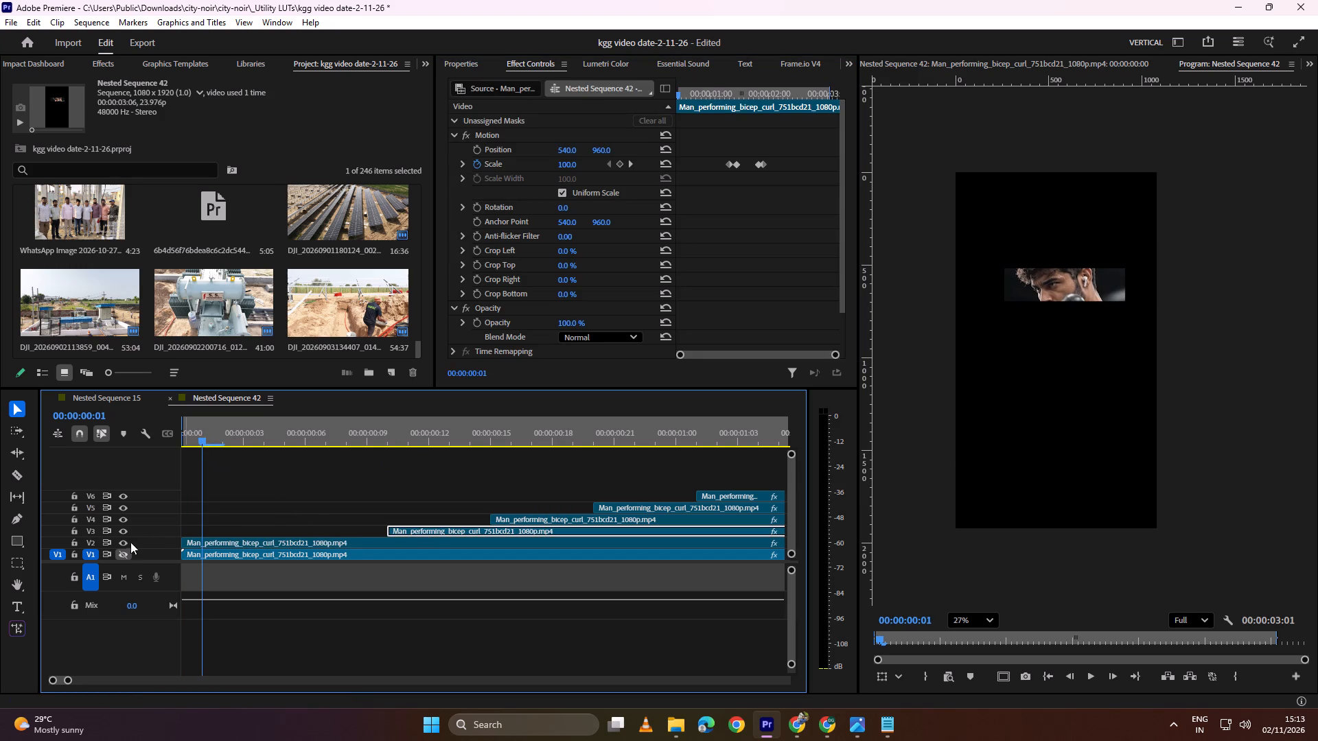
pyautogui.click(125, 543)
pyautogui.moveTo(474, 529); pyautogui.dragTo(294, 526)
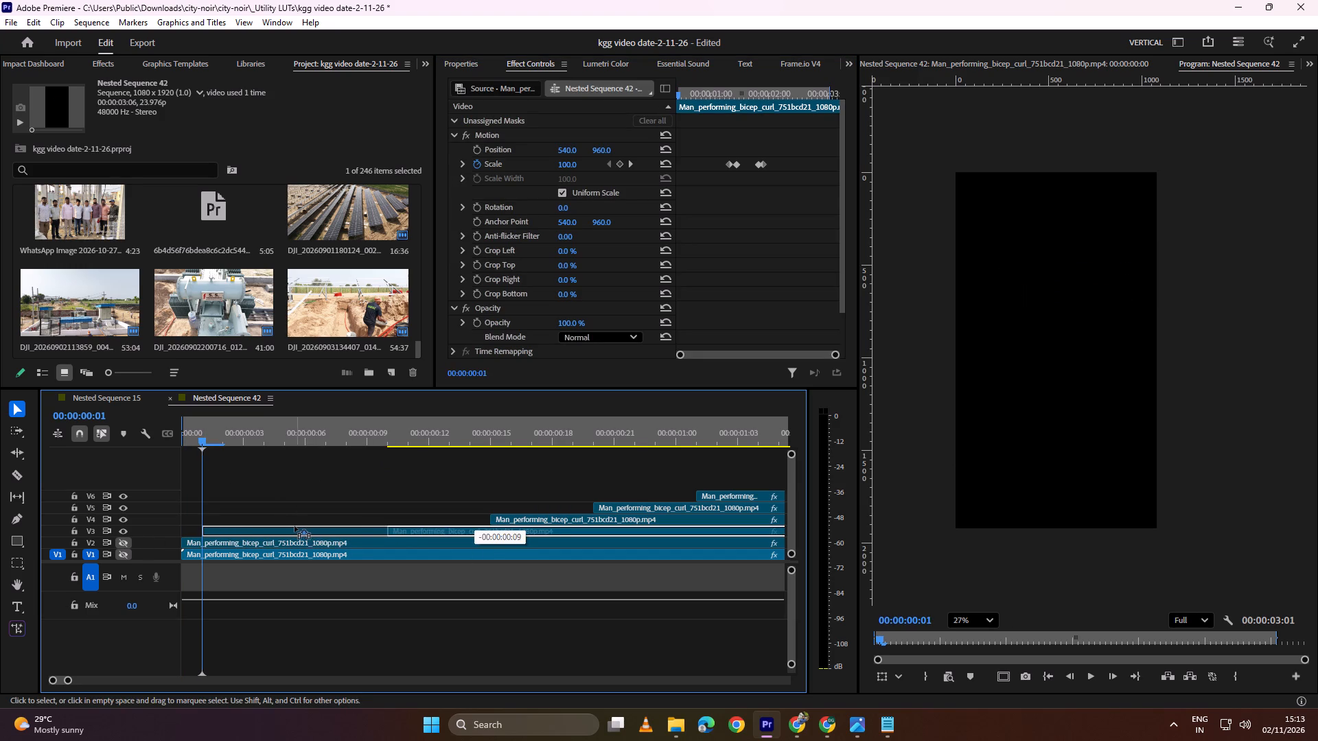
pyautogui.moveTo(294, 526); pyautogui.dragTo(288, 526)
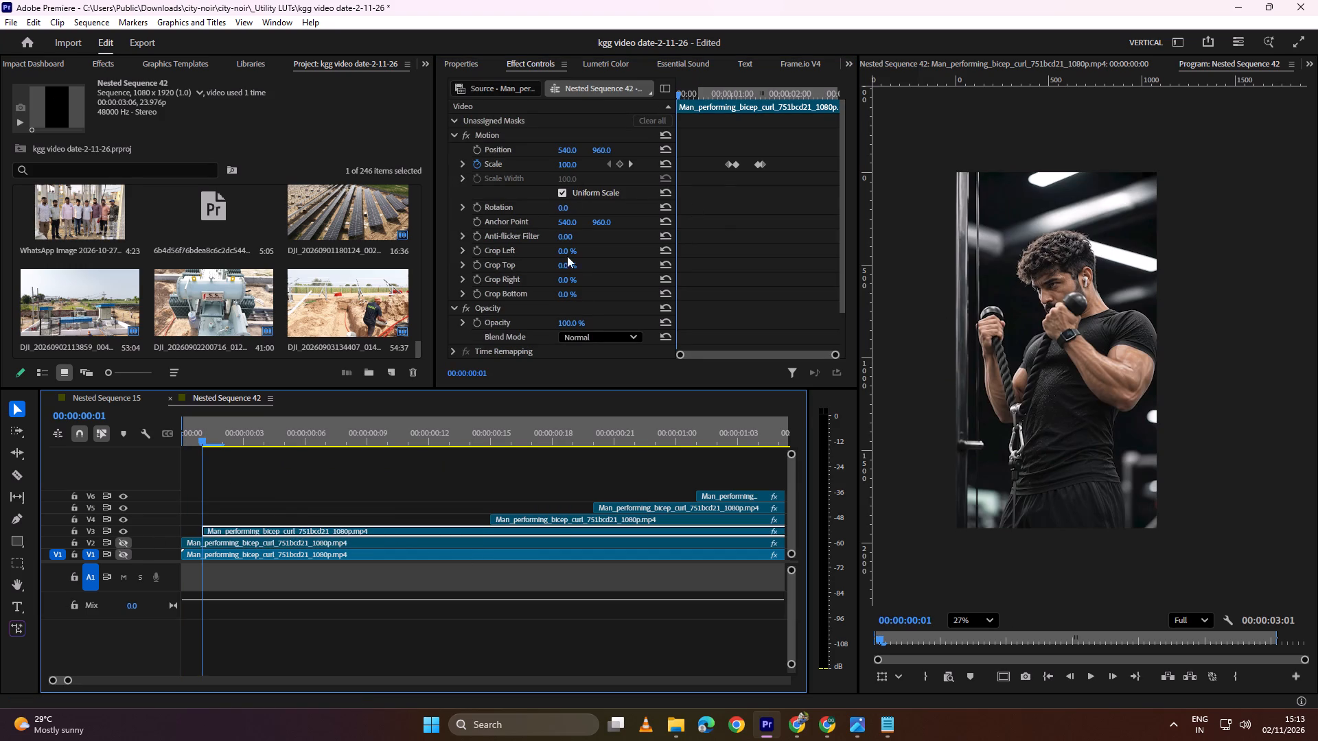
# Add a rectangular Opacity mask to the V3 clip around the man's elbow and lower forearm.
pyautogui.scroll(-5, 544, 238)
pyautogui.click(506, 263)
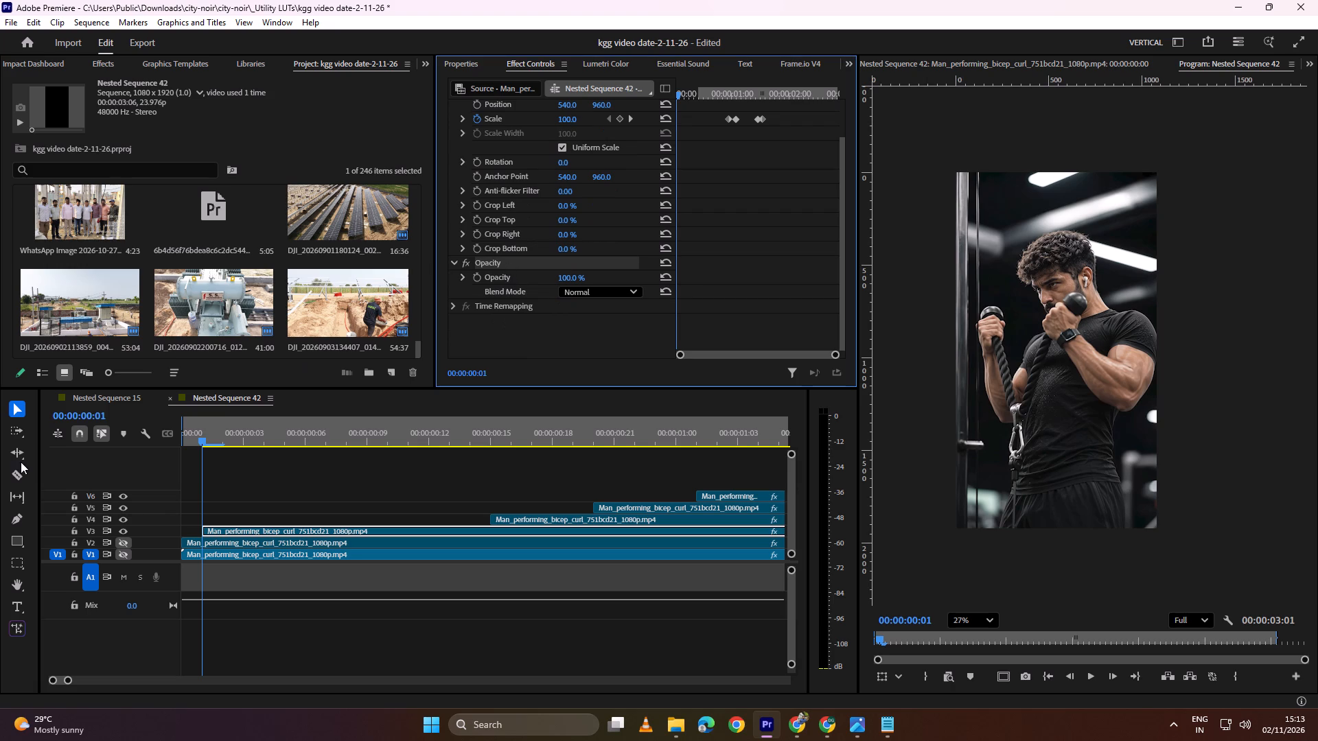
pyautogui.click(17, 564)
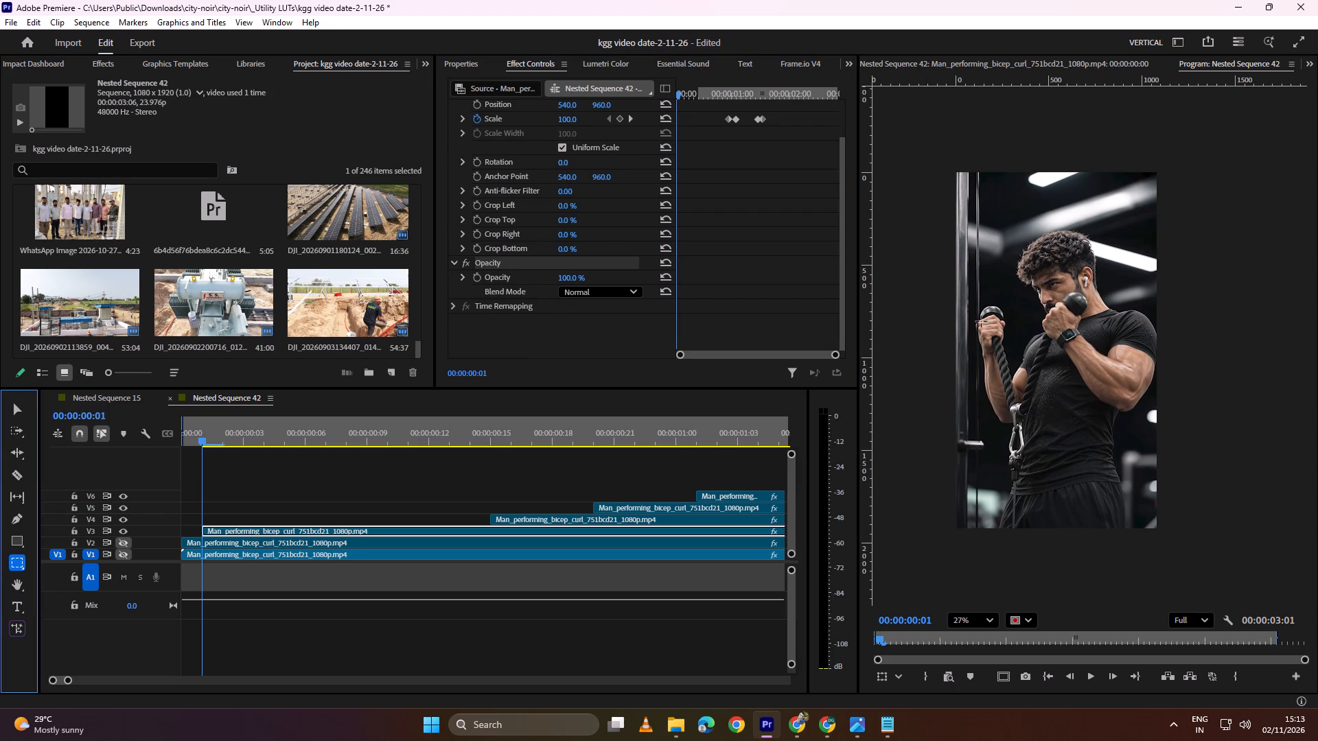
pyautogui.moveTo(1070, 355); pyautogui.dragTo(1151, 407)
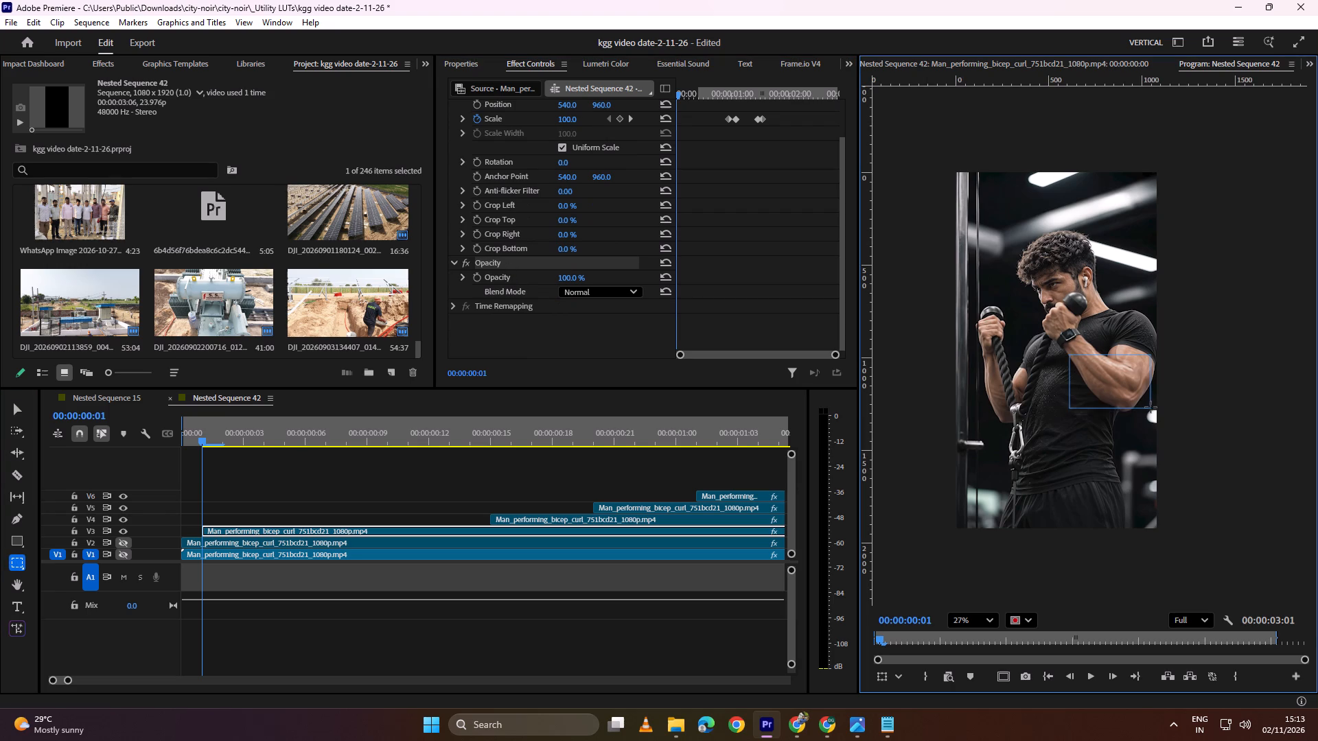
pyautogui.moveTo(1151, 407); pyautogui.dragTo(1158, 388)
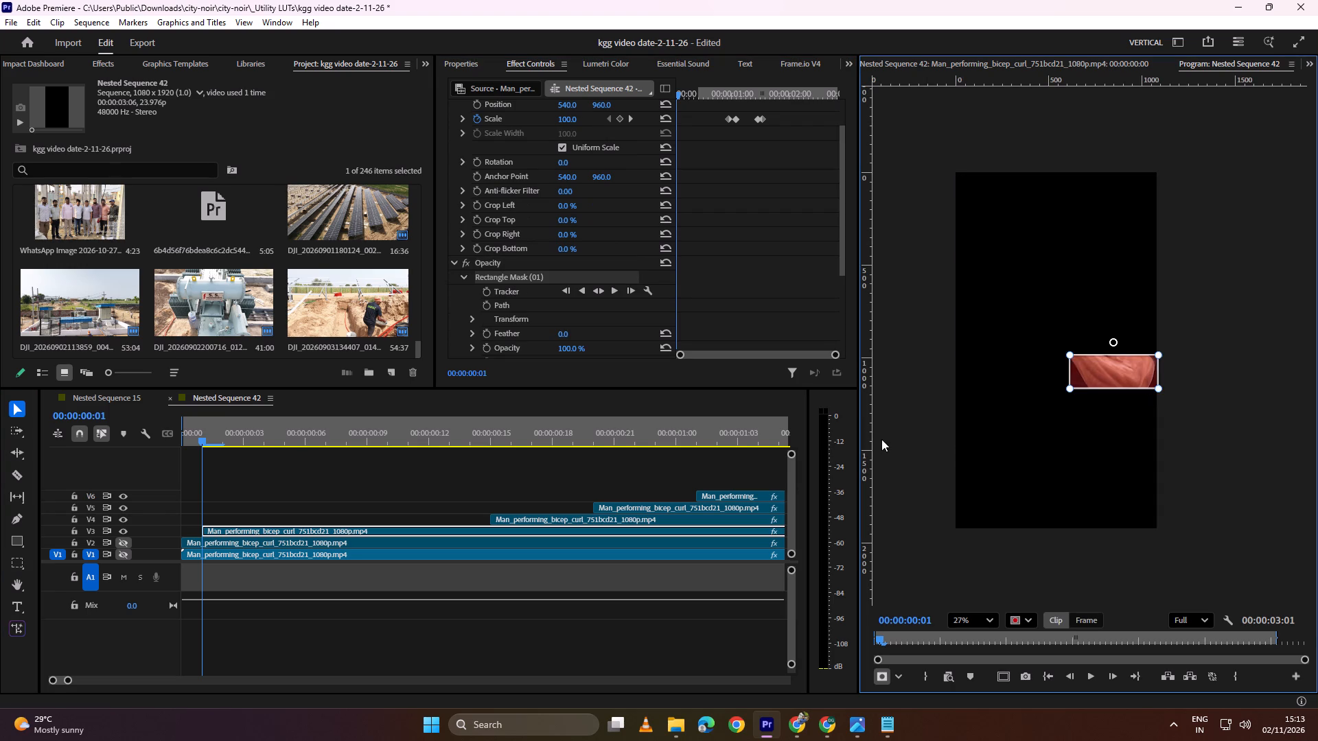
# Play back the masked V3 layer twice from the sequence start.
pyautogui.moveTo(227, 430); pyautogui.dragTo(163, 439)
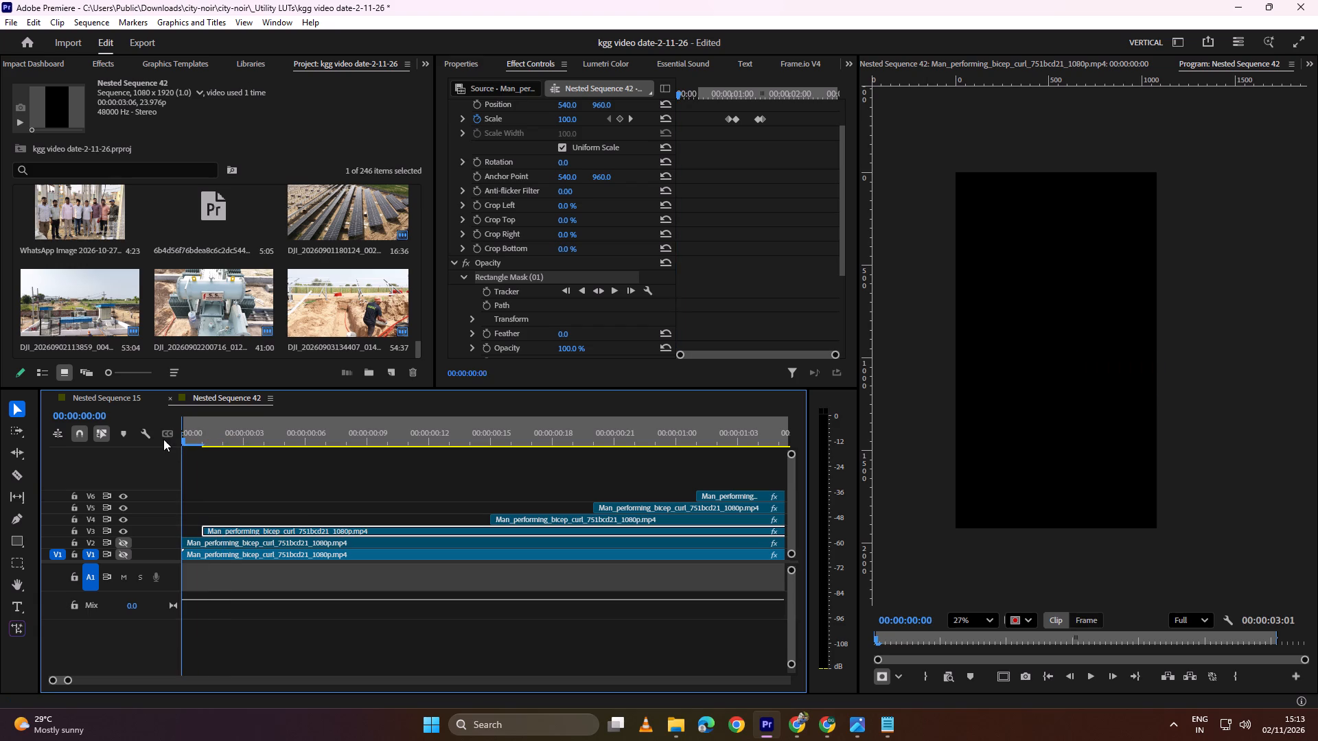
pyautogui.moveTo(163, 439); pyautogui.dragTo(163, 439)
pyautogui.press('space')
pyautogui.press('space')
pyautogui.moveTo(252, 432); pyautogui.dragTo(162, 445)
pyautogui.press('space')
pyautogui.press('space')
# Move the V4 clip so it starts at frame 2.
pyautogui.moveTo(351, 430); pyautogui.dragTo(200, 442)
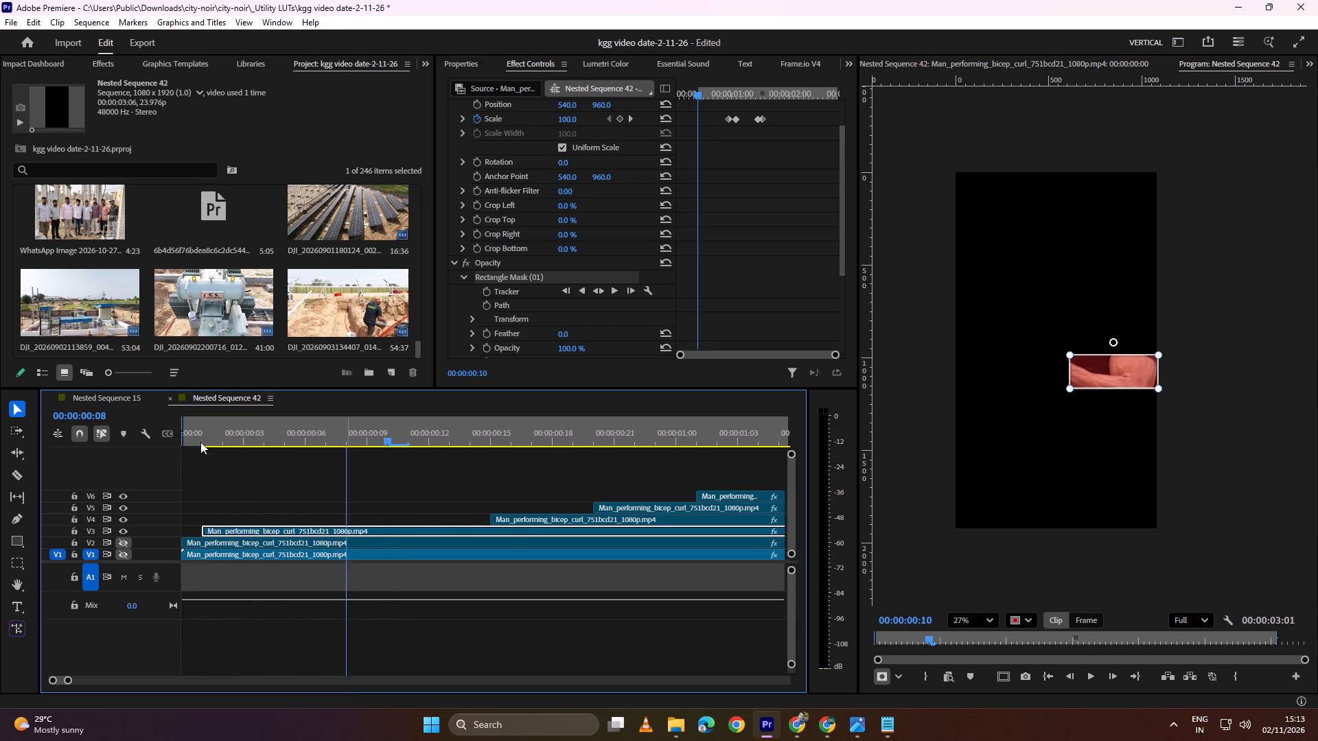
pyautogui.moveTo(200, 442); pyautogui.dragTo(224, 436)
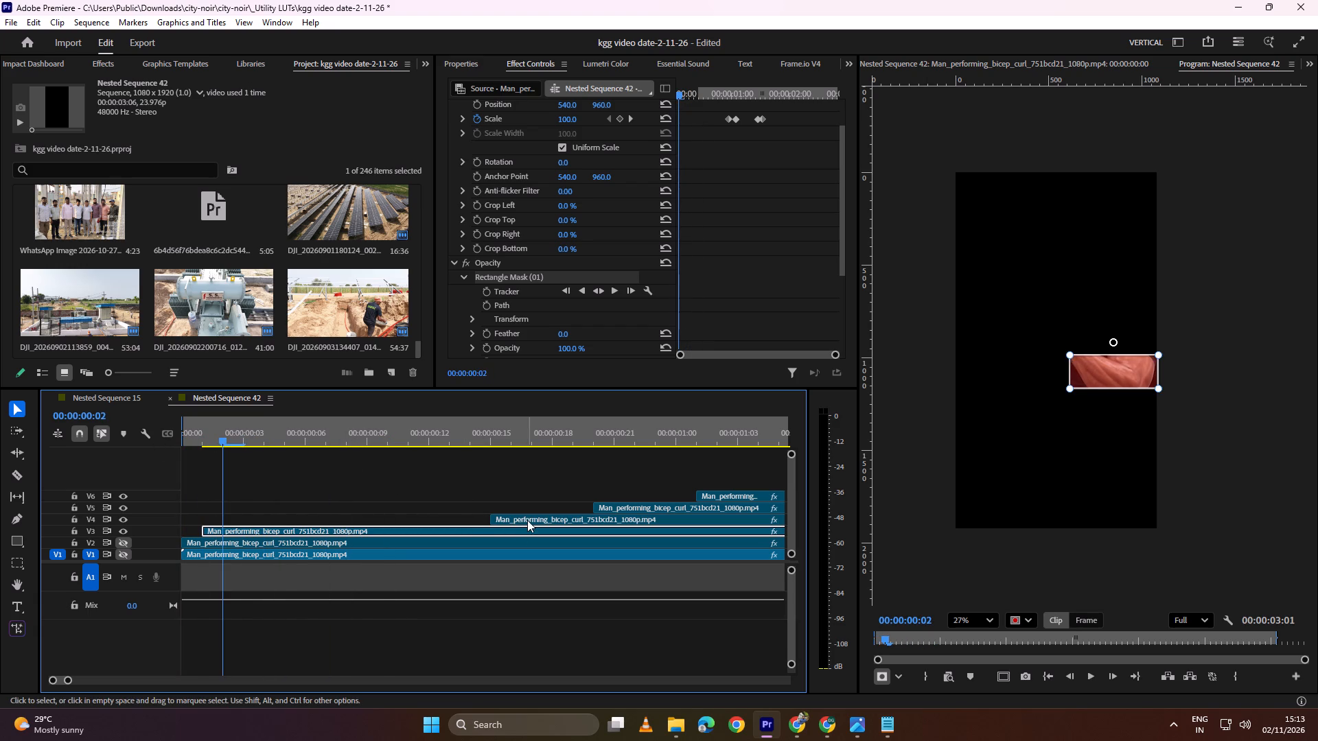
pyautogui.click(527, 517)
pyautogui.moveTo(540, 517); pyautogui.dragTo(268, 515)
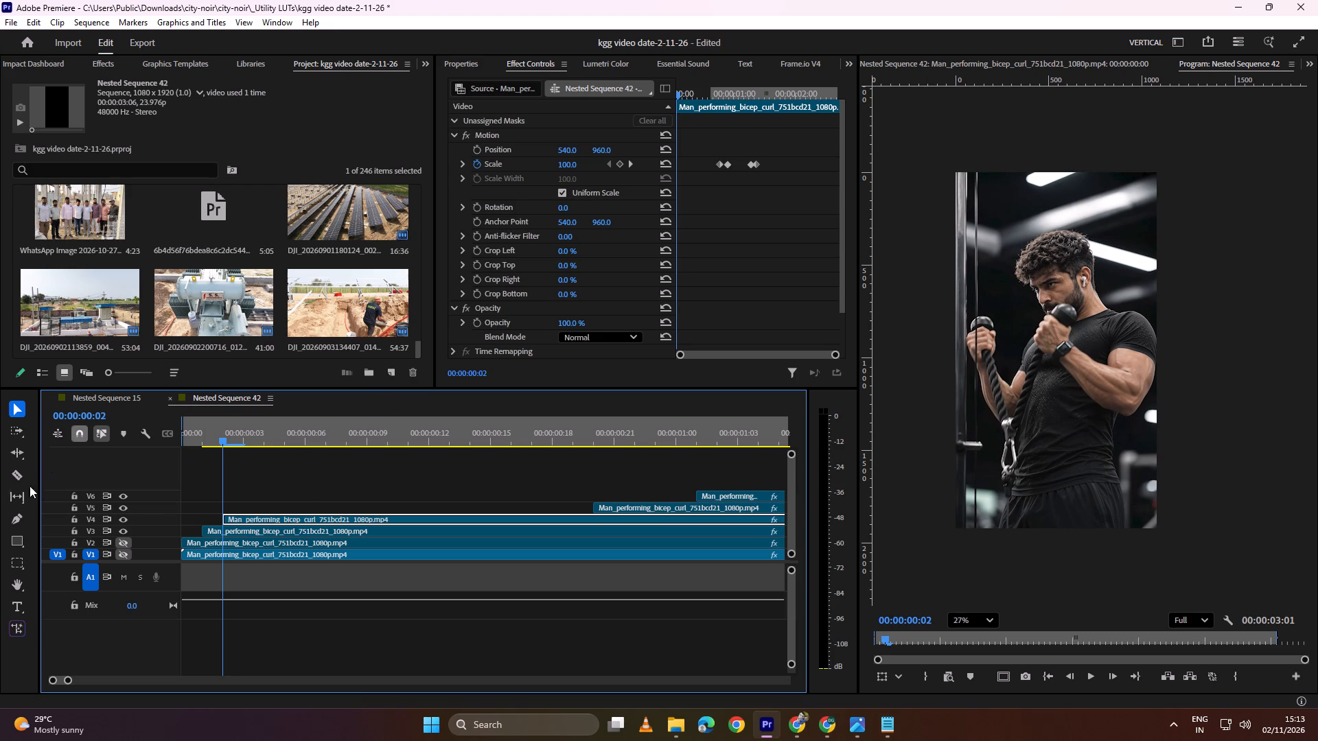
# Draw a small rectangular mask over the front of the man's face on the V4 clip and assign it to Opacity.
pyautogui.click(18, 564)
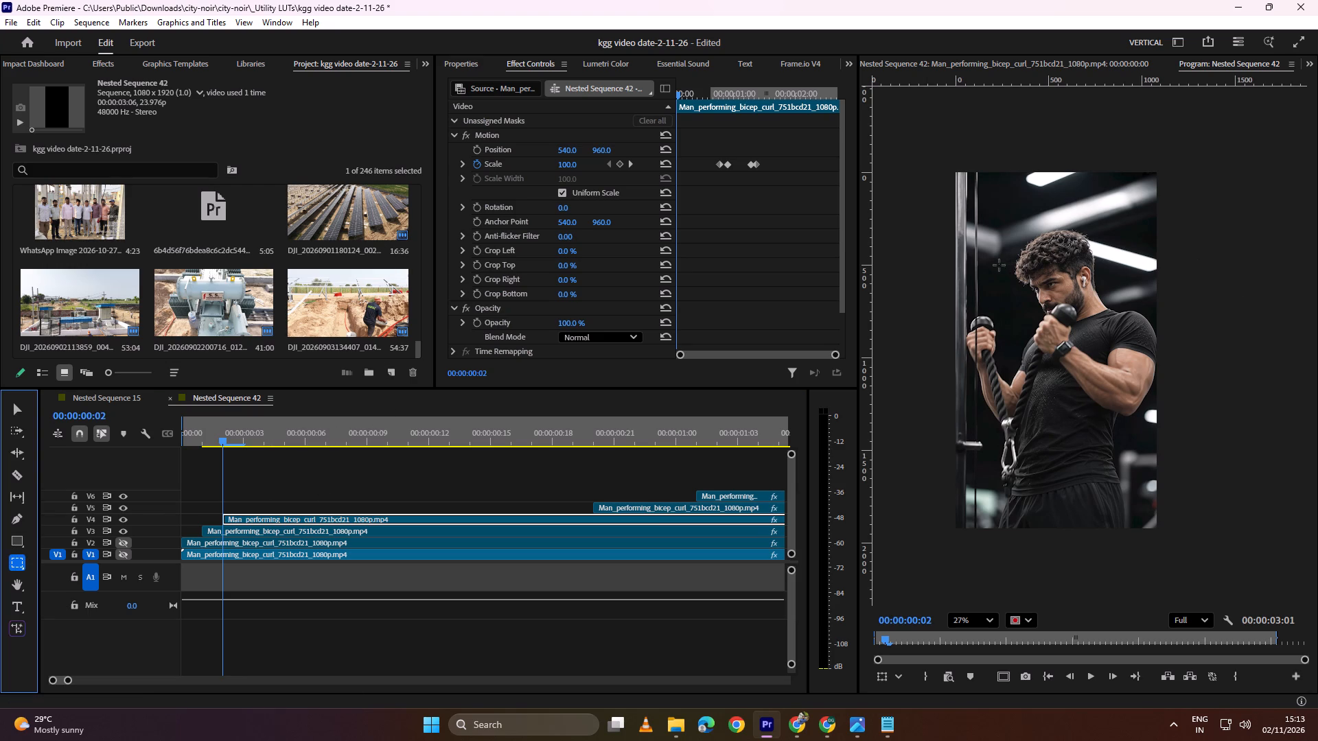
pyautogui.moveTo(995, 279); pyautogui.dragTo(1072, 309)
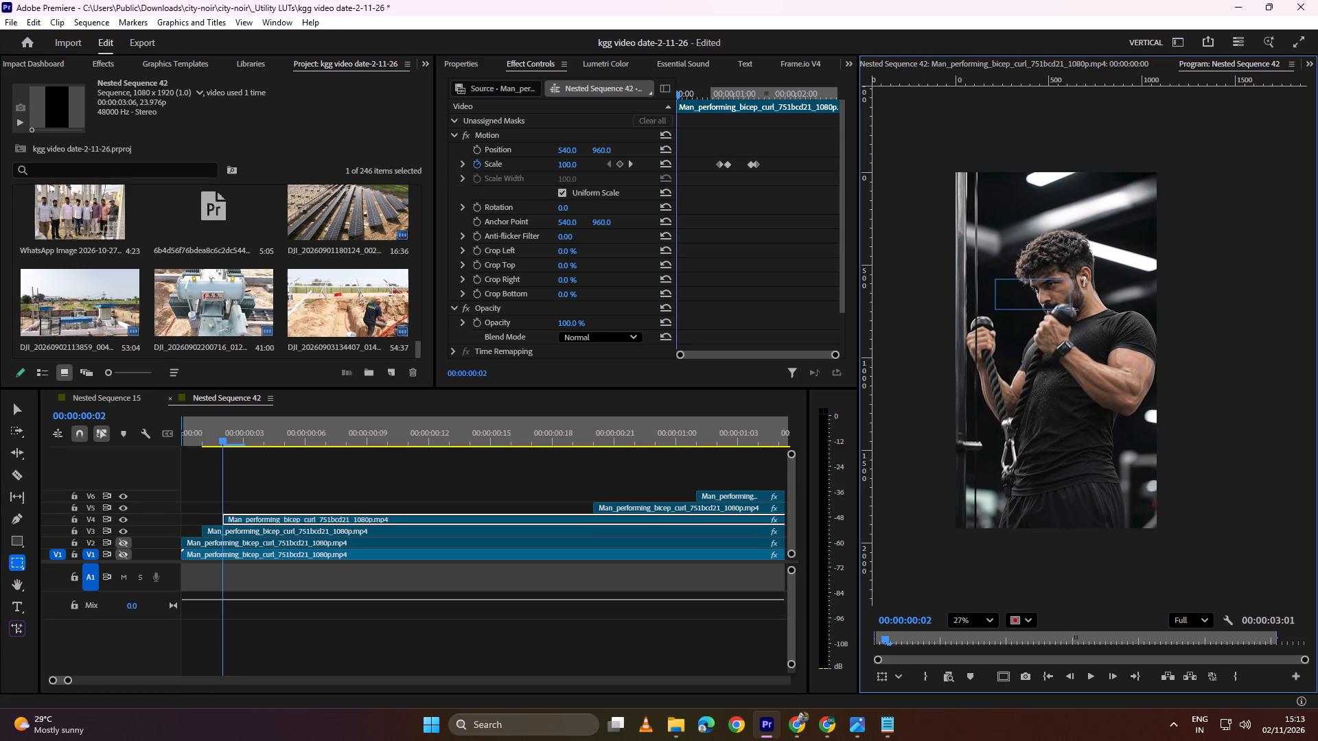
pyautogui.moveTo(1072, 309); pyautogui.dragTo(1076, 304)
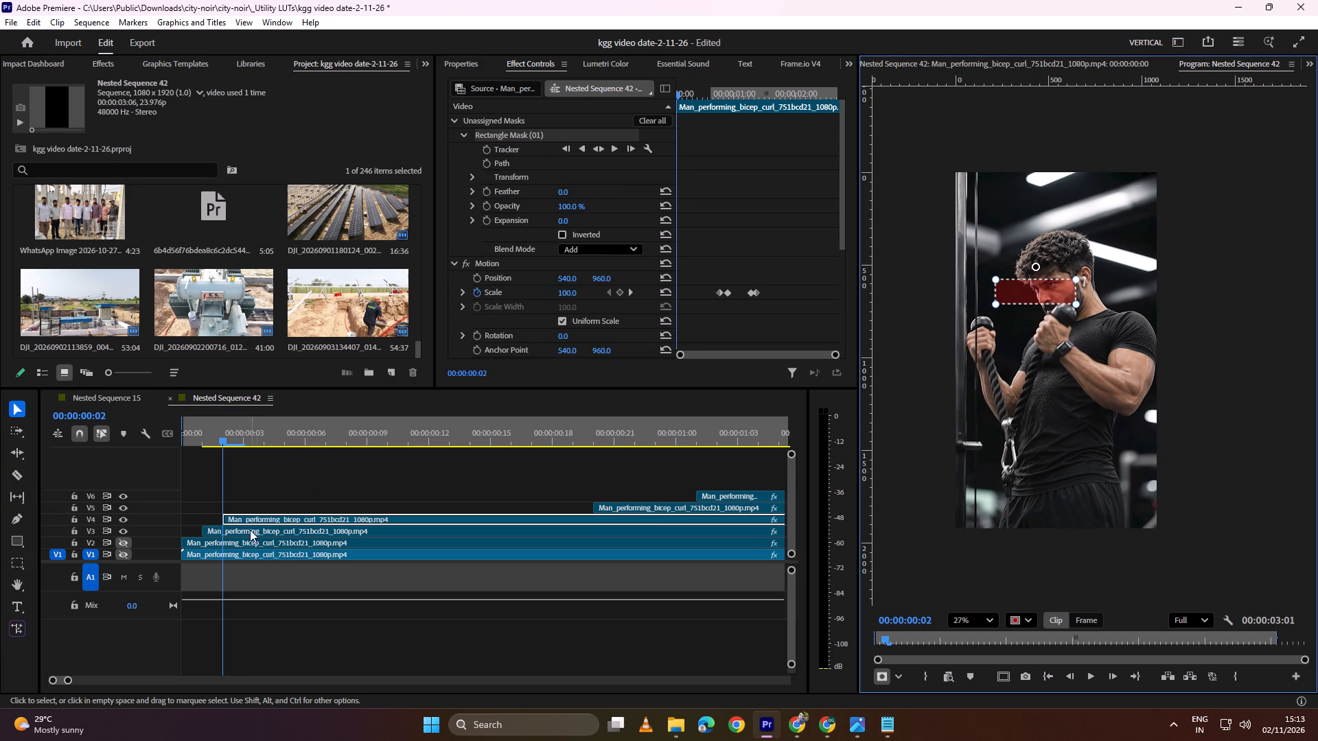
pyautogui.moveTo(522, 134); pyautogui.dragTo(497, 362)
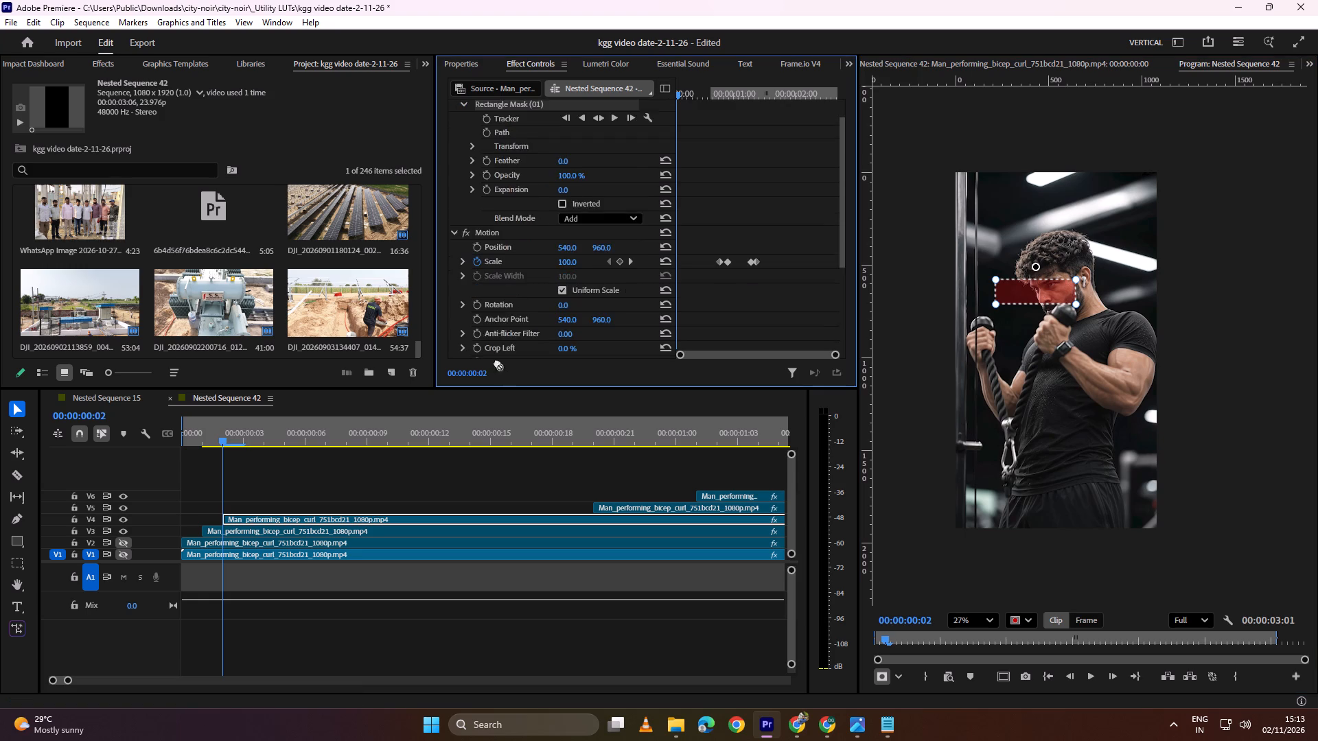
pyautogui.moveTo(497, 362); pyautogui.dragTo(494, 263)
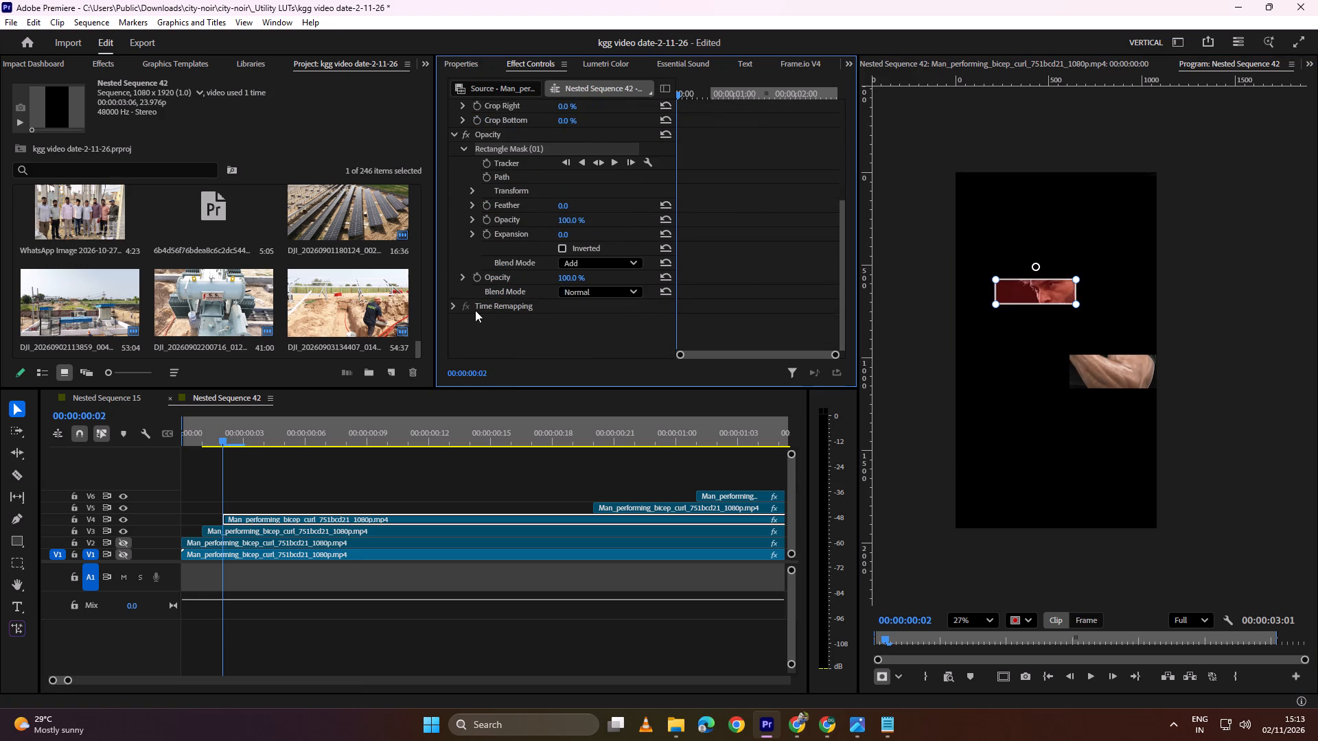
# Move the V5 clip so it starts at frame 3.
pyautogui.click(286, 483)
pyautogui.moveTo(223, 444); pyautogui.dragTo(250, 444)
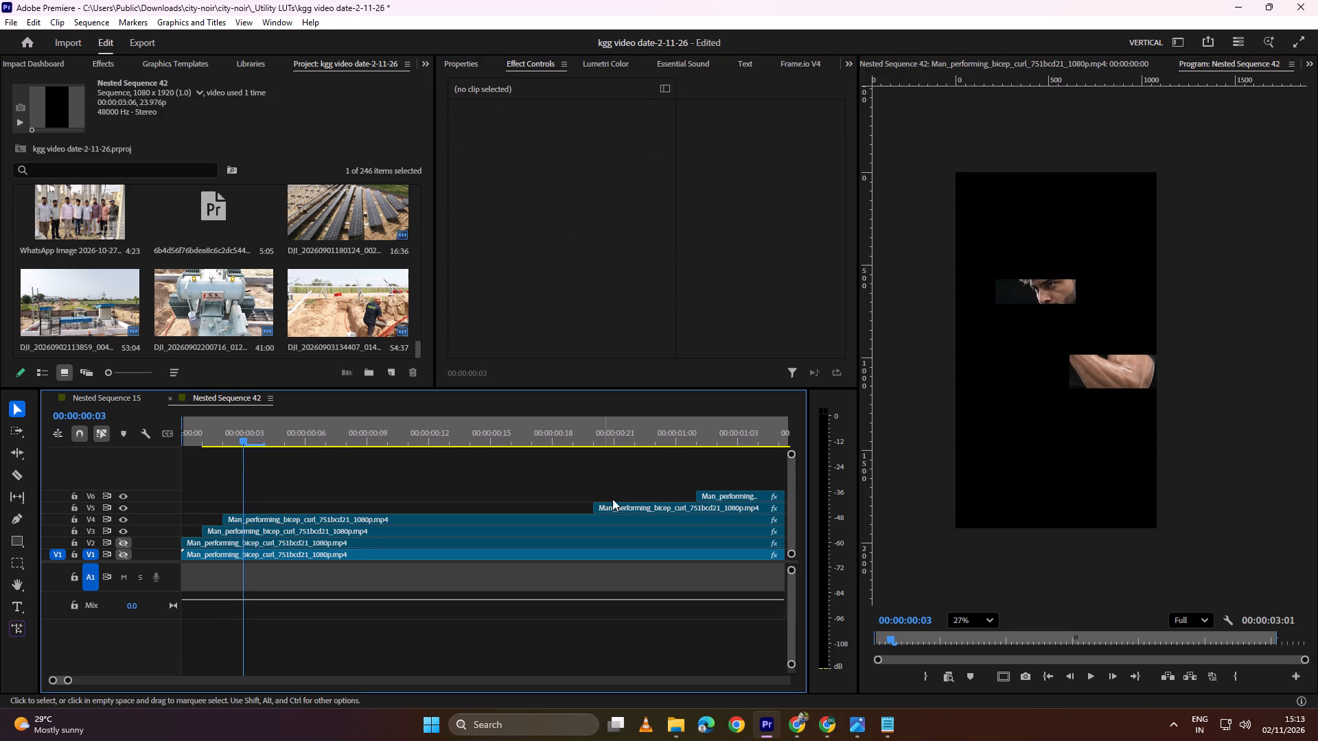
pyautogui.moveTo(612, 506); pyautogui.dragTo(261, 505)
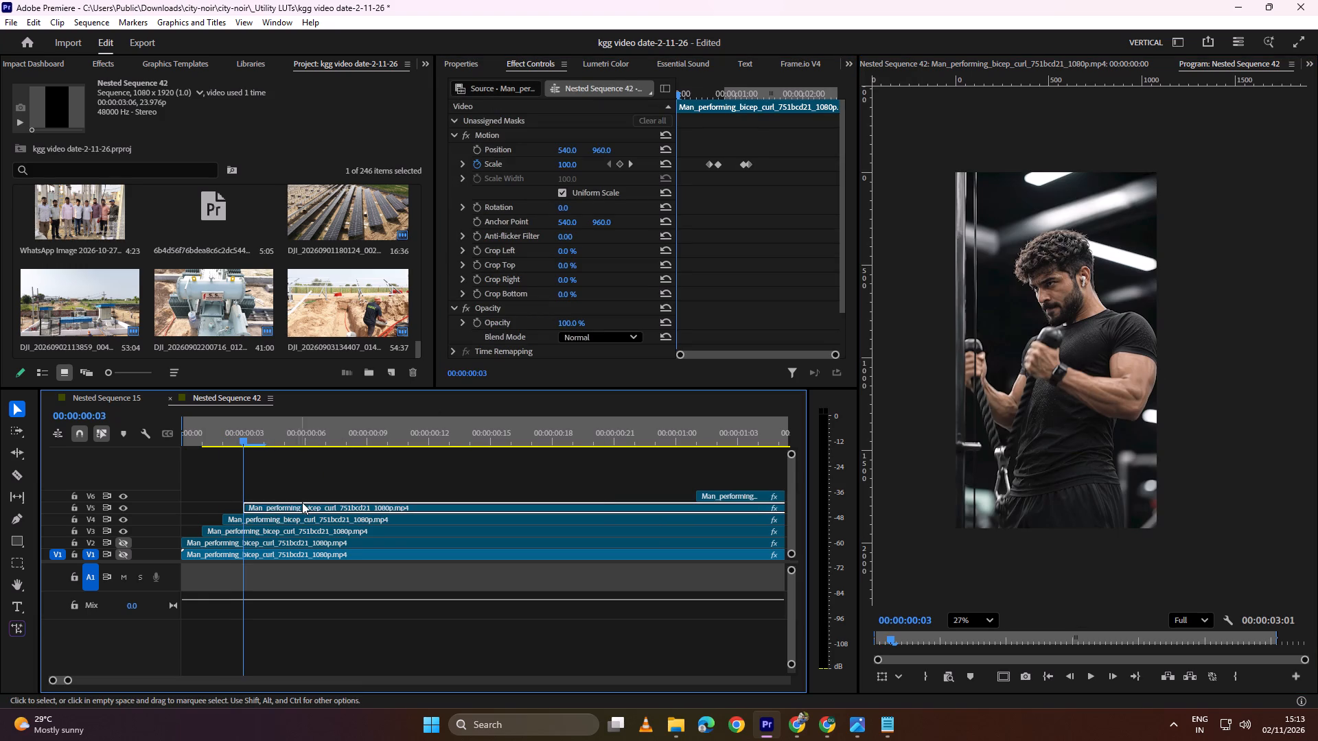
# Hide tracks V3 and V4 and add a wide rectangular Opacity mask across the man's chest and forearm on the V5 clip.
pyautogui.click(125, 534)
pyautogui.click(129, 523)
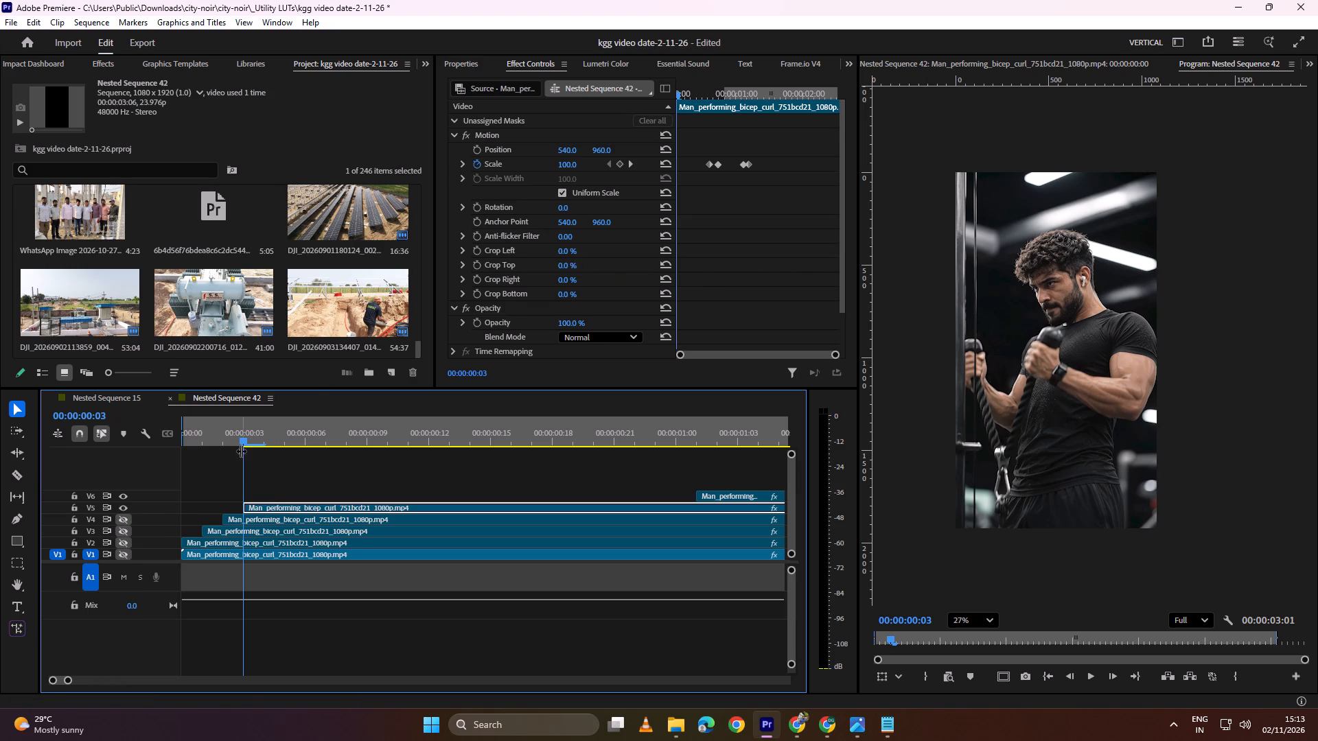
pyautogui.scroll(-5, 520, 283)
pyautogui.click(507, 266)
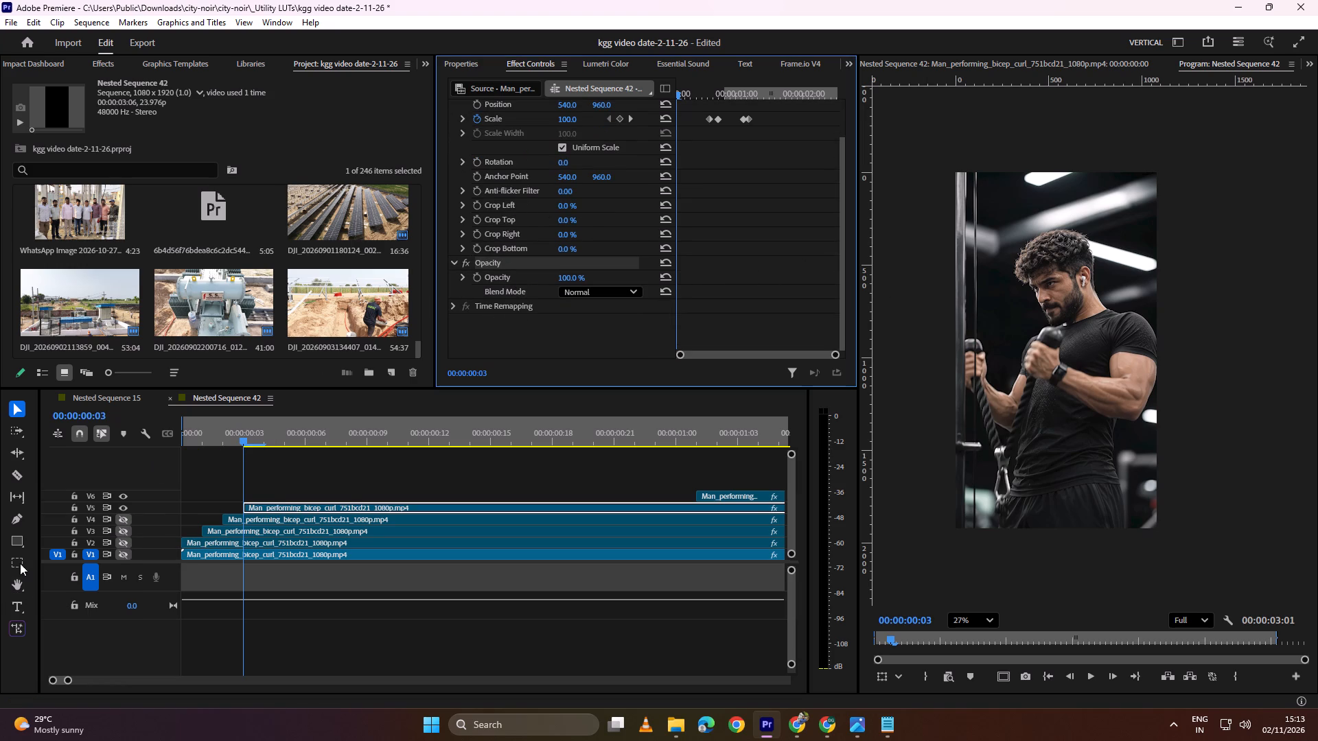
pyautogui.click(20, 563)
pyautogui.moveTo(1002, 342); pyautogui.dragTo(1124, 386)
# Play back the masked V5 layer from the sequence start.
pyautogui.click(340, 471)
pyautogui.moveTo(250, 436); pyautogui.dragTo(161, 452)
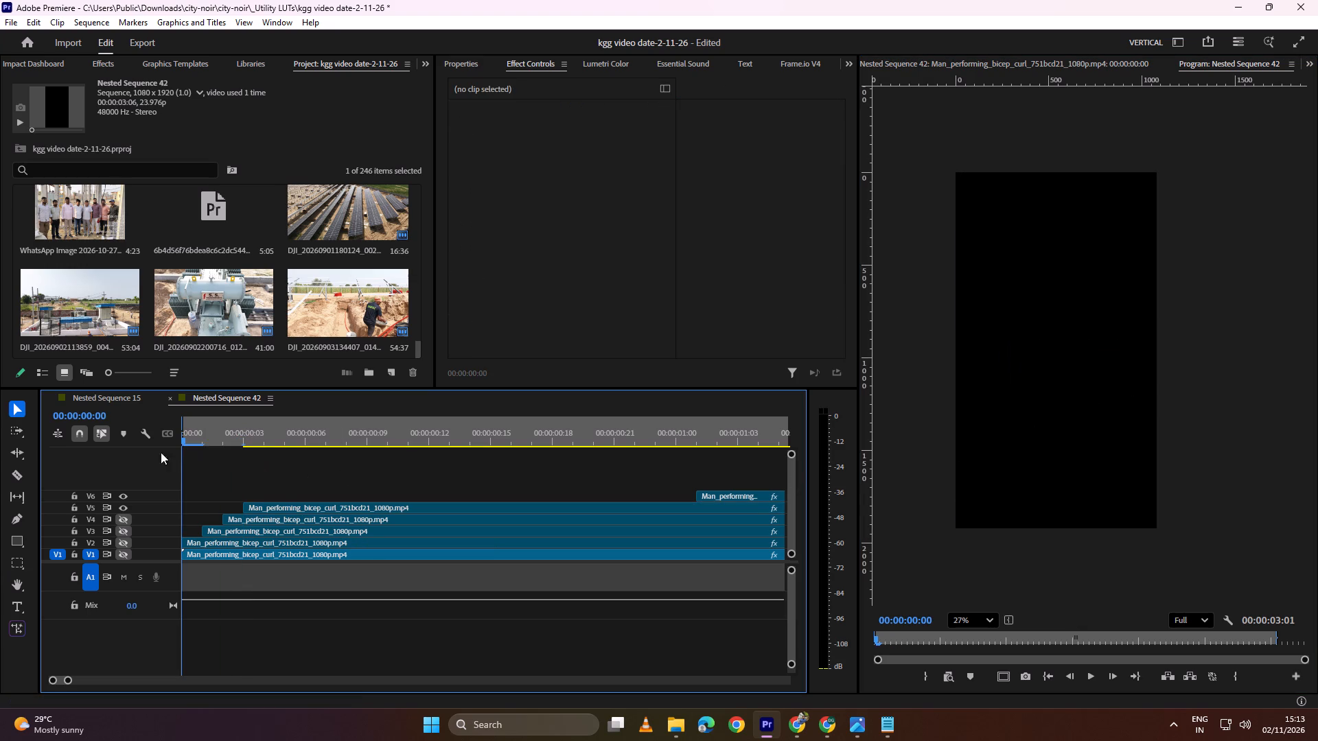
pyautogui.moveTo(161, 452); pyautogui.dragTo(139, 456)
pyautogui.press('space')
pyautogui.press('space')
pyautogui.moveTo(327, 436); pyautogui.dragTo(124, 464)
# Turn the output of video tracks V1 through V4 back on.
pyautogui.click(122, 553)
pyautogui.click(123, 542)
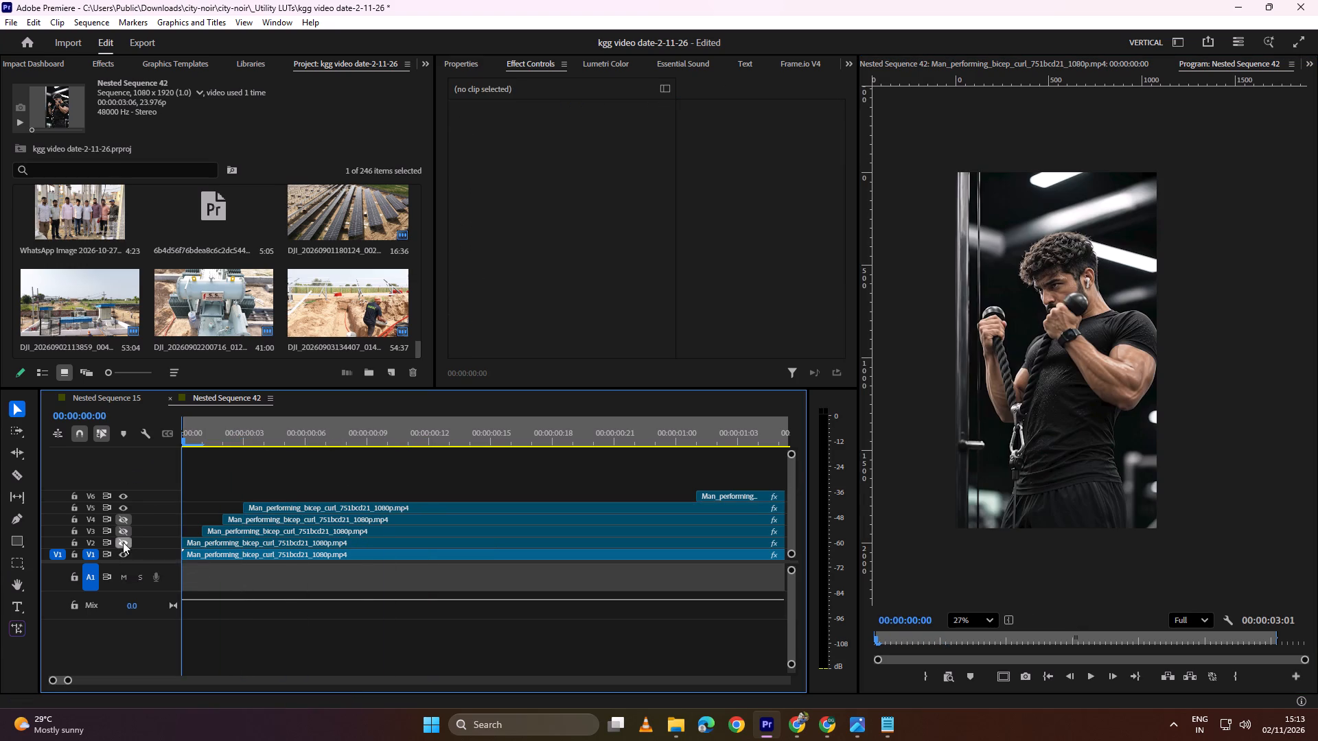
pyautogui.click(125, 530)
pyautogui.click(125, 519)
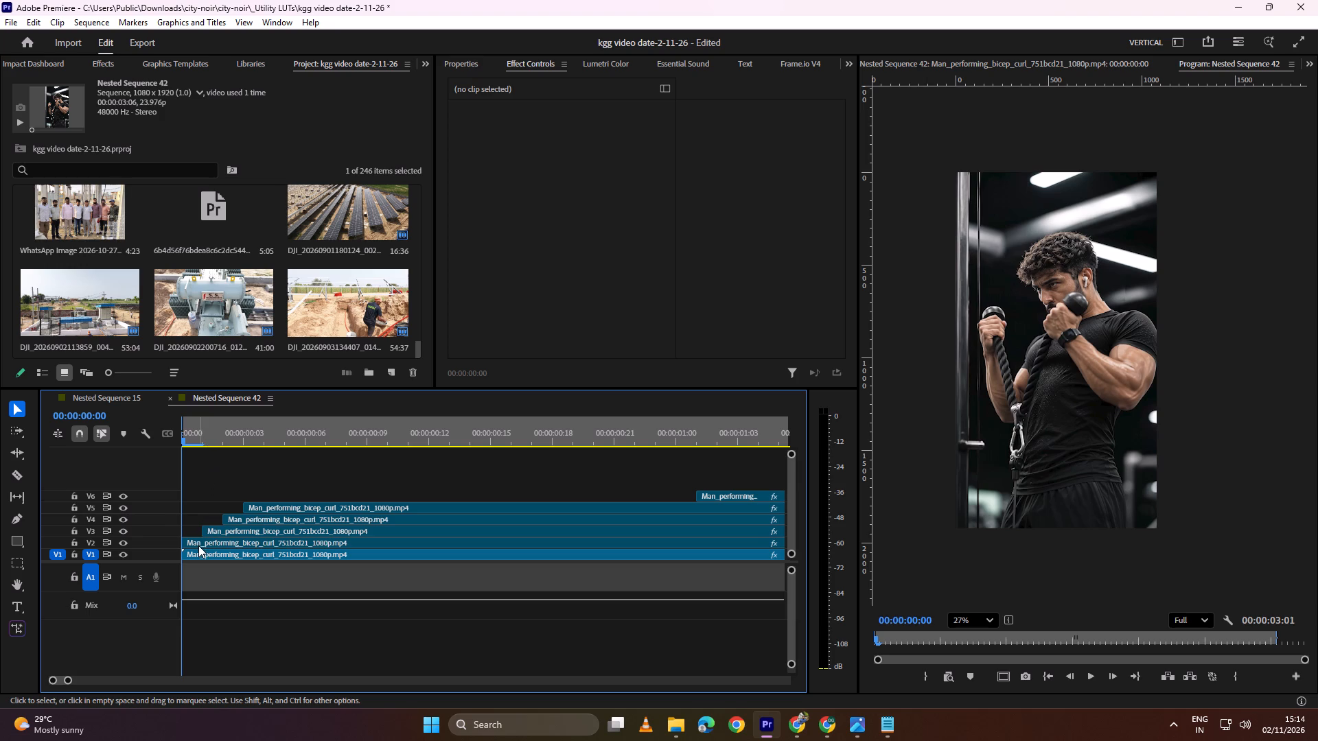
# Shift the four masked clips on V2 through V5 one frame later together.
pyautogui.click(199, 543)
pyautogui.moveTo(288, 491); pyautogui.dragTo(231, 545)
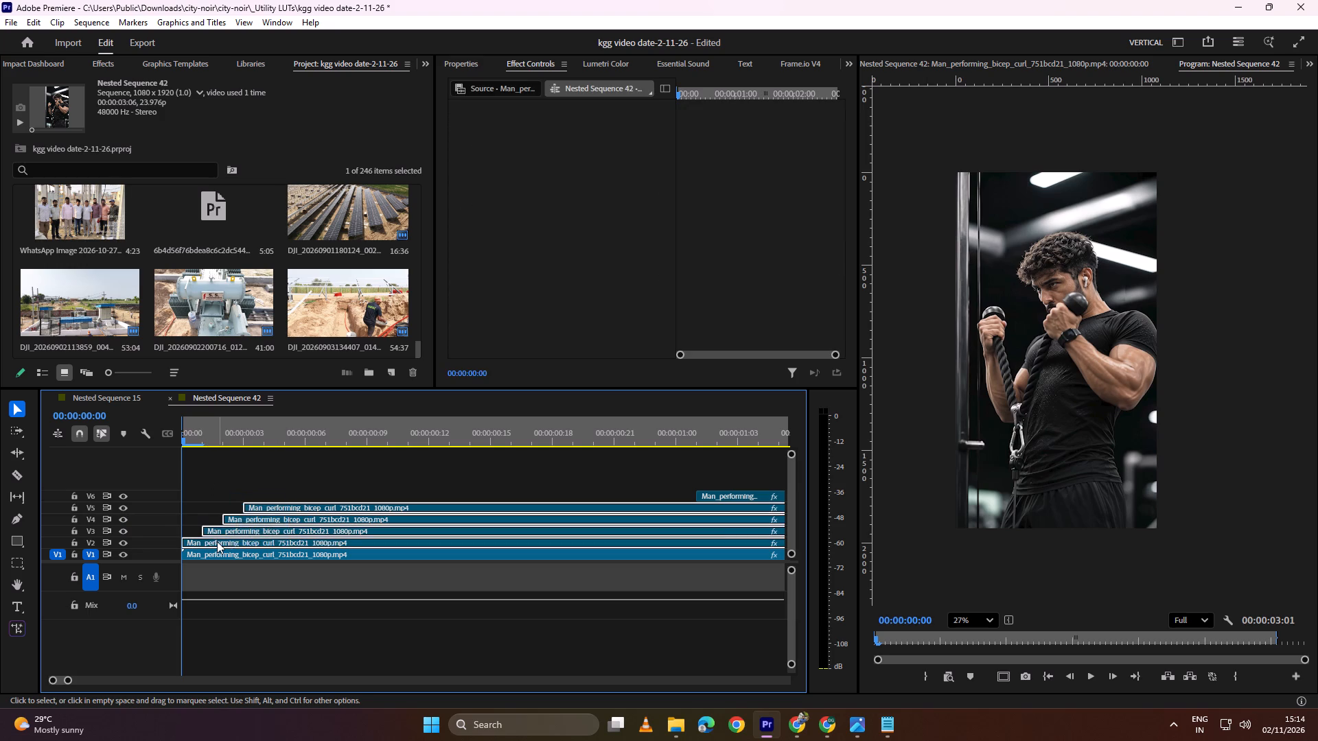
pyautogui.moveTo(217, 541); pyautogui.dragTo(235, 539)
# Play back and scrub the opening of the nest with all mask layers enabled.
pyautogui.moveTo(210, 433); pyautogui.dragTo(113, 434)
pyautogui.press('space')
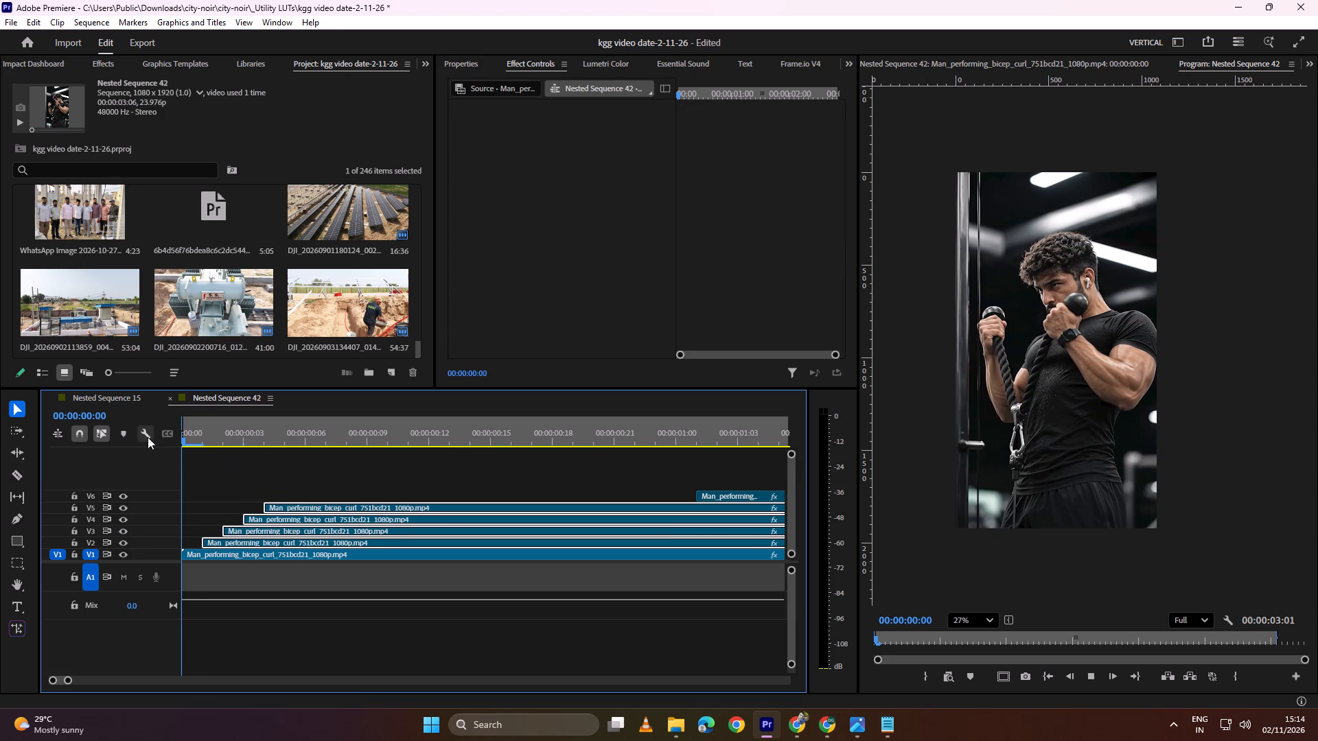
pyautogui.press('space')
pyautogui.moveTo(279, 437); pyautogui.dragTo(367, 449)
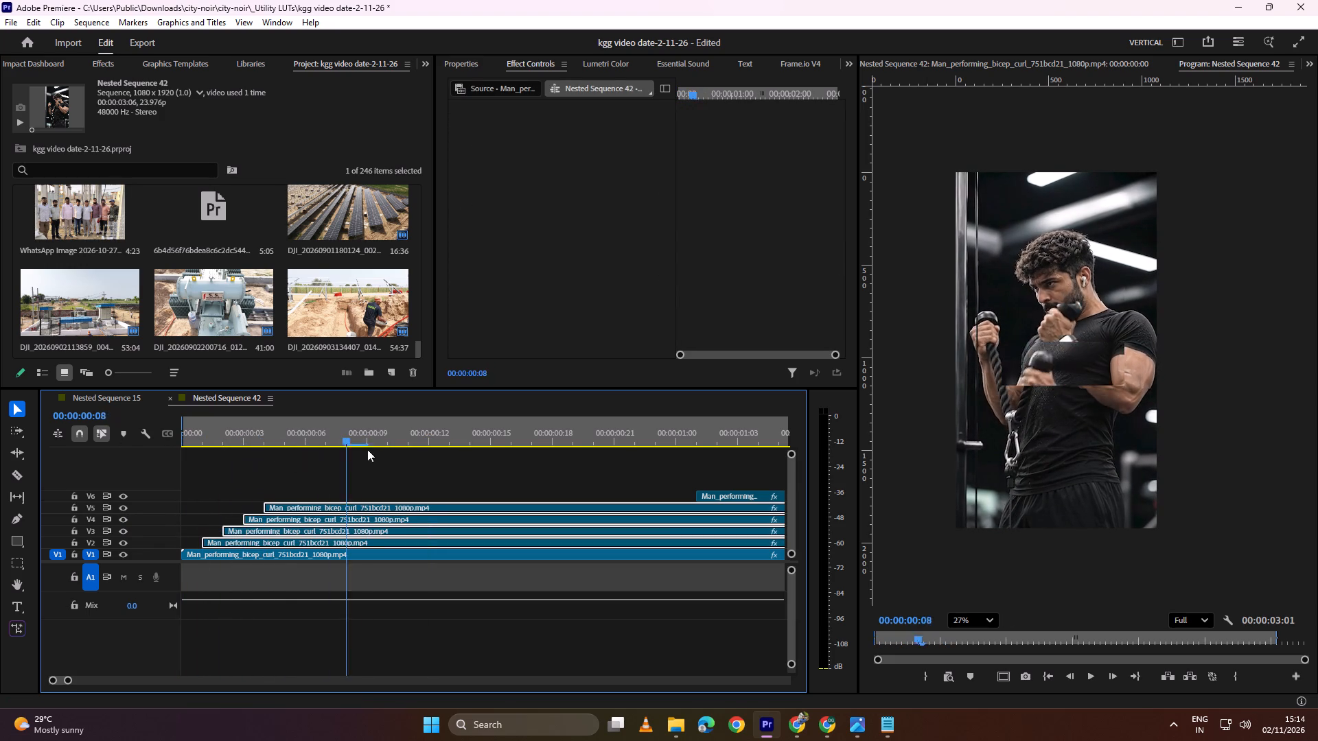
pyautogui.moveTo(367, 449); pyautogui.dragTo(108, 449)
pyautogui.click(356, 491)
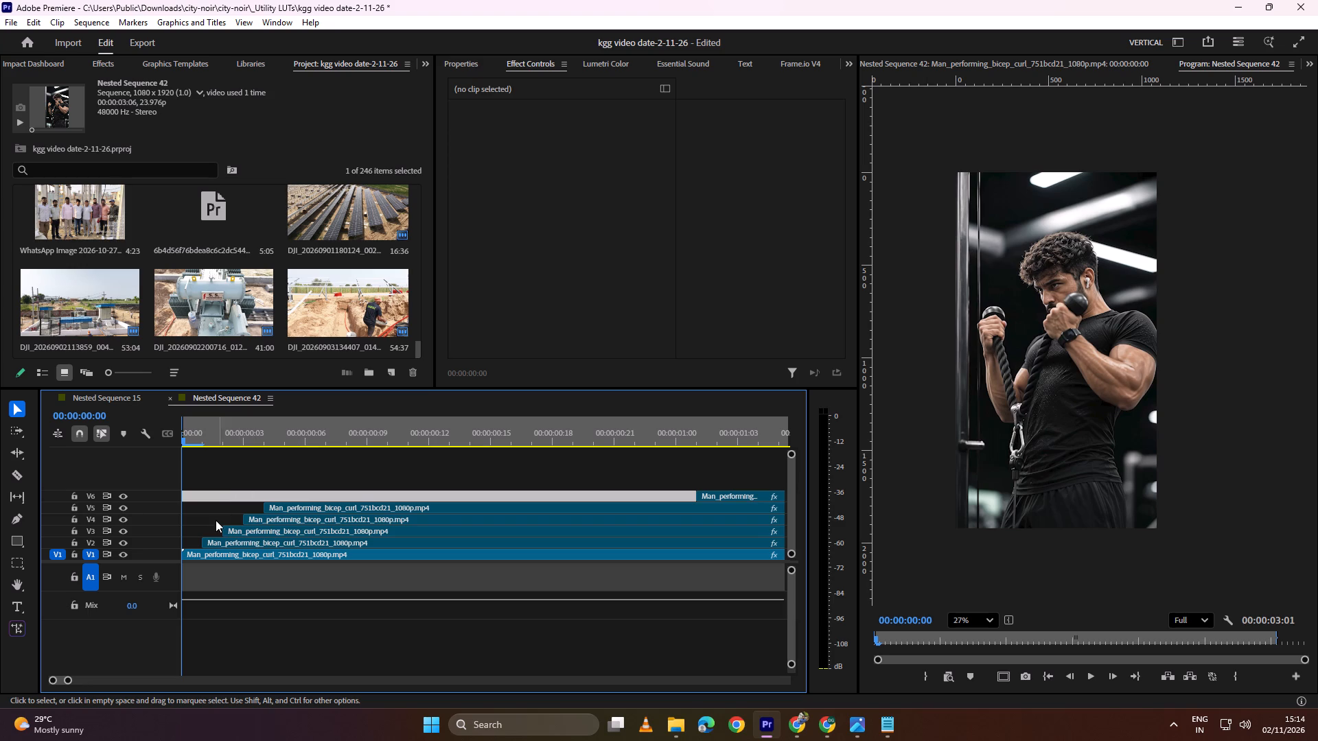
# Cut each of the four masked clips on V2 through V5 one frame after its start.
pyautogui.keyDown('alt'); pyautogui.scroll(4, 216, 520); pyautogui.keyUp('alt')
pyautogui.click(223, 543)
pyautogui.press('c')
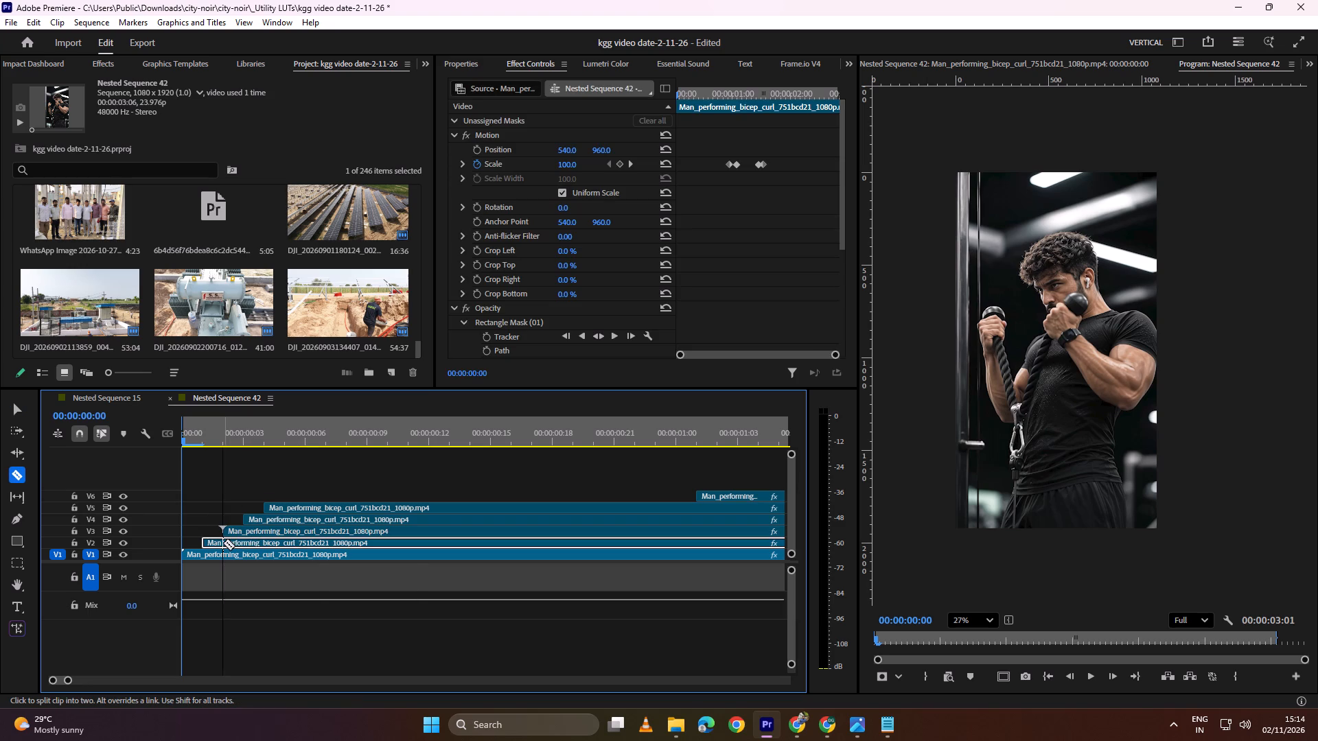
pyautogui.click(223, 543)
pyautogui.click(247, 530)
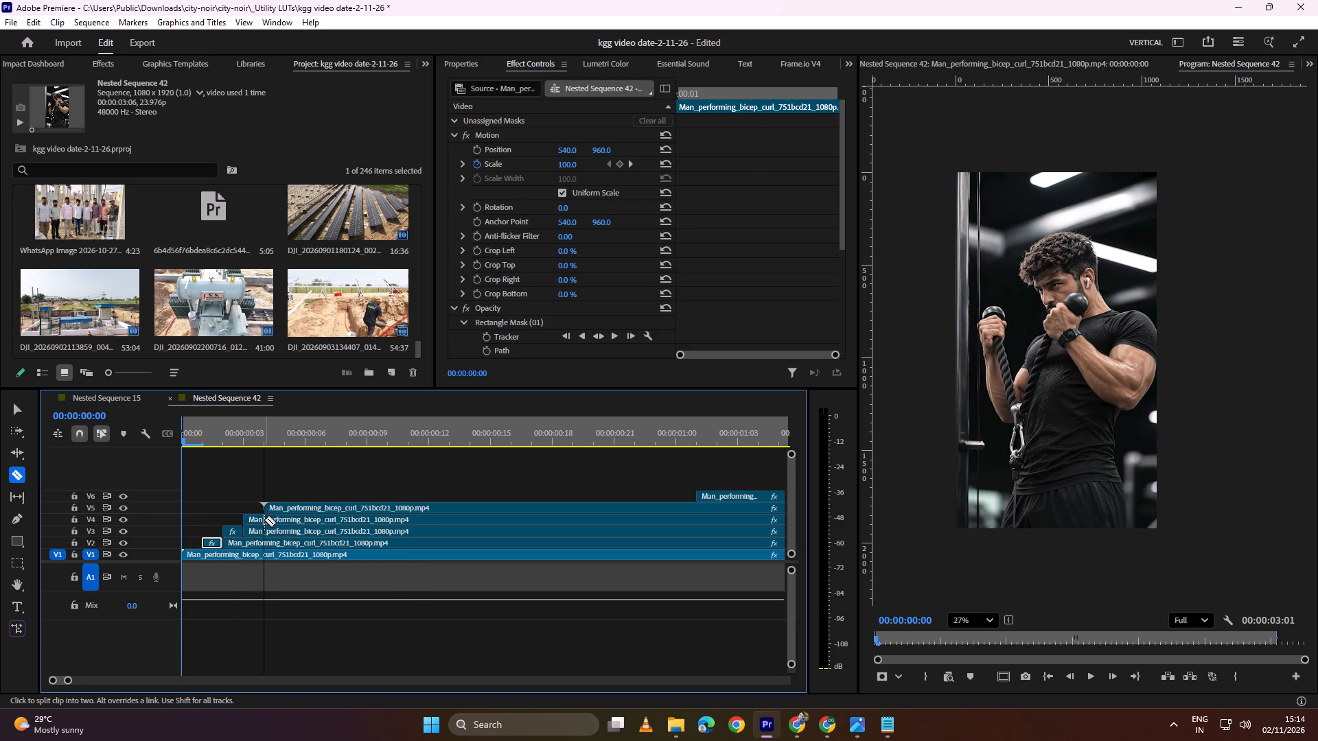
pyautogui.click(264, 519)
pyautogui.click(286, 503)
pyautogui.press('v')
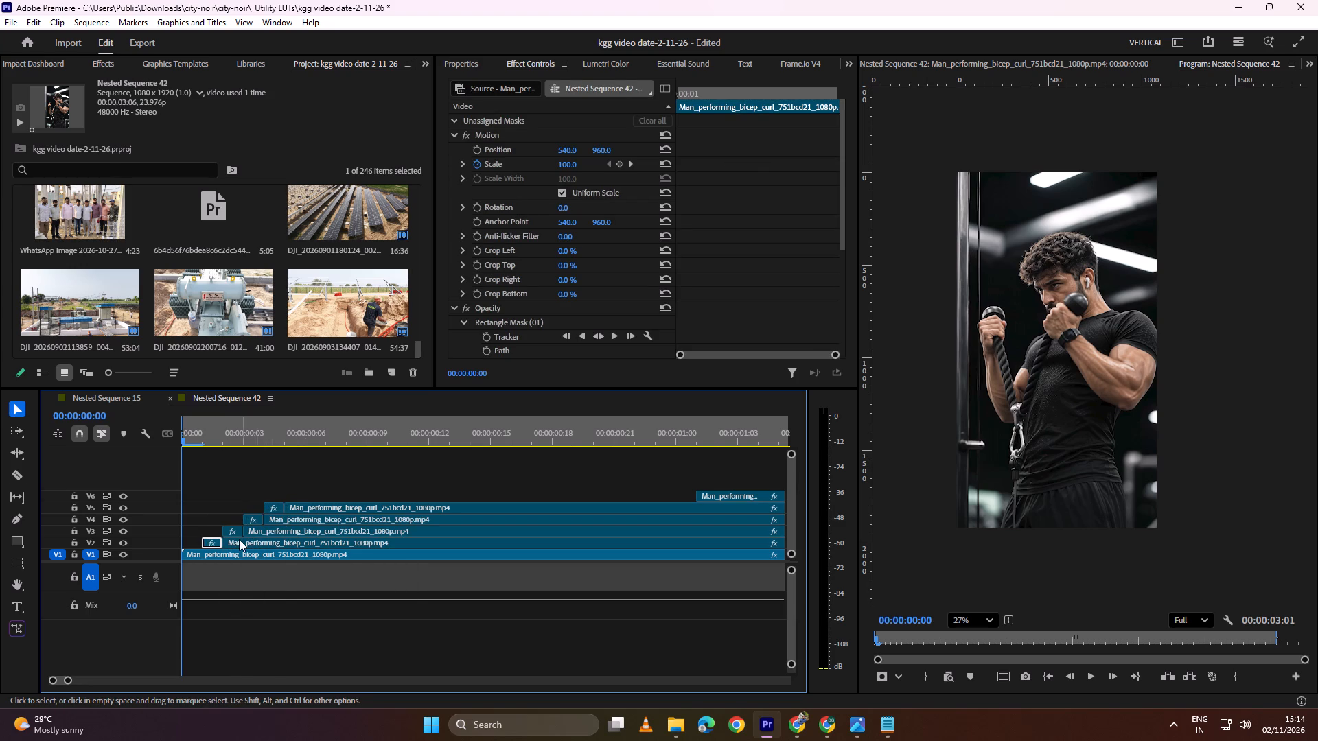
# Delete the long remainders on V2 through V5, leaving a staircase of one-frame masked pieces.
pyautogui.click(235, 542)
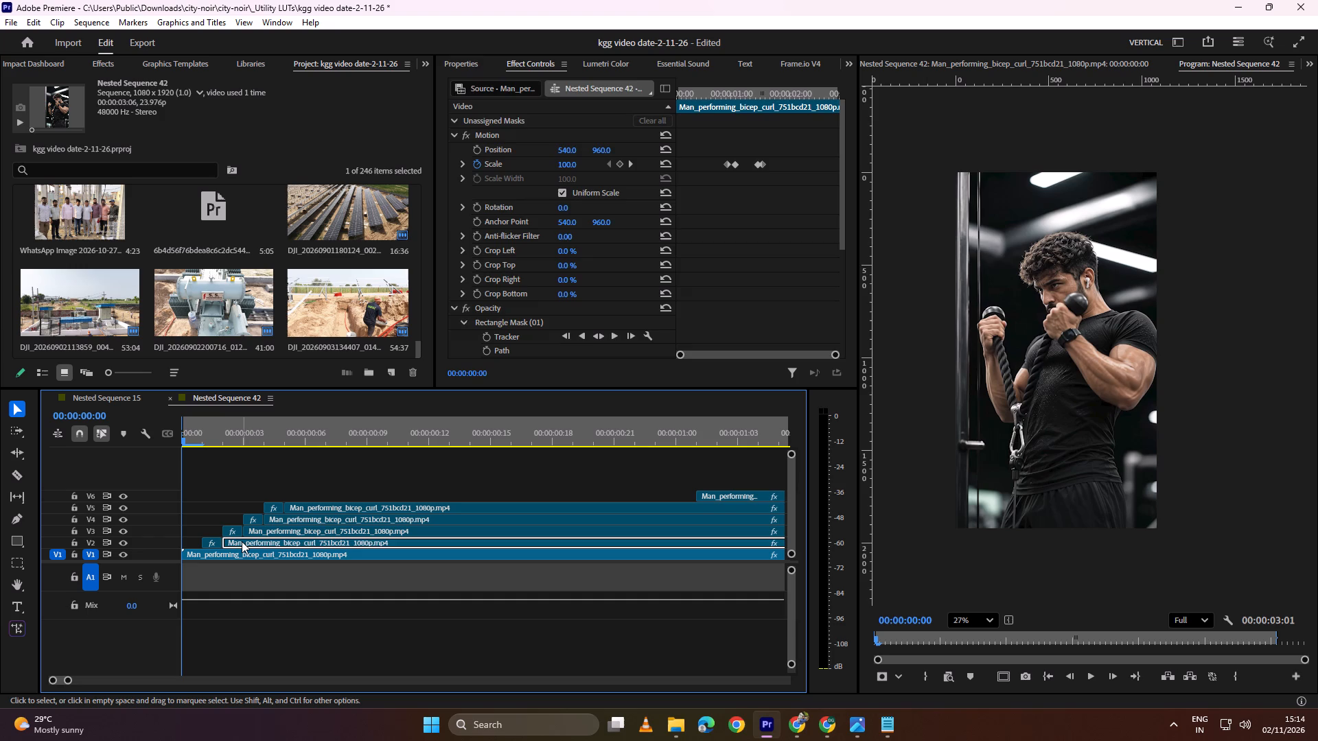
pyautogui.click(242, 541)
pyautogui.press('BackSpace')
pyautogui.click(261, 533)
pyautogui.press('BackSpace')
pyautogui.click(291, 521)
pyautogui.press('BackSpace')
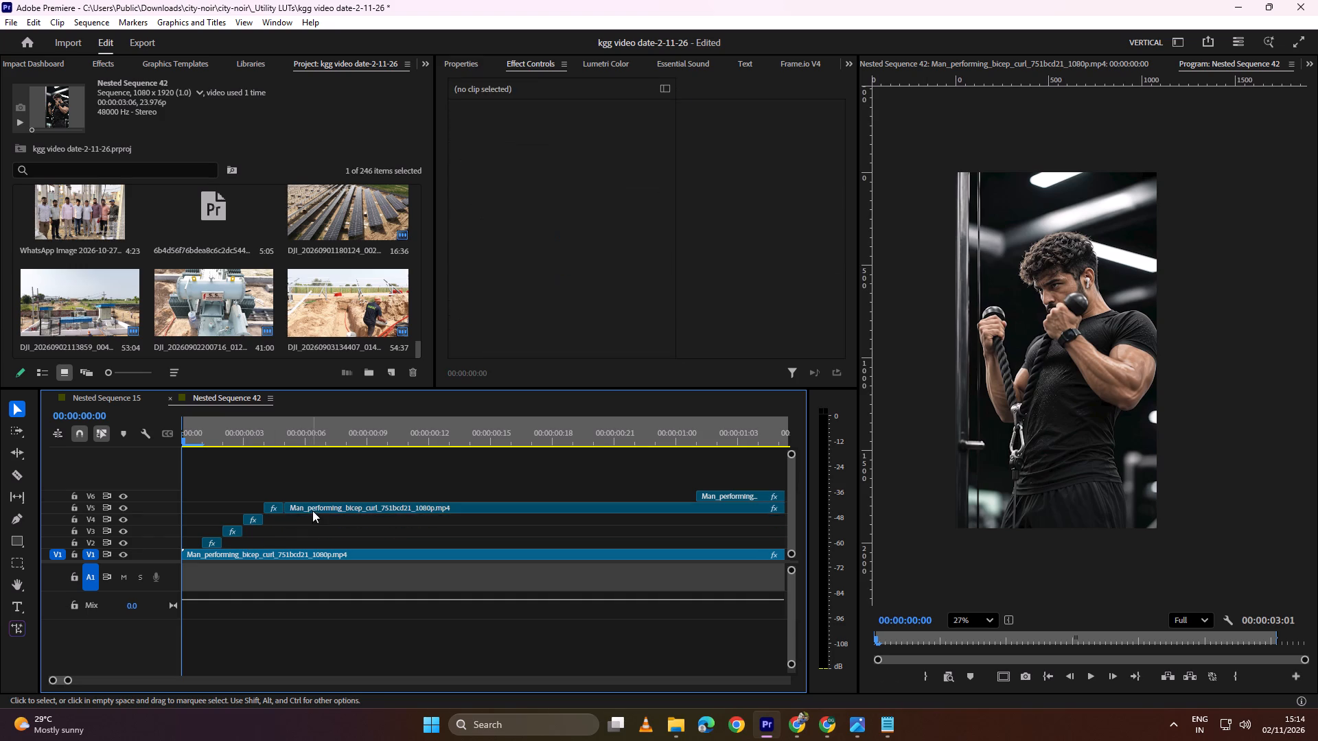
pyautogui.click(316, 508)
pyautogui.press('BackSpace')
# Play back the one-frame masked pieces from the sequence start.
pyautogui.moveTo(299, 436); pyautogui.dragTo(135, 456)
pyautogui.press('space')
pyautogui.press('space')
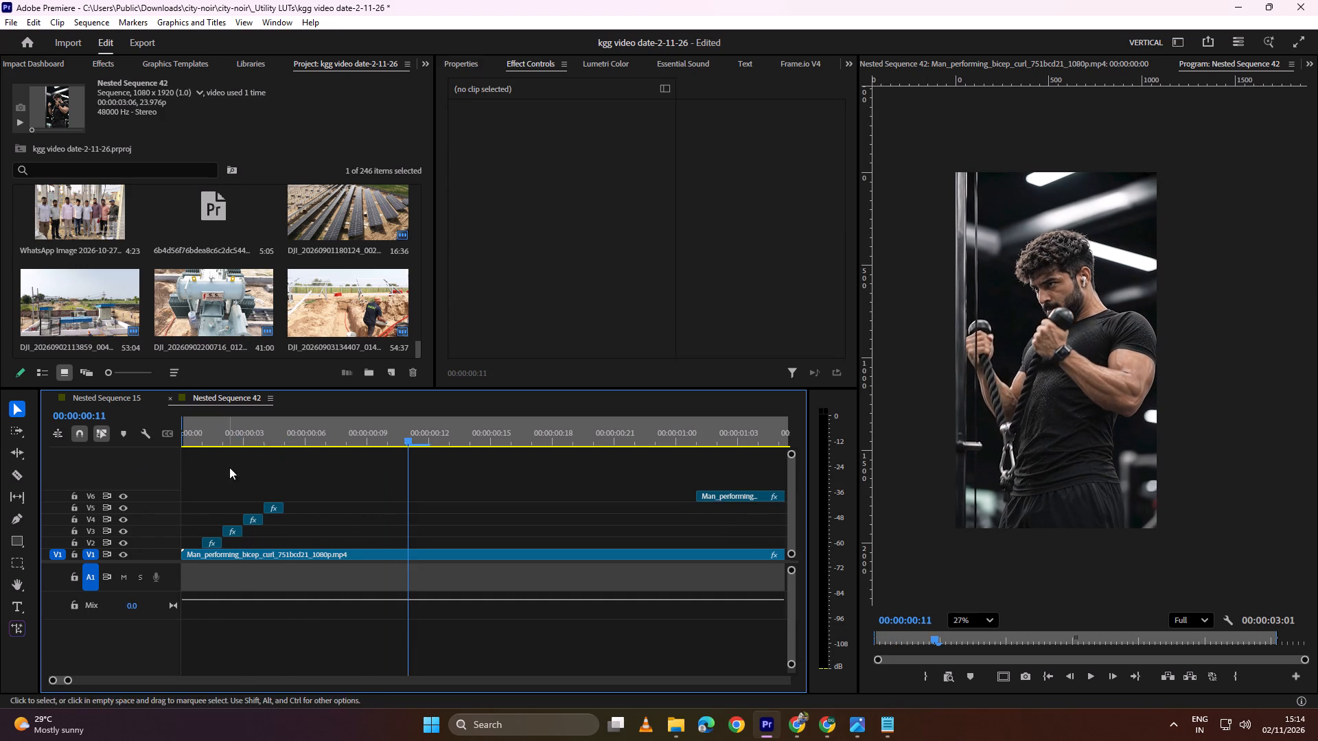
pyautogui.moveTo(290, 427); pyautogui.dragTo(62, 449)
# Apply the Image Control Invert effect to the four one-frame masked clips on V2 through V5.
pyautogui.moveTo(308, 488); pyautogui.dragTo(213, 539)
pyautogui.click(426, 68)
pyautogui.click(447, 115)
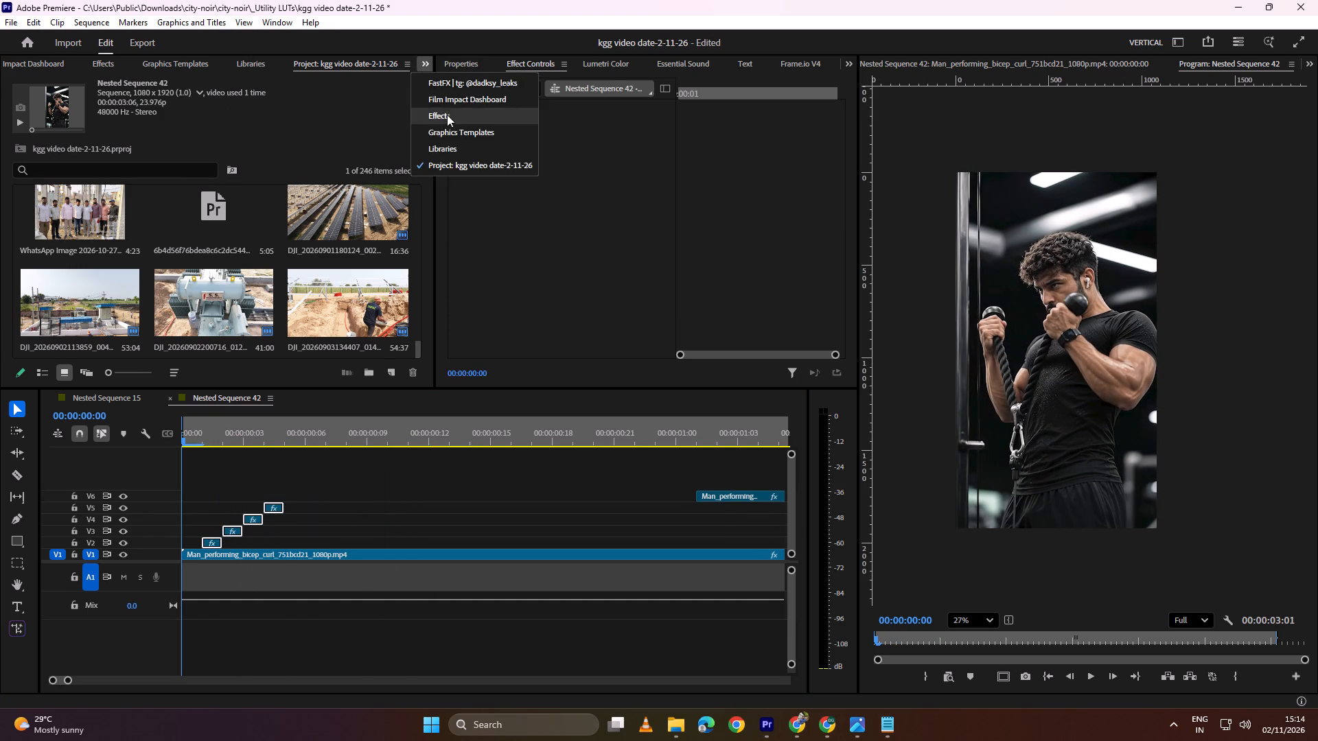
pyautogui.moveTo(71, 165); pyautogui.dragTo(256, 516)
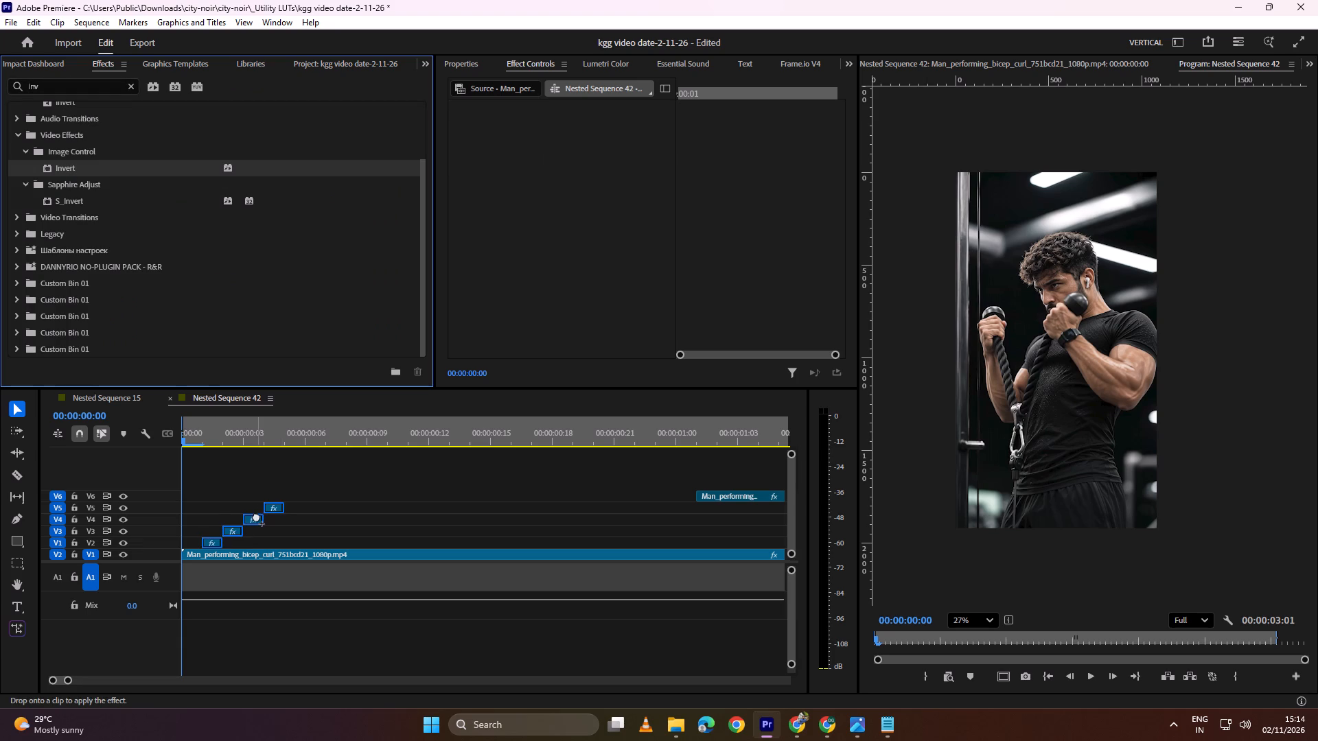
pyautogui.moveTo(256, 516); pyautogui.dragTo(256, 517)
# Play back the inverted flashes repeatedly from the start of the nest.
pyautogui.moveTo(259, 423); pyautogui.dragTo(133, 433)
pyautogui.press('space')
pyautogui.press('space')
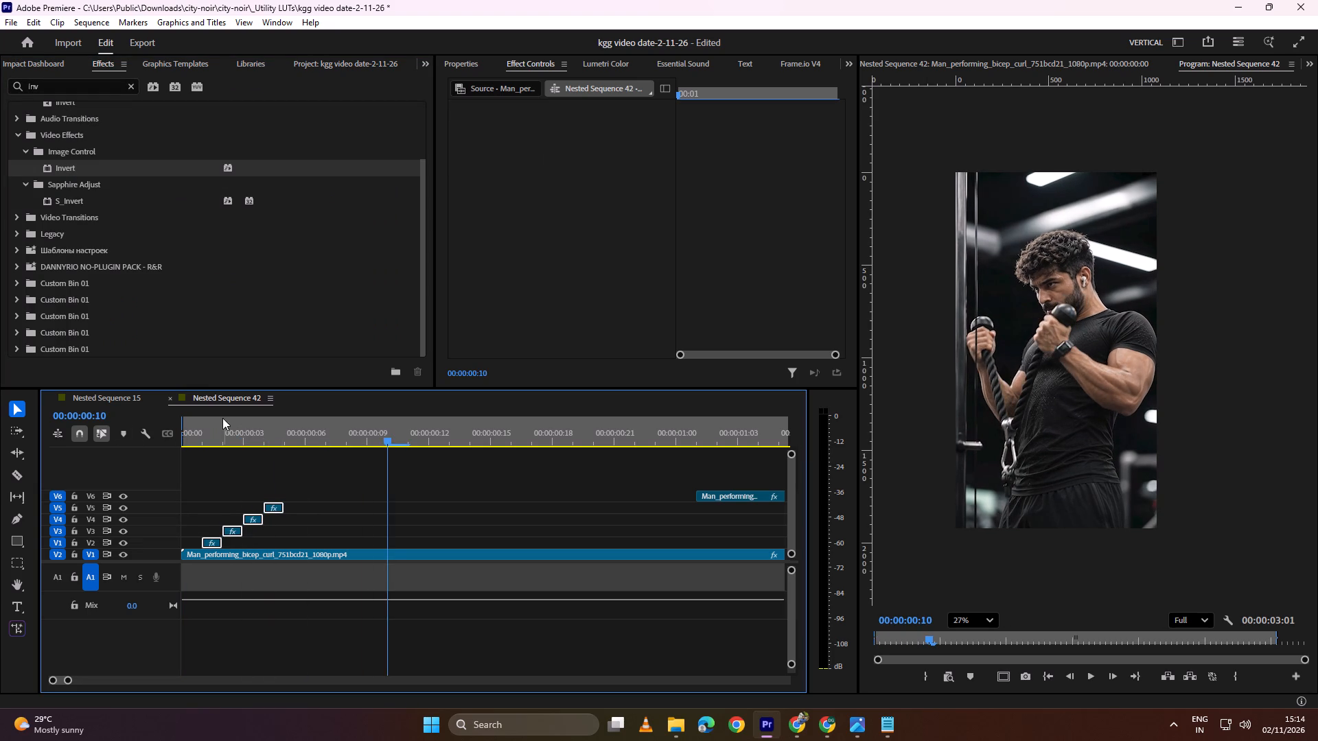
pyautogui.moveTo(262, 434); pyautogui.dragTo(155, 456)
pyautogui.press('space')
pyautogui.press('space')
pyautogui.moveTo(294, 432); pyautogui.dragTo(228, 443)
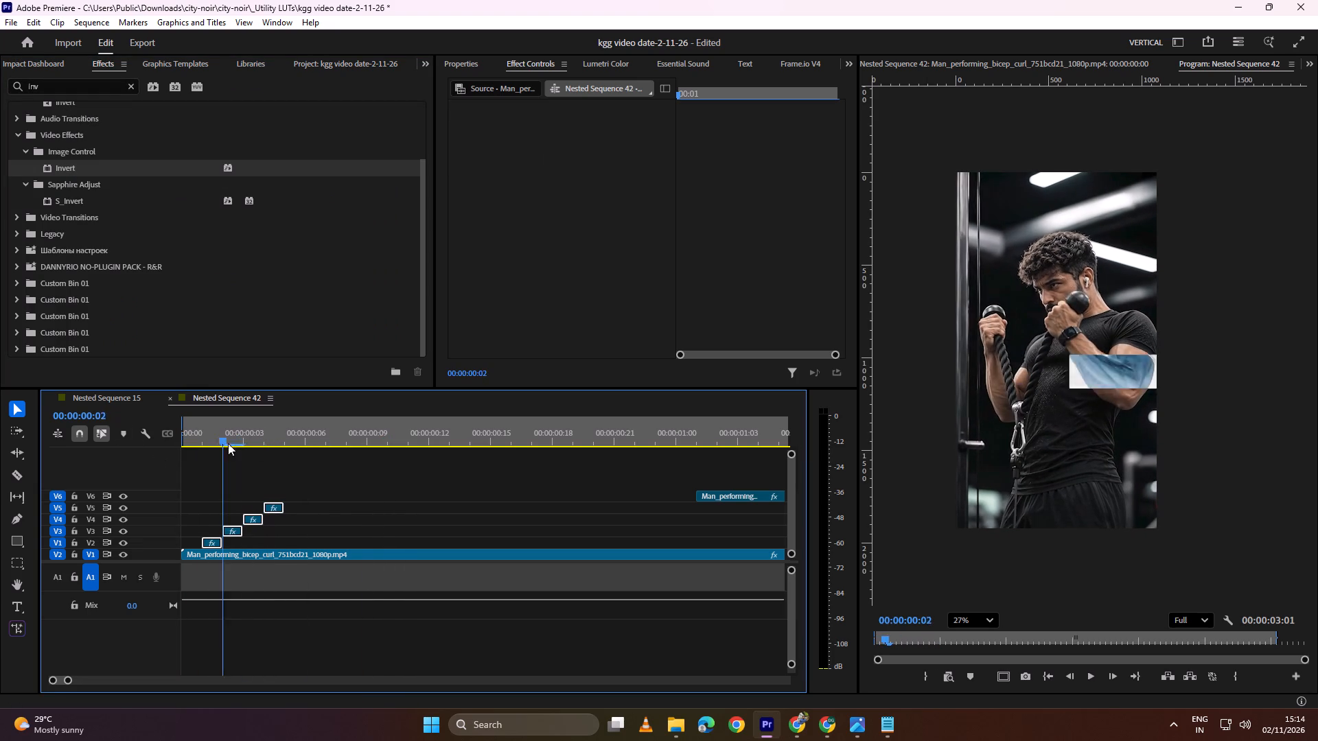
pyautogui.moveTo(228, 443); pyautogui.dragTo(153, 462)
pyautogui.press('space')
pyautogui.press('space')
# Review the transition into the bicep curl nest in Nested Sequence 15 by playing it back several times.
pyautogui.click(108, 395)
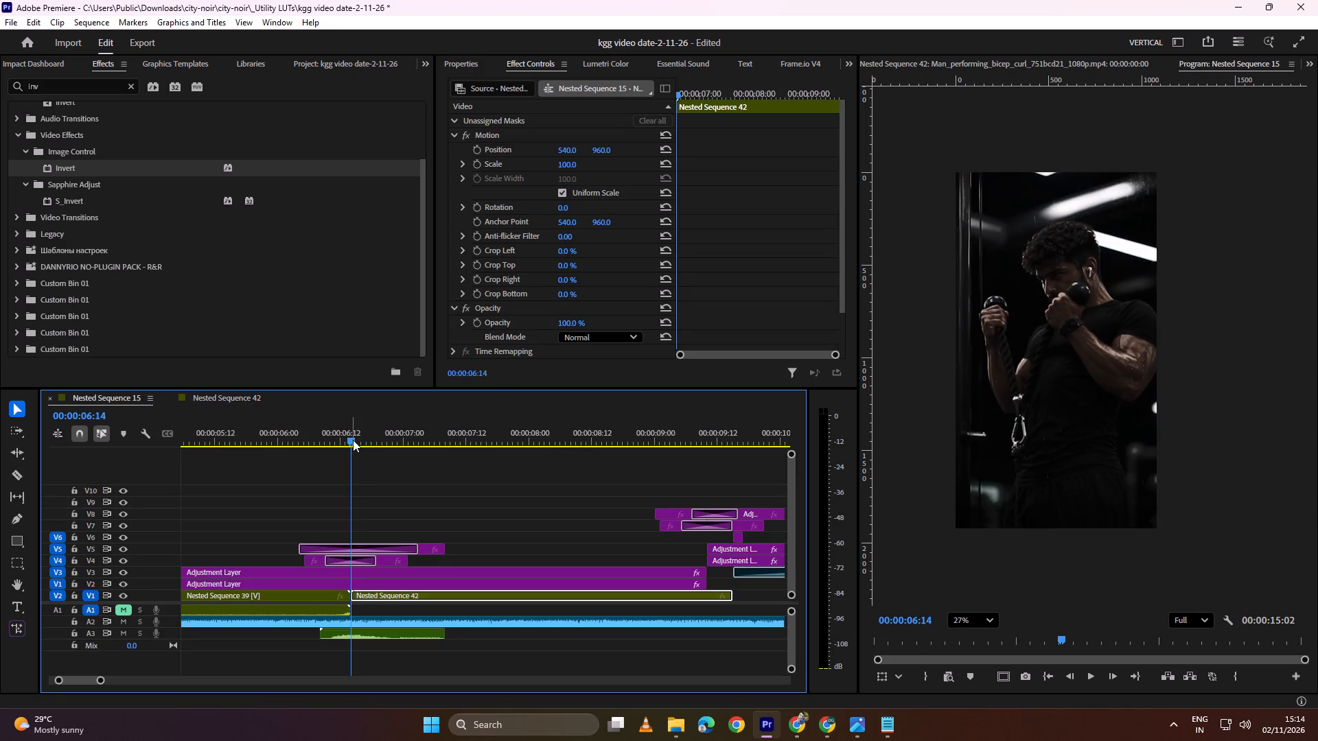
pyautogui.moveTo(359, 435); pyautogui.dragTo(271, 449)
pyautogui.press('space')
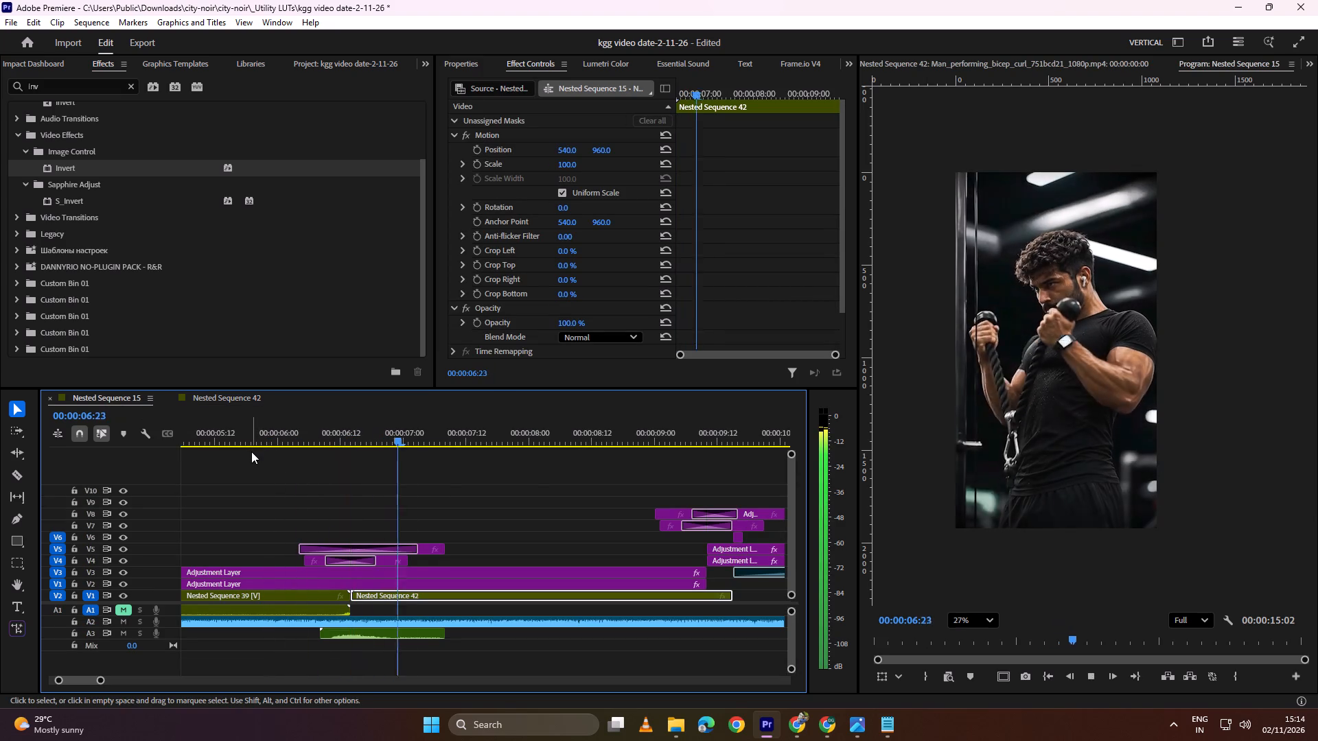
pyautogui.press('space')
pyautogui.moveTo(443, 434); pyautogui.dragTo(336, 447)
pyautogui.press('space')
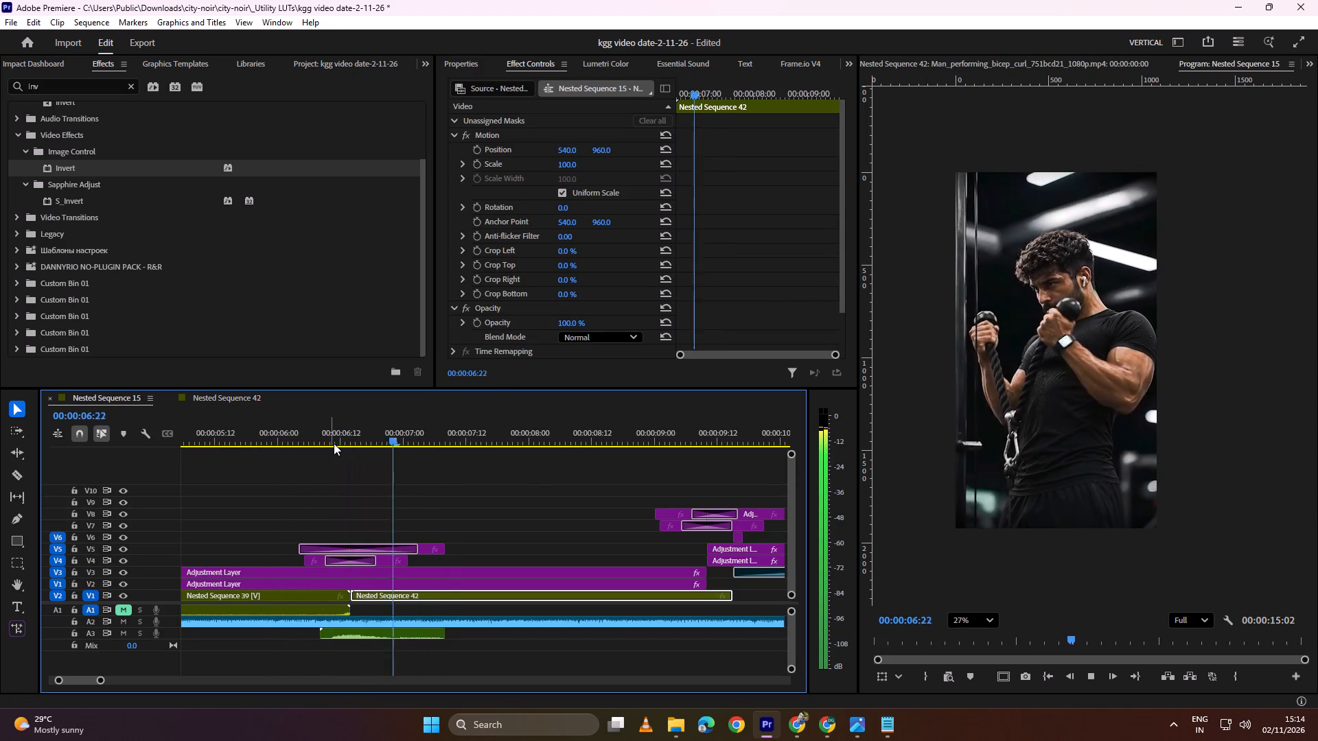
pyautogui.press('space')
pyautogui.moveTo(463, 430); pyautogui.dragTo(344, 454)
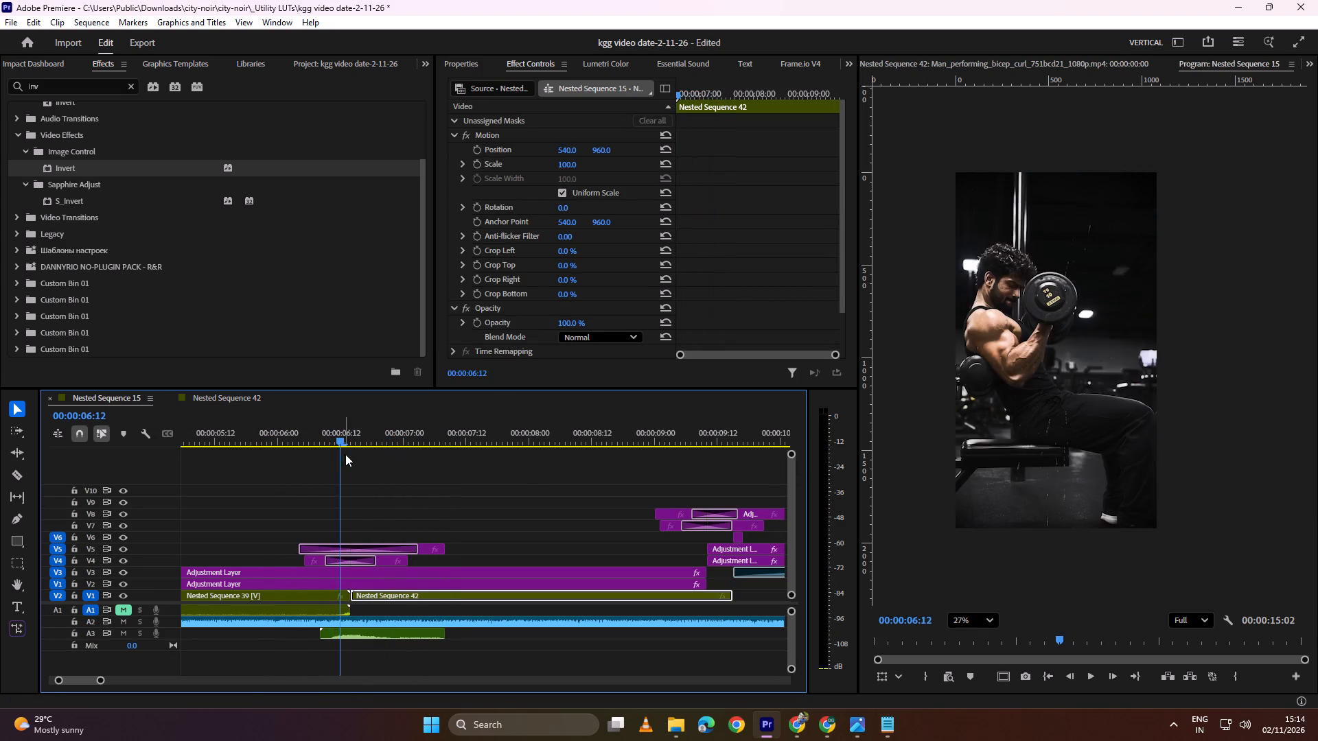
pyautogui.press('space')
pyautogui.press('space')
pyautogui.click(434, 596)
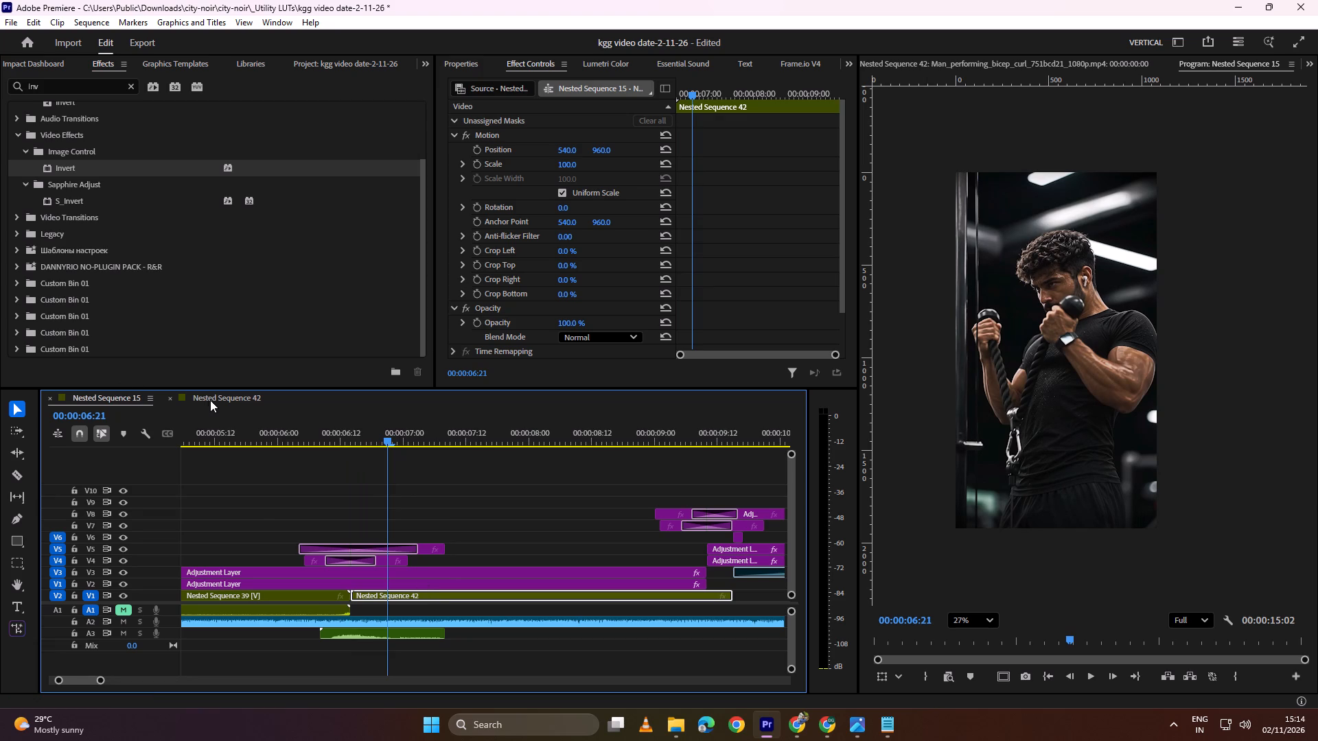
# In Nested Sequence 42, extend the ends of the four inverted clips on V2 through V5 by eight frames.
pyautogui.click(210, 399)
pyautogui.click(292, 482)
pyautogui.moveTo(318, 493); pyautogui.dragTo(214, 543)
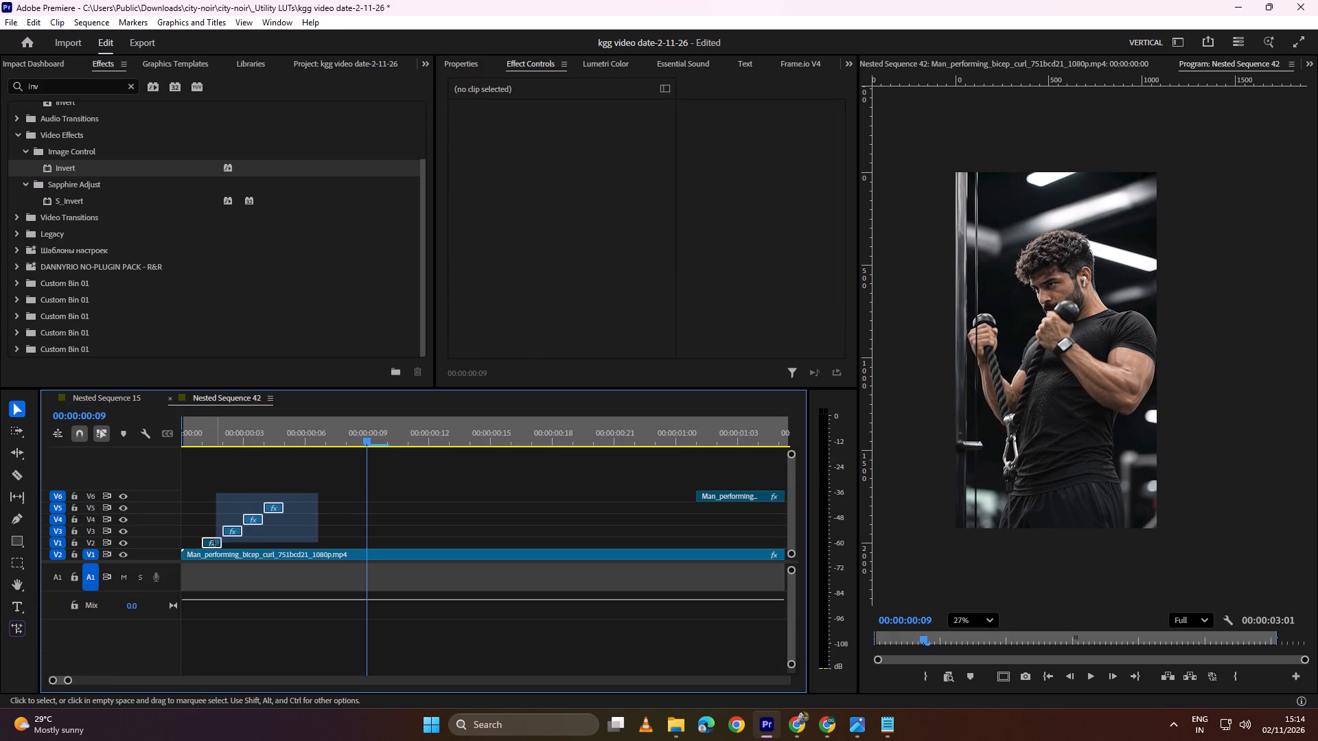
pyautogui.moveTo(214, 543); pyautogui.dragTo(214, 542)
pyautogui.moveTo(289, 507); pyautogui.dragTo(449, 505)
# Play back and scrub the lengthened inverted clips from the sequence start.
pyautogui.moveTo(359, 436); pyautogui.dragTo(330, 437)
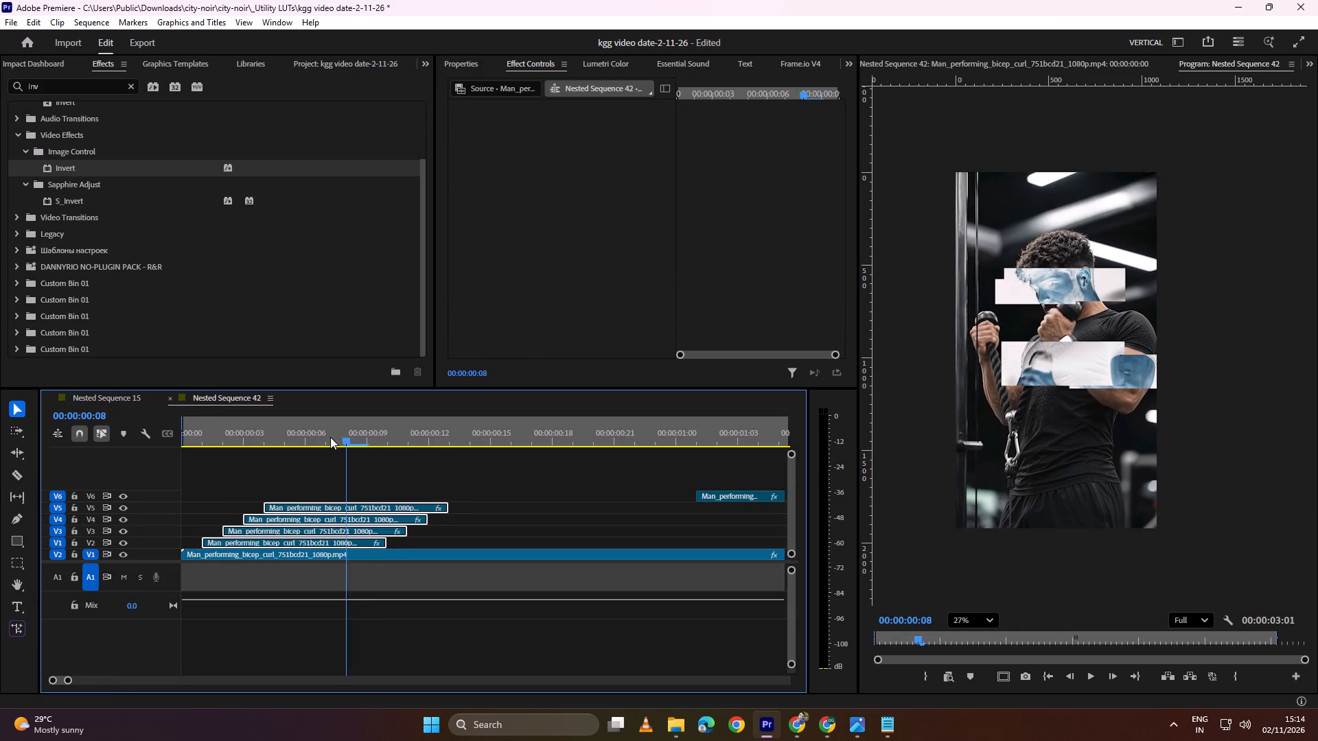
pyautogui.moveTo(330, 437); pyautogui.dragTo(152, 451)
pyautogui.press('space')
pyautogui.press('space')
pyautogui.moveTo(298, 434); pyautogui.dragTo(270, 440)
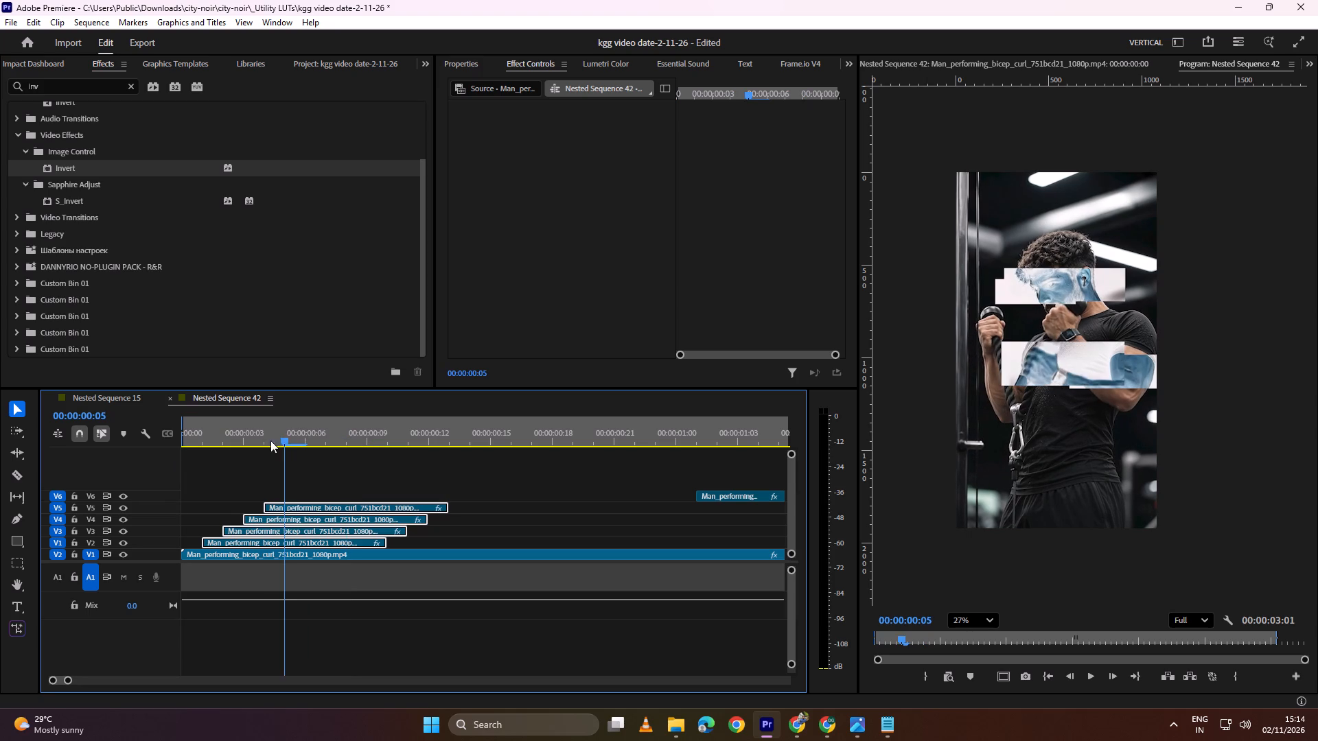
pyautogui.moveTo(270, 440); pyautogui.dragTo(246, 447)
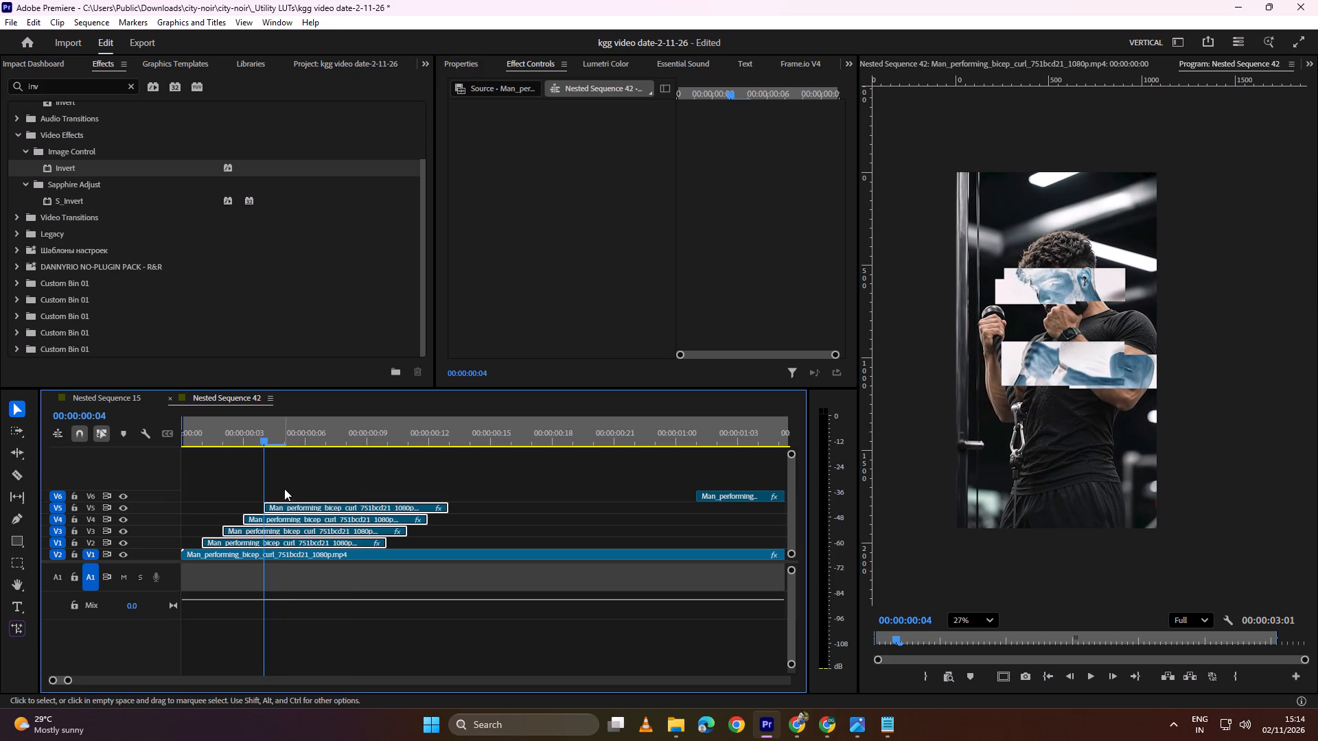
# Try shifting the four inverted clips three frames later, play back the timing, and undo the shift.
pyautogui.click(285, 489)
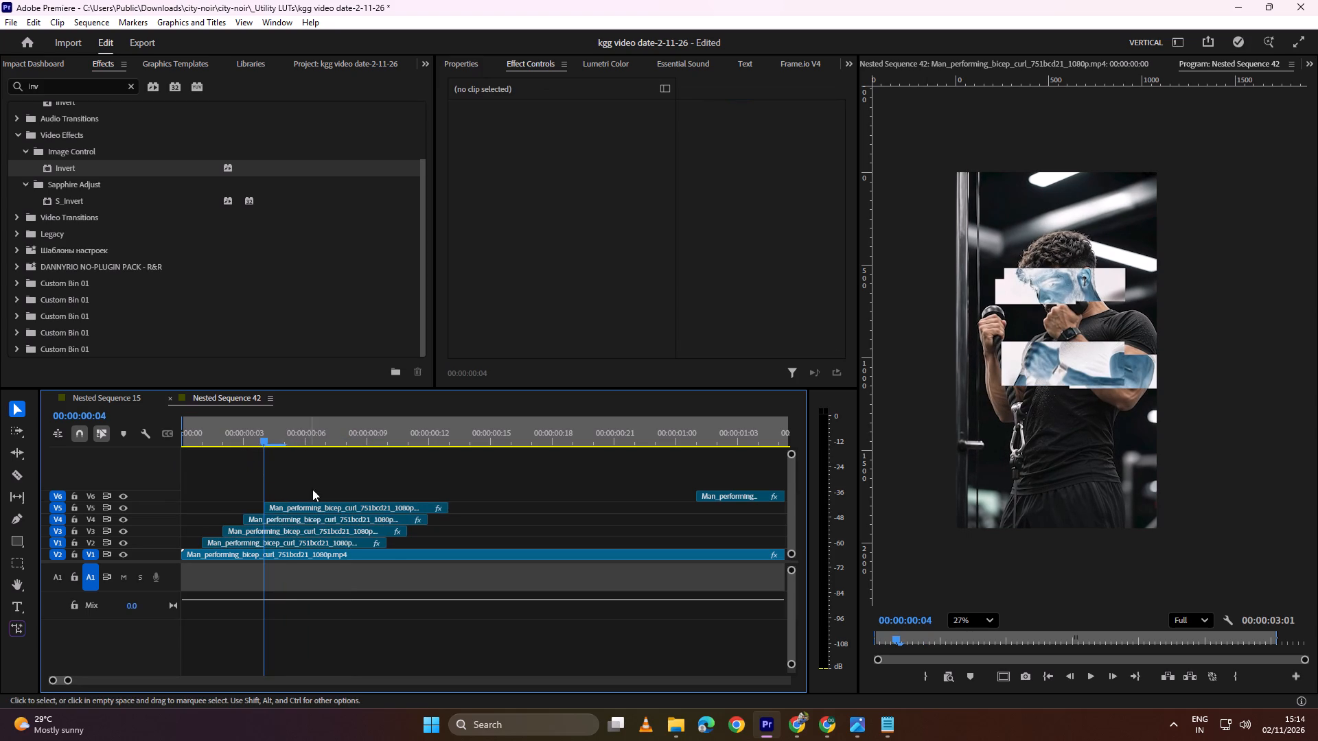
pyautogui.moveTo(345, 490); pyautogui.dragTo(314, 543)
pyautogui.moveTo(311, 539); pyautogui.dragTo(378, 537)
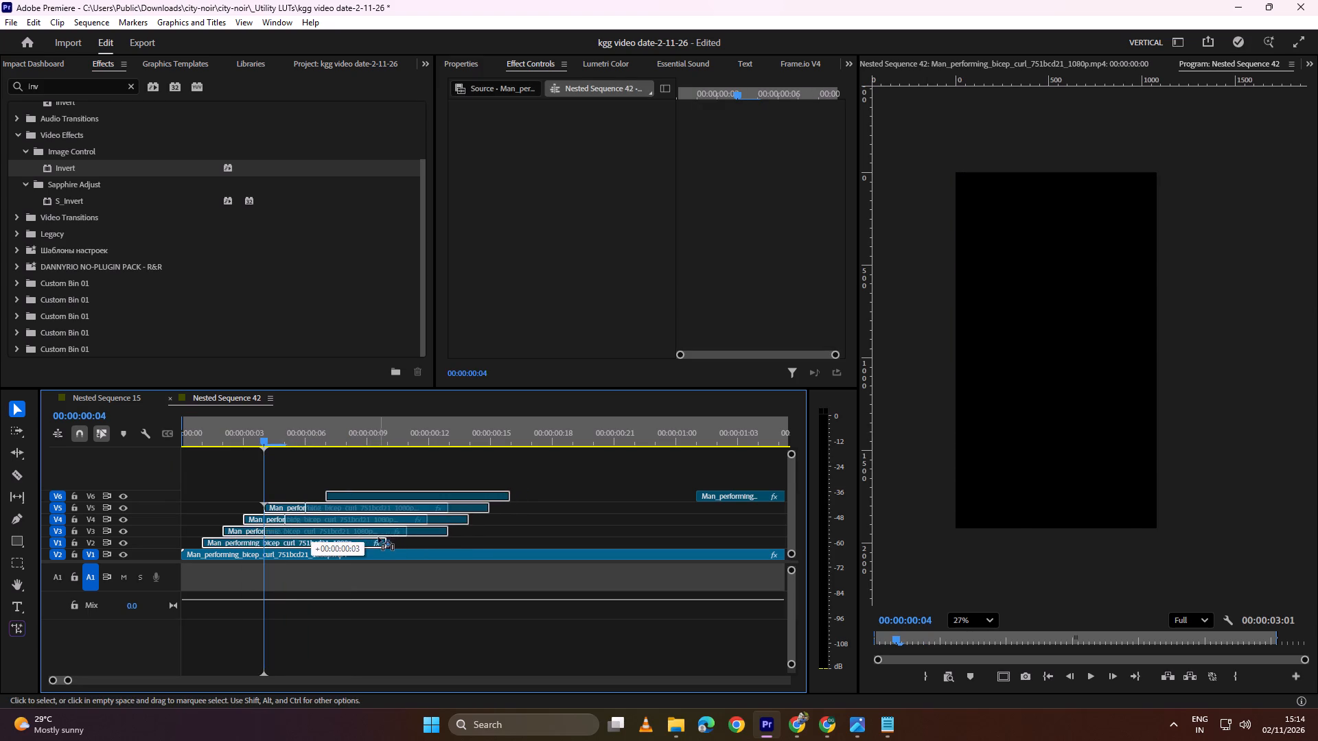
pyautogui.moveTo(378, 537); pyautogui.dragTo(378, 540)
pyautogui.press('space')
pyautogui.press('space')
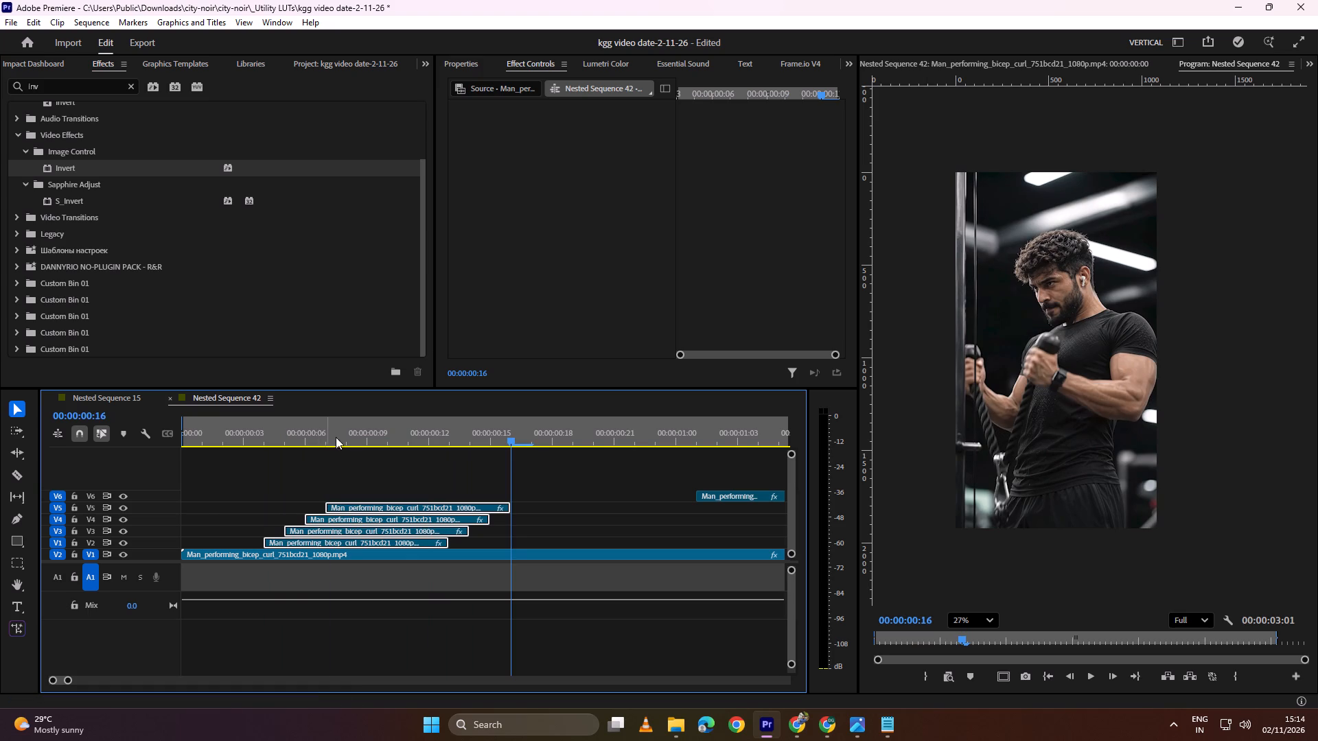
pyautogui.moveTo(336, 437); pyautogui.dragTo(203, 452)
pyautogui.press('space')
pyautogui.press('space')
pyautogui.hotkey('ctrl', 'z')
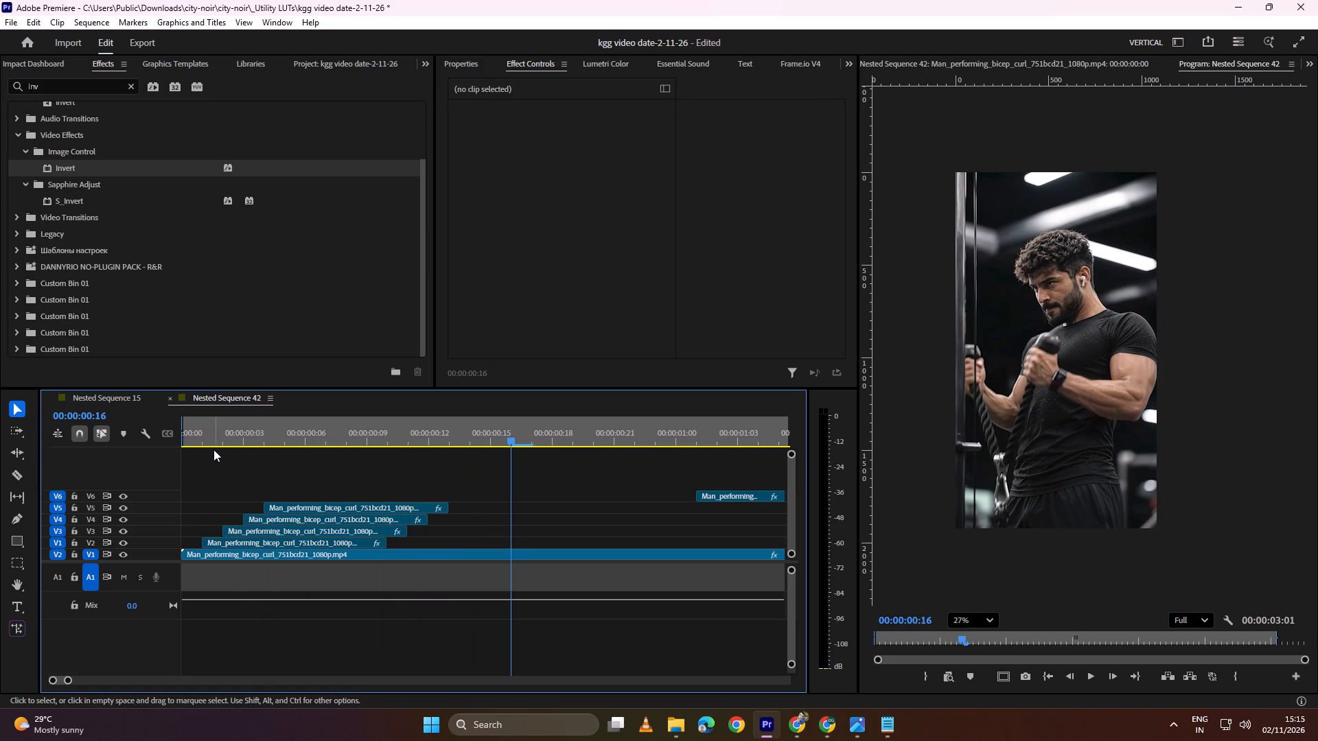
# Play back the four lengthened clips in Nested Sequence 42 twice from the sequence start.
pyautogui.moveTo(330, 430); pyautogui.dragTo(114, 455)
pyautogui.press('space')
pyautogui.press('space')
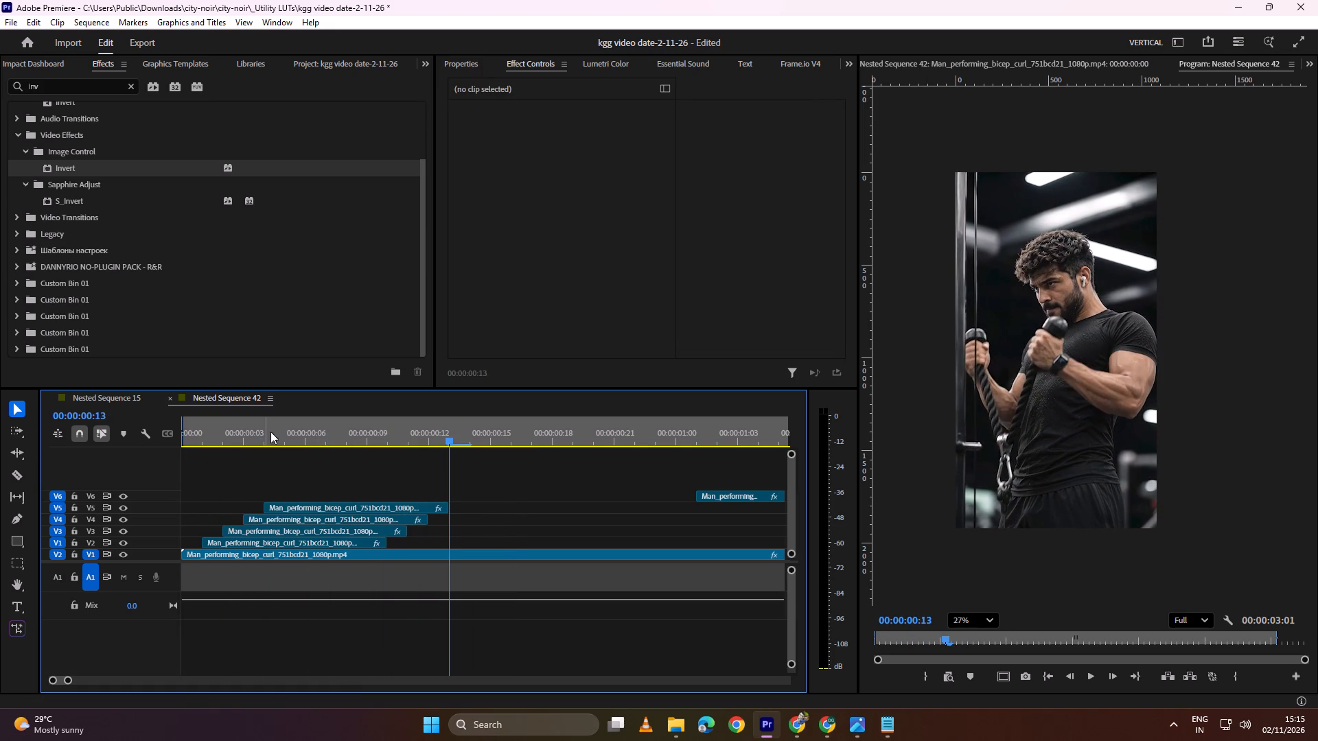
pyautogui.moveTo(296, 435); pyautogui.dragTo(137, 454)
pyautogui.press('space')
pyautogui.press('space')
# Undo the lengthening of the four clips on V2 through V5 and review the short stagger in playback.
pyautogui.hotkey('ctrl', 'z')
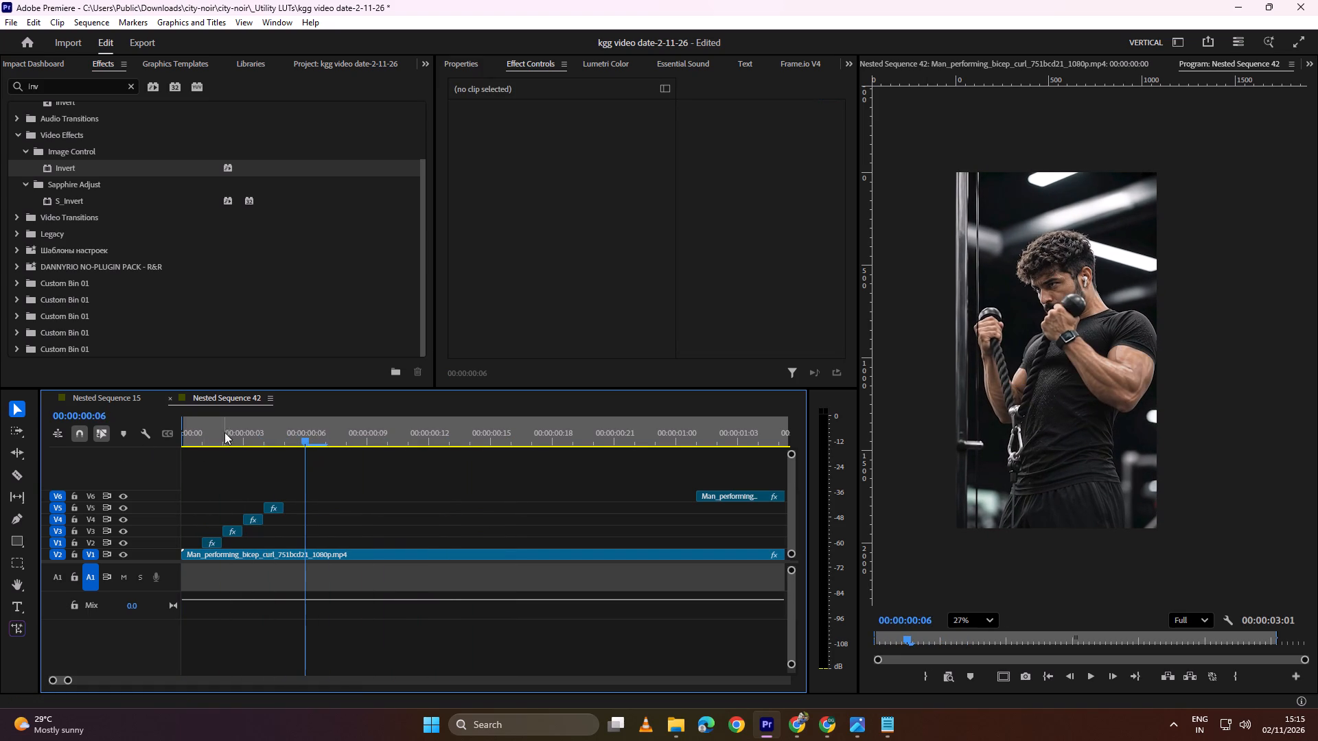
pyautogui.hotkey('ctrl', 'z')
pyautogui.moveTo(277, 437); pyautogui.dragTo(83, 470)
pyautogui.press('space')
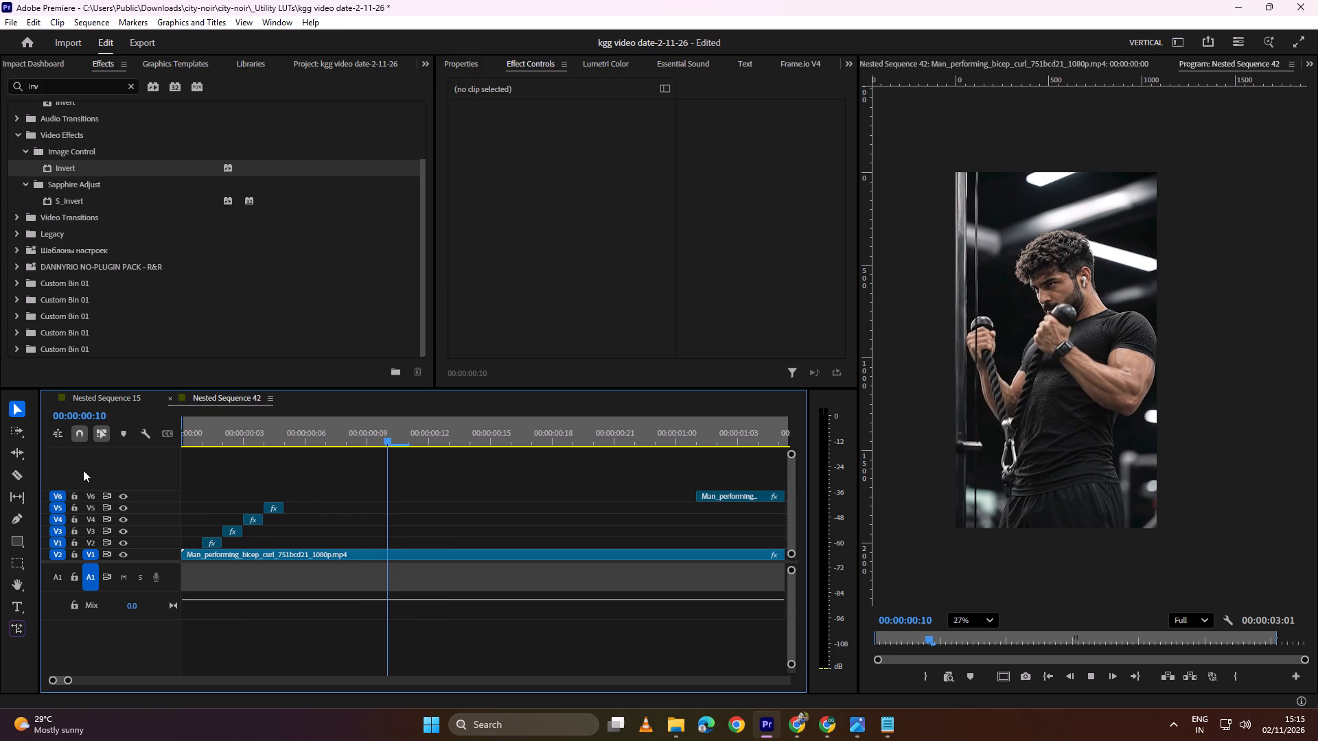
pyautogui.press('space')
pyautogui.moveTo(294, 434); pyautogui.dragTo(226, 436)
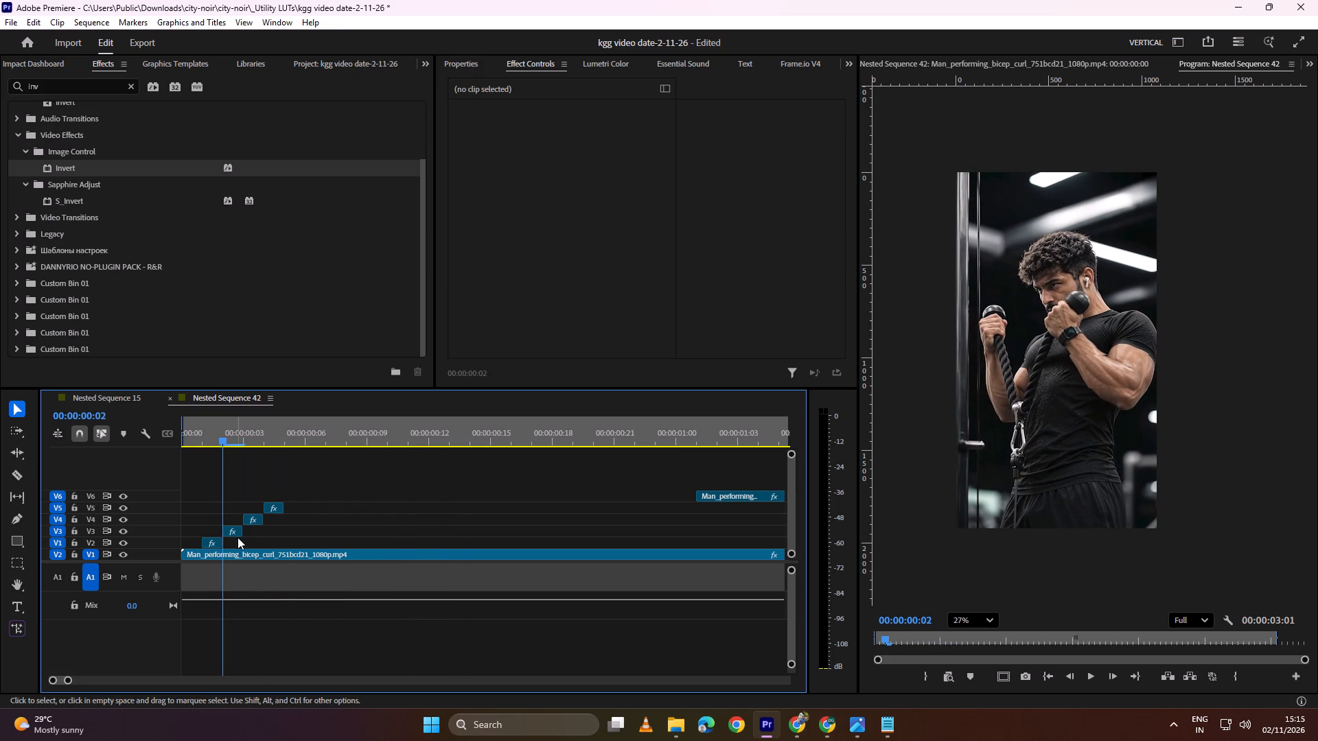
pyautogui.press('space')
pyautogui.press('space')
pyautogui.moveTo(332, 443); pyautogui.dragTo(320, 440)
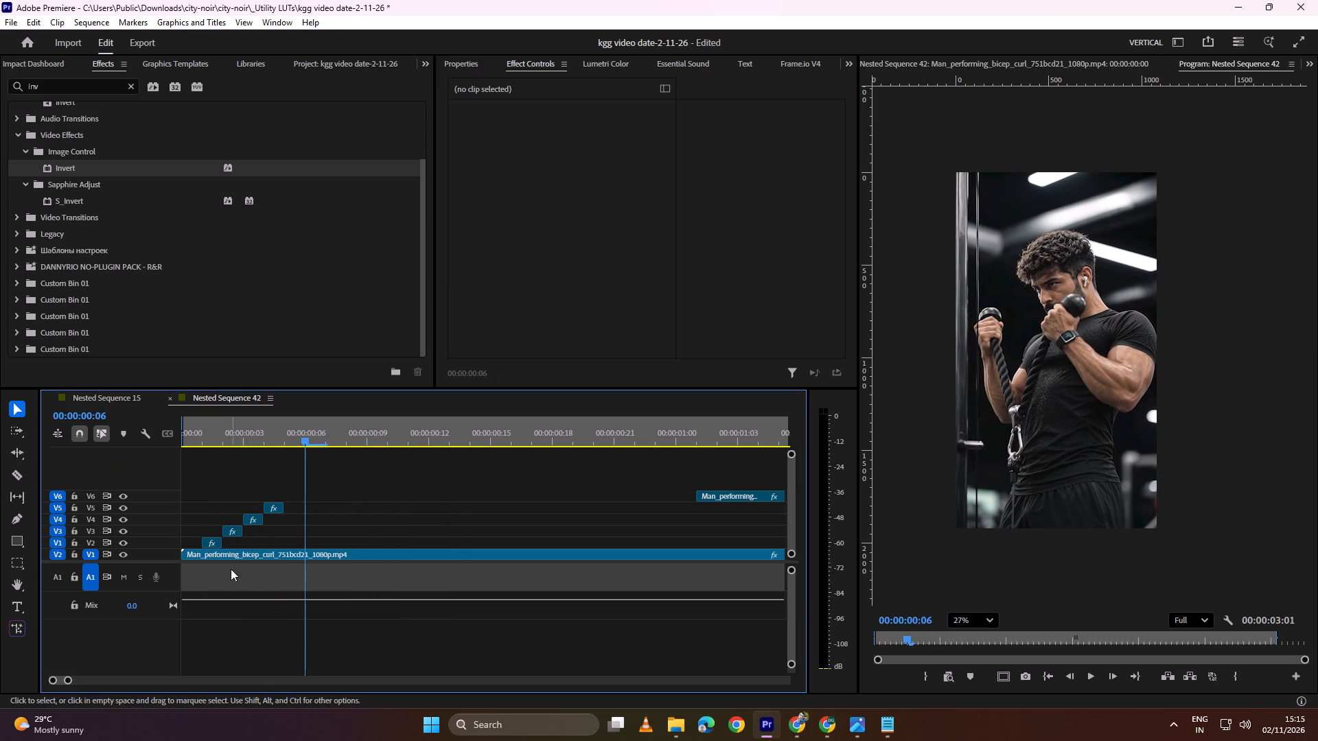
# Extend the ends of the four staggered clips: V2 to about frame 14, V3 and V4 to frame 16, V5 to frame 17.
pyautogui.moveTo(229, 543); pyautogui.dragTo(476, 541)
pyautogui.moveTo(248, 532); pyautogui.dragTo(492, 537)
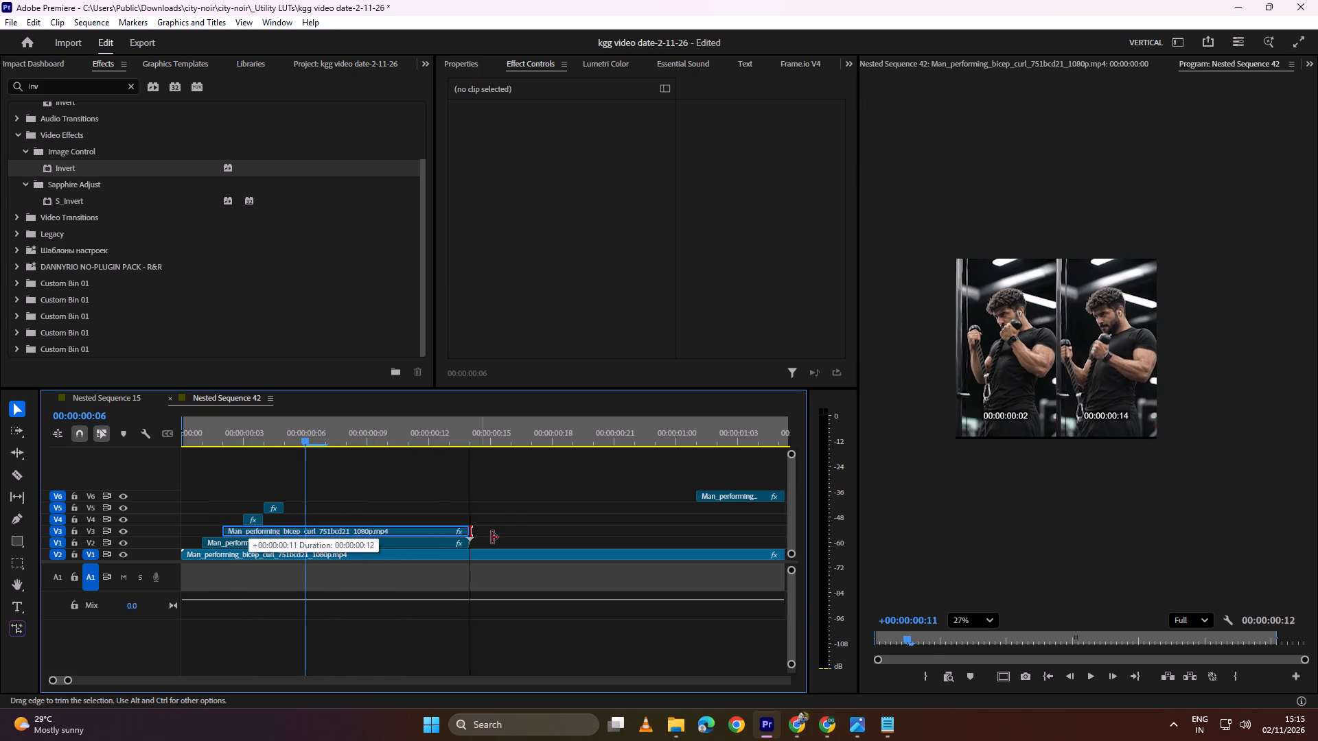
pyautogui.moveTo(492, 537); pyautogui.dragTo(518, 537)
pyautogui.moveTo(267, 520); pyautogui.dragTo(521, 523)
pyautogui.moveTo(290, 510); pyautogui.dragTo(531, 514)
# Cut the clips on V2 through V5 three frames after each start and delete the four leading pieces.
pyautogui.keyDown('alt'); pyautogui.scroll(4, 262, 552); pyautogui.keyUp('alt')
pyautogui.press('x')
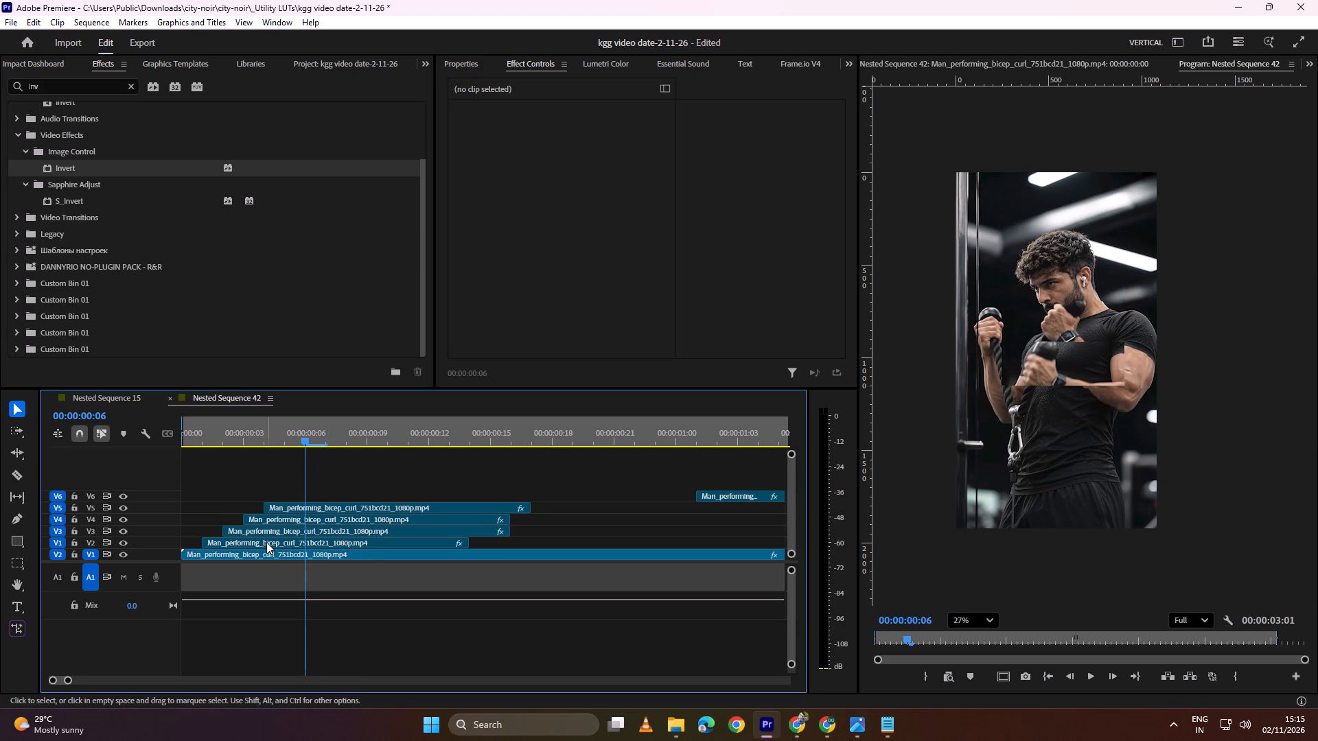
pyautogui.click(270, 541)
pyautogui.press('c')
pyautogui.click(273, 541)
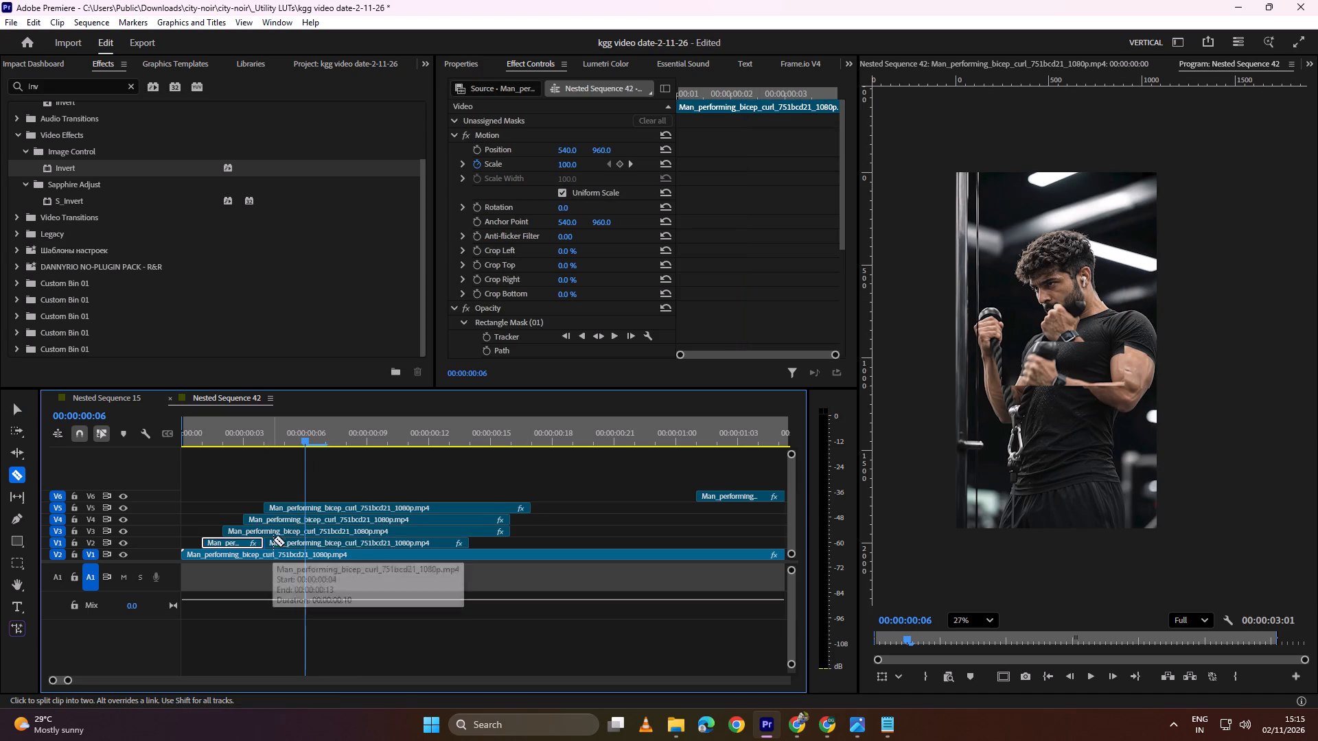
pyautogui.click(286, 532)
pyautogui.click(307, 515)
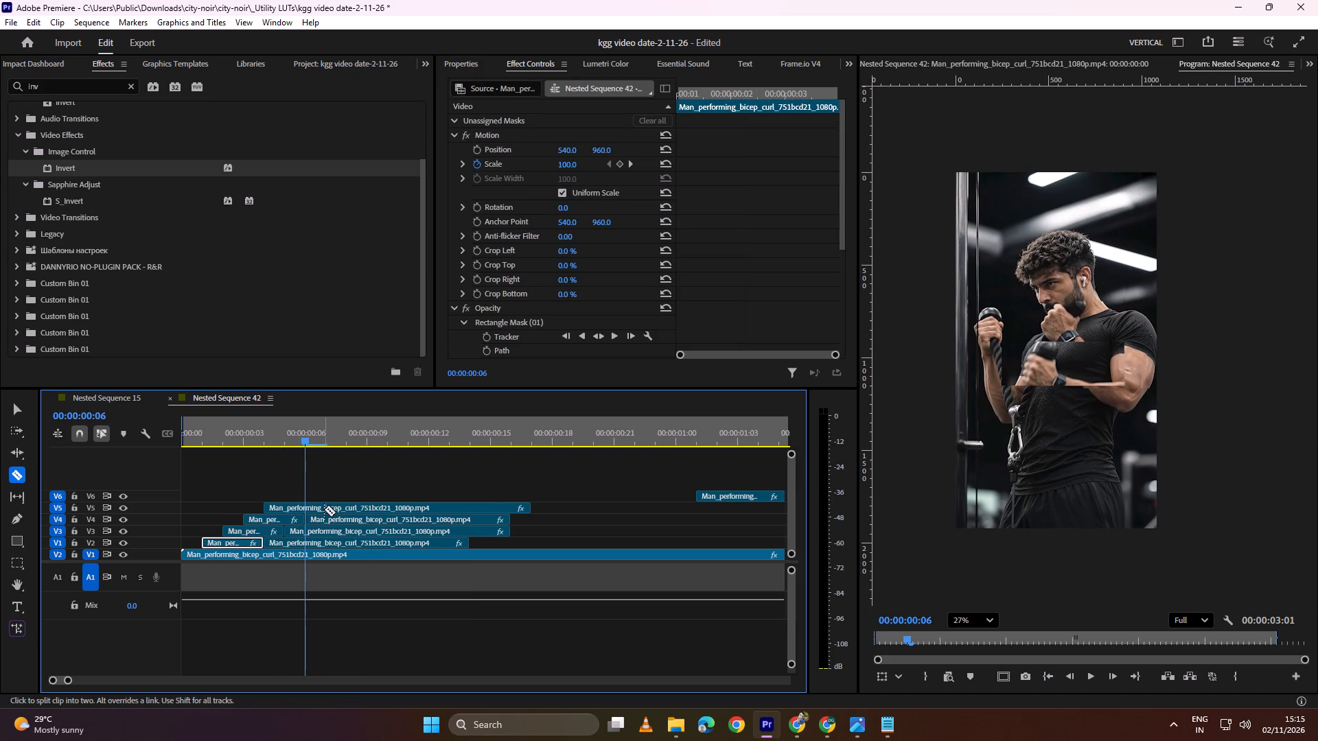
pyautogui.click(325, 505)
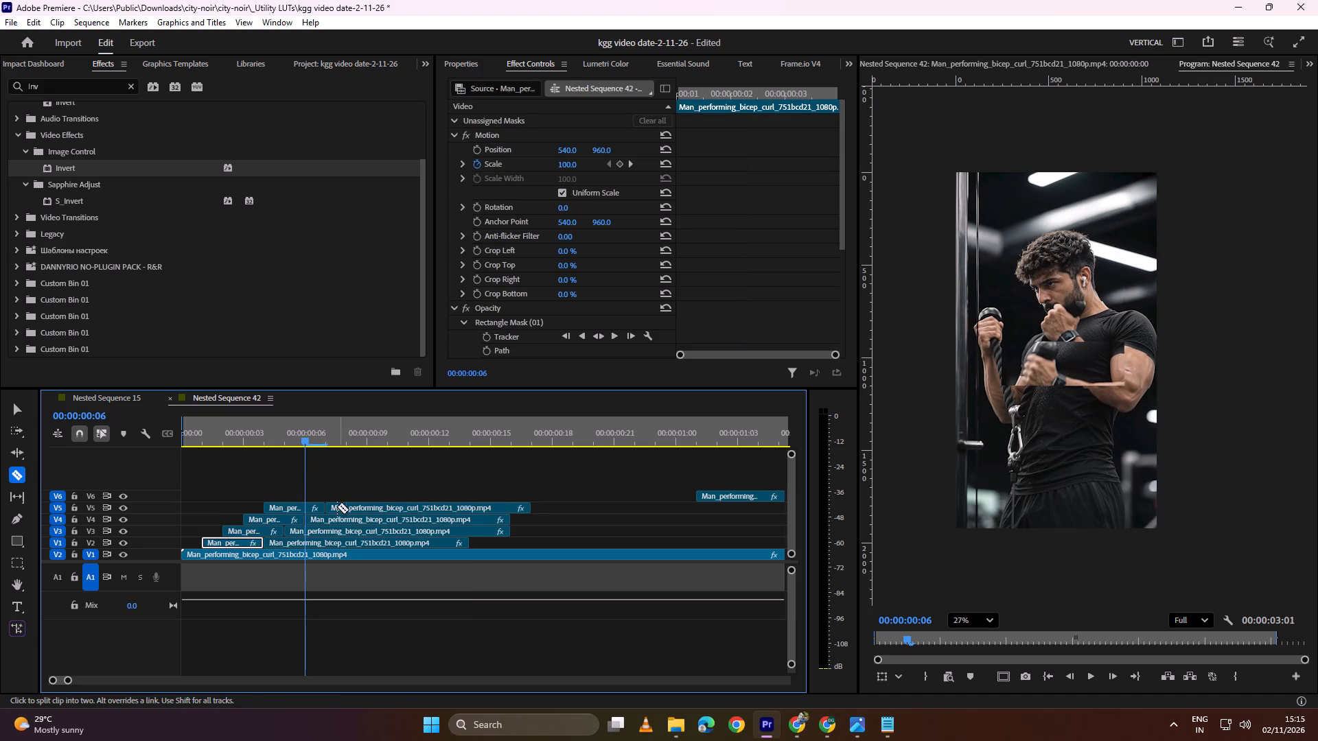
pyautogui.press('v')
pyautogui.moveTo(283, 482); pyautogui.dragTo(233, 519)
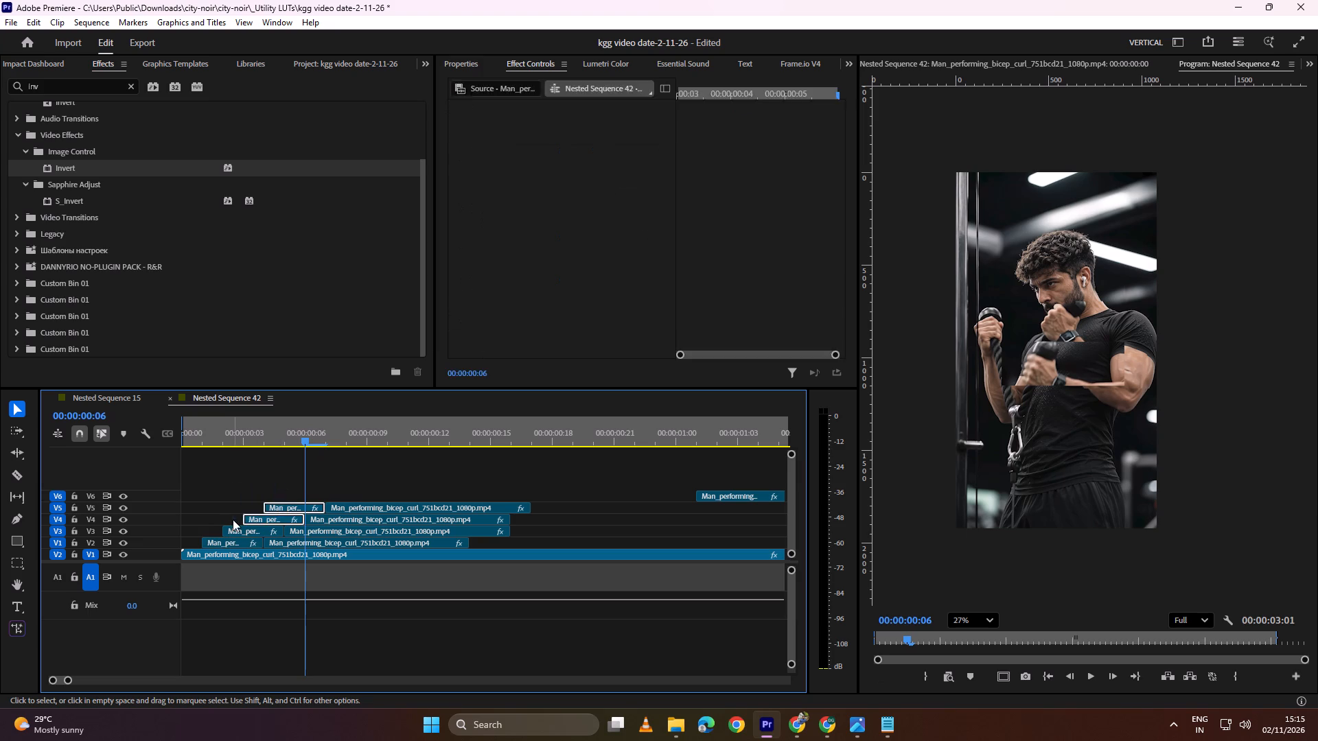
pyautogui.press('BackSpace')
pyautogui.moveTo(249, 508); pyautogui.dragTo(235, 543)
pyautogui.press('BackSpace')
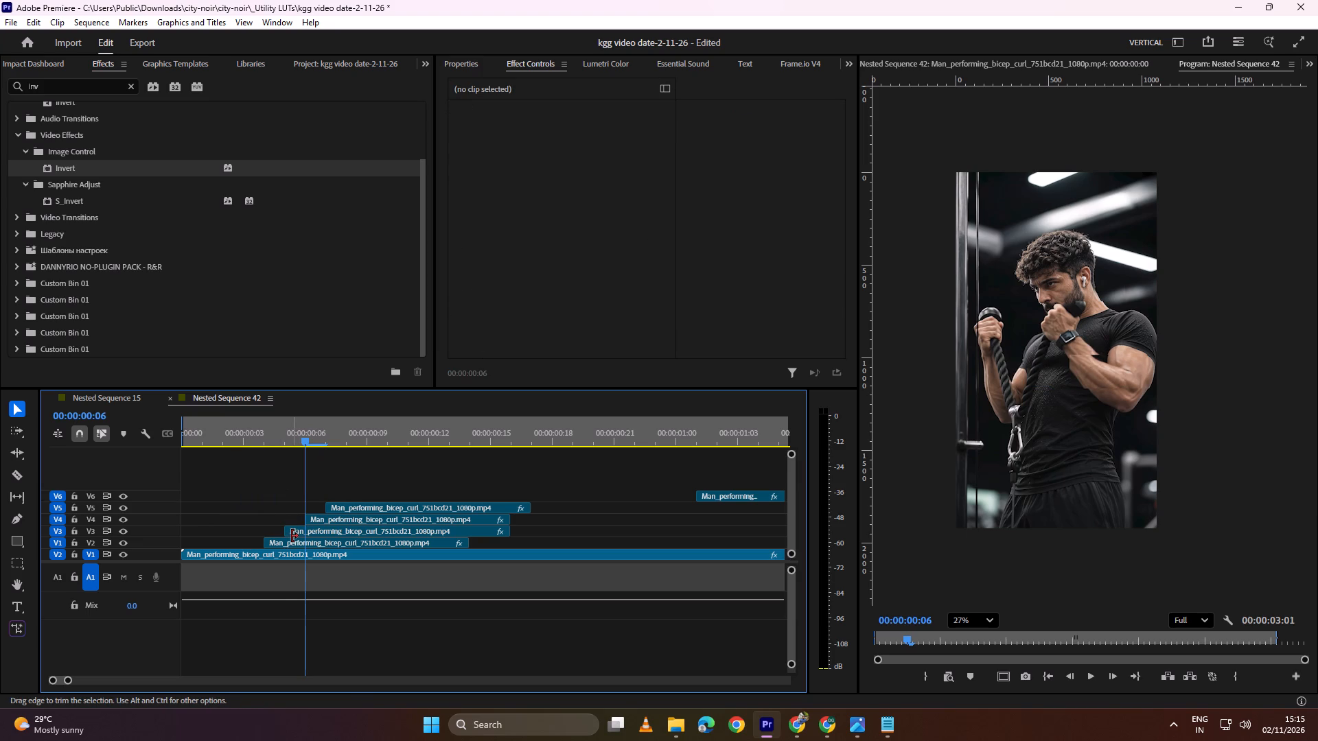
# Cut the remaining clips on V2 through V5 one frame after each start and delete the four trailing pieces.
pyautogui.press('c')
pyautogui.click(286, 541)
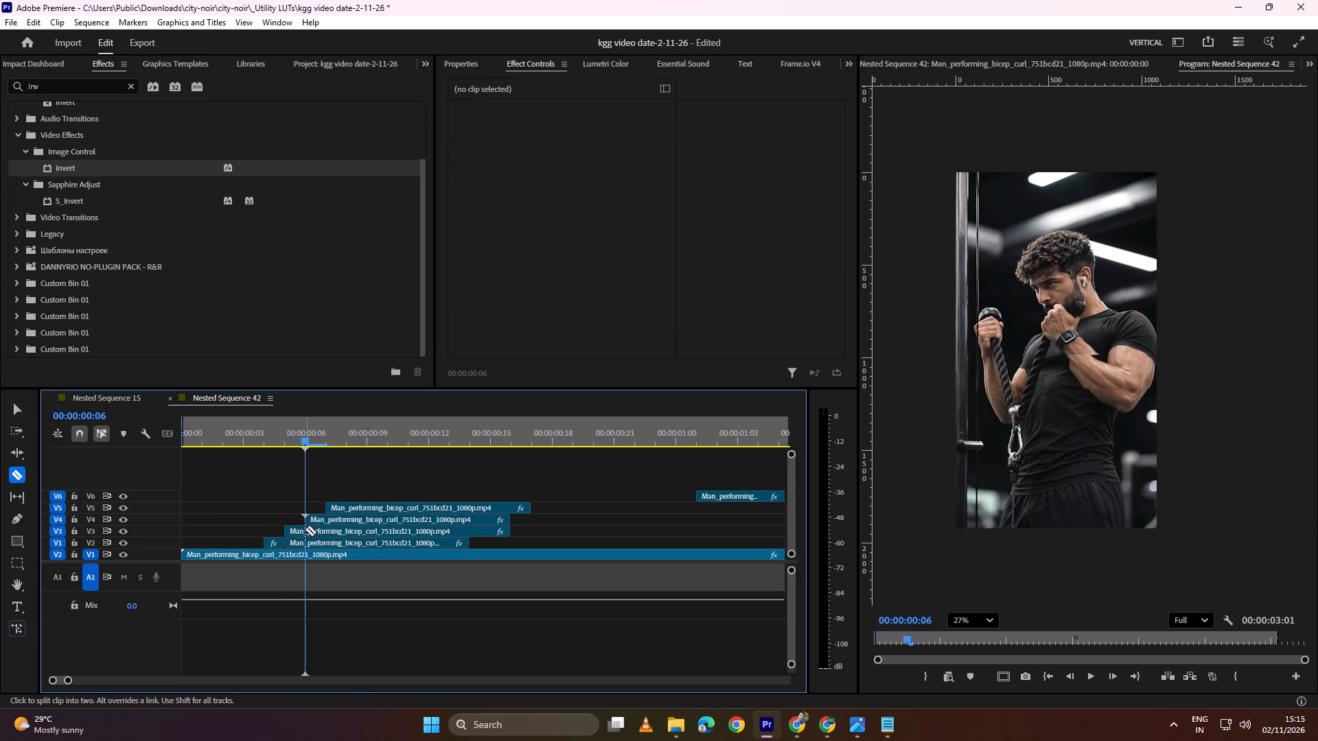
pyautogui.click(305, 529)
pyautogui.click(326, 517)
pyautogui.click(349, 505)
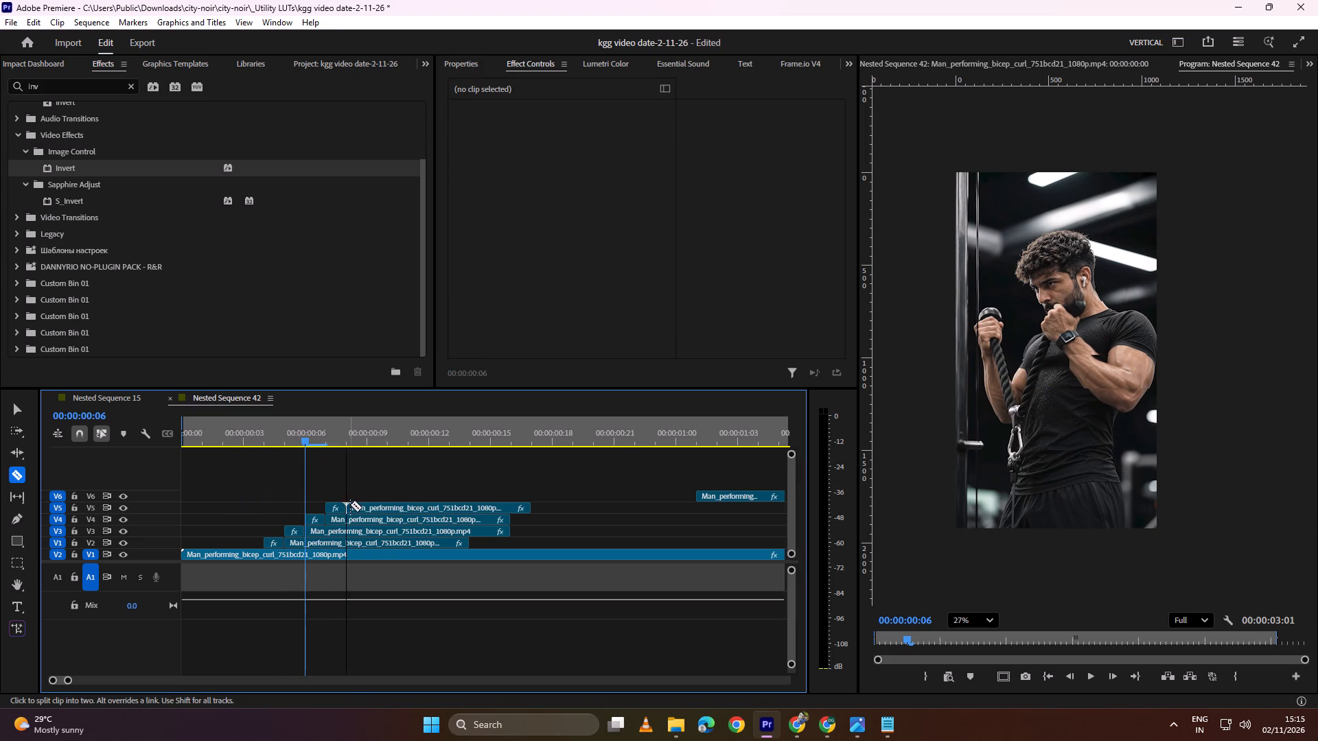
pyautogui.press('v')
pyautogui.moveTo(419, 486); pyautogui.dragTo(399, 540)
pyautogui.press('BackSpace')
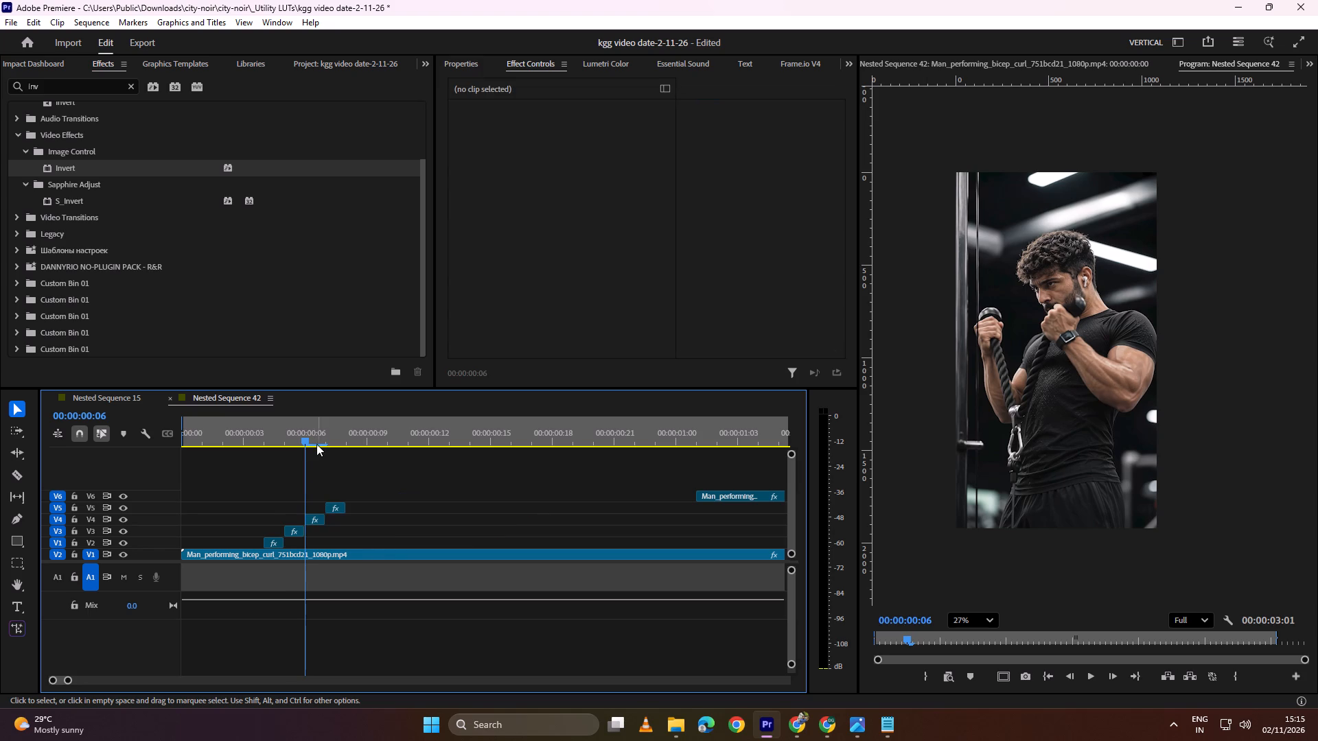
# Apply the Invert effect to the four one-frame clips on V2 through V5 and play back the flashes.
pyautogui.moveTo(316, 438); pyautogui.dragTo(281, 444)
pyautogui.moveTo(385, 485); pyautogui.dragTo(272, 539)
pyautogui.moveTo(78, 165); pyautogui.dragTo(312, 515)
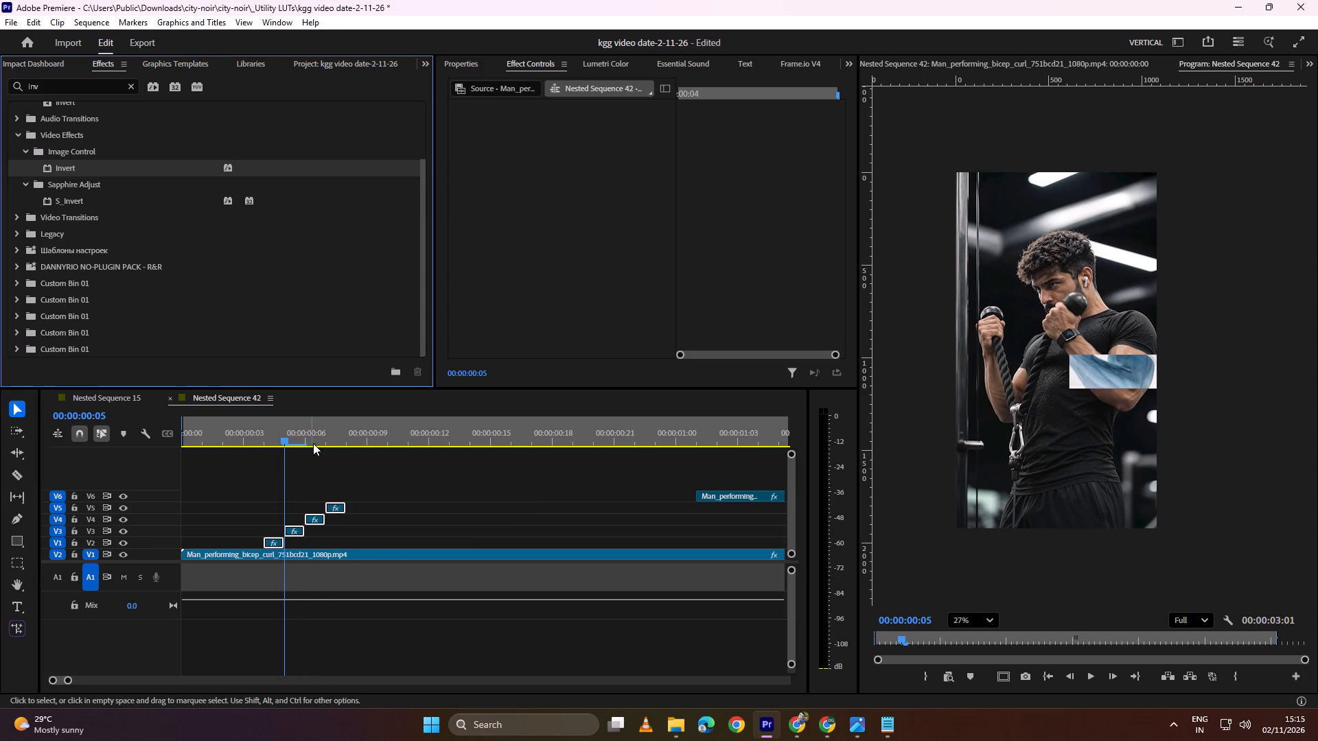
pyautogui.moveTo(314, 430); pyautogui.dragTo(100, 451)
pyautogui.press('space')
pyautogui.press('space')
# Delete the leftover bicep curl clip on V6 in Nested Sequence 42.
pyautogui.keyDown('alt'); pyautogui.scroll(-5, 474, 492); pyautogui.keyUp('alt')
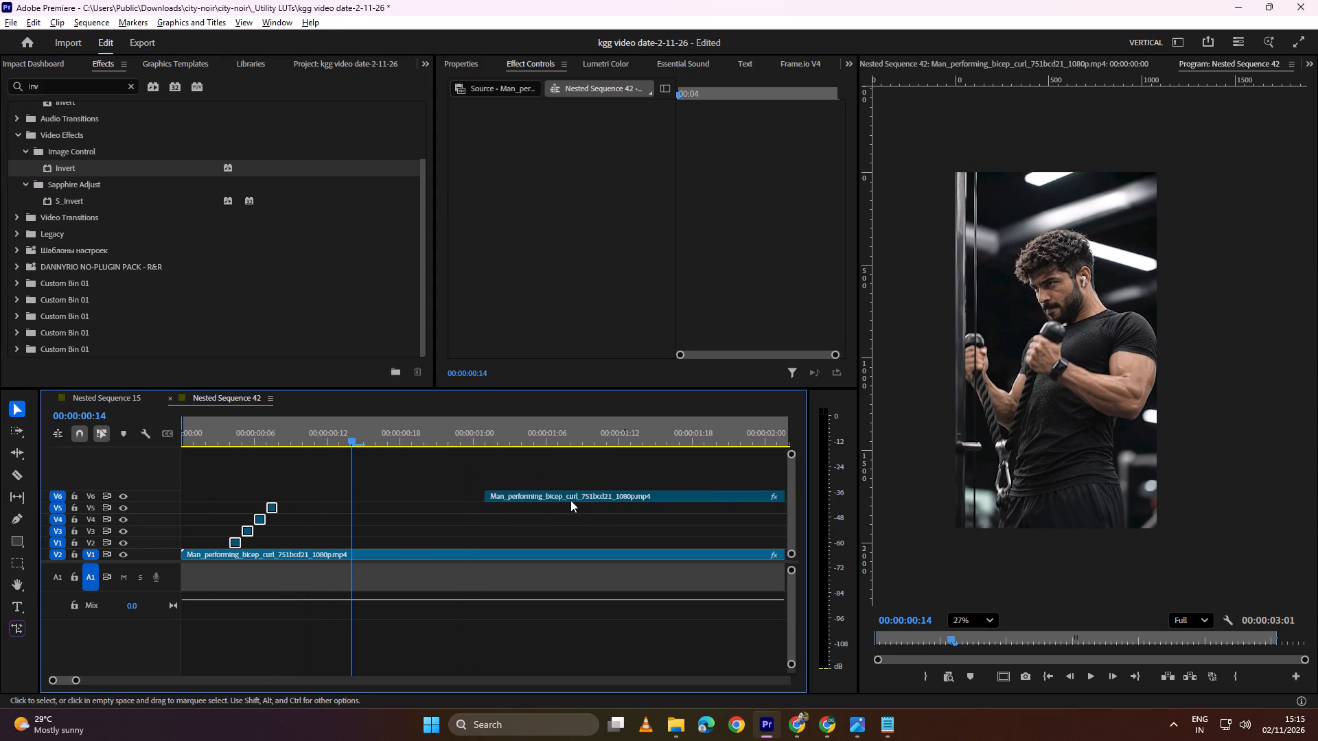
pyautogui.click(566, 495)
pyautogui.press('BackSpace')
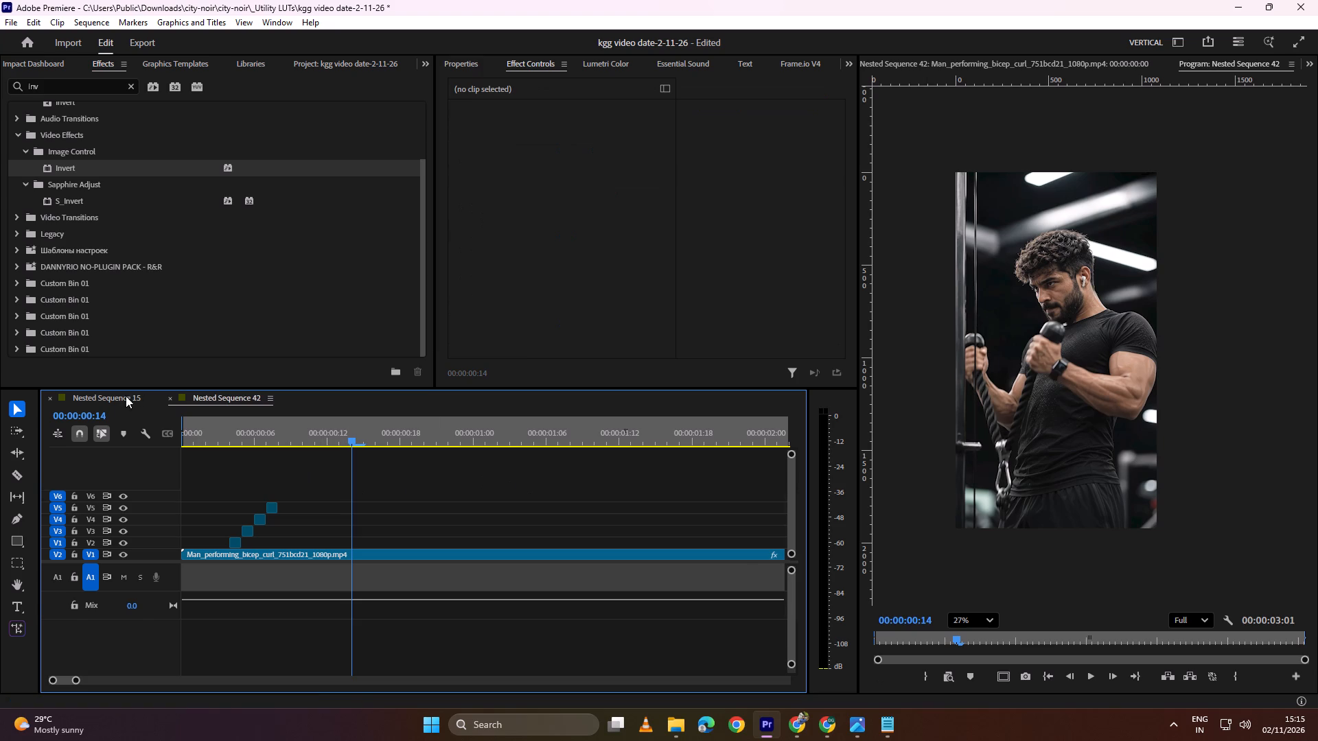
# In Nested Sequence 15, play back the transition into Nested Sequence 42 several times to check the inverted block flashes.
pyautogui.click(126, 401)
pyautogui.moveTo(405, 429); pyautogui.dragTo(303, 453)
pyautogui.press('space')
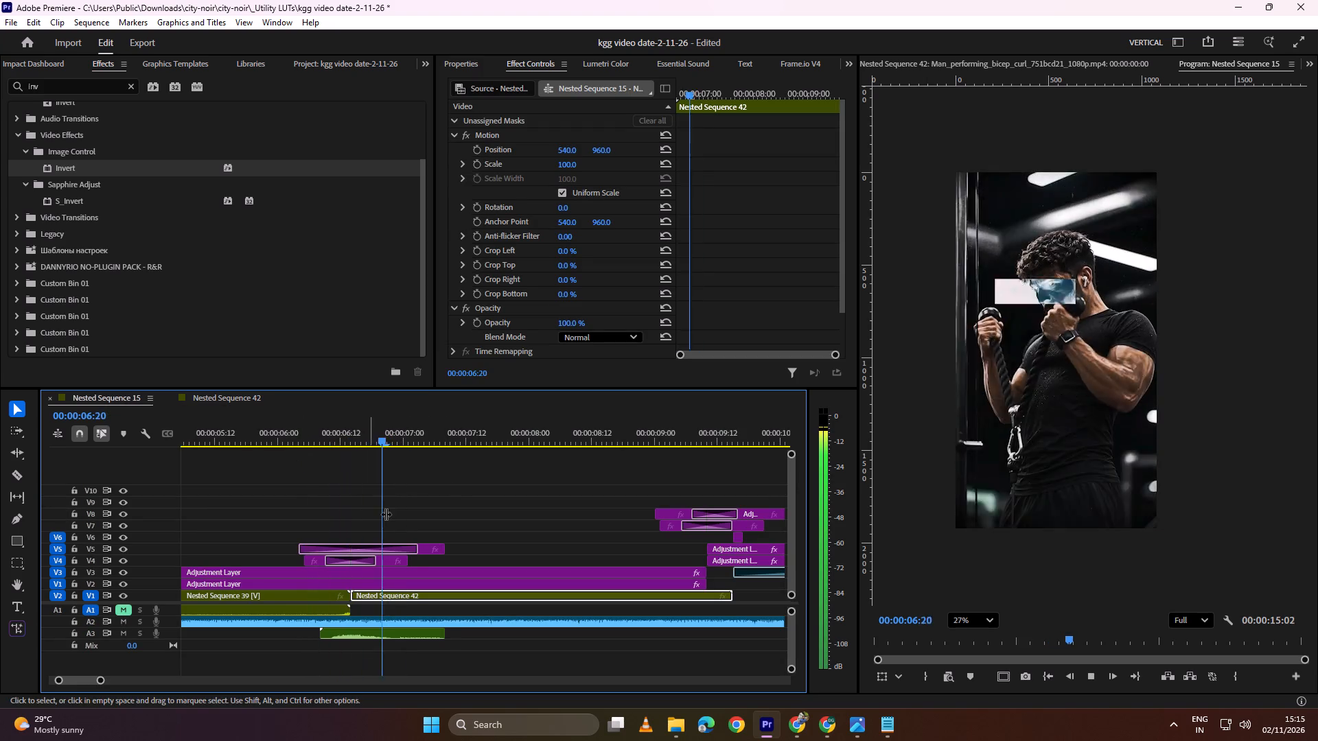
pyautogui.press('space')
pyautogui.moveTo(487, 432); pyautogui.dragTo(236, 461)
pyautogui.press('space')
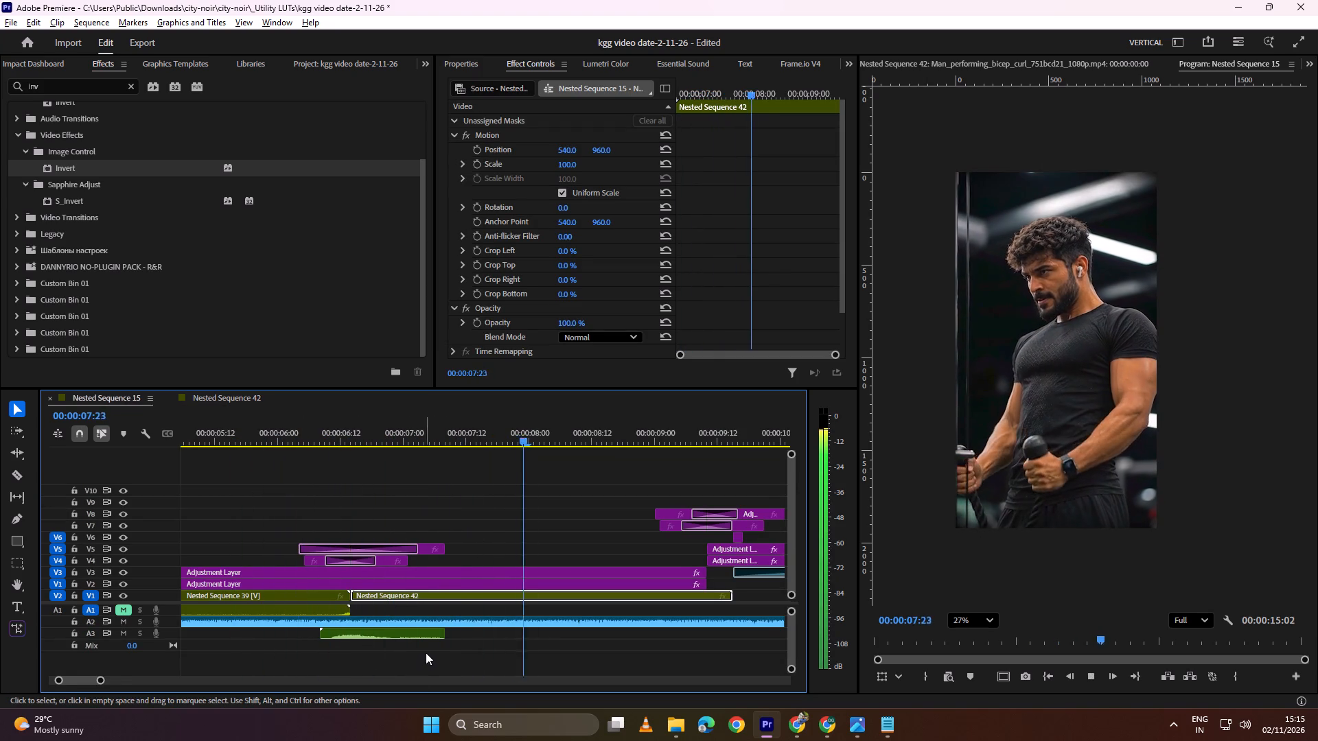
pyautogui.keyDown('alt'); pyautogui.scroll(-5, 428, 652); pyautogui.keyUp('alt')
pyautogui.keyDown('alt'); pyautogui.scroll(5, 428, 634); pyautogui.keyUp('alt')
pyautogui.press('space')
pyautogui.moveTo(551, 432); pyautogui.dragTo(392, 461)
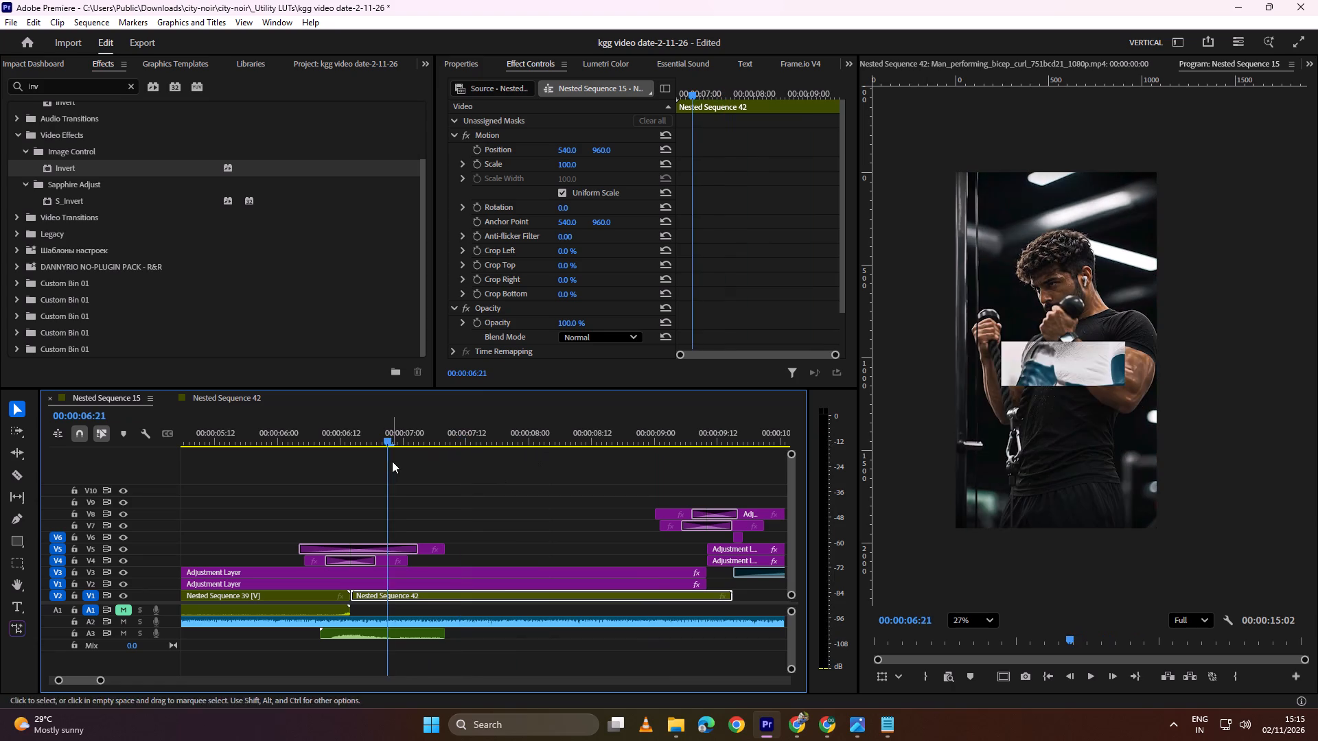
pyautogui.press('space')
pyautogui.press('space')
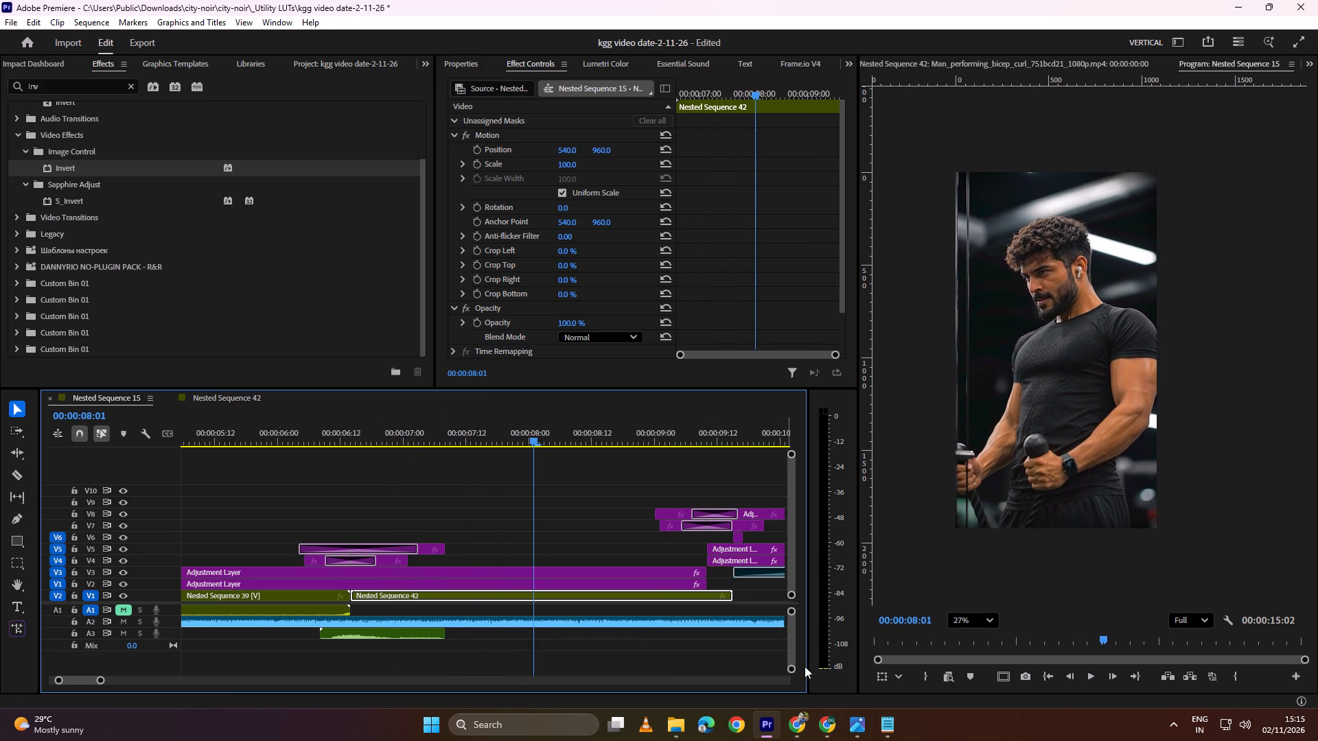
# In File Explorer's sound search results, audition Pixel_Zoom_01, Perspective_Spin_Hit_01, Elastic_Zoom_01 and Distortion_Power_Zoom_02.
pyautogui.click(796, 718)
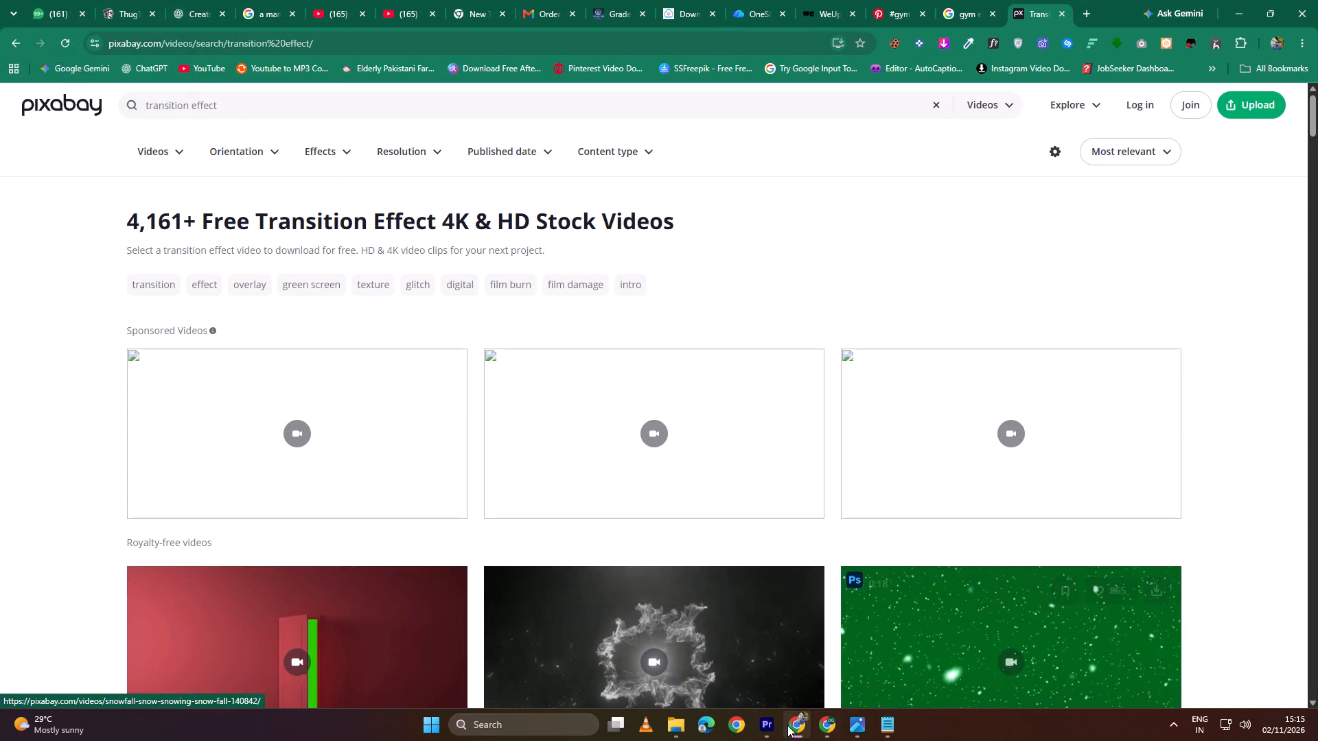
pyautogui.click(678, 723)
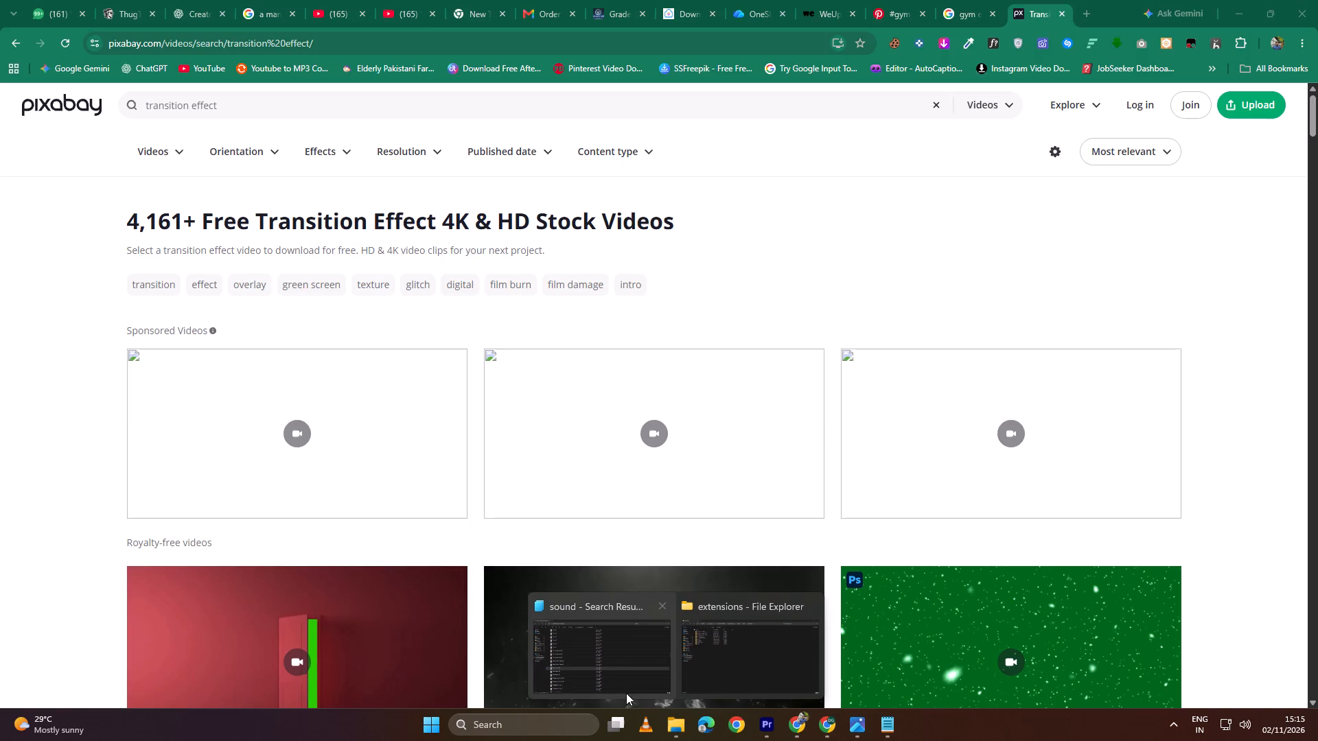
pyautogui.click(624, 676)
pyautogui.click(236, 524)
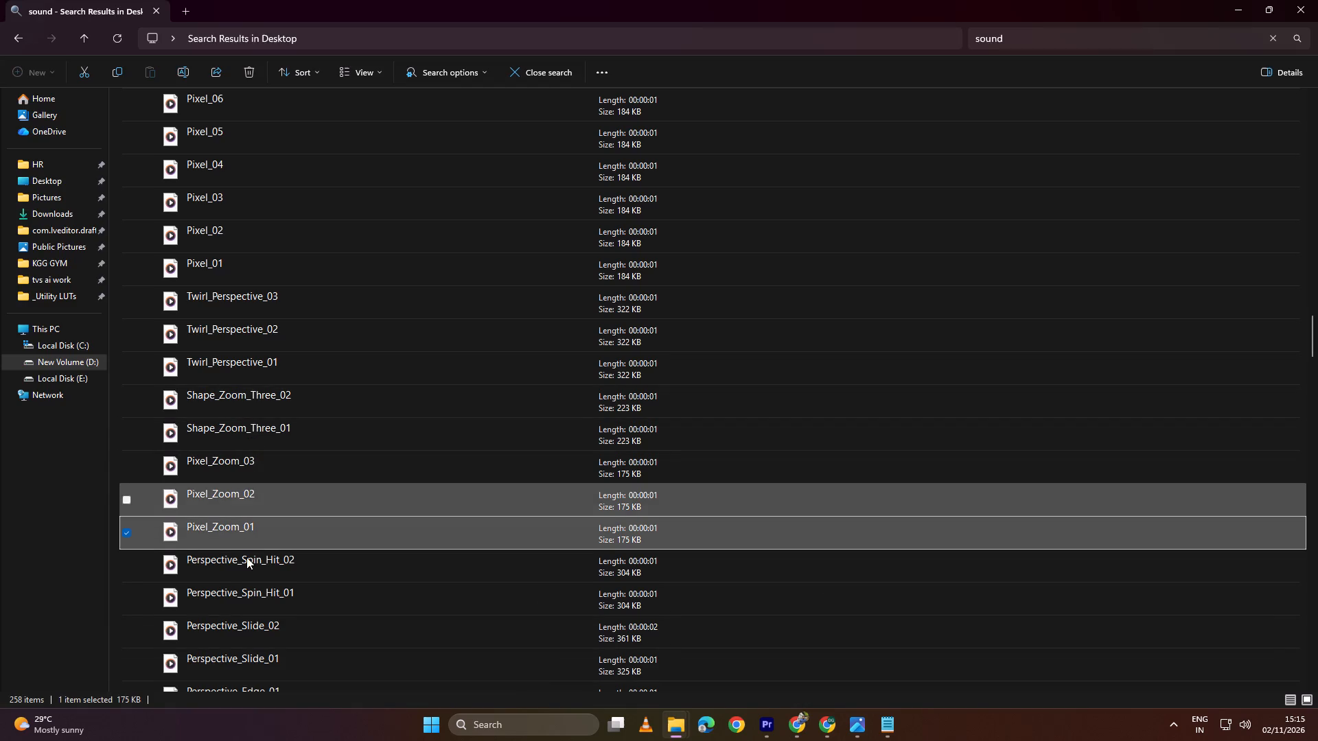
pyautogui.doubleClick(260, 532)
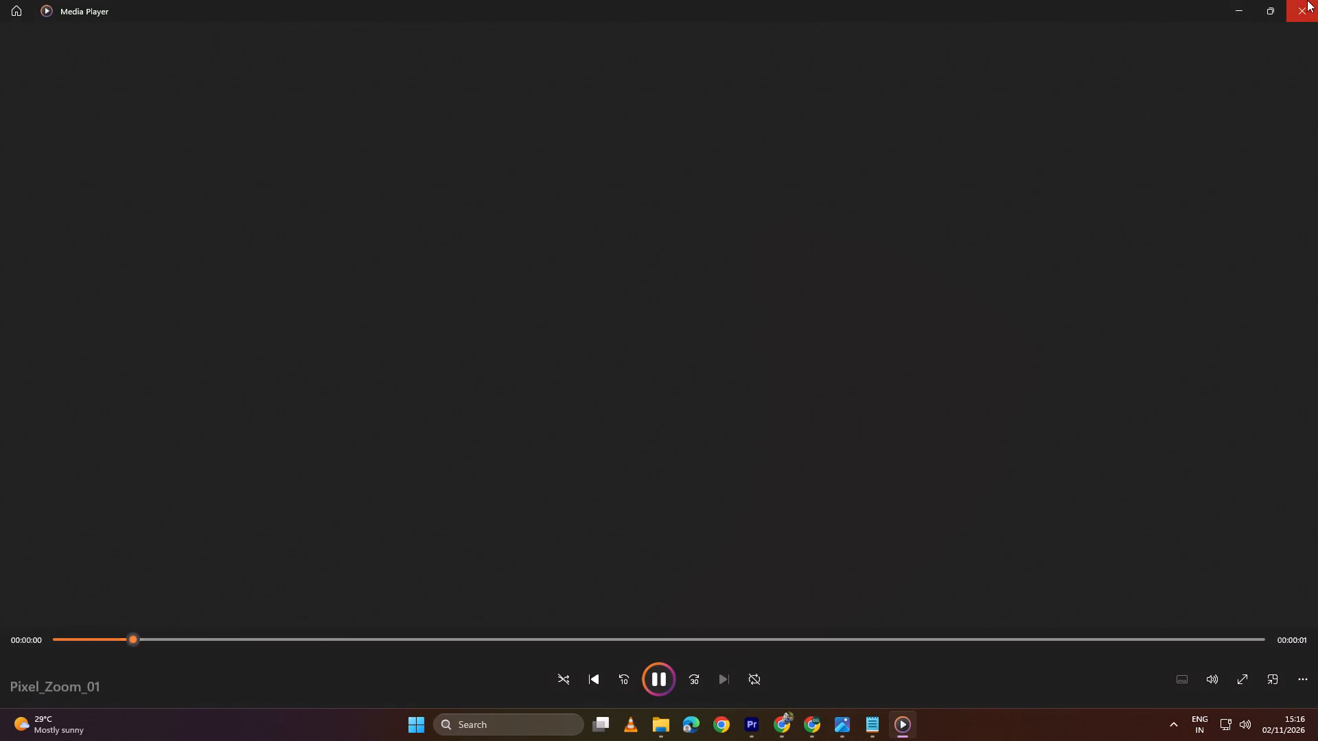
pyautogui.click(1305, 10)
pyautogui.doubleClick(341, 598)
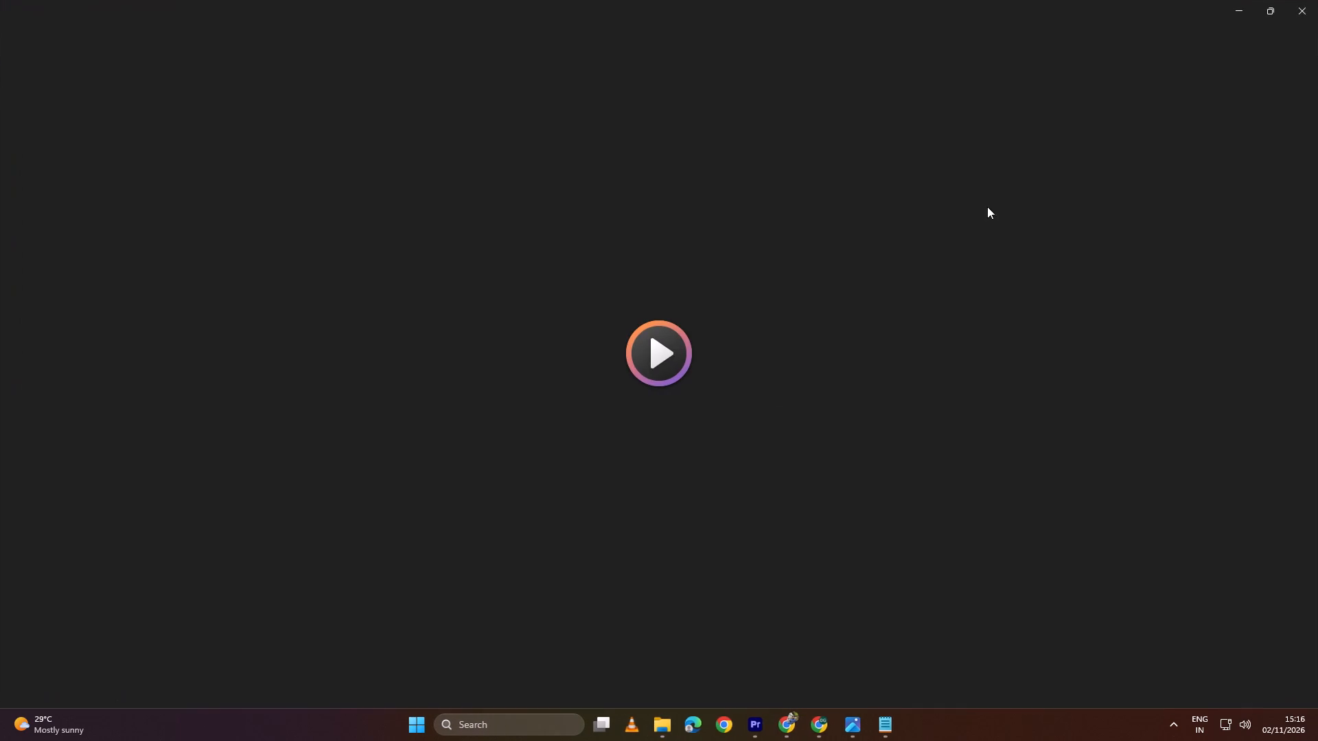
pyautogui.click(1306, 9)
pyautogui.scroll(-1, 316, 534)
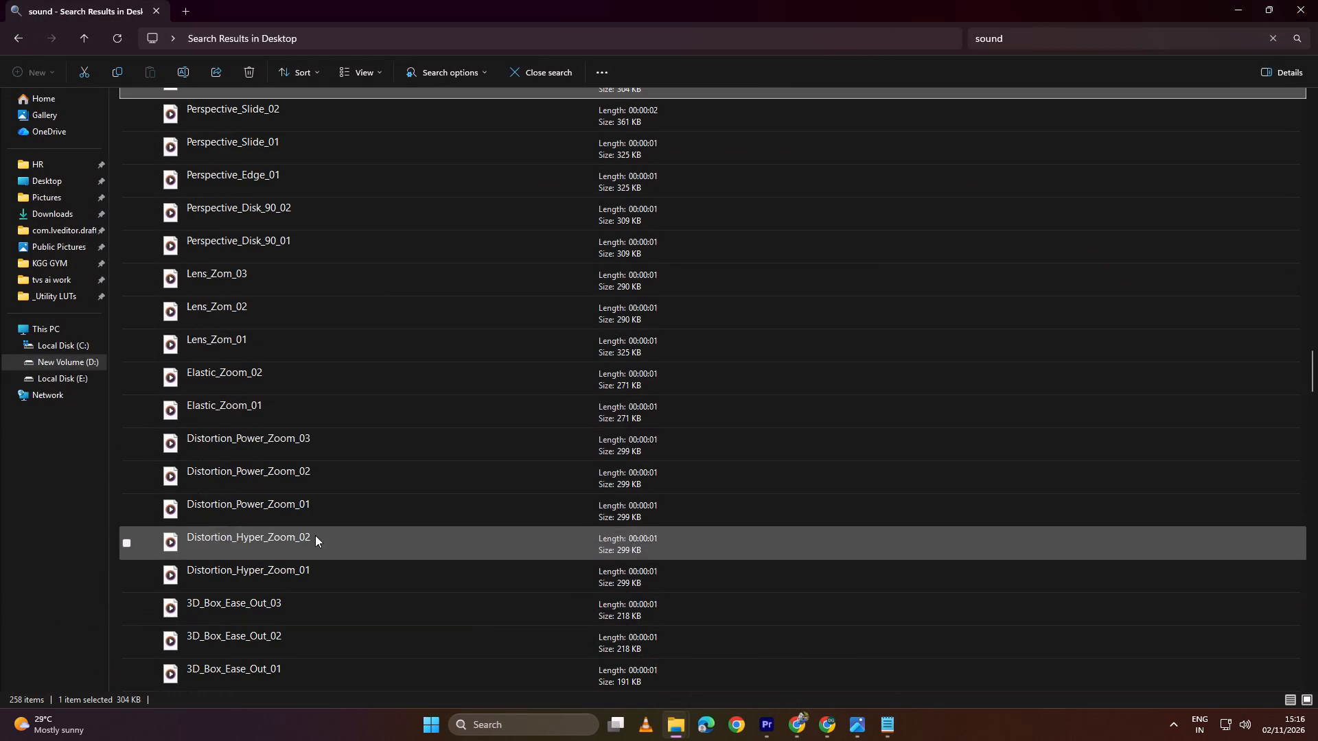
pyautogui.doubleClick(270, 401)
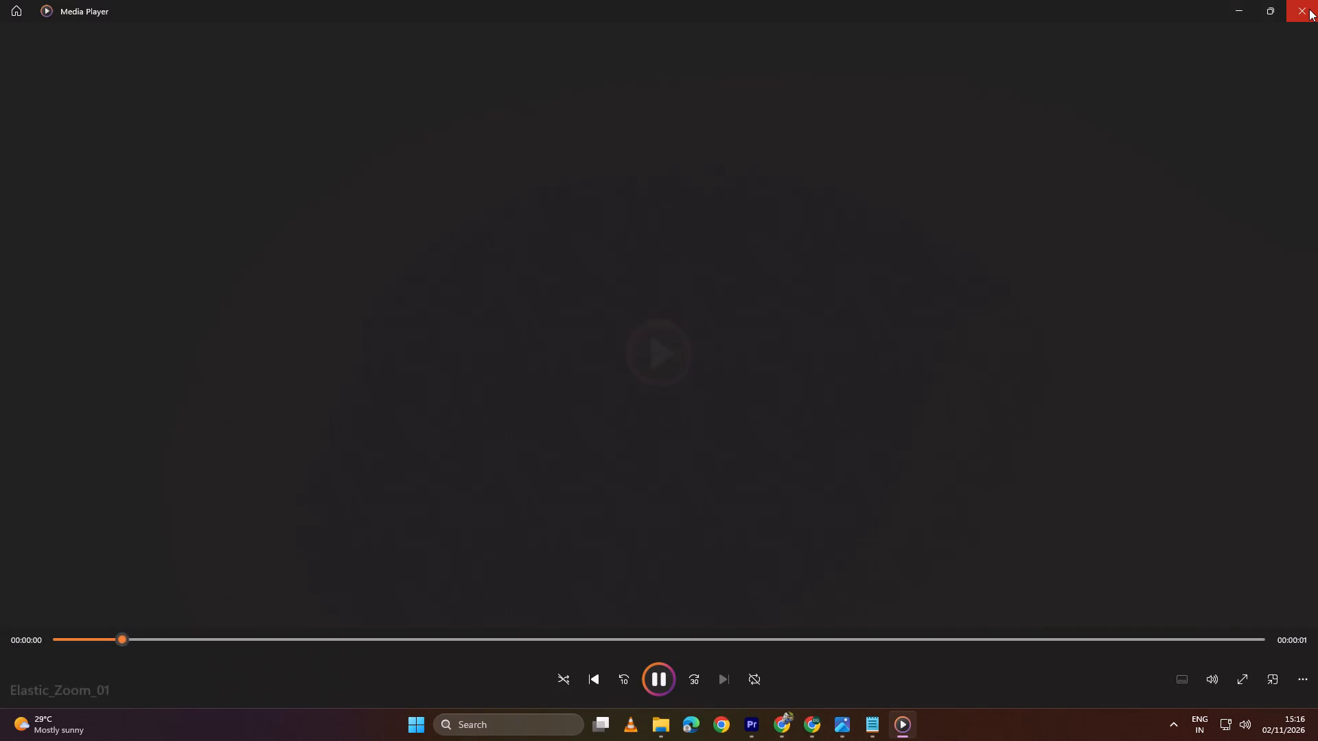
pyautogui.click(1309, 9)
pyautogui.doubleClick(291, 467)
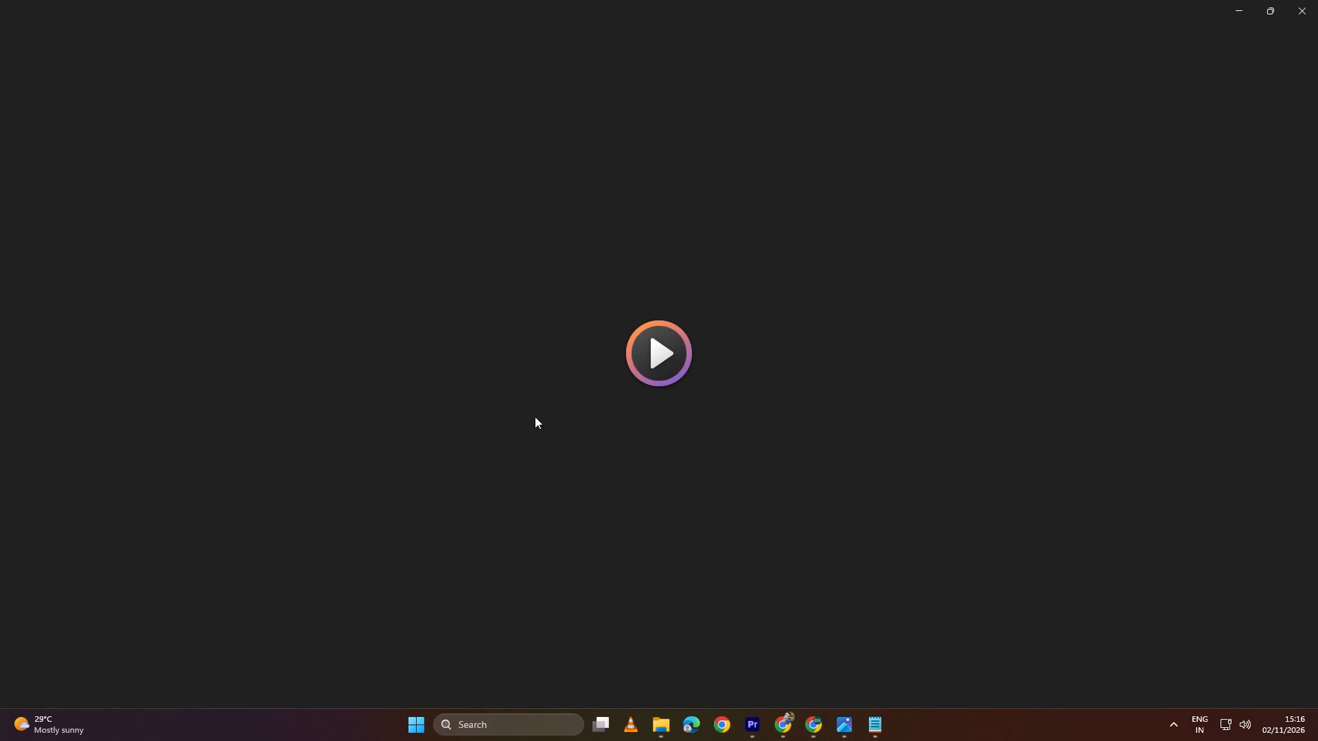
pyautogui.click(1315, 12)
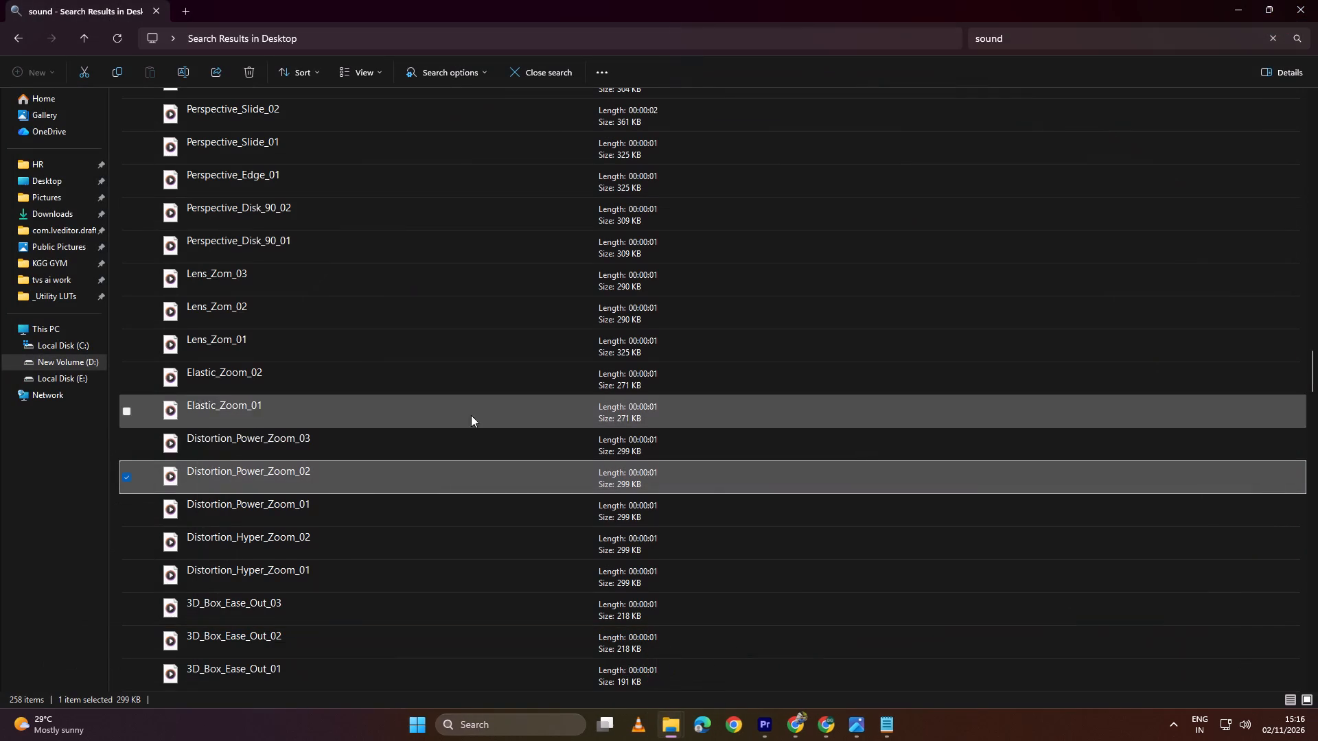
# Bring Distortion_Power_Zoom_02 into Premiere's Nested Sequence 15 on A1 at about 00:00:08:00 and play it back.
pyautogui.moveTo(321, 484); pyautogui.dragTo(767, 728)
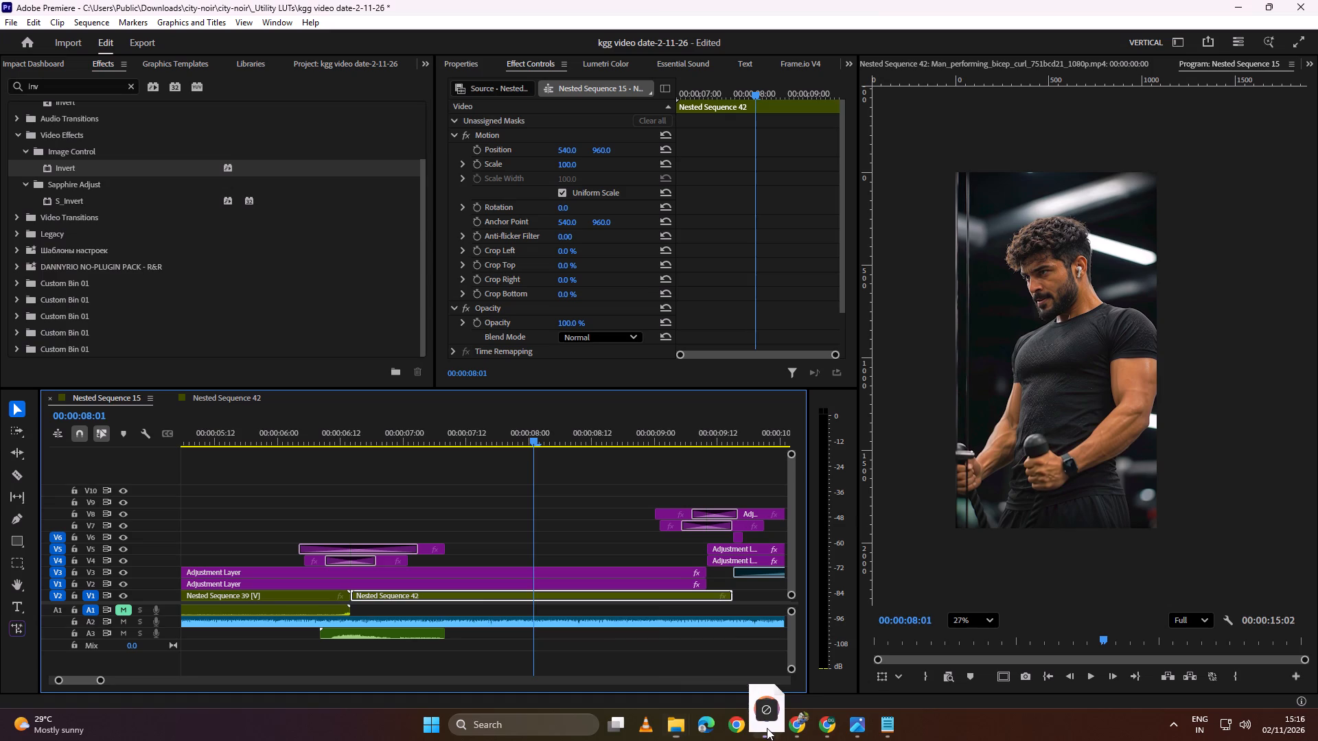
pyautogui.moveTo(767, 728); pyautogui.dragTo(524, 614)
pyautogui.moveTo(553, 431); pyautogui.dragTo(476, 439)
pyautogui.press('space')
pyautogui.press('space')
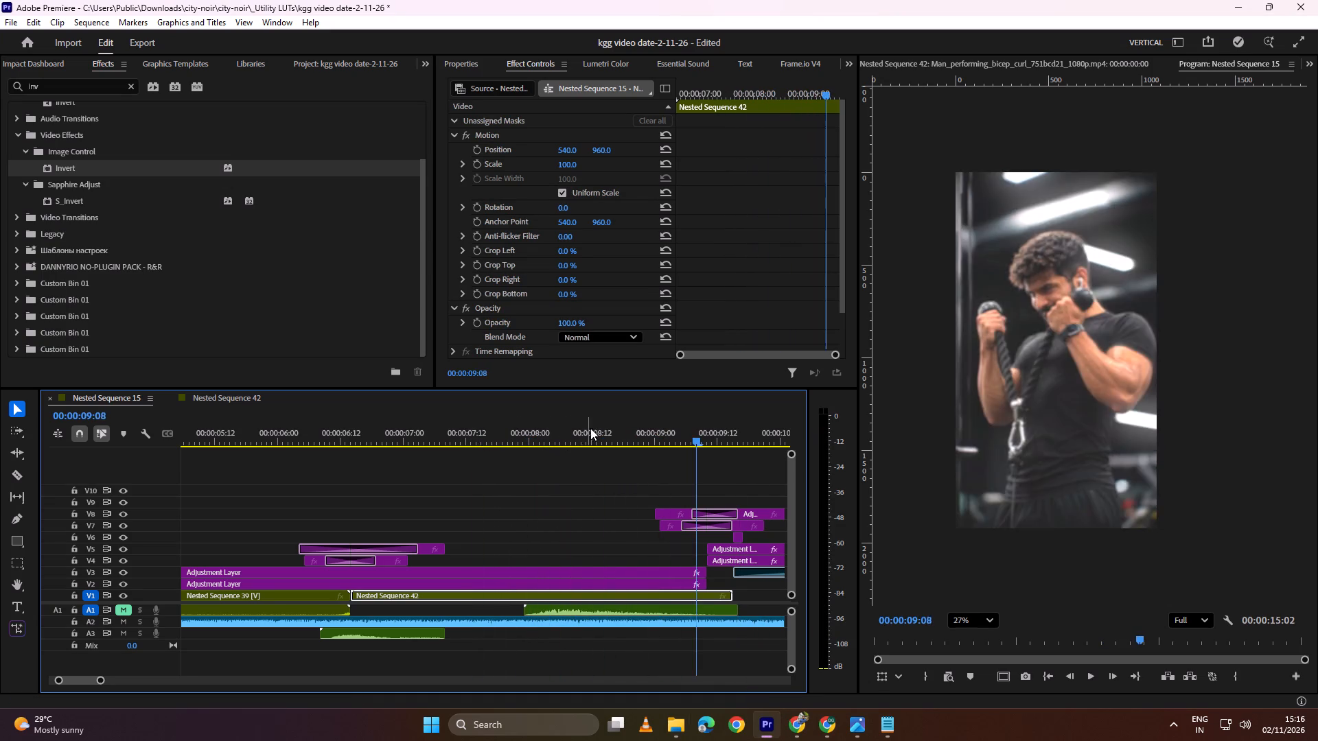
# Move the Distortion_Power_Zoom_02 sound to A3, starting at about 00:00:07:12, and play back its timing.
pyautogui.moveTo(596, 427); pyautogui.dragTo(478, 436)
pyautogui.moveTo(570, 607); pyautogui.dragTo(507, 635)
pyautogui.press('space')
pyautogui.press('space')
pyautogui.moveTo(578, 425); pyautogui.dragTo(425, 446)
pyautogui.press('space')
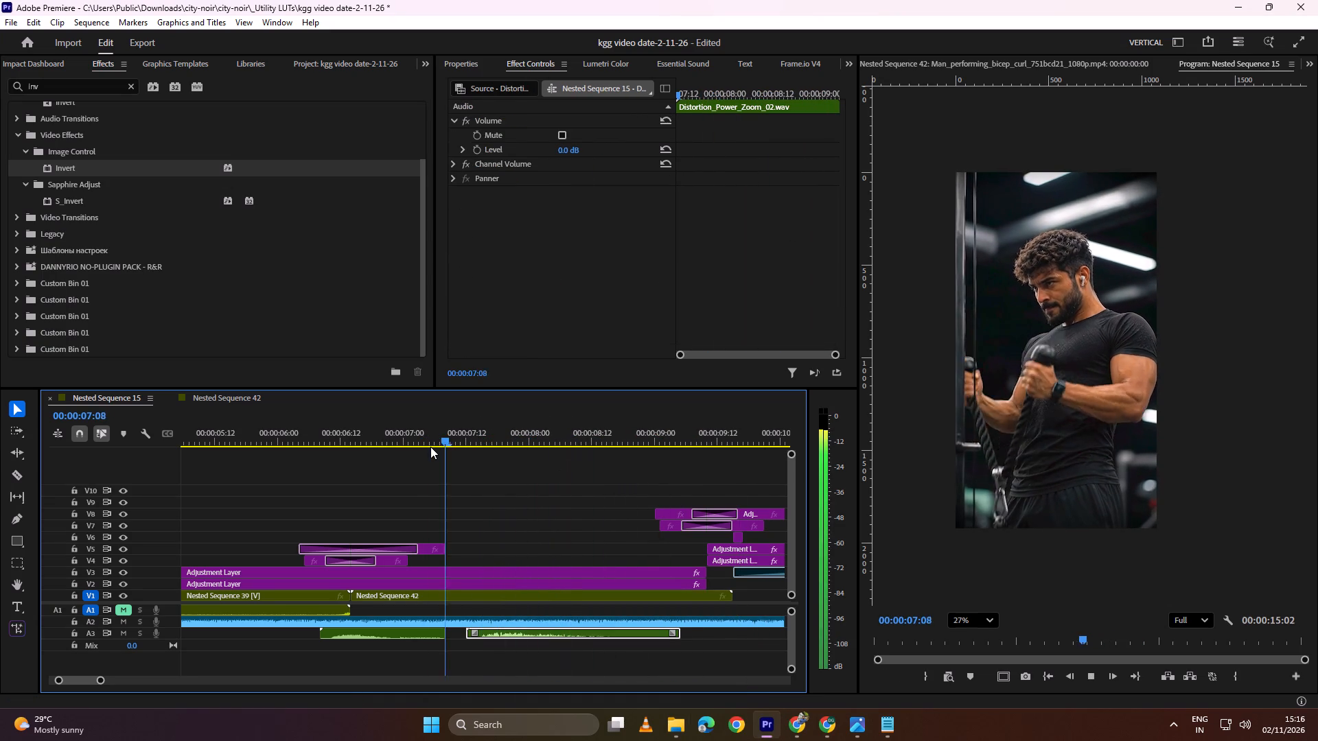
pyautogui.keyDown('alt'); pyautogui.scroll(-6, 504, 524); pyautogui.keyUp('alt')
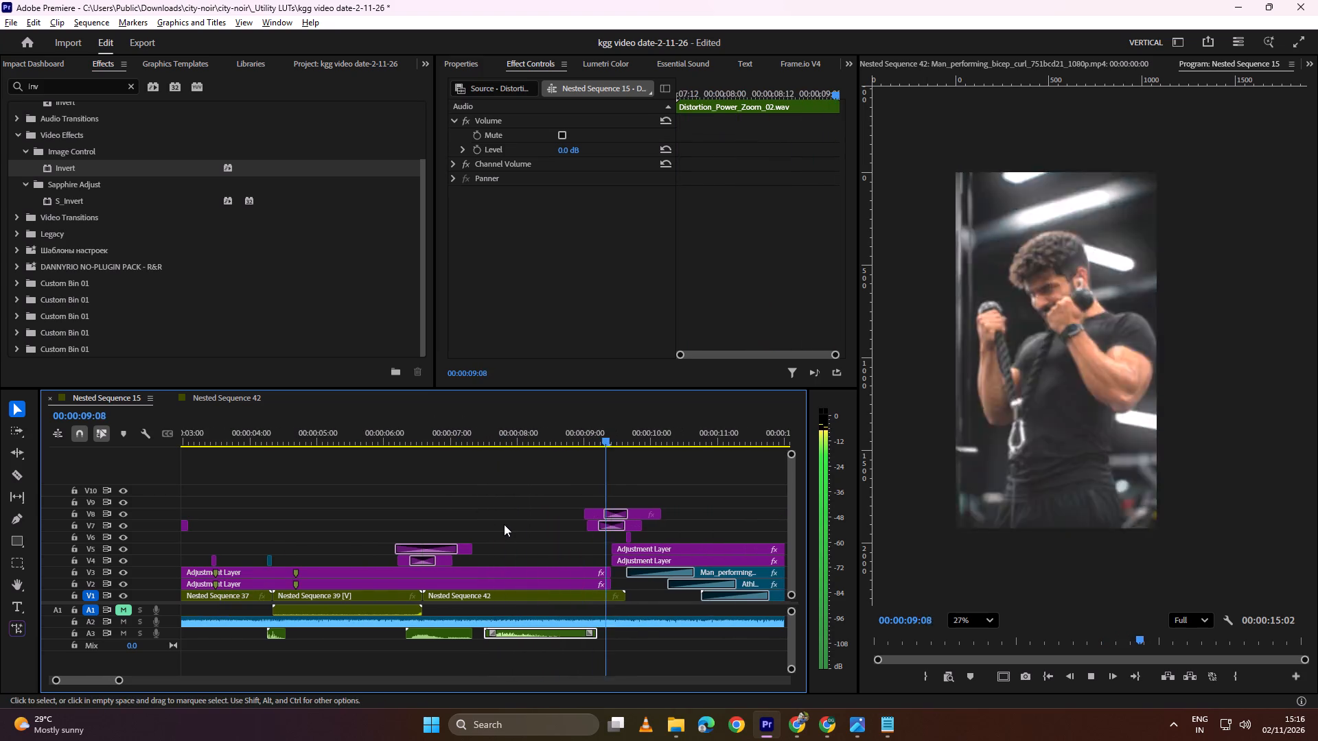
# In Nested Sequence 15, play back the section around 00:00:07:12 to 00:00:09:00 against the Distortion_Power_Zoom_02 sound.
pyautogui.press('space')
pyautogui.moveTo(549, 433); pyautogui.dragTo(480, 433)
pyautogui.press('space')
pyautogui.press('space')
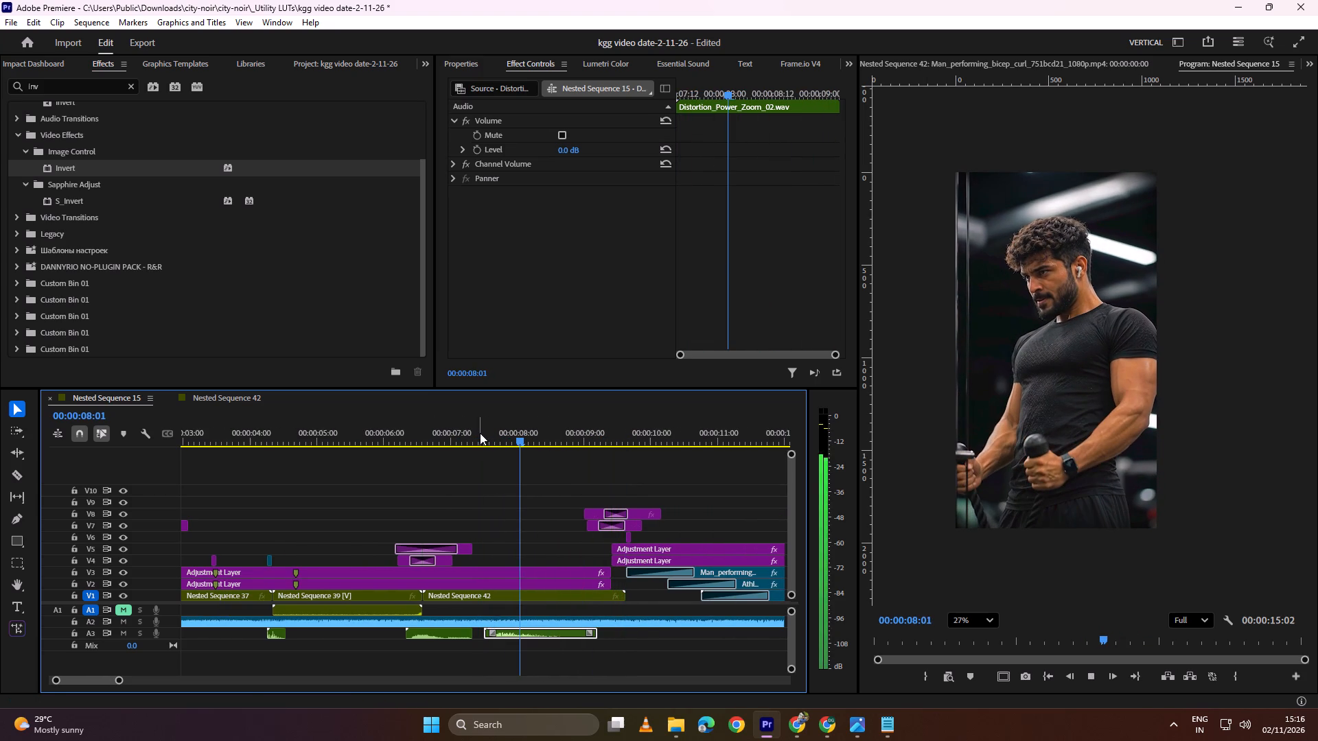
pyautogui.keyDown('alt'); pyautogui.scroll(9, 517, 597); pyautogui.keyUp('alt')
pyautogui.moveTo(527, 435); pyautogui.dragTo(470, 451)
pyautogui.moveTo(507, 433); pyautogui.dragTo(469, 437)
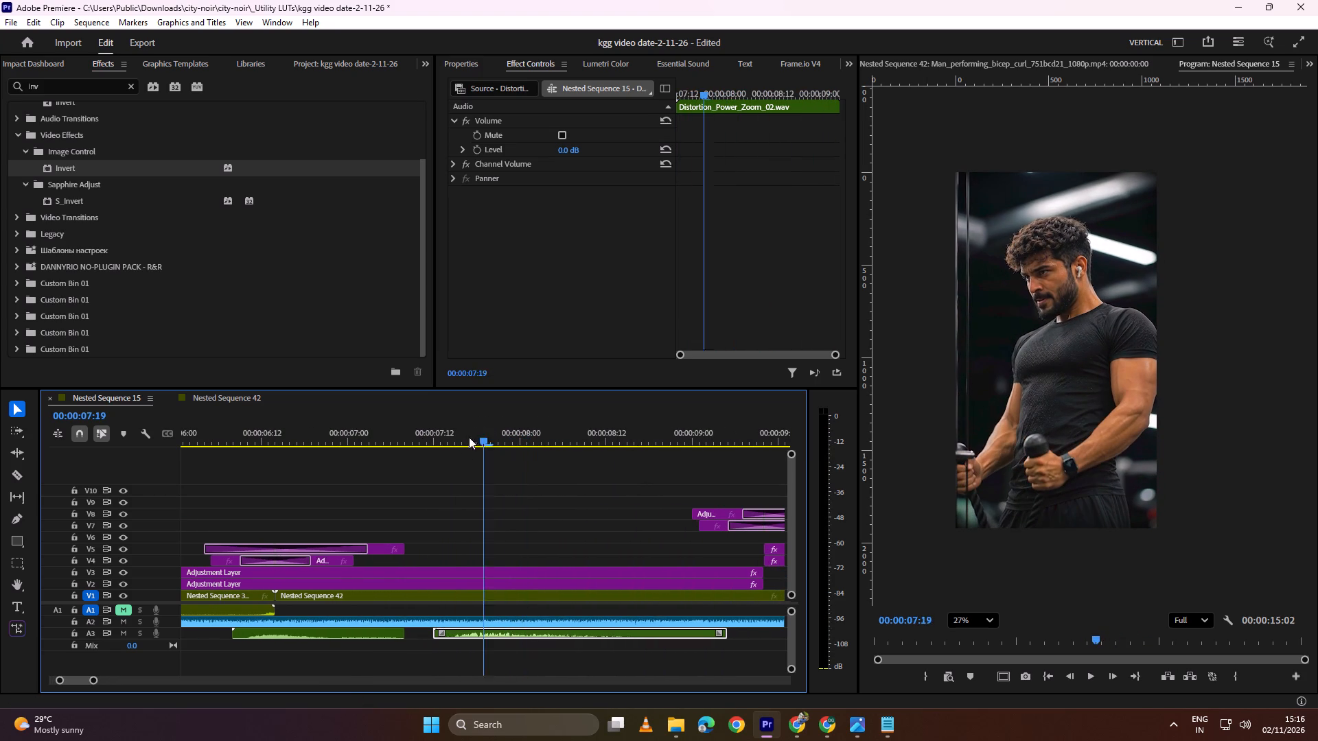
pyautogui.moveTo(469, 437); pyautogui.dragTo(439, 444)
pyautogui.press('space')
pyautogui.press('space')
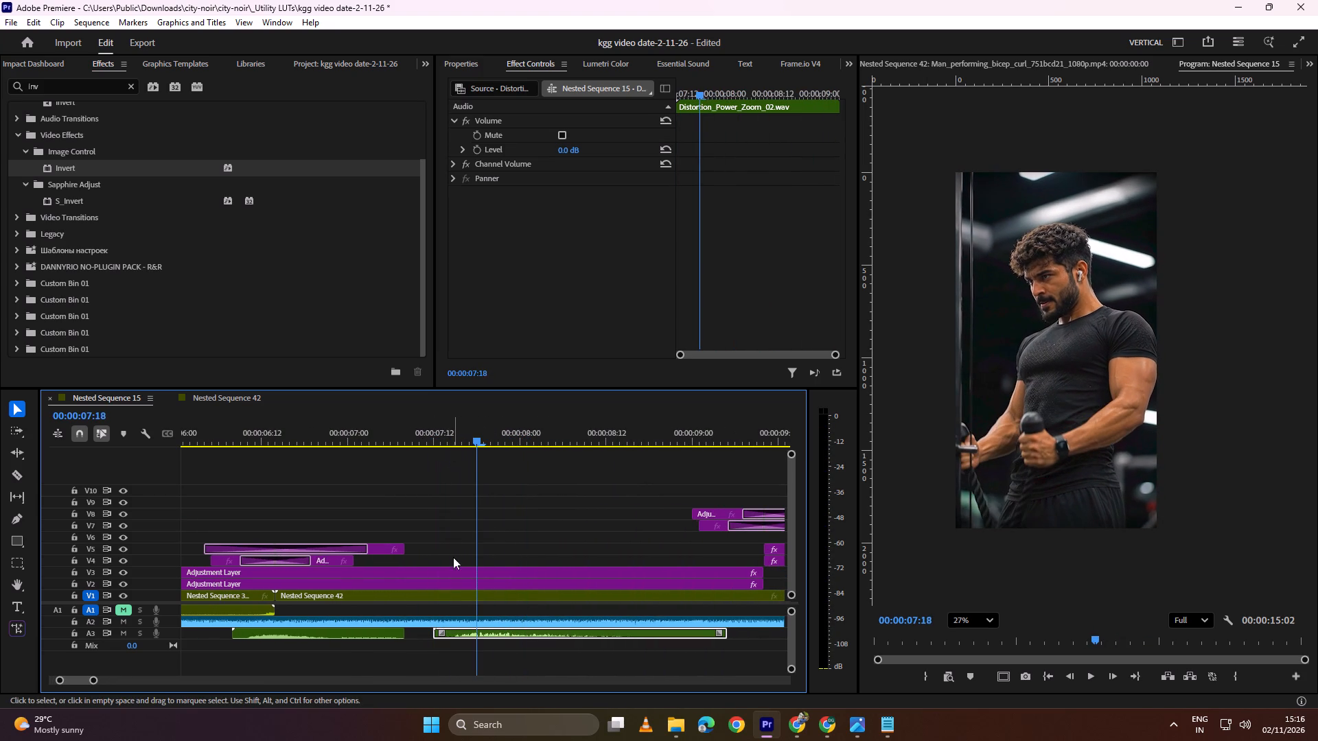
# Open Nested Sequence 42 from 00:00:07:12 and split the V1 bicep curl clip at about 00:00:00:21.
pyautogui.moveTo(482, 437); pyautogui.dragTo(436, 445)
pyautogui.doubleClick(452, 598)
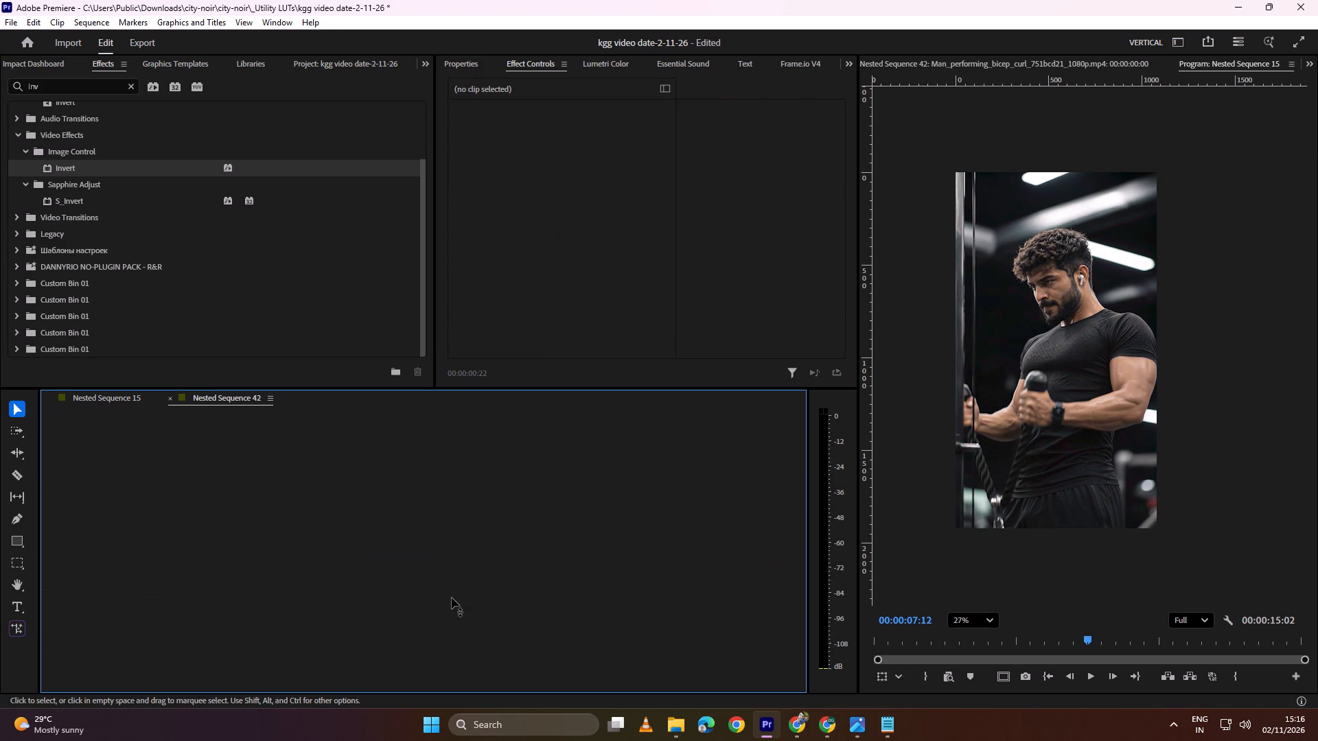
pyautogui.press('c')
pyautogui.click(433, 555)
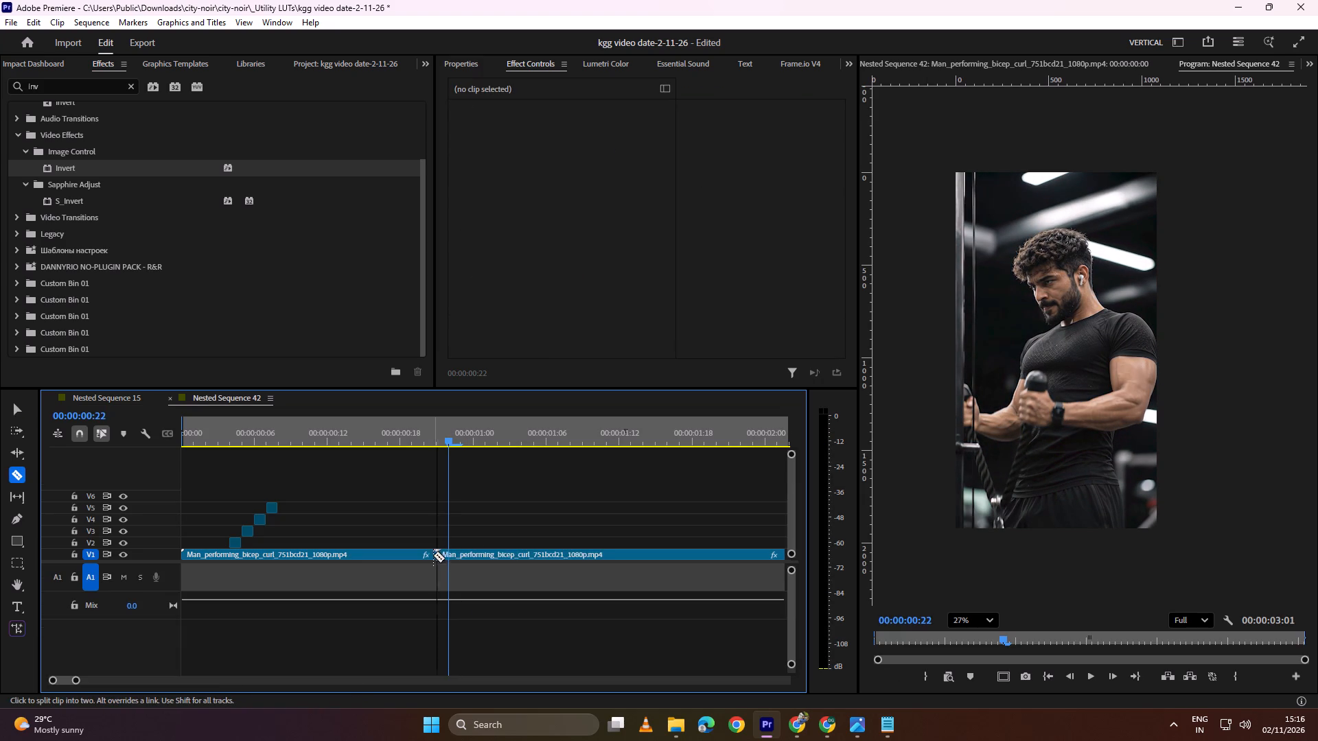
pyautogui.press('v')
# Create an object mask of the man on the bicep curl segment after the cut and track it forward.
pyautogui.click(450, 554)
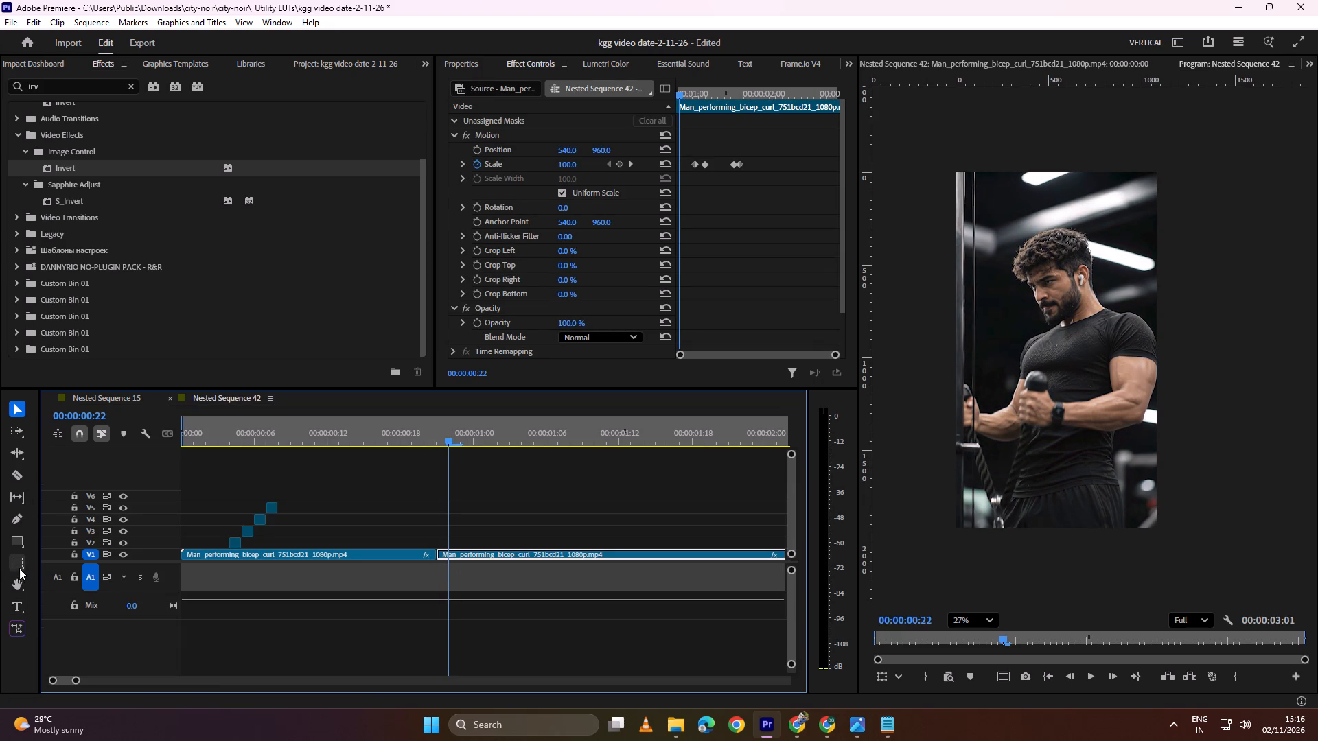
pyautogui.doubleClick(19, 565)
pyautogui.click(20, 565)
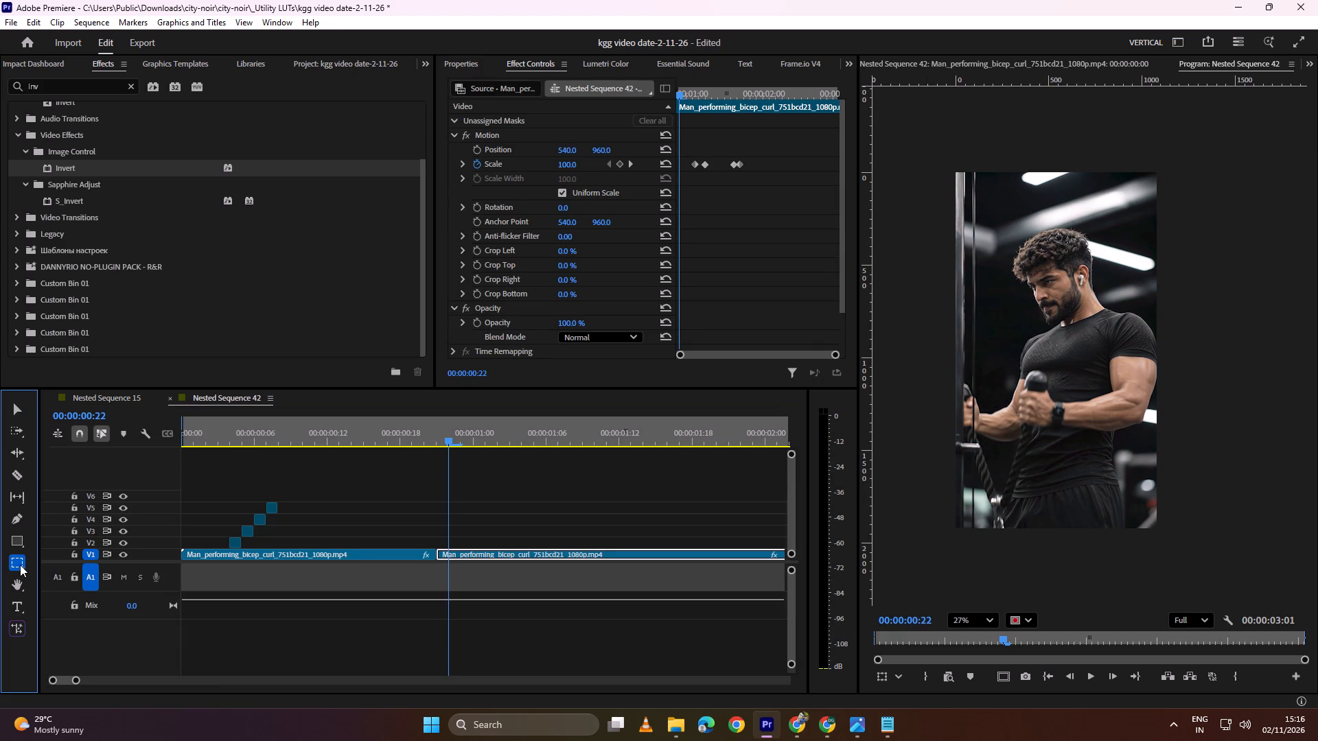
pyautogui.rightClick(20, 565)
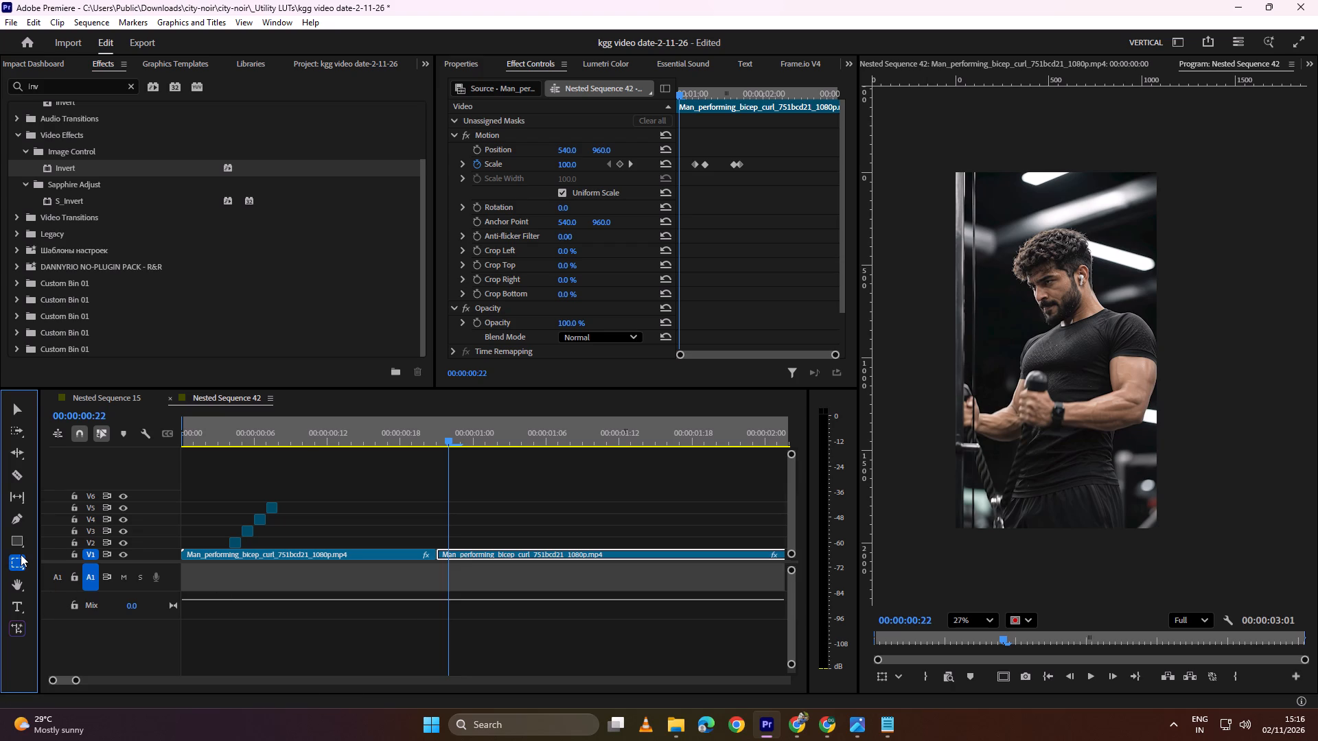
pyautogui.click(21, 554)
pyautogui.click(60, 558)
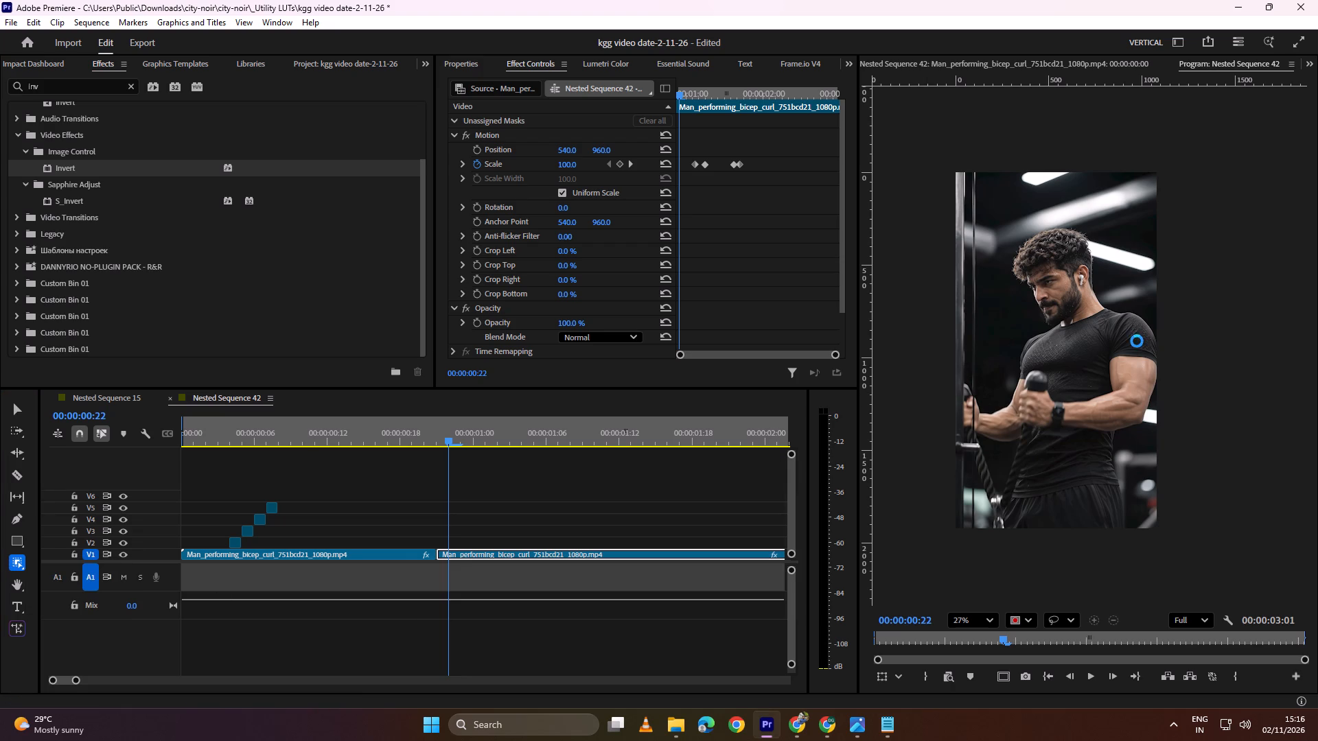
pyautogui.click(1122, 345)
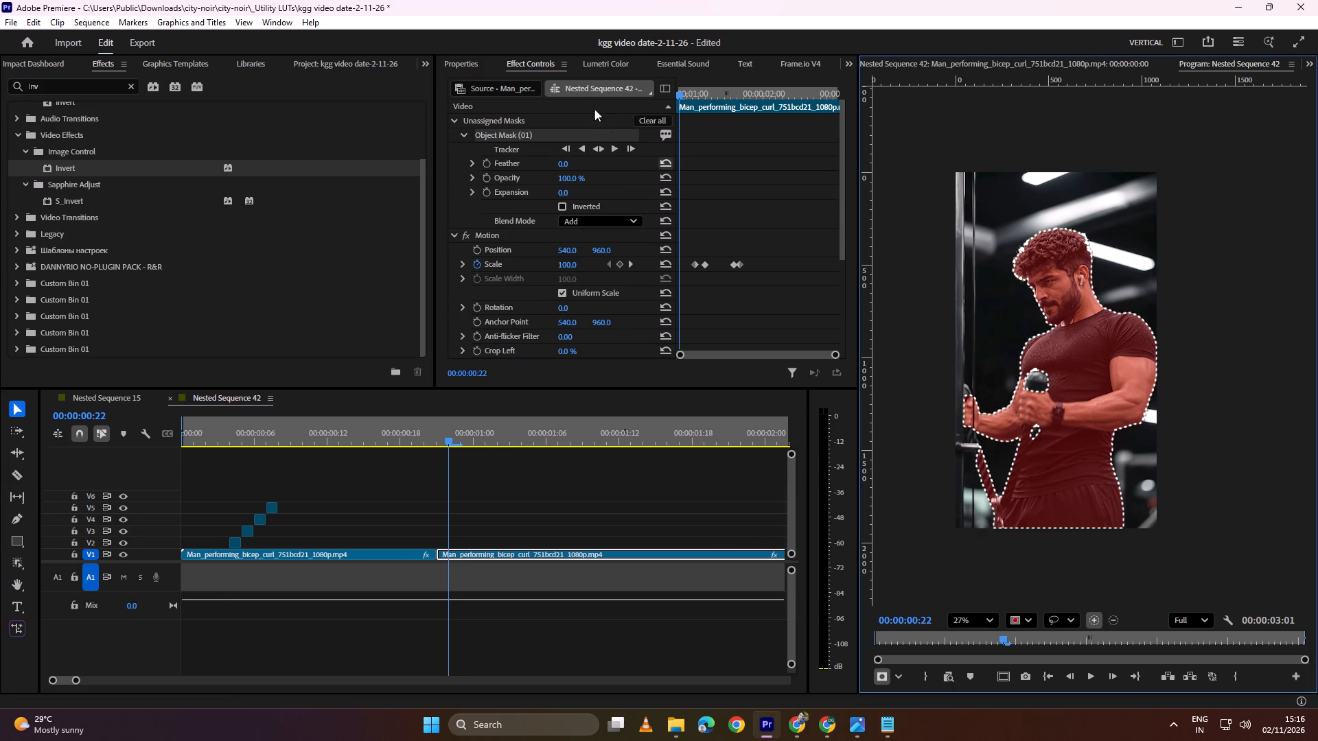
pyautogui.click(616, 147)
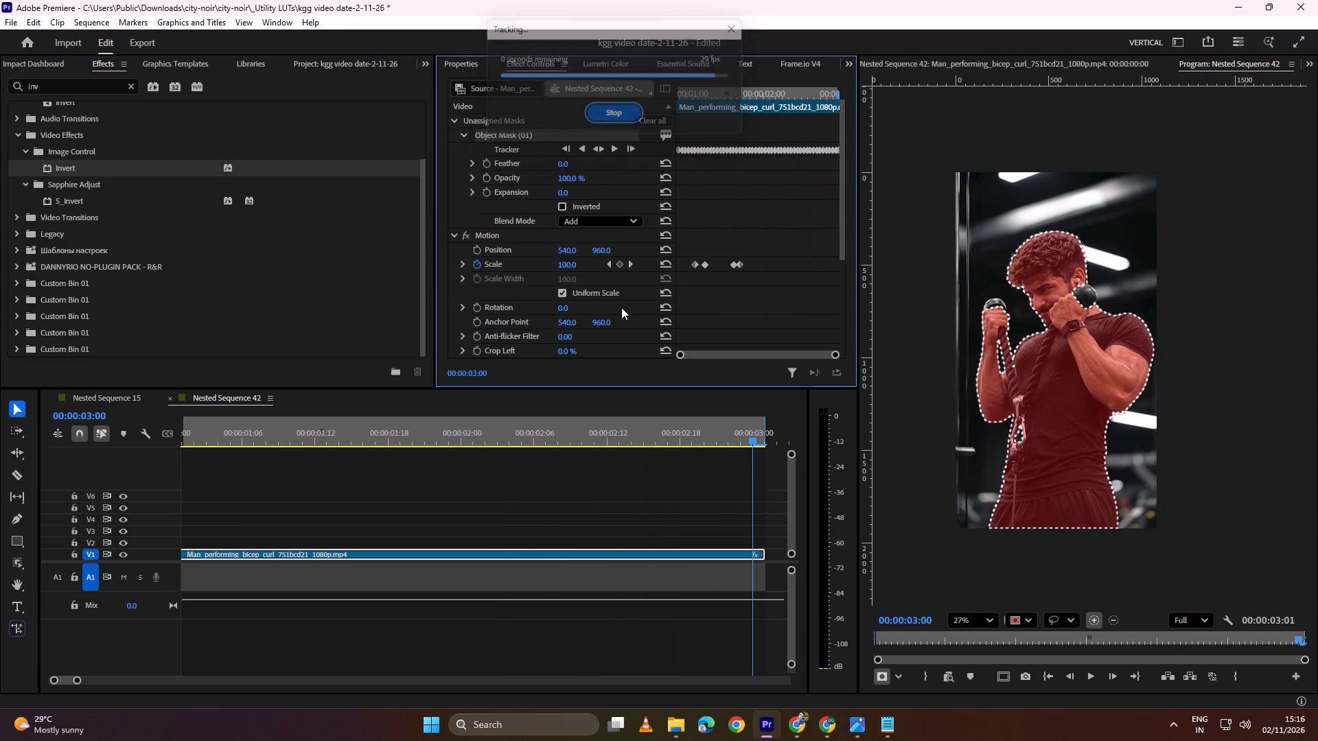
# Duplicate the masked bicep curl segment onto V2 directly above the original, deleting the extra copy on V3.
pyautogui.keyDown('alt'); pyautogui.scroll(-5, 408, 484); pyautogui.keyUp('alt')
pyautogui.scroll(6, 383, 499)
pyautogui.keyDown('alt'); pyautogui.moveTo(358, 554); pyautogui.dragTo(358, 549); pyautogui.keyUp('alt')
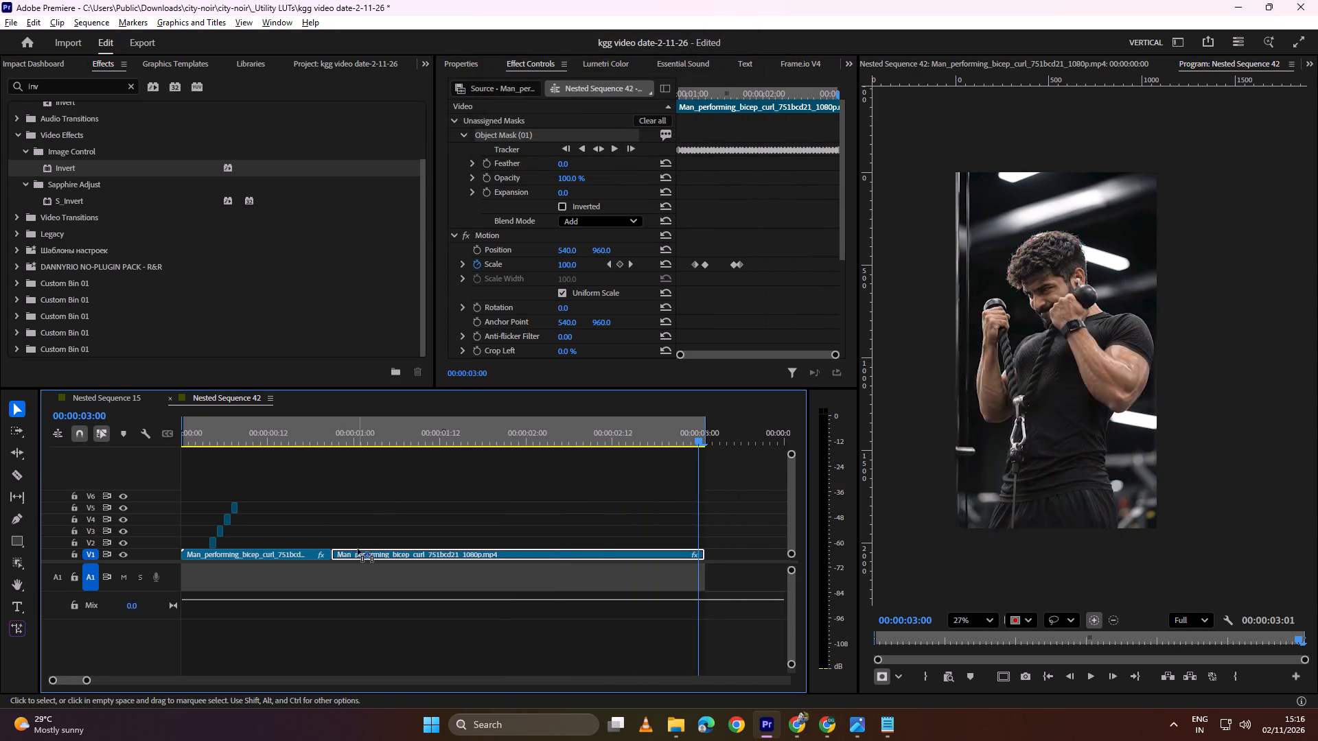
pyautogui.keyDown('alt'); pyautogui.moveTo(358, 549); pyautogui.dragTo(358, 542); pyautogui.keyUp('alt')
pyautogui.keyDown('alt'); pyautogui.moveTo(364, 542); pyautogui.dragTo(365, 530); pyautogui.keyUp('alt')
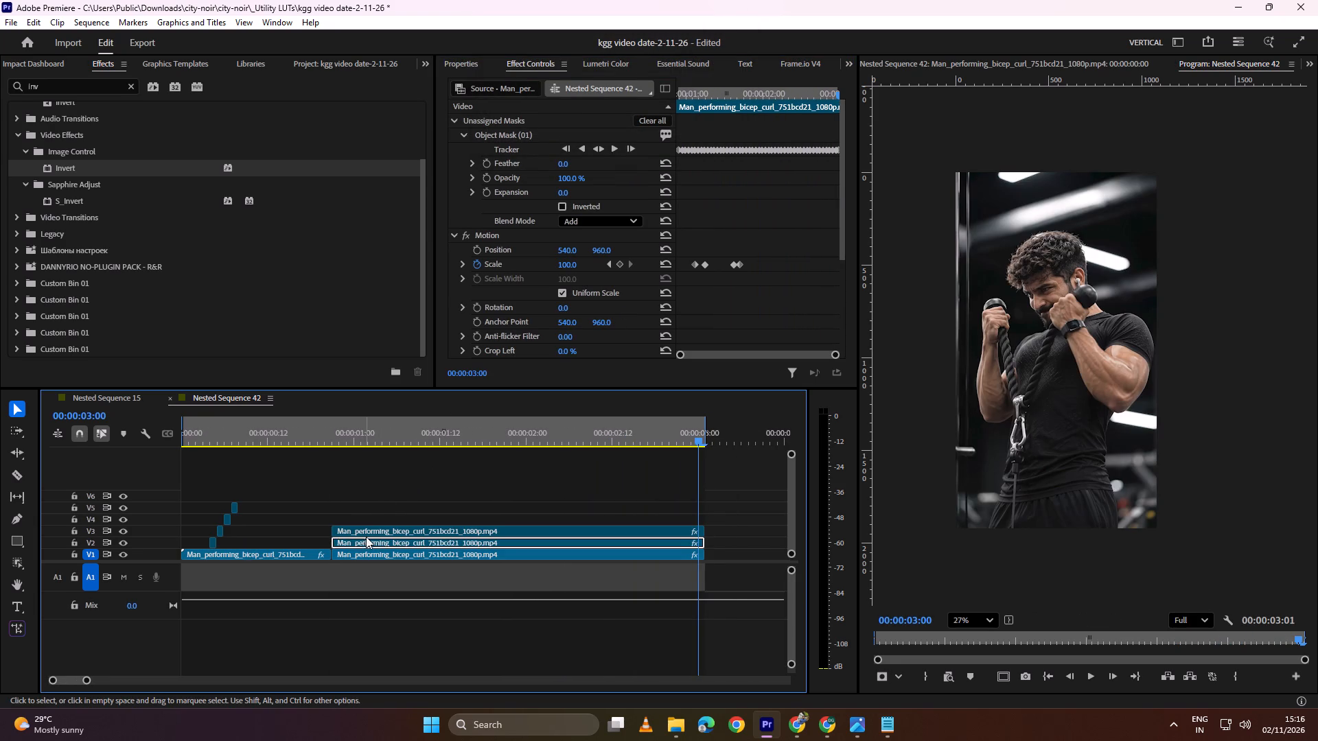
pyautogui.click(369, 532)
pyautogui.press('BackSpace')
# Assign the V2 copy's Object Mask (01) to its Opacity effect and duplicate the resulting cutout onto V3.
pyautogui.click(362, 541)
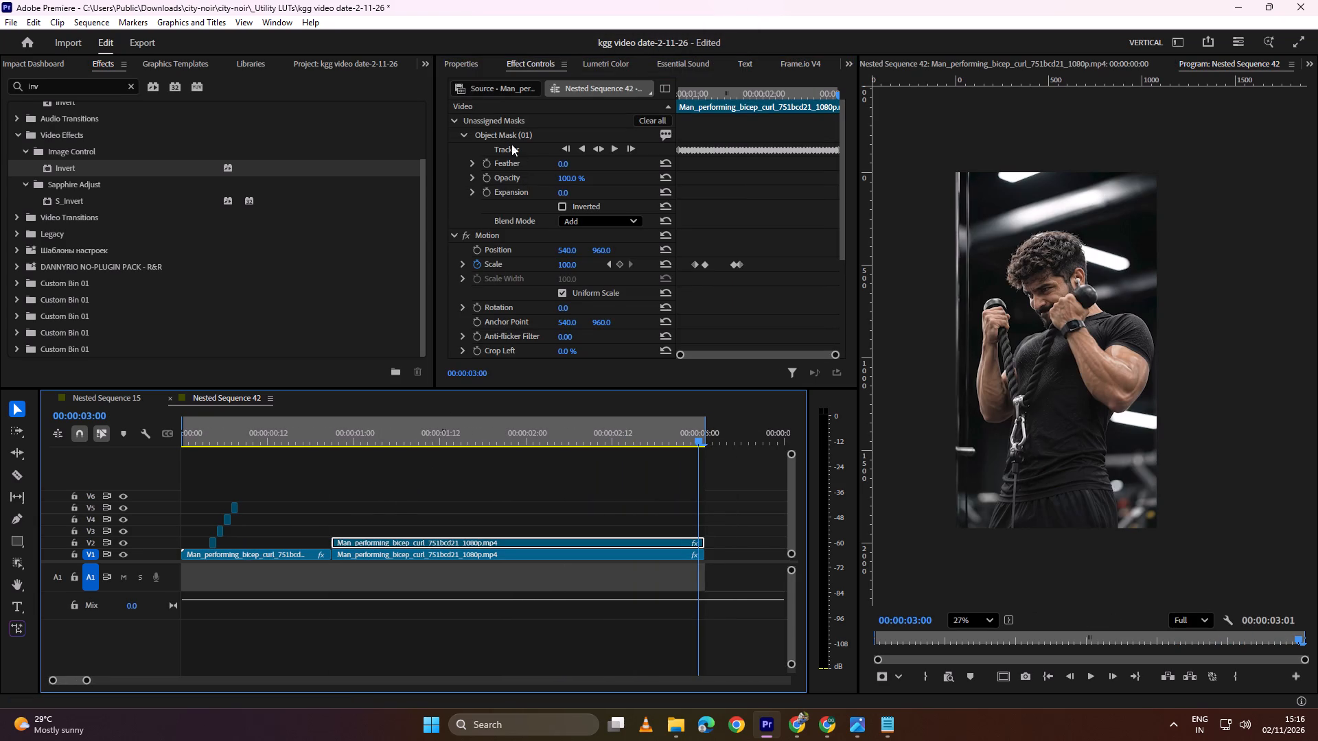
pyautogui.moveTo(502, 132); pyautogui.dragTo(509, 303)
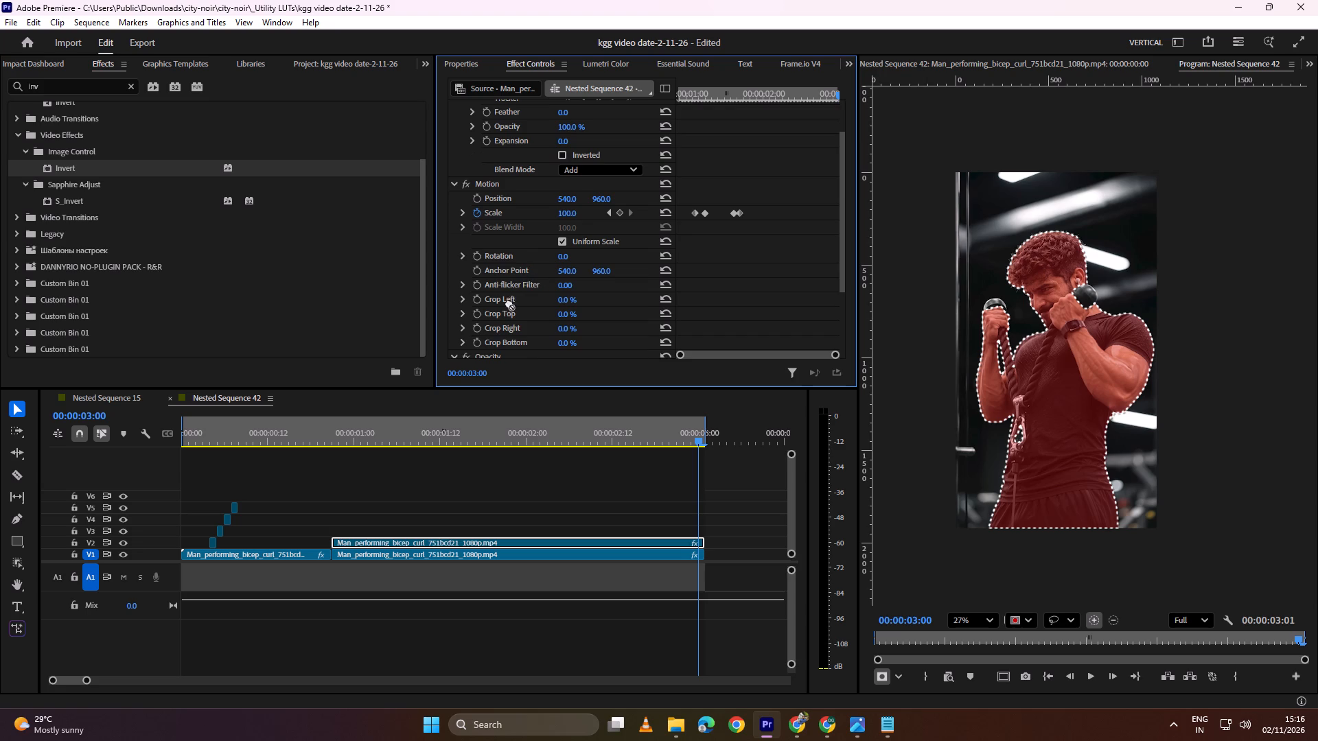
pyautogui.moveTo(509, 303); pyautogui.dragTo(516, 307)
pyautogui.keyDown('alt'); pyautogui.moveTo(402, 543); pyautogui.dragTo(403, 537); pyautogui.keyUp('alt')
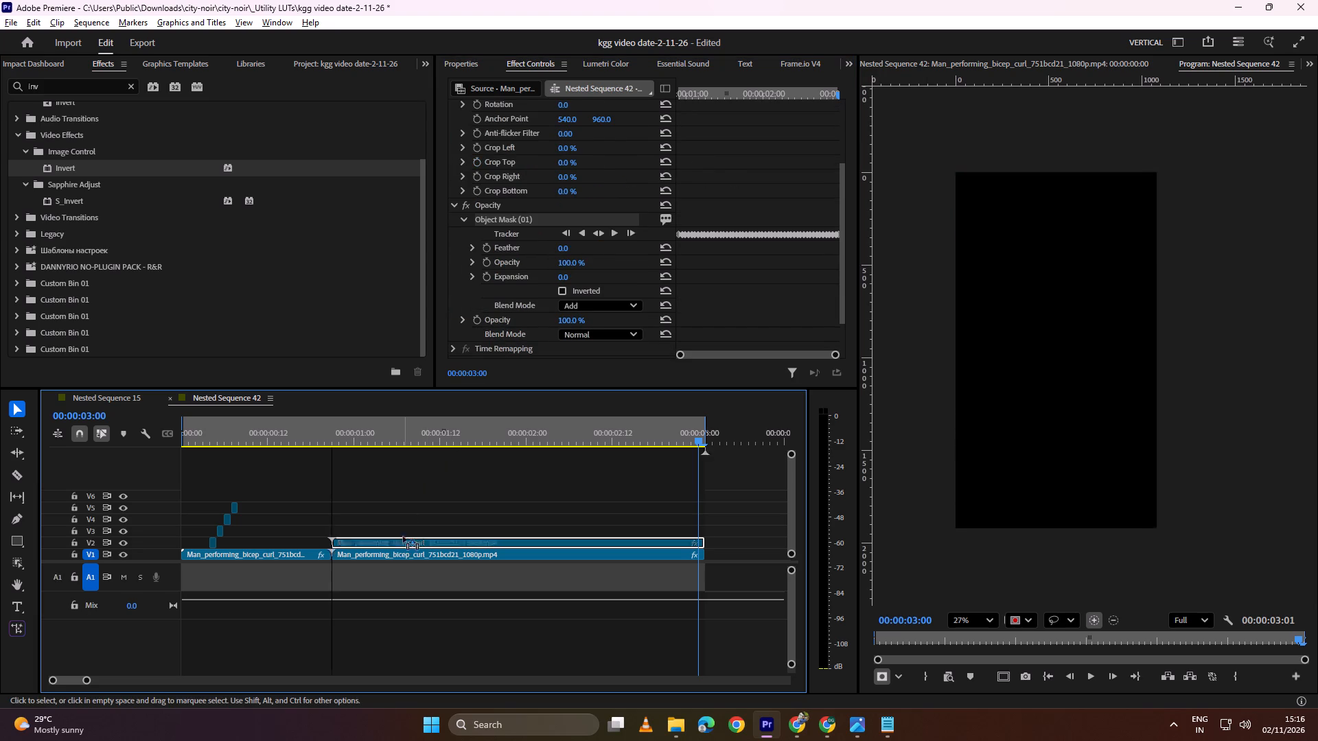
pyautogui.keyDown('alt'); pyautogui.moveTo(403, 537); pyautogui.dragTo(403, 534); pyautogui.keyUp('alt')
# Turn the V2 cutout white in Lumetri Color: Exposure 7.0, Contrast 150, Highlights 143, Shadows 147, Whites 150 and Blacks 150.
pyautogui.click(391, 541)
pyautogui.click(473, 63)
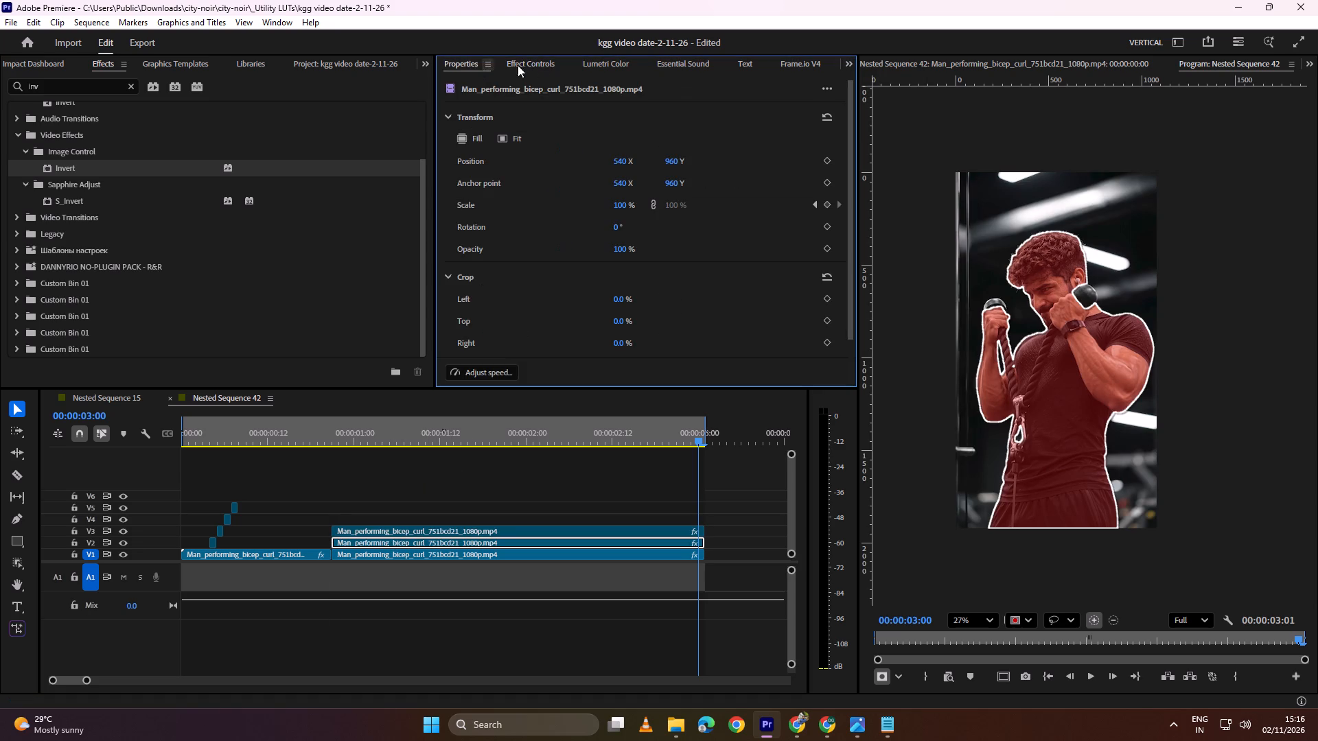
pyautogui.click(602, 65)
pyautogui.moveTo(776, 272); pyautogui.dragTo(917, 279)
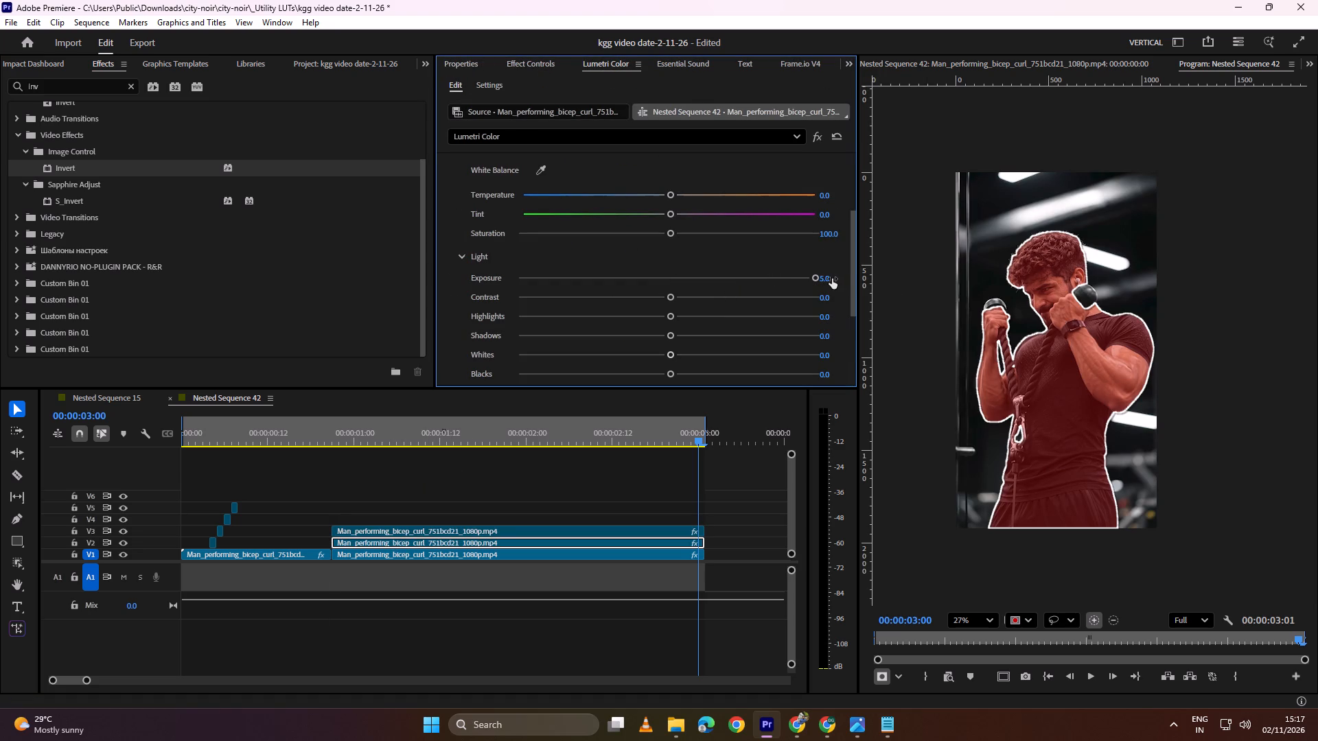
pyautogui.moveTo(831, 279); pyautogui.dragTo(982, 281)
pyautogui.moveTo(826, 298); pyautogui.dragTo(1013, 297)
pyautogui.moveTo(824, 315); pyautogui.dragTo(1088, 320)
pyautogui.moveTo(1088, 320); pyautogui.dragTo(1082, 323)
pyautogui.moveTo(825, 340); pyautogui.dragTo(1081, 287)
pyautogui.moveTo(830, 296); pyautogui.dragTo(1095, 284)
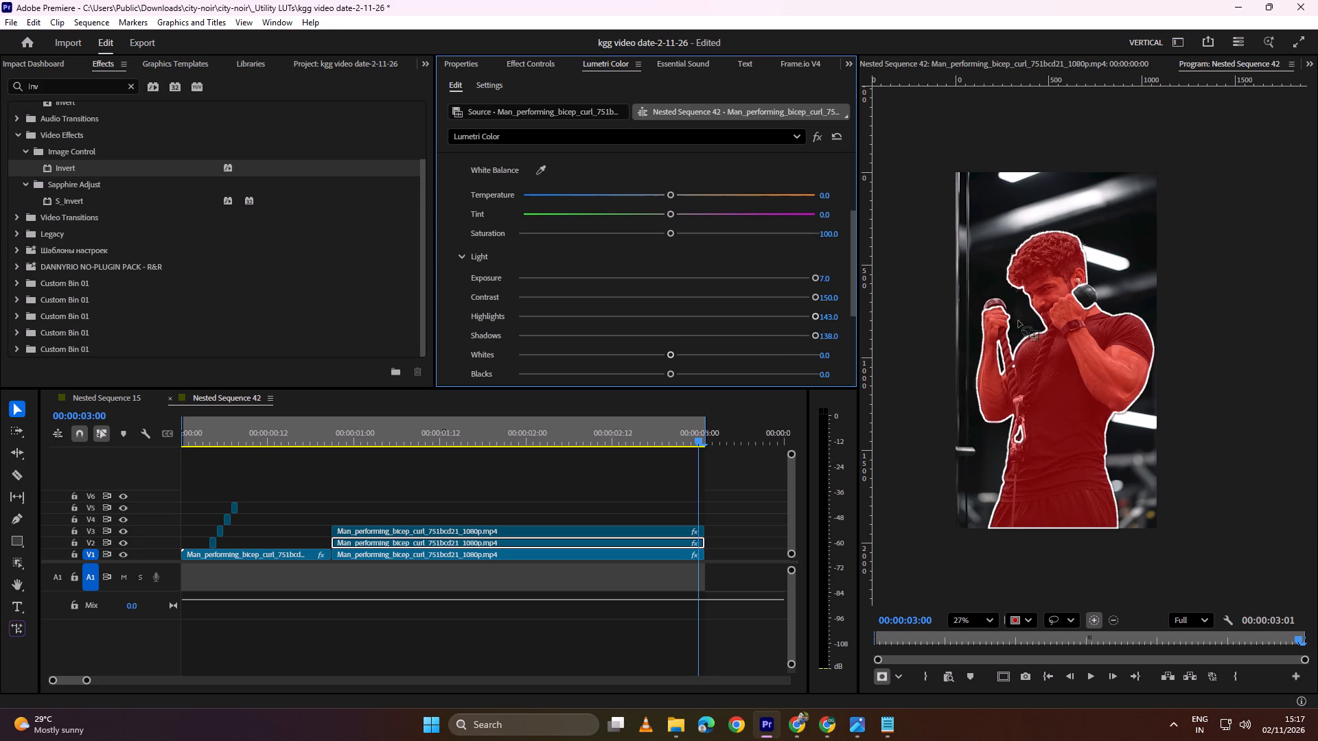
pyautogui.moveTo(826, 356); pyautogui.dragTo(841, 356)
pyautogui.moveTo(829, 334); pyautogui.dragTo(1021, 334)
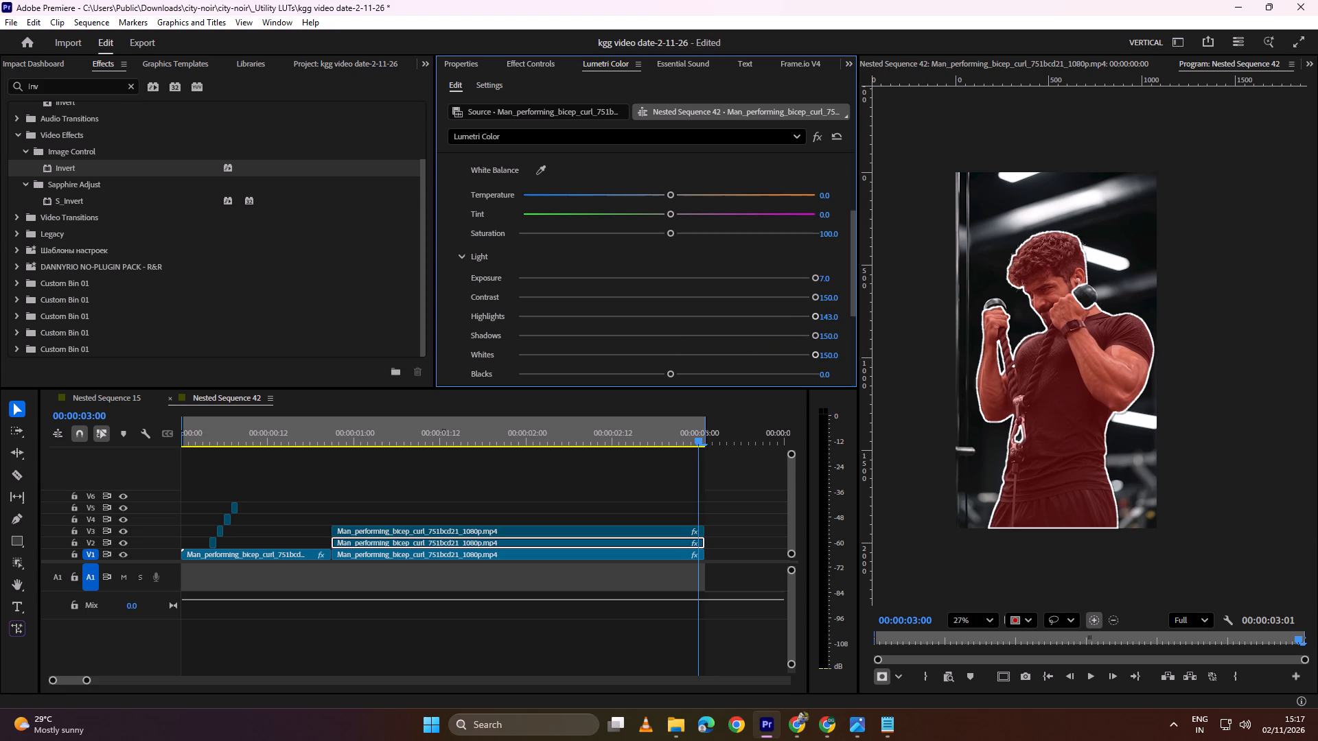
pyautogui.moveTo(1021, 334); pyautogui.dragTo(1191, 336)
pyautogui.moveTo(828, 375); pyautogui.dragTo(872, 368)
# Set the V2 white cutout's Scale to 102 at 00:00:03:00 and play back the outline from just before the cut.
pyautogui.click(510, 510)
pyautogui.click(494, 541)
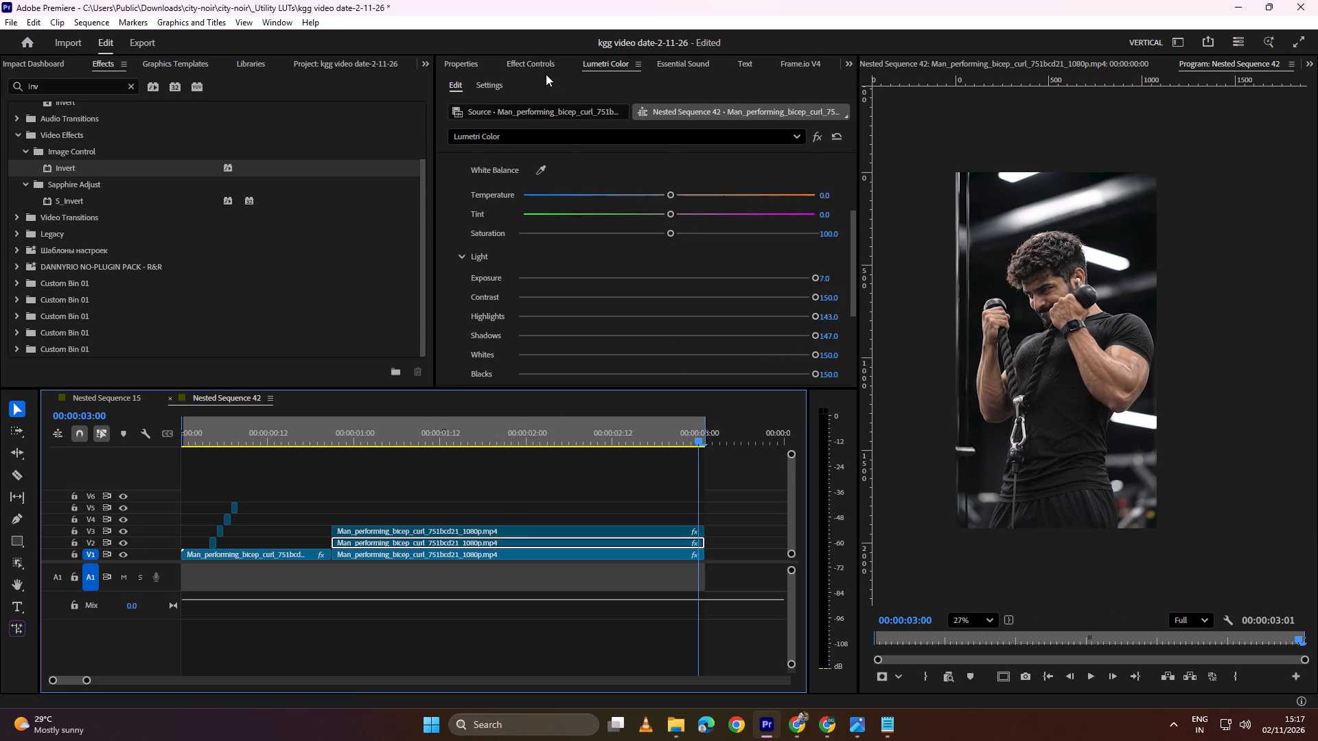
pyautogui.click(540, 65)
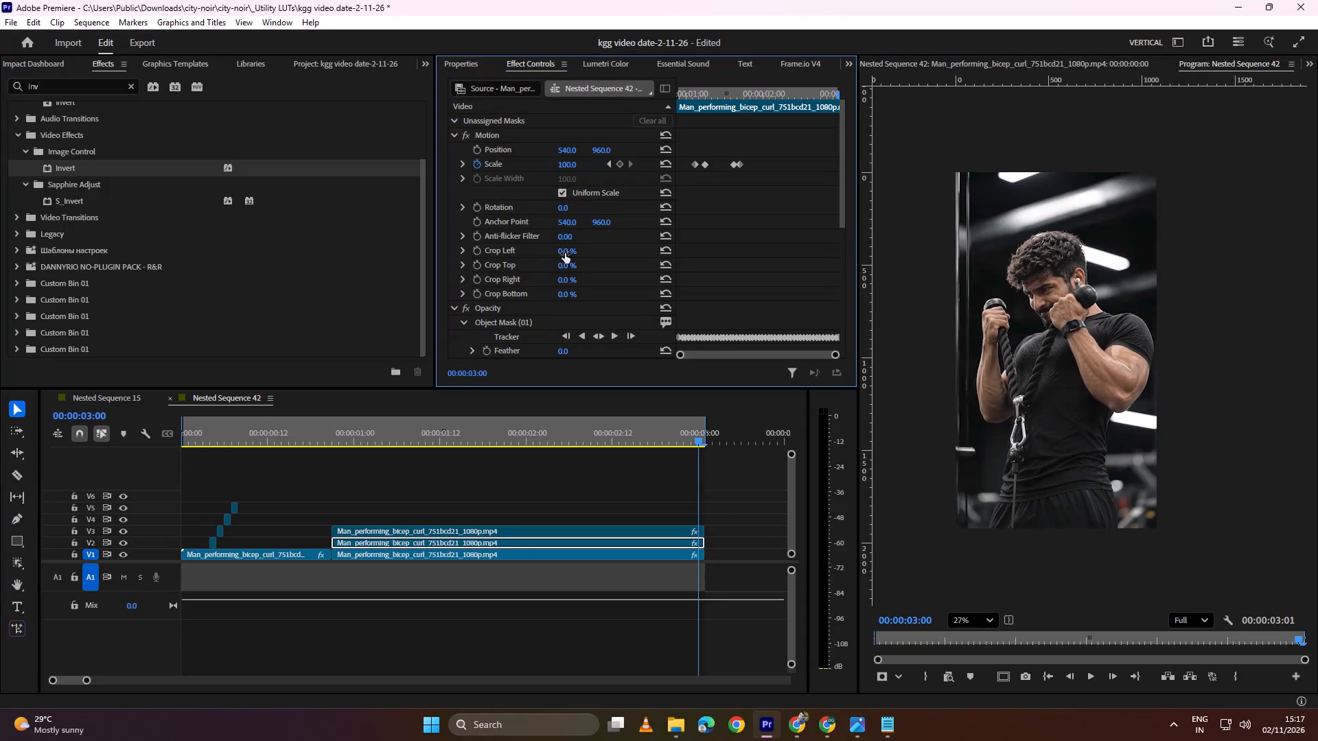
pyautogui.click(571, 165)
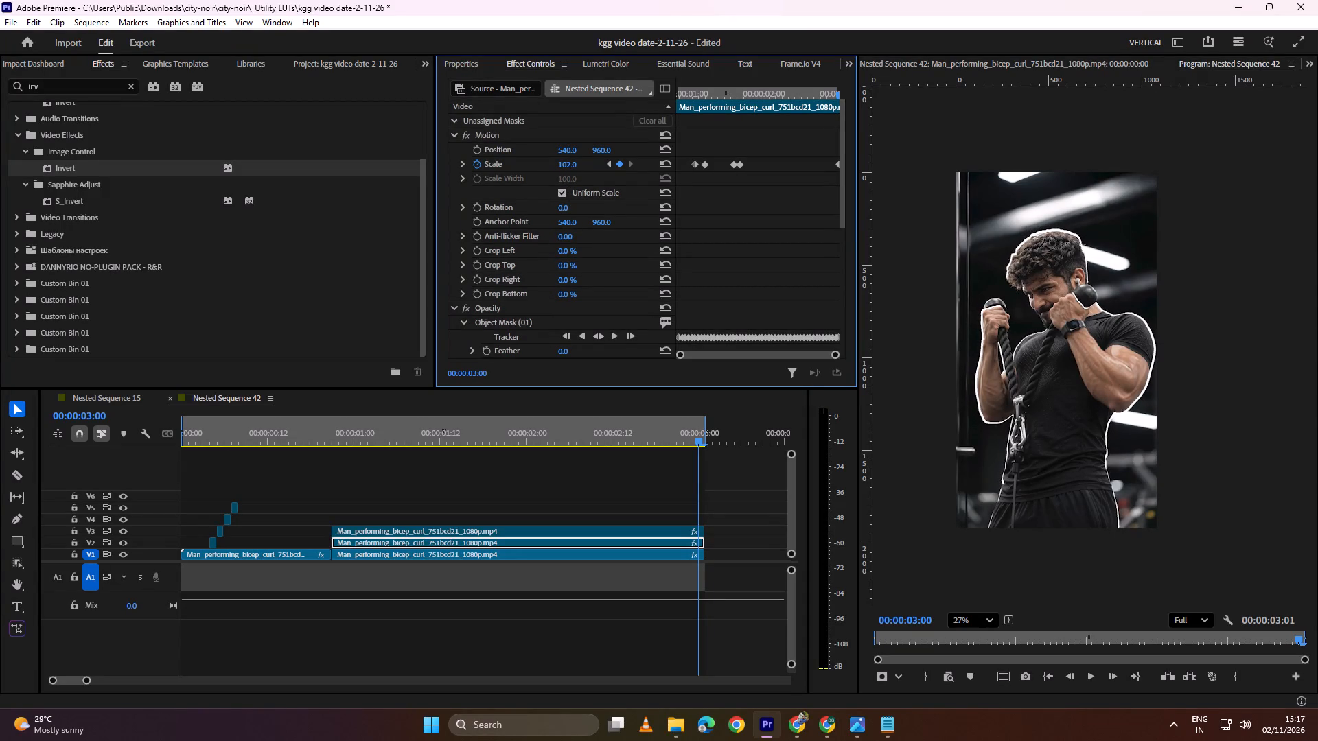
pyautogui.moveTo(471, 428); pyautogui.dragTo(312, 449)
pyautogui.press('space')
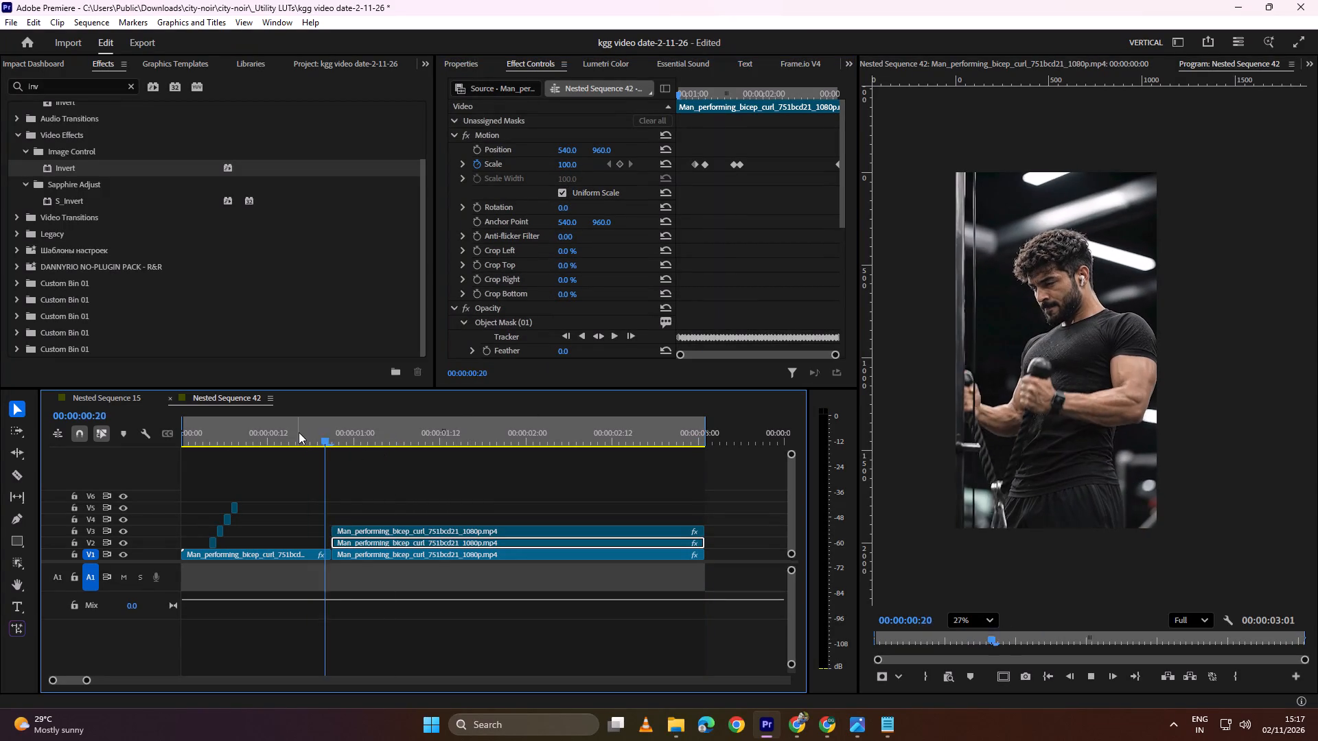
pyautogui.press('space')
# Set the V2 white cutout's Scale to 104 at its first frame, 00:00:00:21.
pyautogui.moveTo(472, 432); pyautogui.dragTo(354, 442)
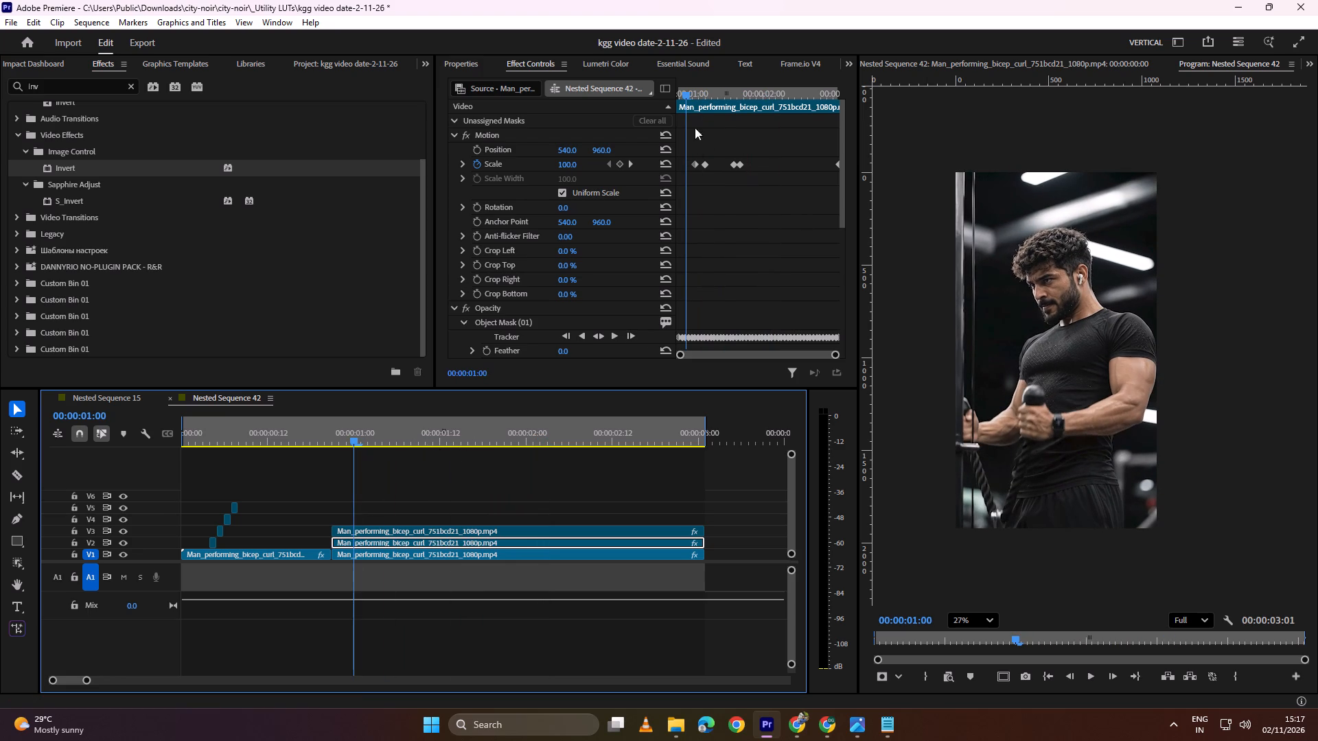
pyautogui.moveTo(706, 89); pyautogui.dragTo(659, 98)
pyautogui.scroll(-3, 520, 279)
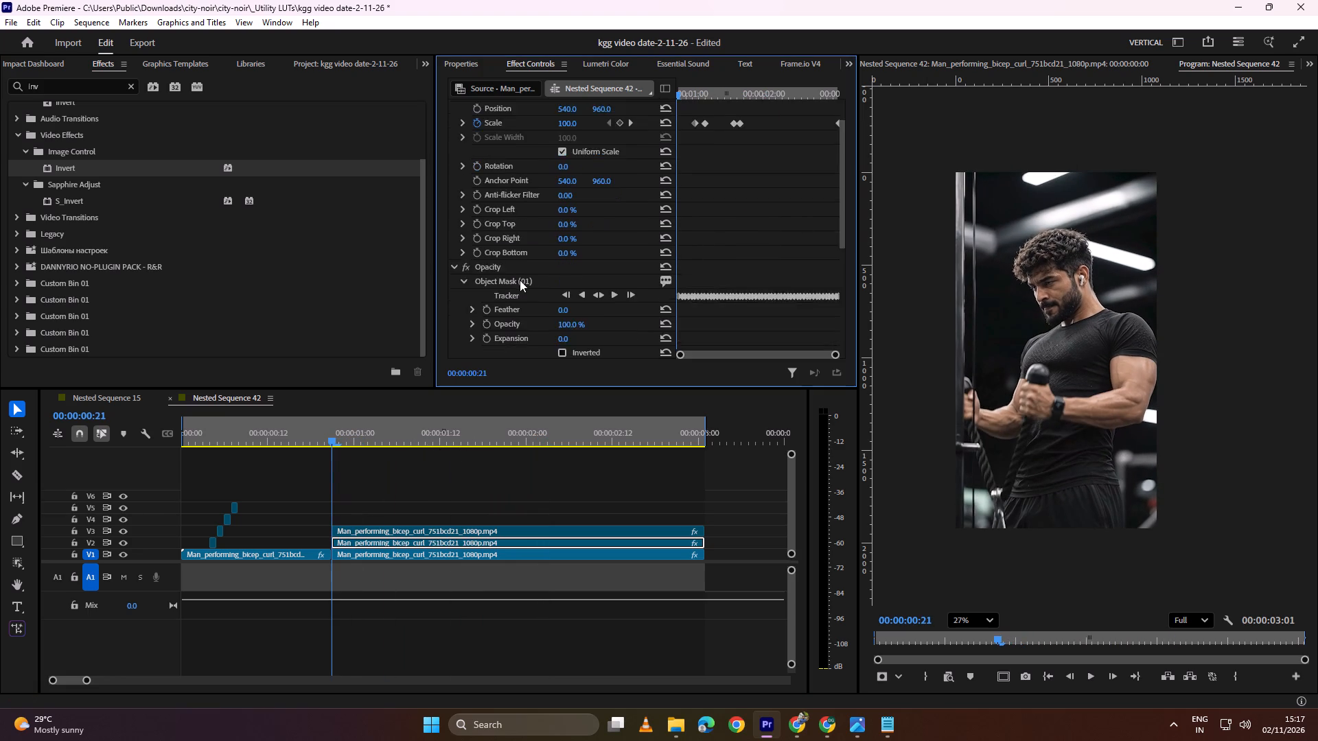
pyautogui.scroll(-10, 520, 280)
pyautogui.scroll(14, 522, 277)
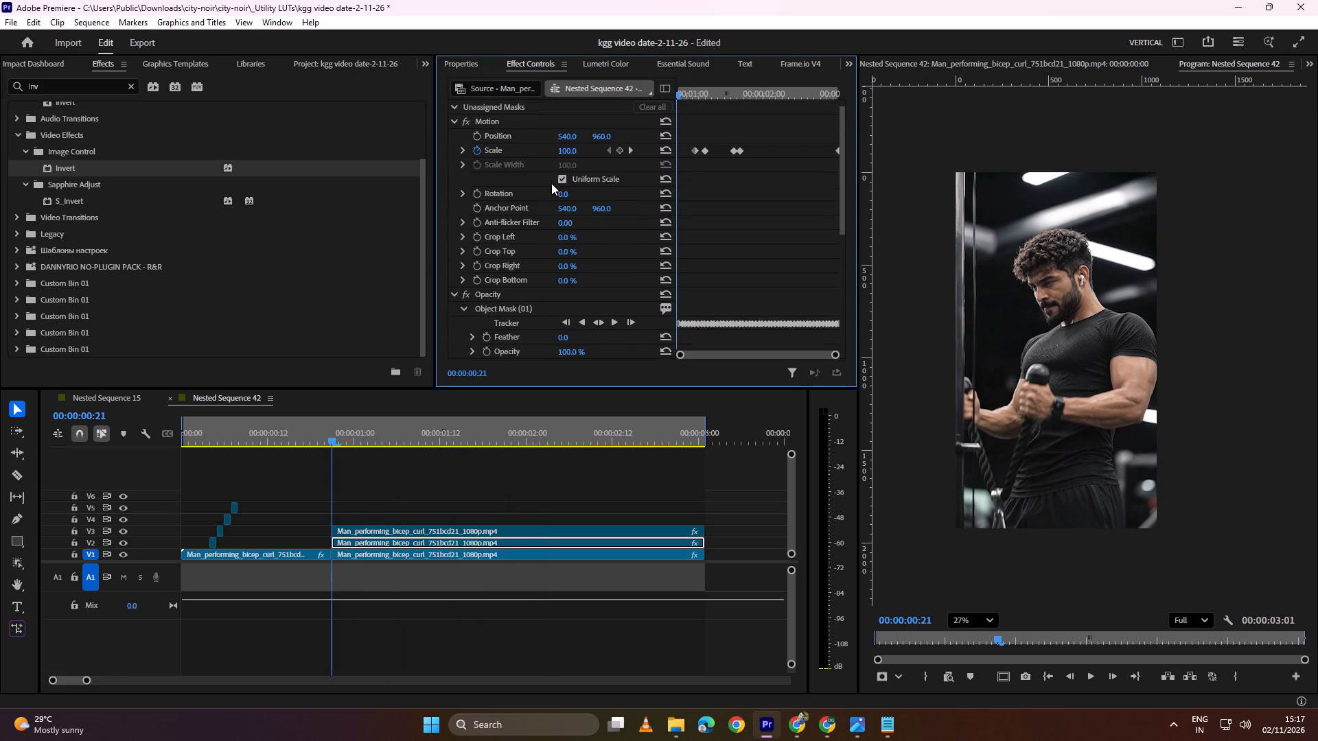
pyautogui.click(570, 165)
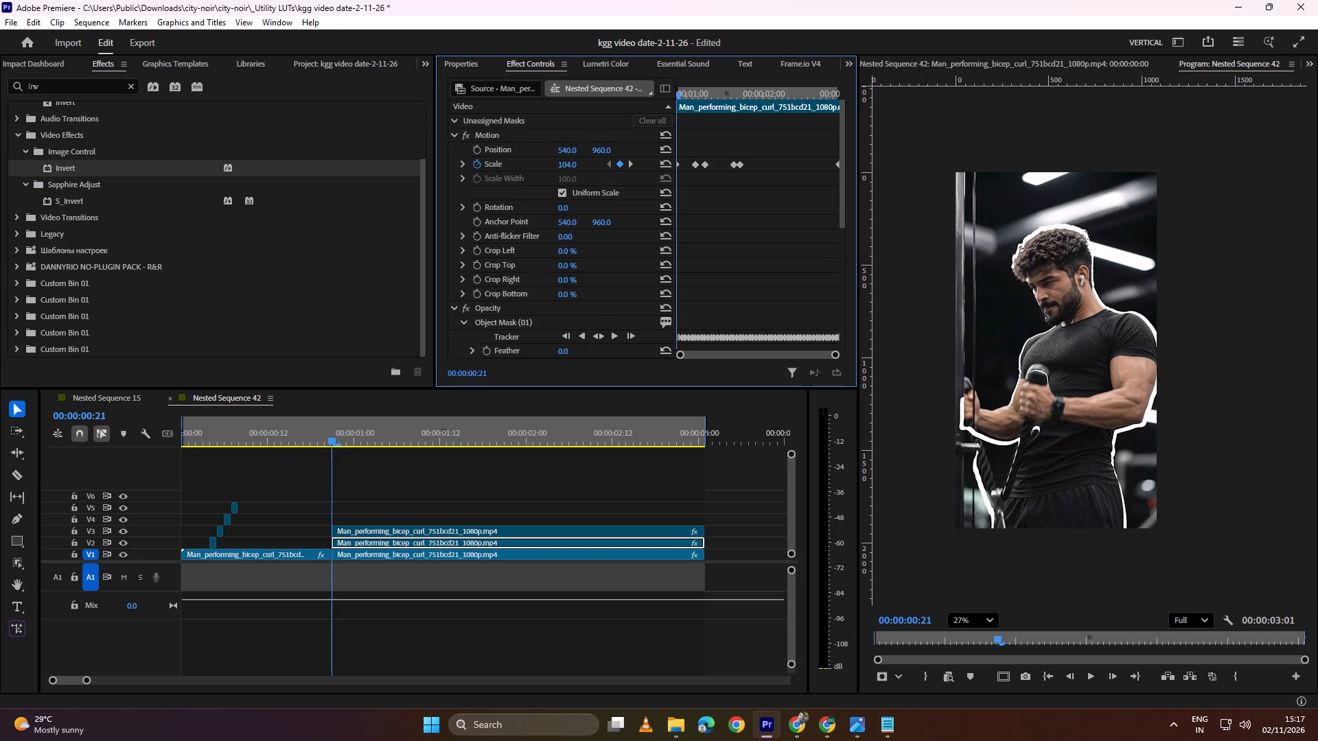
# Play back Nested Sequence 42 from just before the cut to check the white outline around the man.
pyautogui.moveTo(357, 427); pyautogui.dragTo(310, 438)
pyautogui.press('space')
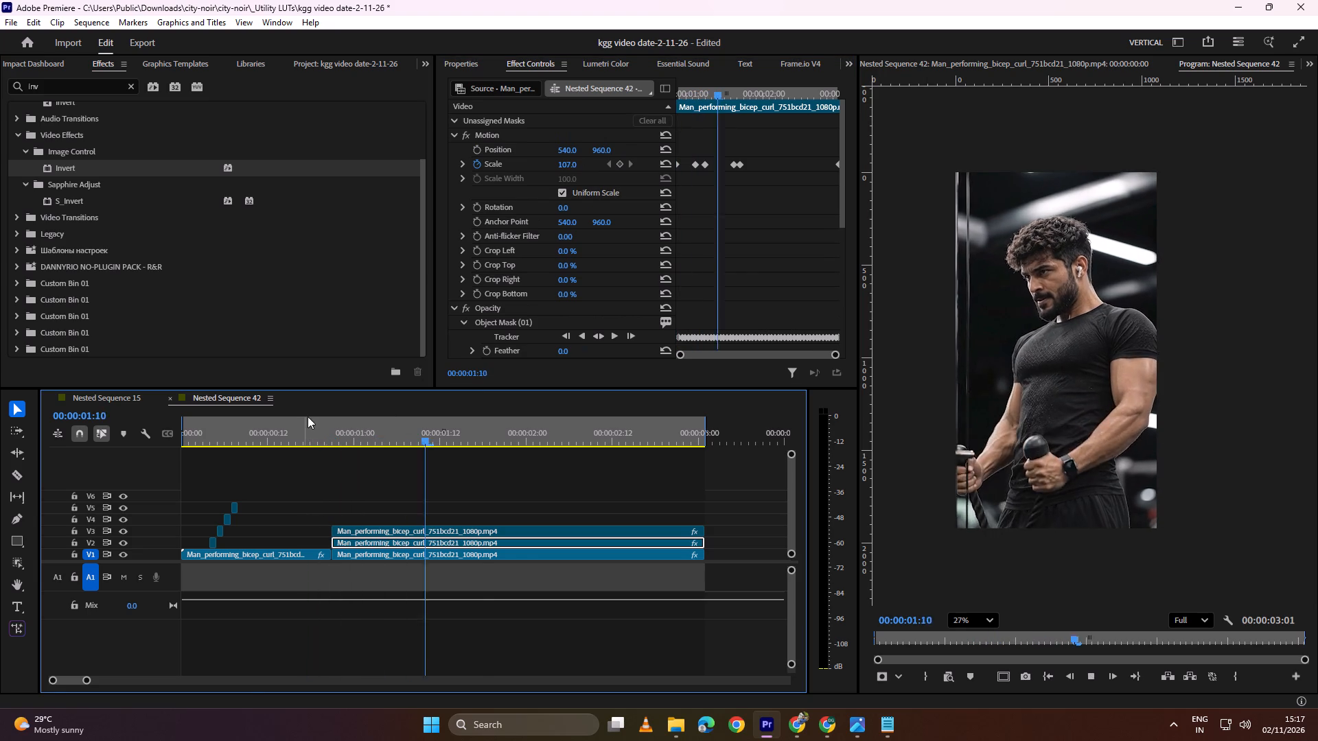
pyautogui.press('space')
pyautogui.moveTo(557, 432); pyautogui.dragTo(365, 454)
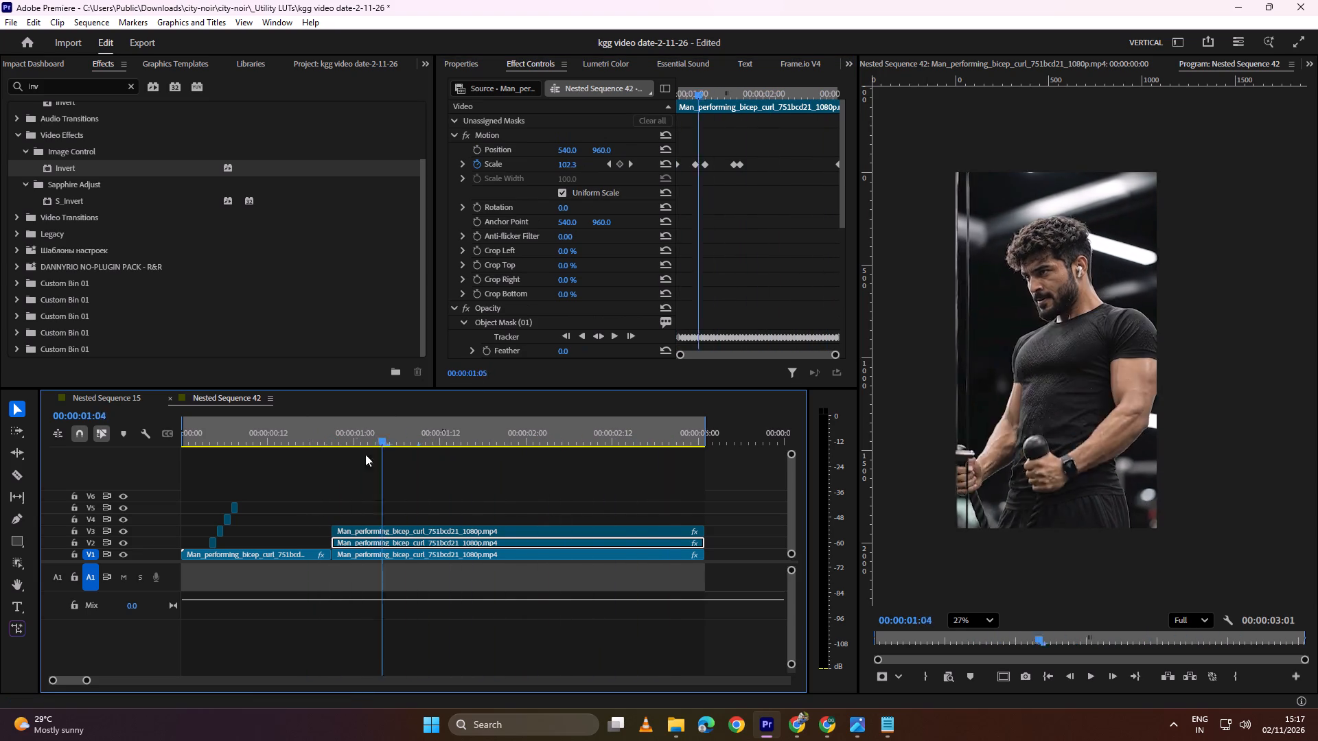
pyautogui.moveTo(365, 454); pyautogui.dragTo(306, 457)
pyautogui.press('space')
pyautogui.press('space')
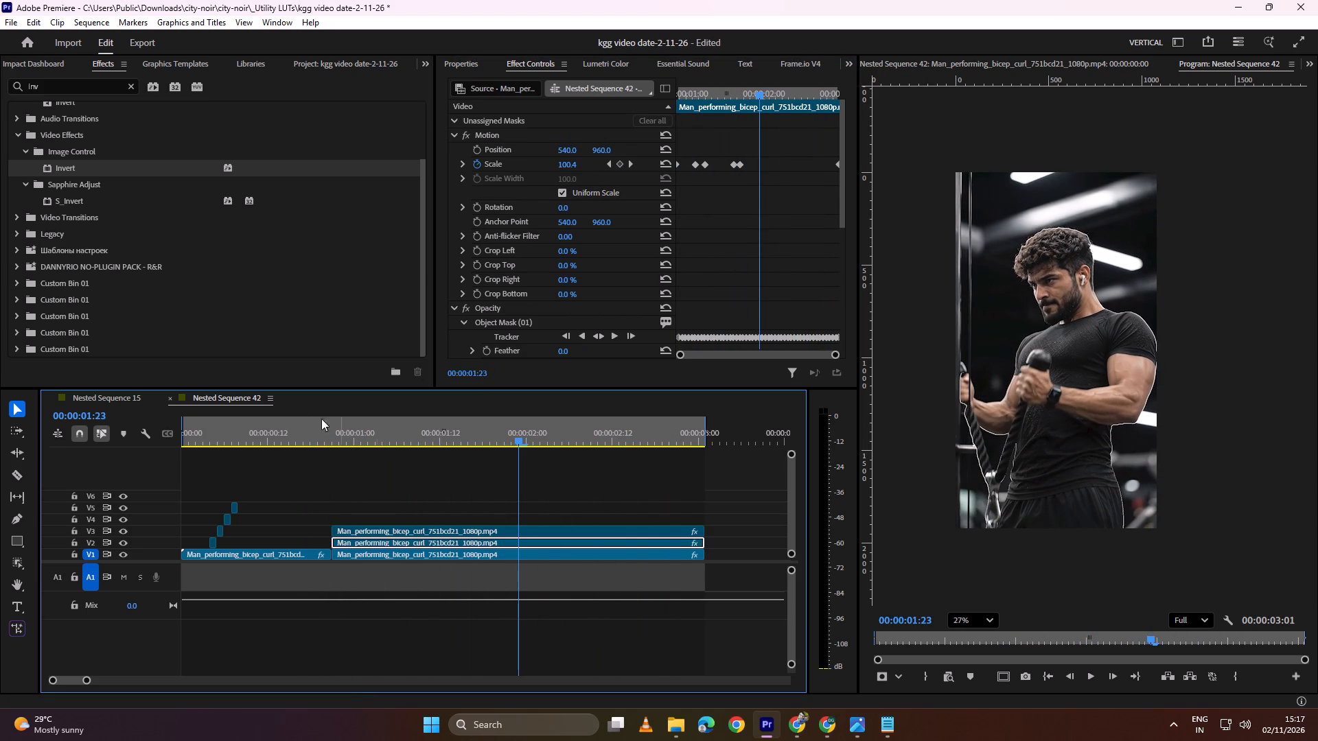
# Return to Nested Sequence 15 and play it back from the bicep curl nest, and again from the start, through to the logo end card.
pyautogui.click(111, 396)
pyautogui.moveTo(478, 434); pyautogui.dragTo(295, 454)
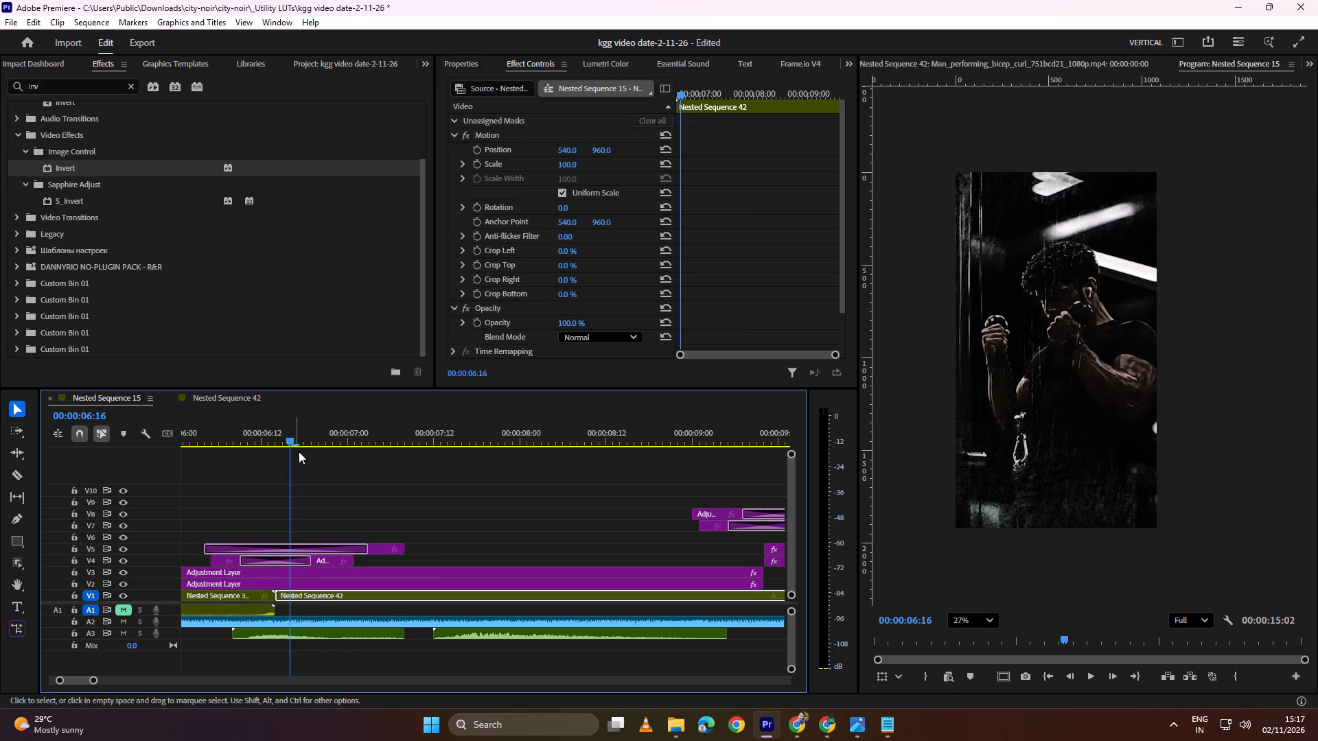
pyautogui.press('space')
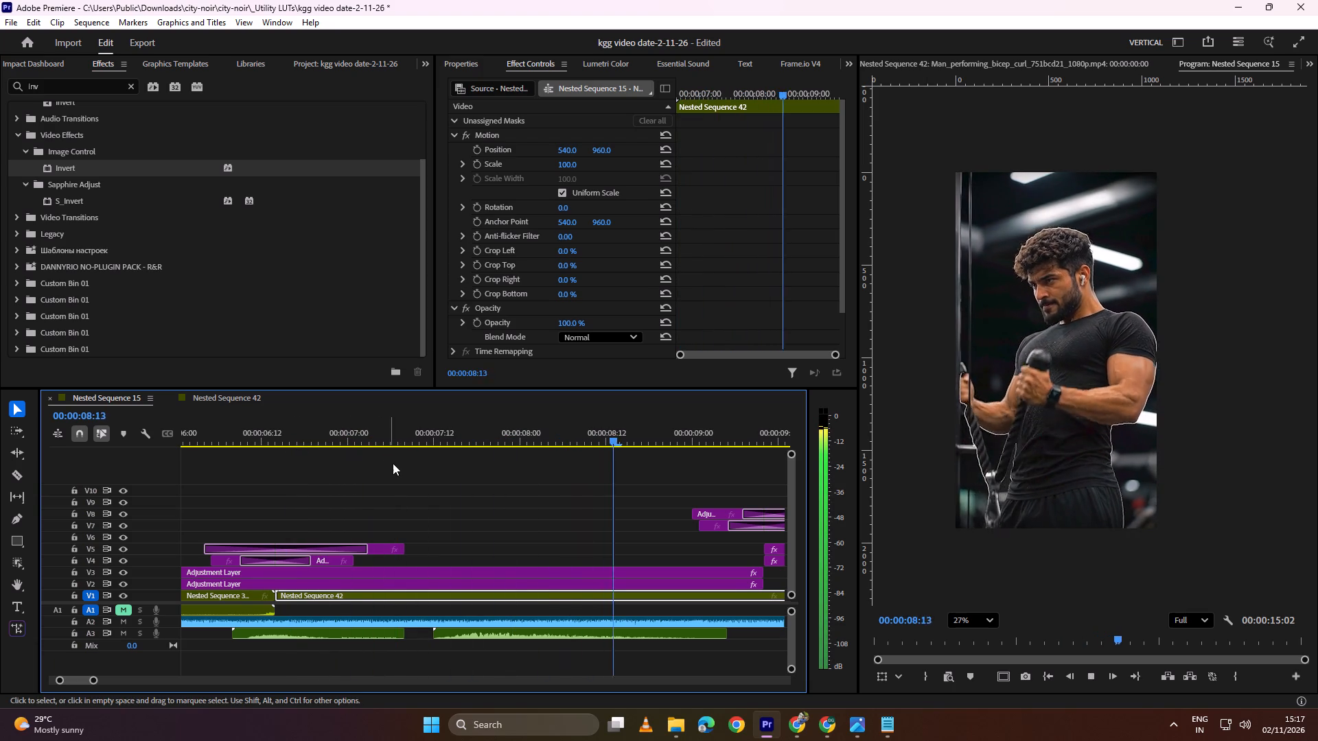
pyautogui.keyDown('alt'); pyautogui.scroll(-13, 457, 521); pyautogui.keyUp('alt')
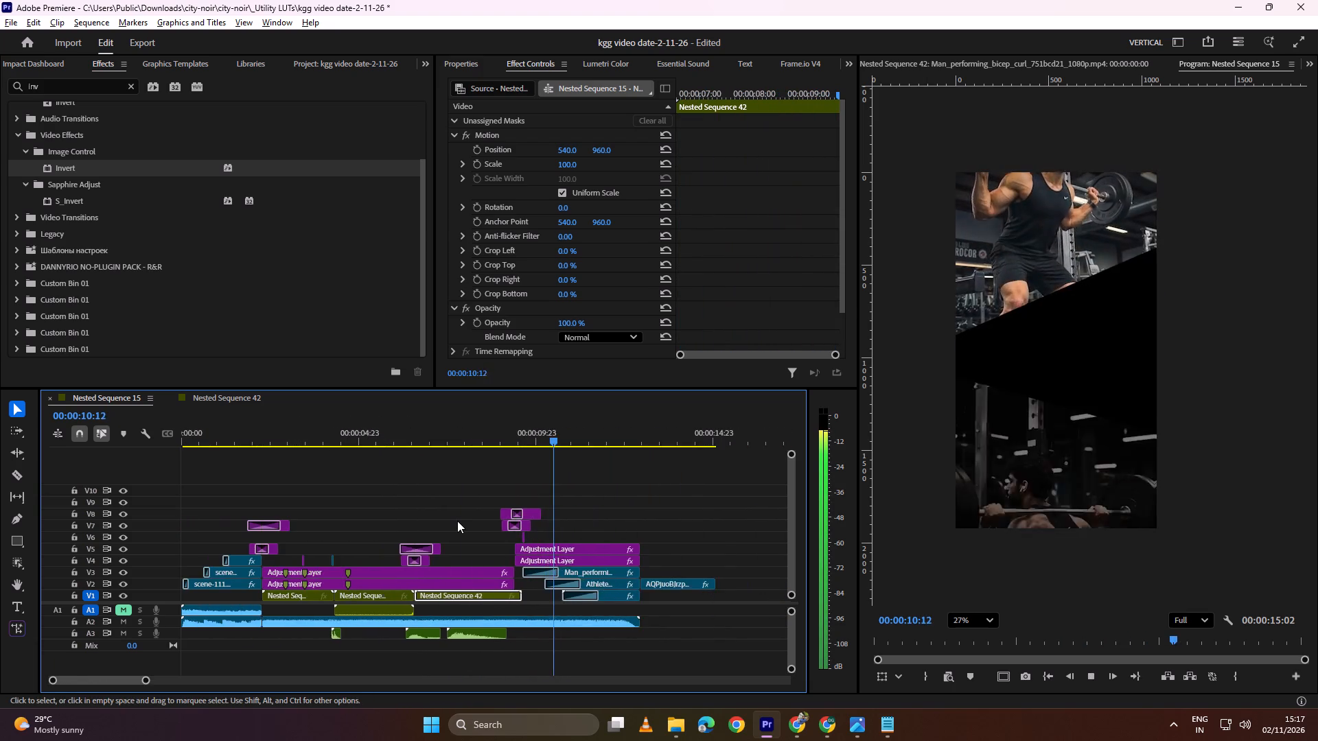
pyautogui.keyDown('alt'); pyautogui.scroll(-5, 457, 521); pyautogui.keyUp('alt')
pyautogui.press('space')
pyautogui.moveTo(500, 428); pyautogui.dragTo(50, 500)
pyautogui.press('space')
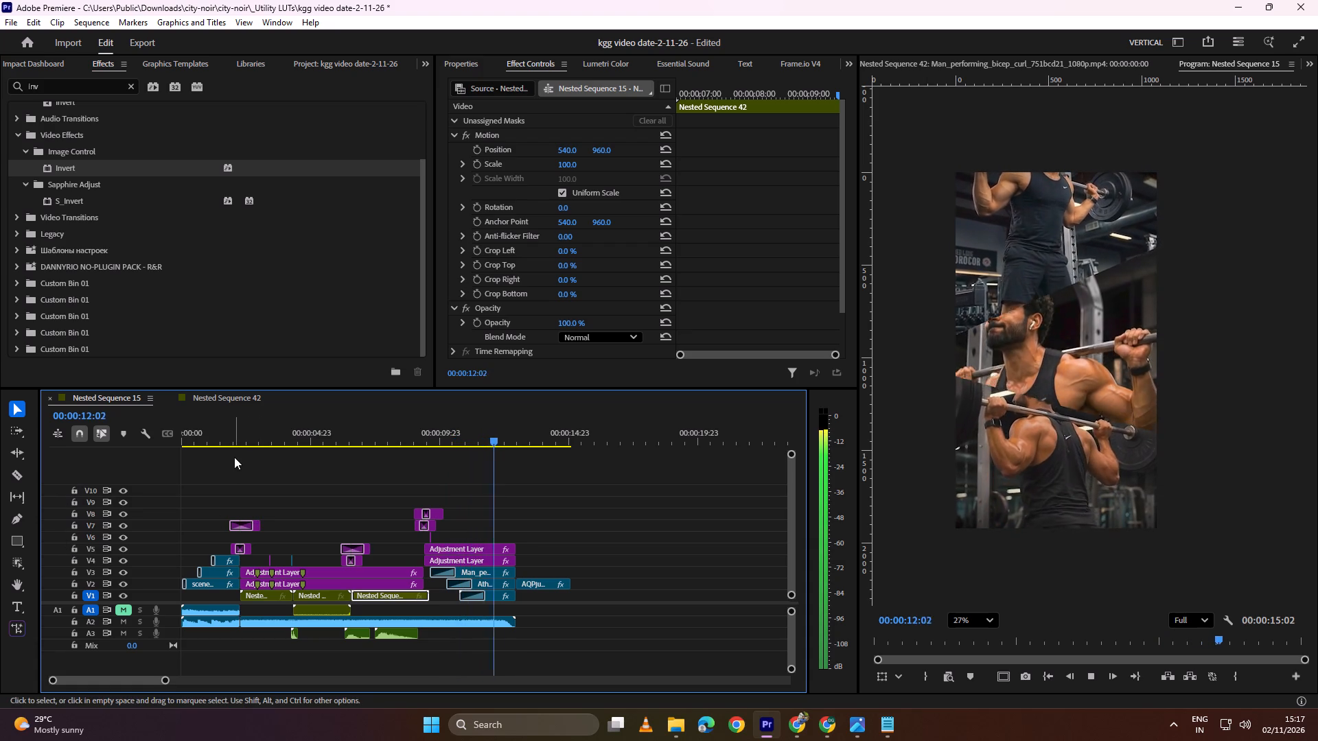
pyautogui.press('space')
# Copy the trailing V8 adjustment layer onto V7 across the cut into the logo end card, and split the copy at that cut.
pyautogui.keyDown('alt'); pyautogui.scroll(9, 555, 553); pyautogui.keyUp('alt')
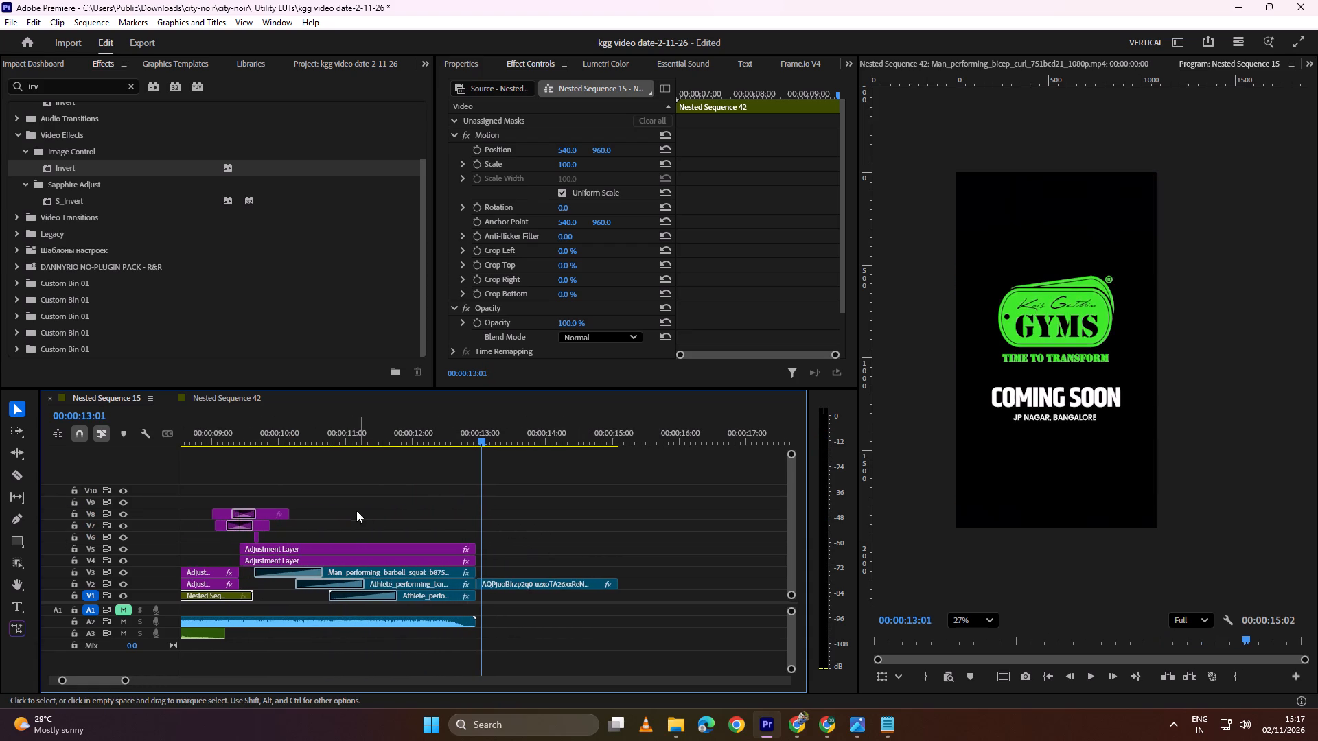
pyautogui.keyDown('alt'); pyautogui.moveTo(277, 516); pyautogui.dragTo(489, 530); pyautogui.keyUp('alt')
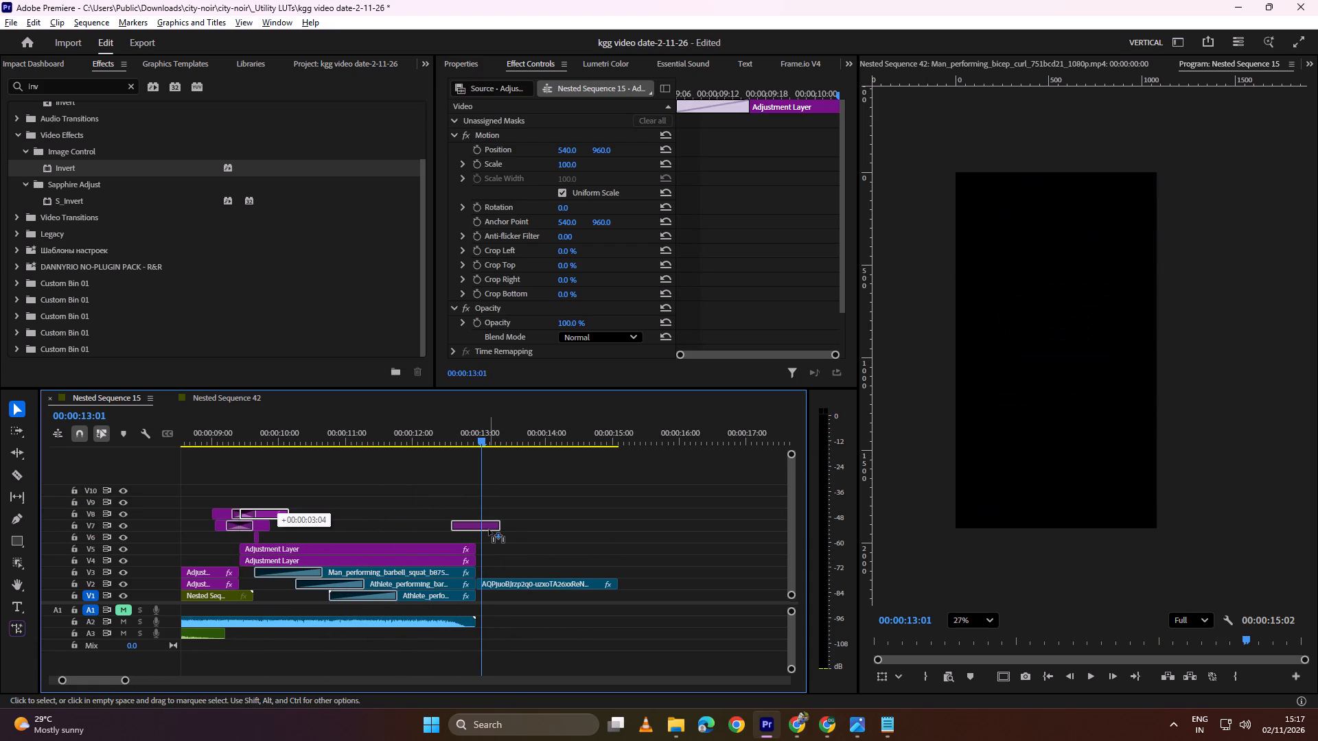
pyautogui.keyDown('alt'); pyautogui.moveTo(489, 530); pyautogui.dragTo(489, 530); pyautogui.keyUp('alt')
pyautogui.keyDown('alt'); pyautogui.scroll(10, 481, 534); pyautogui.keyUp('alt')
pyautogui.press('c')
pyautogui.click(470, 530)
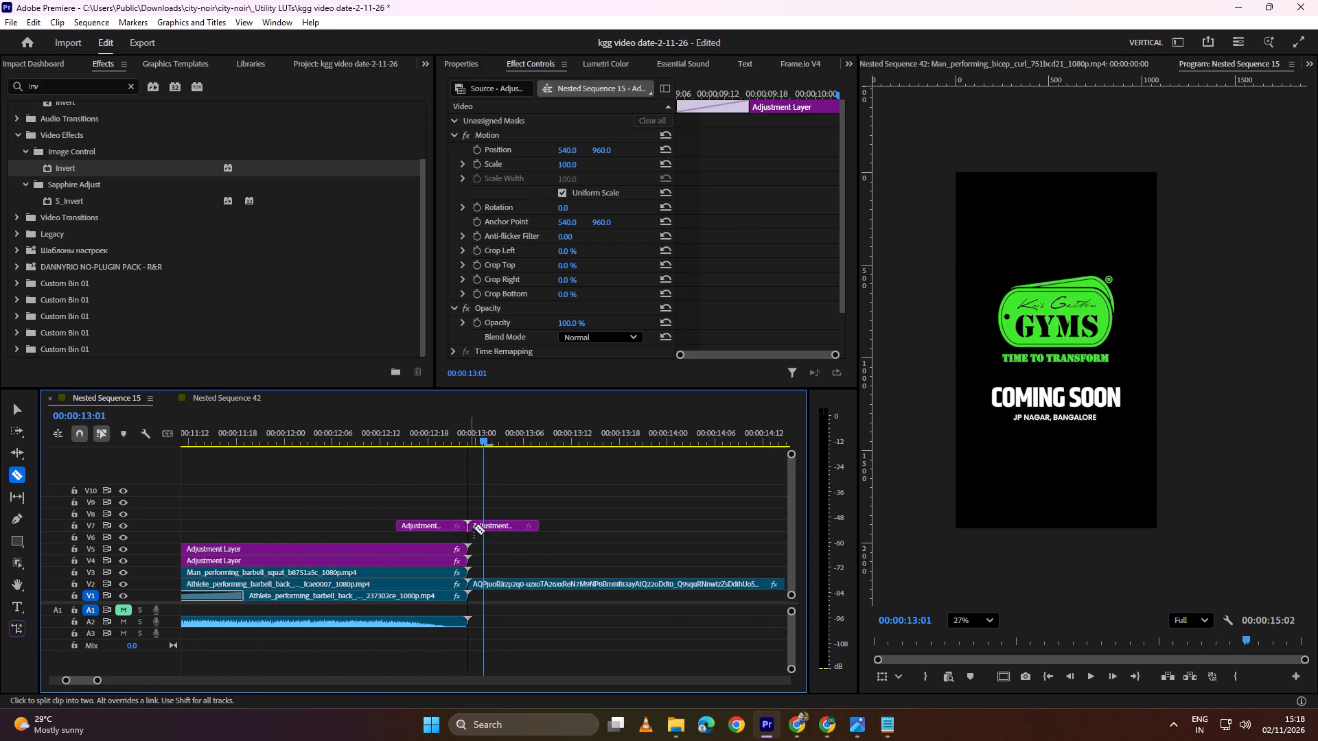
pyautogui.press('v')
pyautogui.moveTo(501, 506); pyautogui.dragTo(453, 524)
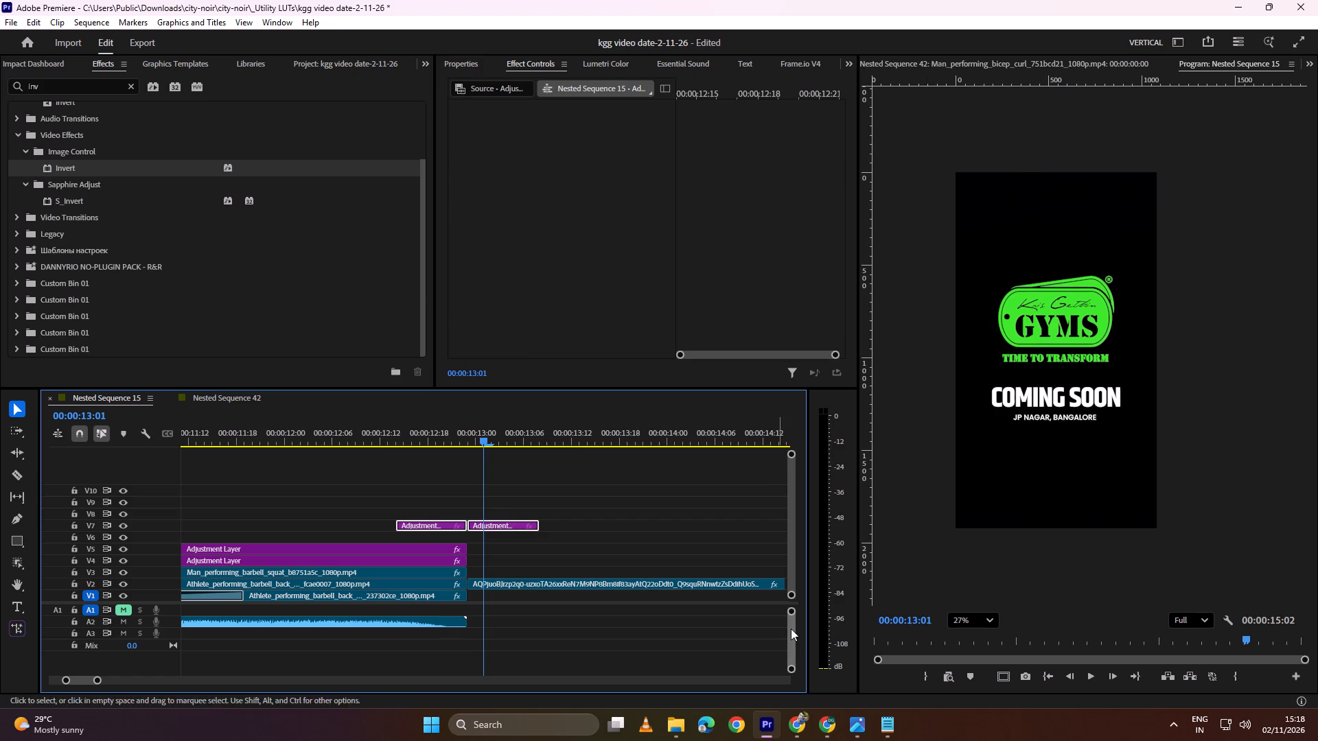
# Switch to Chrome and change the Pixabay "transition effect" search from videos to sound effects, then return to Premiere.
pyautogui.click(804, 724)
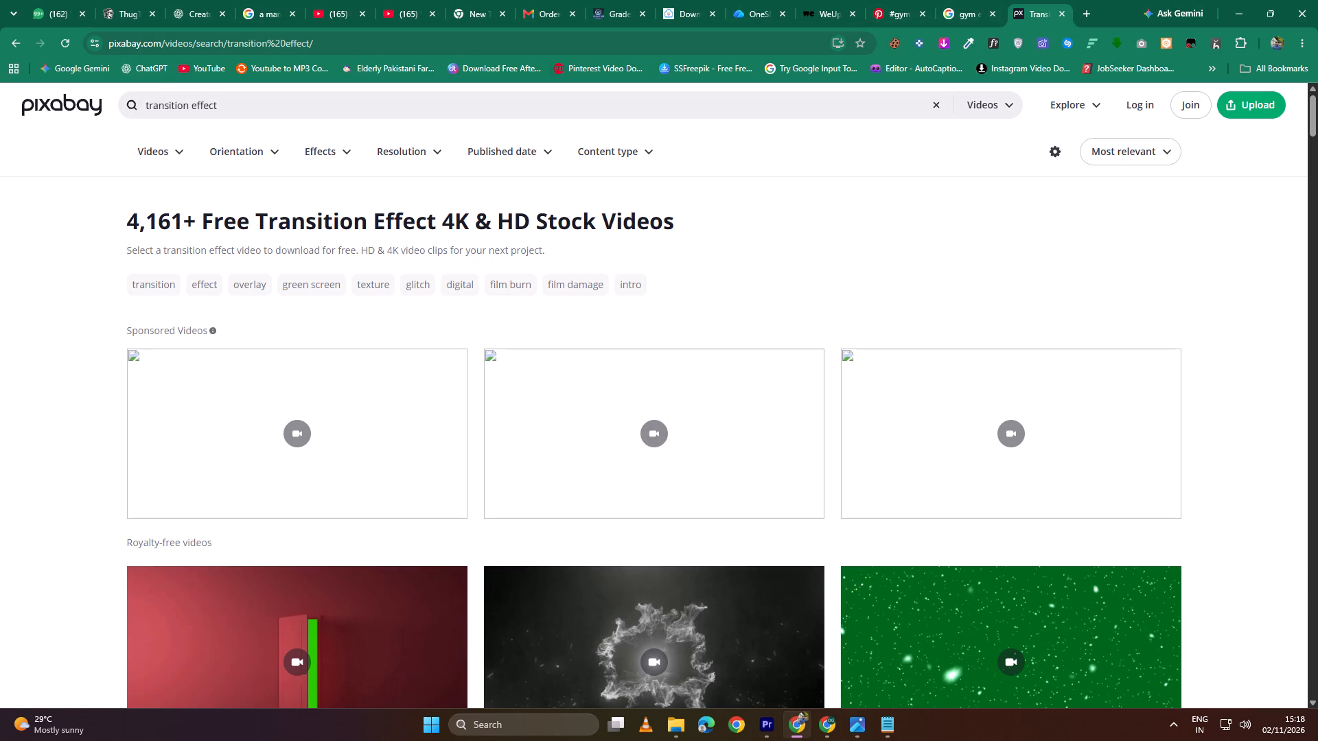
pyautogui.click(987, 107)
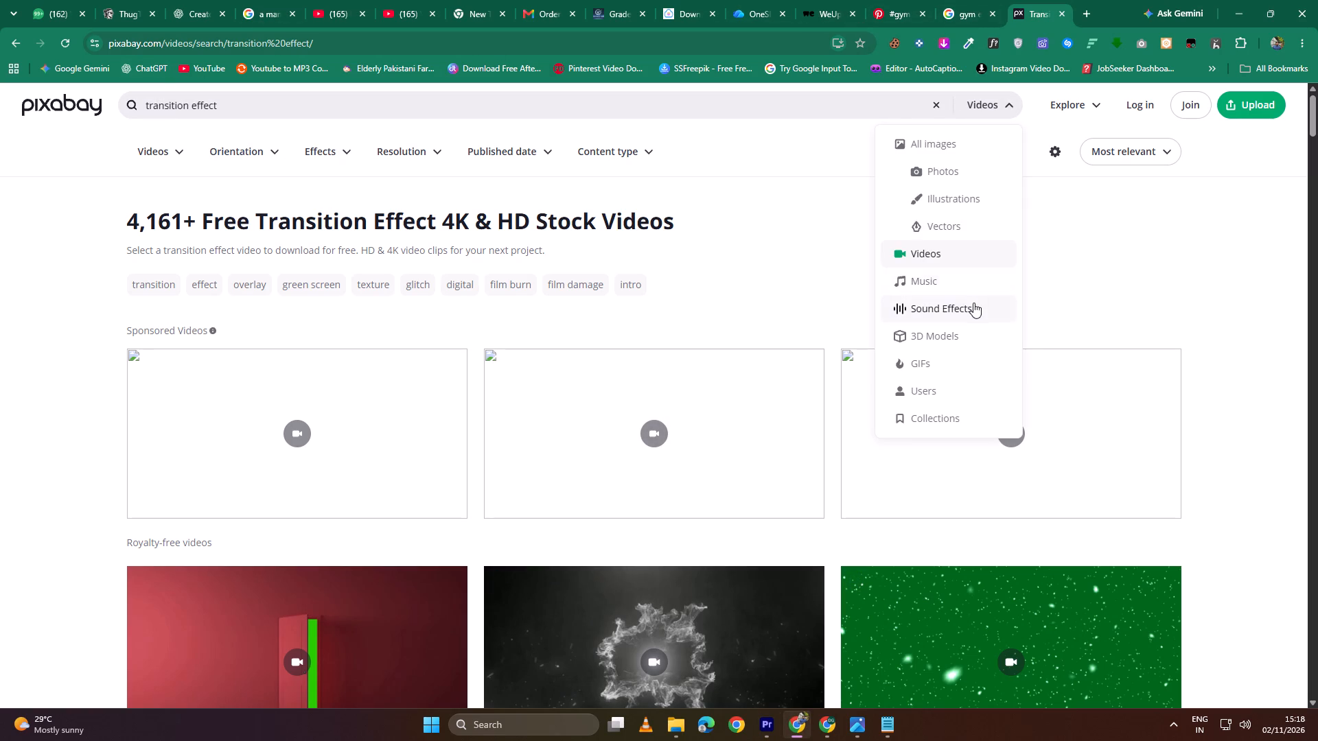
pyautogui.click(973, 303)
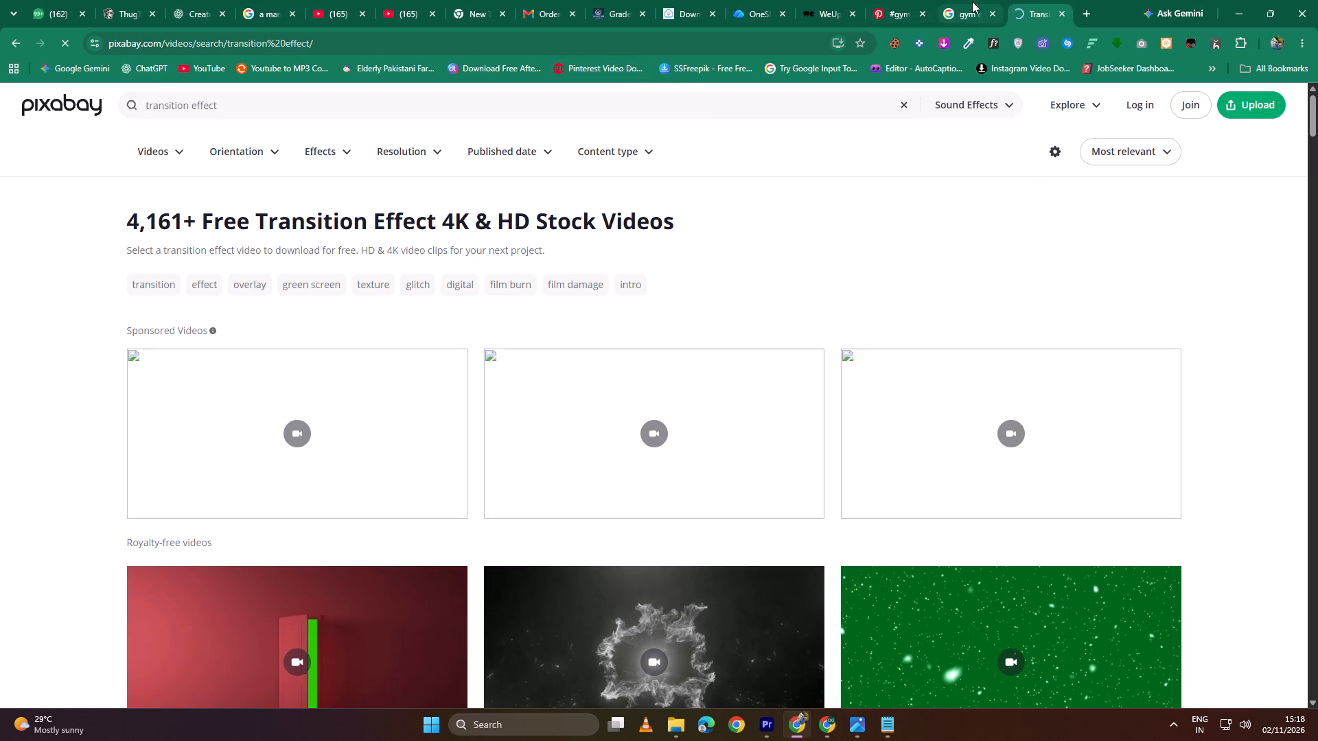
pyautogui.click(1242, 7)
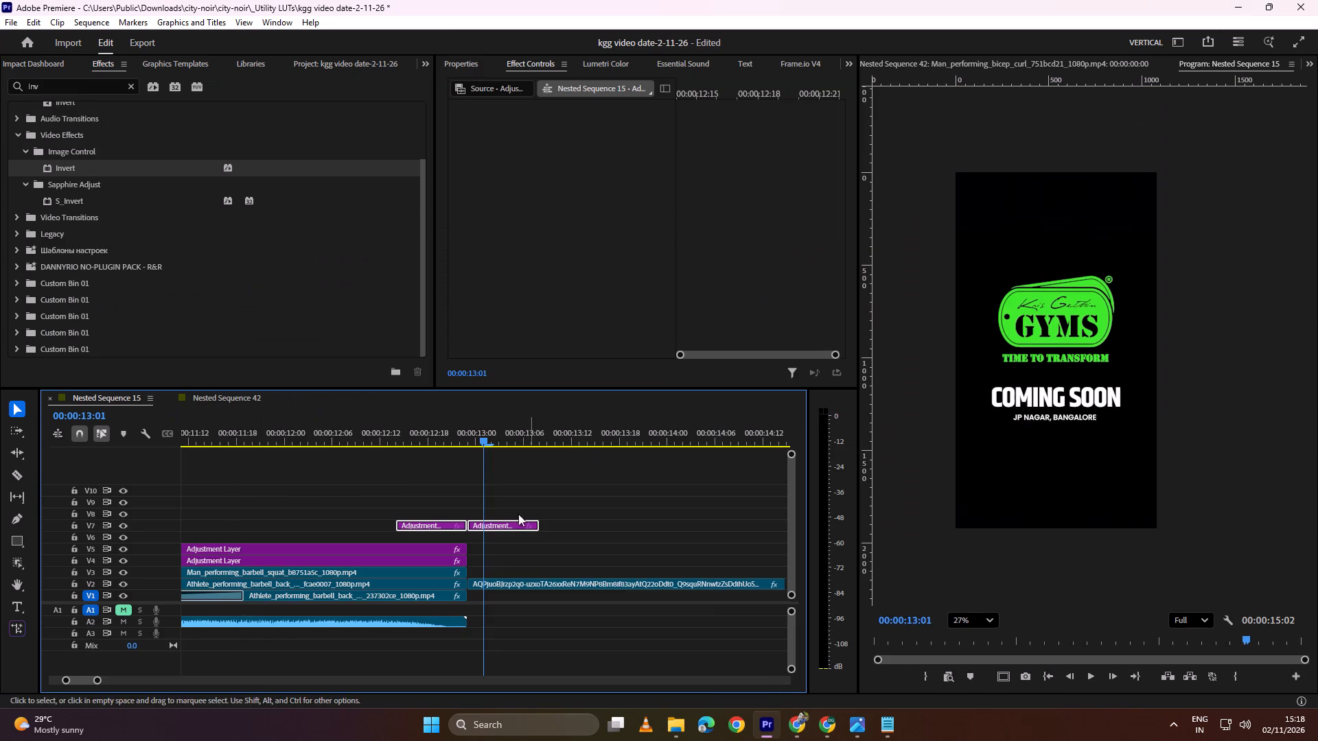
# Browse the DANNYRIO NO-PLUGIN PACK - R&R presets in the effects library for a transition for the split V7 adjustment layer.
pyautogui.moveTo(489, 493); pyautogui.dragTo(458, 521)
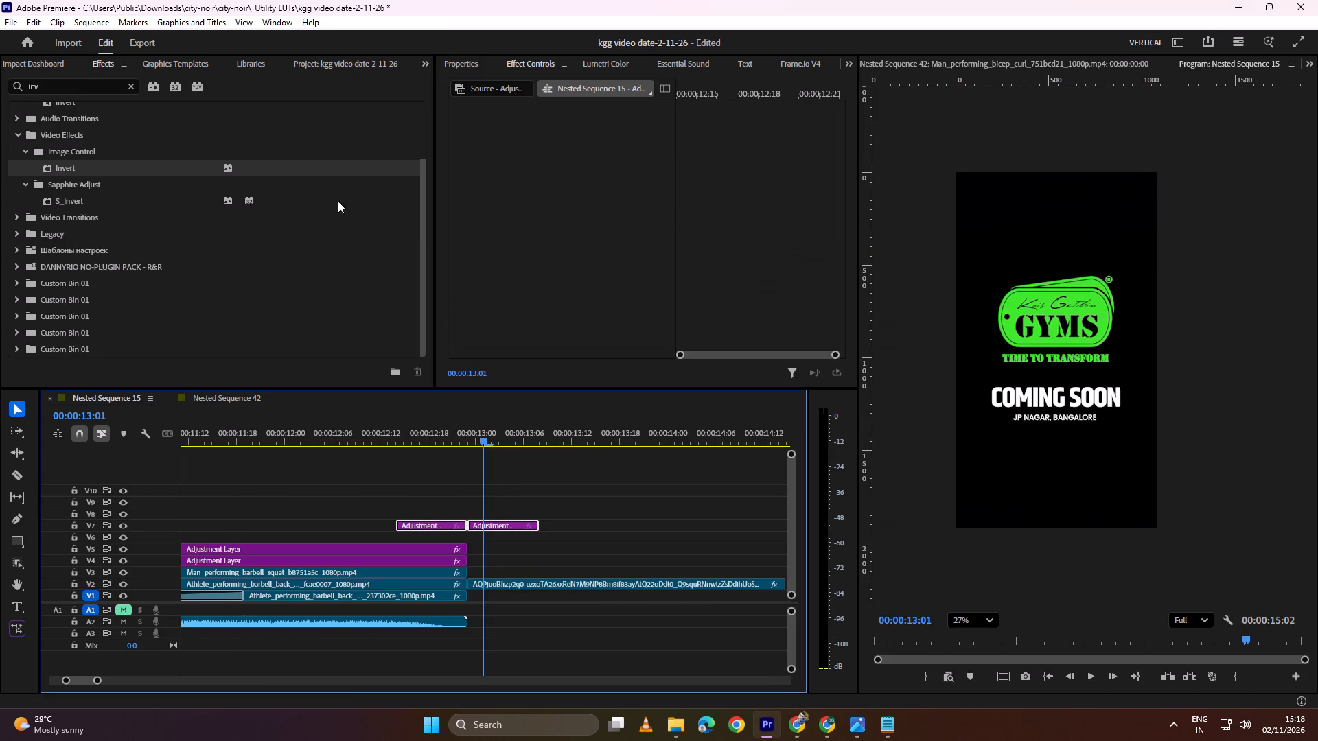
pyautogui.click(423, 63)
pyautogui.click(481, 95)
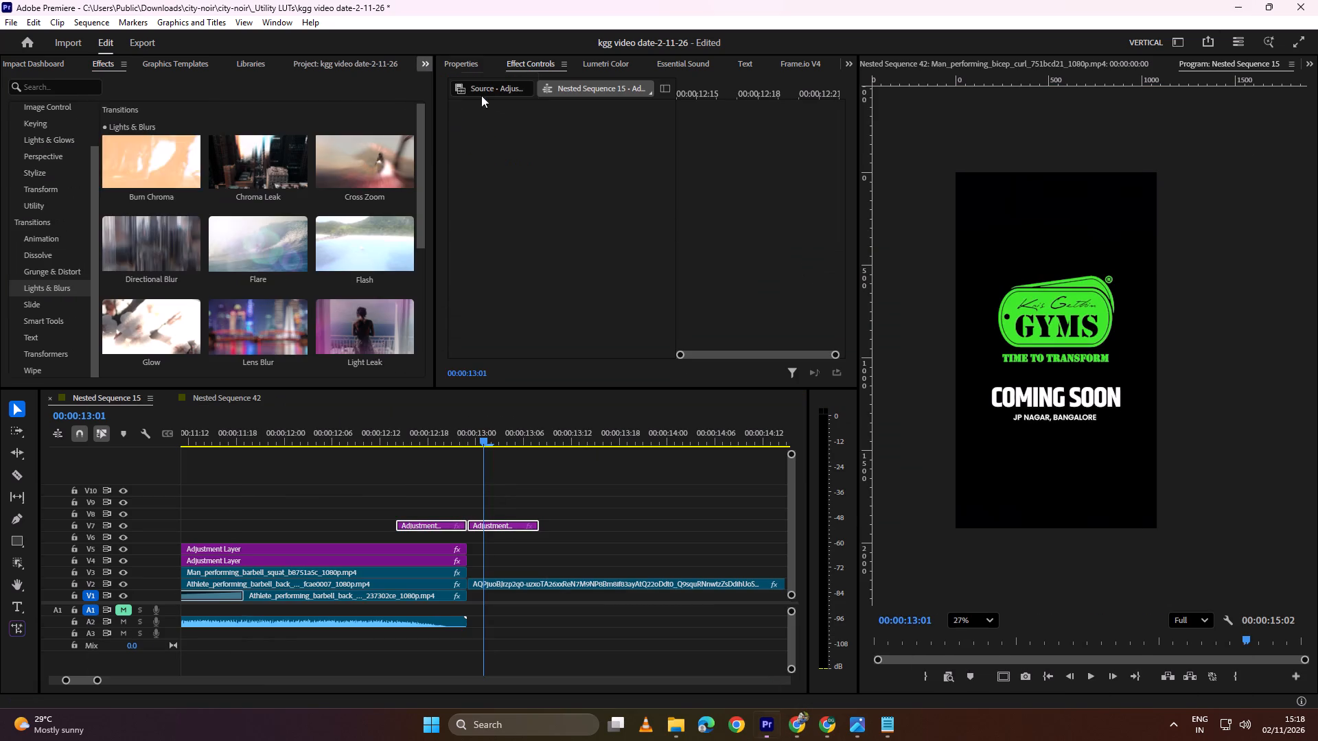
pyautogui.click(429, 64)
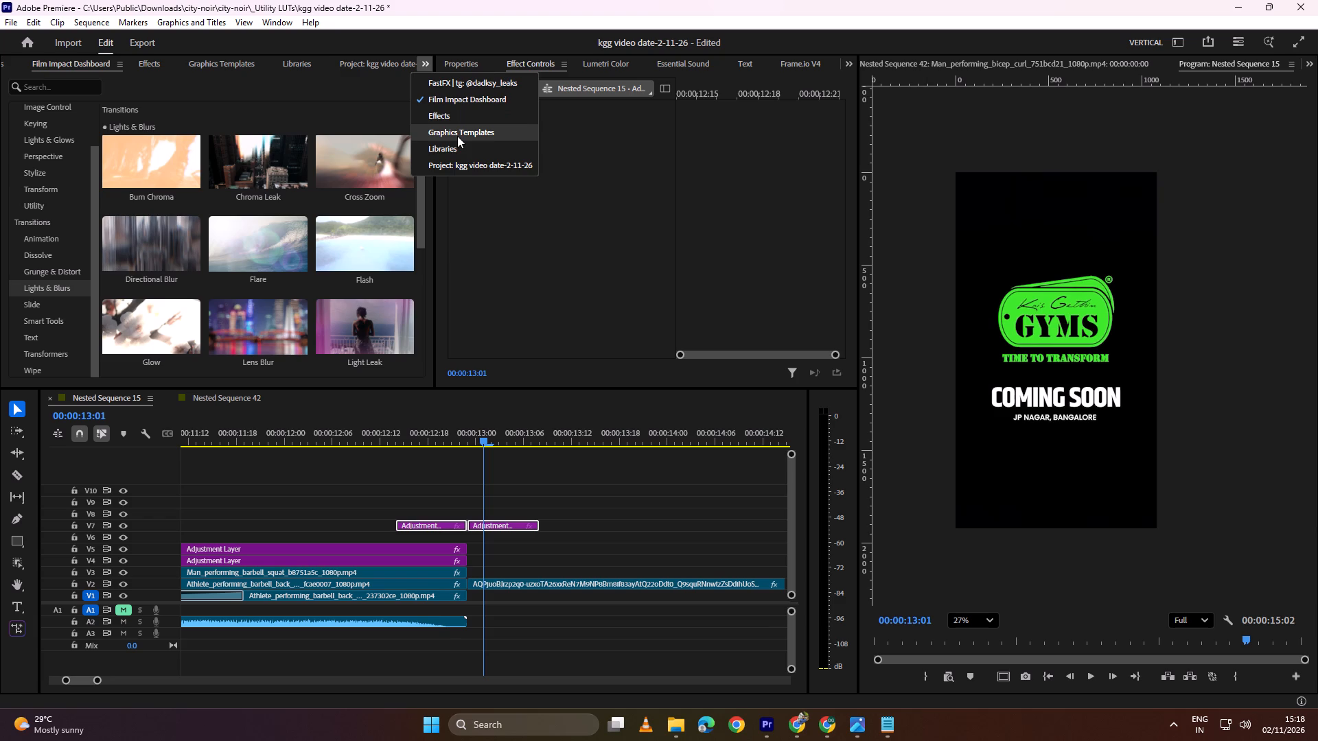
pyautogui.click(463, 115)
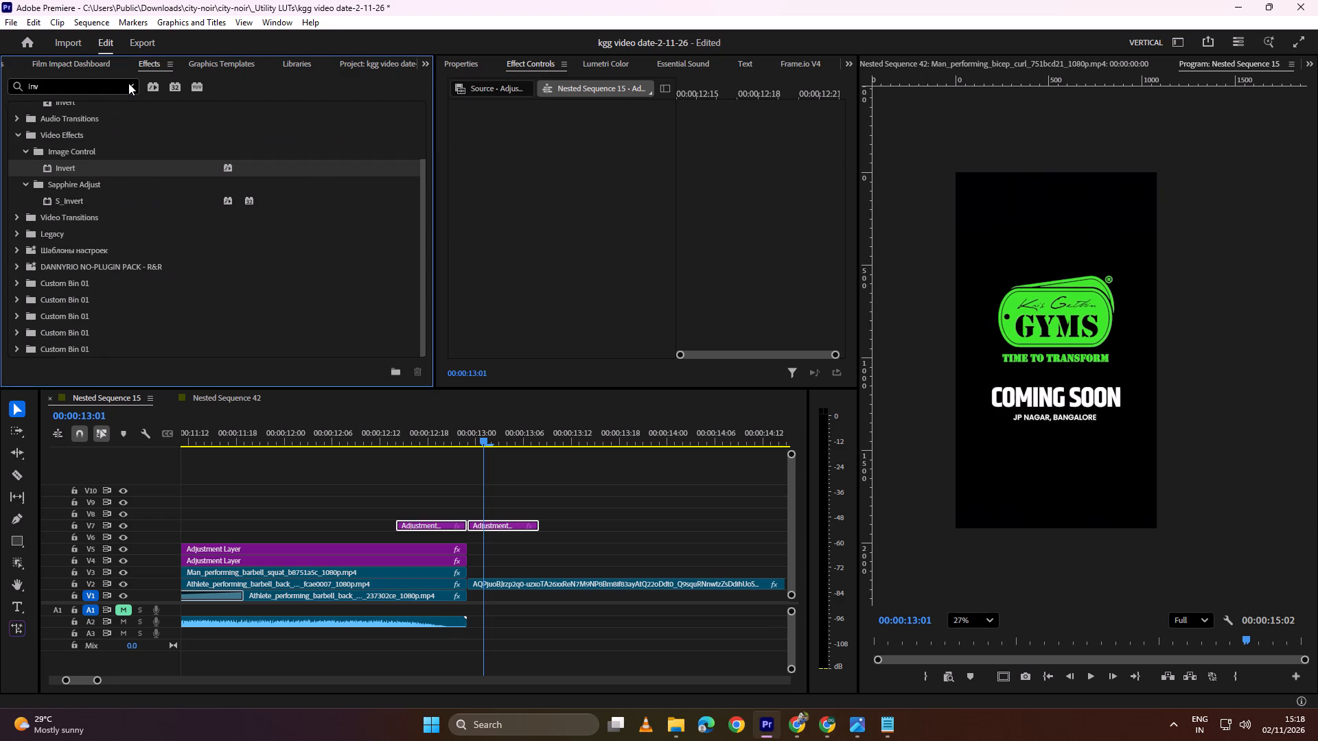
pyautogui.click(128, 83)
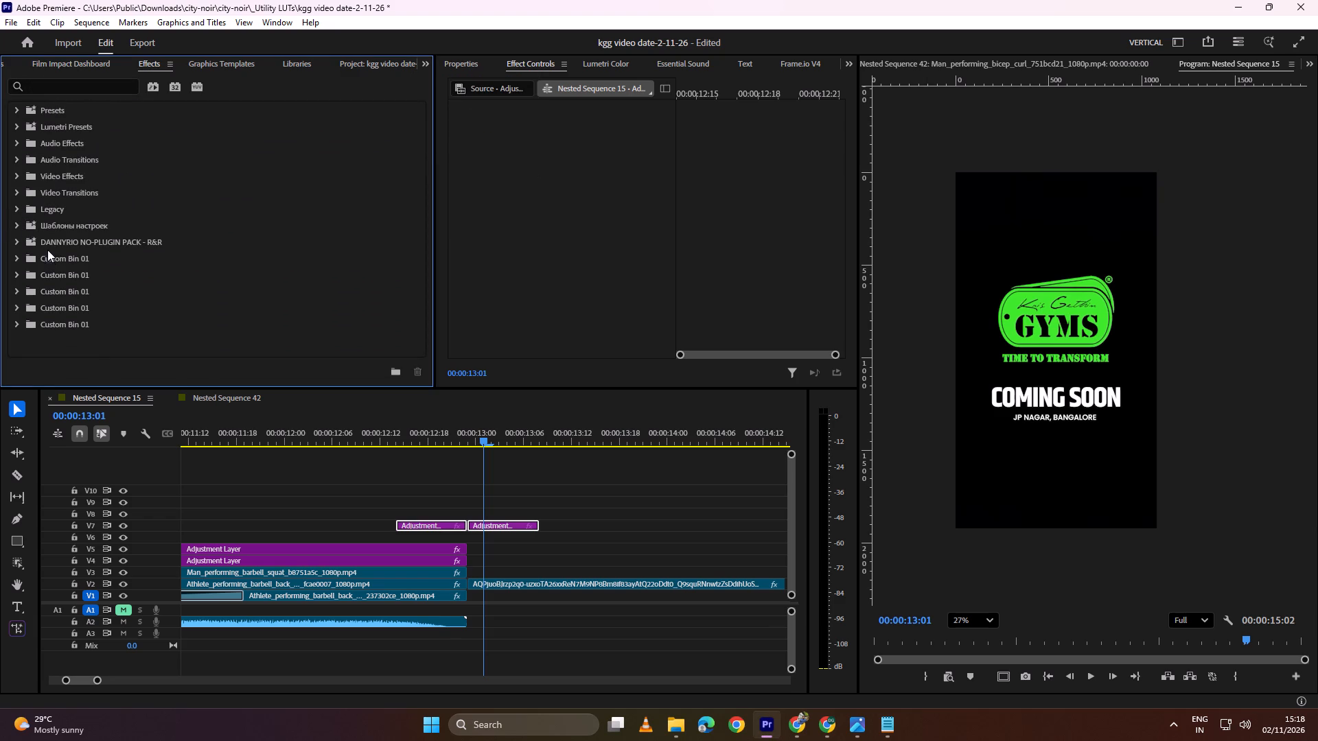
pyautogui.click(15, 241)
pyautogui.scroll(-2, 117, 248)
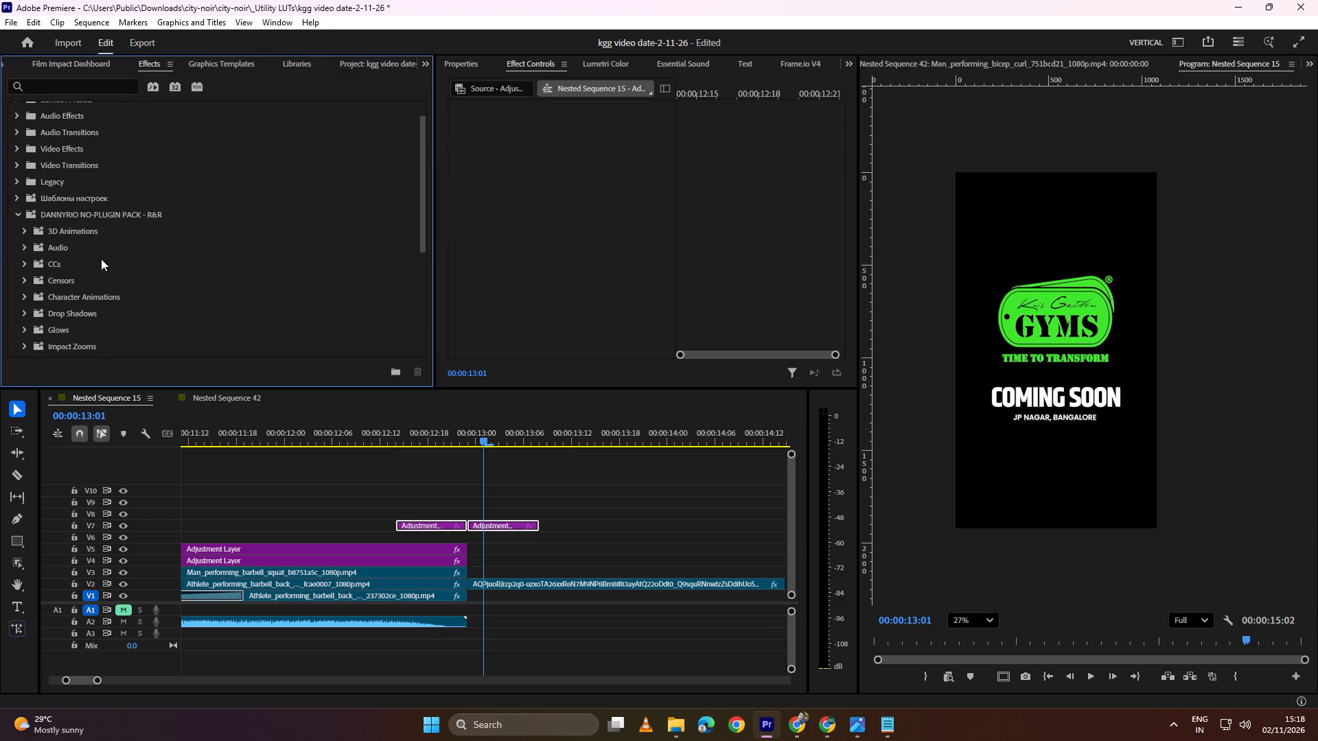
pyautogui.scroll(-7, 97, 268)
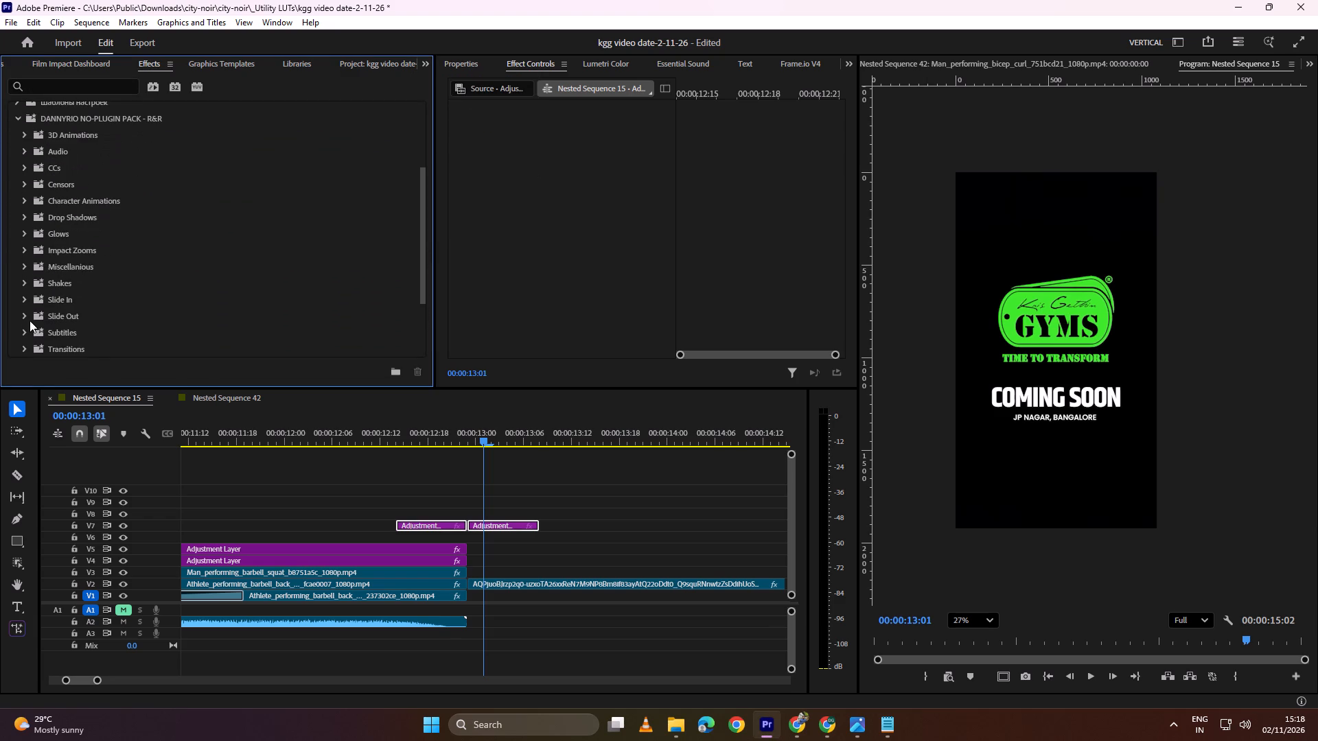
pyautogui.scroll(-3, 41, 320)
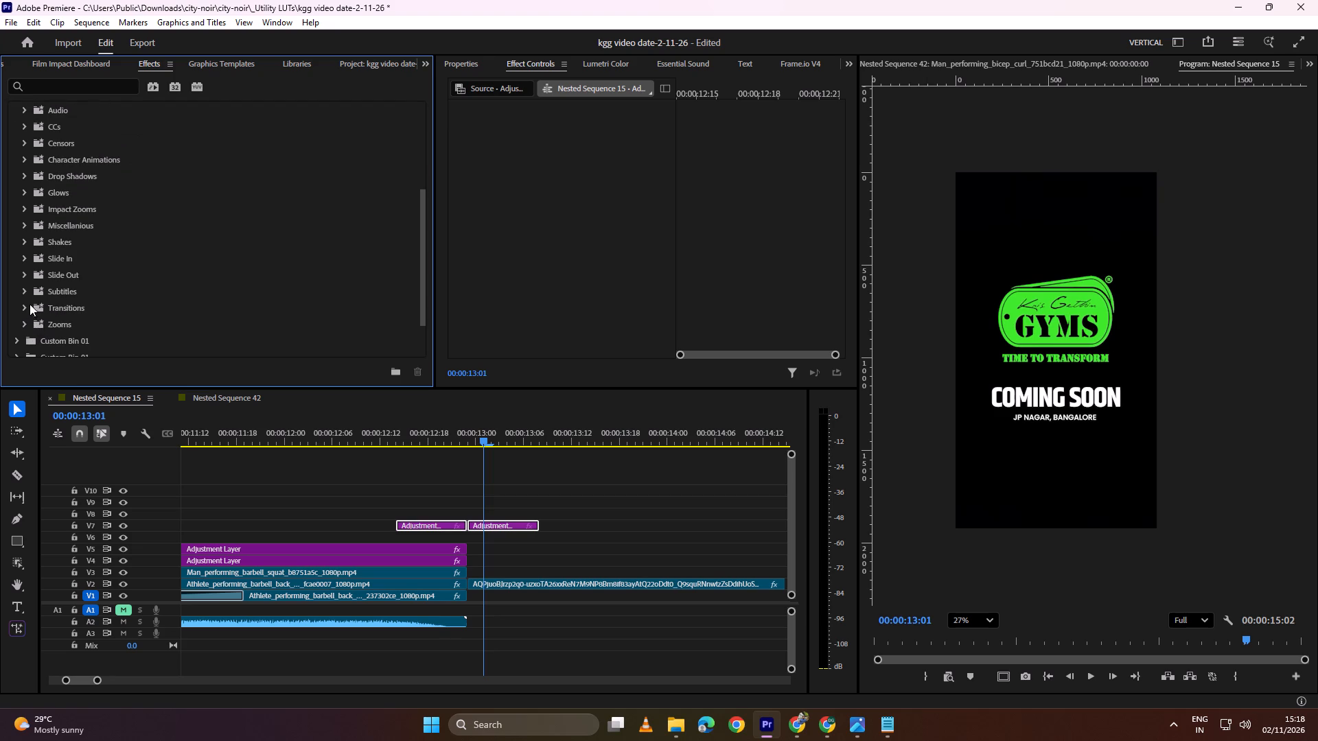
pyautogui.scroll(-7, 40, 322)
pyautogui.scroll(17, 47, 301)
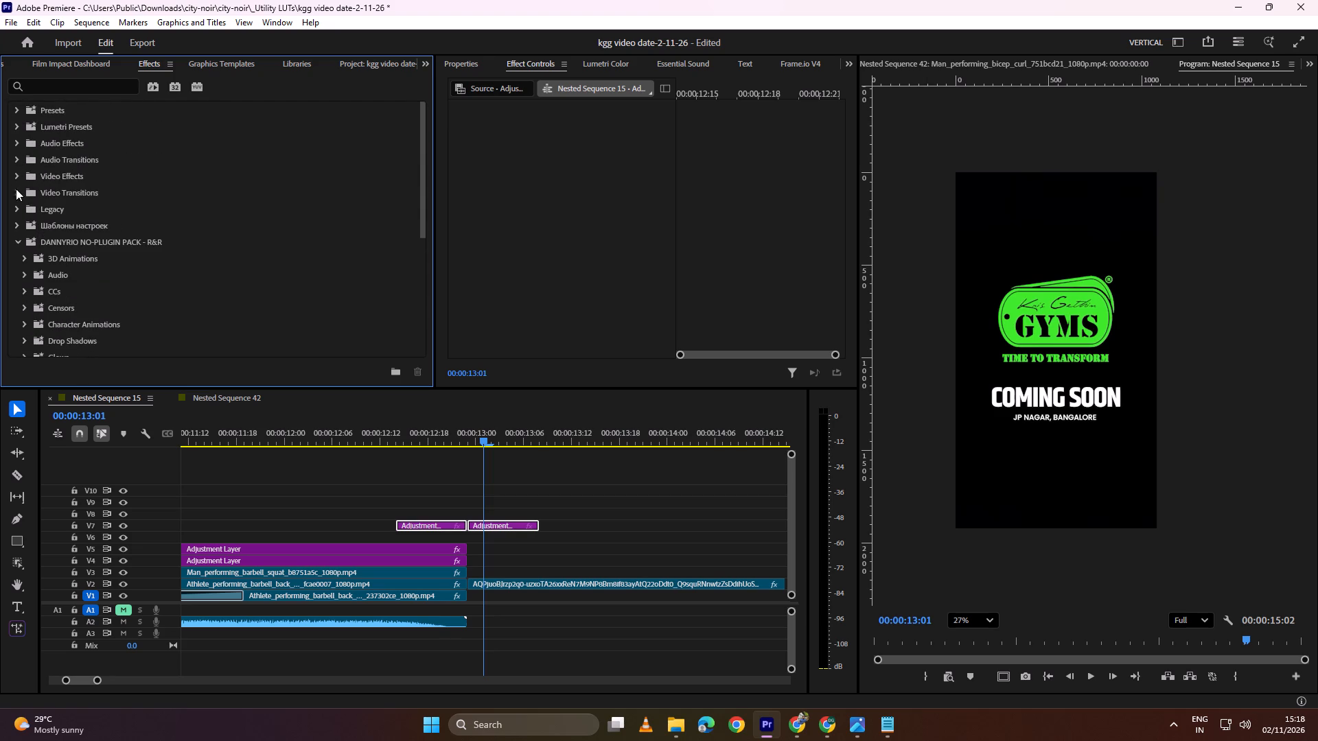
# Apply the Dip to Black dissolve at the cut between the two V7 adjustment layer halves before the logo end card.
pyautogui.click(15, 193)
pyautogui.click(27, 222)
pyautogui.scroll(-3, 125, 228)
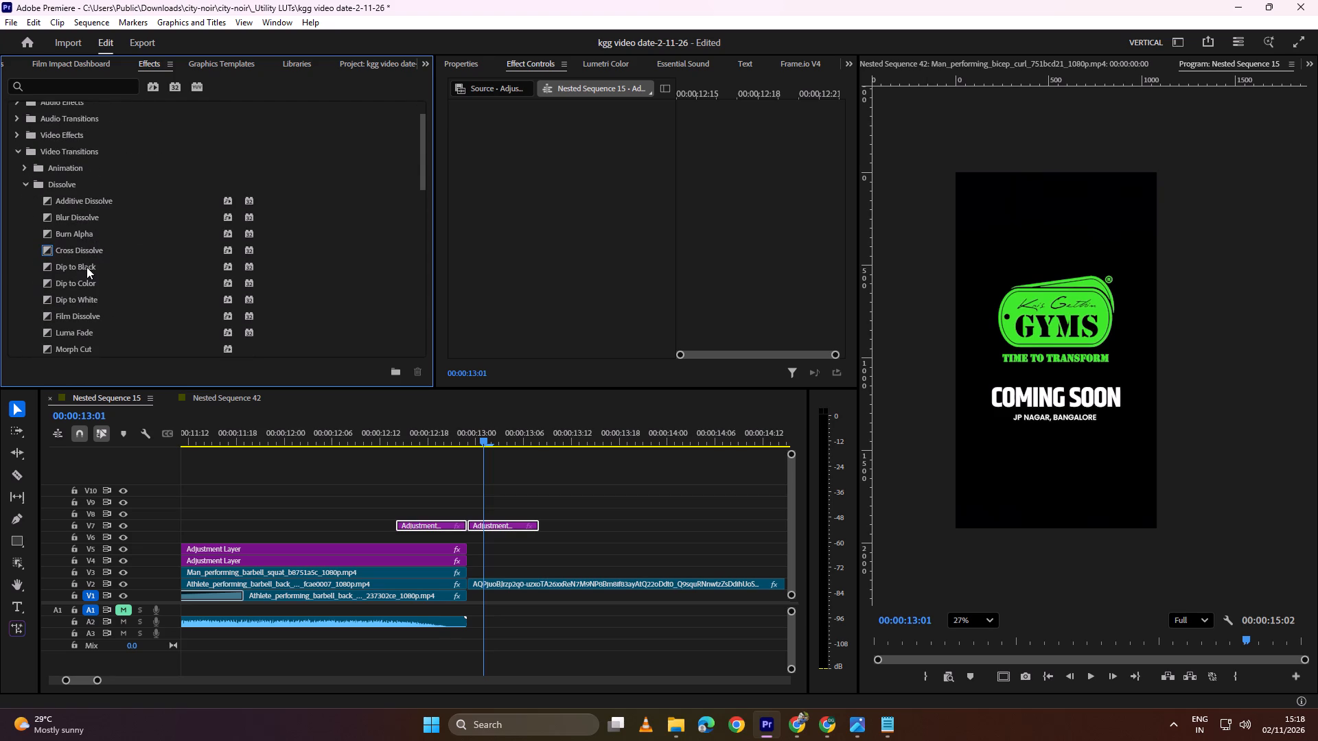
pyautogui.moveTo(86, 267); pyautogui.dragTo(466, 524)
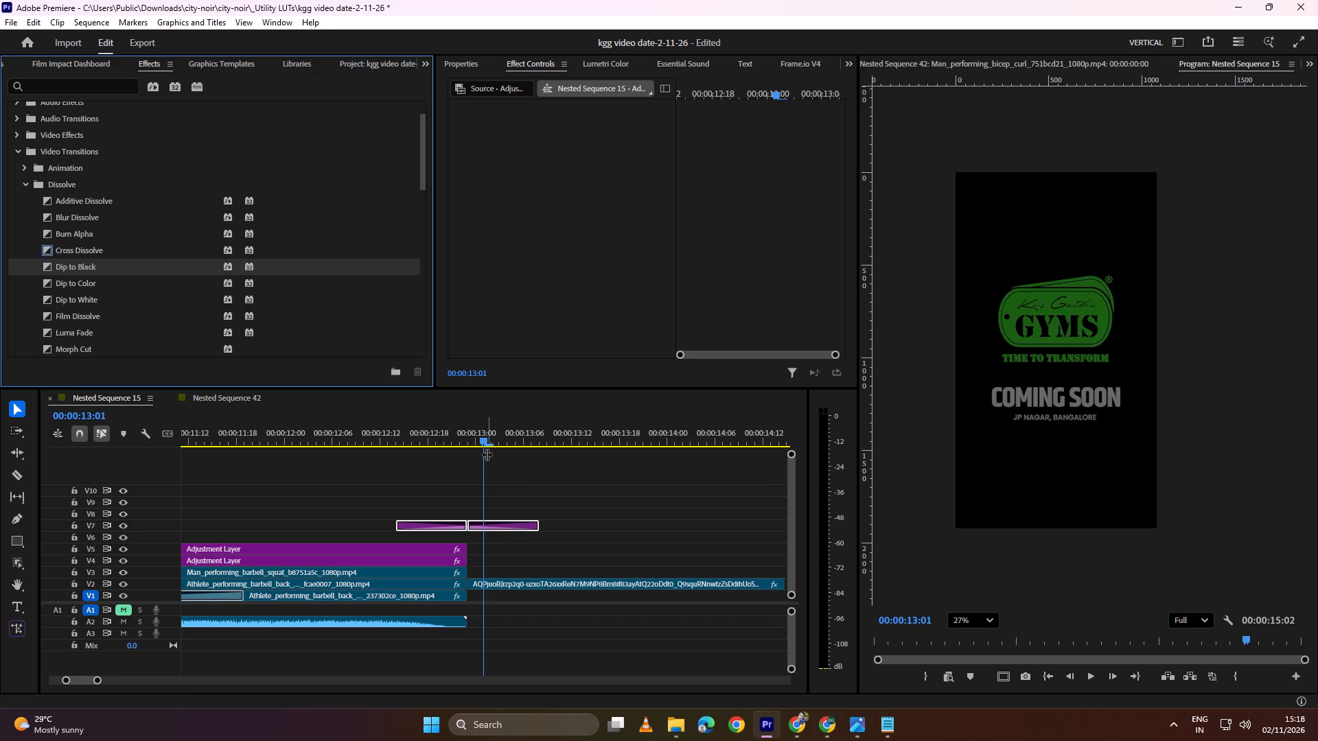
# Play back Nested Sequence 15 from its early clips through to the logo end card to review the transitions.
pyautogui.moveTo(498, 443); pyautogui.dragTo(0, 474)
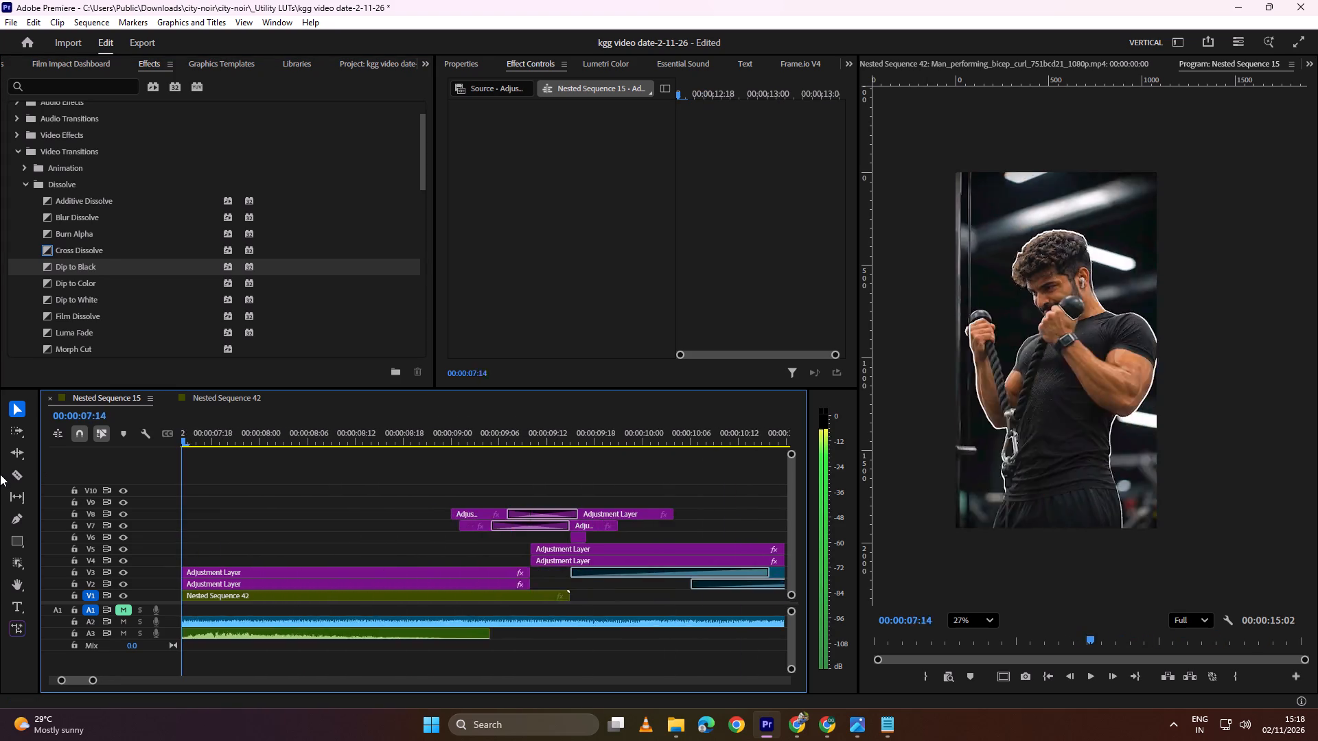
pyautogui.moveTo(0, 474); pyautogui.dragTo(0, 475)
pyautogui.press('space')
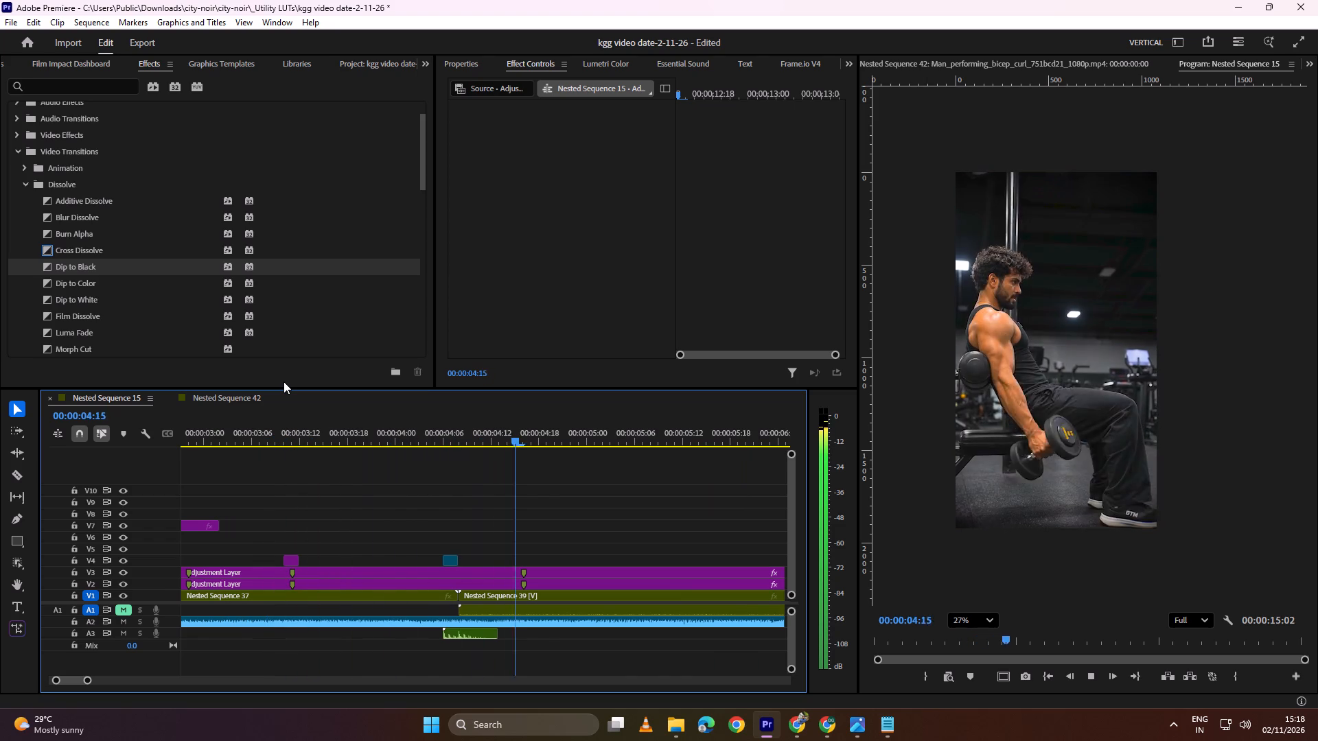
pyautogui.scroll(-3, 284, 381)
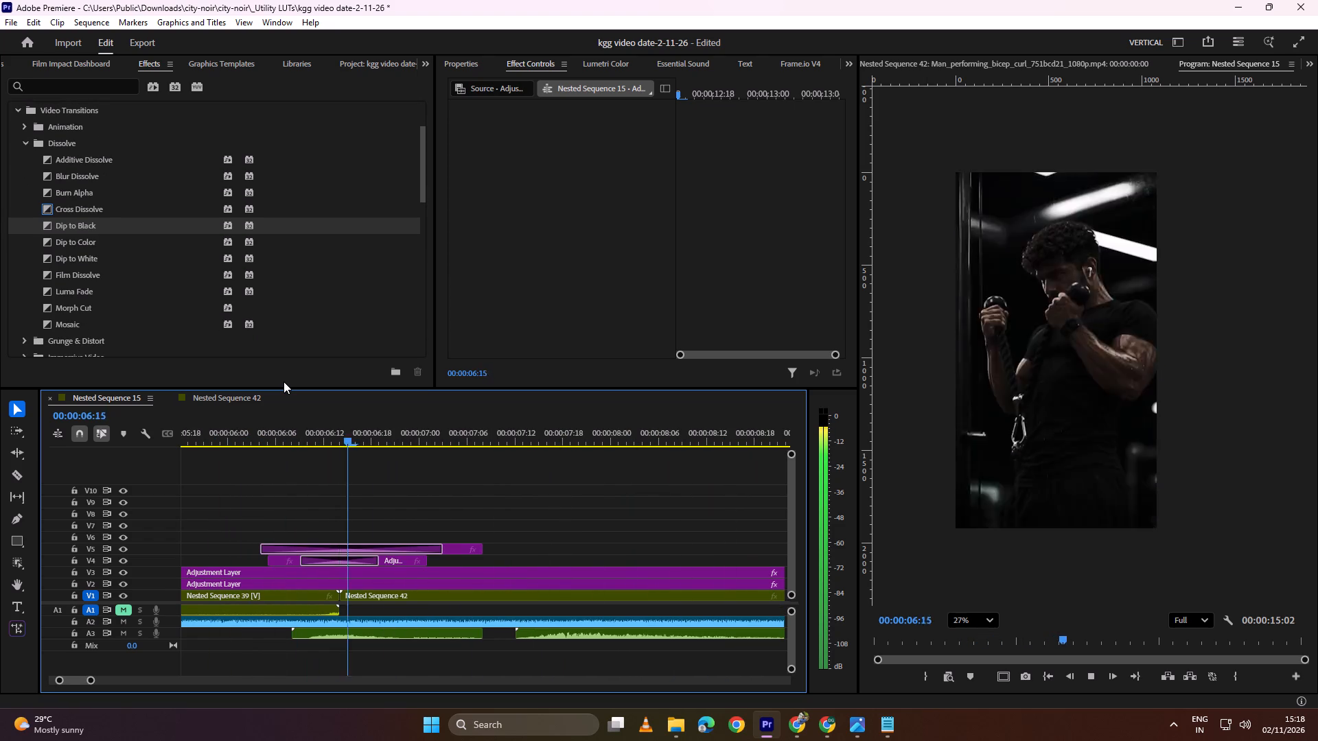
pyautogui.scroll(-2, 284, 381)
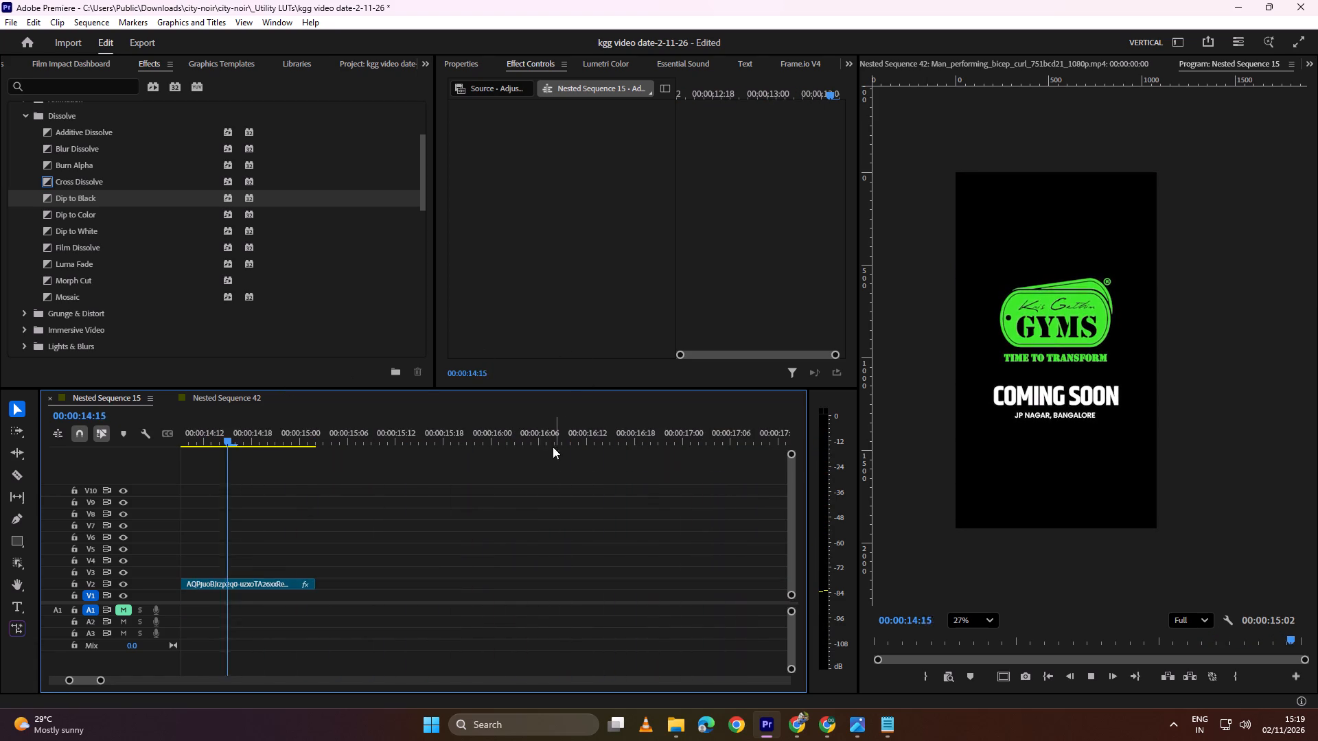
# Replay the opening PRE SELES IS LIVE title from the start of Nested Sequence 15.
pyautogui.press('space')
pyautogui.keyDown('alt'); pyautogui.scroll(-10, 477, 471); pyautogui.keyUp('alt')
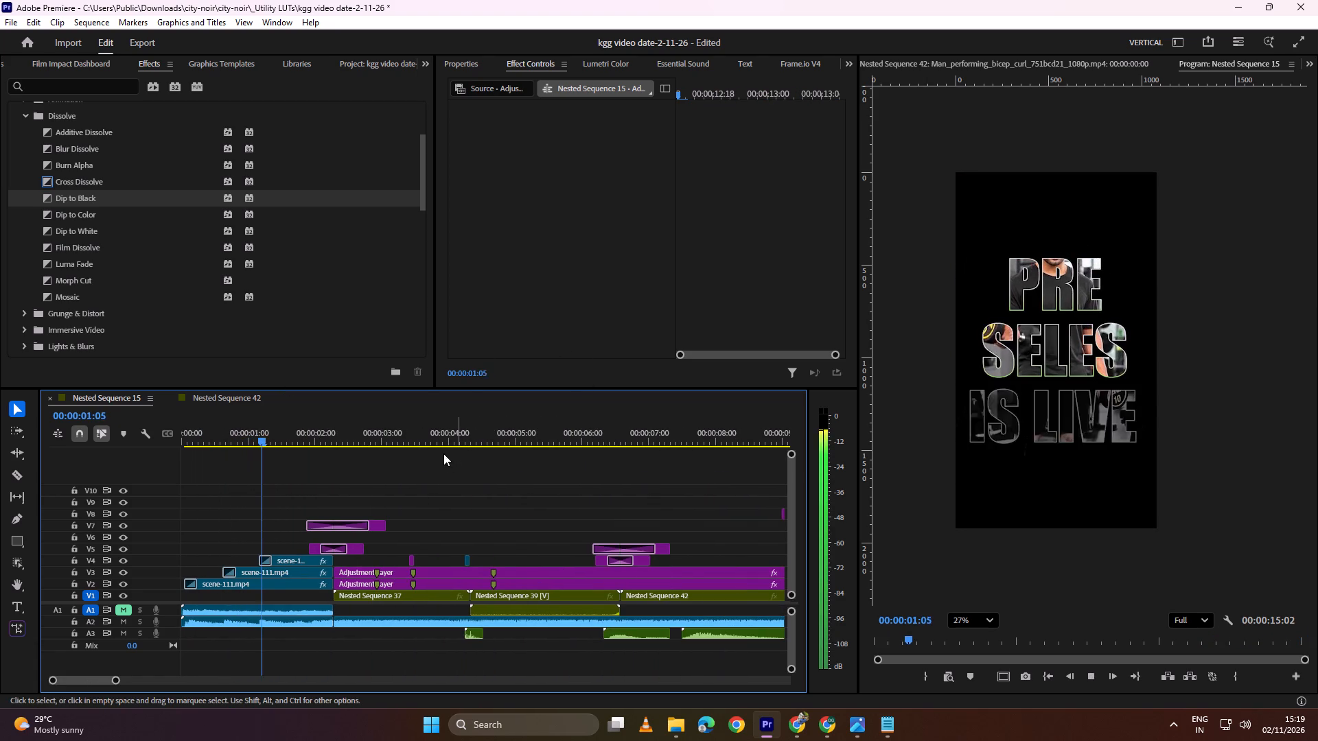
pyautogui.press('space')
pyautogui.moveTo(310, 424); pyautogui.dragTo(141, 468)
pyautogui.press('space')
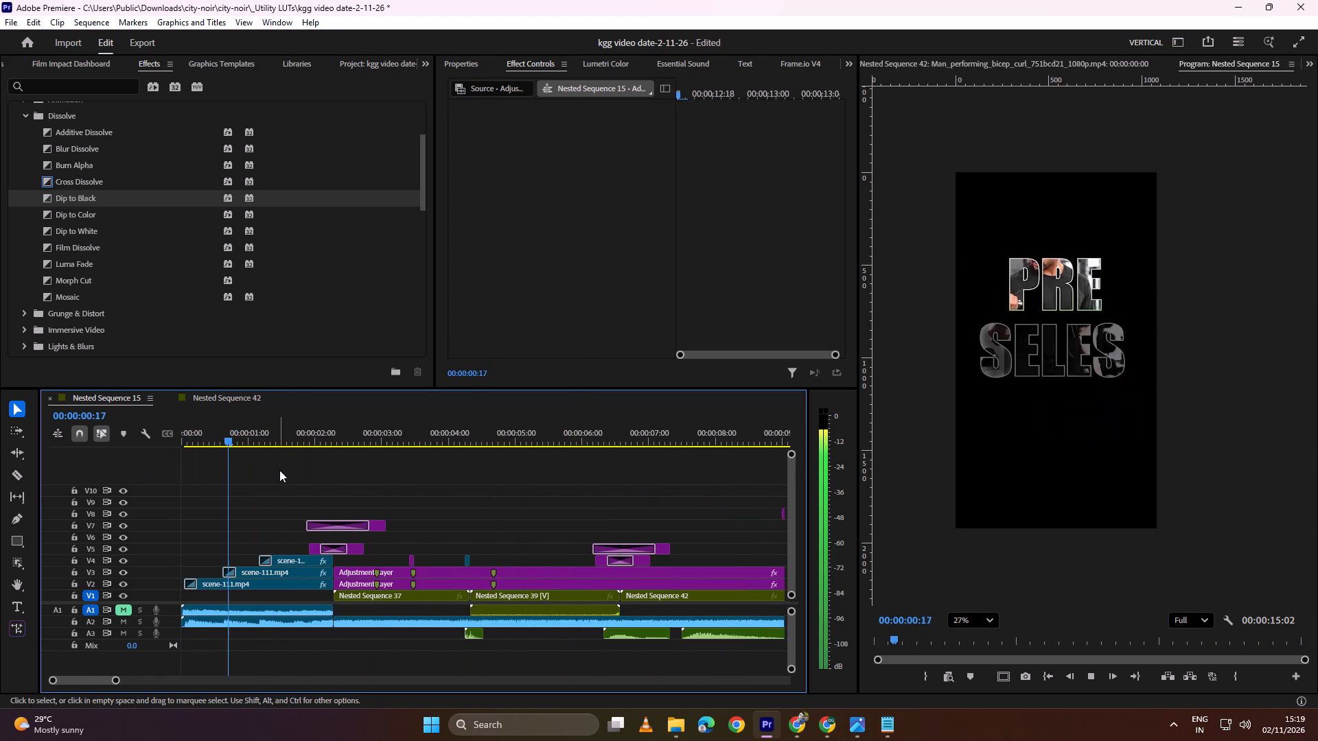
pyautogui.press('space')
# Set the Scale of the three scene-111.mp4 title clips on V2, V3 and V4 to 110%.
pyautogui.click(297, 583)
pyautogui.moveTo(286, 544); pyautogui.dragTo(285, 550)
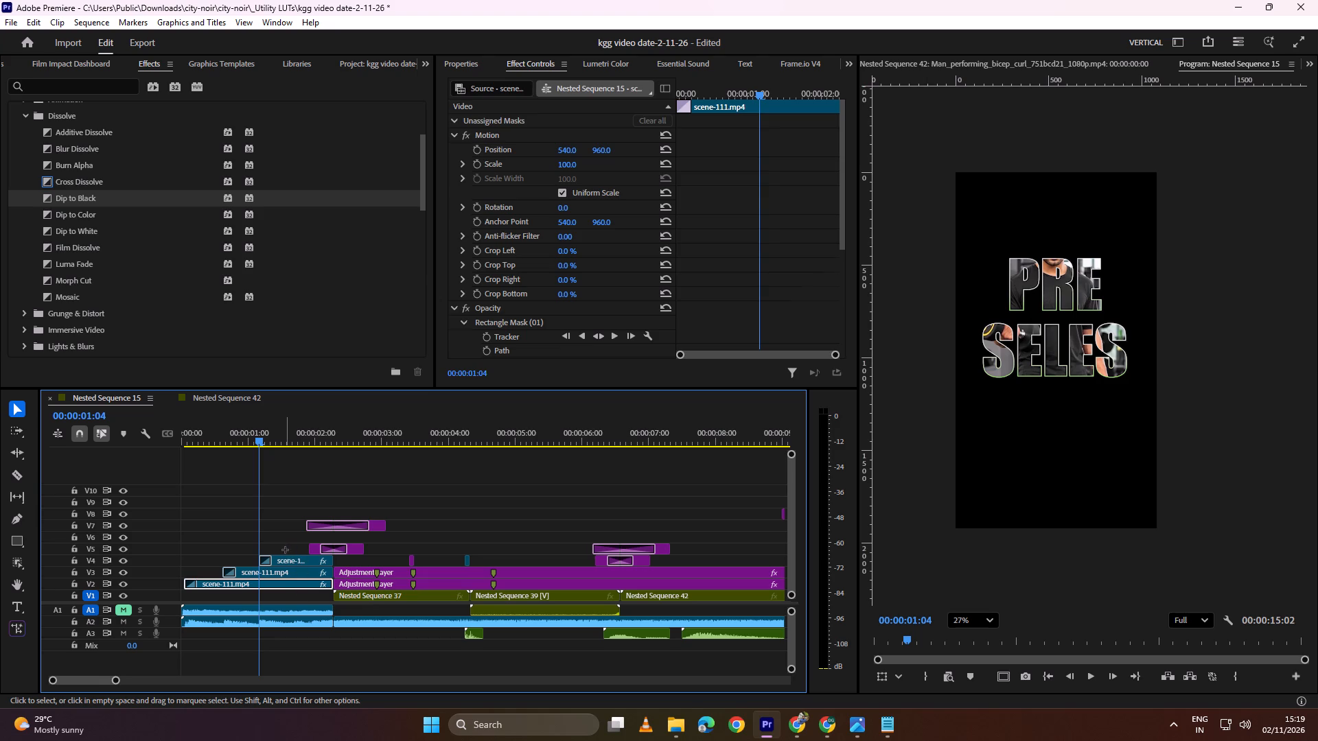
pyautogui.moveTo(285, 550); pyautogui.dragTo(280, 583)
pyautogui.click(474, 72)
pyautogui.click(467, 67)
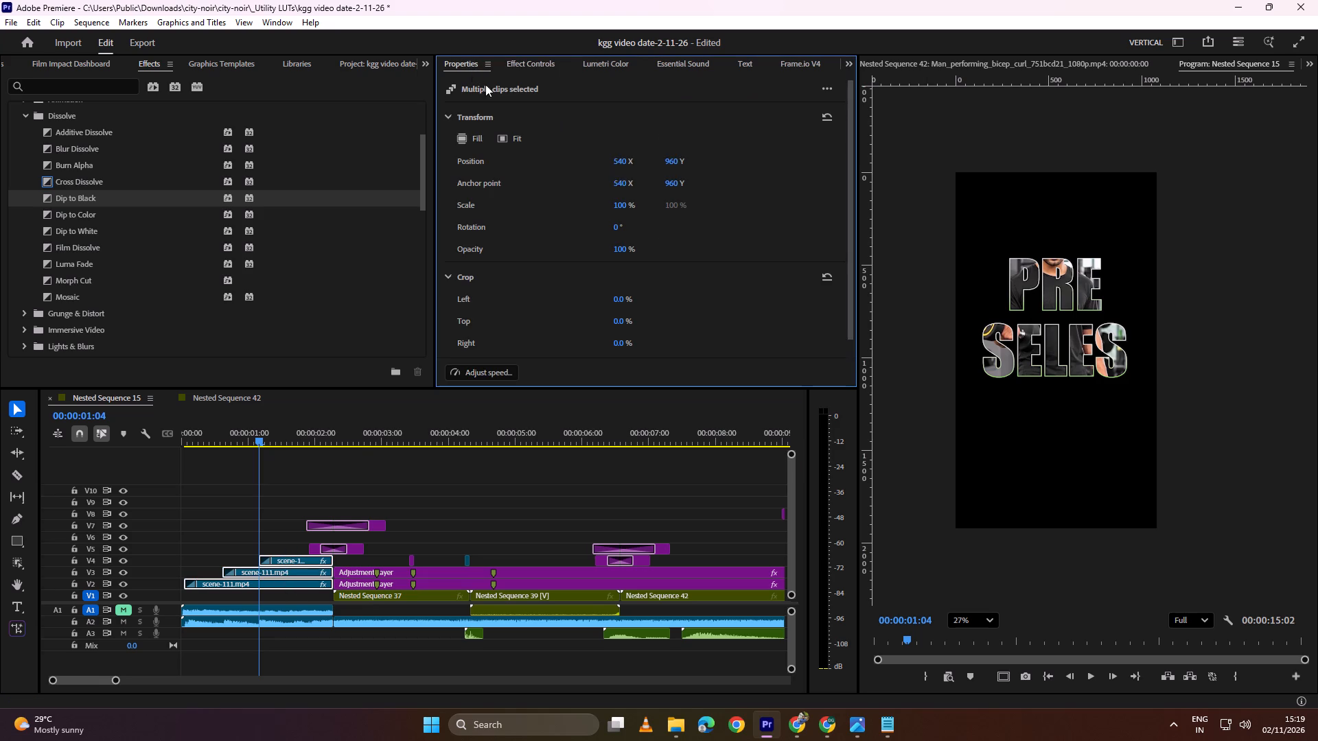
pyautogui.moveTo(624, 206); pyautogui.dragTo(632, 204)
# Play back Nested Sequence 15 from the opening title through to the logo end card to review the enlarged titles.
pyautogui.moveTo(294, 427); pyautogui.dragTo(115, 455)
pyautogui.press('space')
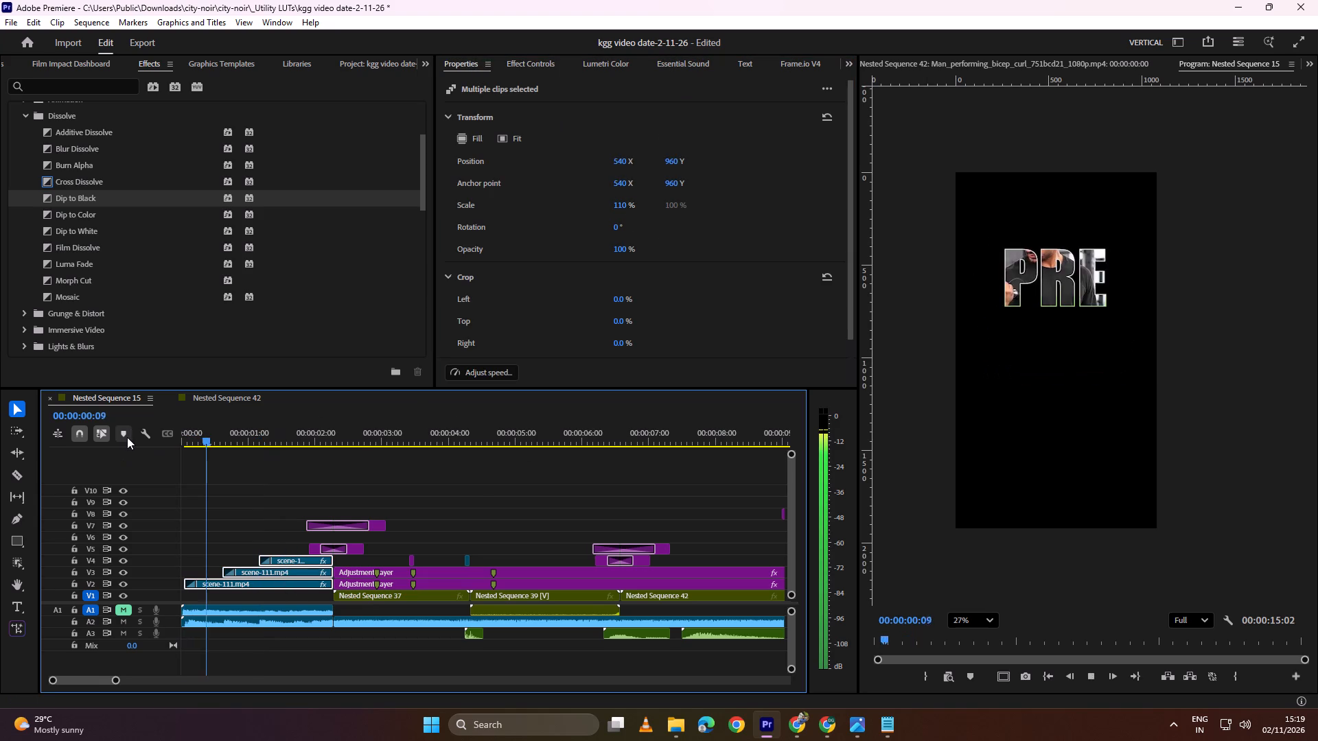
pyautogui.press('space')
pyautogui.press('space')
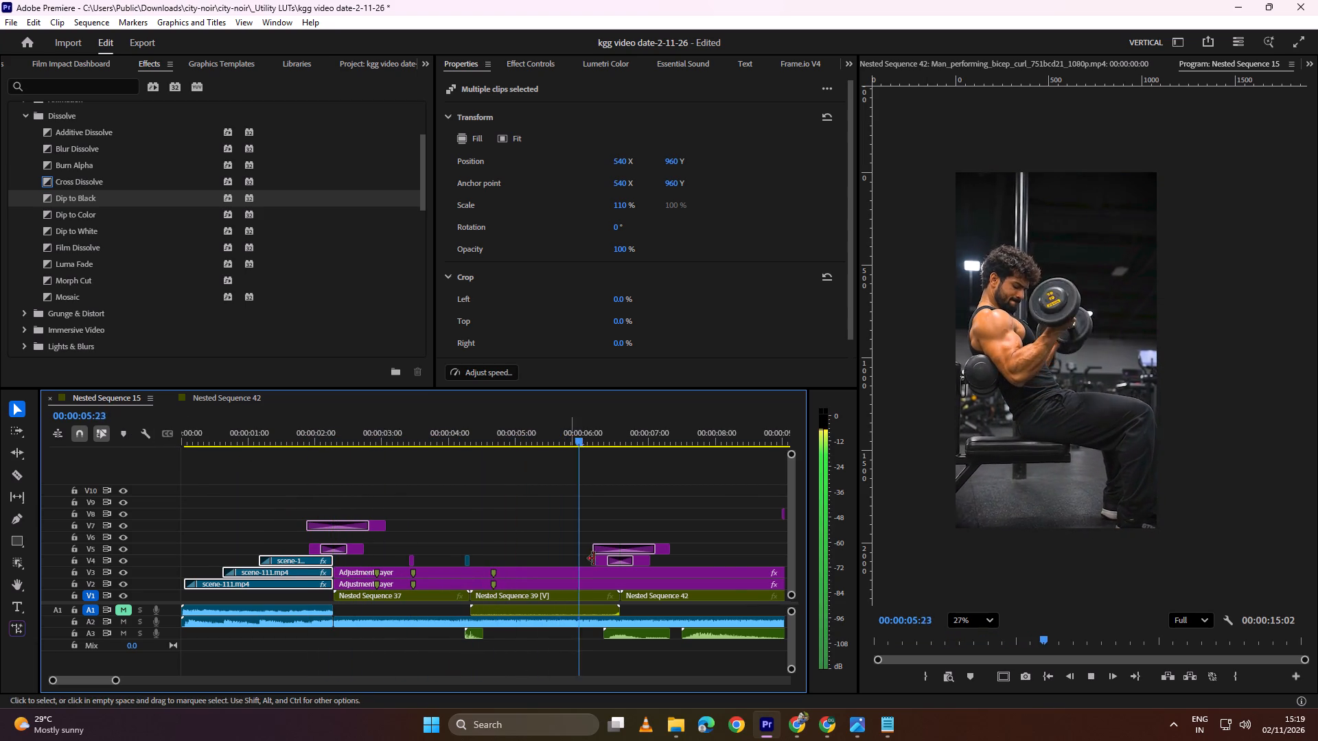
pyautogui.keyDown('alt'); pyautogui.scroll(-8, 623, 550); pyautogui.keyUp('alt')
pyautogui.keyDown('alt'); pyautogui.scroll(12, 443, 543); pyautogui.keyUp('alt')
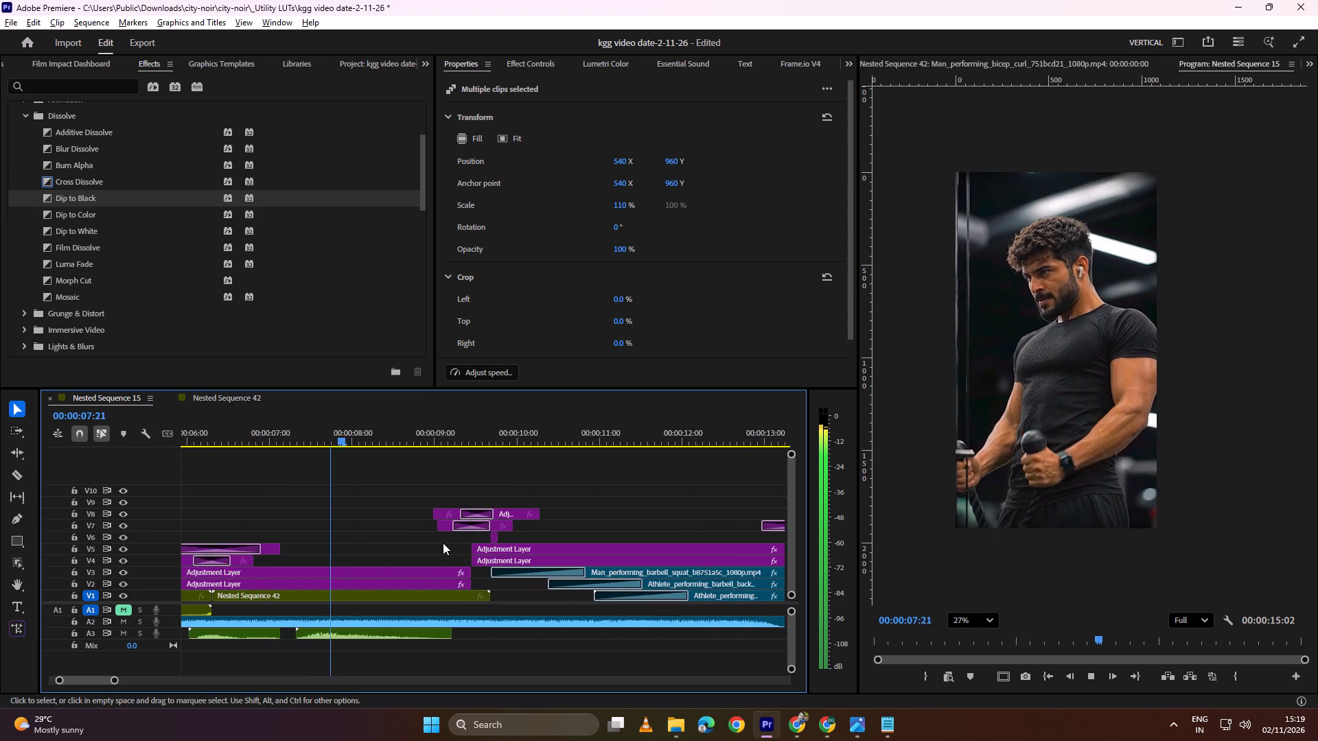
pyautogui.keyDown('alt'); pyautogui.scroll(2, 443, 543); pyautogui.keyUp('alt')
pyautogui.scroll(-13, 443, 543)
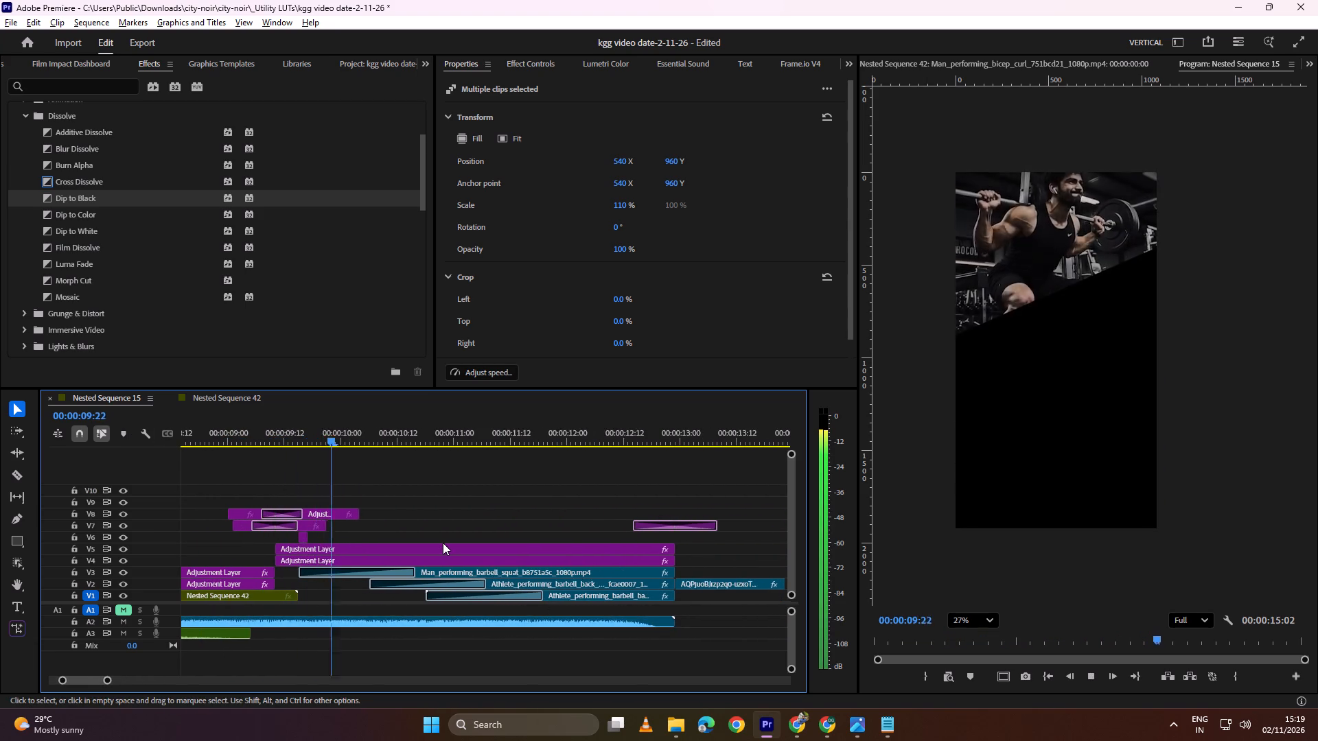
pyautogui.scroll(-2, 443, 543)
pyautogui.keyDown('alt'); pyautogui.scroll(-12, 443, 543); pyautogui.keyUp('alt')
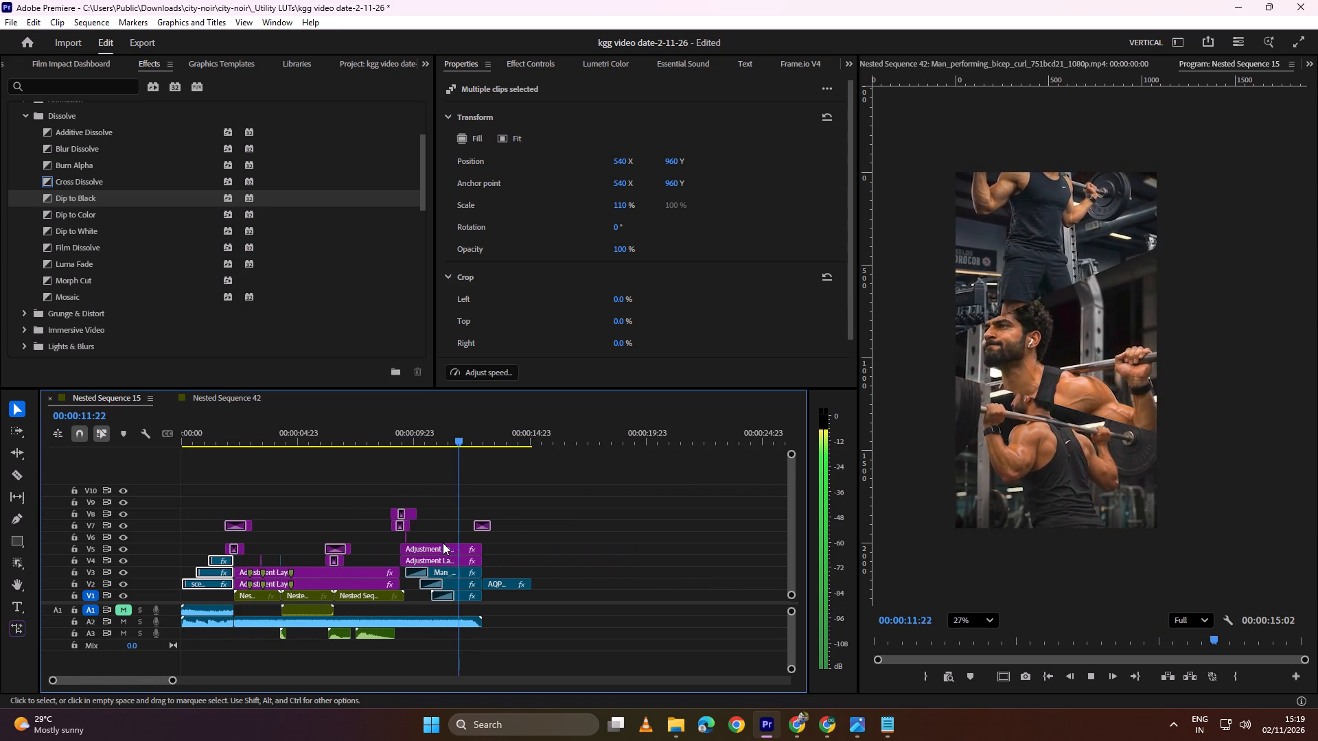
pyautogui.scroll(9, 443, 543)
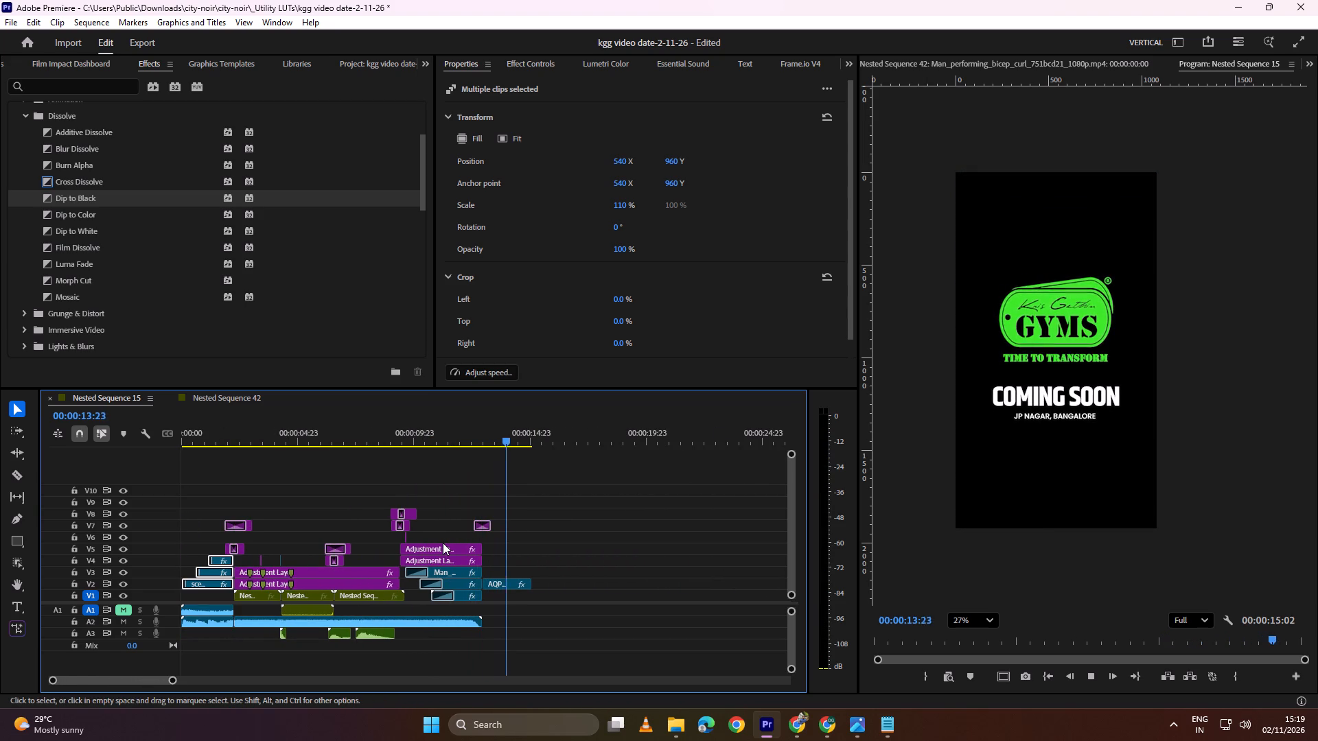
pyautogui.scroll(3, 443, 543)
pyautogui.keyDown('alt'); pyautogui.scroll(-2, 443, 543); pyautogui.keyUp('alt')
pyautogui.press('space')
# Delete the COMING SOON logo end card clip on V2 at the end of Nested Sequence 15.
pyautogui.keyDown('alt'); pyautogui.scroll(12, 473, 548); pyautogui.keyUp('alt')
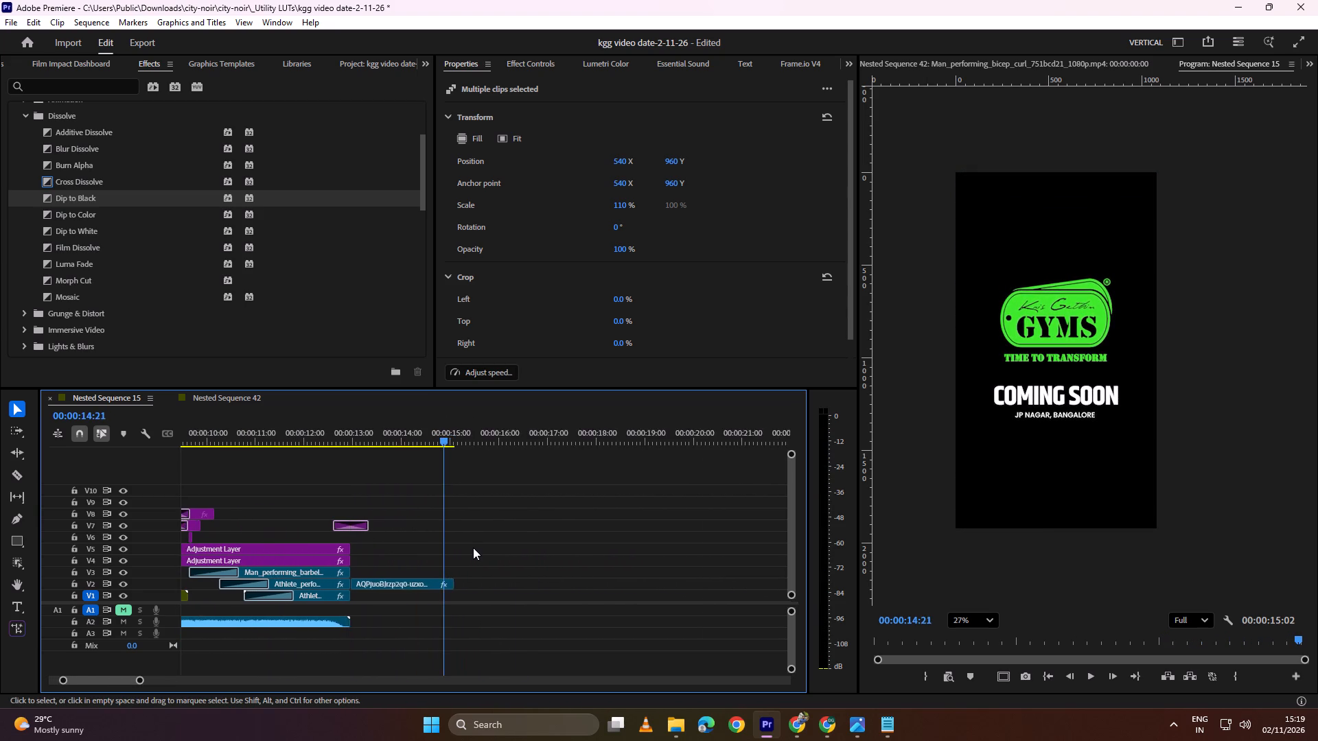
pyautogui.keyDown('alt'); pyautogui.scroll(7, 473, 548); pyautogui.keyUp('alt')
pyautogui.click(588, 583)
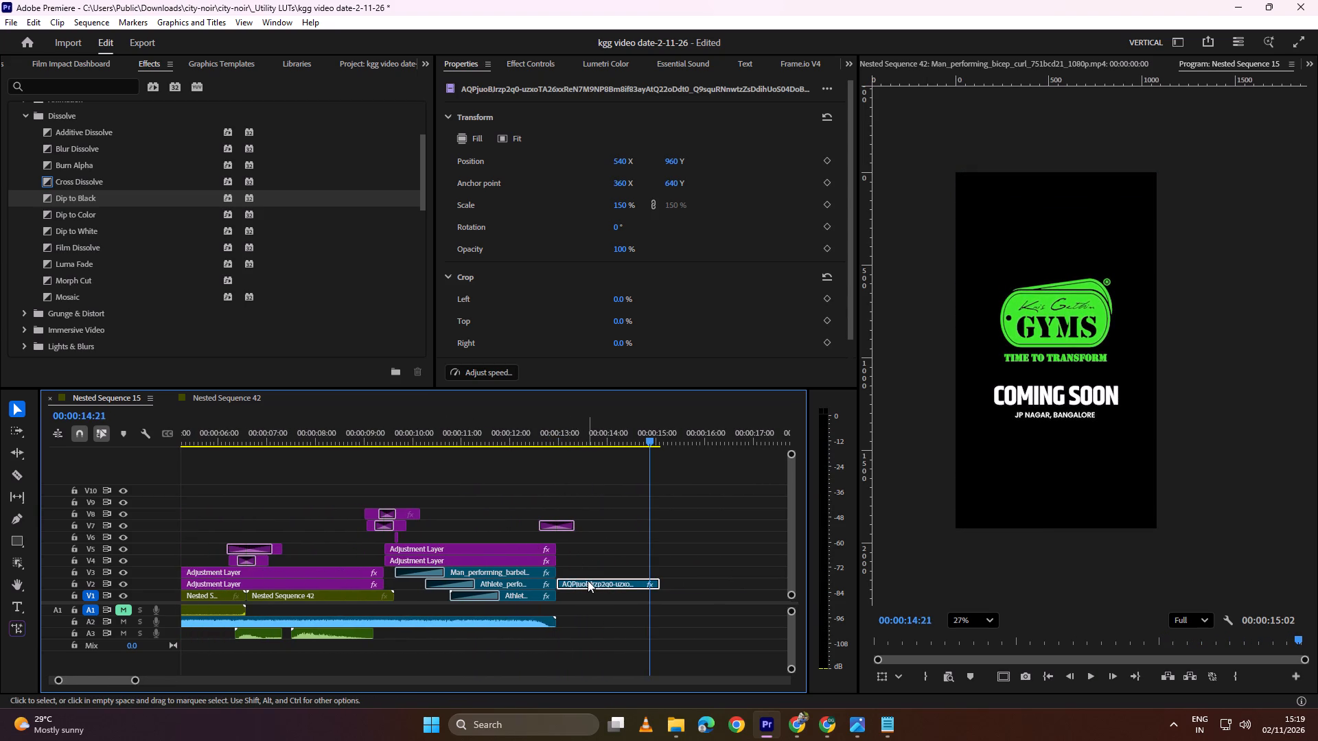
pyautogui.press('BackSpace')
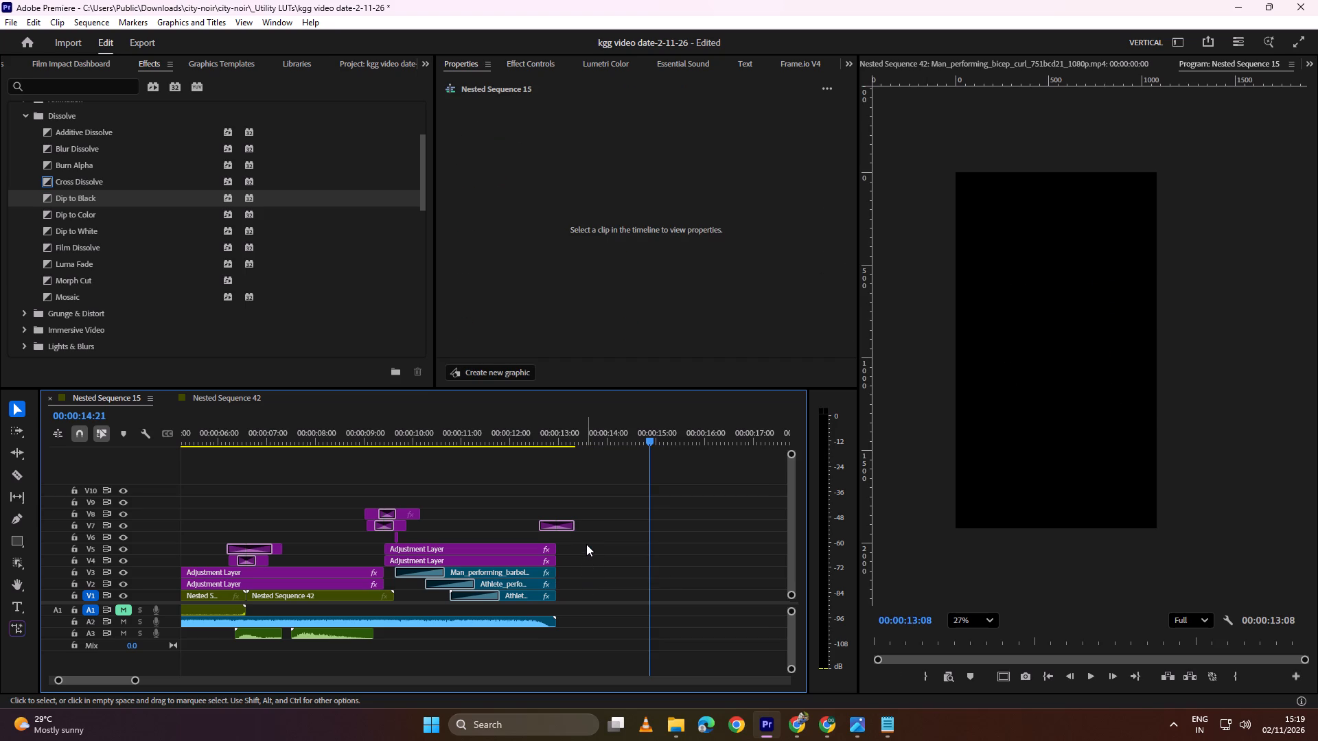
# Browse the Downloads folder for an earlier KGG video whose ending could serve as the end card.
pyautogui.moveTo(651, 438); pyautogui.dragTo(562, 445)
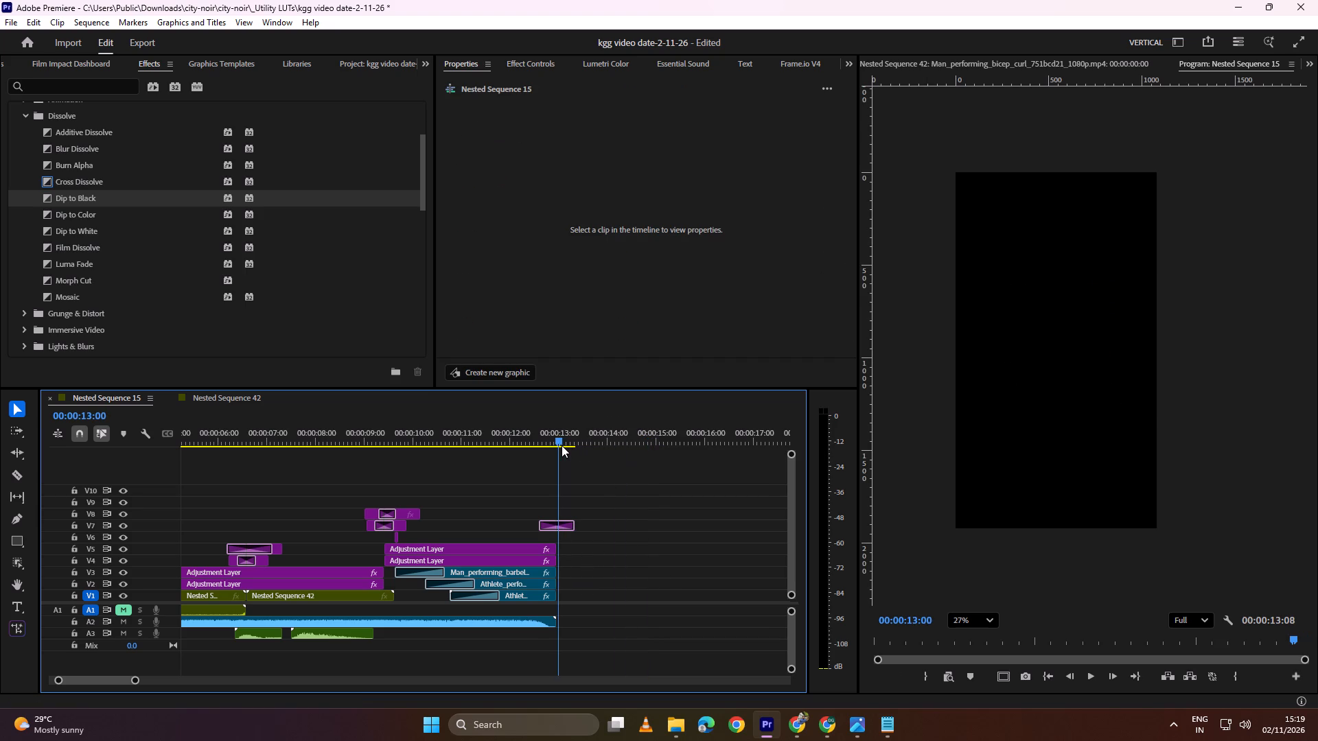
pyautogui.moveTo(562, 445); pyautogui.dragTo(566, 445)
pyautogui.click(681, 731)
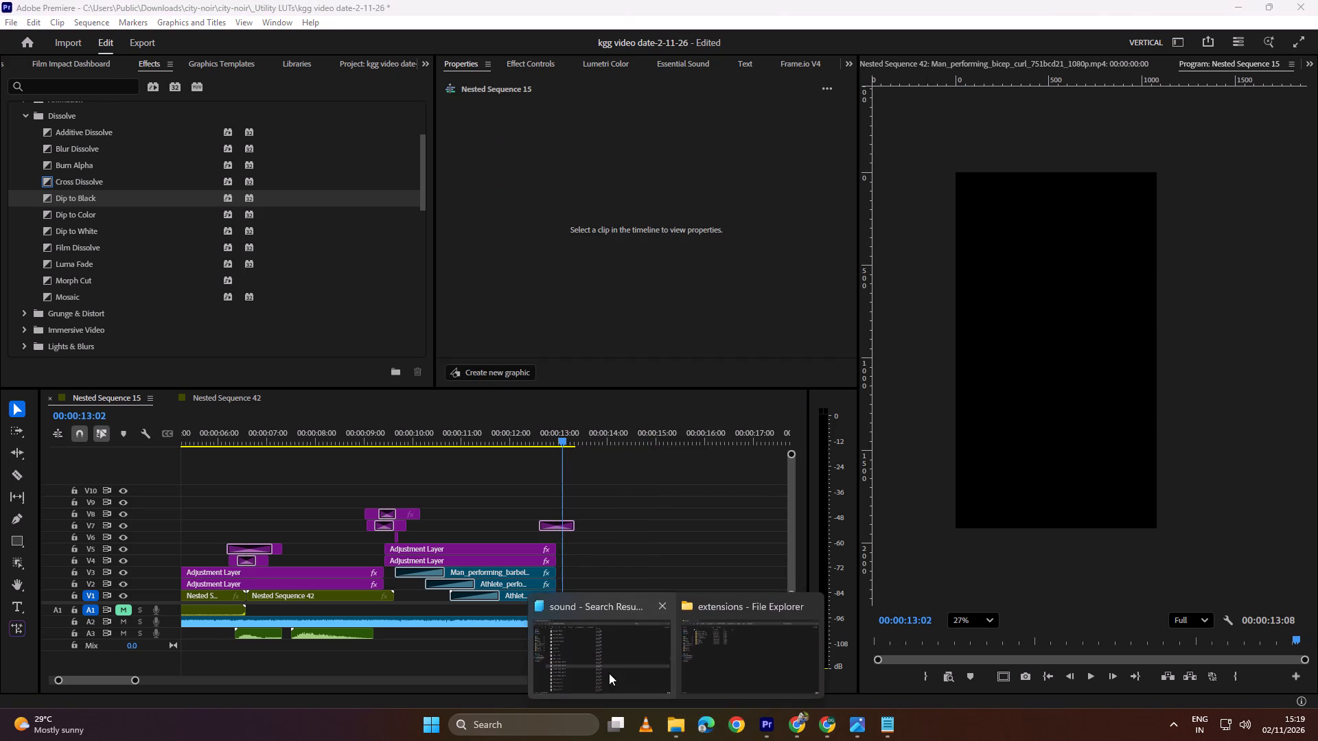
pyautogui.click(604, 666)
pyautogui.click(36, 216)
pyautogui.scroll(-2, 501, 313)
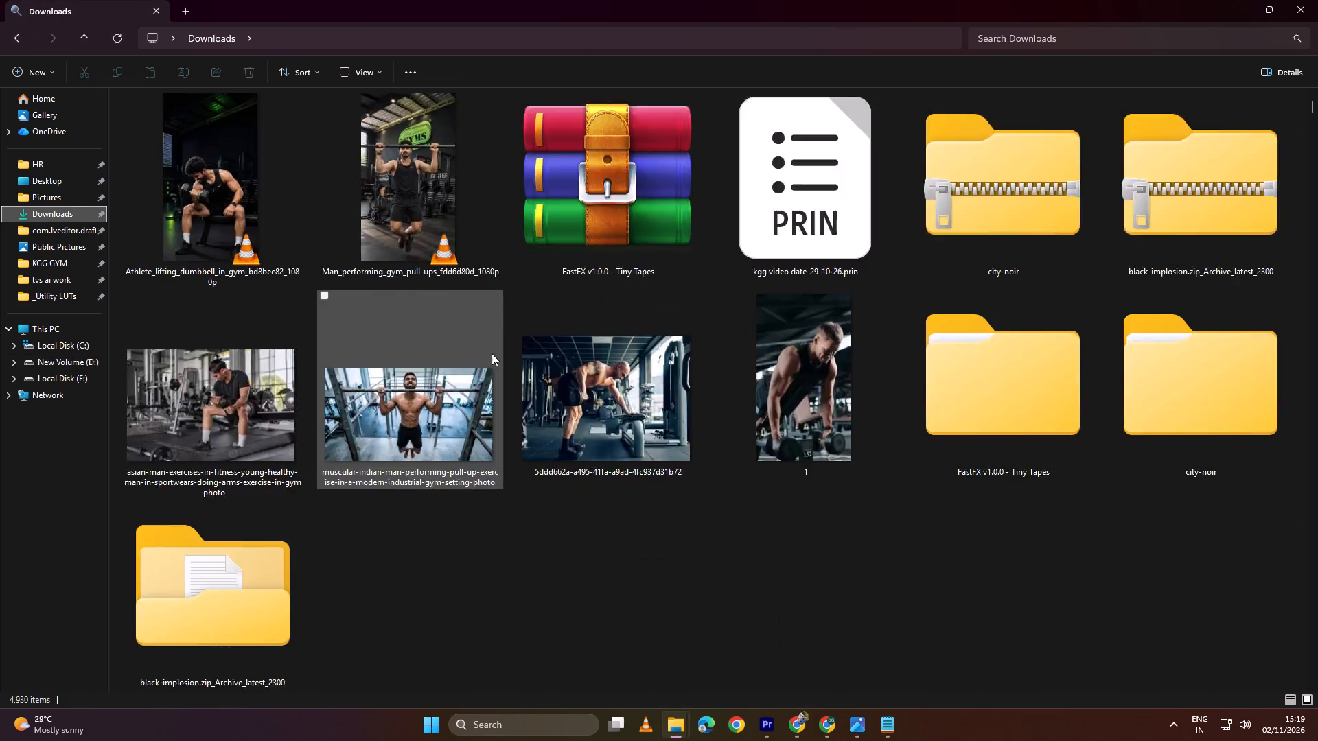
pyautogui.scroll(-3, 484, 370)
pyautogui.scroll(-5, 553, 383)
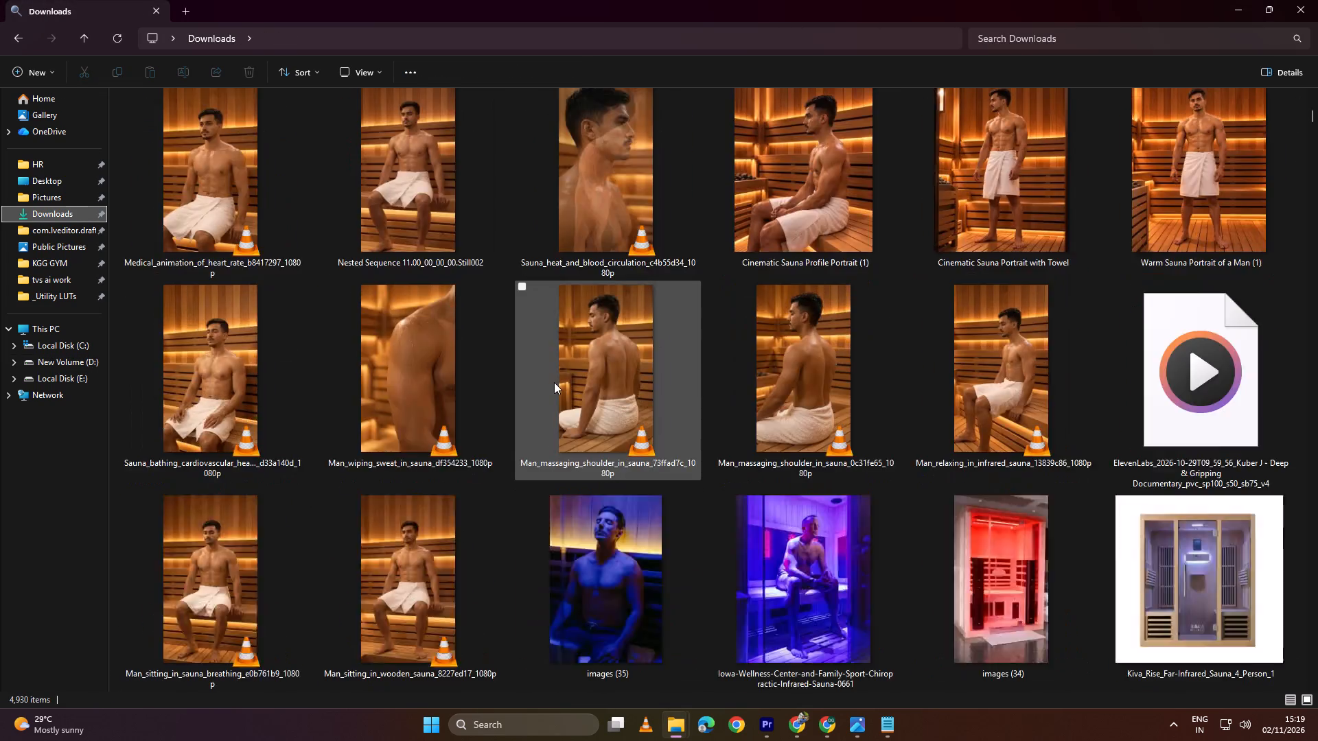
pyautogui.scroll(-11, 554, 382)
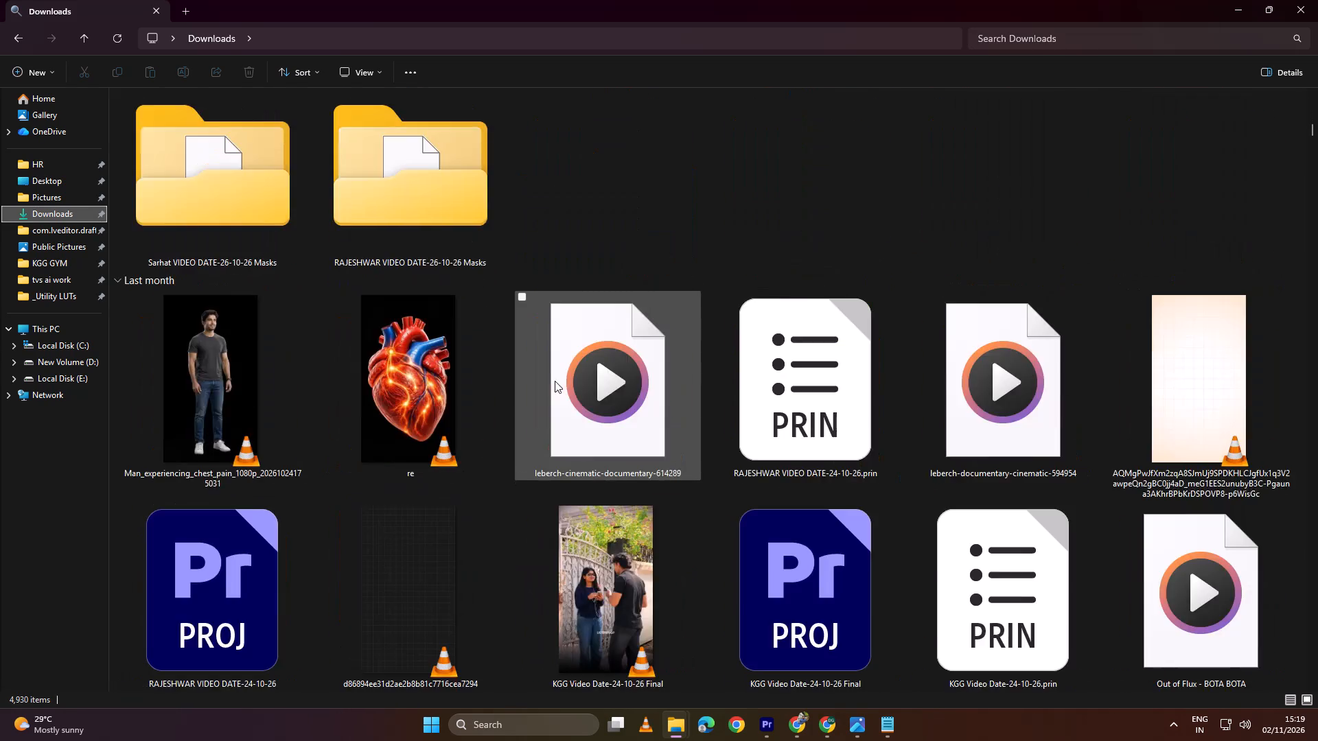
pyautogui.scroll(-3, 555, 381)
pyautogui.scroll(2, 555, 381)
pyautogui.scroll(-3, 555, 381)
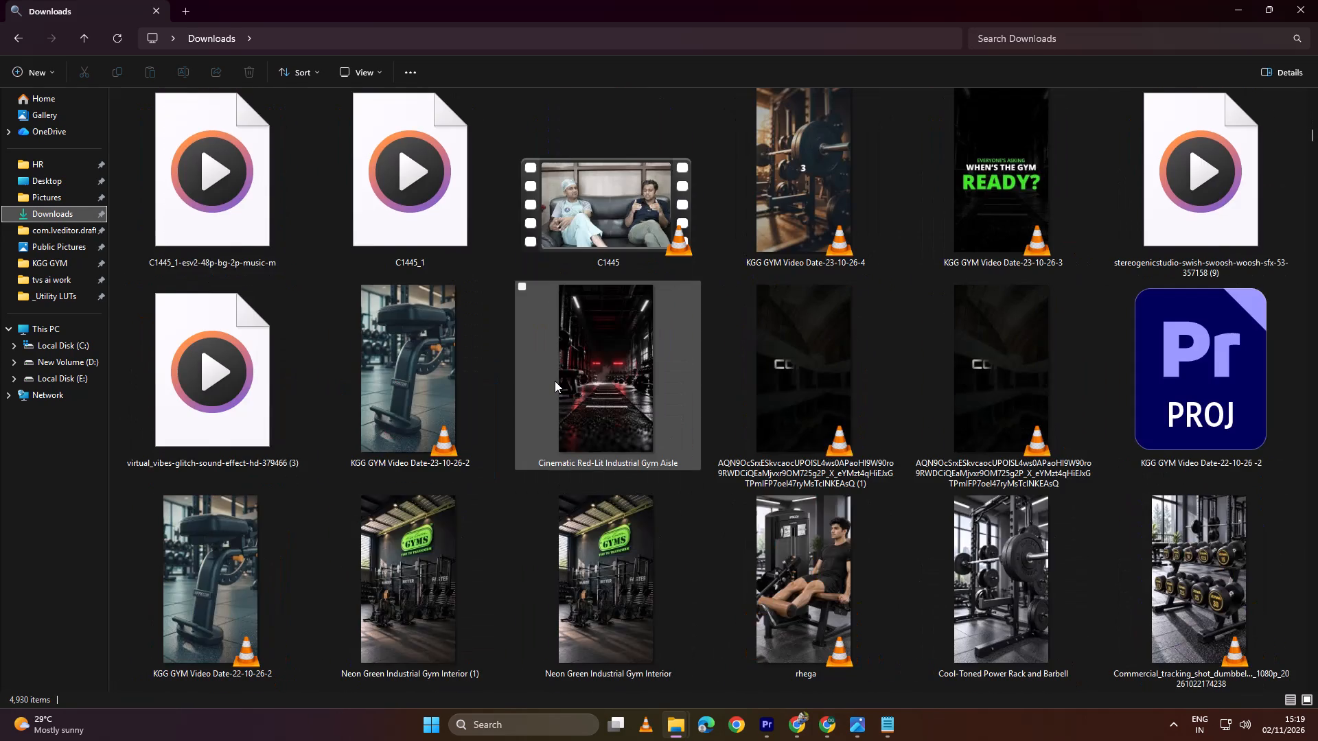
pyautogui.scroll(-2, 555, 381)
pyautogui.scroll(5, 555, 381)
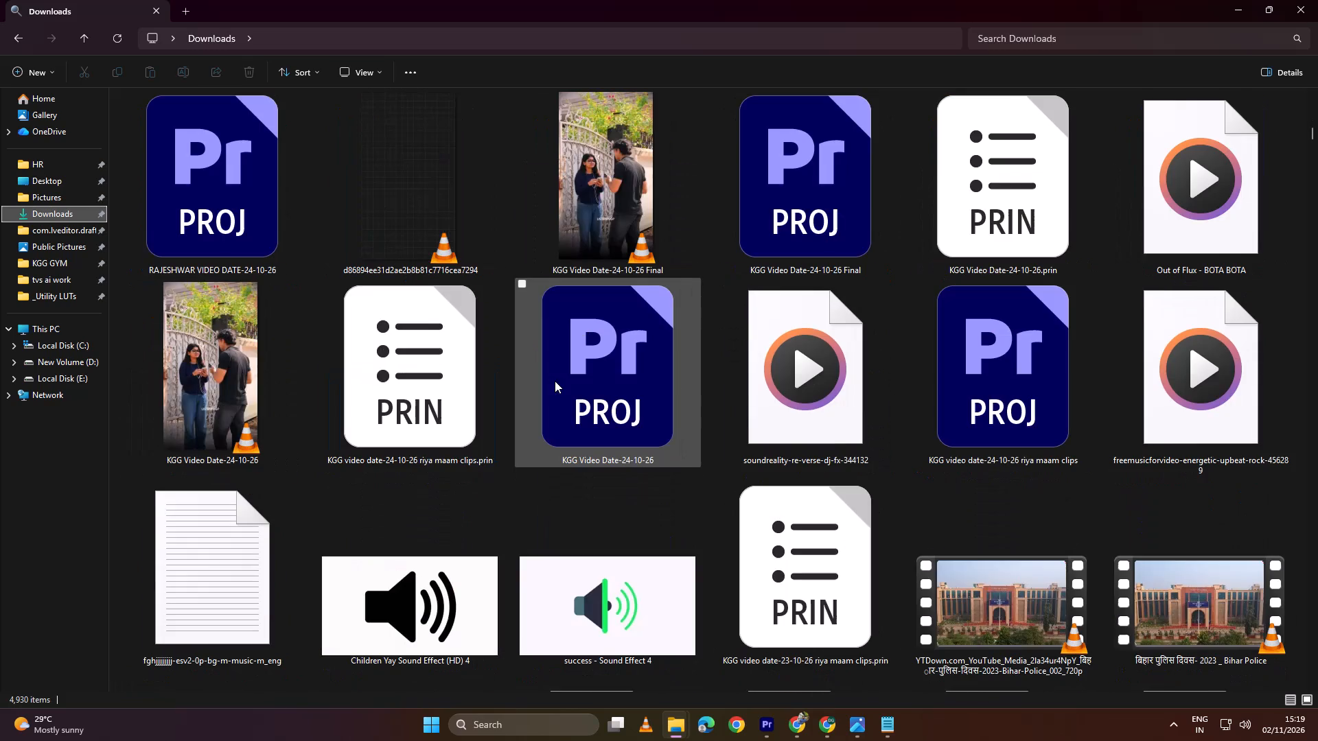
# Preview the ending of KGG Video Date-24-10-26 Final in VLC to check its logo end card.
pyautogui.doubleClick(596, 215)
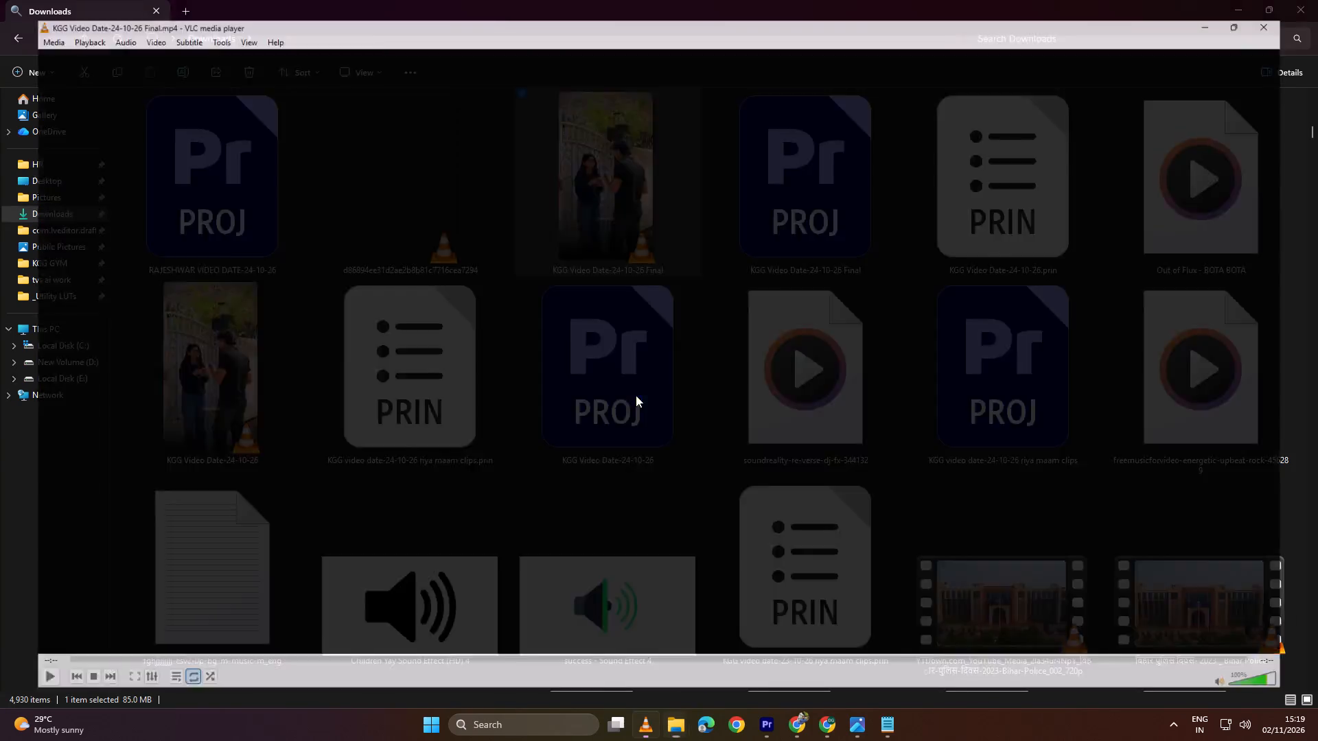
pyautogui.moveTo(781, 671); pyautogui.dragTo(1122, 661)
pyautogui.click(1124, 674)
pyautogui.moveTo(1133, 676); pyautogui.dragTo(1175, 676)
pyautogui.click(1175, 679)
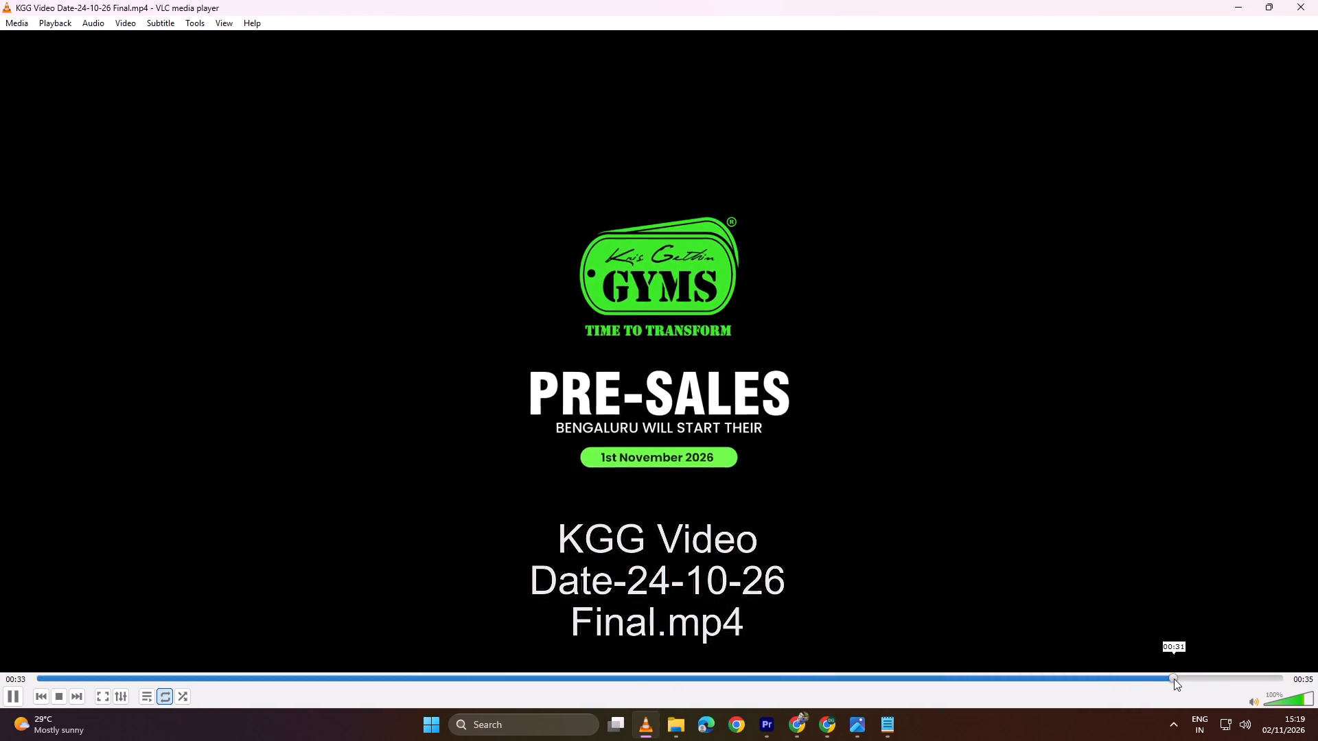
pyautogui.click(1313, 0)
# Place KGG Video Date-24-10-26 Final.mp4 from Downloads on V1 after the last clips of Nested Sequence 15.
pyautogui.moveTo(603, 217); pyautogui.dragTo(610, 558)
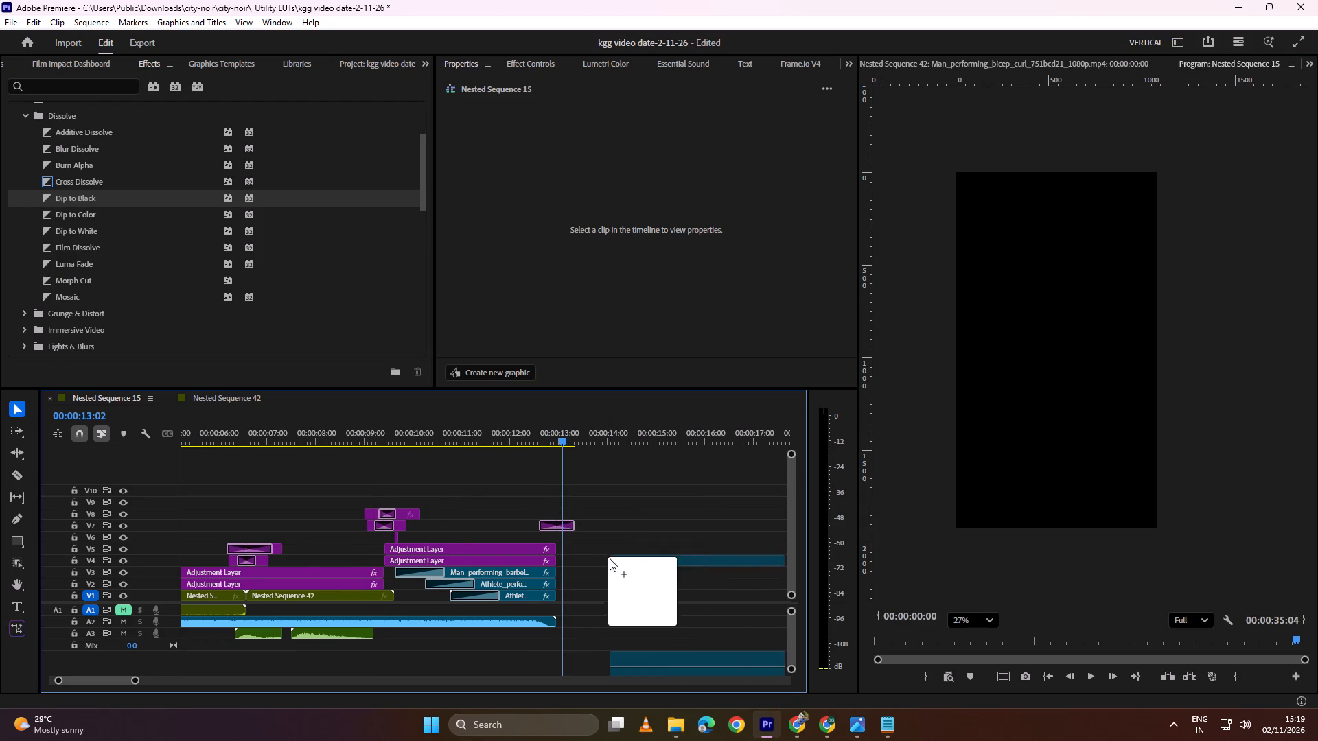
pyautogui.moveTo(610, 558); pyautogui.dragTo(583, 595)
# Scrub through the end of the KGG Video Date-24-10-26 Final.mp4 clip to examine its PRE-SALES end card animation.
pyautogui.keyDown('alt'); pyautogui.scroll(-12, 596, 583); pyautogui.keyUp('alt')
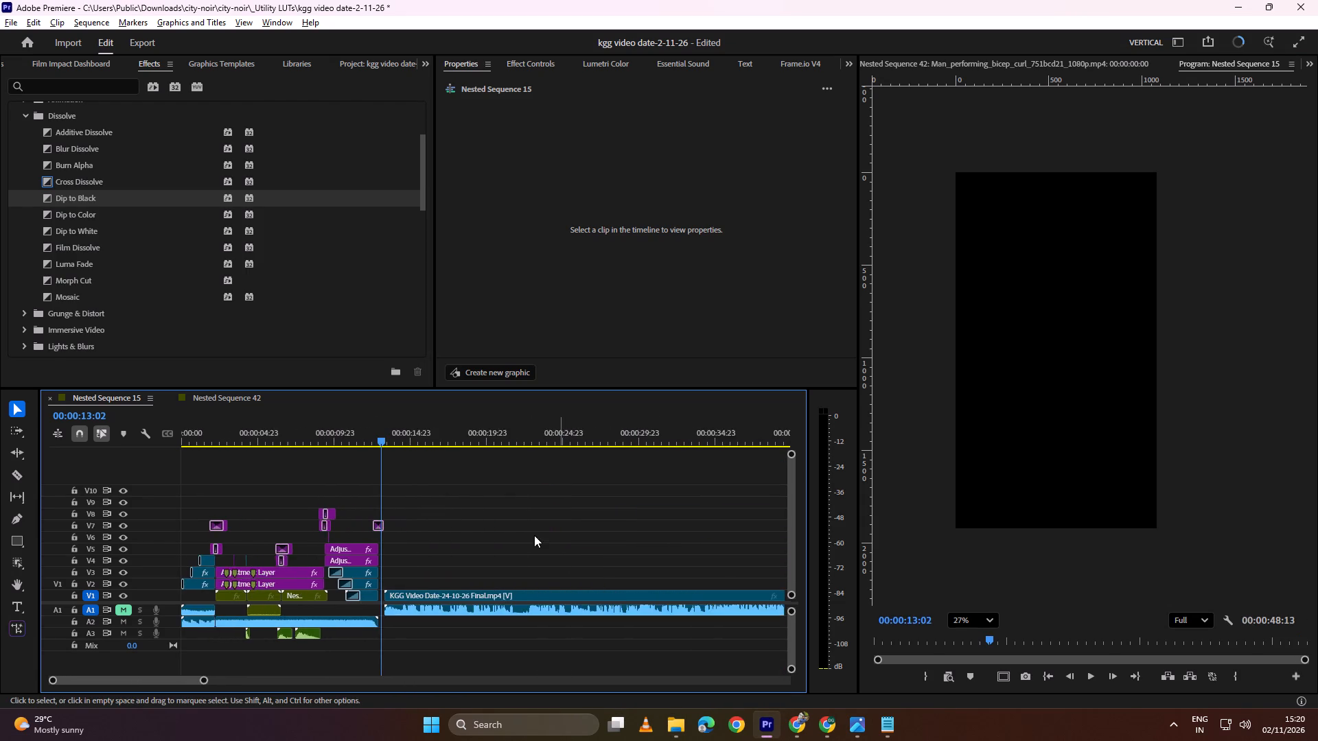
pyautogui.keyDown('alt'); pyautogui.scroll(-3, 534, 535); pyautogui.keyUp('alt')
pyautogui.moveTo(622, 435); pyautogui.dragTo(662, 435)
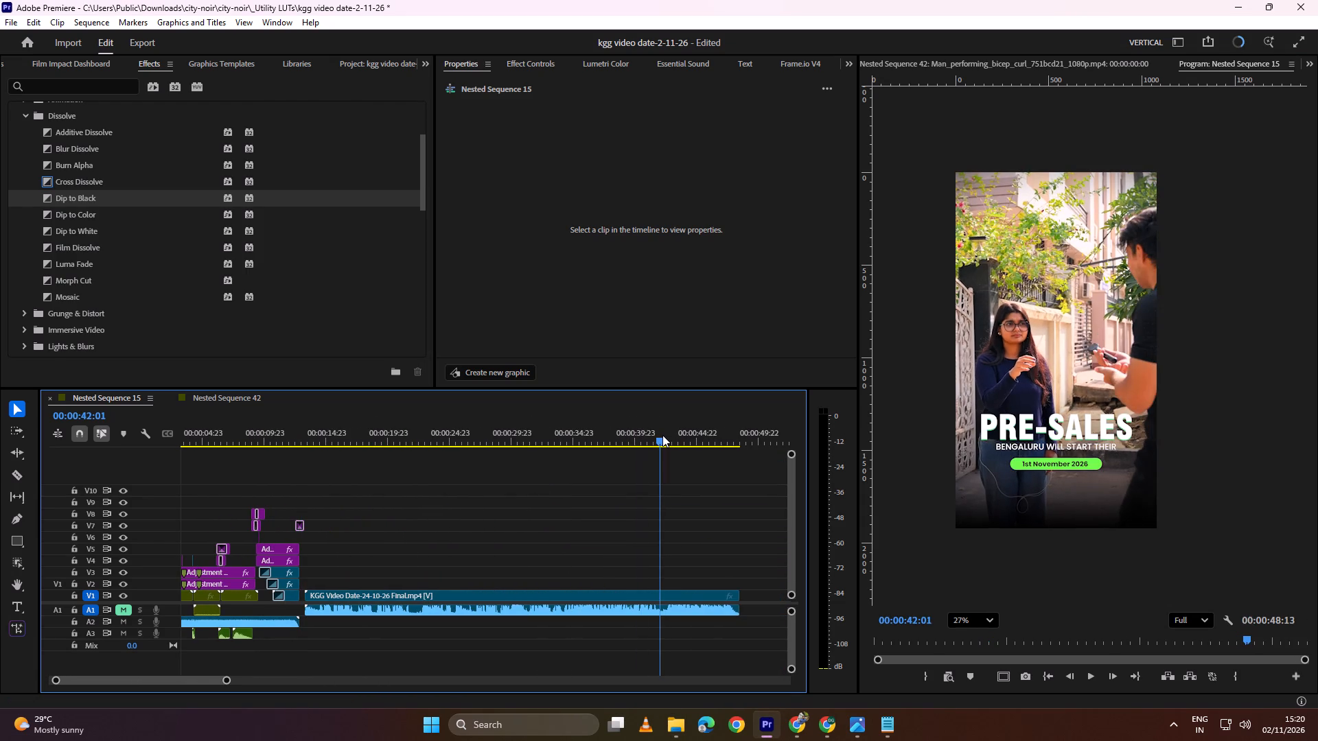
pyautogui.moveTo(662, 435); pyautogui.dragTo(707, 436)
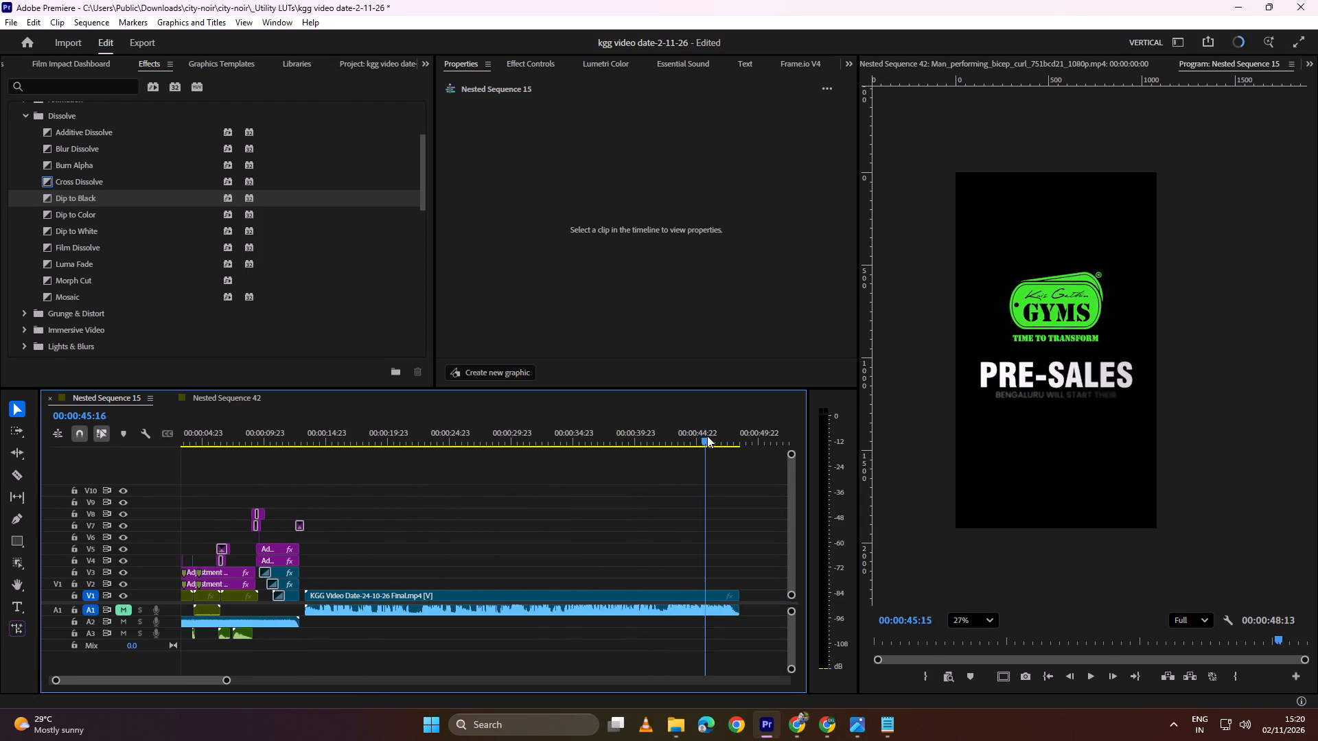
pyautogui.moveTo(707, 436); pyautogui.dragTo(717, 435)
pyautogui.keyDown('alt'); pyautogui.scroll(16, 732, 497); pyautogui.keyUp('alt')
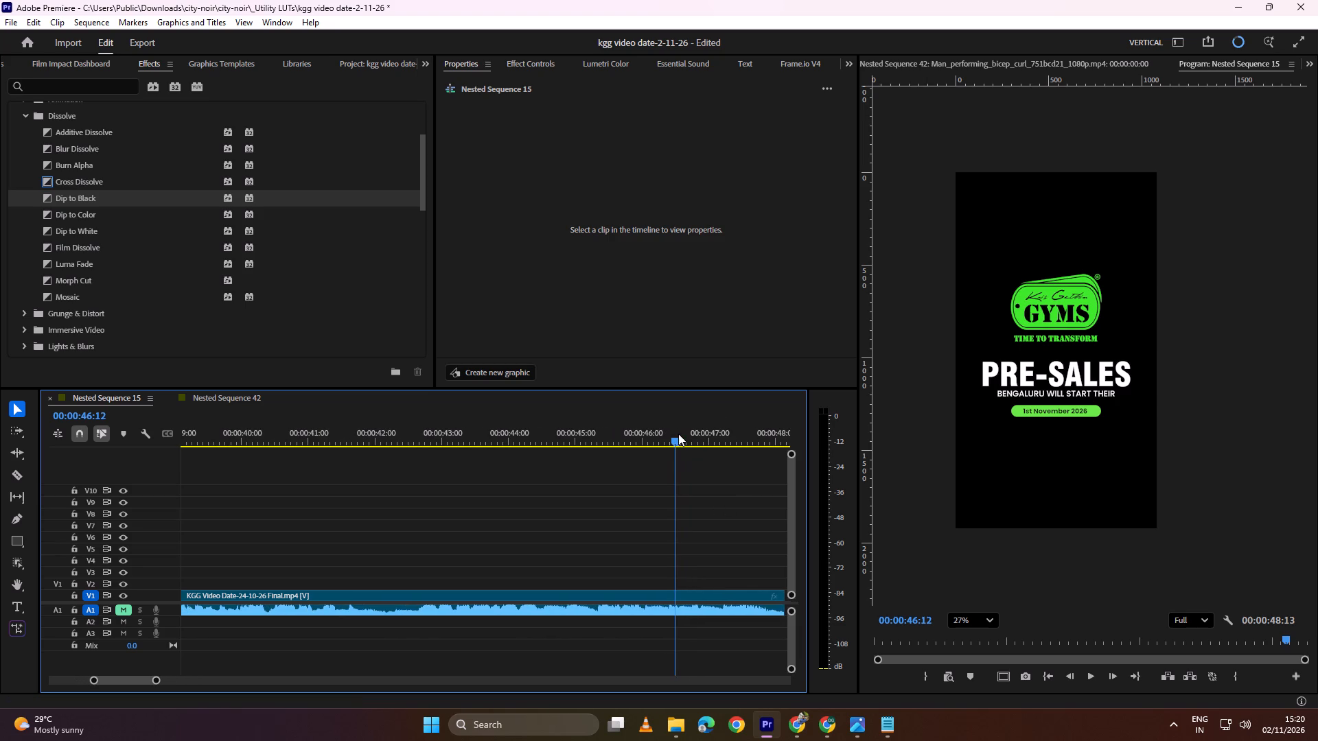
pyautogui.moveTo(680, 438); pyautogui.dragTo(669, 443)
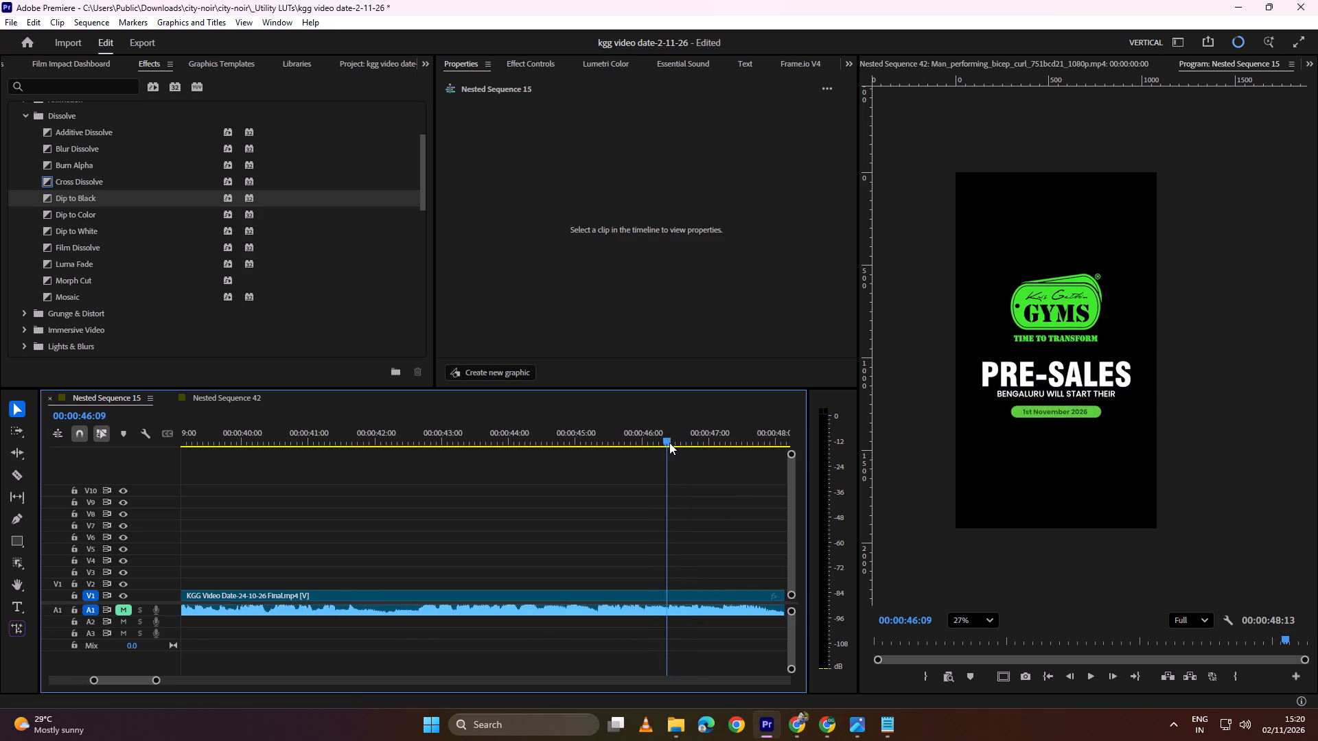
pyautogui.moveTo(669, 443); pyautogui.dragTo(643, 445)
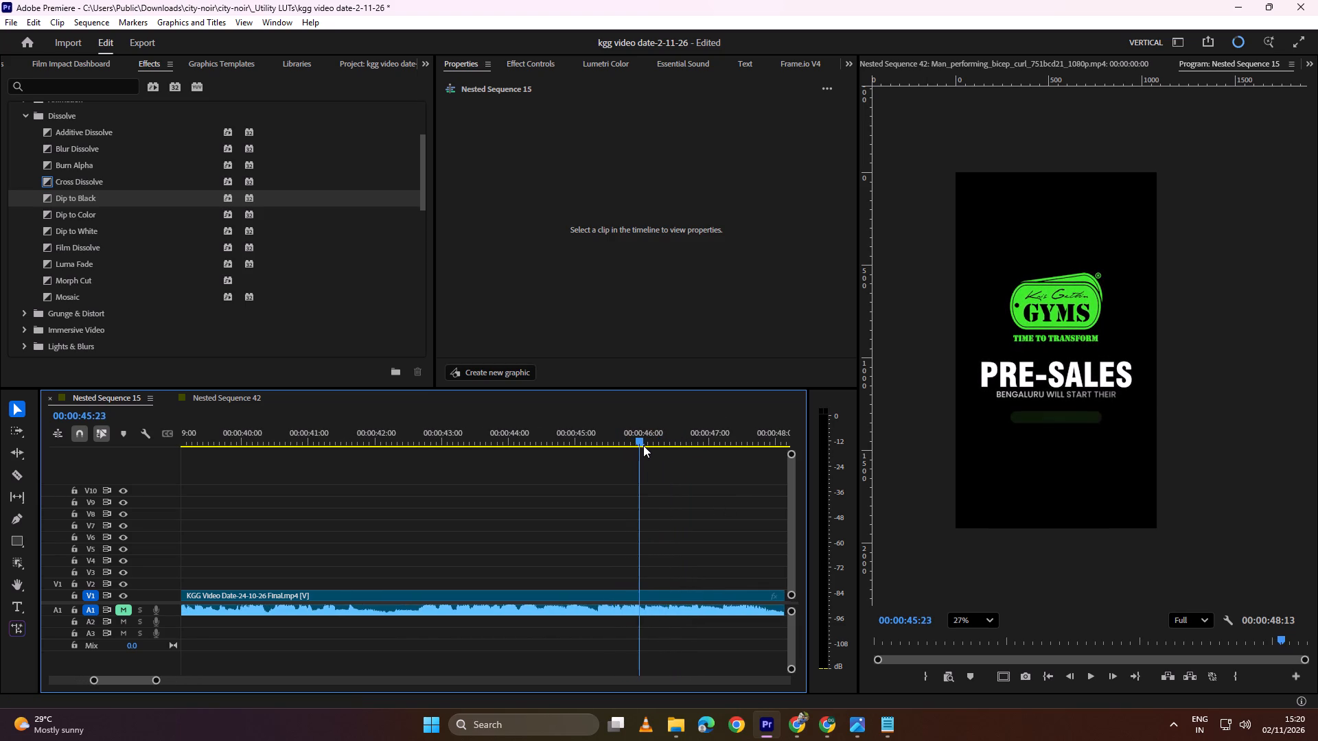
pyautogui.moveTo(643, 445); pyautogui.dragTo(677, 447)
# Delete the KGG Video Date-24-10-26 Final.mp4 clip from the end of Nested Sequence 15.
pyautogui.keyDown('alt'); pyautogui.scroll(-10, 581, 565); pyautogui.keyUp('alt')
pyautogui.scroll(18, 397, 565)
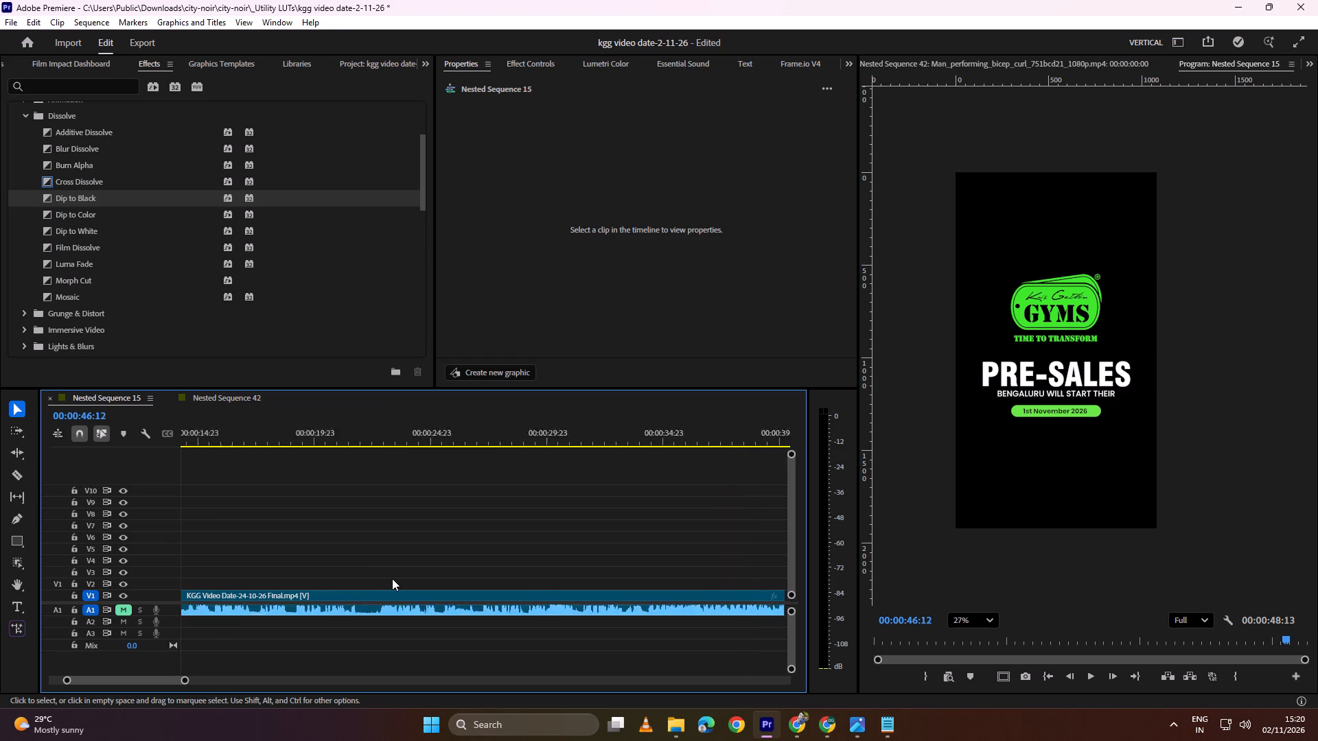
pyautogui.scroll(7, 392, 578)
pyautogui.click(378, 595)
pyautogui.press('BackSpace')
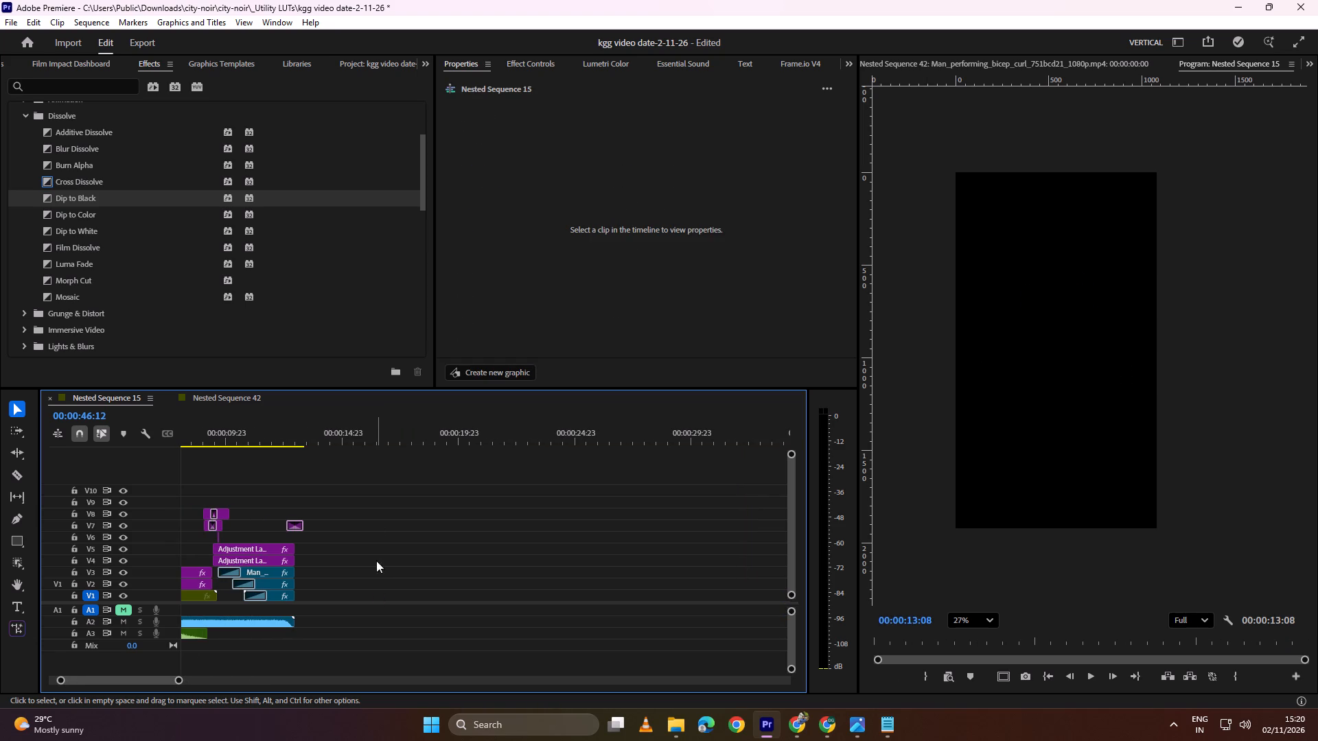
# Scrub the later clips of Nested Sequence 15, and play the sequence from the start to its end.
pyautogui.moveTo(336, 436); pyautogui.dragTo(384, 440)
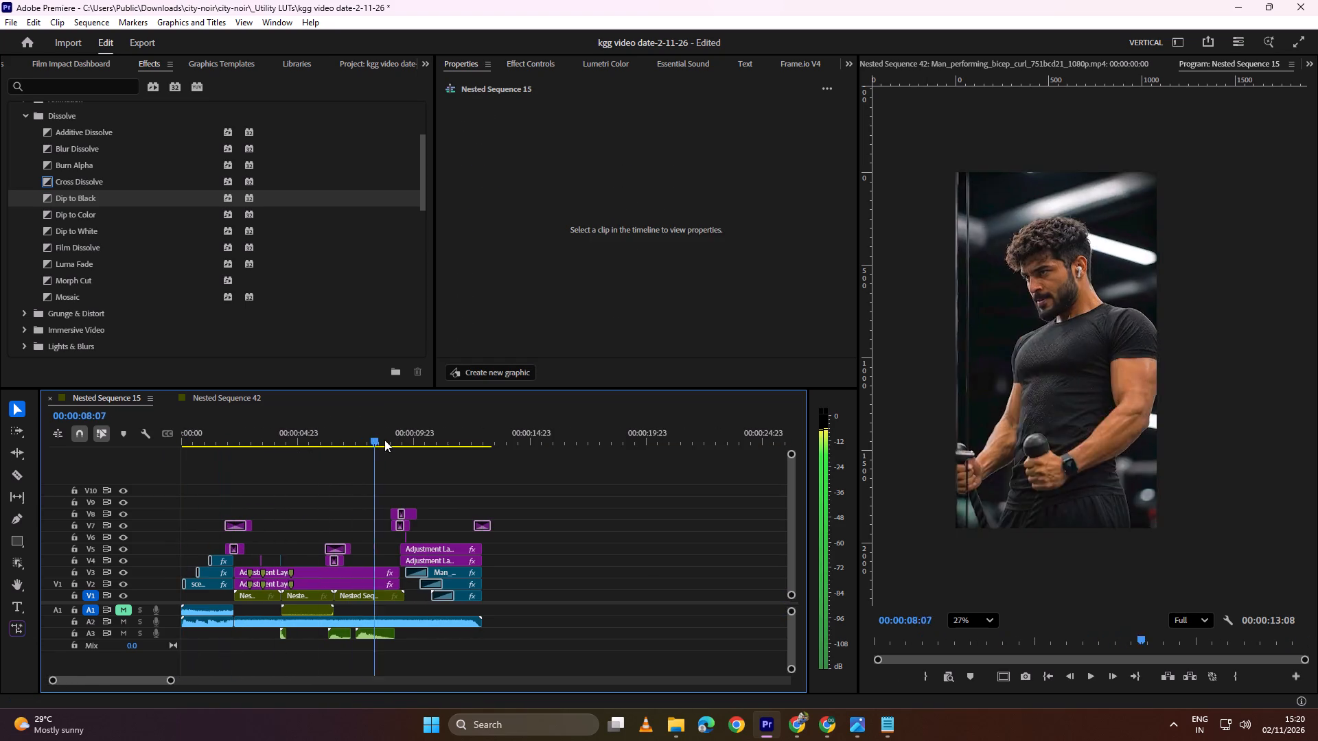
pyautogui.moveTo(384, 440); pyautogui.dragTo(434, 438)
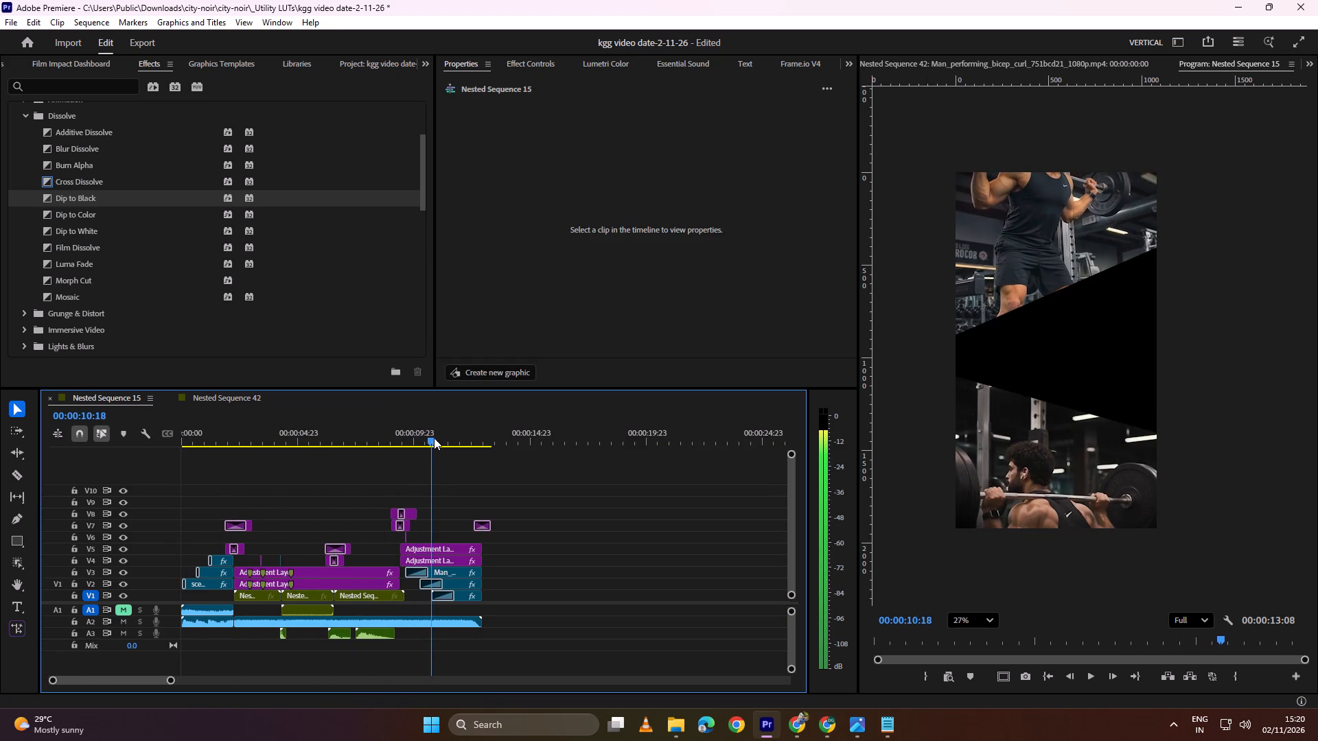
pyautogui.moveTo(434, 438); pyautogui.dragTo(388, 449)
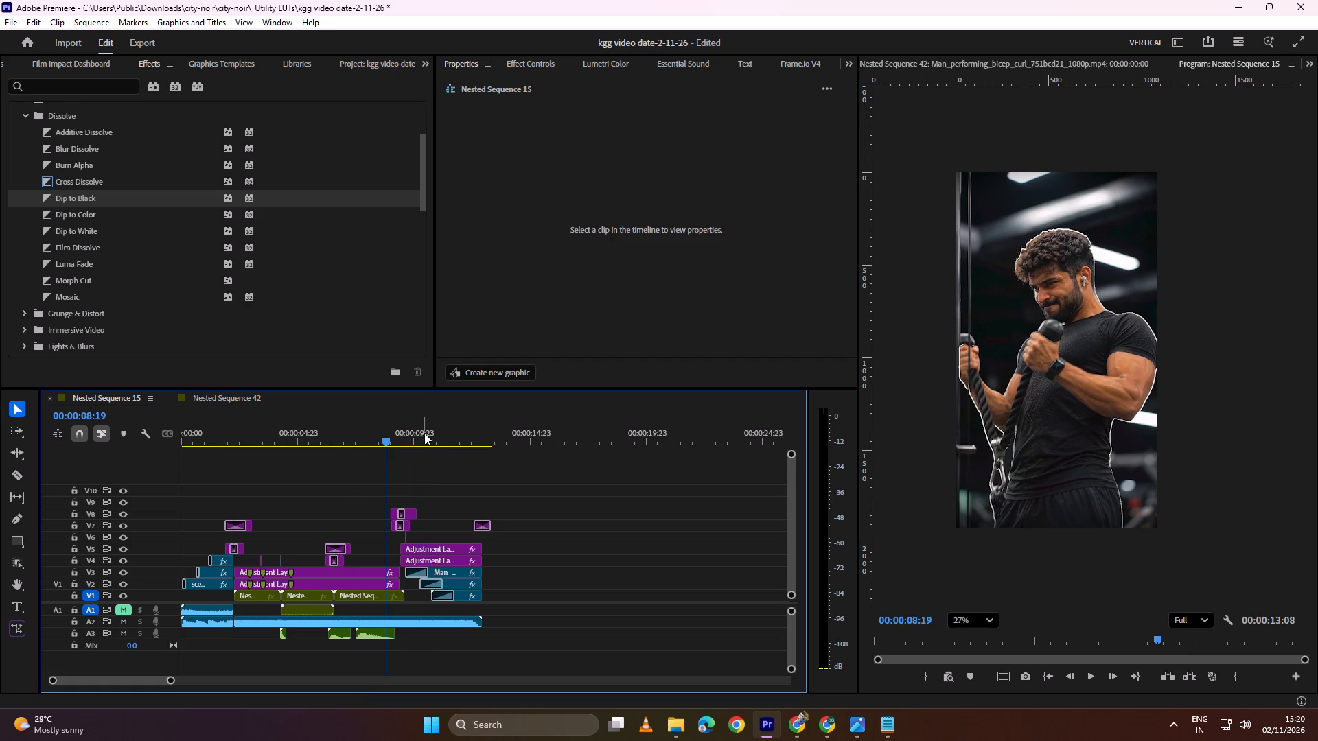
pyautogui.moveTo(424, 428); pyautogui.dragTo(0, 532)
pyautogui.press('space')
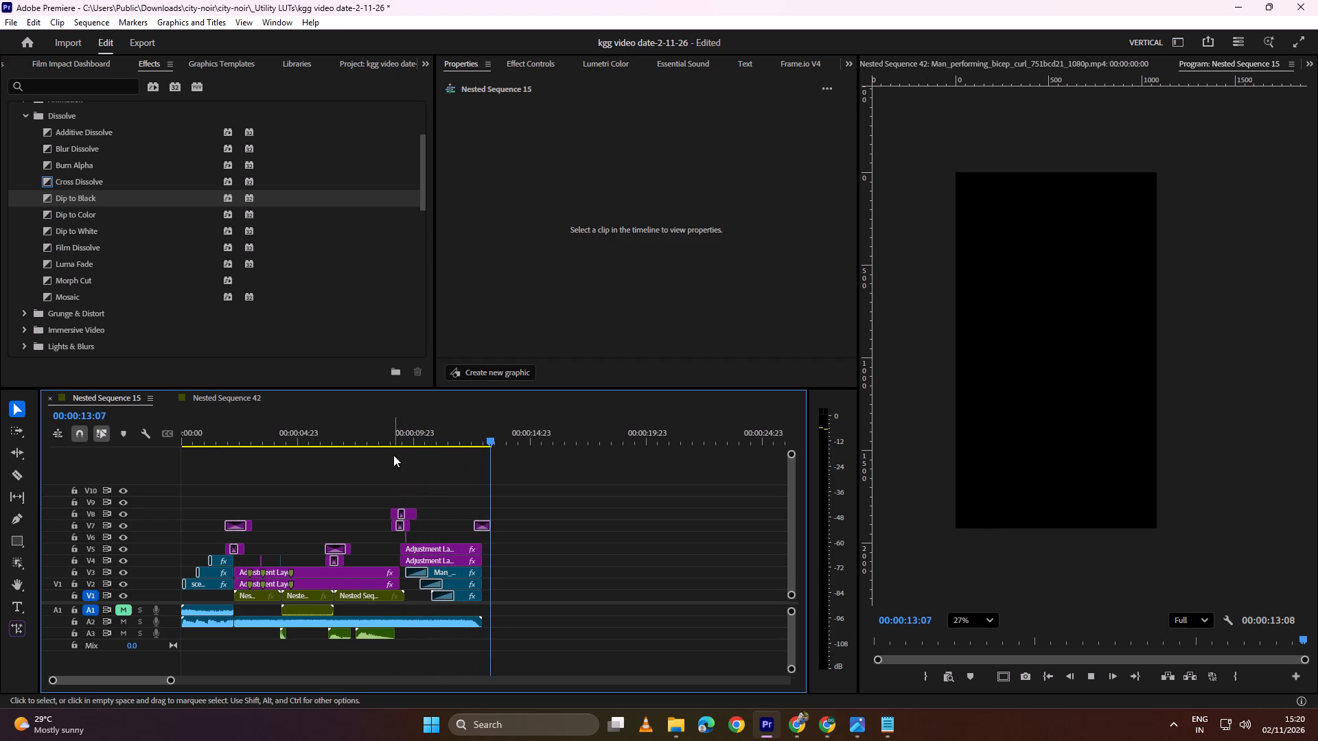
# Replay the barbell squat split-screen section of Nested Sequence 15 to review the closing dip to black.
pyautogui.moveTo(427, 444); pyautogui.dragTo(401, 445)
pyautogui.press('space')
pyautogui.keyDown('alt'); pyautogui.scroll(5, 417, 515); pyautogui.keyUp('alt')
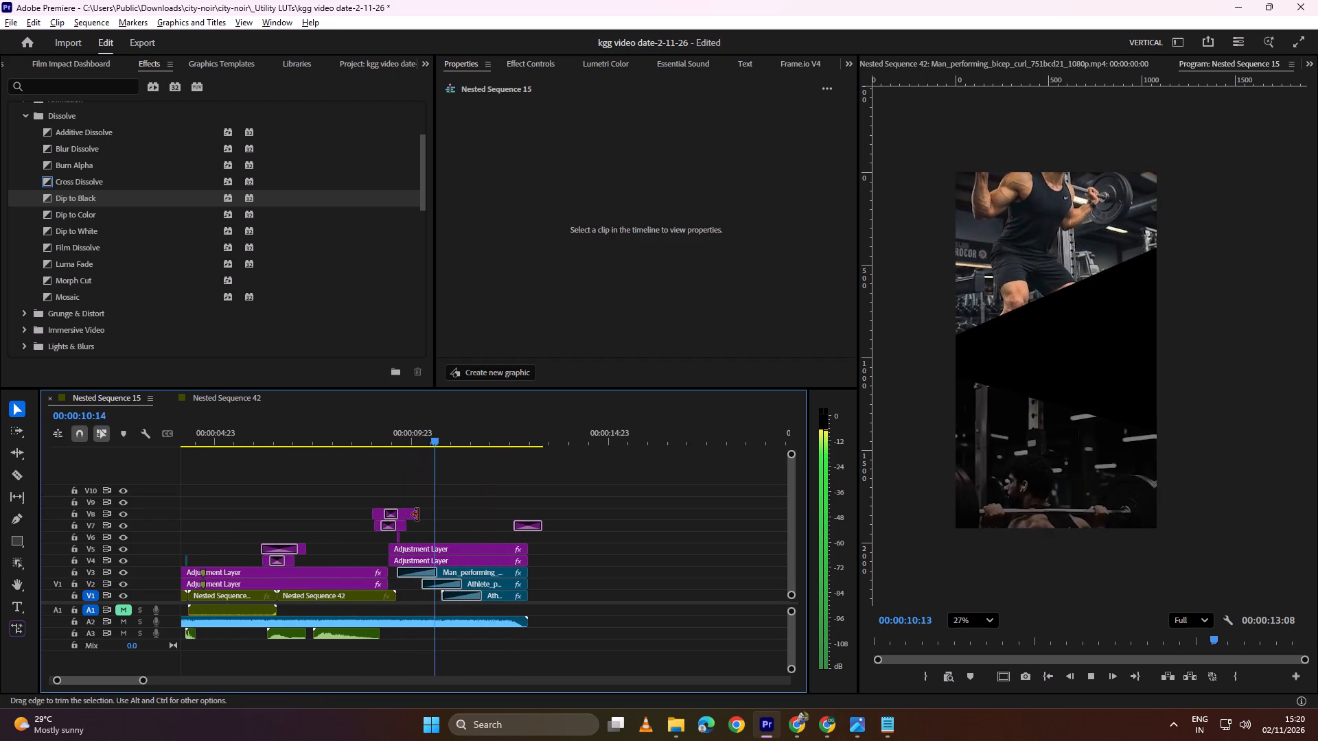
pyautogui.keyDown('alt'); pyautogui.scroll(19, 417, 515); pyautogui.keyUp('alt')
pyautogui.scroll(5, 424, 514)
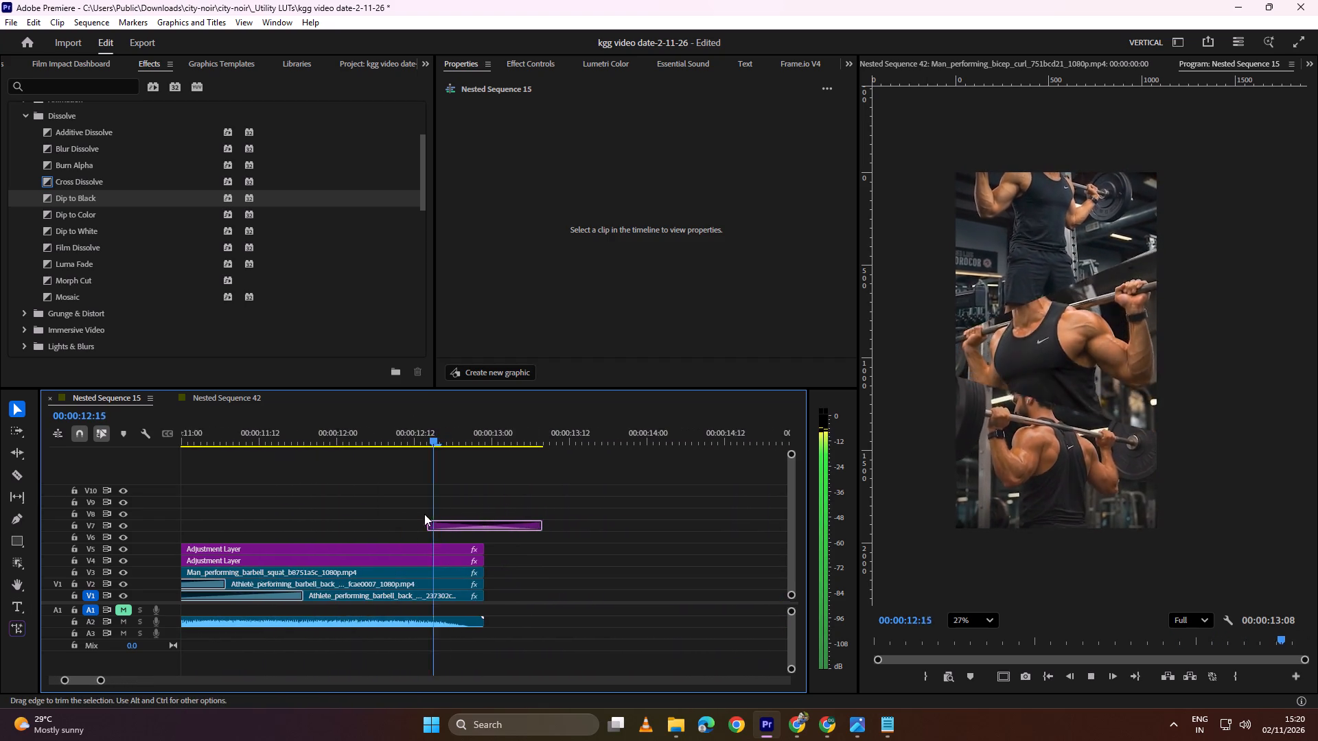
pyautogui.press('space')
pyautogui.keyDown('alt'); pyautogui.scroll(-7, 429, 513); pyautogui.keyUp('alt')
pyautogui.keyDown('alt'); pyautogui.scroll(13, 429, 513); pyautogui.keyUp('alt')
pyautogui.scroll(-6, 477, 503)
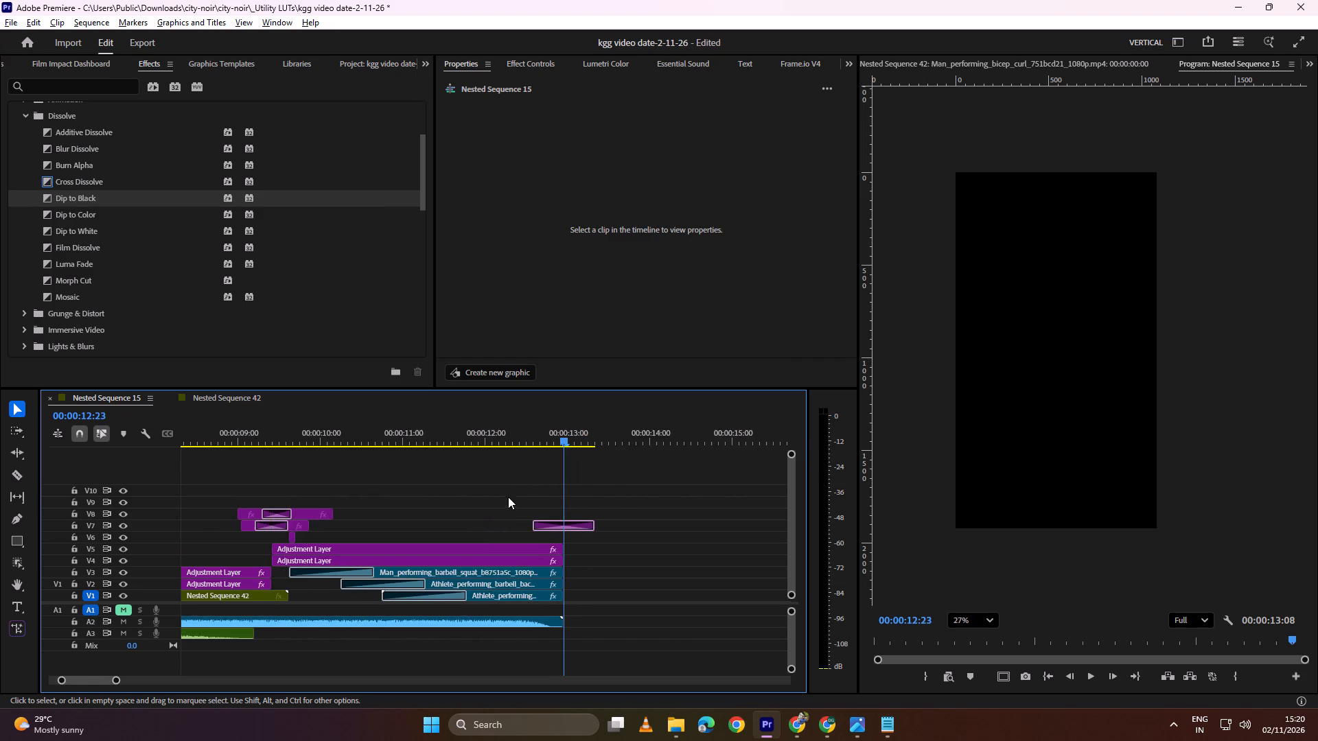
pyautogui.scroll(-5, 508, 497)
# Replay Nested Sequence 15 from the middle and again from the start to review its pacing without the end card.
pyautogui.moveTo(548, 441); pyautogui.dragTo(244, 450)
pyautogui.press('space')
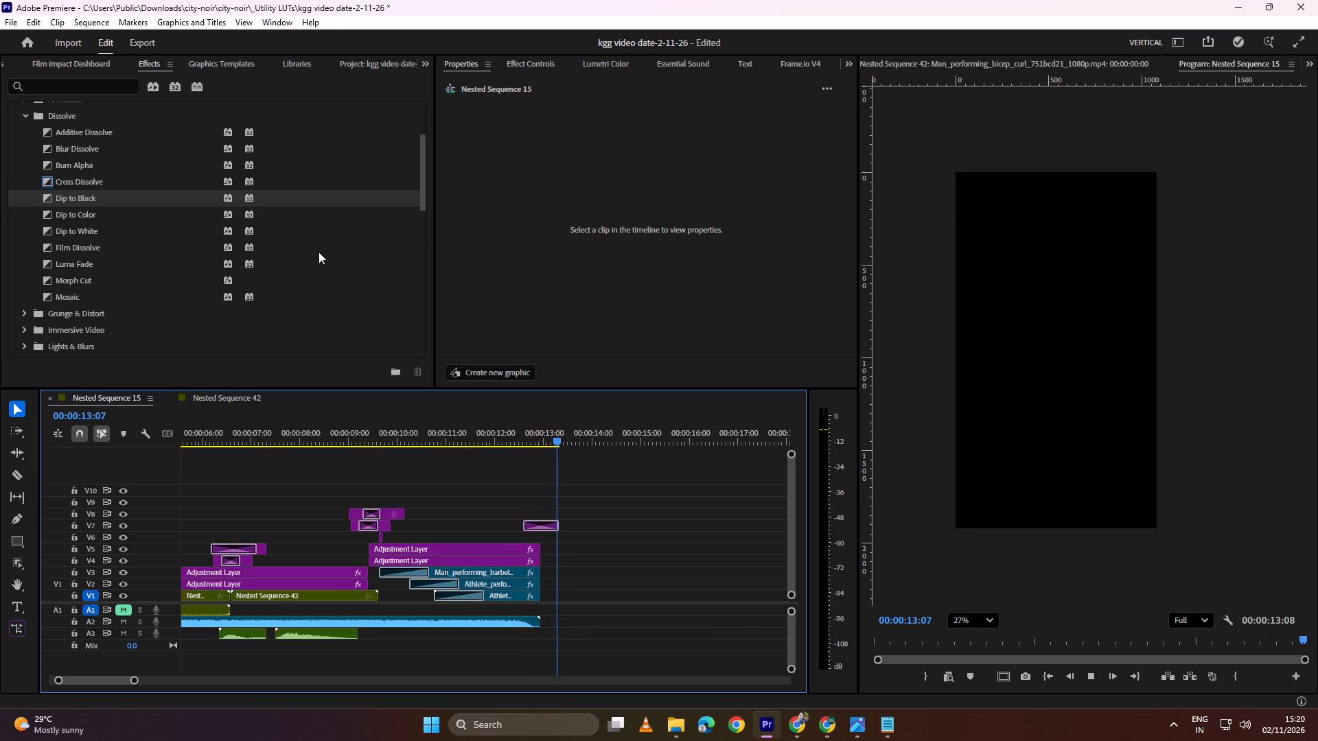
pyautogui.moveTo(506, 438); pyautogui.dragTo(96, 523)
pyautogui.press('space')
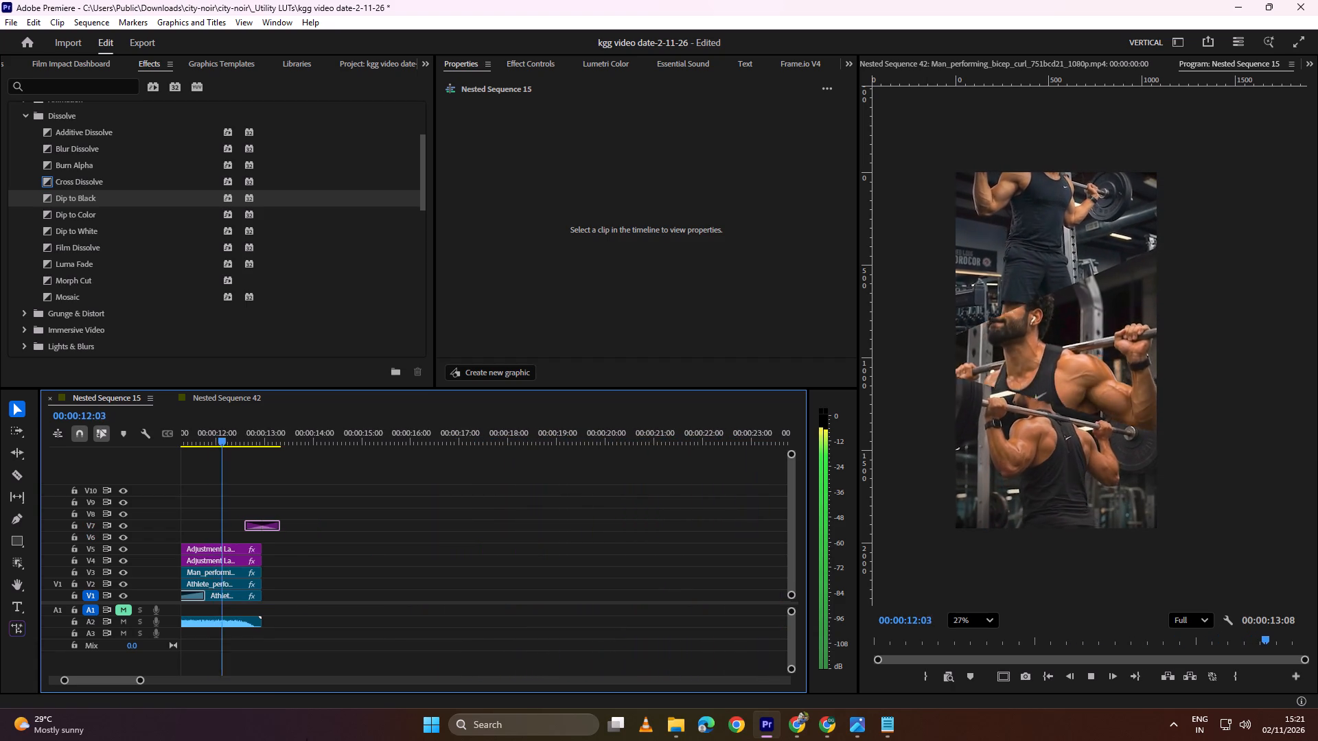
pyautogui.keyDown('alt'); pyautogui.scroll(12, 277, 578); pyautogui.keyUp('alt')
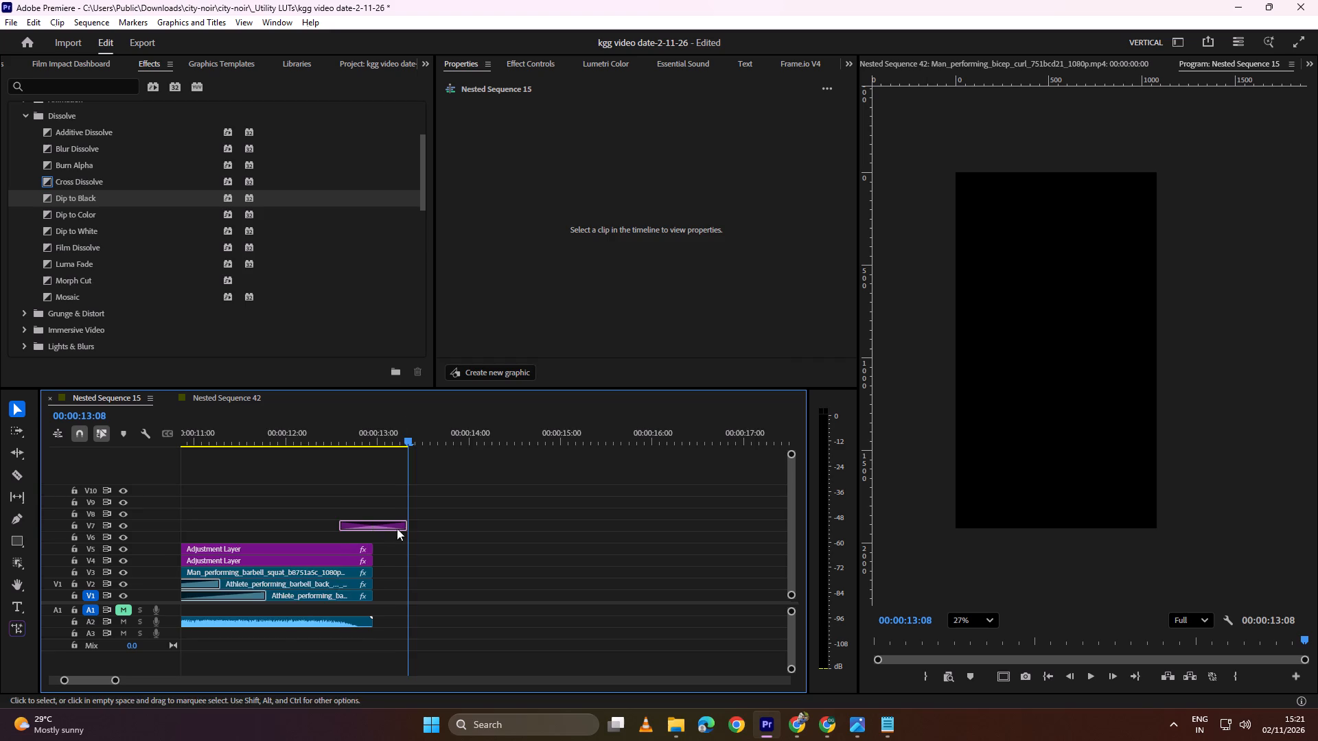
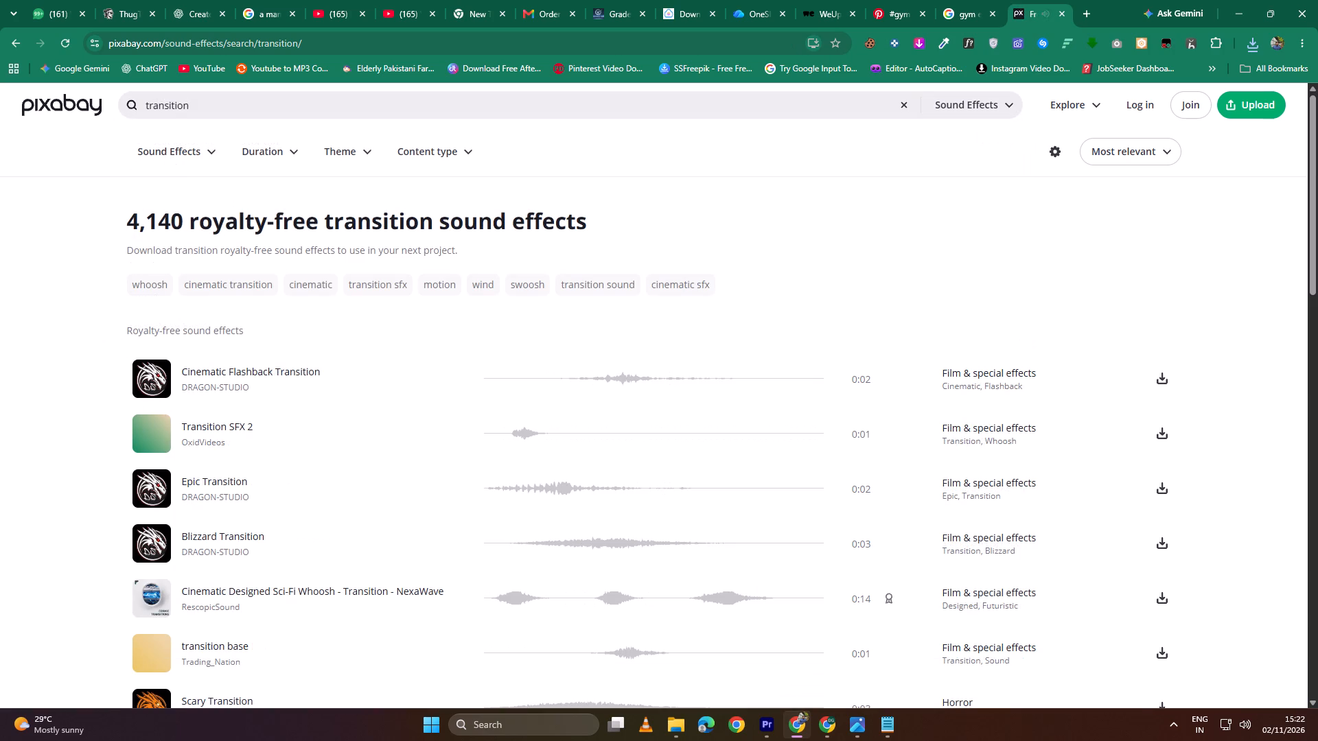
pyautogui.click(211, 105)
pyautogui.press('space')
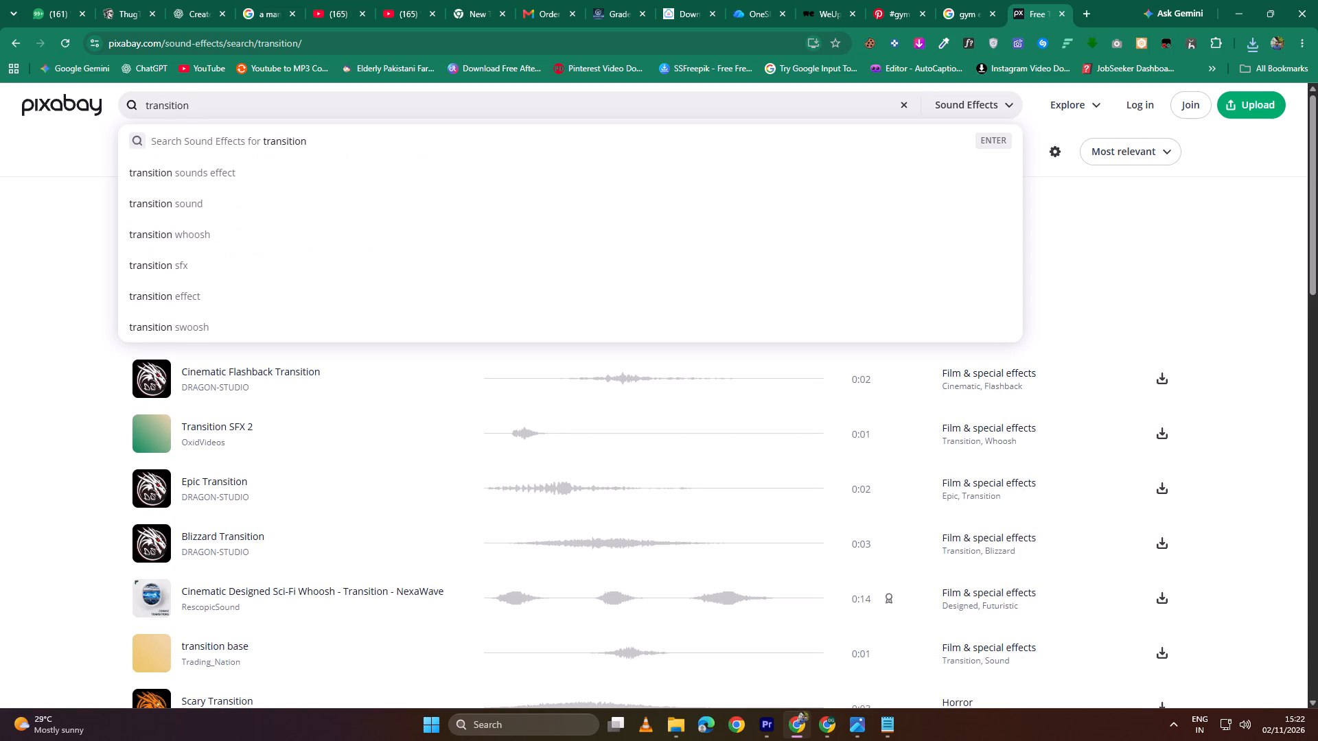
pyautogui.write('end')
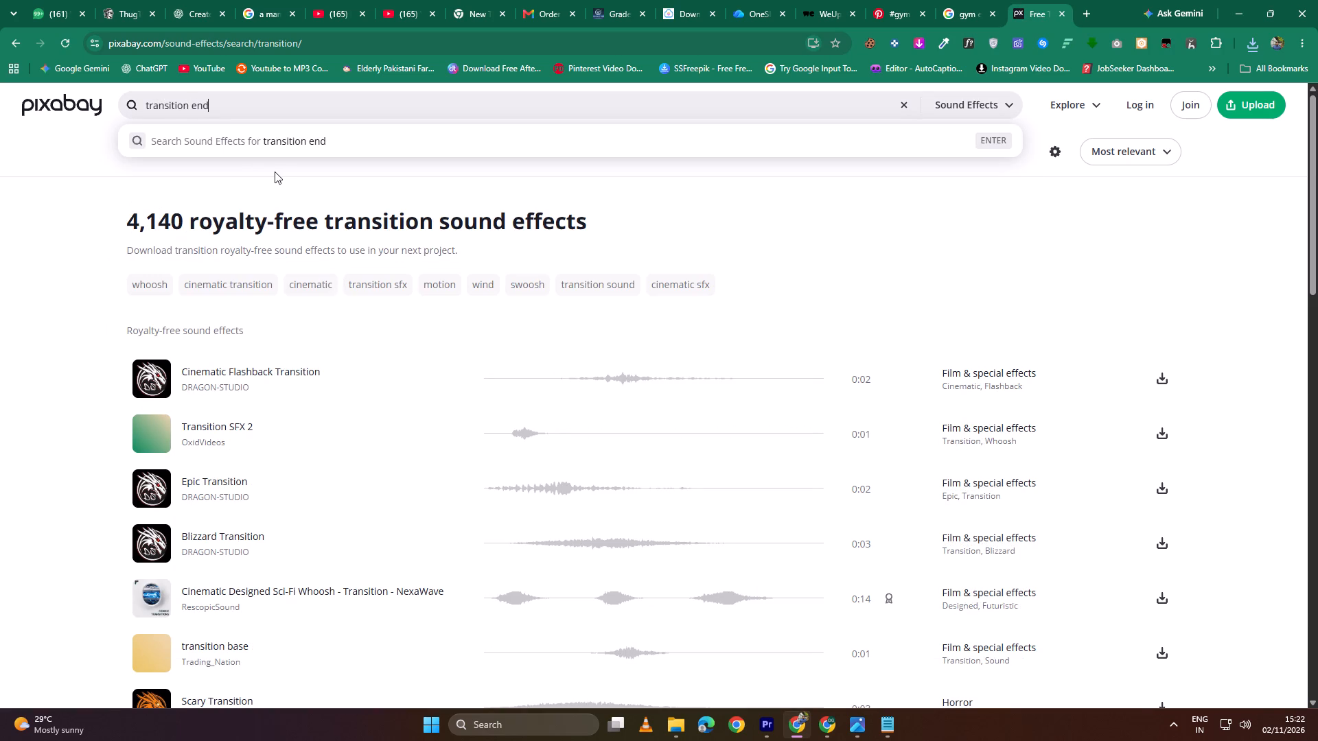
pyautogui.press('Return')
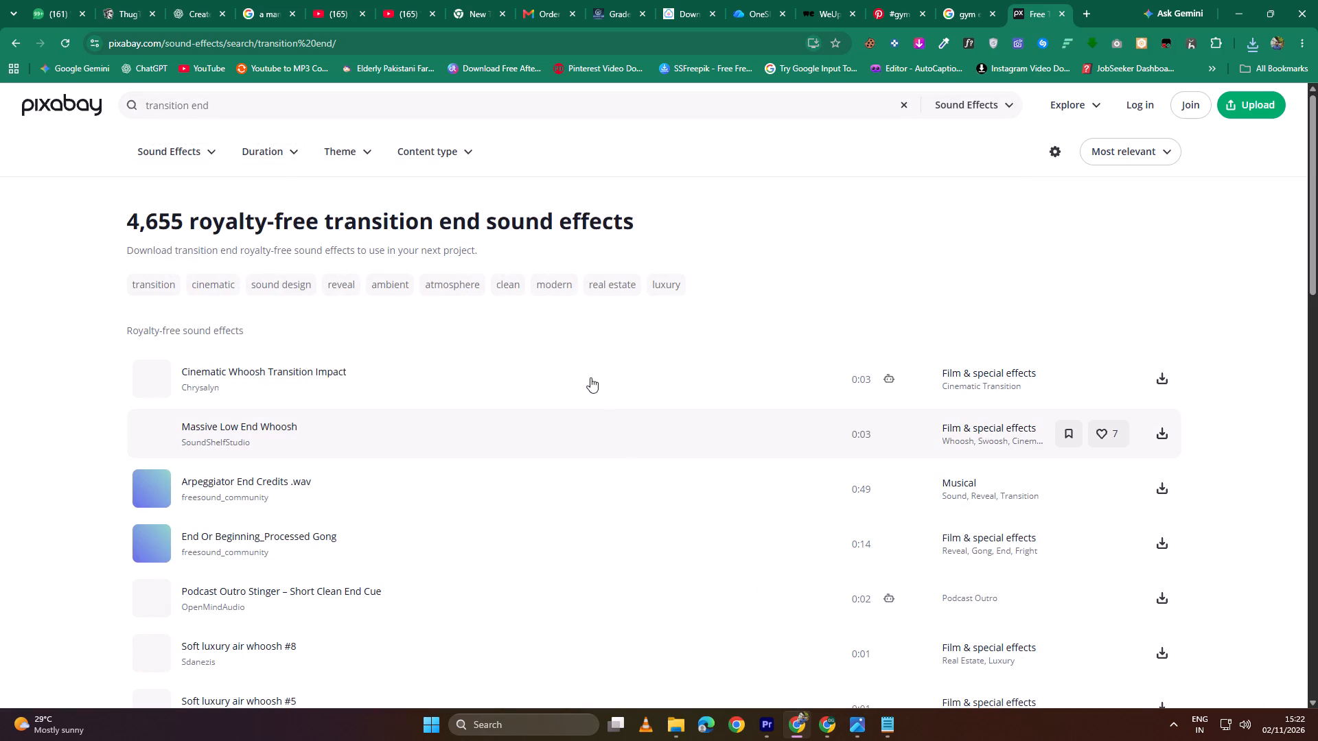
# Audition the transition end results, including Massive Low End Whoosh, End Or Beginning_Processed Gong and the Soft luxury air whoosh sounds.
pyautogui.click(498, 375)
pyautogui.click(535, 454)
pyautogui.click(523, 438)
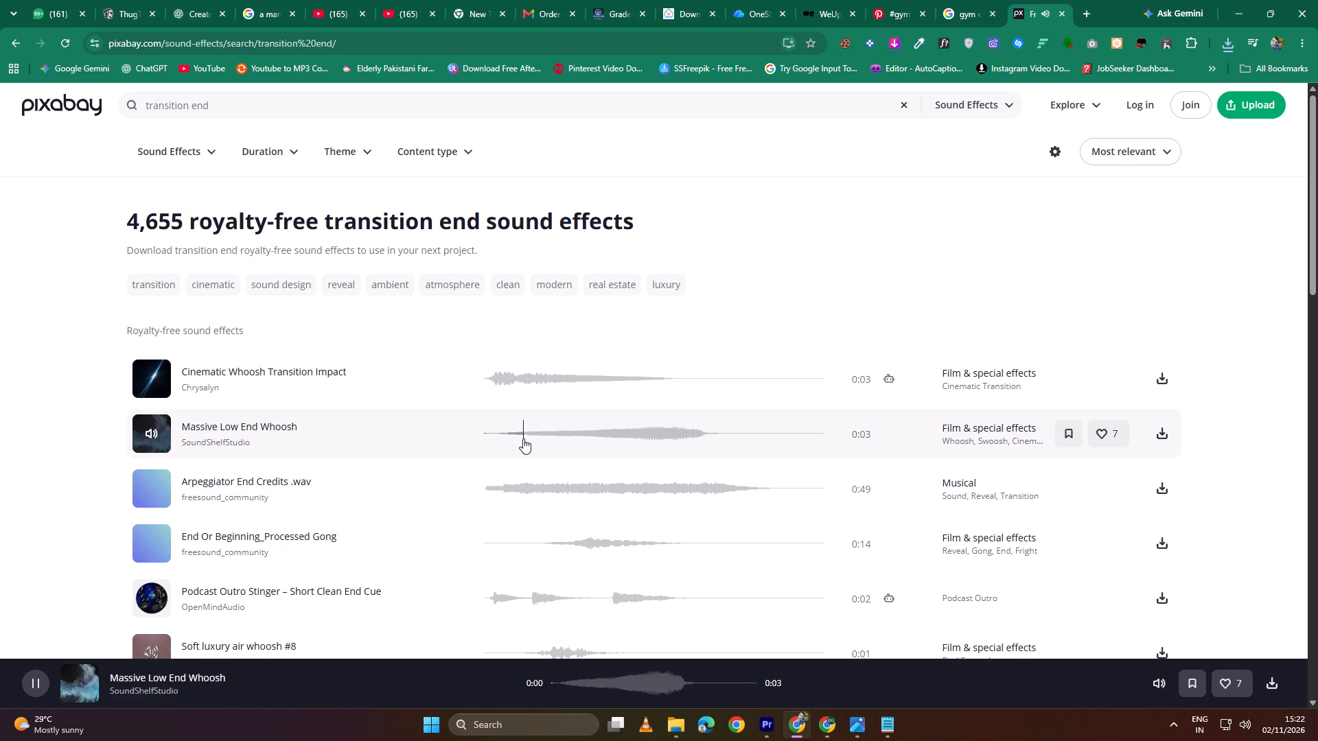
pyautogui.click(557, 534)
pyautogui.click(498, 602)
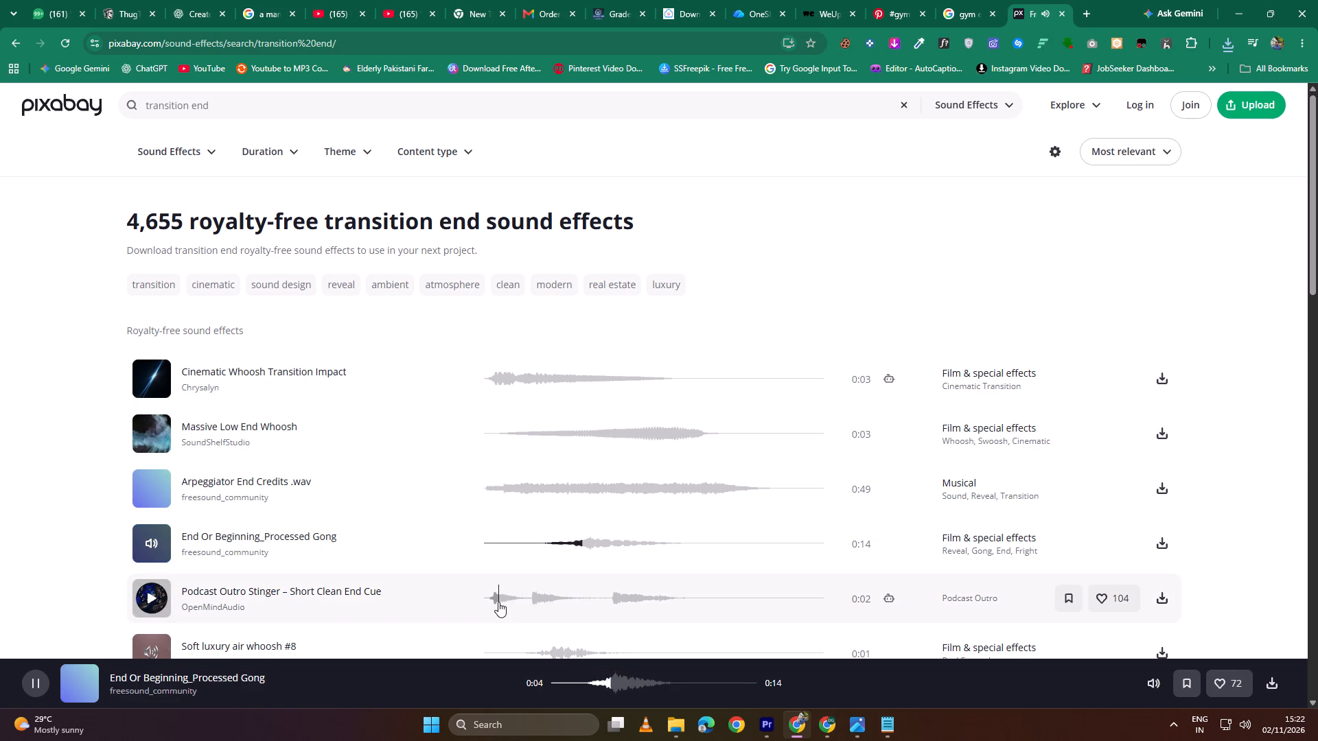
pyautogui.scroll(-1, 582, 554)
pyautogui.click(541, 408)
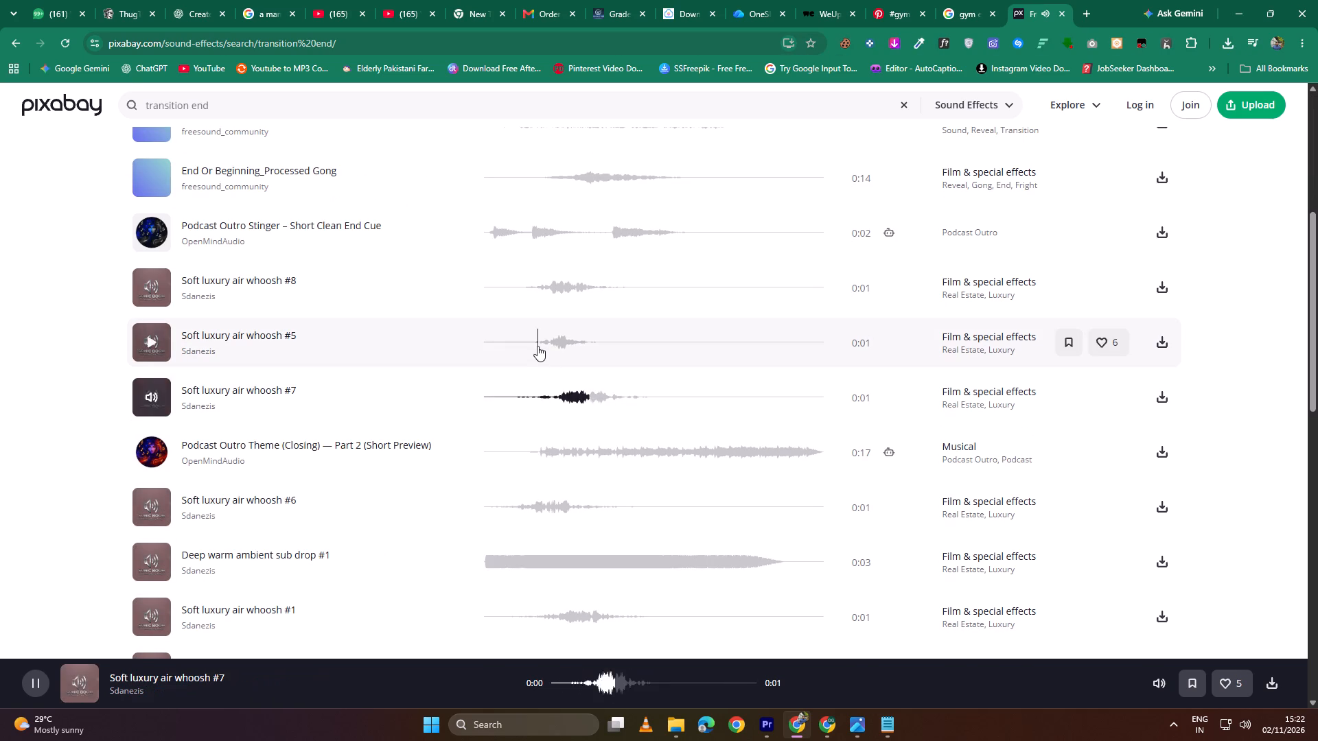
pyautogui.click(537, 346)
pyautogui.click(538, 296)
pyautogui.click(518, 404)
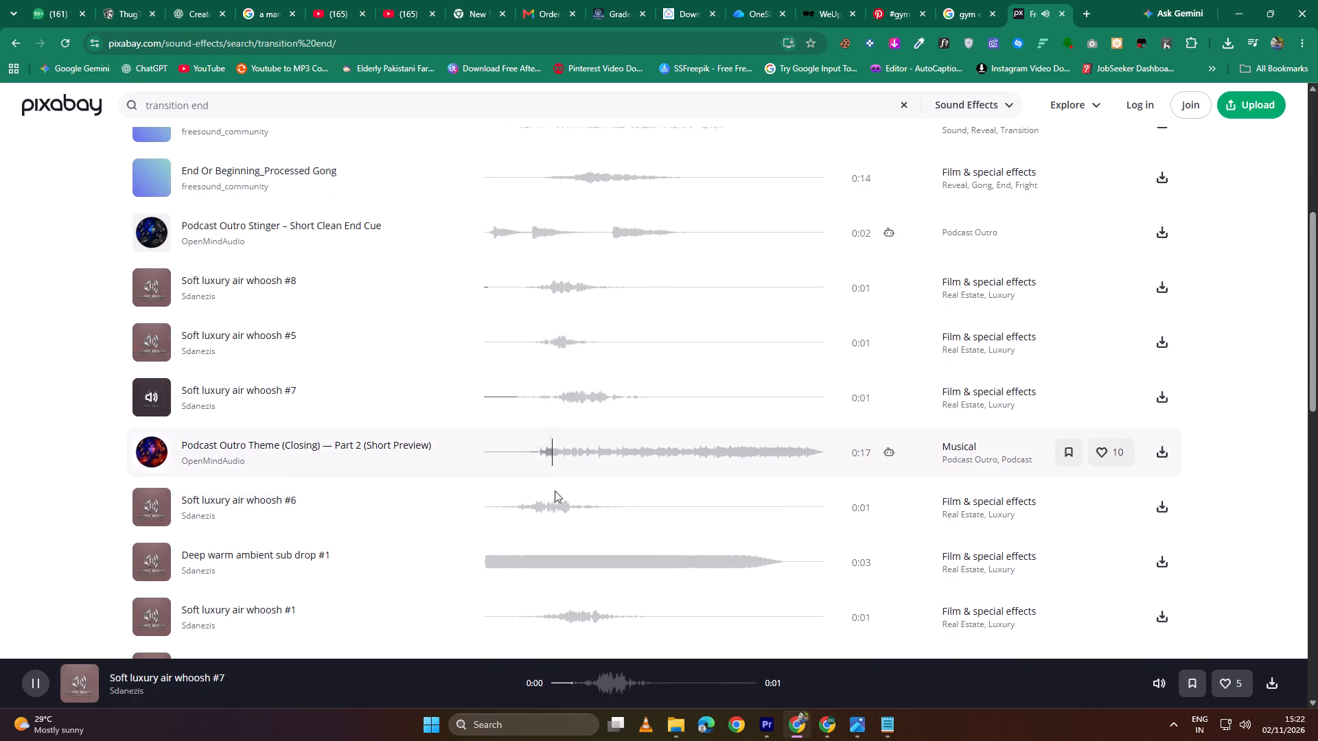
pyautogui.click(511, 513)
# Download the Soft luxury air whoosh #7 sound effect after replaying it, and dismiss the download notice.
pyautogui.click(539, 390)
pyautogui.click(1164, 399)
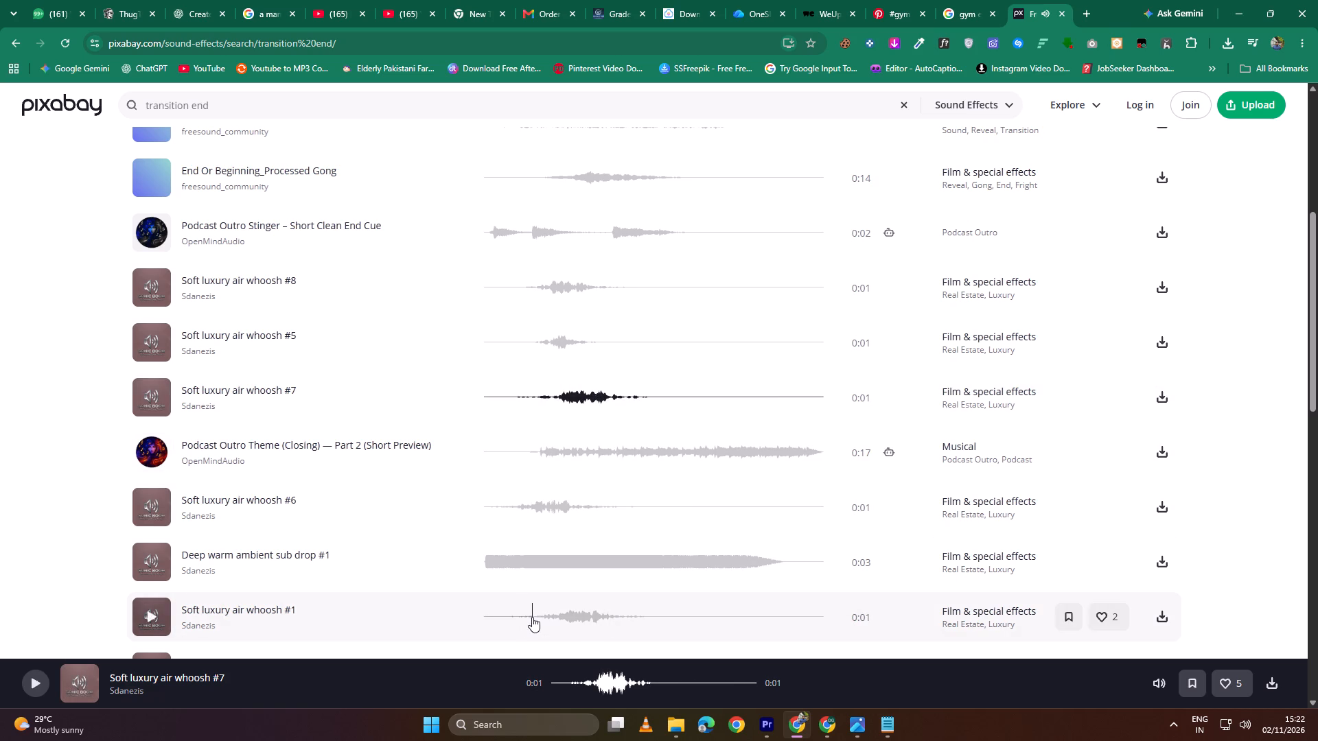
pyautogui.click(532, 617)
pyautogui.click(871, 176)
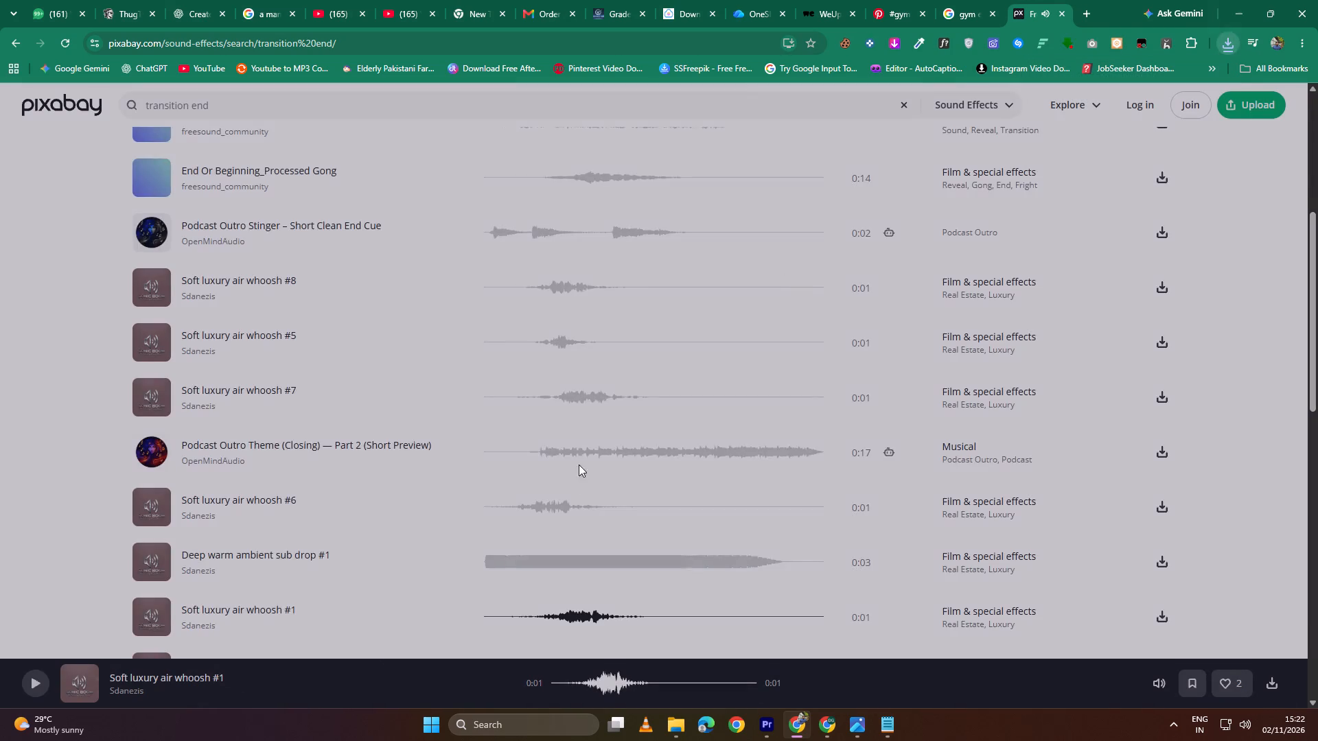
# Audition Soft luxury air whoosh #3, #1 and #4, and download Soft luxury air whoosh #4.
pyautogui.scroll(-1, 526, 491)
pyautogui.click(553, 417)
pyautogui.click(509, 303)
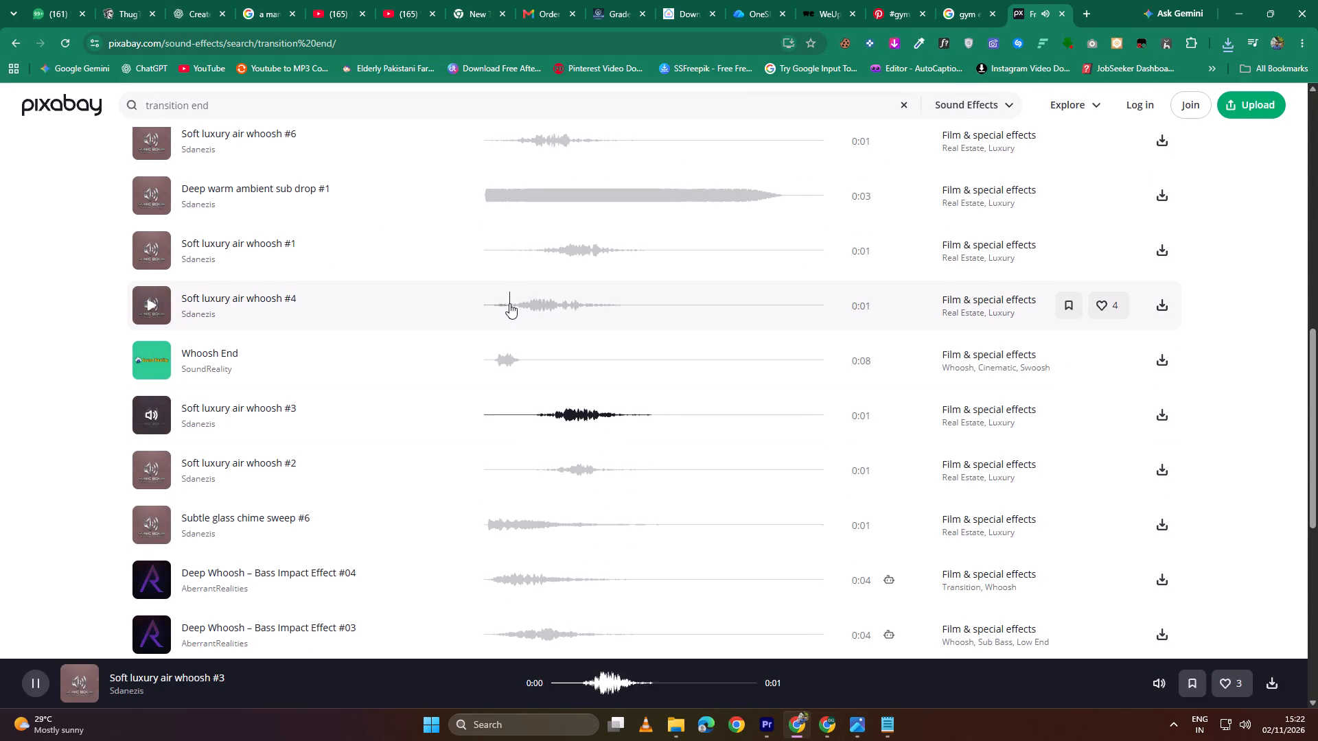
pyautogui.click(534, 253)
pyautogui.click(495, 297)
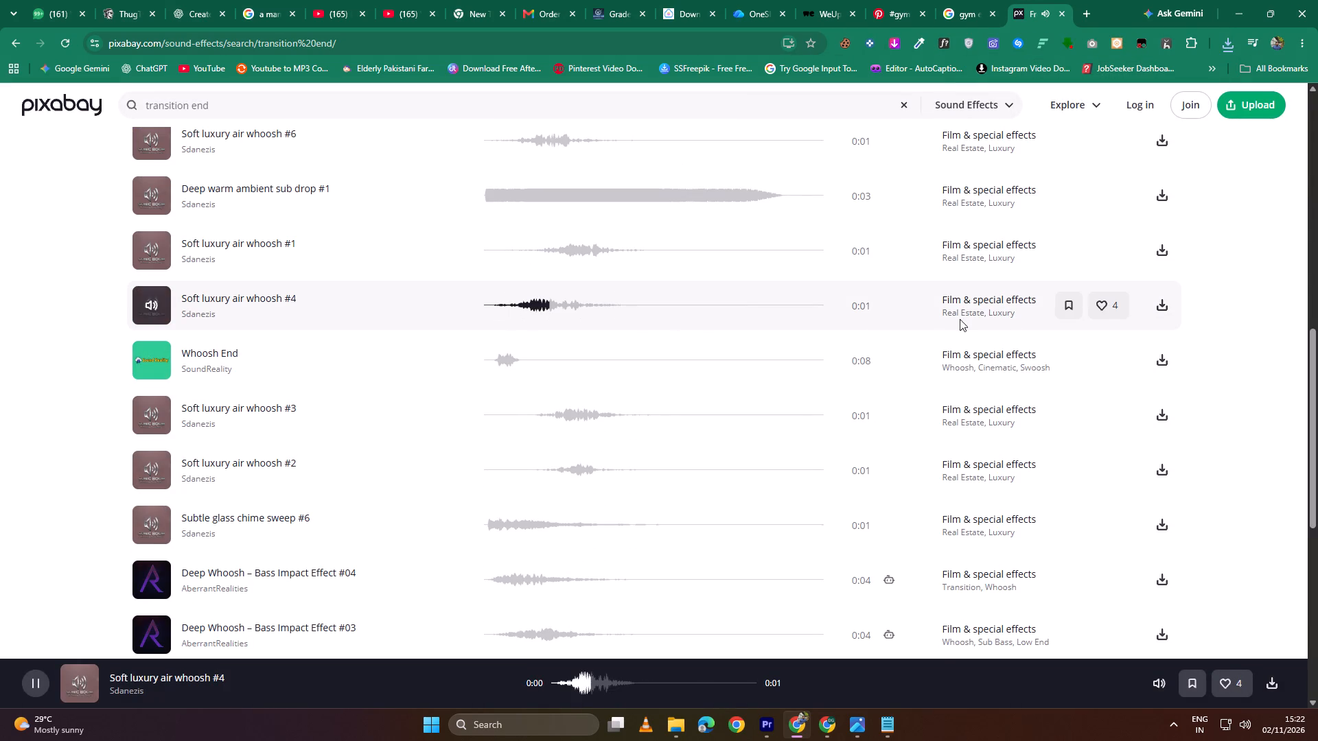
pyautogui.click(1160, 301)
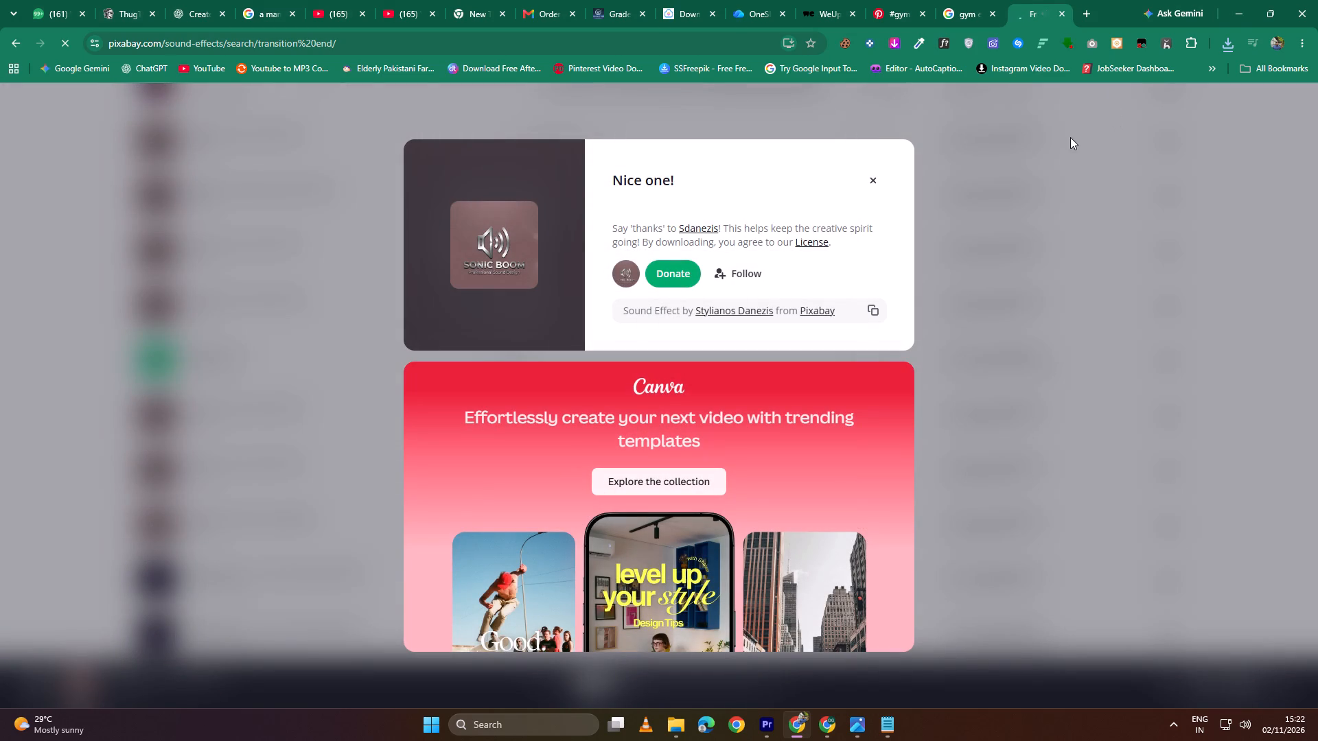
# Place the downloaded Soft luxury air whoosh #4 file on audio track A1 in Premiere, starting shortly before the closing clips end.
pyautogui.click(1229, 47)
pyautogui.moveTo(1111, 115); pyautogui.dragTo(1275, 344)
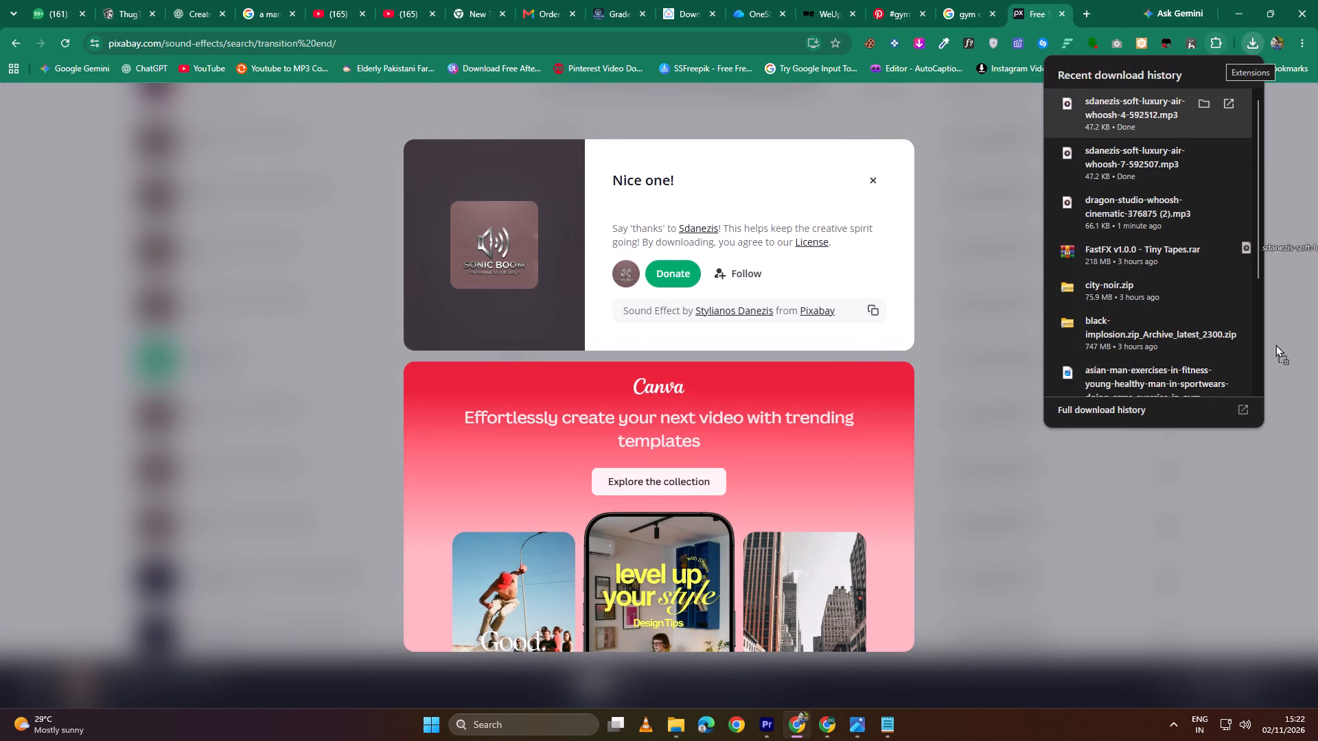
pyautogui.moveTo(1275, 344); pyautogui.dragTo(419, 609)
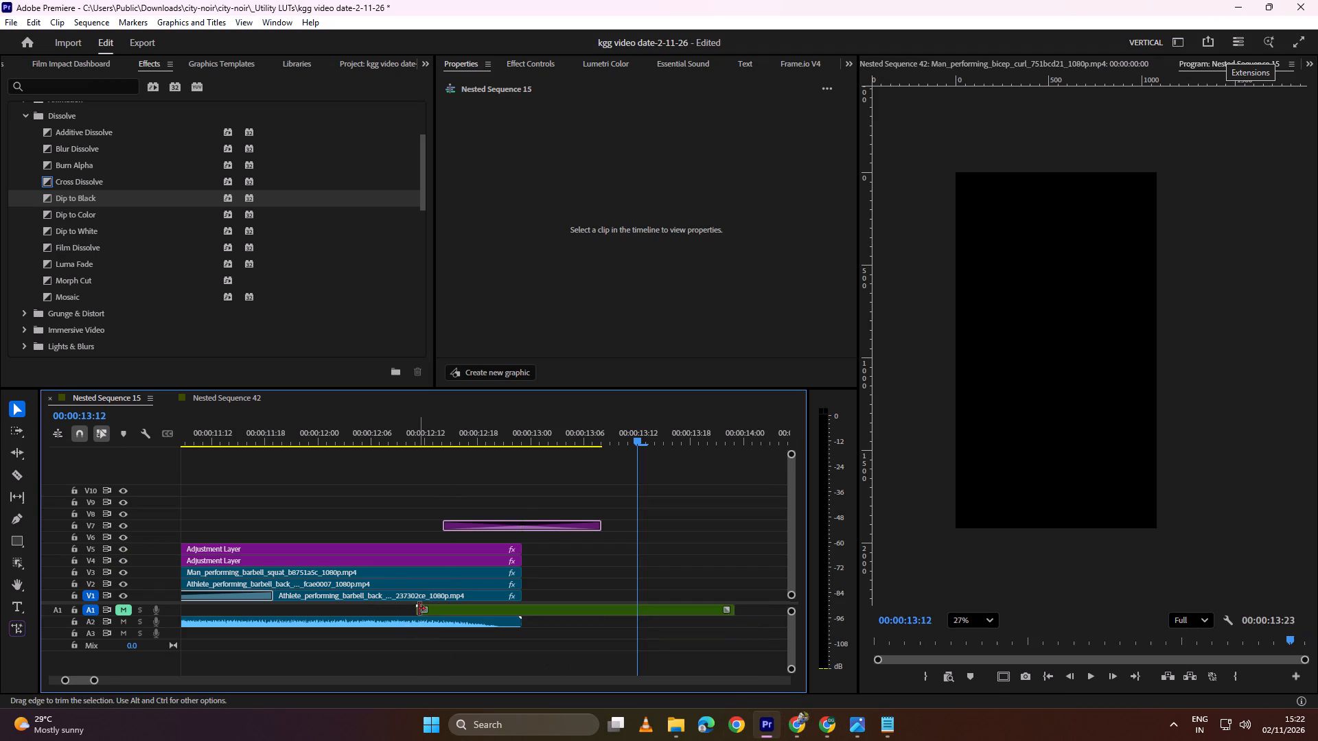
# Play Nested Sequence 15 from its beginning to review the clips, transitions and sound.
pyautogui.keyDown('alt'); pyautogui.scroll(-6, 419, 609); pyautogui.keyUp('alt')
pyautogui.scroll(13, 356, 598)
pyautogui.moveTo(439, 425); pyautogui.dragTo(48, 456)
pyautogui.press('space')
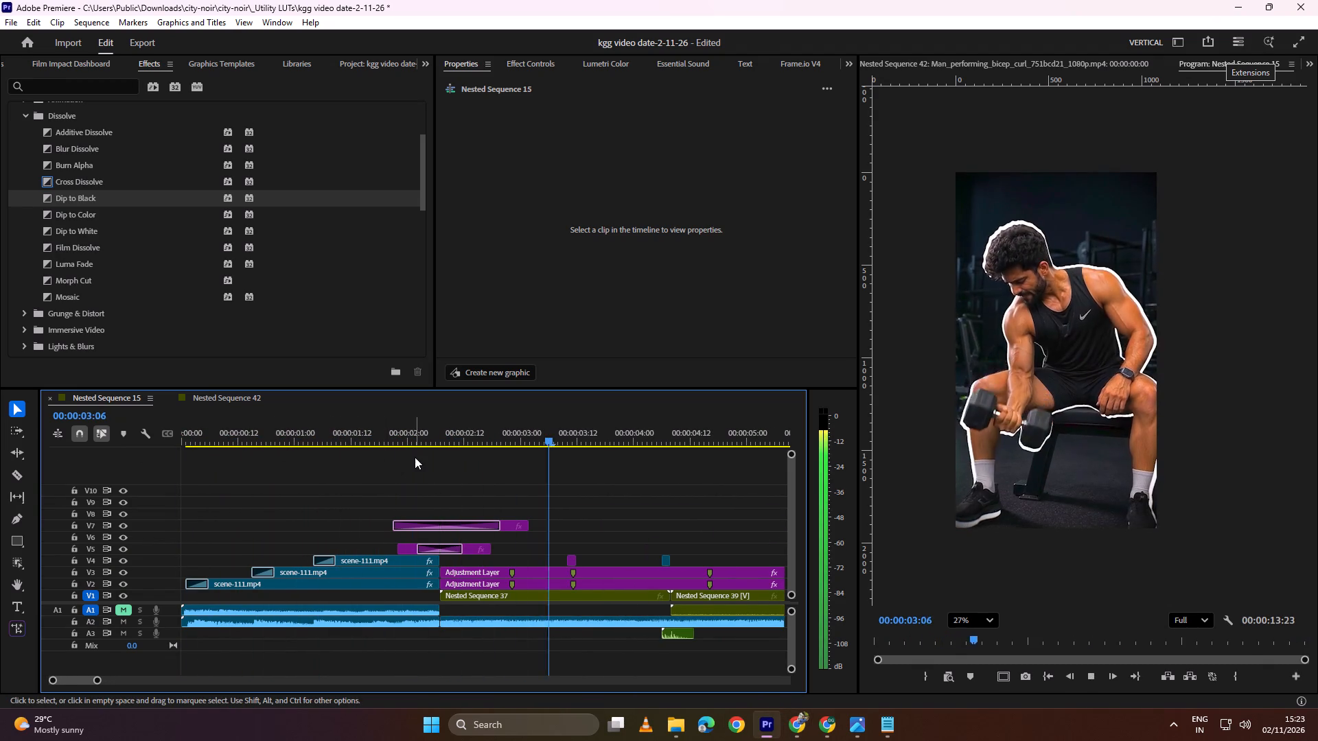
pyautogui.press('space')
pyautogui.keyDown('alt'); pyautogui.scroll(-17, 548, 556); pyautogui.keyUp('alt')
pyautogui.press('space')
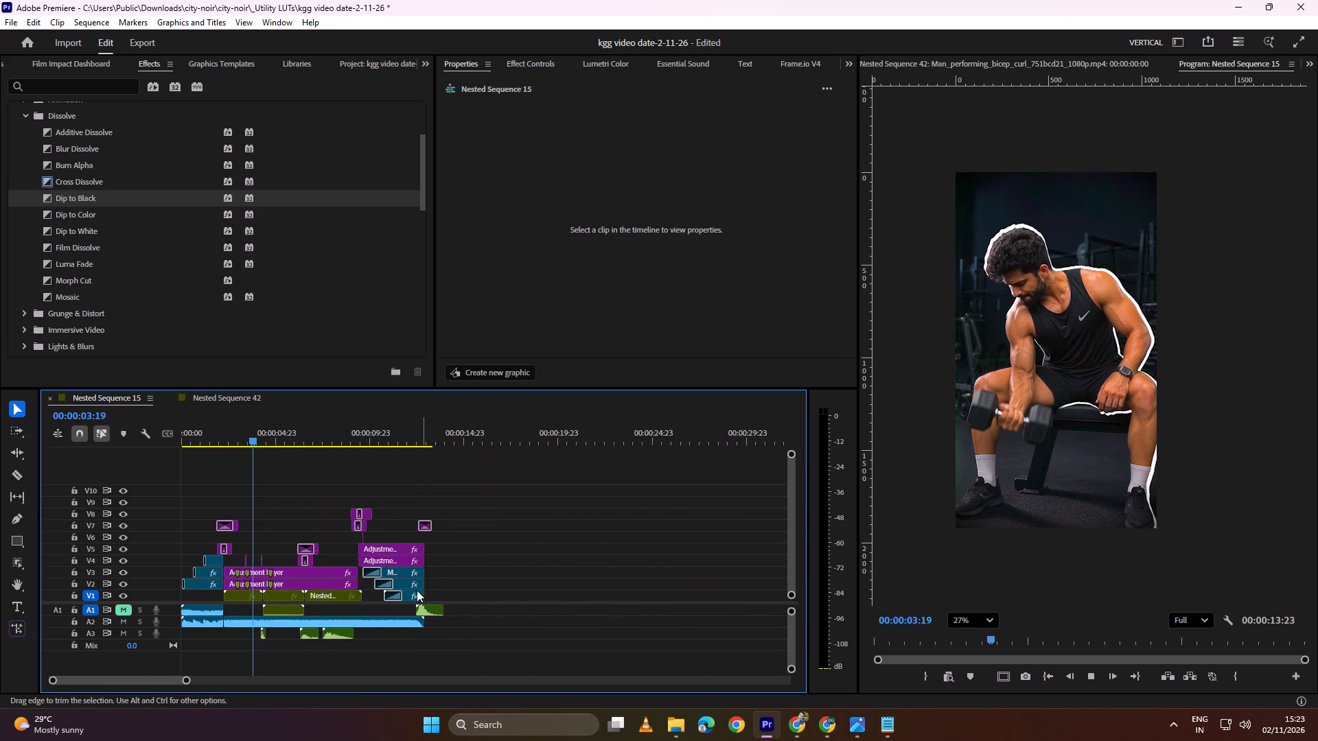
pyautogui.scroll(20, 303, 593)
pyautogui.scroll(3, 303, 593)
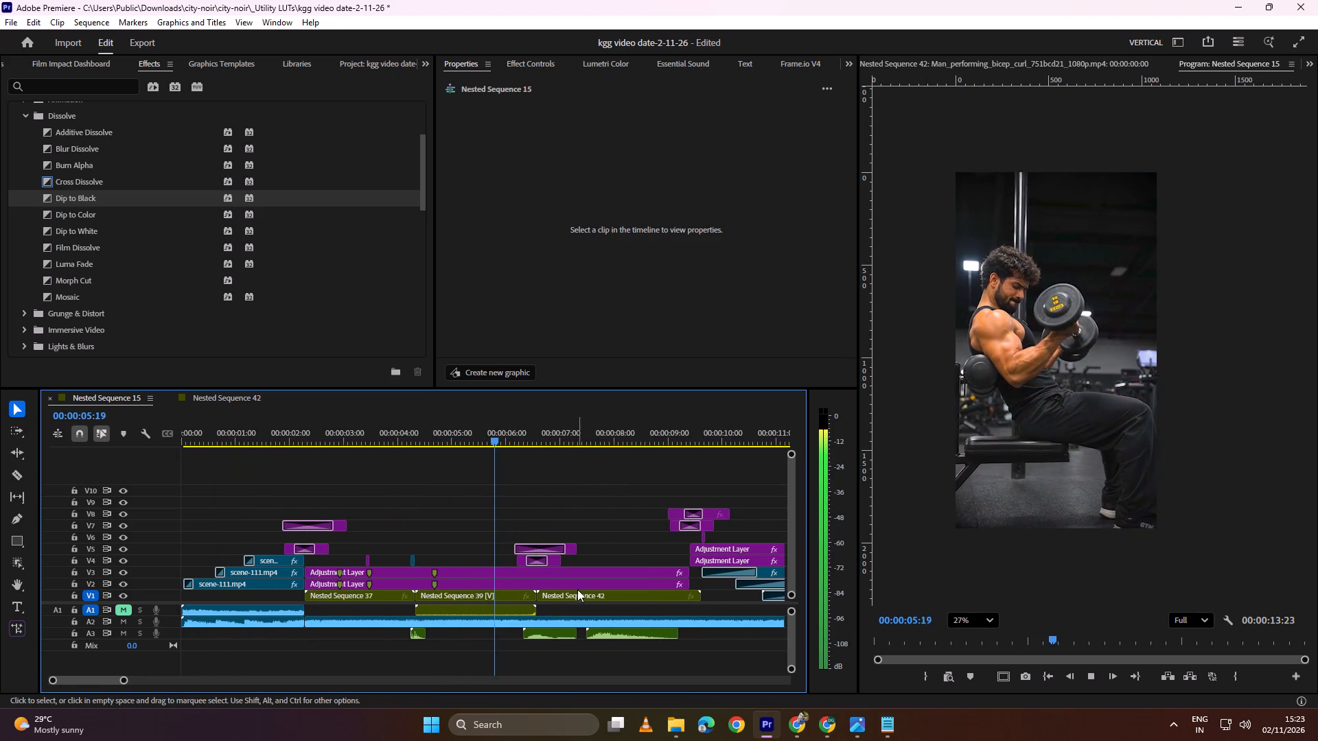
pyautogui.press('space')
# Open the Lumetri Color basic correction settings of the long adjustment layer on track V2.
pyautogui.keyDown('alt'); pyautogui.scroll(-3, 458, 561); pyautogui.keyUp('alt')
pyautogui.click(407, 586)
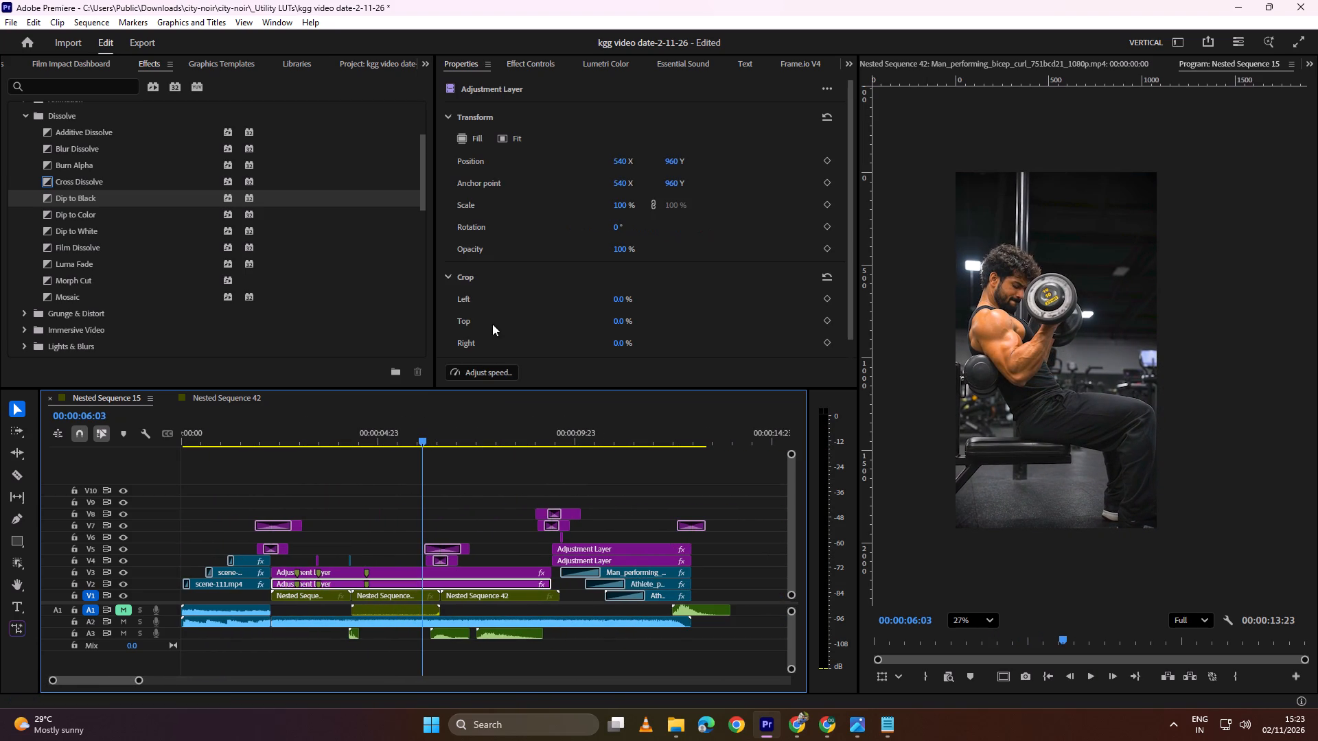
pyautogui.click(530, 60)
pyautogui.scroll(-2, 554, 298)
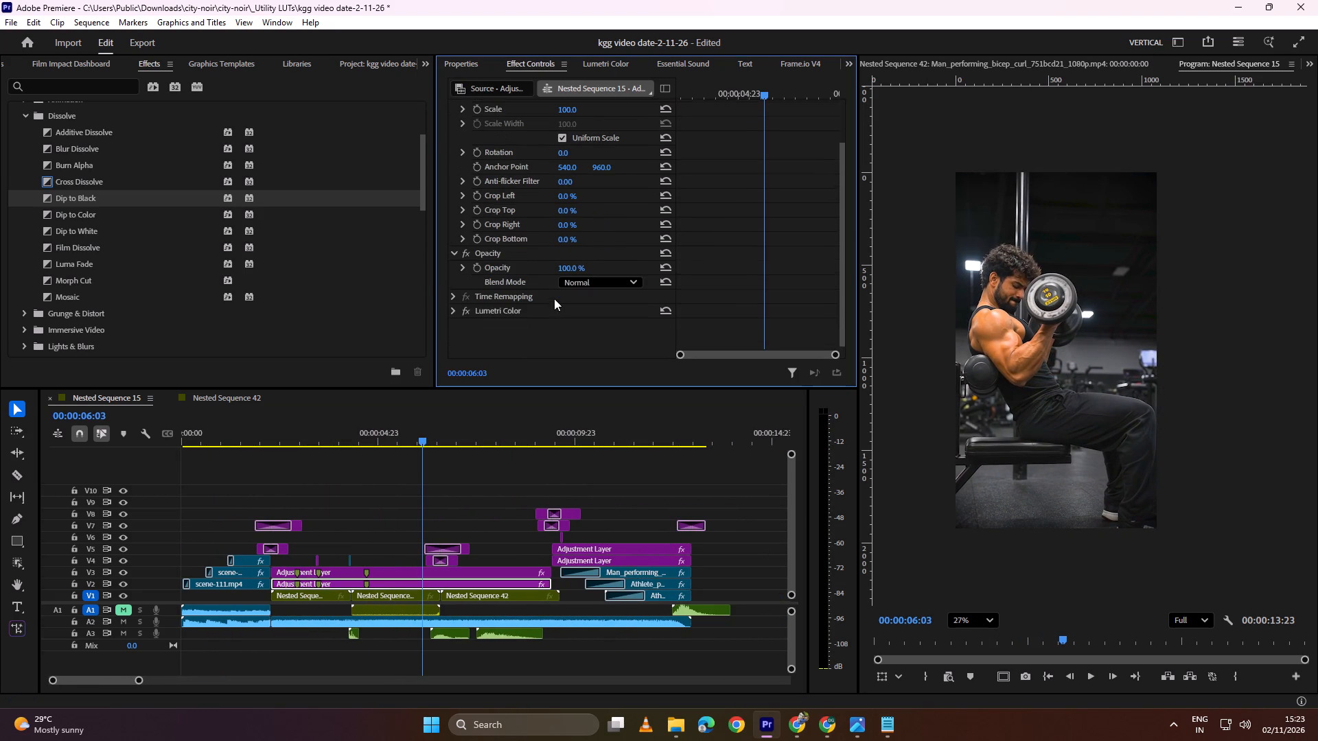
pyautogui.scroll(-5, 554, 298)
pyautogui.scroll(4, 523, 154)
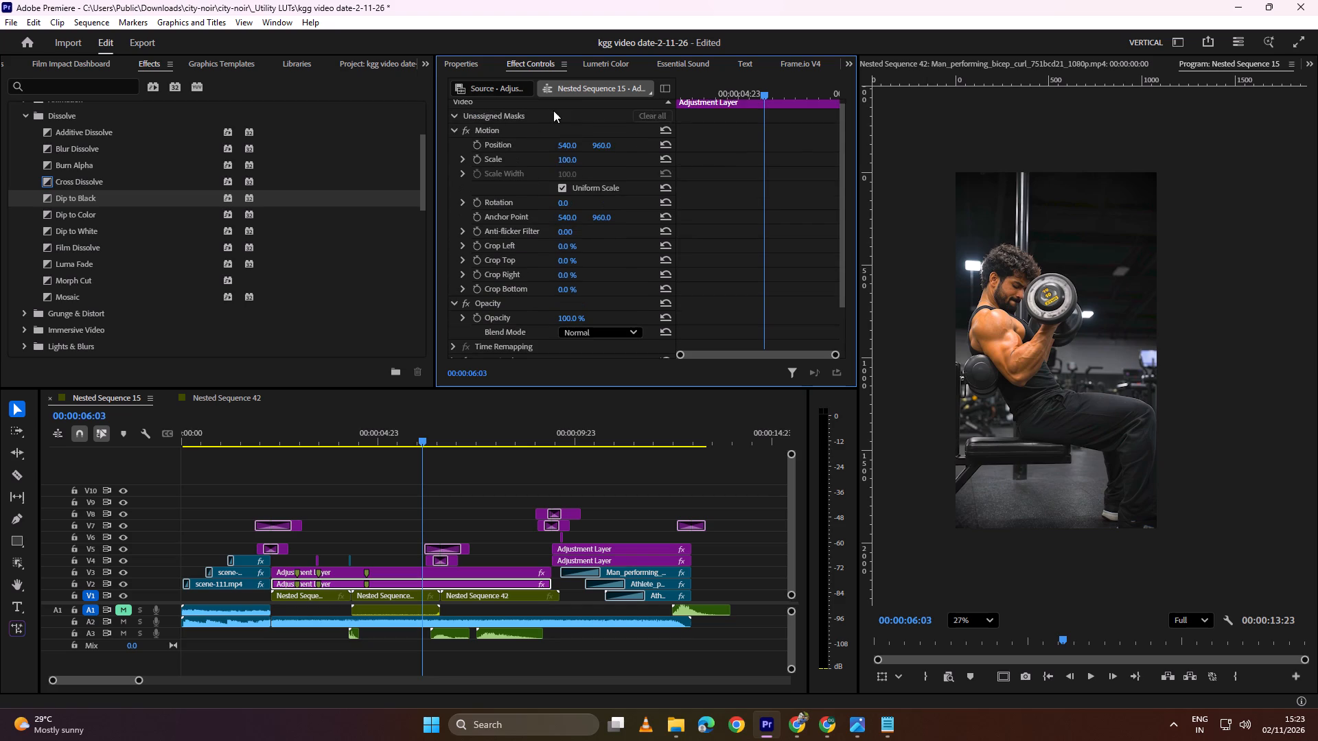
pyautogui.click(601, 67)
pyautogui.scroll(-5, 496, 303)
pyautogui.scroll(13, 497, 307)
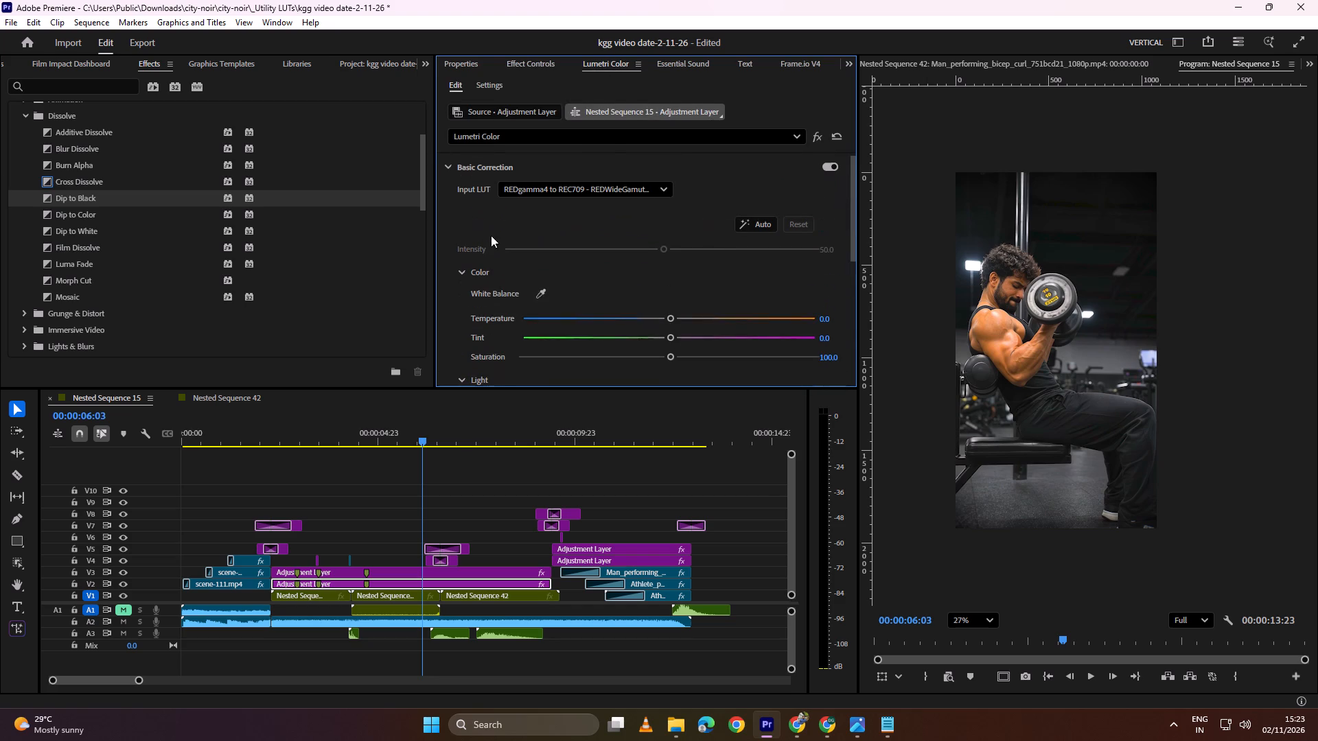
pyautogui.scroll(8, 491, 235)
# Browse for a new Input LUT by searching New Volume (D:) for "luts" and opening the Slog3 folder of the PGS Contemporary Film pack.
pyautogui.click(625, 189)
pyautogui.click(569, 237)
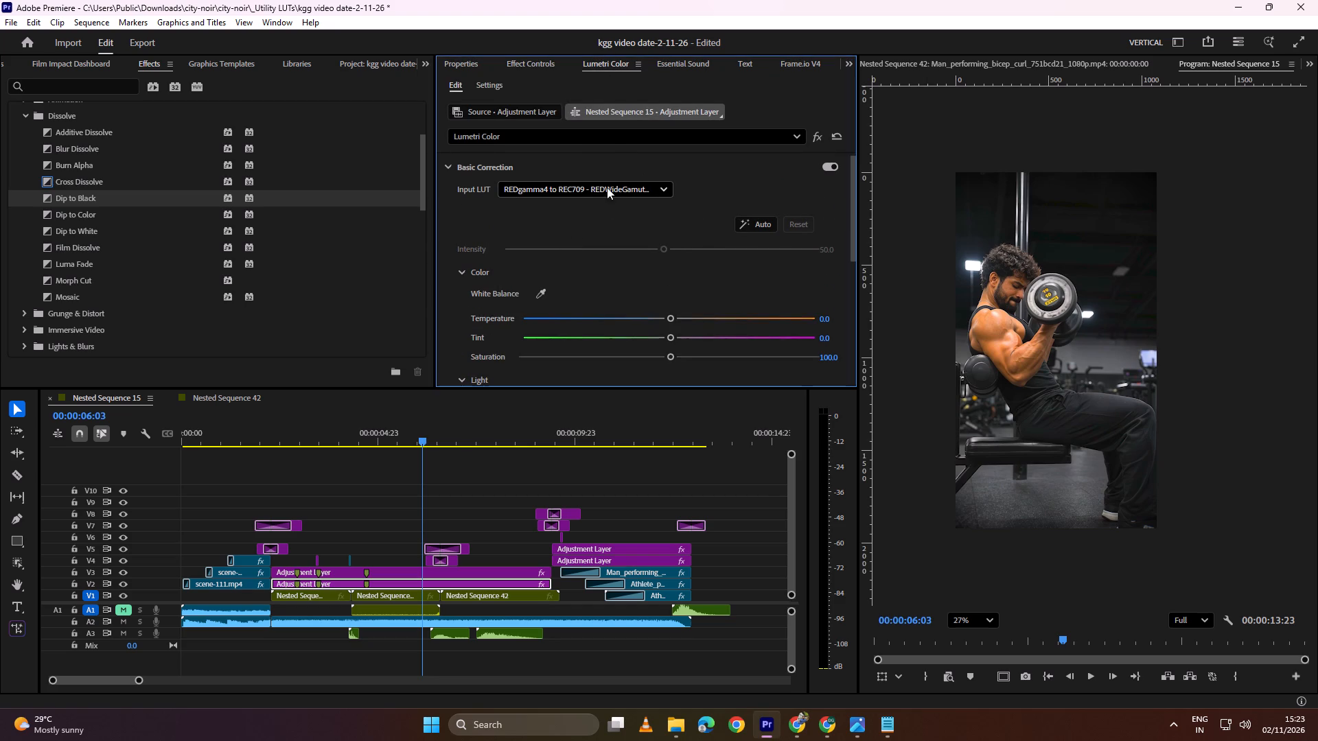
pyautogui.click(611, 186)
pyautogui.click(543, 243)
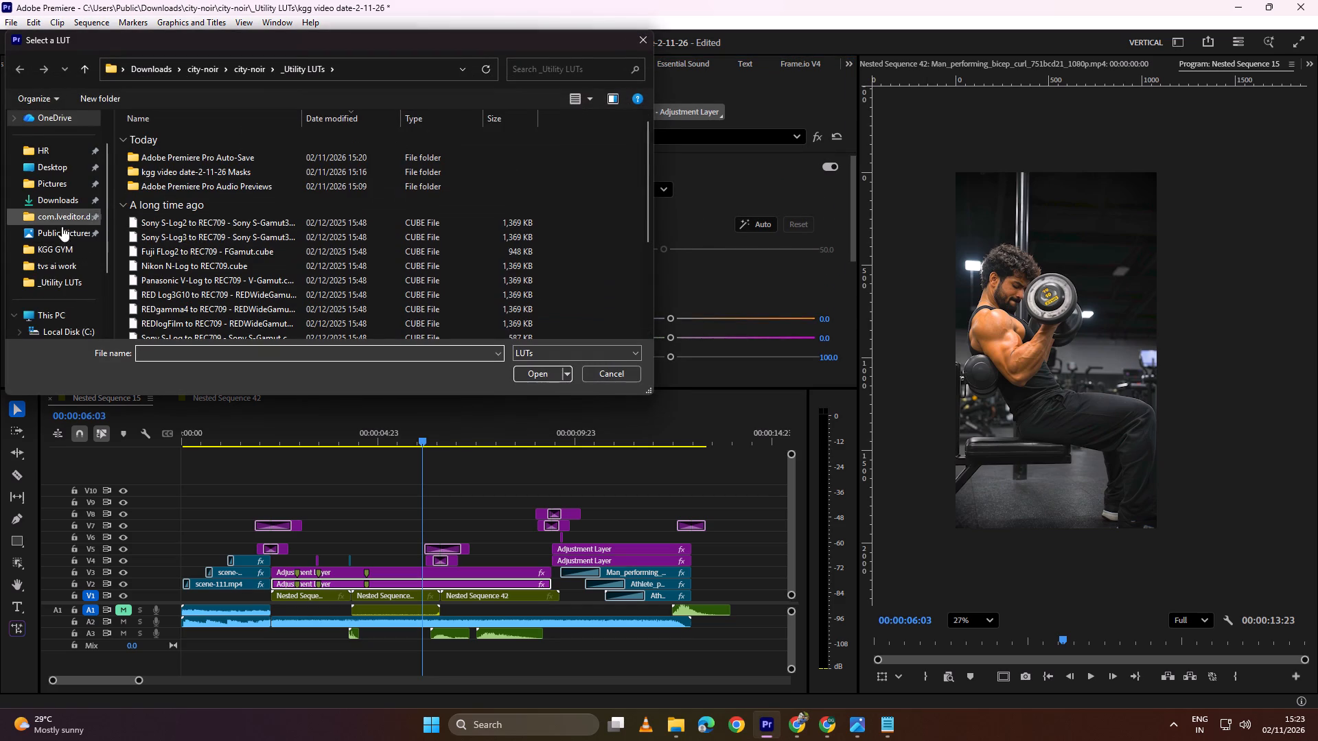
pyautogui.scroll(-4, 67, 301)
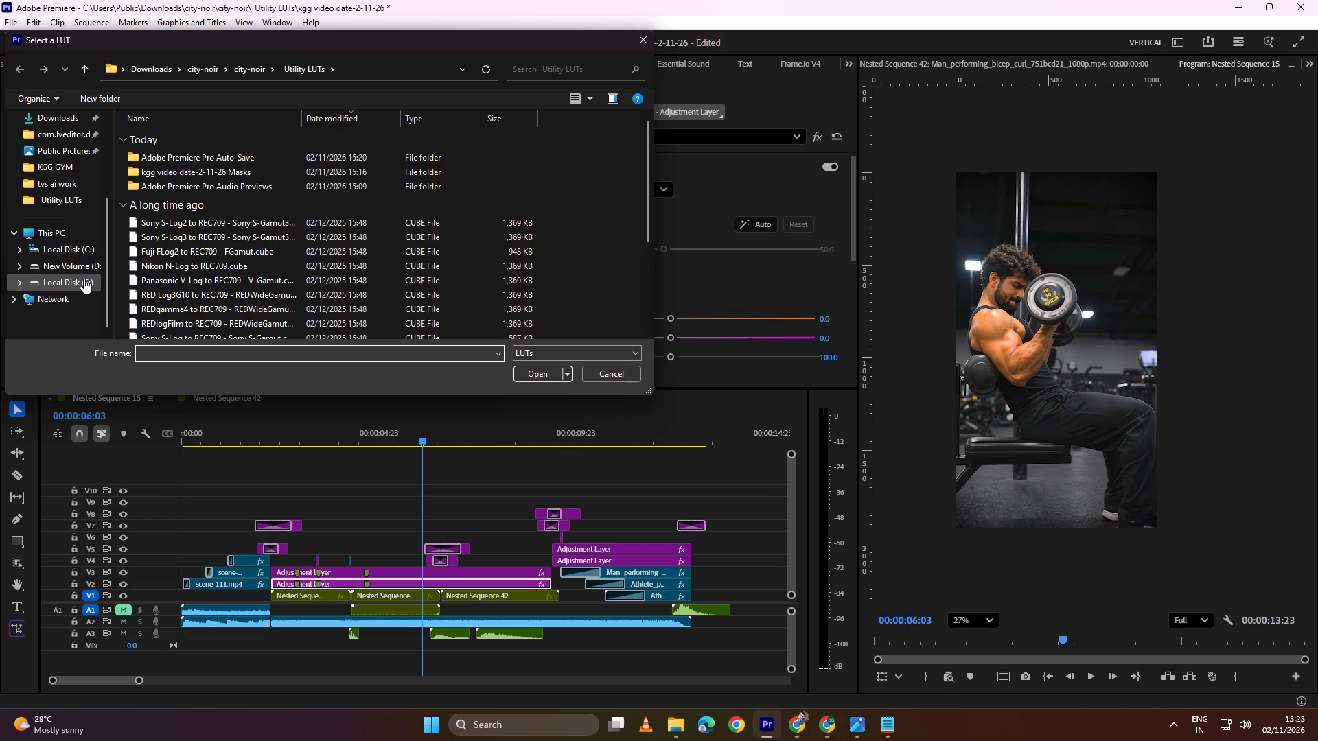
pyautogui.click(90, 266)
pyautogui.click(590, 67)
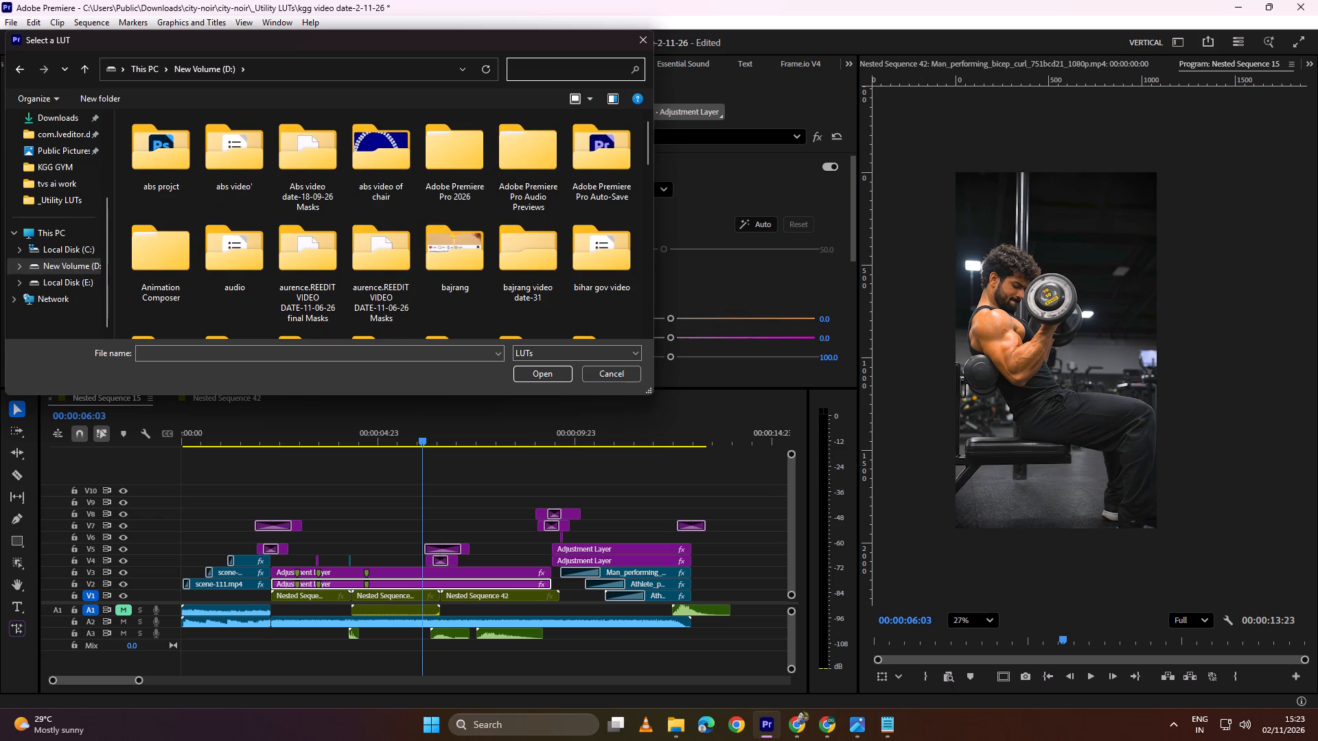
pyautogui.write('lut')
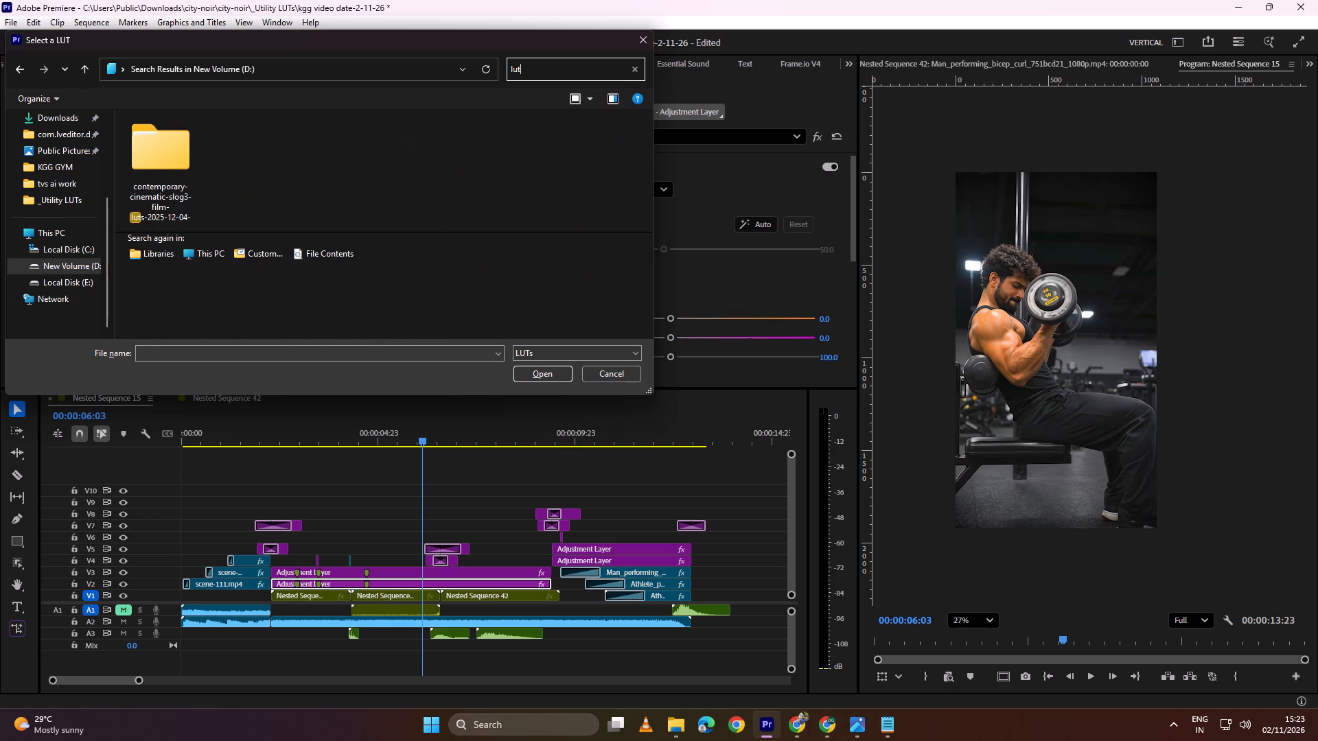
pyautogui.press('s')
pyautogui.doubleClick(159, 172)
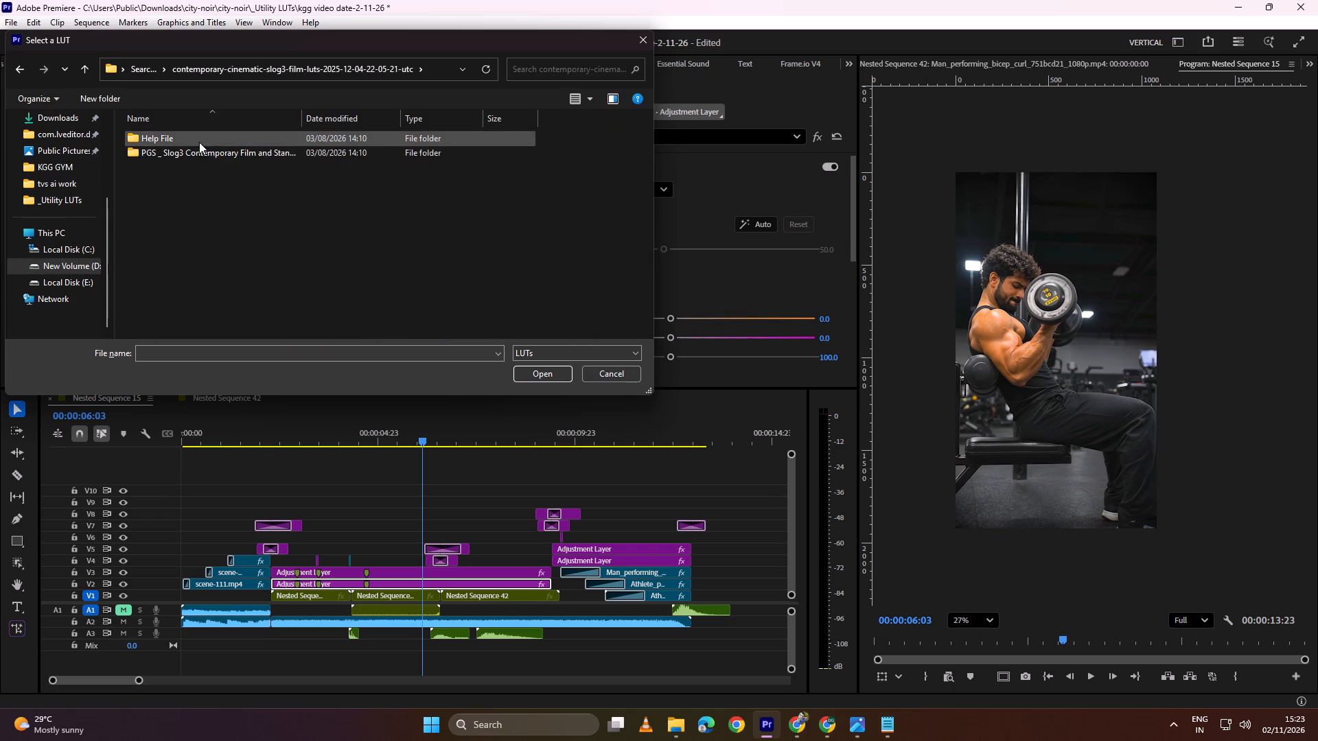
pyautogui.doubleClick(192, 156)
pyautogui.doubleClick(176, 154)
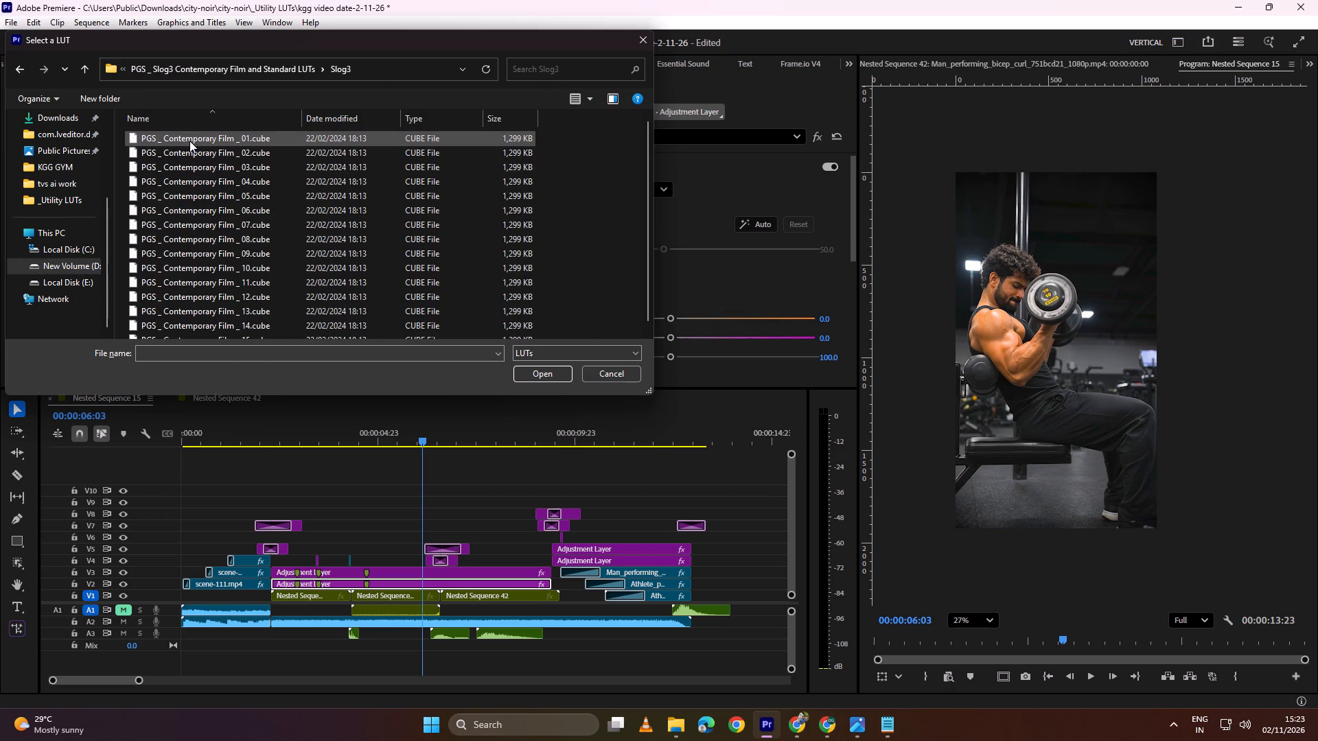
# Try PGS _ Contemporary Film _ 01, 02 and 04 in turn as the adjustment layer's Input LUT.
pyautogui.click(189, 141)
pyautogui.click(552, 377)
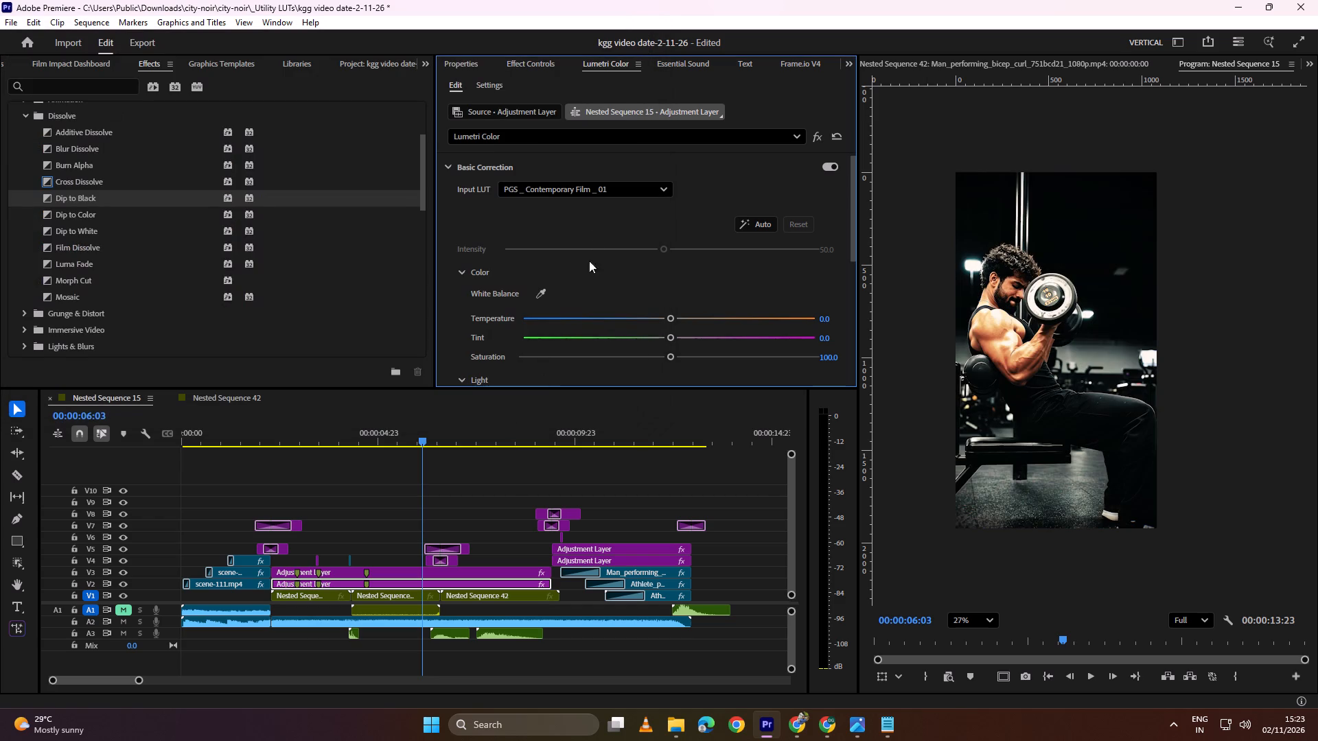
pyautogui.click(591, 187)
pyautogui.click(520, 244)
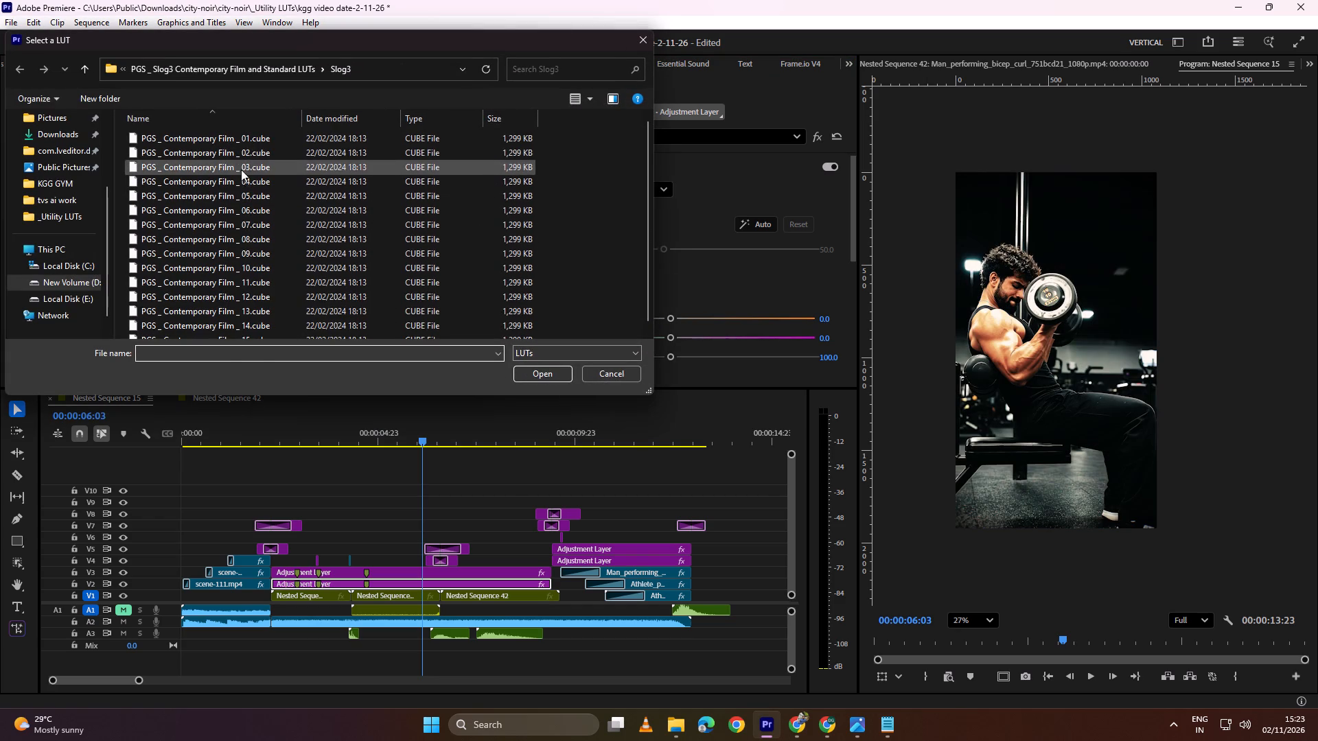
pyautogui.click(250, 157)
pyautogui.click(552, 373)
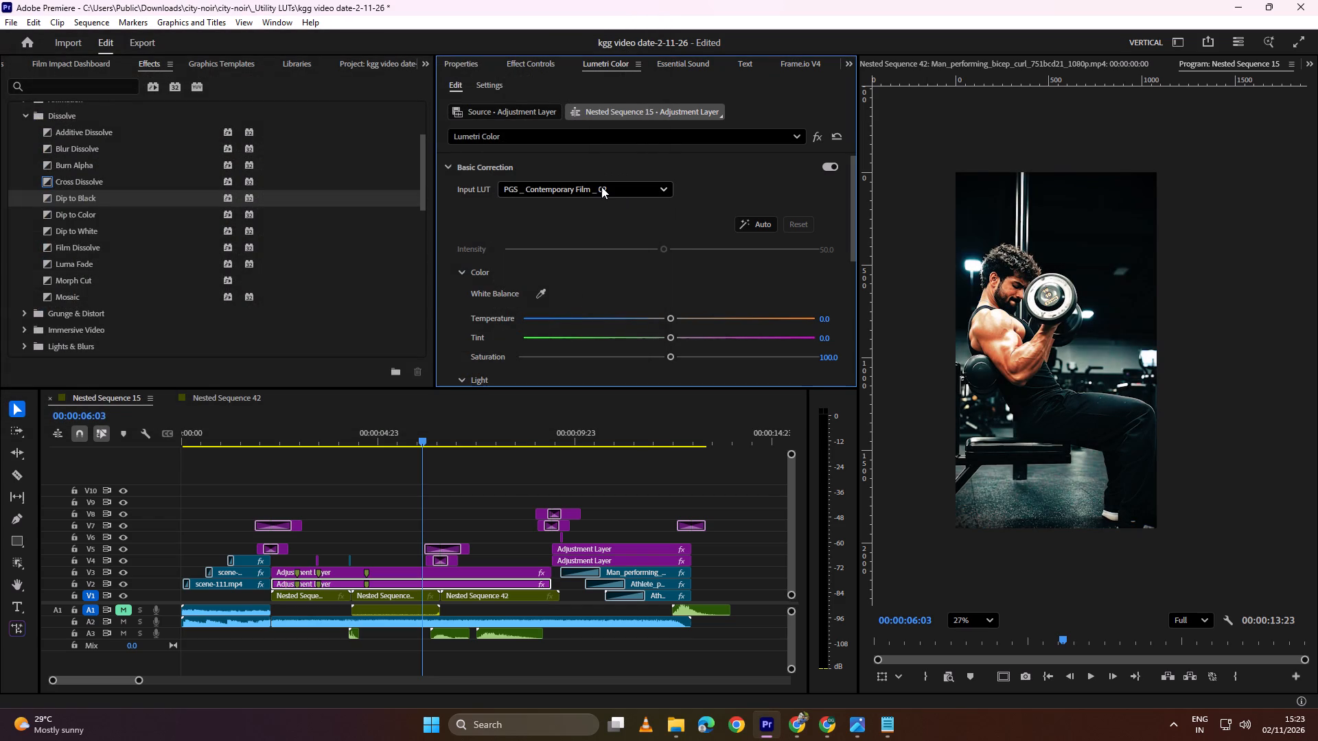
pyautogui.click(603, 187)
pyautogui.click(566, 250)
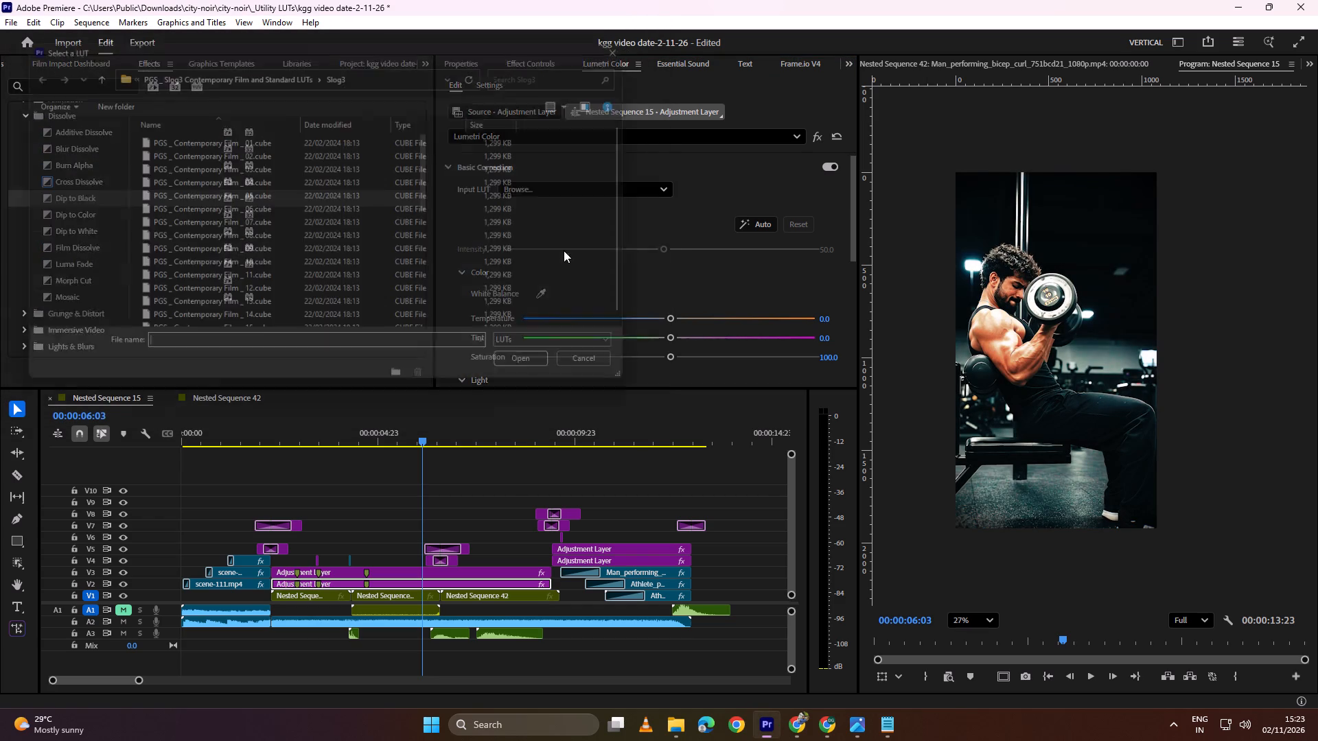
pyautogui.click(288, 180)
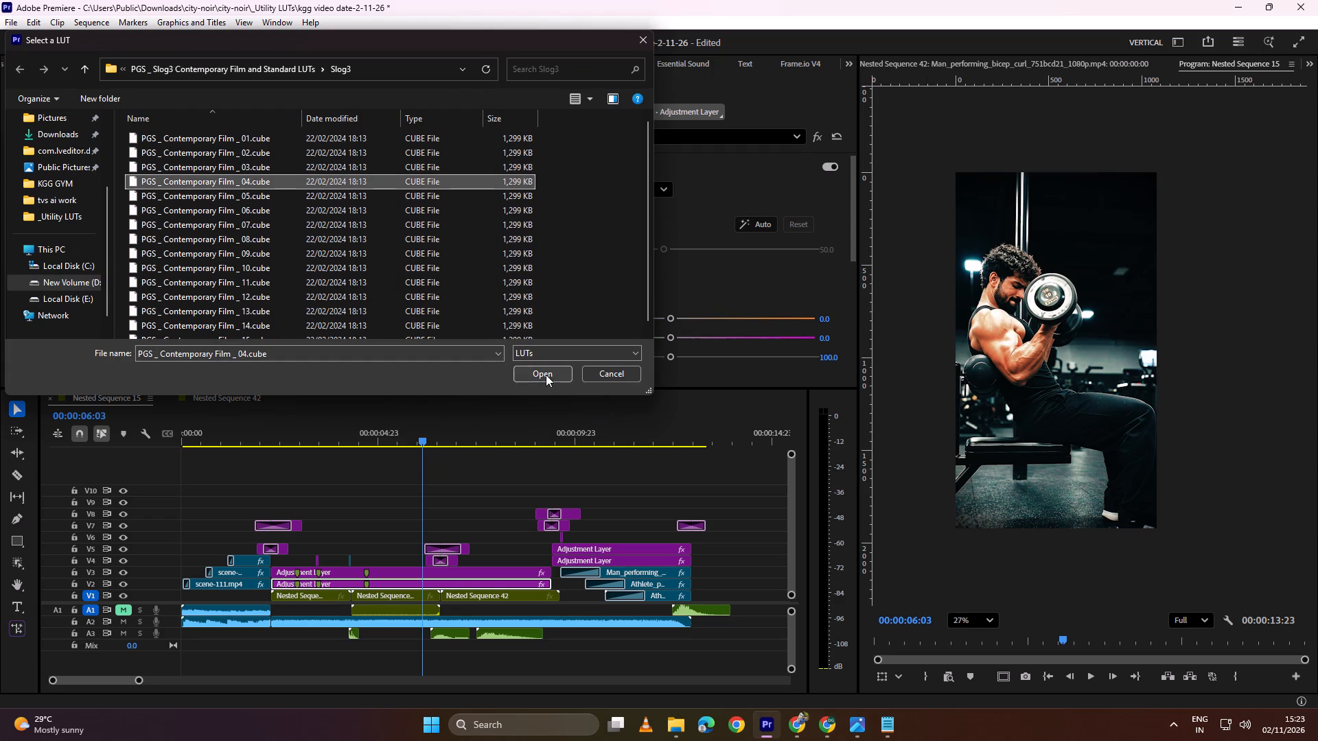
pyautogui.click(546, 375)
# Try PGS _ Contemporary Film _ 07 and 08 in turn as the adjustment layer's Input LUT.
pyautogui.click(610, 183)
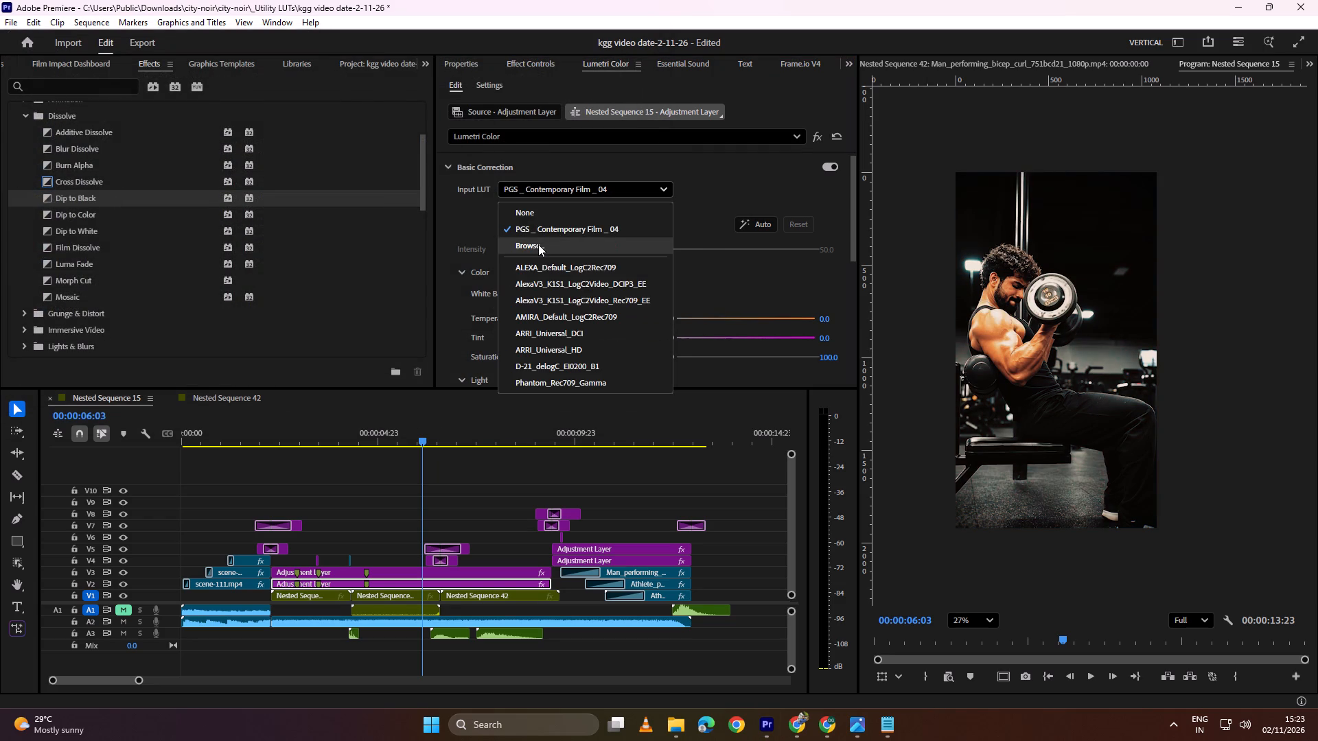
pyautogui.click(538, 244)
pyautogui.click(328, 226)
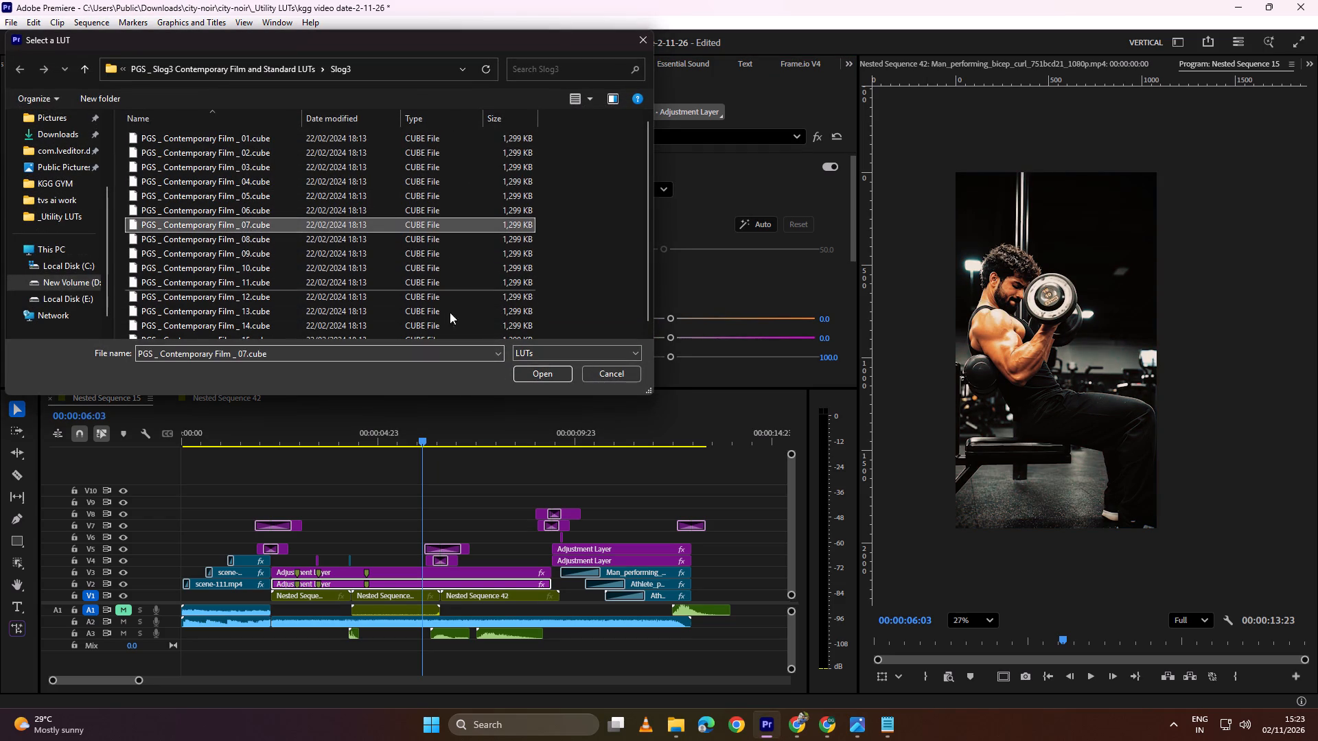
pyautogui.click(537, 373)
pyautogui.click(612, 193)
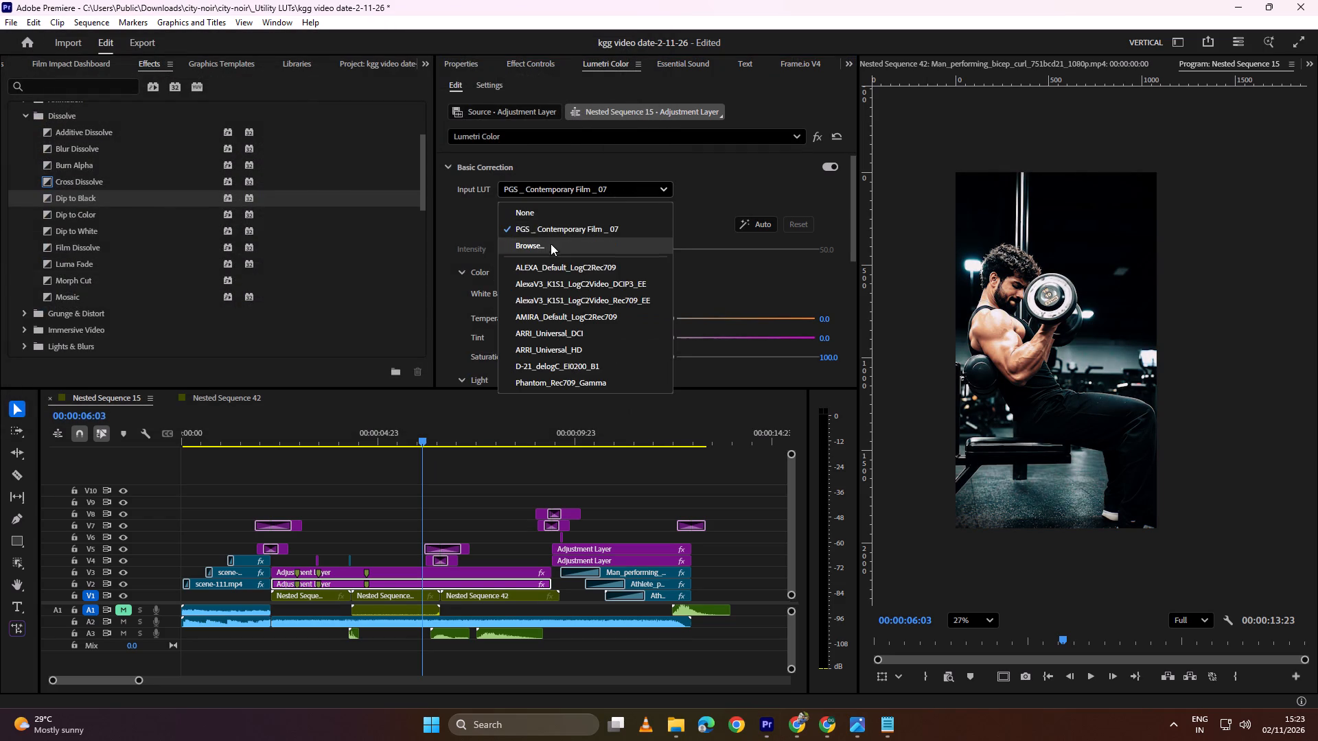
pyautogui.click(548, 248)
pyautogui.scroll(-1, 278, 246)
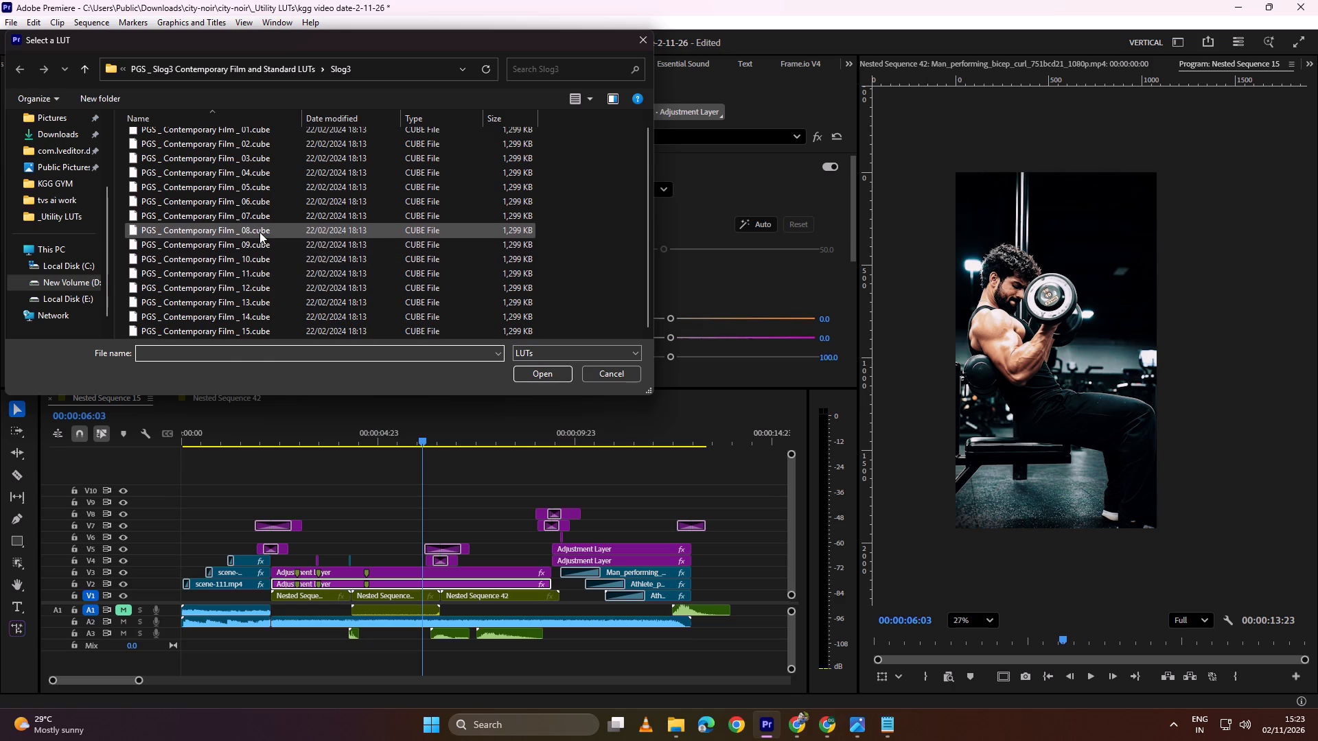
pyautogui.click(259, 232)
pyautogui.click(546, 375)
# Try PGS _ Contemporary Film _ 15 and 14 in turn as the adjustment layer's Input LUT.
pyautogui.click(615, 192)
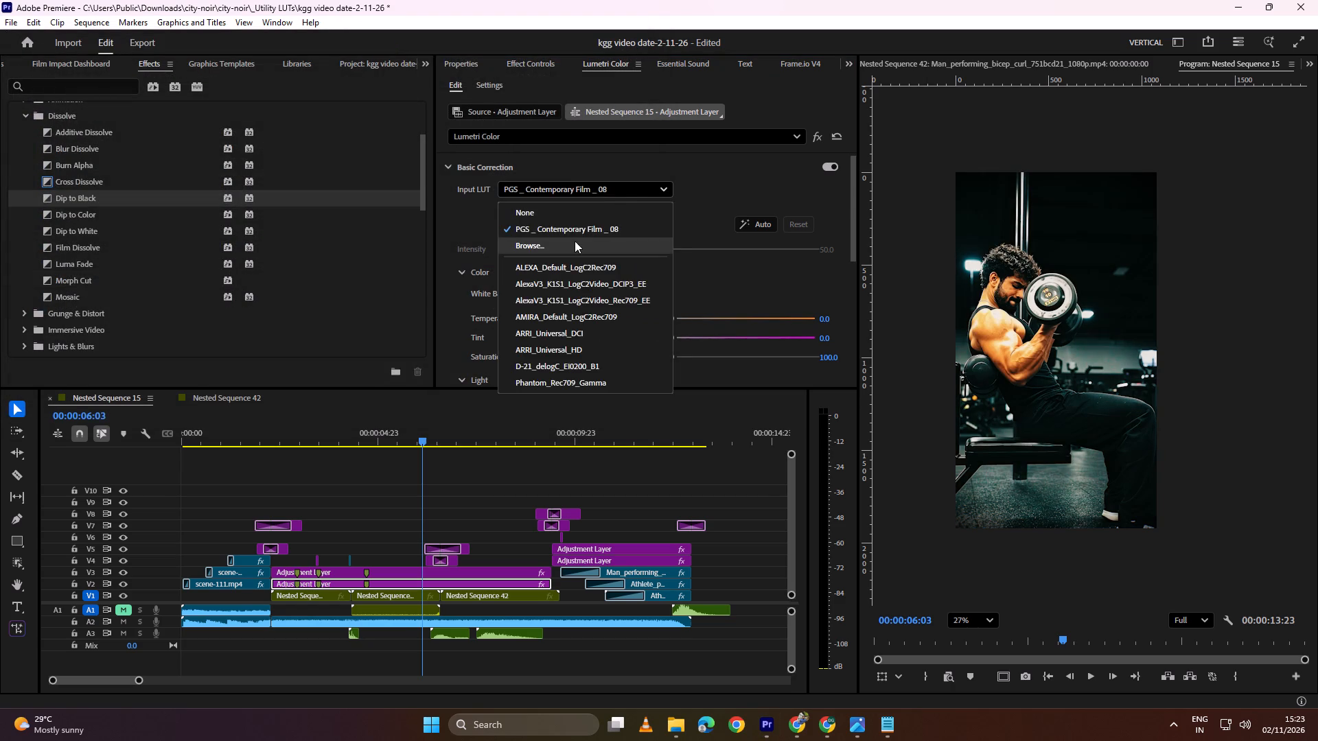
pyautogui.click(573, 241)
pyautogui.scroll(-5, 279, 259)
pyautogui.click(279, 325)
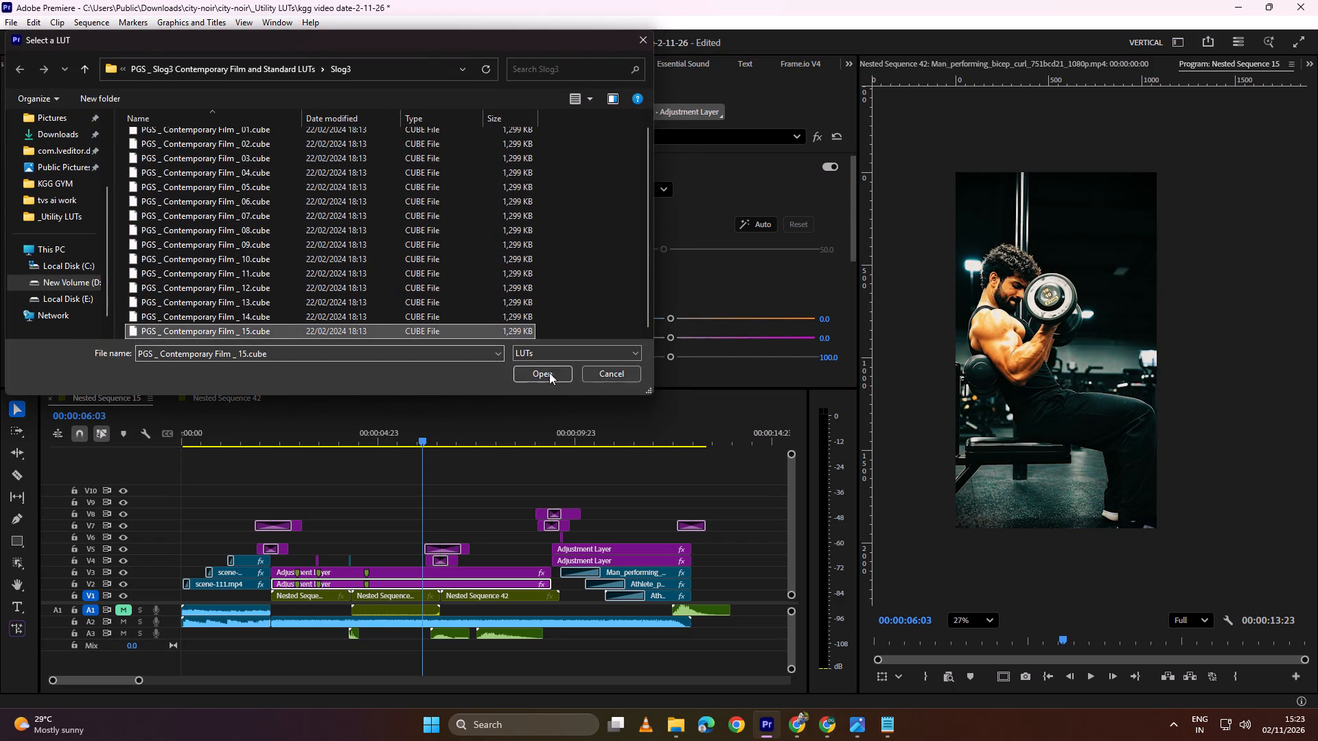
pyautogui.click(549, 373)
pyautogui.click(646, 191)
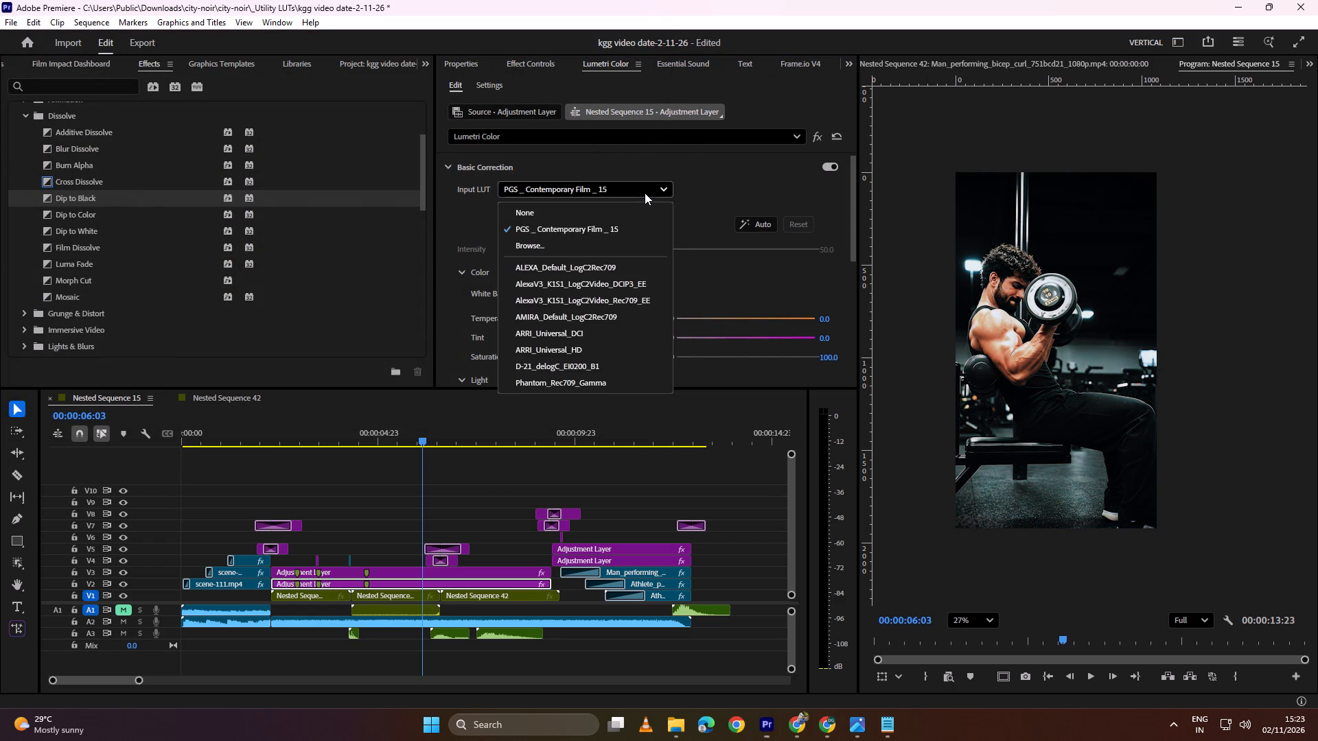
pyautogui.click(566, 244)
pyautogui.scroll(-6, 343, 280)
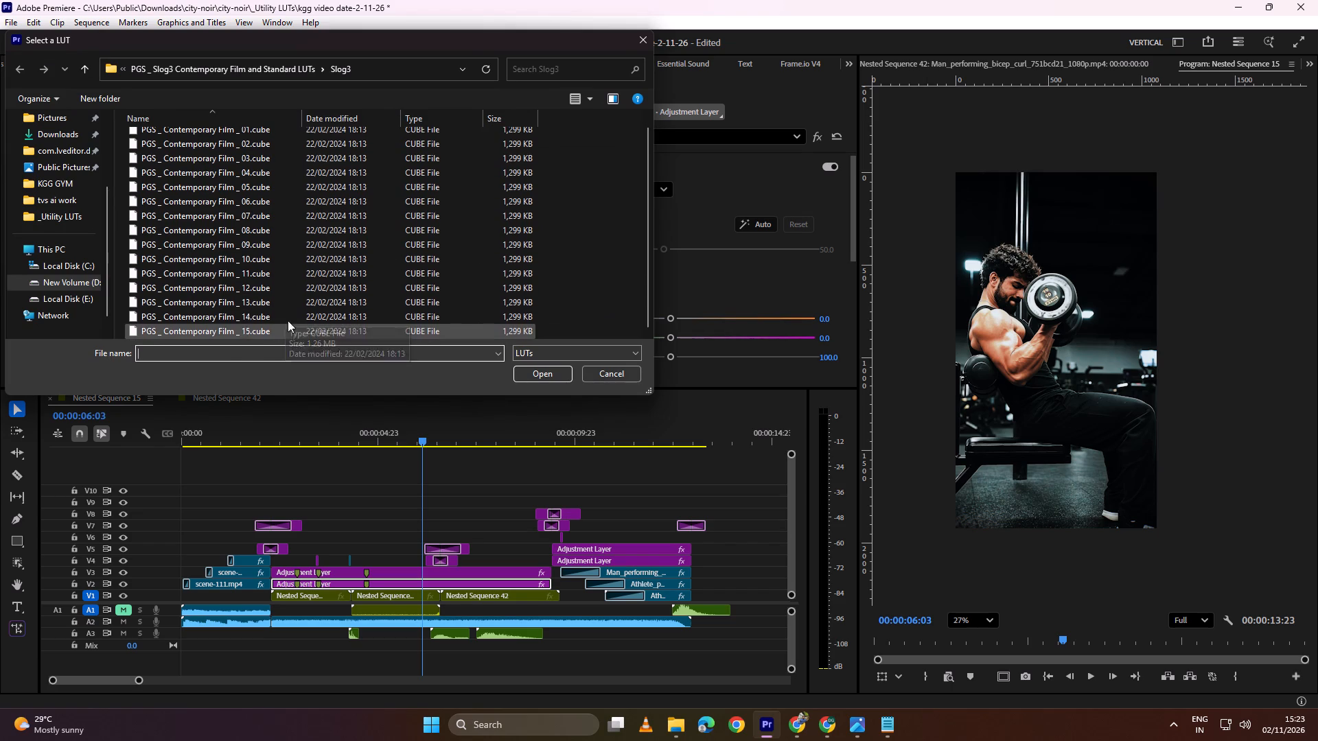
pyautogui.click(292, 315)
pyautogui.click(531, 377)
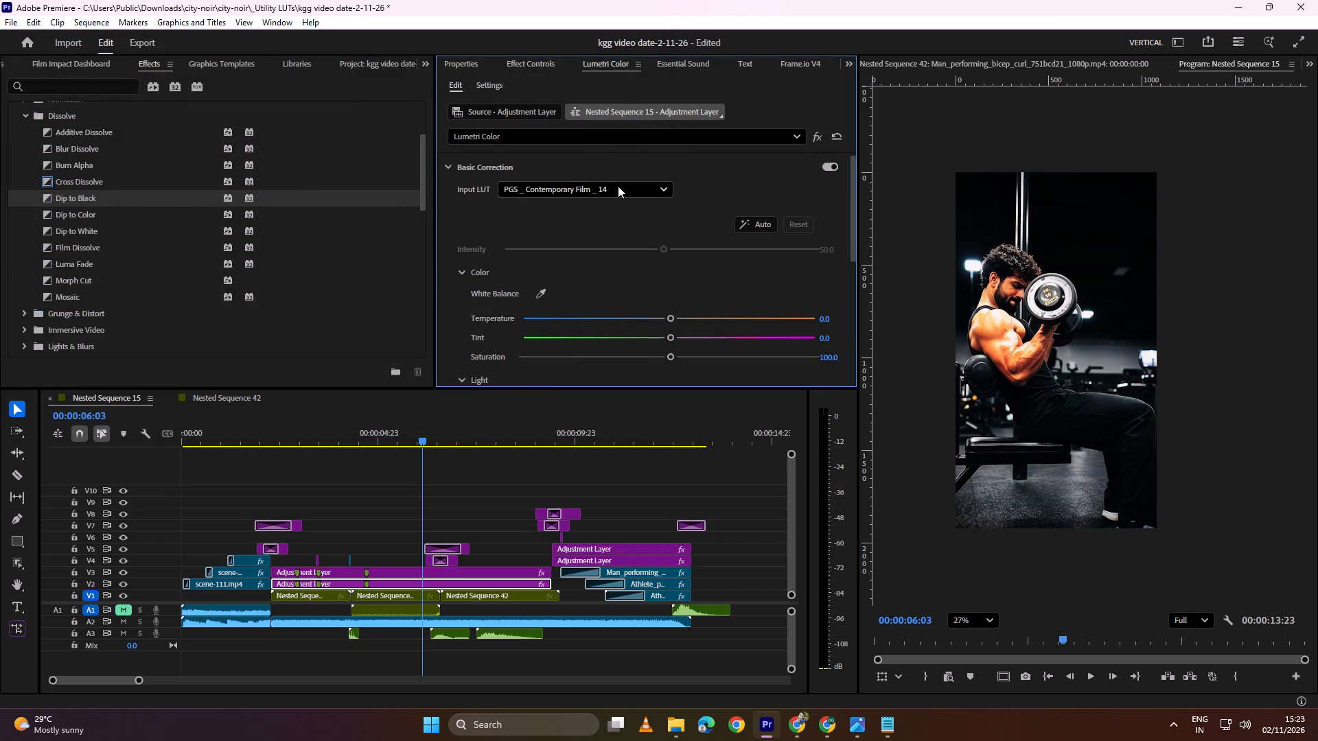
# Set the adjustment layer's Input LUT to PGS _ Contemporary Film _ 13.
pyautogui.click(618, 186)
pyautogui.click(567, 244)
pyautogui.scroll(-5, 329, 308)
pyautogui.click(281, 298)
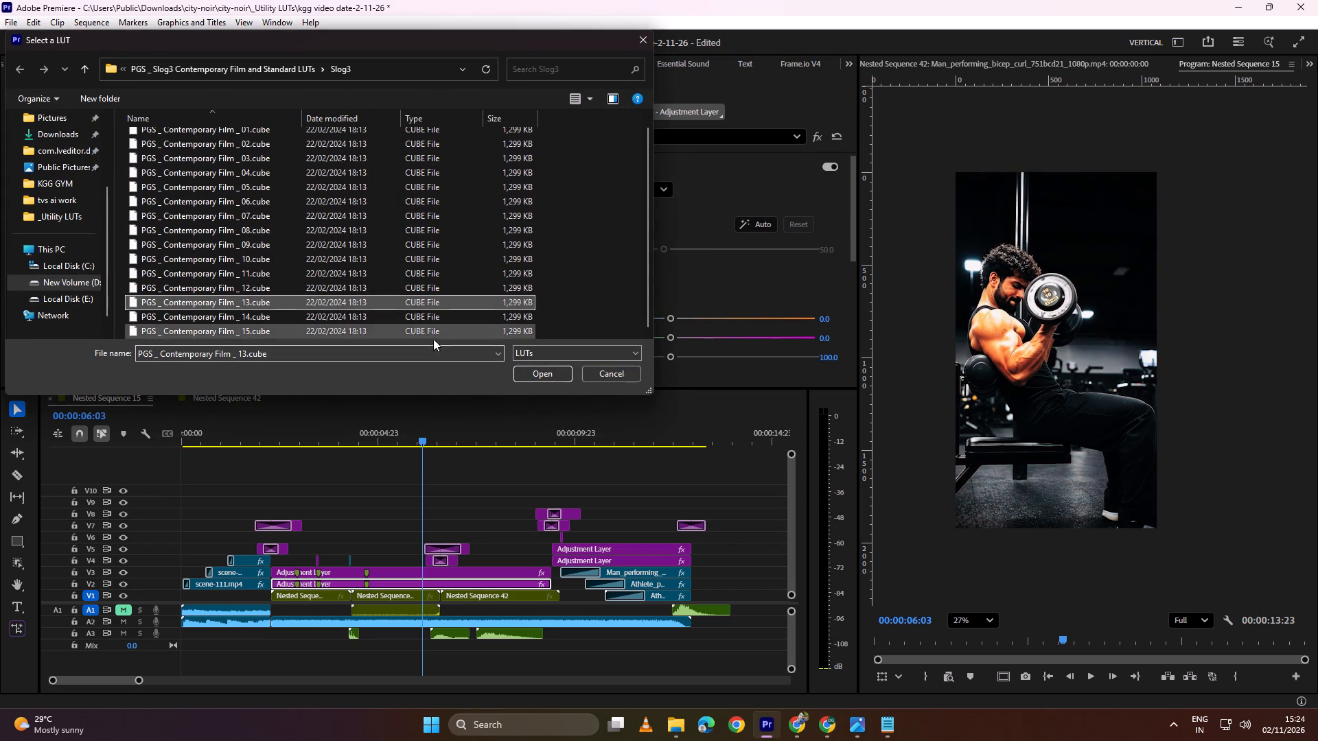
pyautogui.click(553, 375)
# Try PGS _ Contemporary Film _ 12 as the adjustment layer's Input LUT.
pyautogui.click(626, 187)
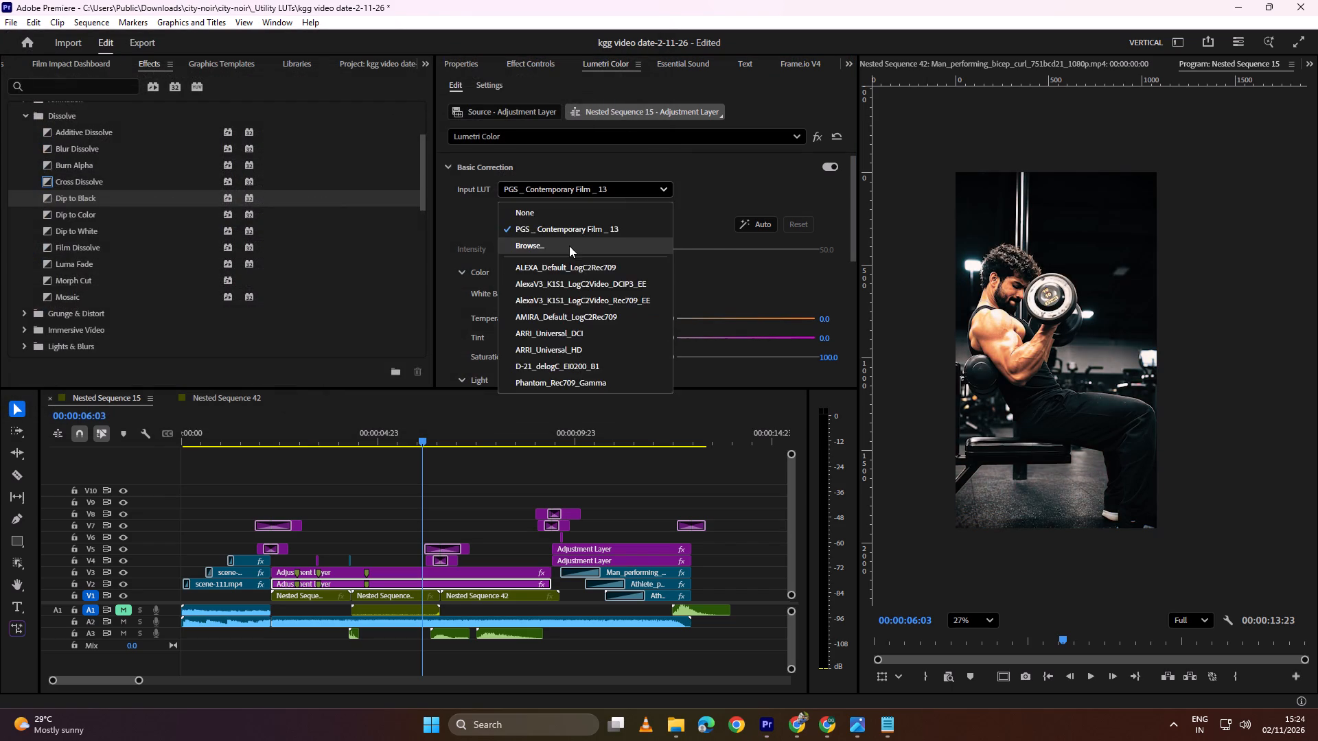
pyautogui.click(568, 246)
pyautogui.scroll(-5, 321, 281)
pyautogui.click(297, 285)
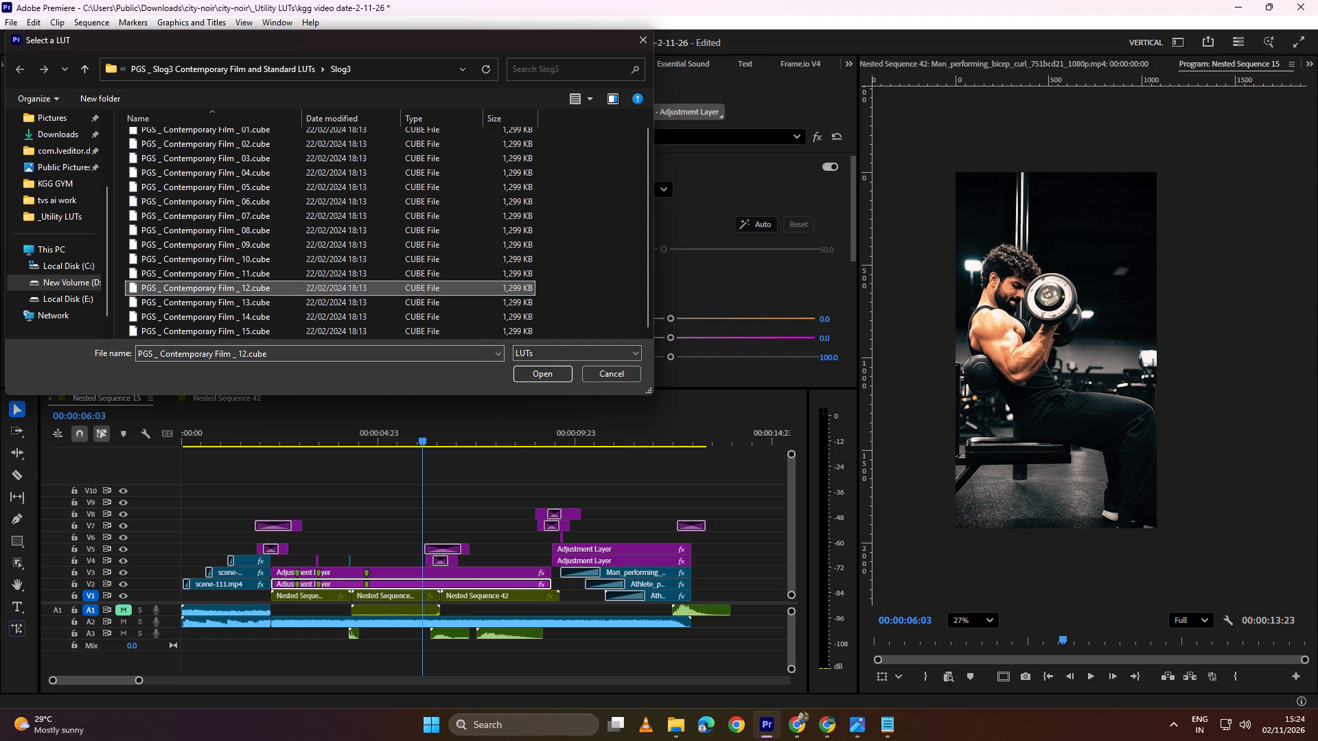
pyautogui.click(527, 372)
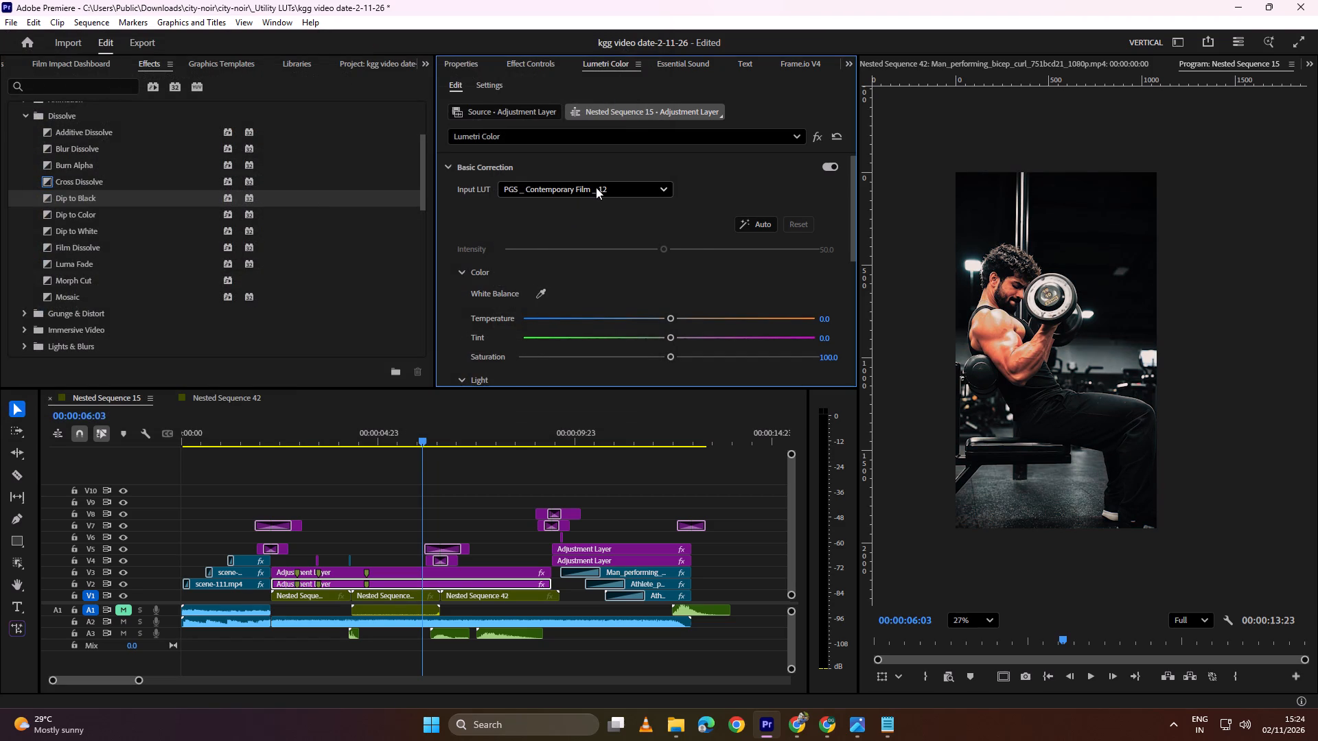
# Set the adjustment layer's Input LUT to PGS _ Contemporary Film _ 09.
pyautogui.click(596, 187)
pyautogui.click(544, 247)
pyautogui.scroll(-4, 284, 276)
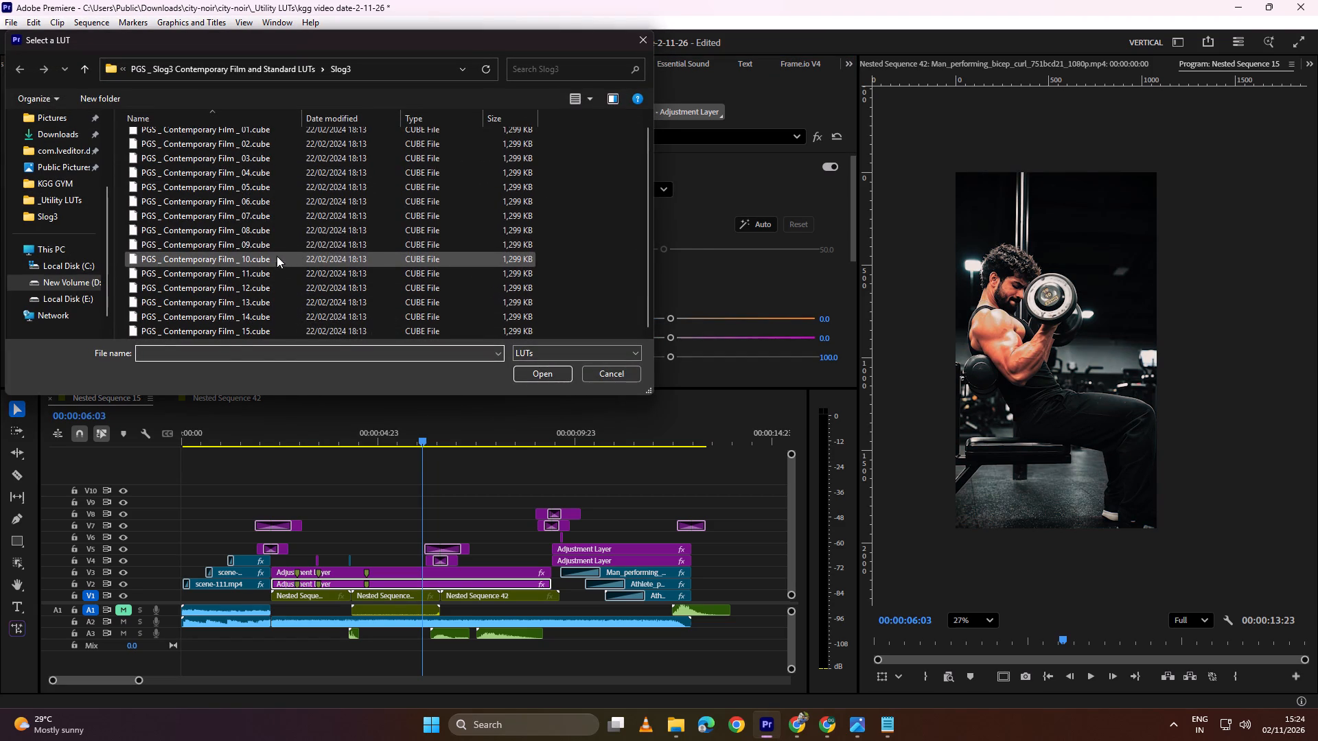
pyautogui.click(279, 250)
pyautogui.click(544, 369)
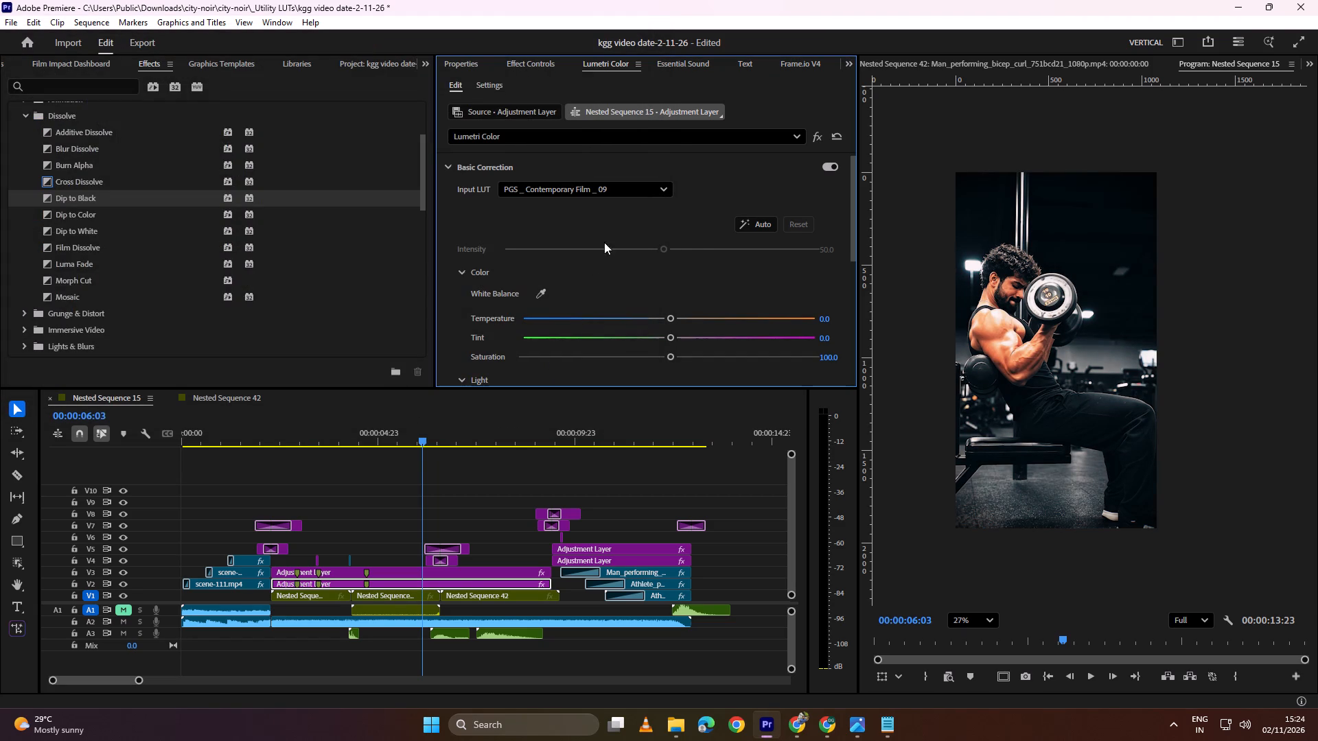
# Scrub through Nested Sequence 15 and zoom in on the picture to check the grade across the clips.
pyautogui.moveTo(448, 415); pyautogui.dragTo(363, 448)
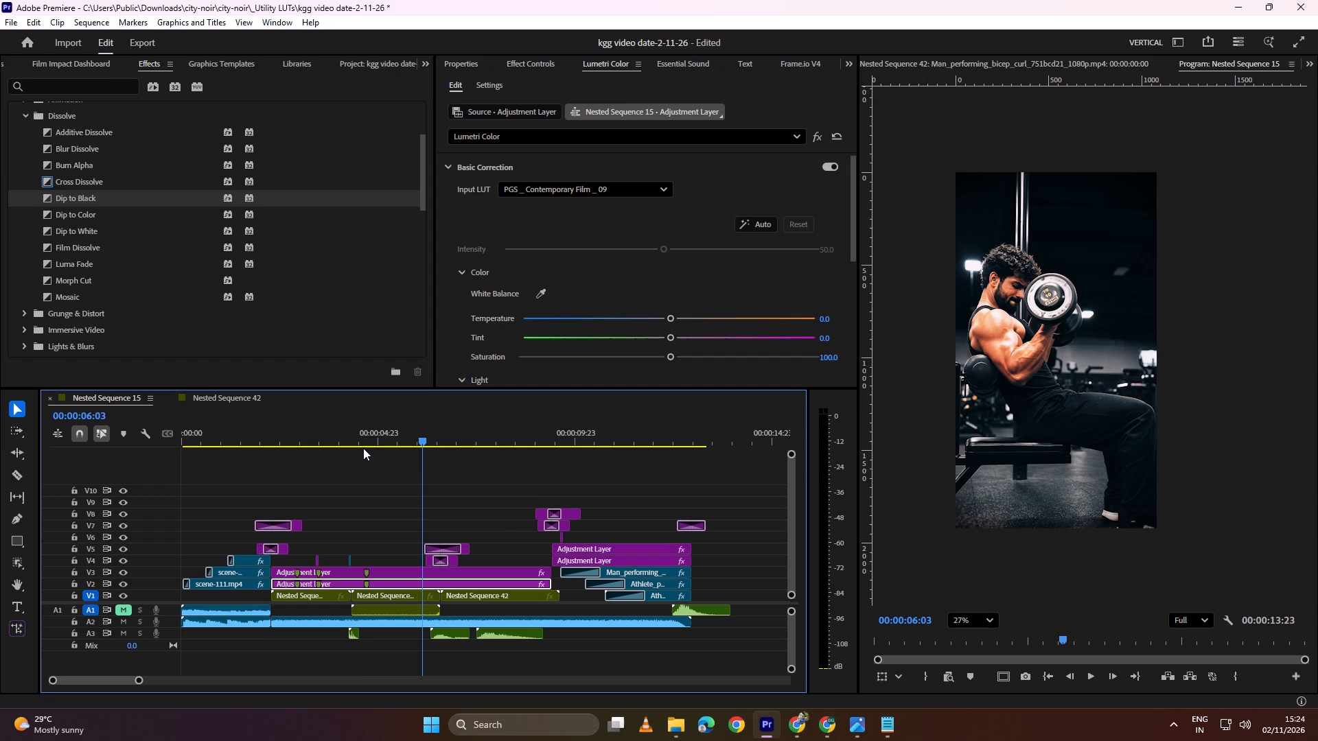
pyautogui.moveTo(363, 448); pyautogui.dragTo(367, 449)
pyautogui.moveTo(426, 441); pyautogui.dragTo(426, 440)
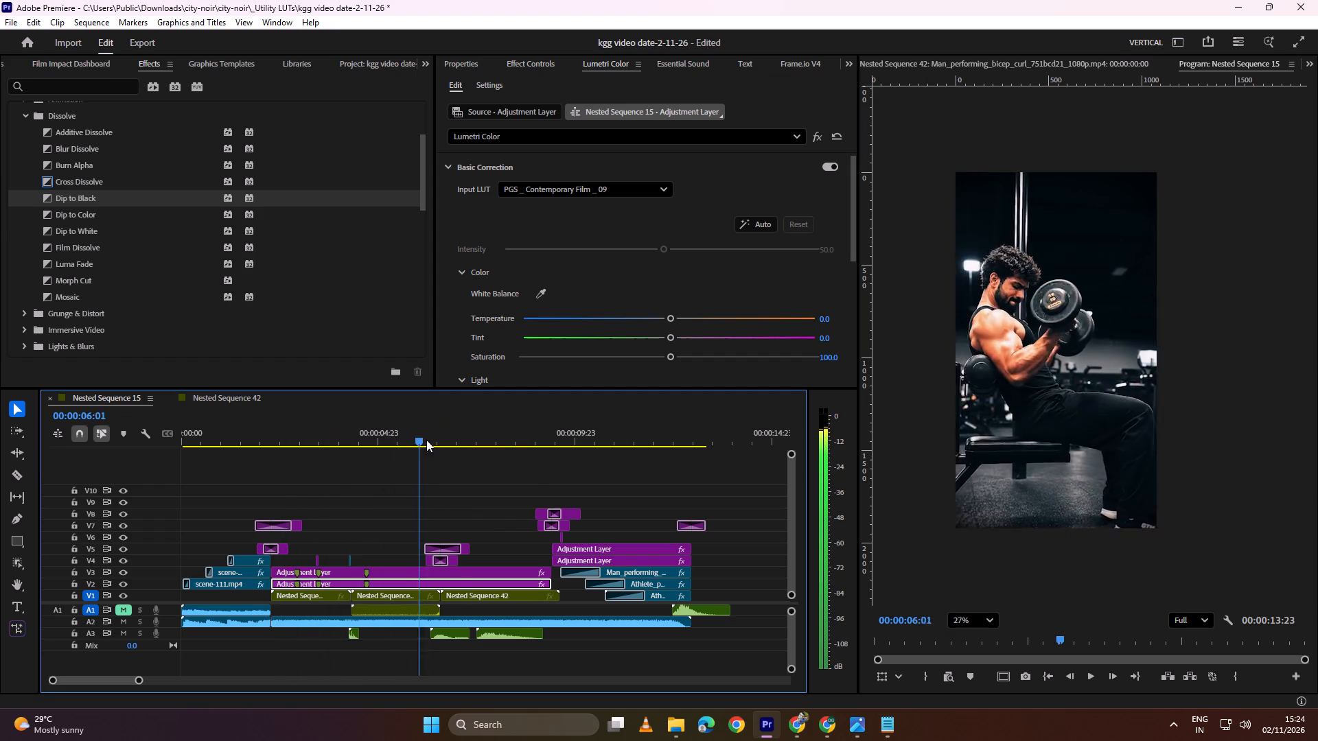
pyautogui.moveTo(426, 440); pyautogui.dragTo(660, 443)
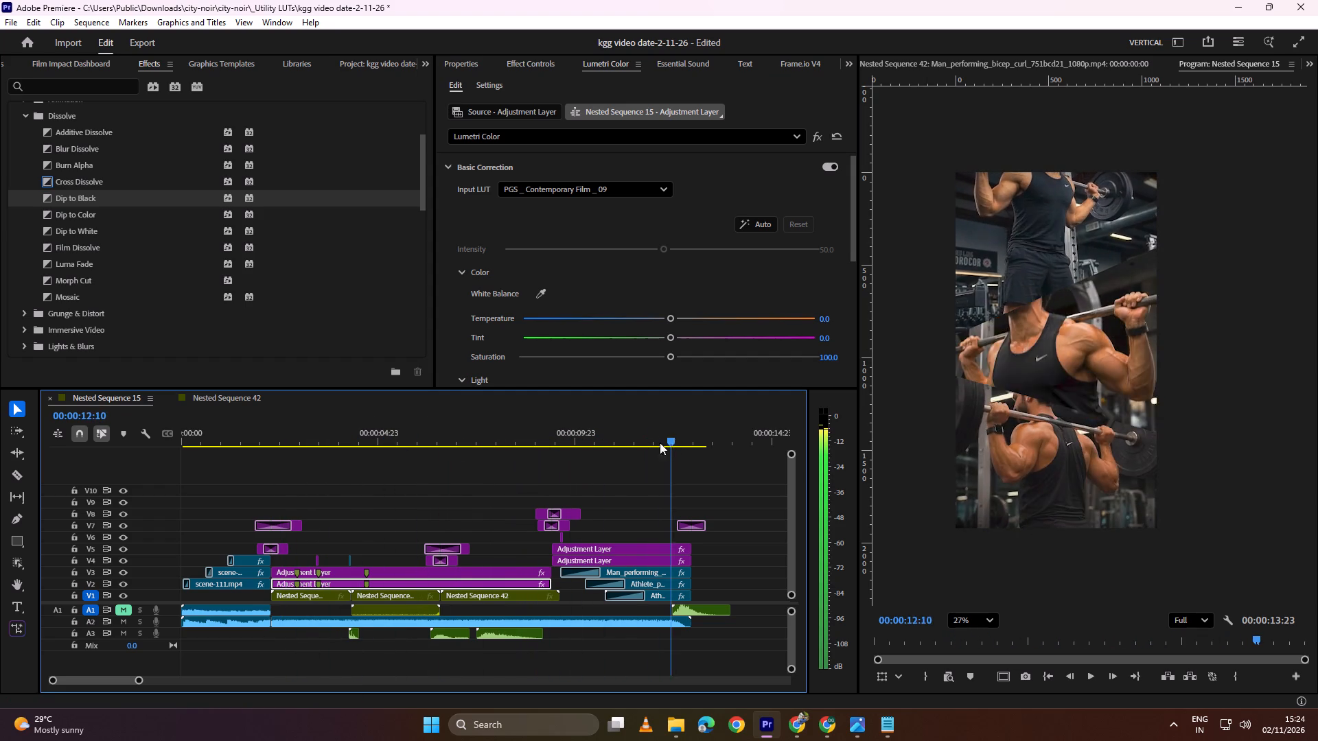
pyautogui.moveTo(660, 443); pyautogui.dragTo(549, 446)
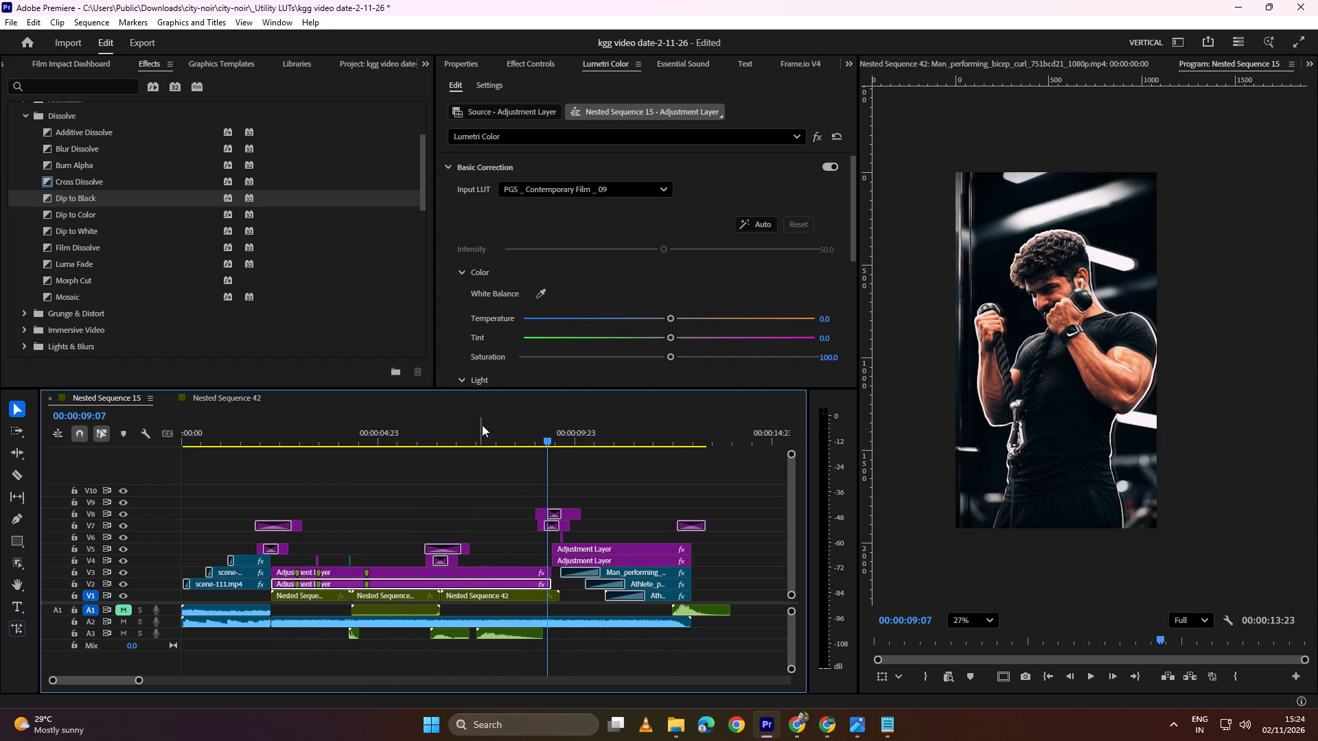
pyautogui.moveTo(518, 430); pyautogui.dragTo(483, 443)
pyautogui.scroll(5, 1135, 378)
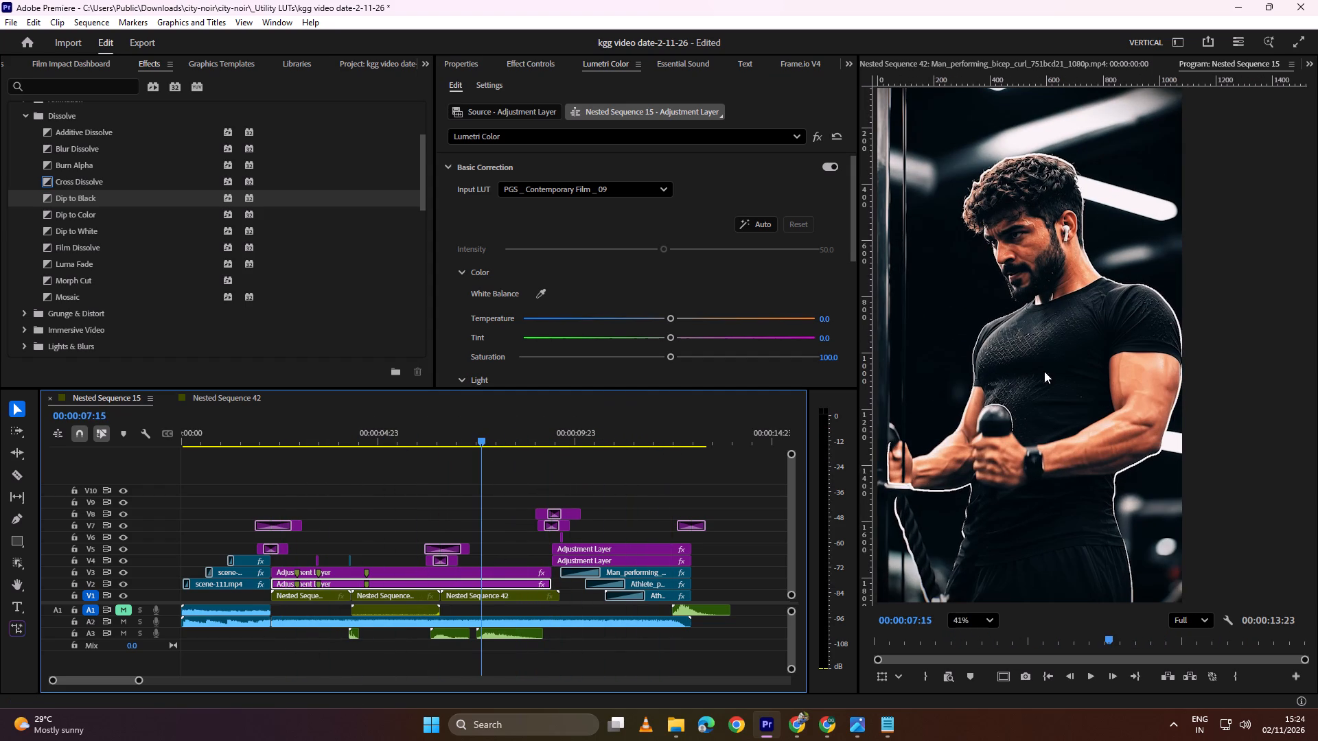
# Set the opacity of the V2 adjustment layer to 75%.
pyautogui.click(479, 582)
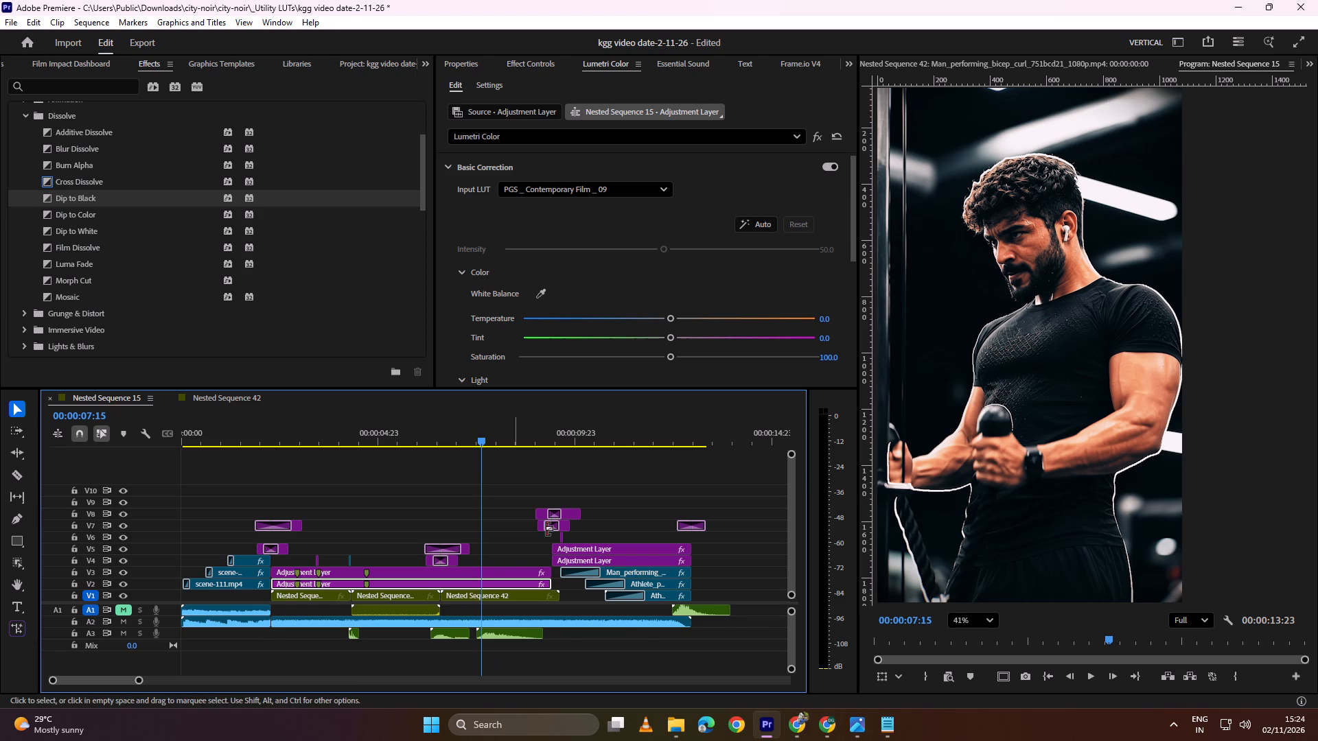
pyautogui.scroll(-12, 605, 268)
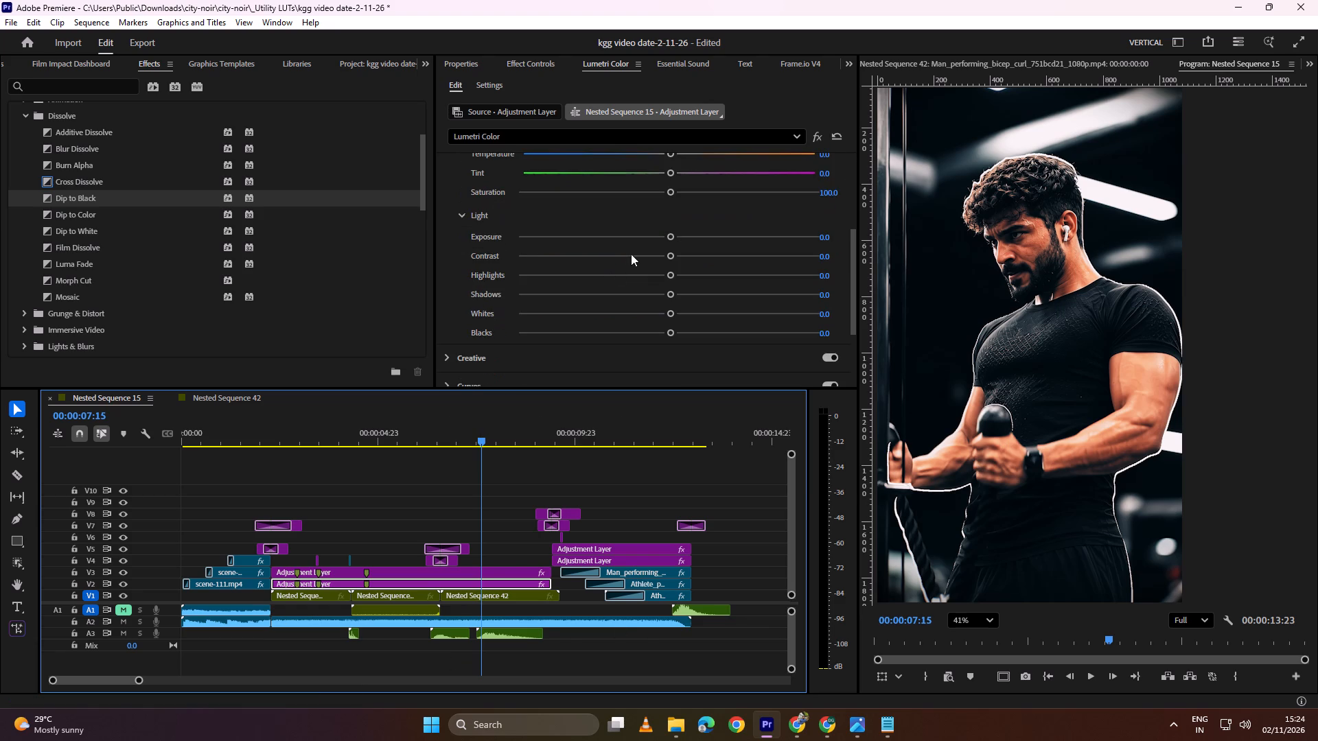
pyautogui.scroll(6, 594, 232)
pyautogui.scroll(-12, 587, 232)
pyautogui.scroll(7, 516, 256)
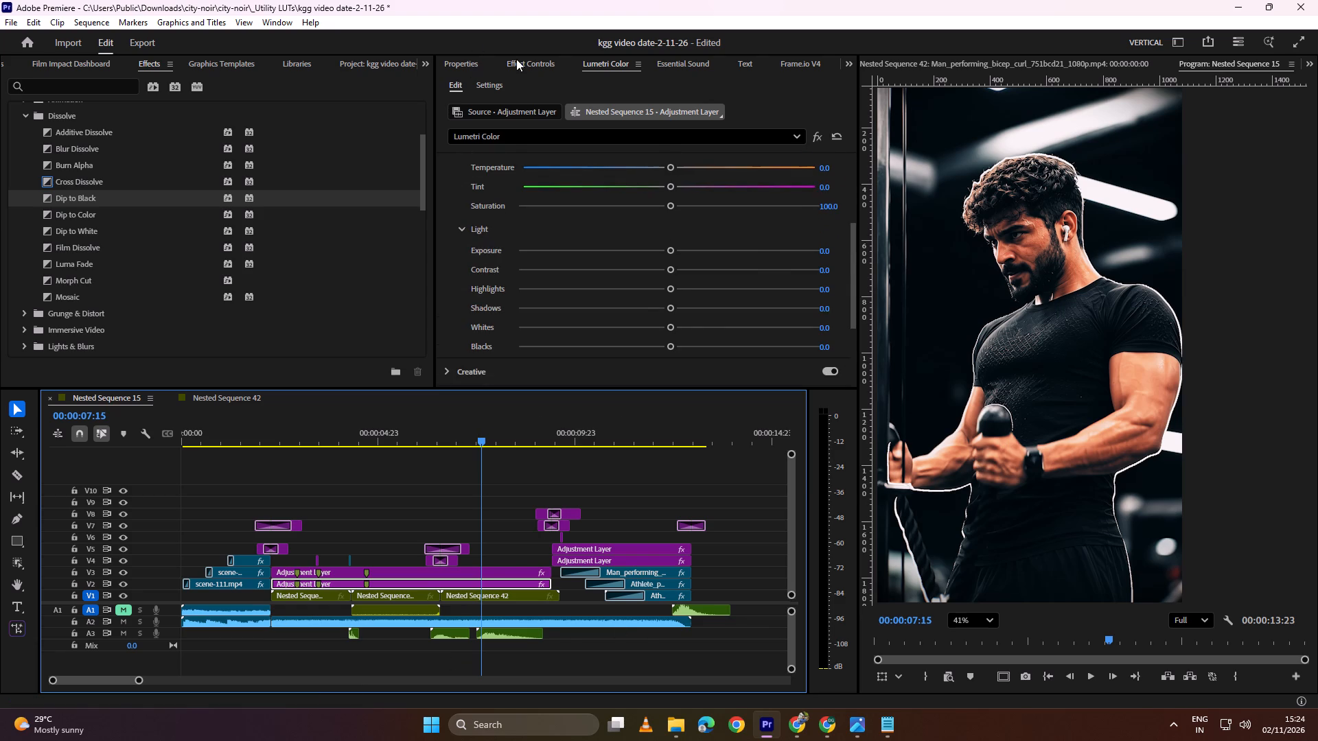
pyautogui.click(516, 59)
pyautogui.scroll(-5, 529, 294)
pyautogui.moveTo(571, 263); pyautogui.dragTo(551, 268)
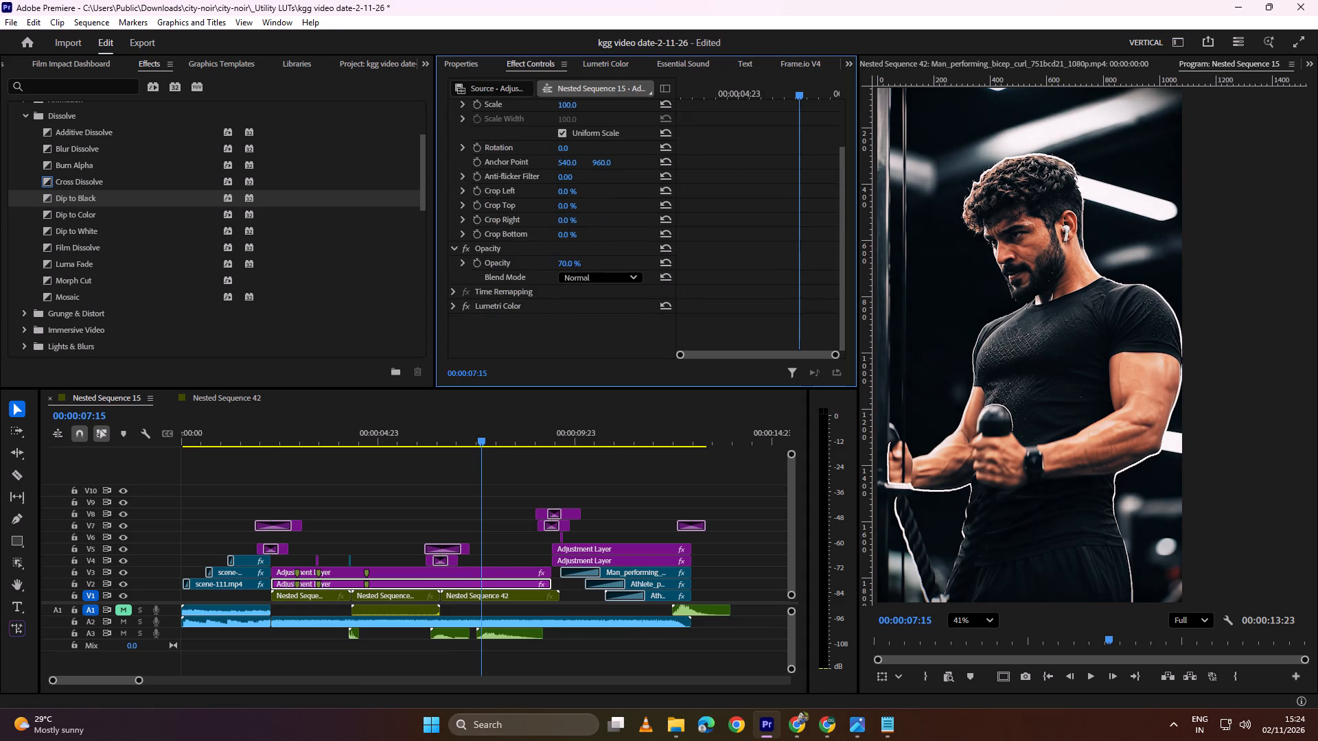
pyautogui.moveTo(551, 268); pyautogui.dragTo(555, 270)
# Move the three opening scene clips down one track each, onto V1, V2 and V3.
pyautogui.scroll(-9, 1214, 338)
pyautogui.moveTo(453, 432); pyautogui.dragTo(242, 462)
pyautogui.press('space')
pyautogui.press('space')
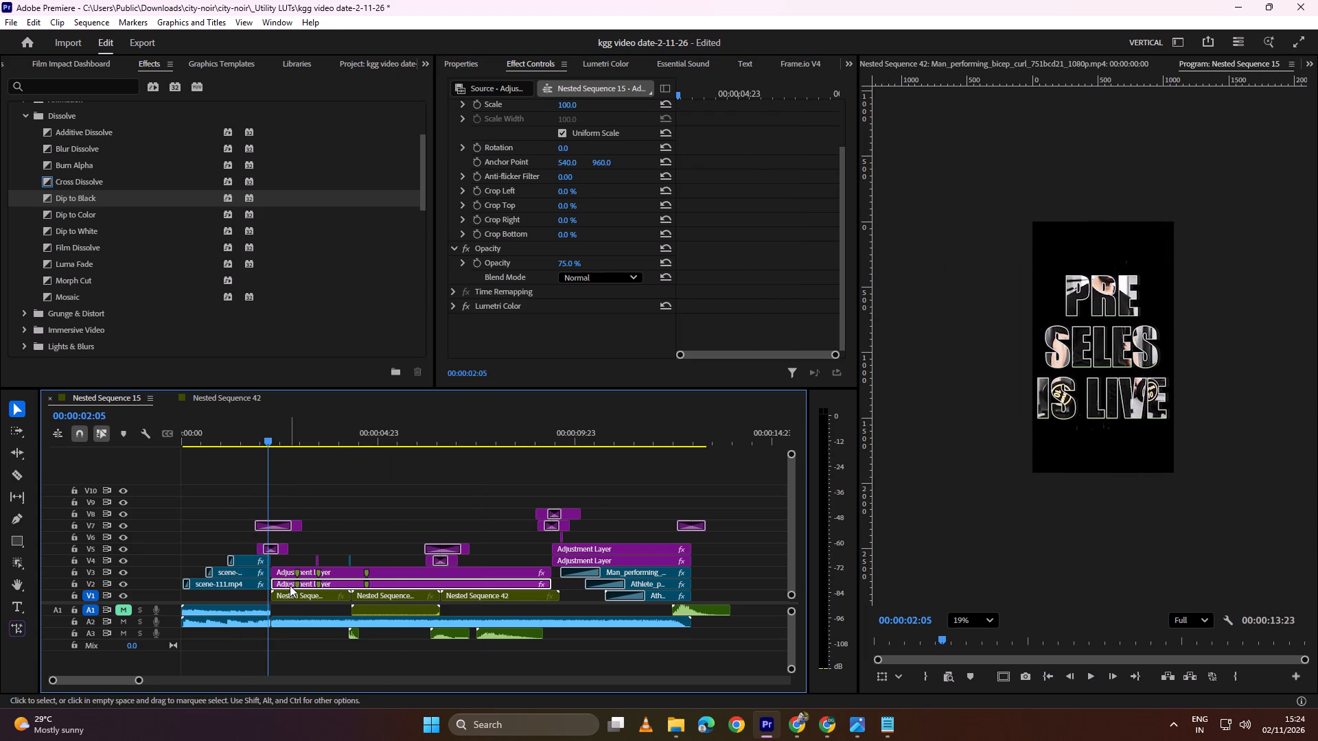
pyautogui.click(290, 585)
pyautogui.moveTo(229, 595); pyautogui.dragTo(246, 563)
pyautogui.keyDown('shift'); pyautogui.moveTo(243, 580); pyautogui.dragTo(243, 589); pyautogui.keyUp('shift')
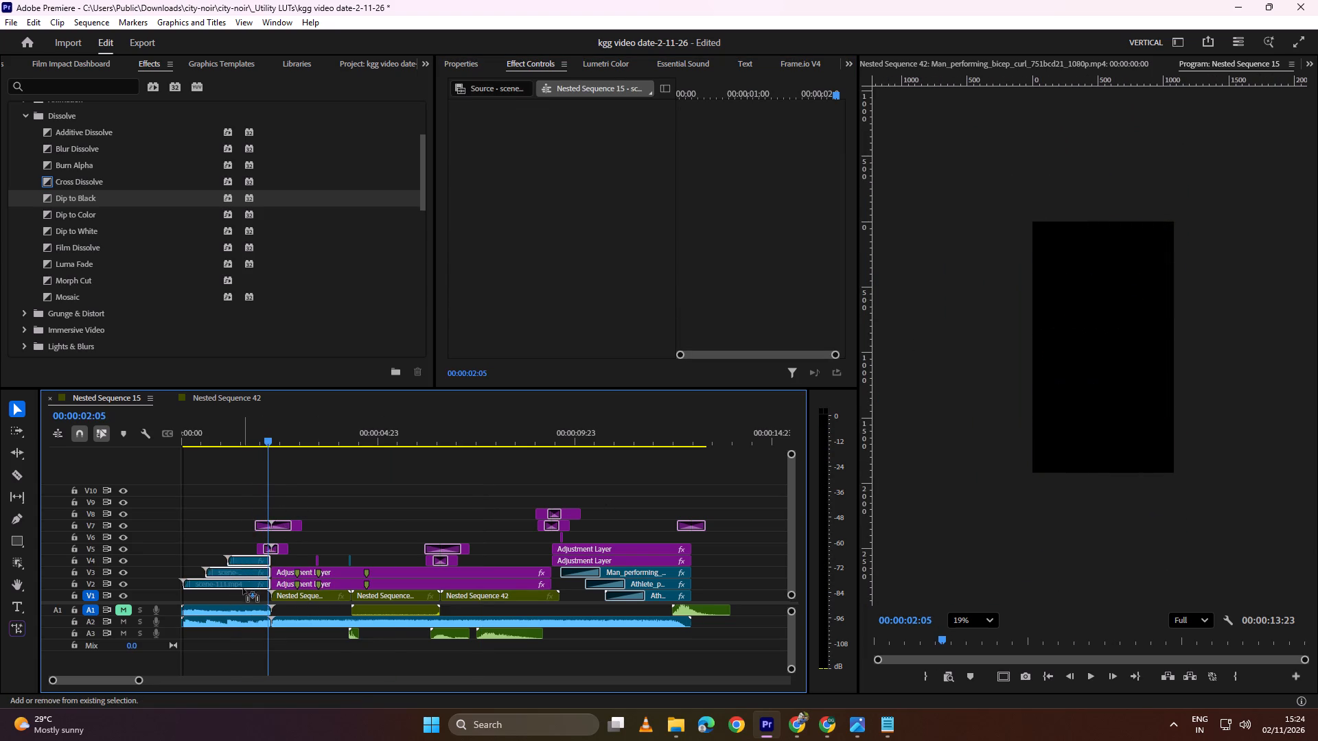
pyautogui.keyDown('shift'); pyautogui.moveTo(243, 589); pyautogui.dragTo(243, 593); pyautogui.keyUp('shift')
# Split off the start of the V2 adjustment layer, copy that piece to V4 at the sequence start, and extend it over the opening clips.
pyautogui.click(288, 585)
pyautogui.press('c')
pyautogui.click(294, 583)
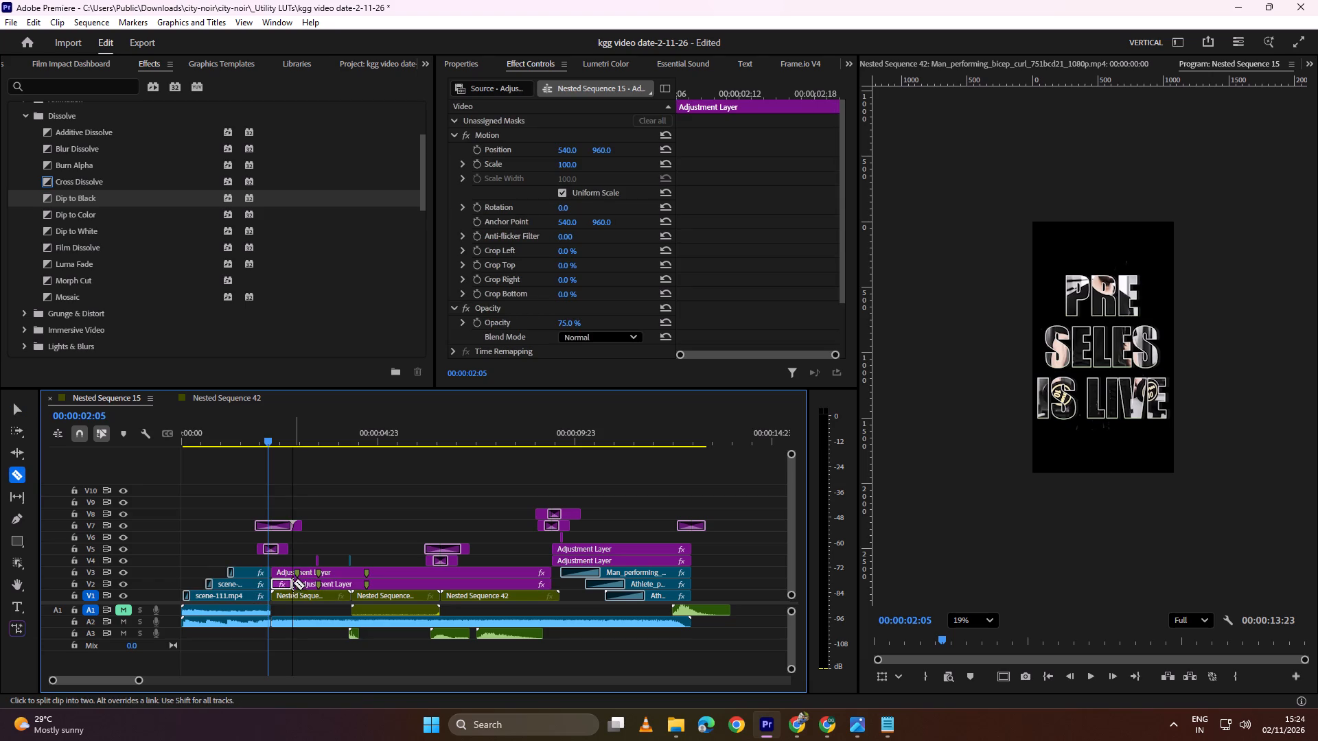
pyautogui.press('v')
pyautogui.keyDown('alt'); pyautogui.moveTo(286, 585); pyautogui.dragTo(182, 566); pyautogui.keyUp('alt')
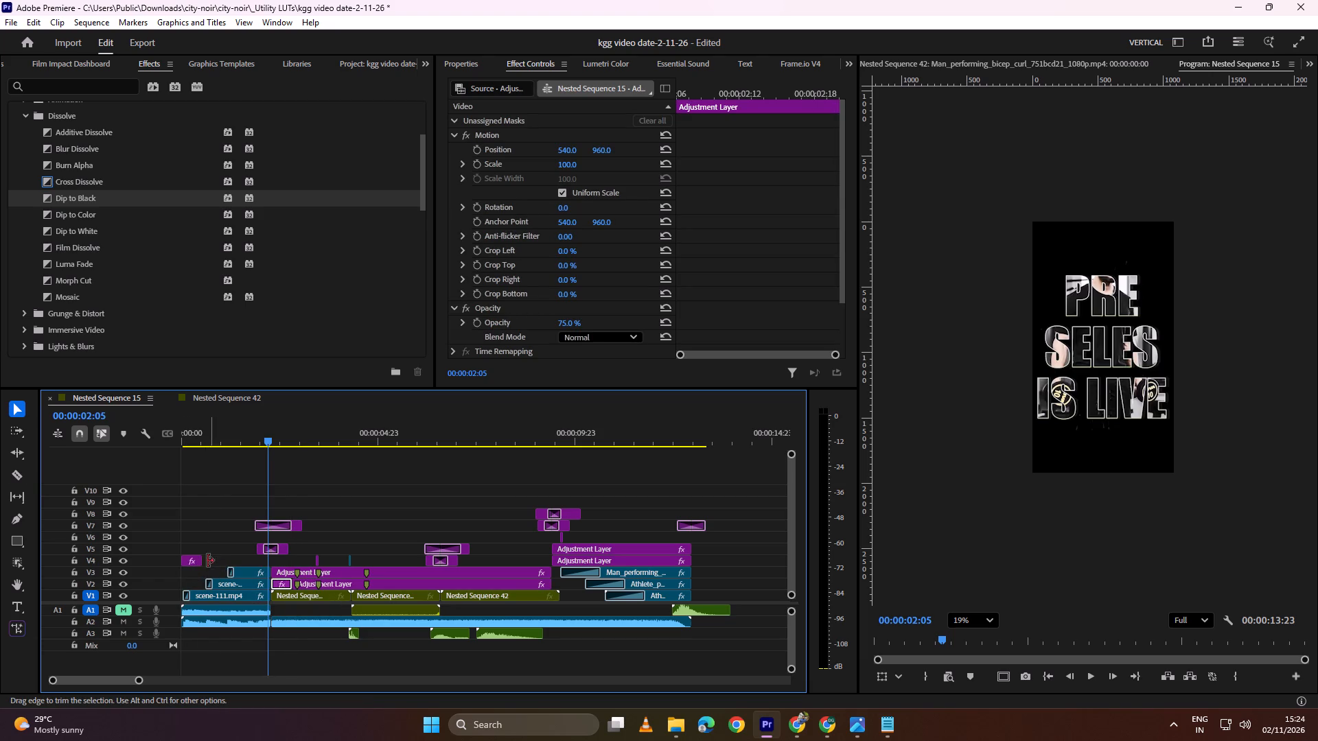
pyautogui.moveTo(207, 561); pyautogui.dragTo(275, 563)
# Play the sequence from the start to review the grade on the opening text and the workout clips.
pyautogui.moveTo(274, 443); pyautogui.dragTo(159, 466)
pyautogui.press('space')
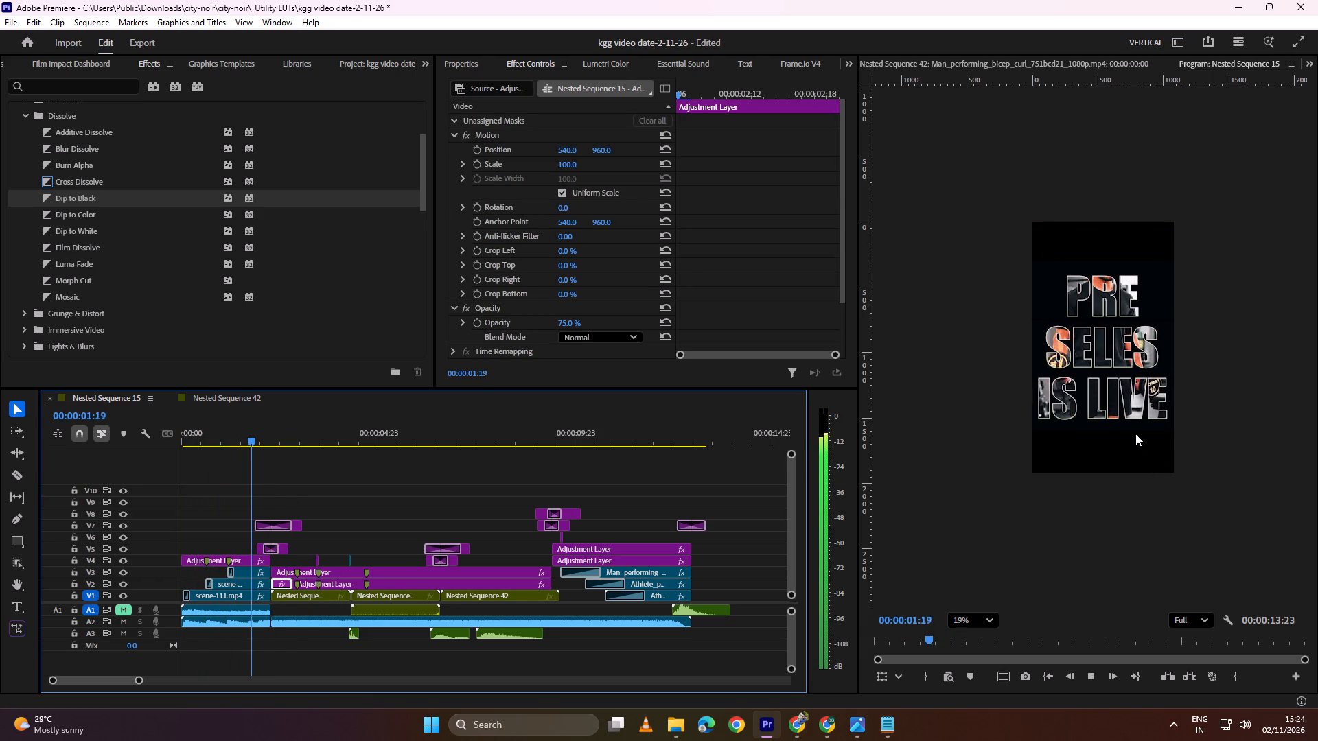
pyautogui.press('space')
pyautogui.scroll(9, 1140, 395)
pyautogui.press('space')
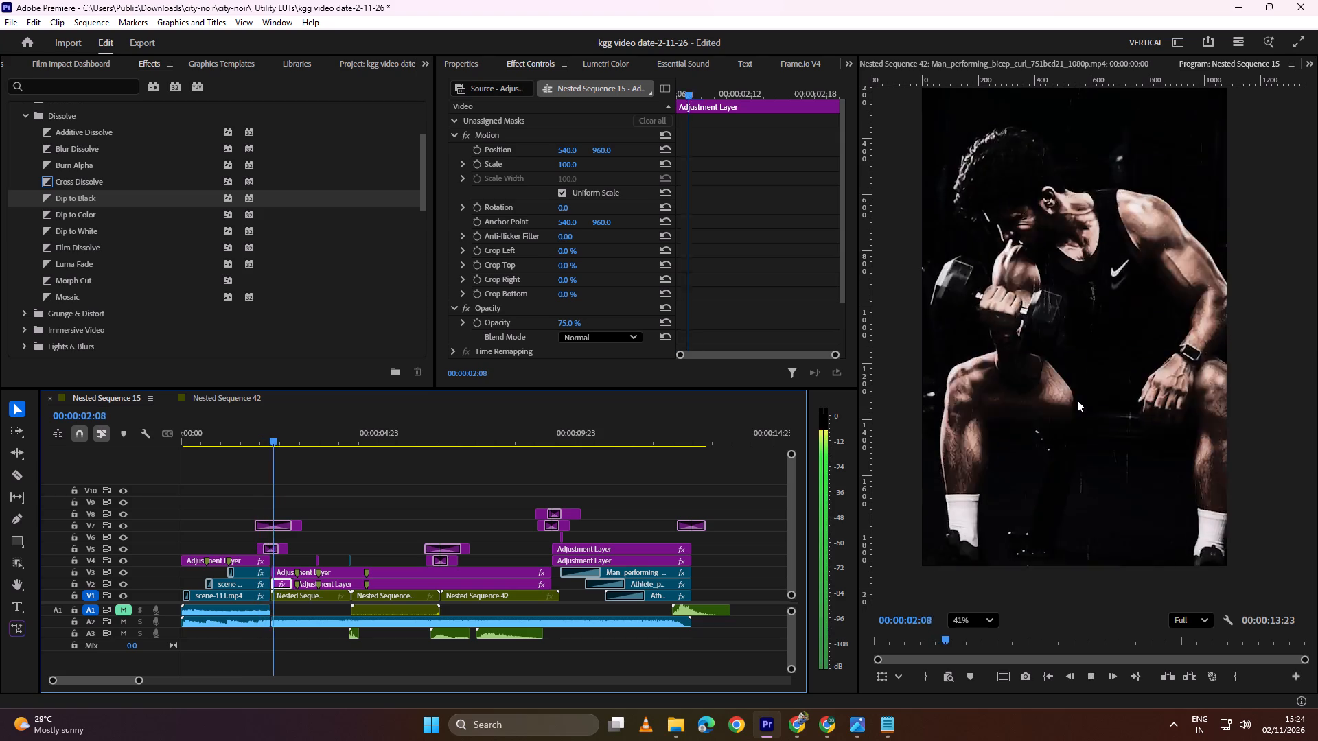
pyautogui.press('space')
pyautogui.press('space')
pyautogui.press('space')
pyautogui.scroll(-4, 1115, 406)
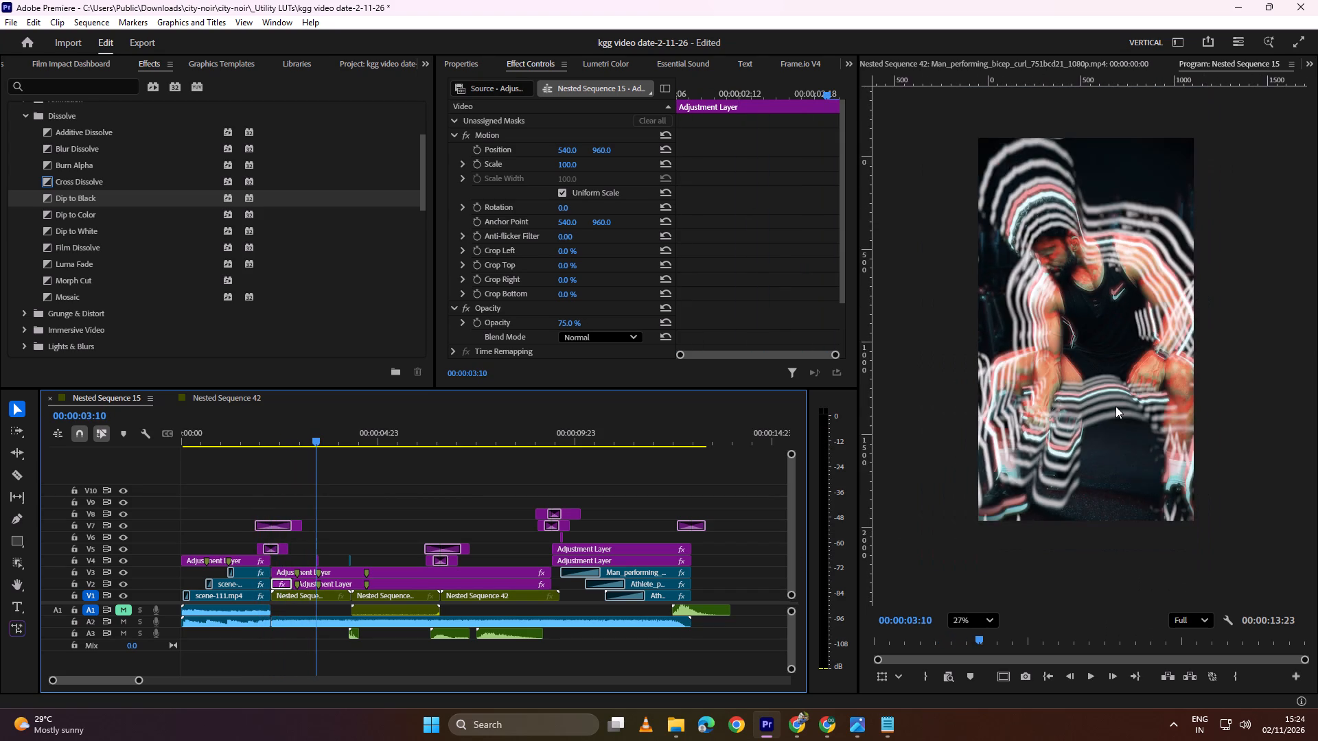
pyautogui.scroll(-4, 1115, 406)
pyautogui.press('space')
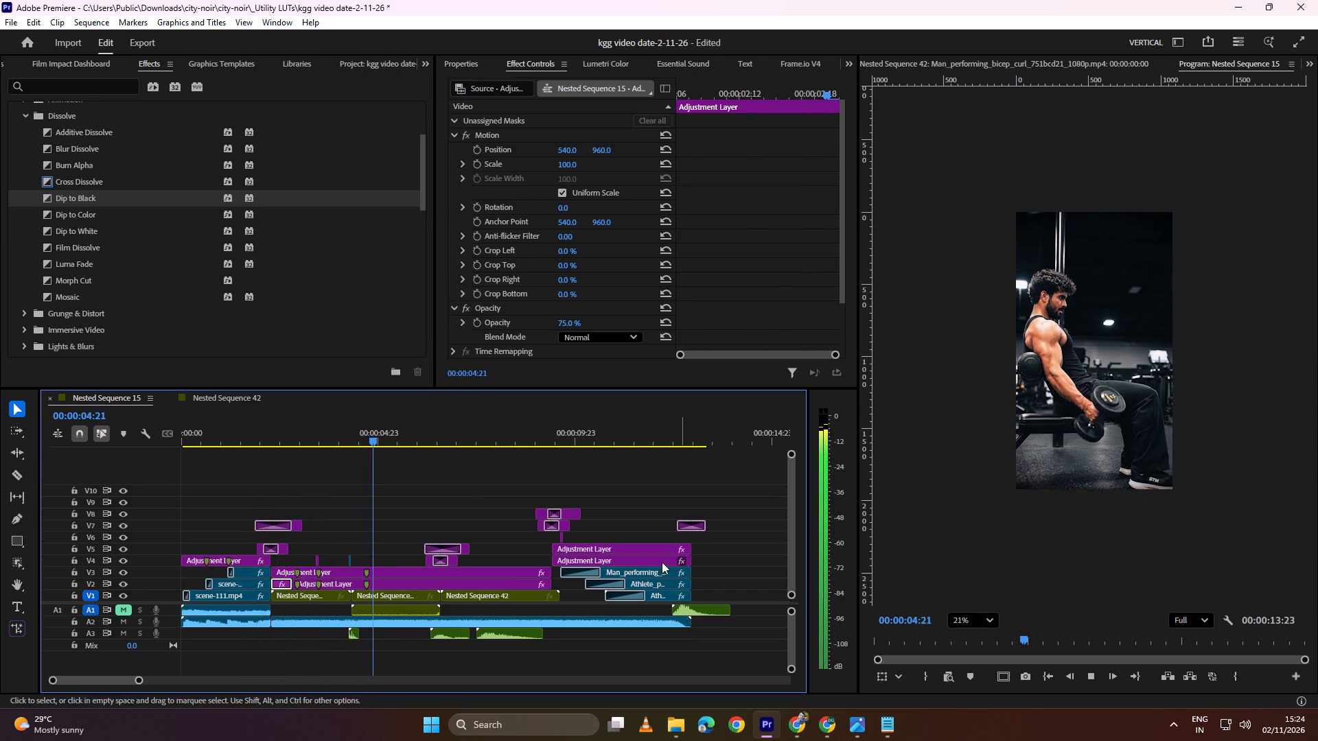
pyautogui.press('space')
pyautogui.keyDown('alt'); pyautogui.scroll(4, 472, 563); pyautogui.keyUp('alt')
pyautogui.press('space')
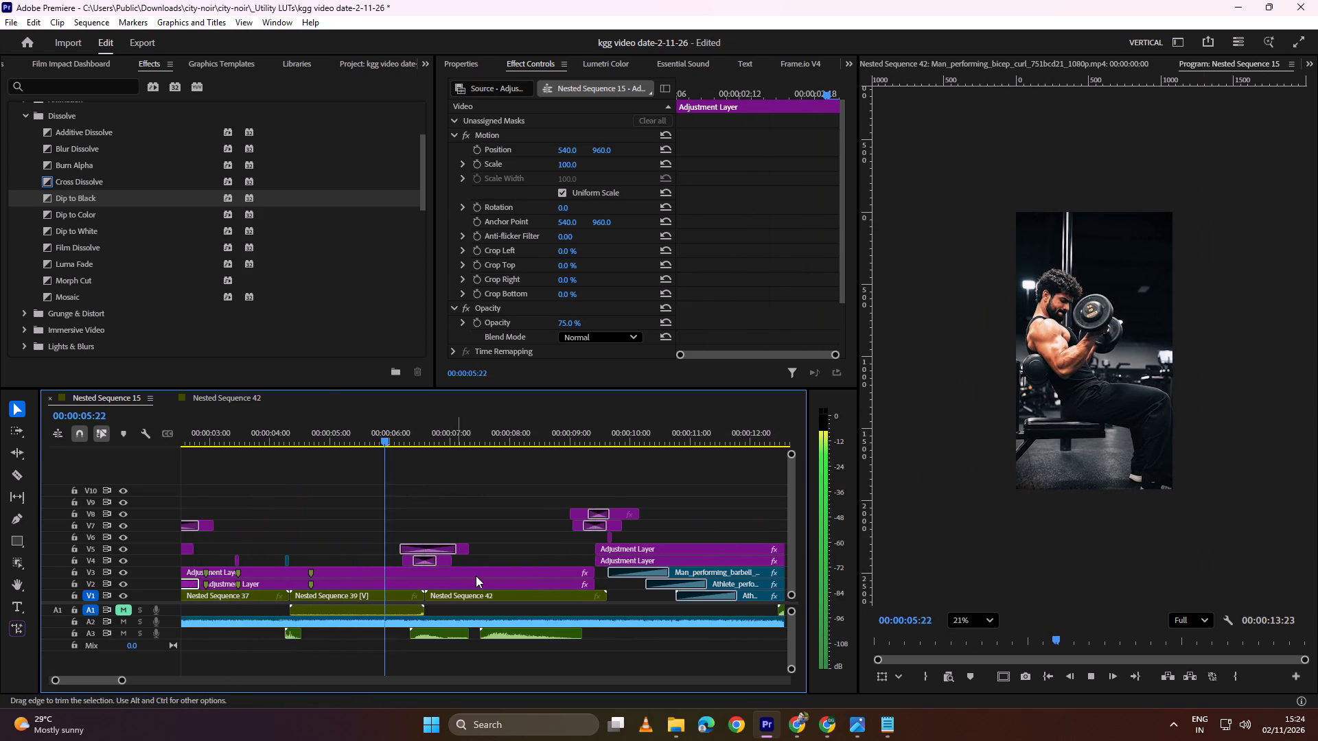
pyautogui.press('space')
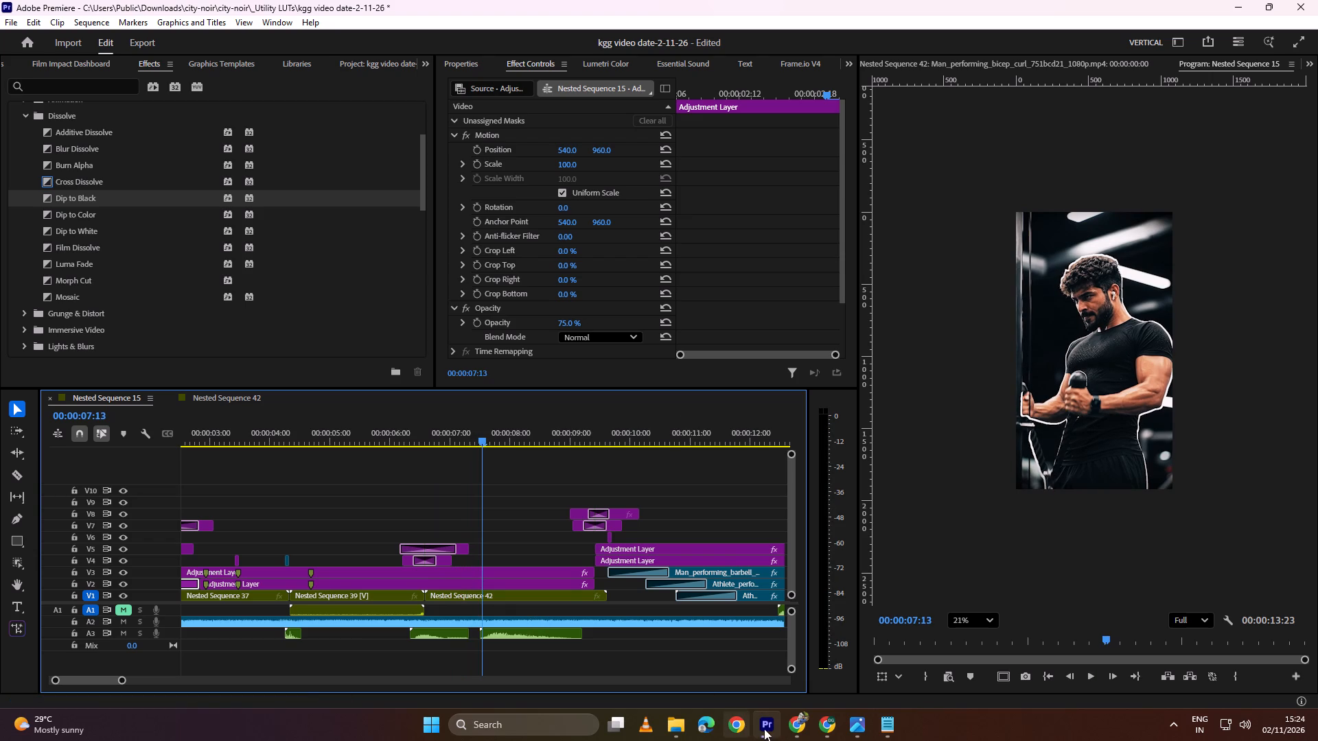
# Switch to Google Chrome.
pyautogui.click(770, 650)
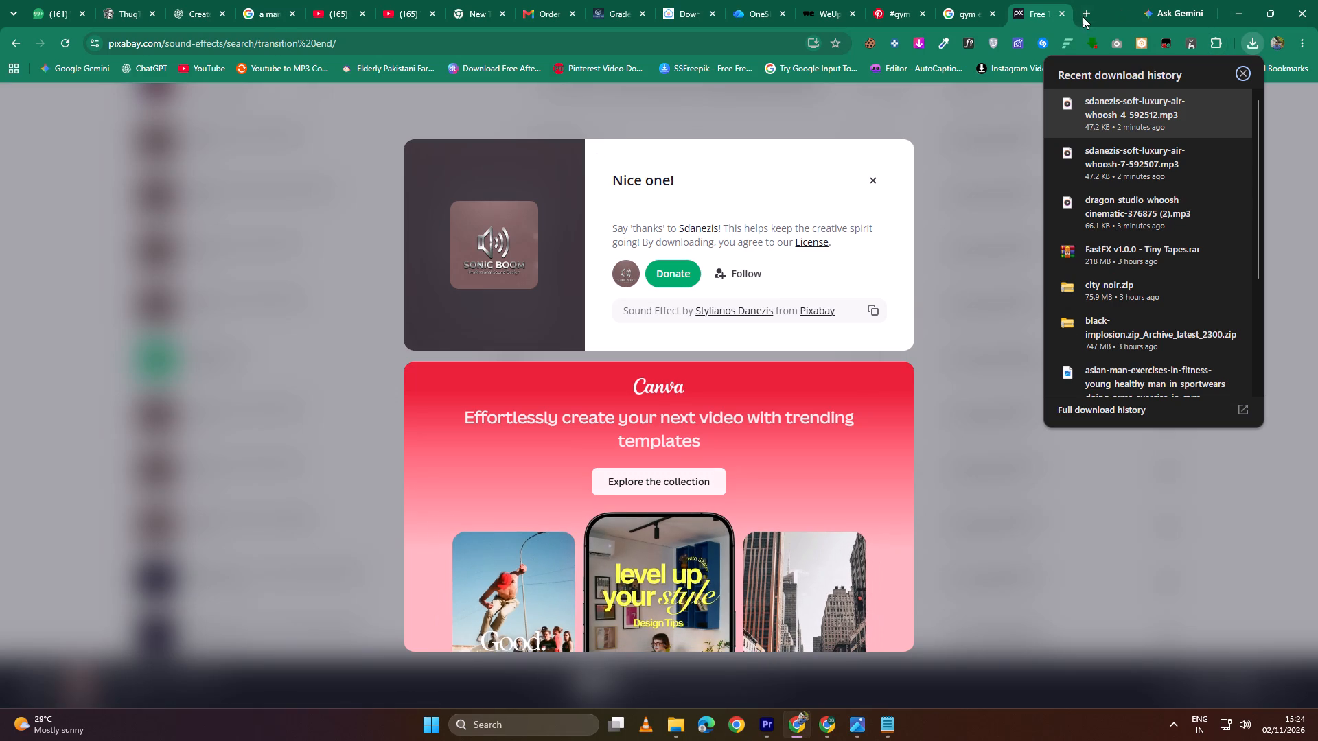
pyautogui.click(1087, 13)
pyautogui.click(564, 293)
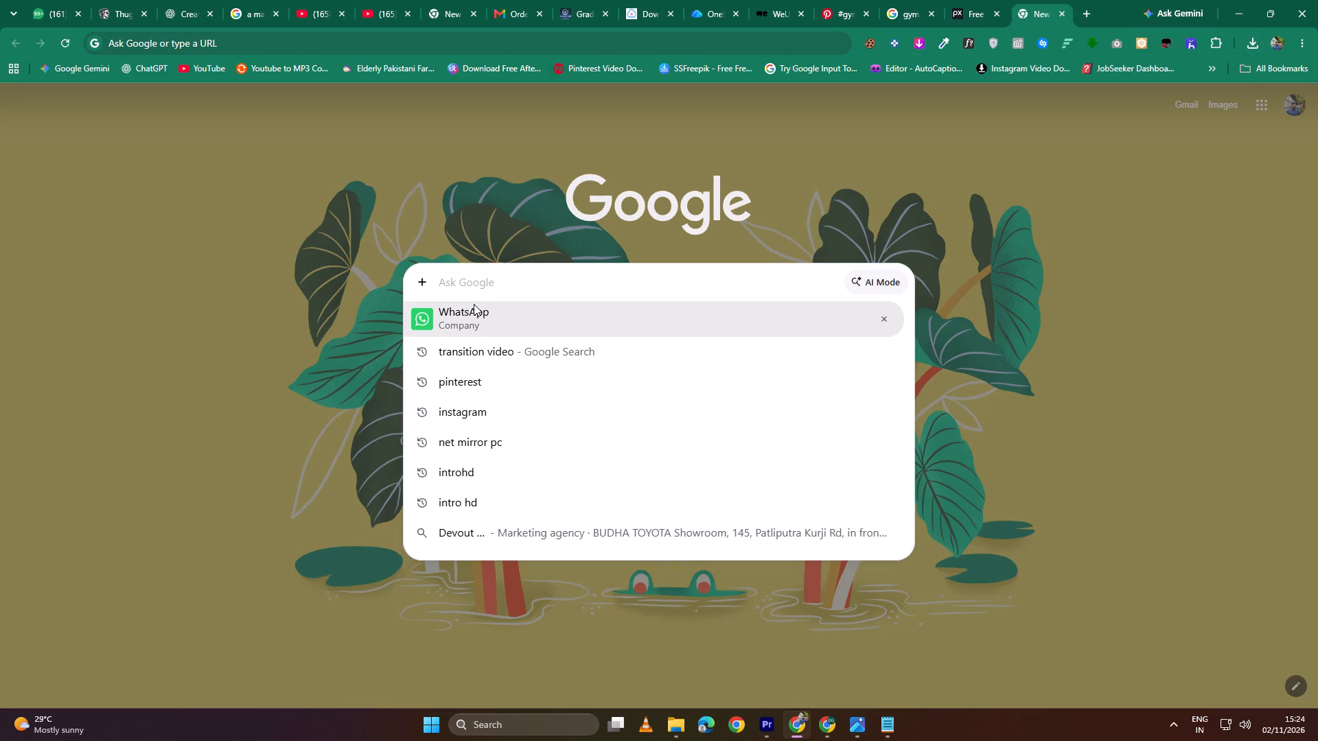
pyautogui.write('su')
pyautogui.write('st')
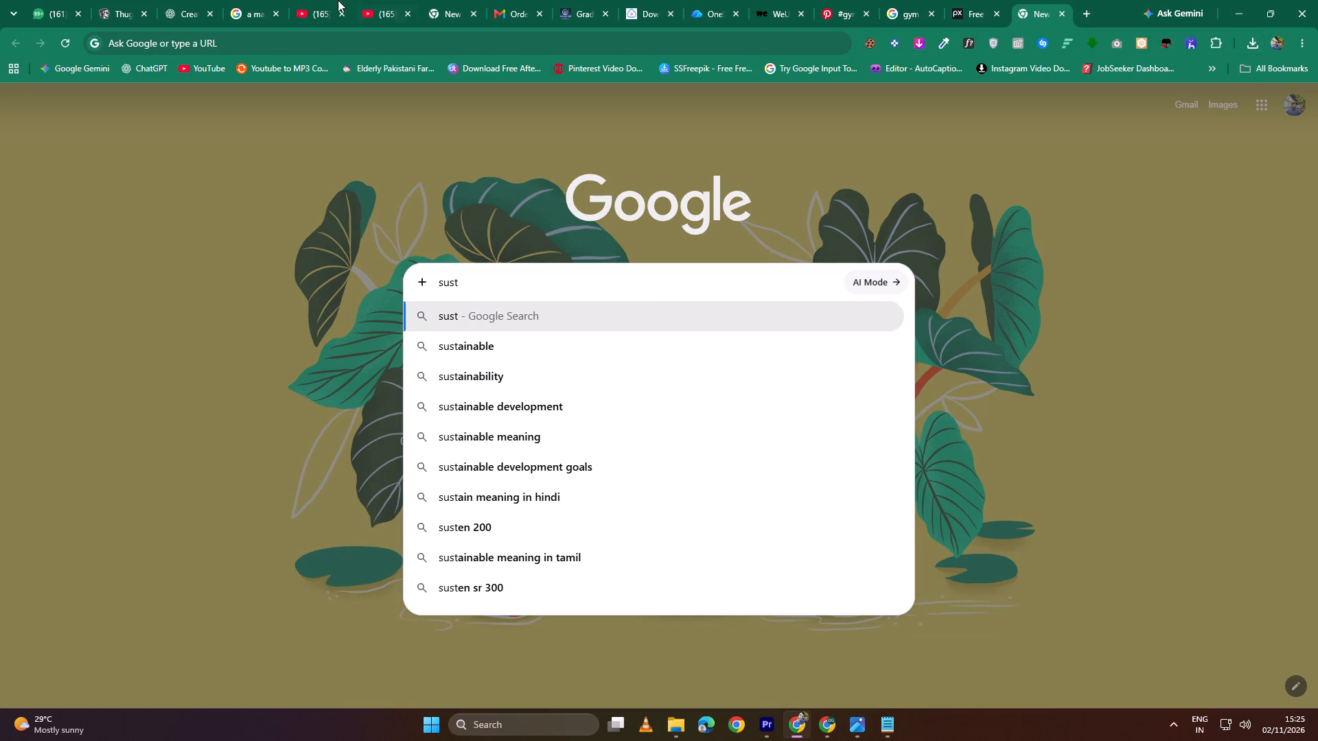
# Search YouTube for "dust" and browse the results.
pyautogui.click(323, 0)
pyautogui.click(445, 104)
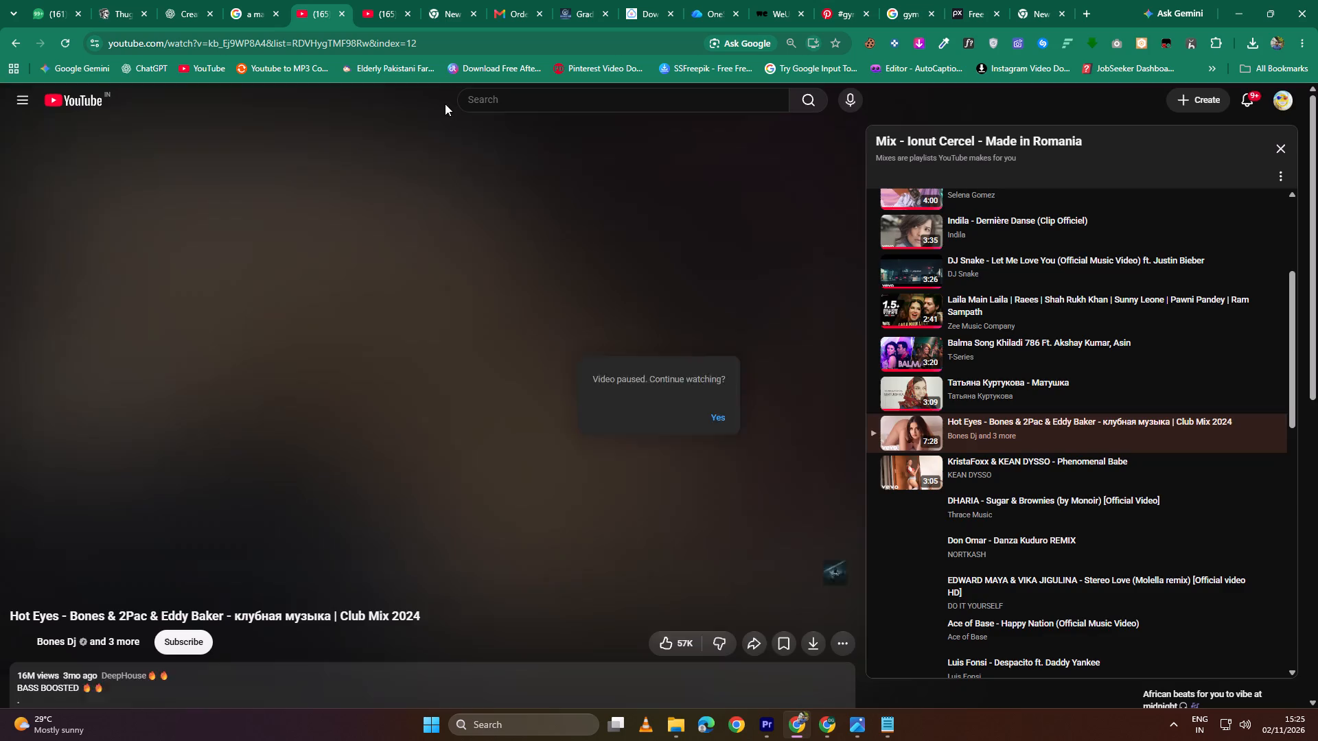
pyautogui.click(522, 96)
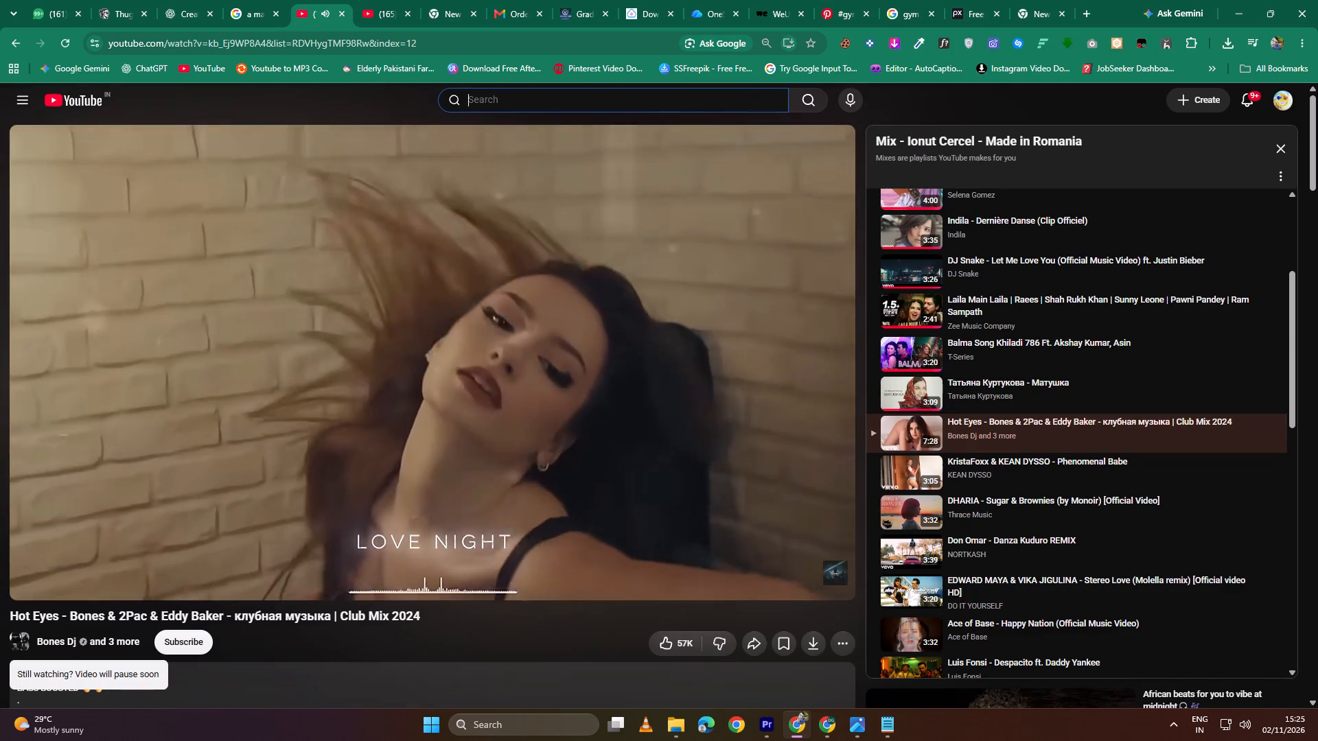
pyautogui.write('dust')
pyautogui.press('Return')
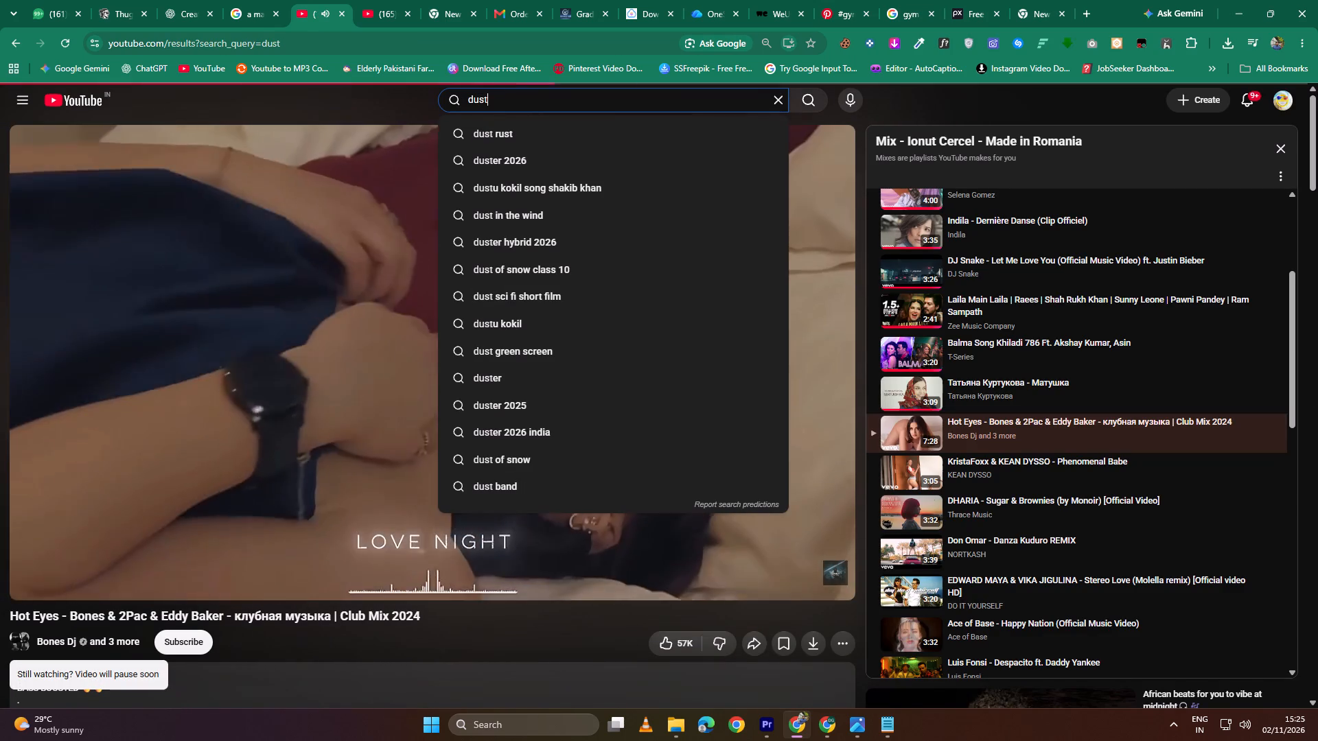
pyautogui.scroll(-1, 450, 329)
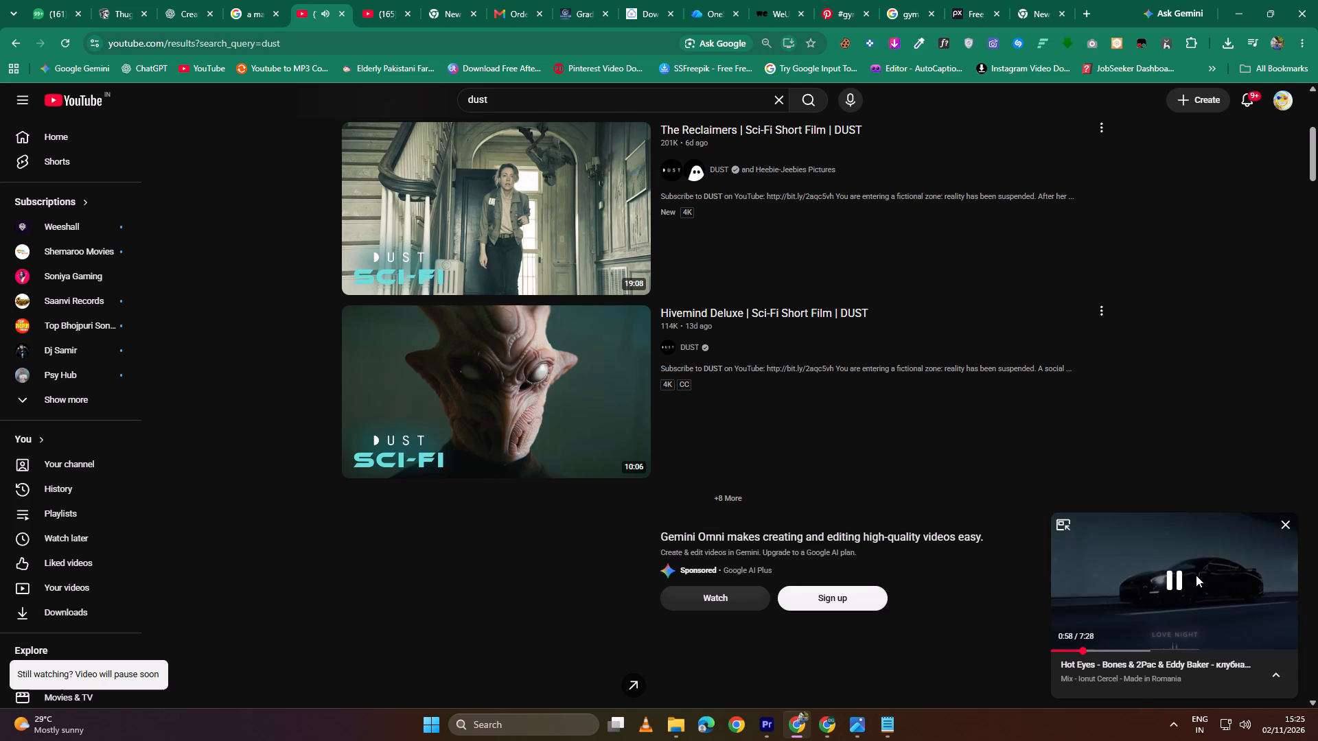
# Search YouTube for "dust overlay".
pyautogui.click(513, 93)
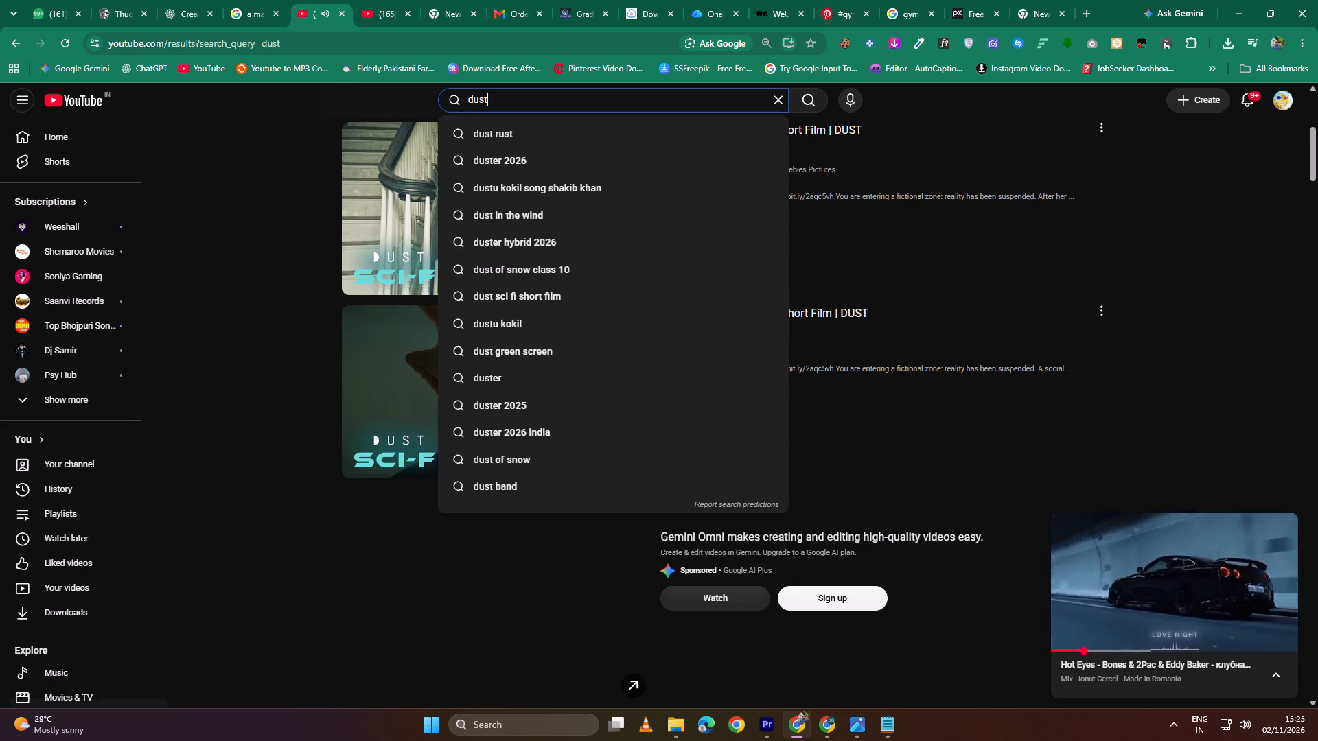
pyautogui.press('space')
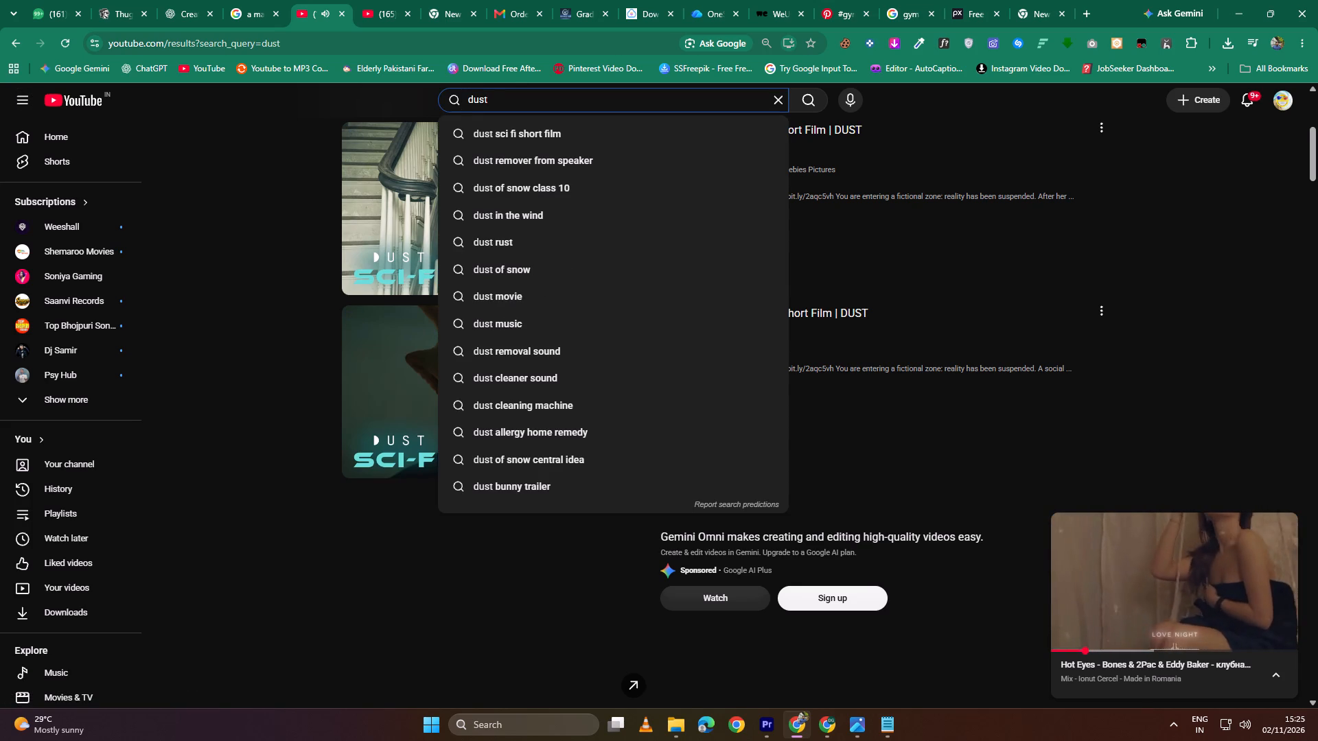
pyautogui.write('overlay')
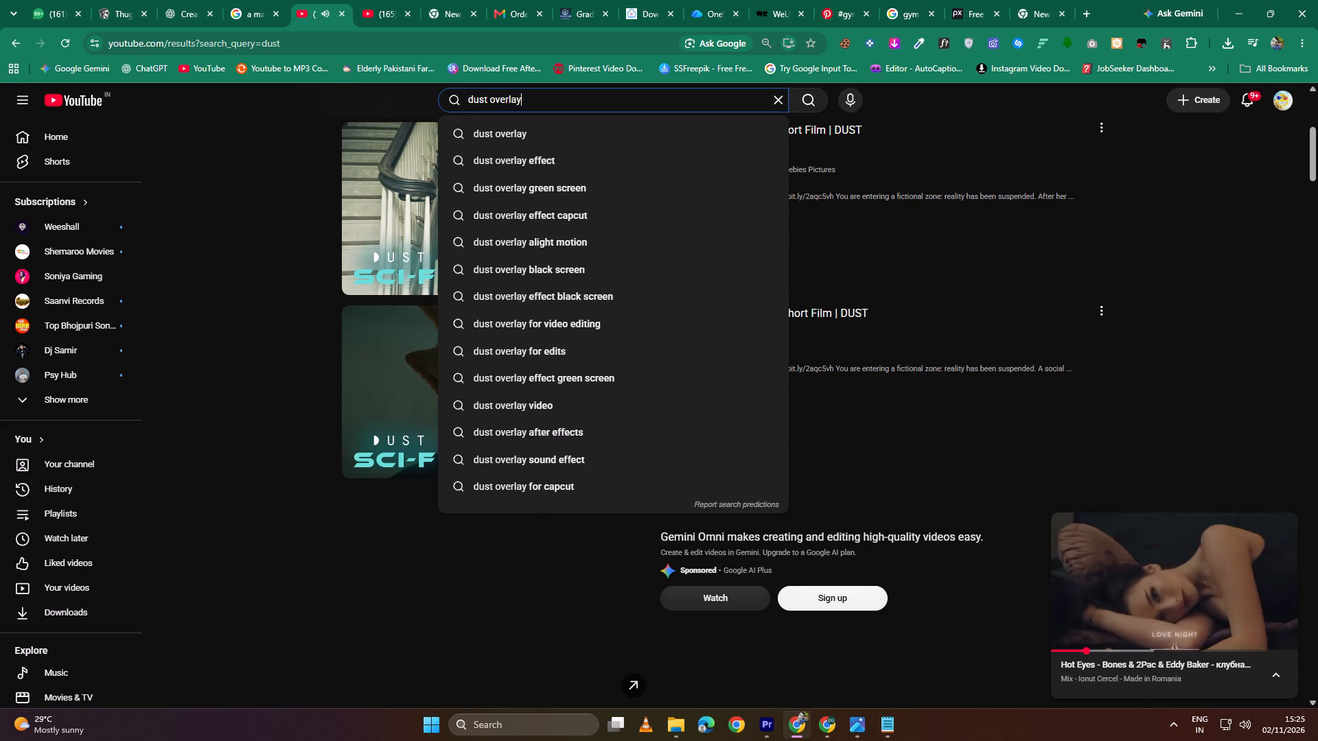
pyautogui.press('Return')
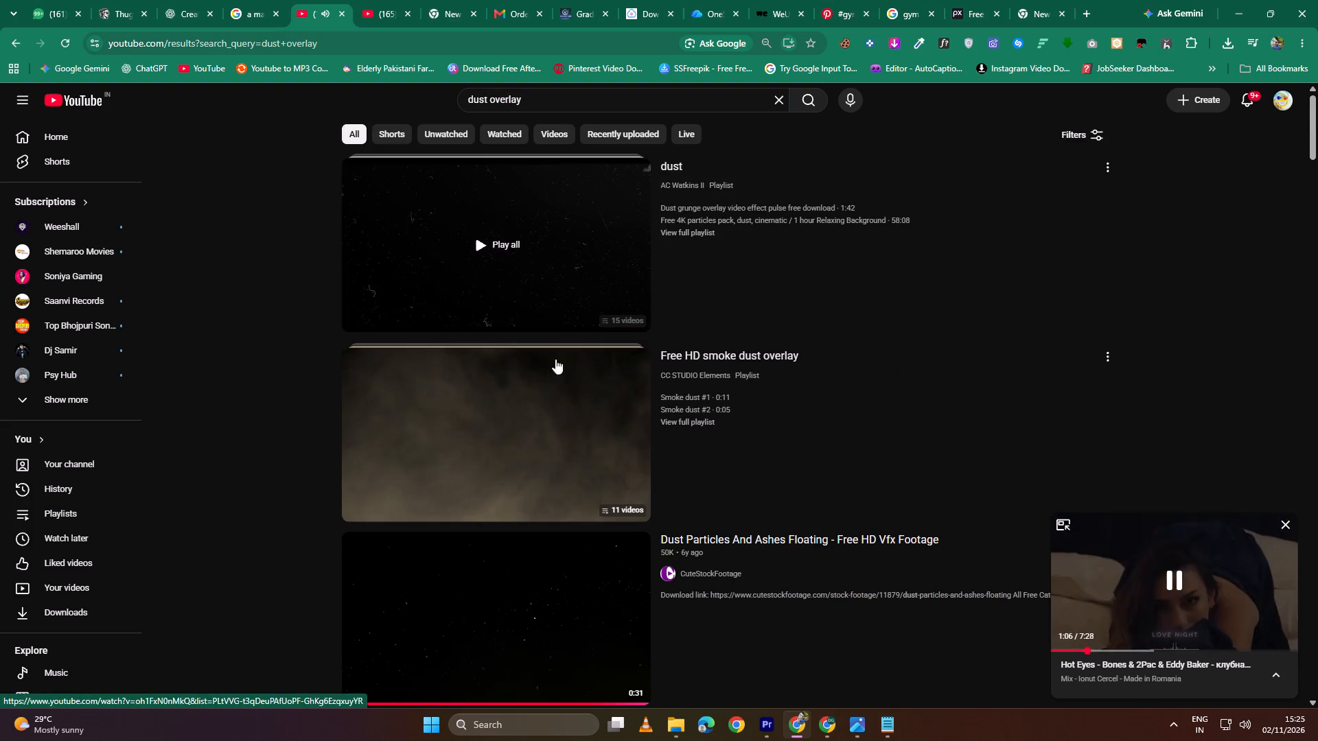
# Open the video "Dust Particles And Ashes Floating - Free HD Vfx Footage", pause it, and copy its share link.
pyautogui.click(523, 602)
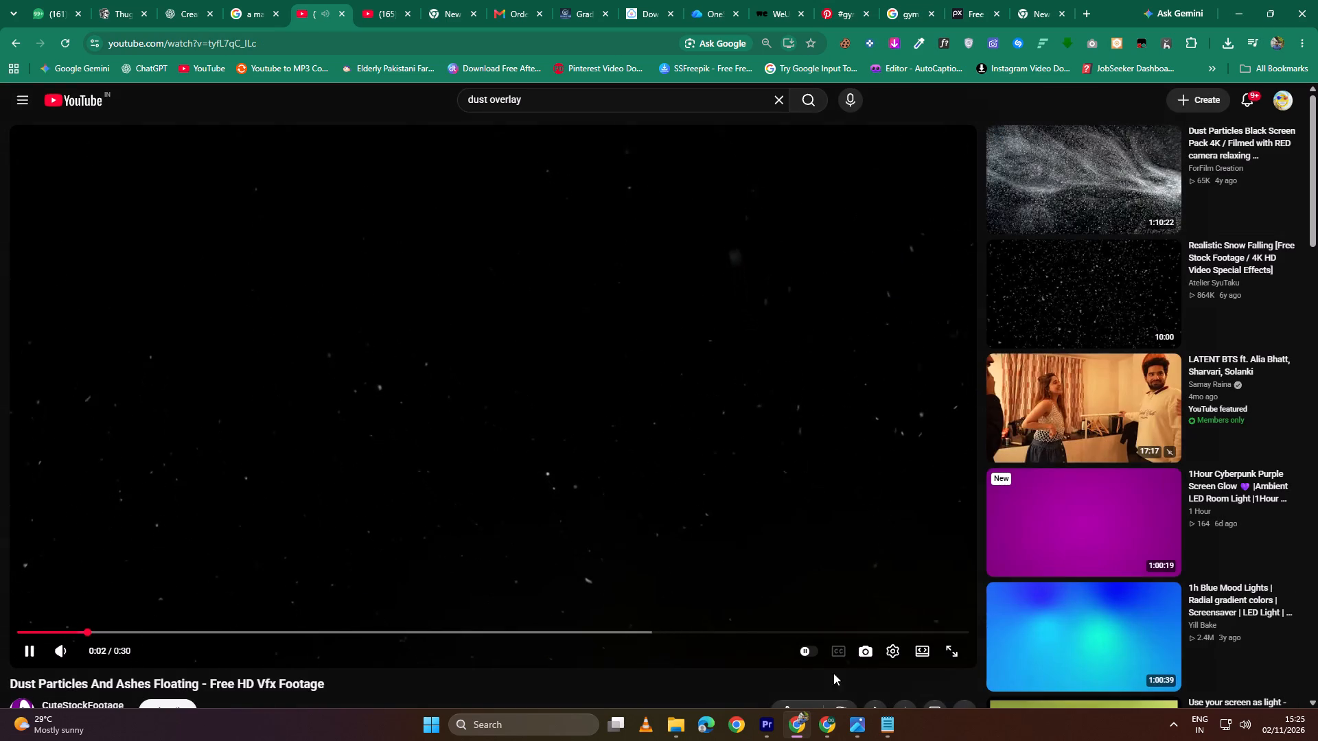
pyautogui.click(435, 469)
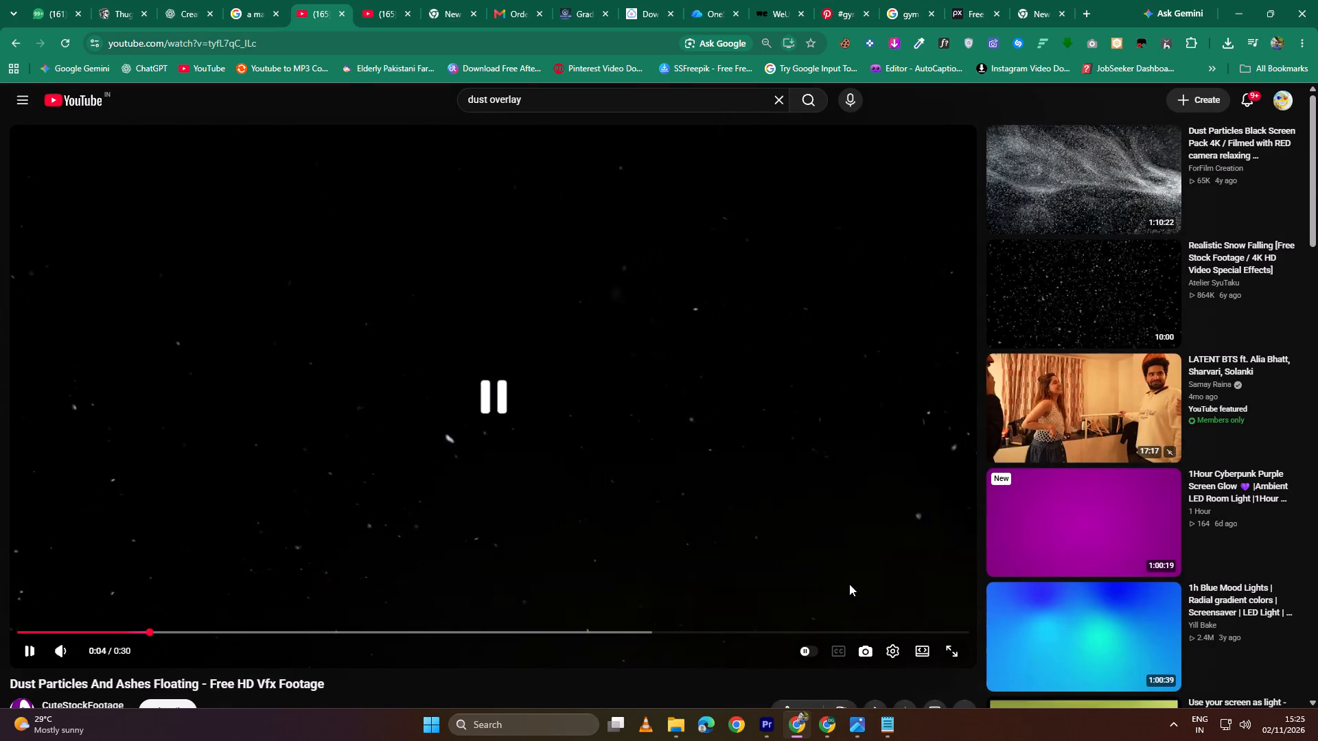
pyautogui.scroll(-1, 841, 515)
pyautogui.click(877, 344)
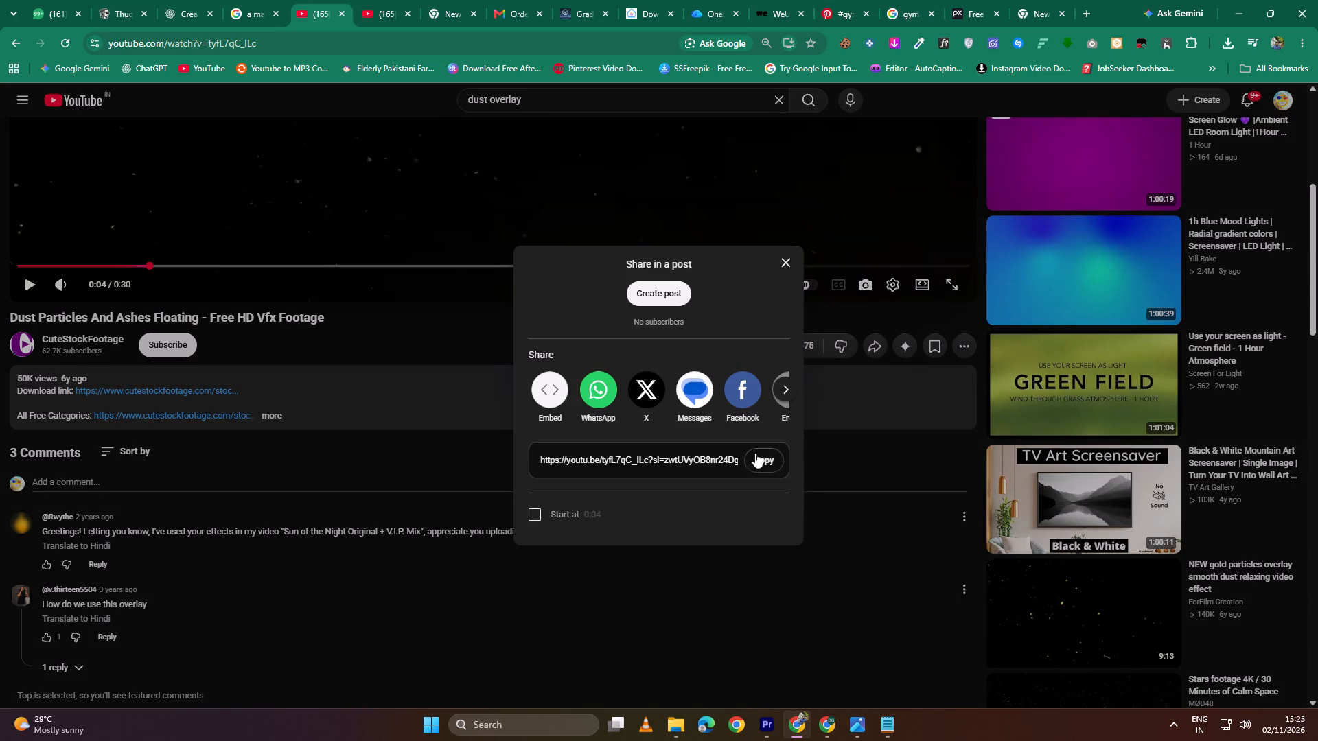
pyautogui.click(755, 453)
# Open the bookmarked YouTube to MP3 converter site in place of the "mask text in pr" Shorts page.
pyautogui.click(384, 11)
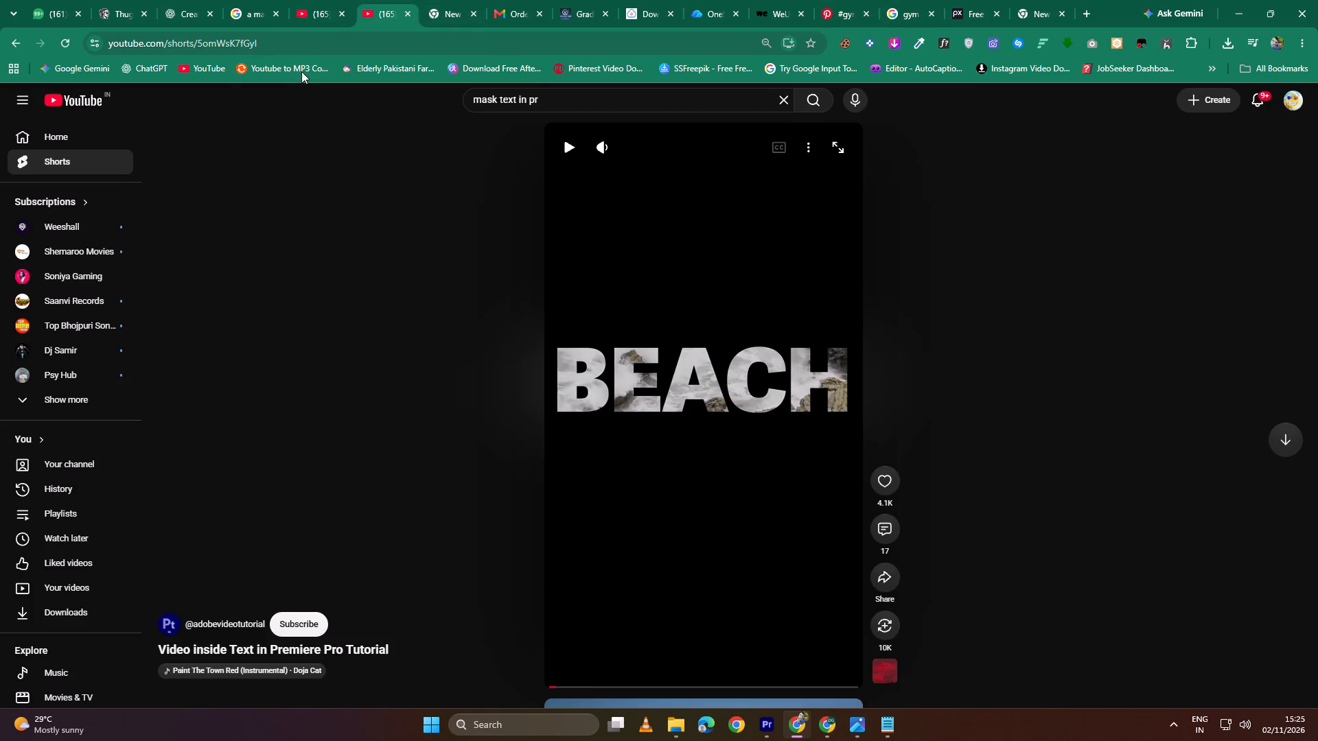
pyautogui.click(296, 71)
# Return from the dust video to the music mix and play "Luis Fonsi - Despacito ft. Daddy Yankee" from its playlist.
pyautogui.click(314, 10)
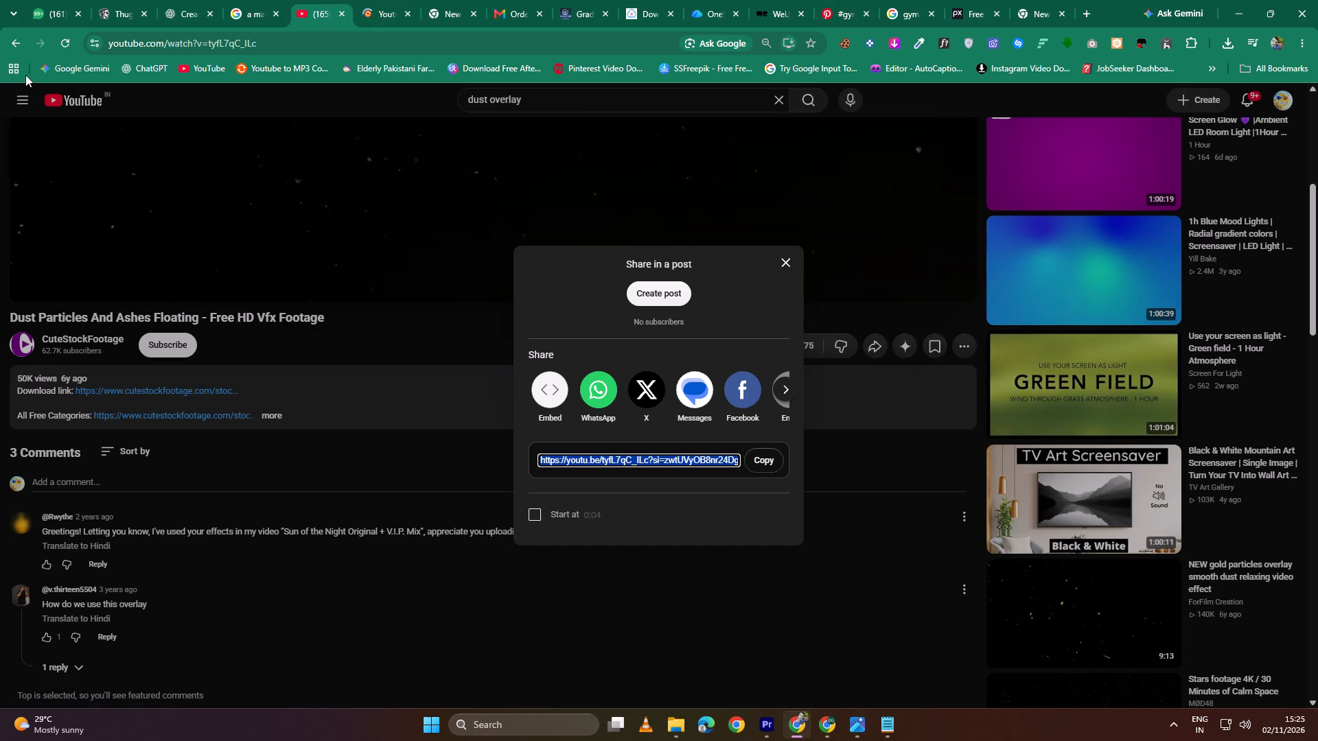
pyautogui.click(15, 42)
pyautogui.click(15, 42)
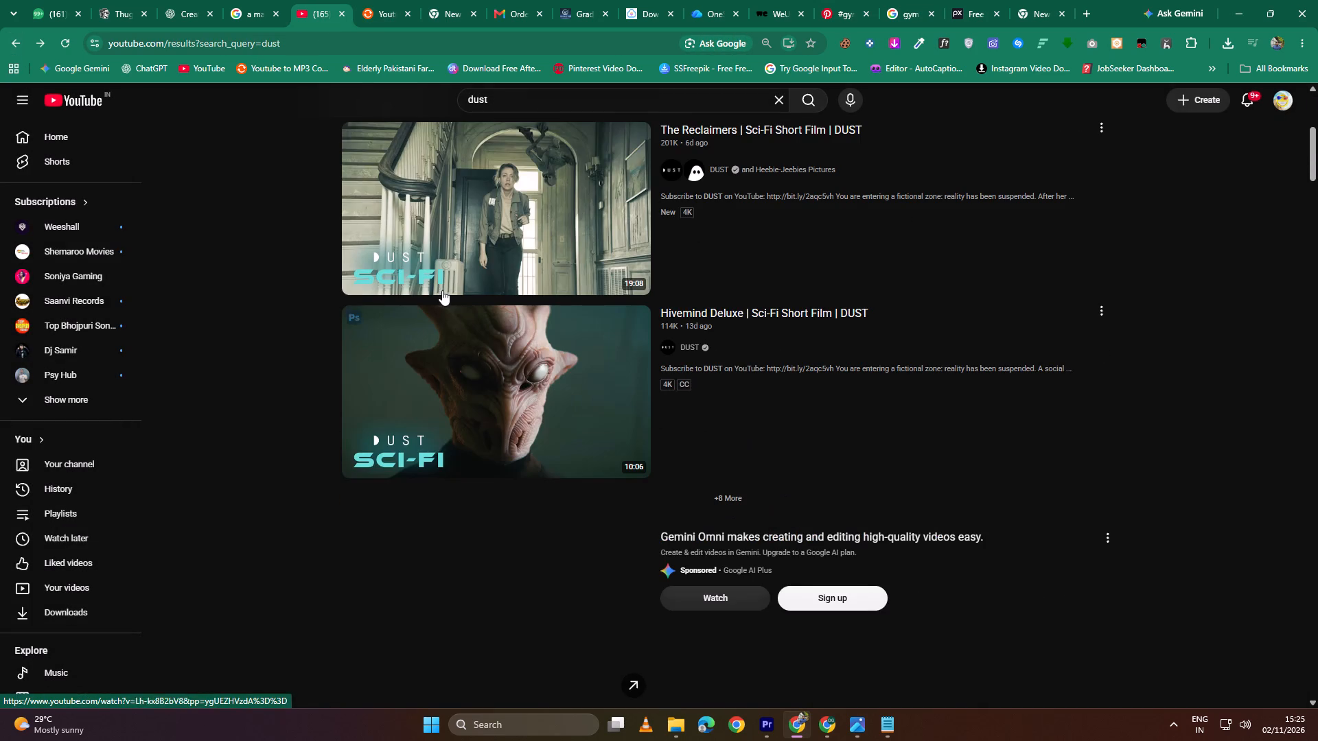
pyautogui.scroll(1, 511, 364)
pyautogui.click(16, 36)
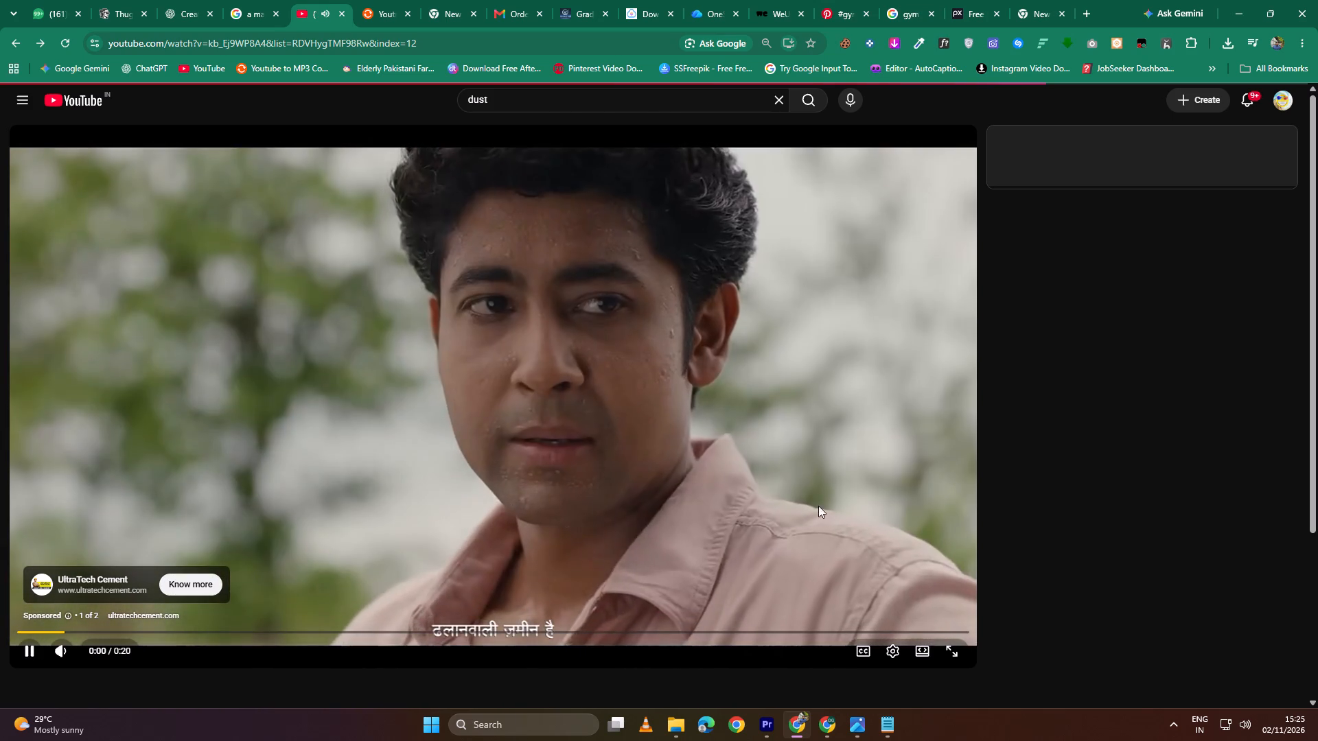
pyautogui.scroll(-1, 789, 496)
pyautogui.scroll(1, 1040, 316)
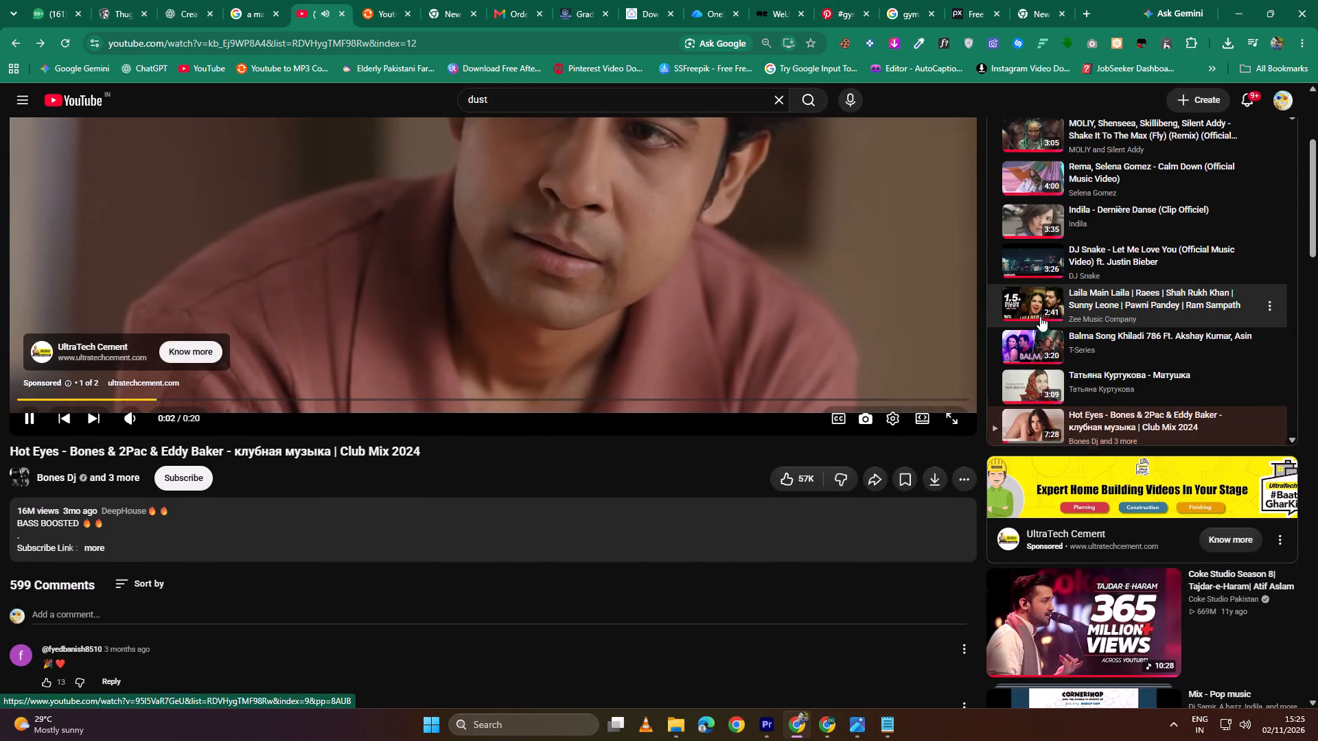
pyautogui.scroll(-1, 1050, 339)
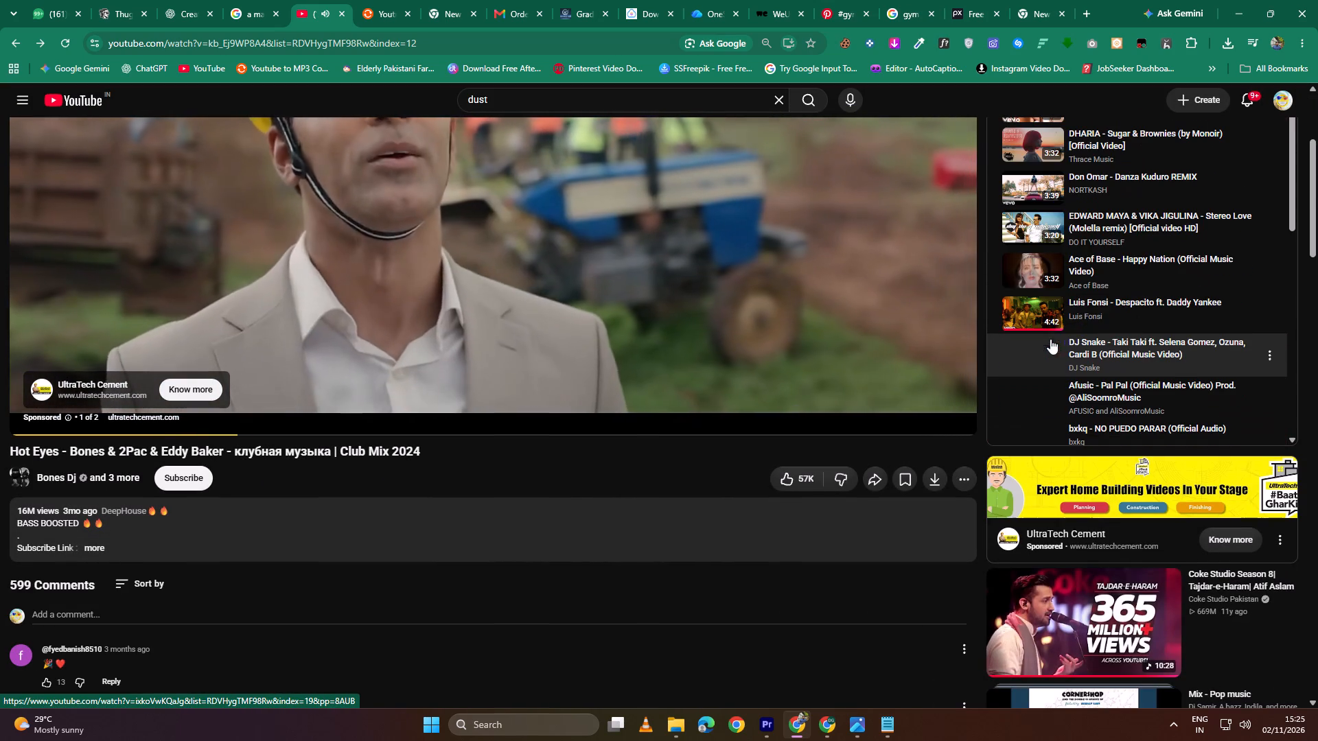
pyautogui.click(1027, 310)
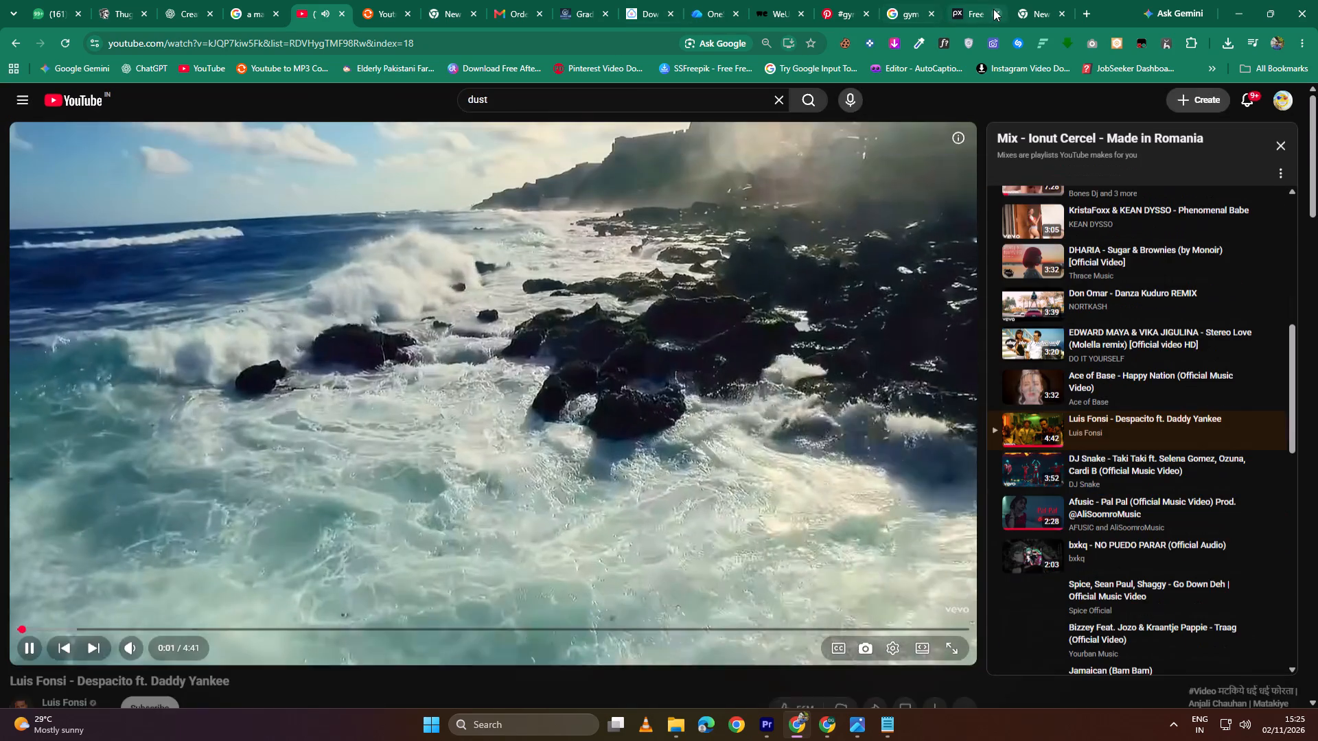
# Close the browser tab whose title starts with "Free".
pyautogui.click(993, 9)
pyautogui.click(977, 14)
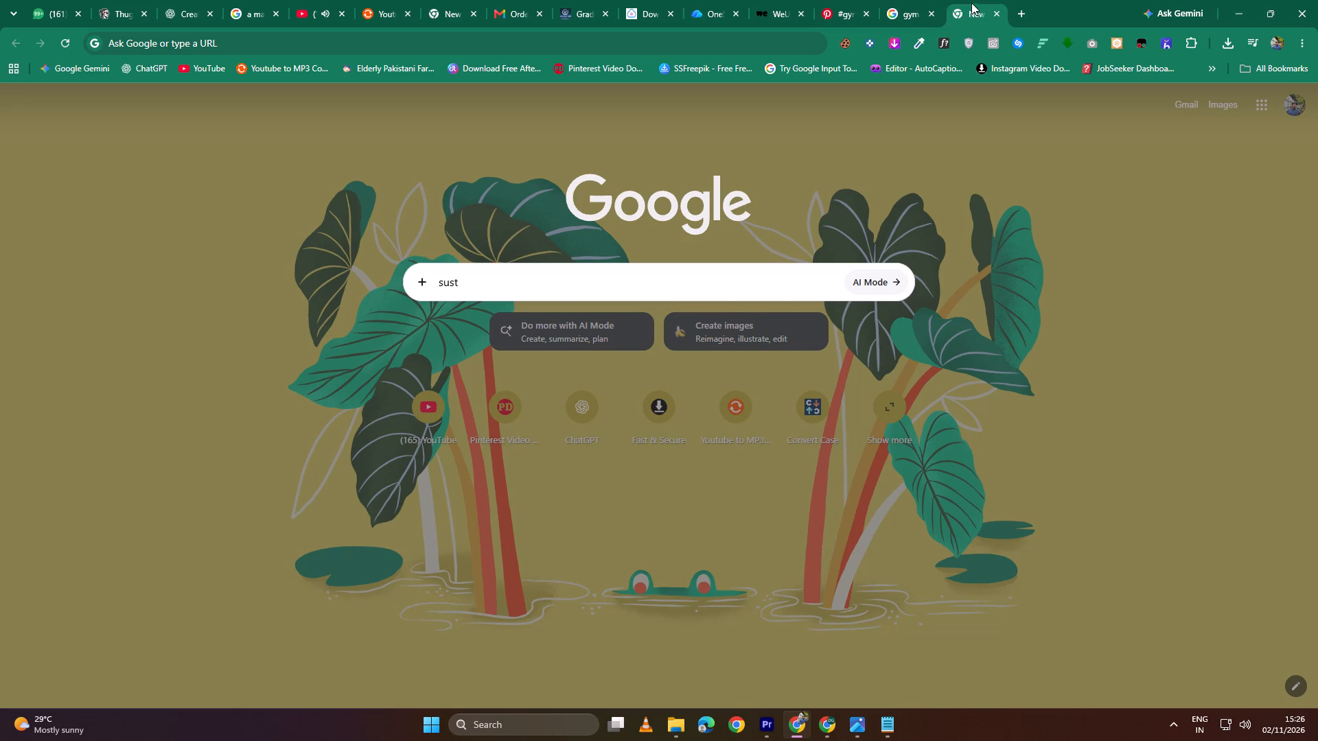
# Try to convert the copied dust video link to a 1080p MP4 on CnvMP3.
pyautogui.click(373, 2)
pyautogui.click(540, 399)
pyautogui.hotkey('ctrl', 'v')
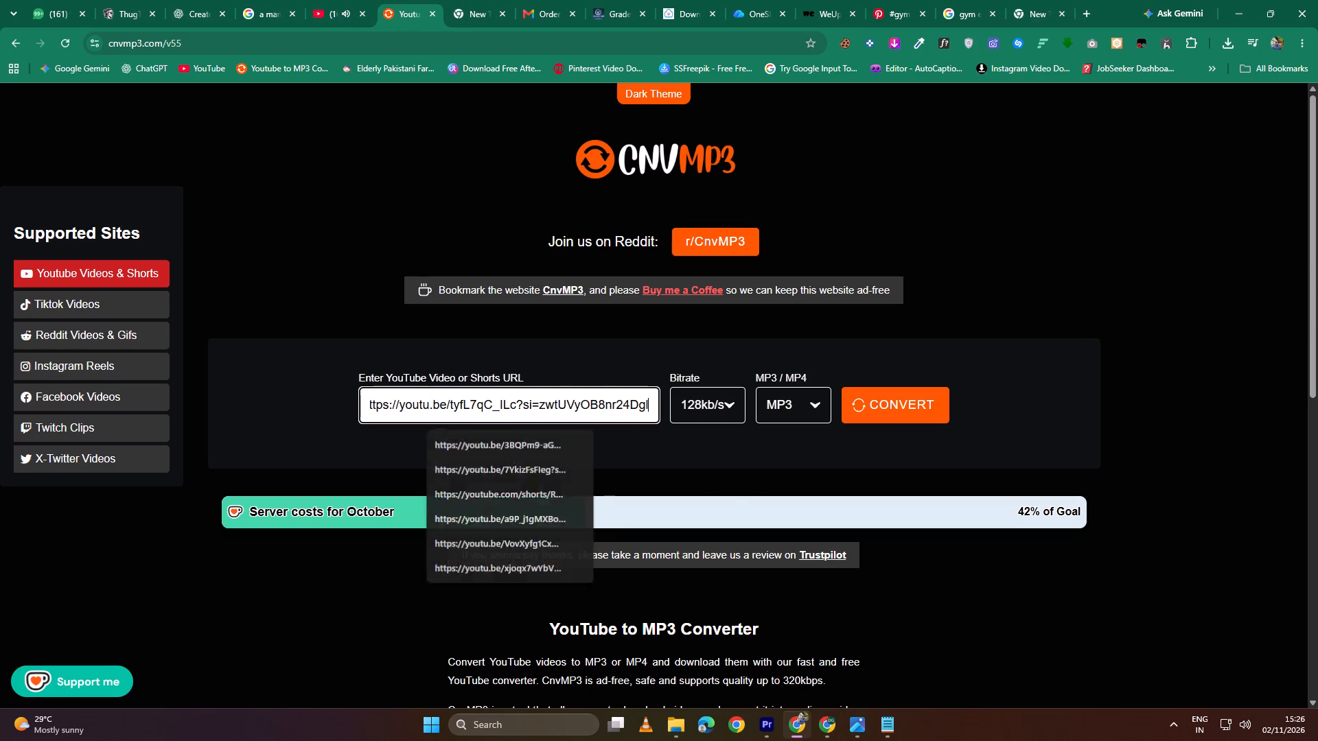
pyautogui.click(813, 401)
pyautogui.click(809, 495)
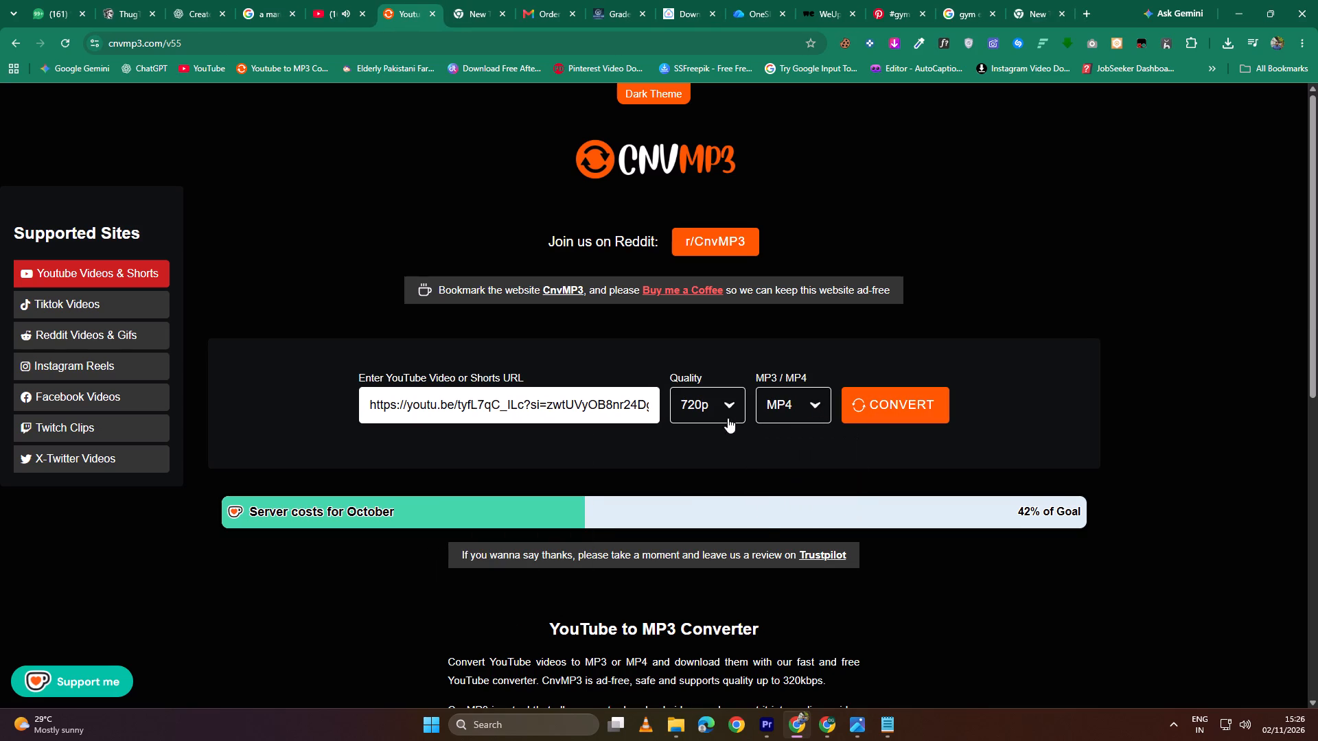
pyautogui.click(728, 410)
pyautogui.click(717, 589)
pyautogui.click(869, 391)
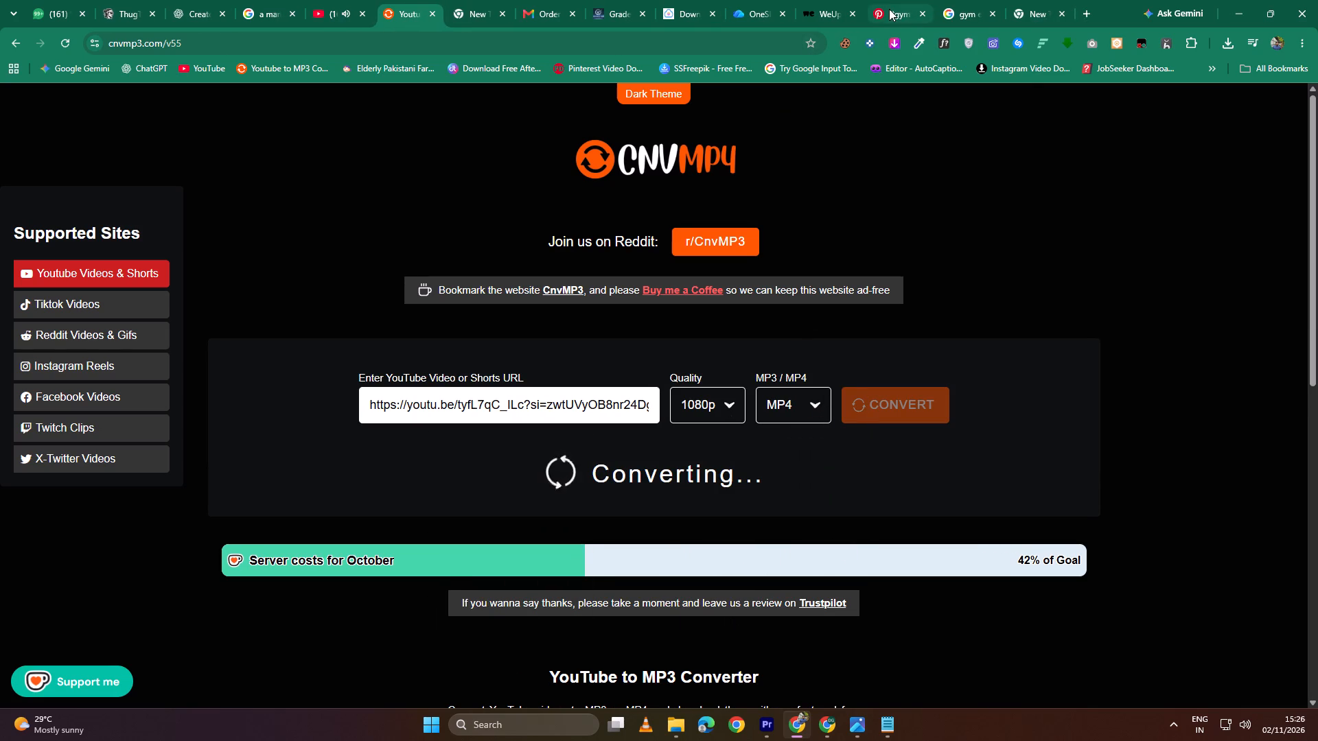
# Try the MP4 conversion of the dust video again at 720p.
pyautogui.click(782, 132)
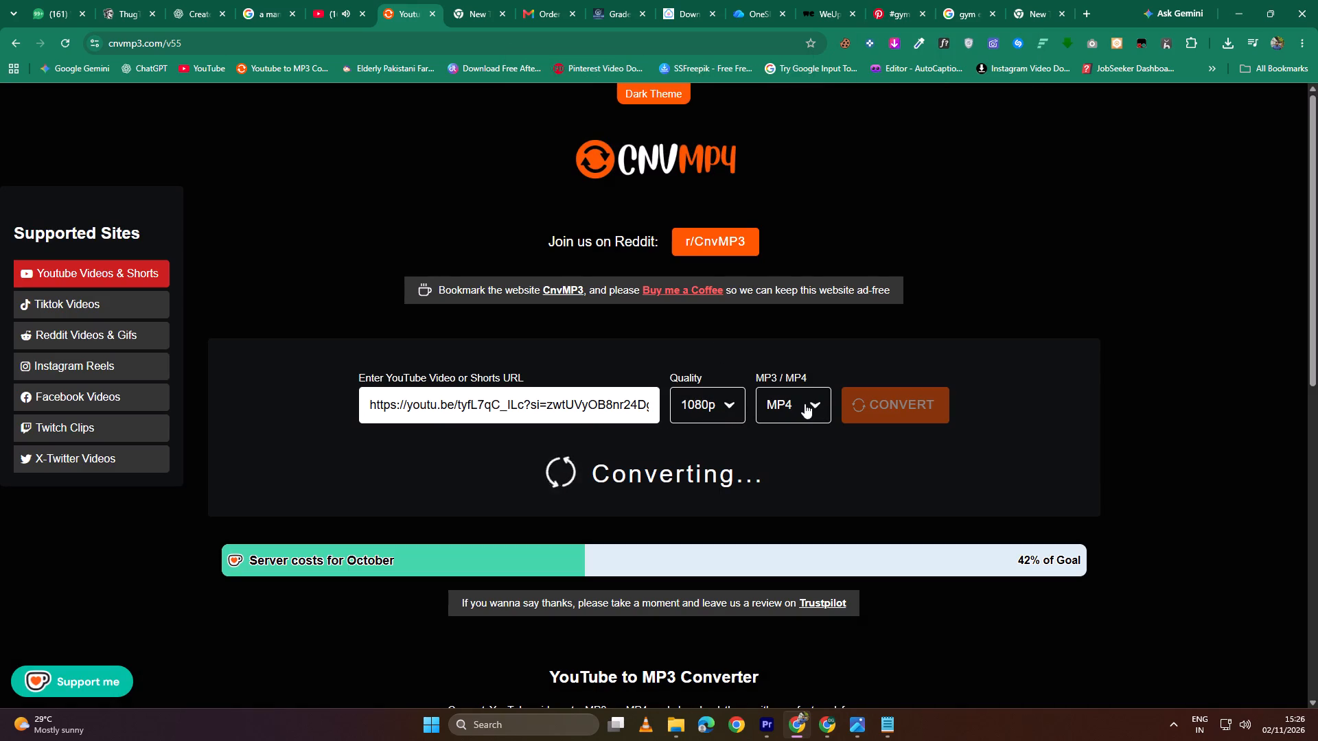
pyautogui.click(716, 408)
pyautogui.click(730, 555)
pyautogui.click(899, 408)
# Reload the converter, enter the copied dust video link again, and convert it as MP4 to download it.
pyautogui.click(65, 41)
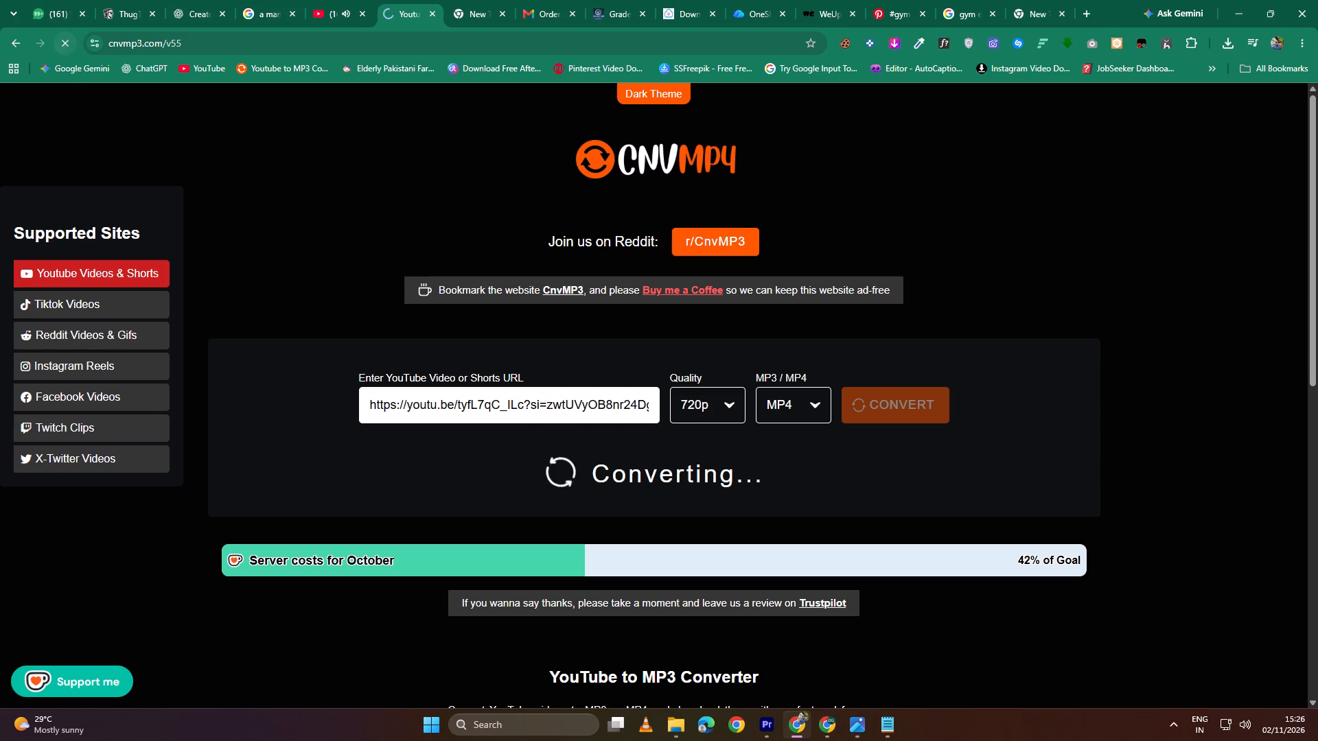
pyautogui.click(456, 403)
pyautogui.hotkey('ctrl', 'v')
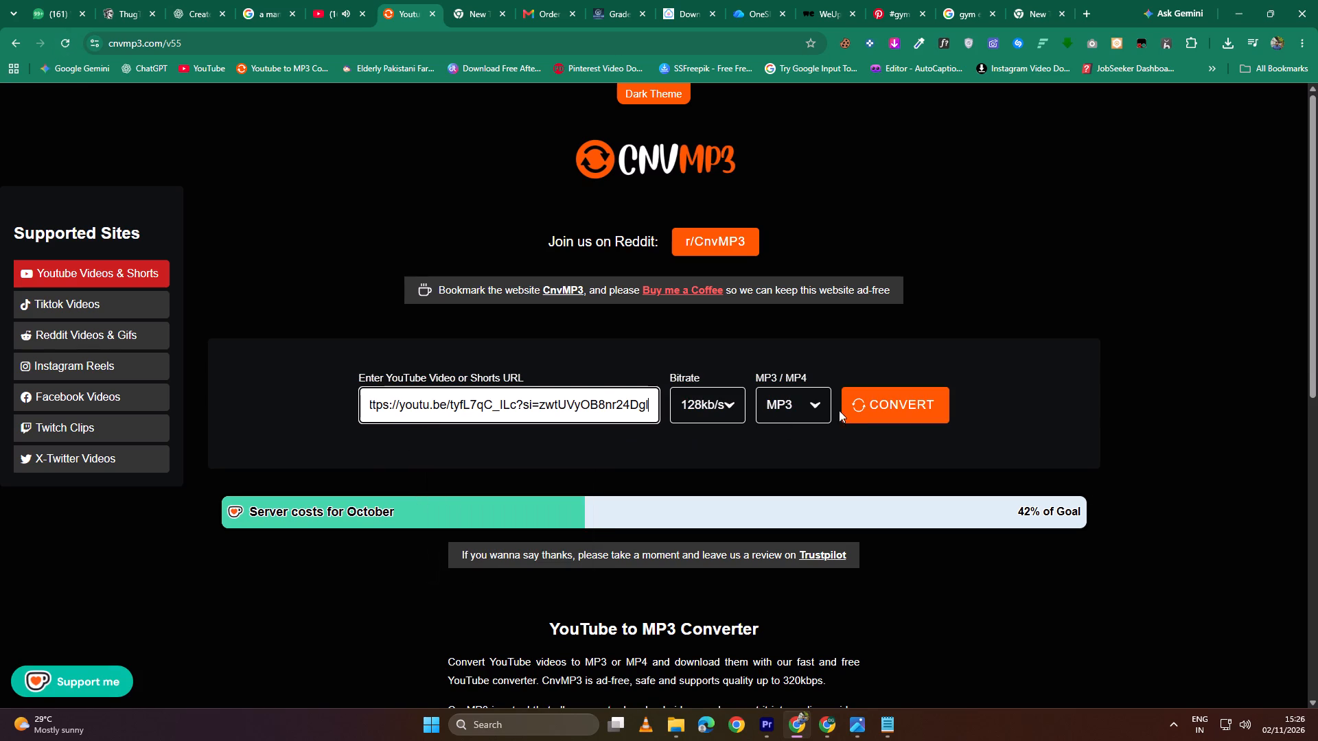
pyautogui.click(819, 401)
pyautogui.click(819, 495)
pyautogui.click(889, 403)
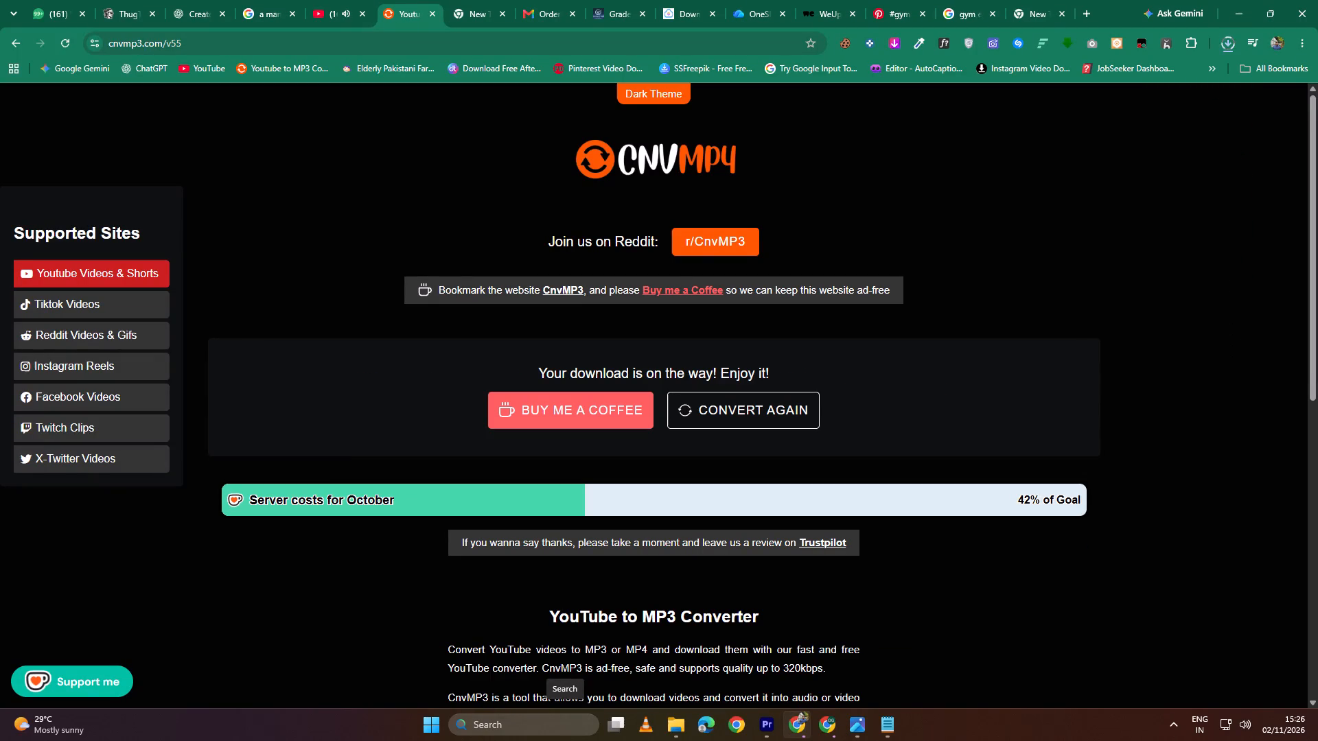
# Bring the downloaded dust particles MP4 into Adobe Premiere at the start of Nested Sequence 15, on new track V11 above all clips.
pyautogui.click(1226, 41)
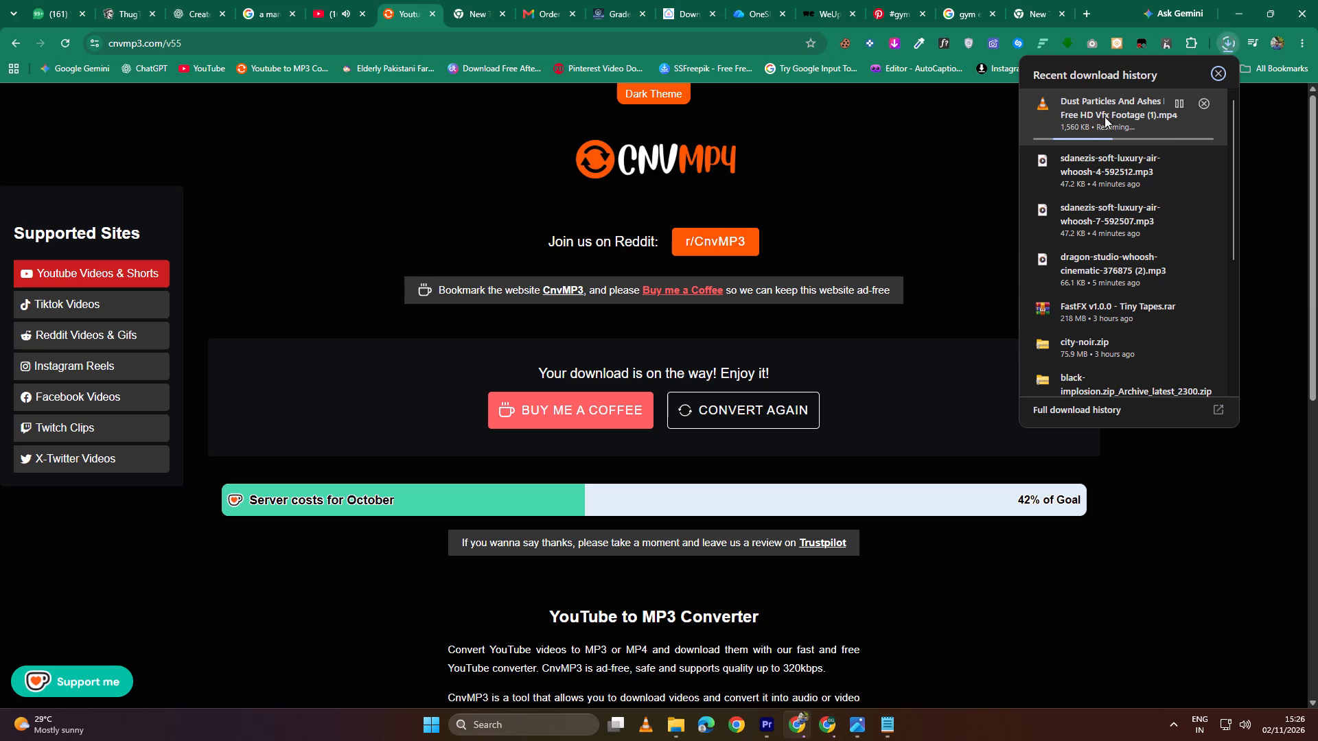
pyautogui.moveTo(1094, 118); pyautogui.dragTo(769, 725)
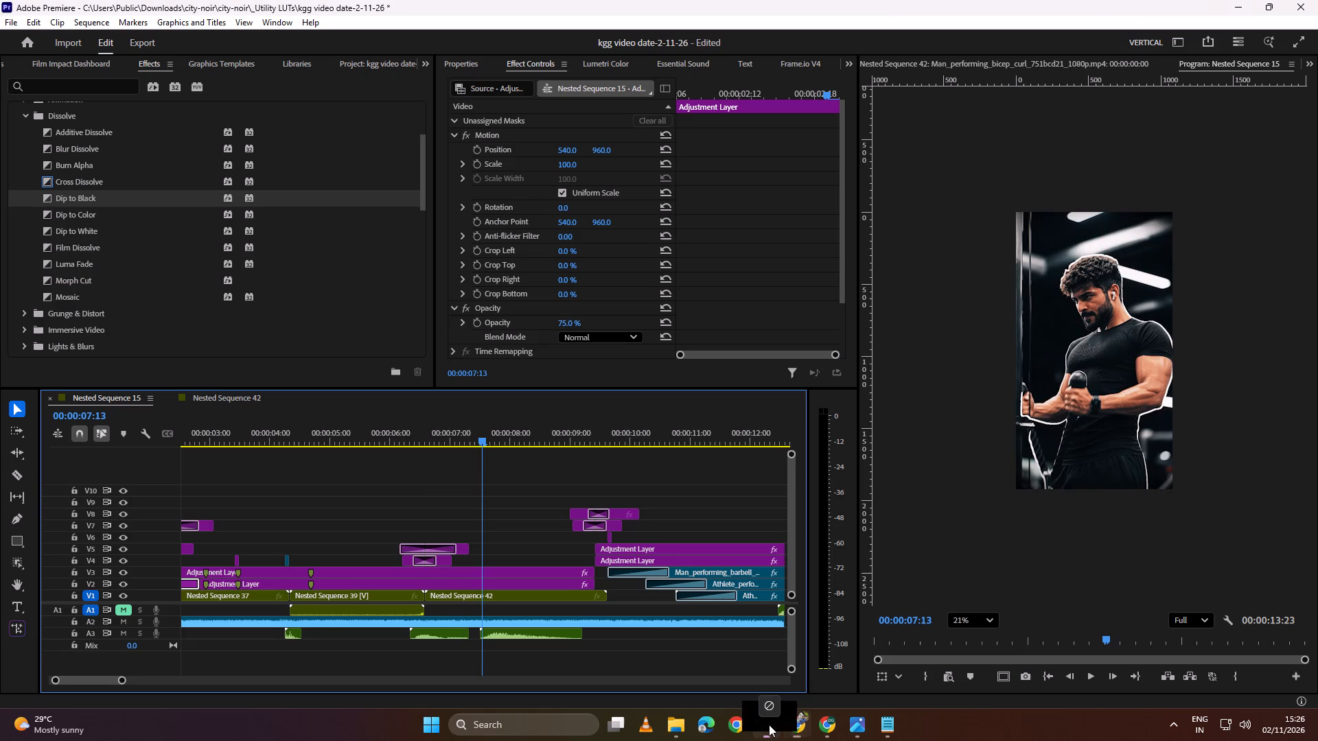
pyautogui.moveTo(769, 725); pyautogui.dragTo(158, 462)
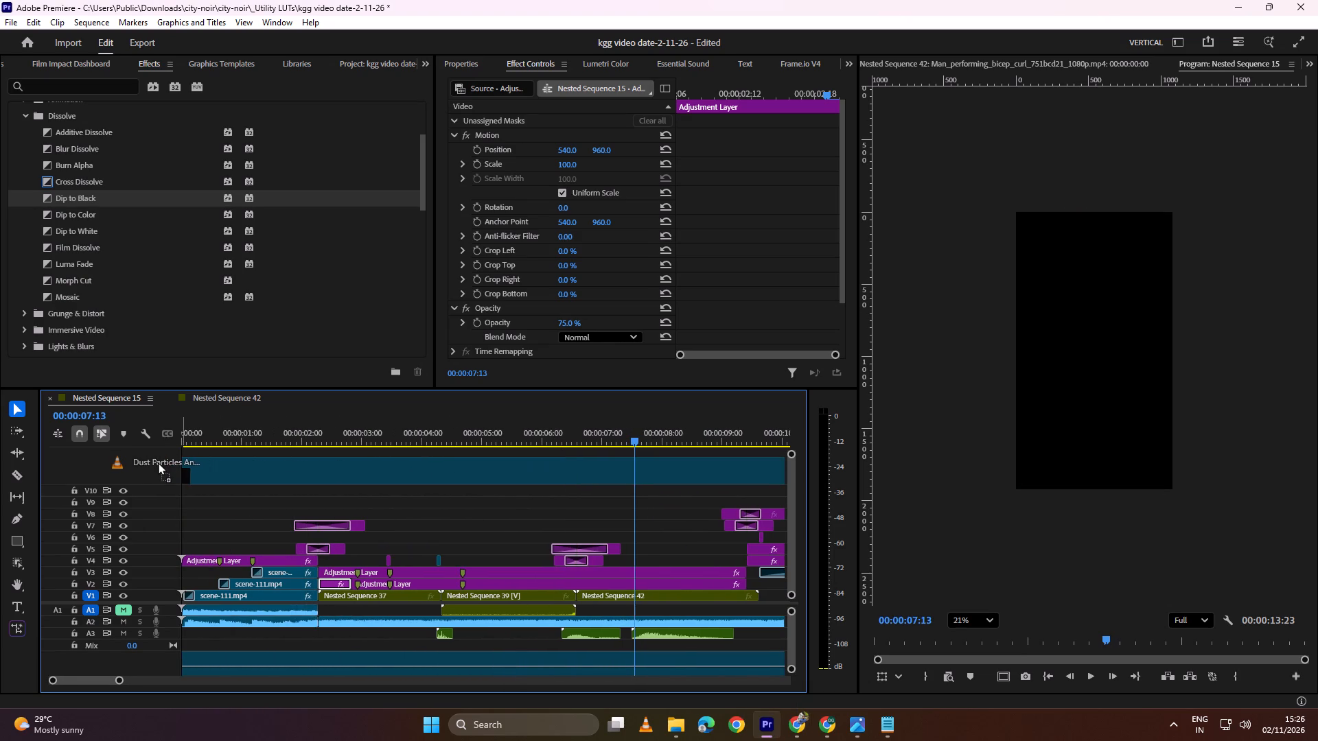
pyautogui.moveTo(158, 462); pyautogui.dragTo(157, 462)
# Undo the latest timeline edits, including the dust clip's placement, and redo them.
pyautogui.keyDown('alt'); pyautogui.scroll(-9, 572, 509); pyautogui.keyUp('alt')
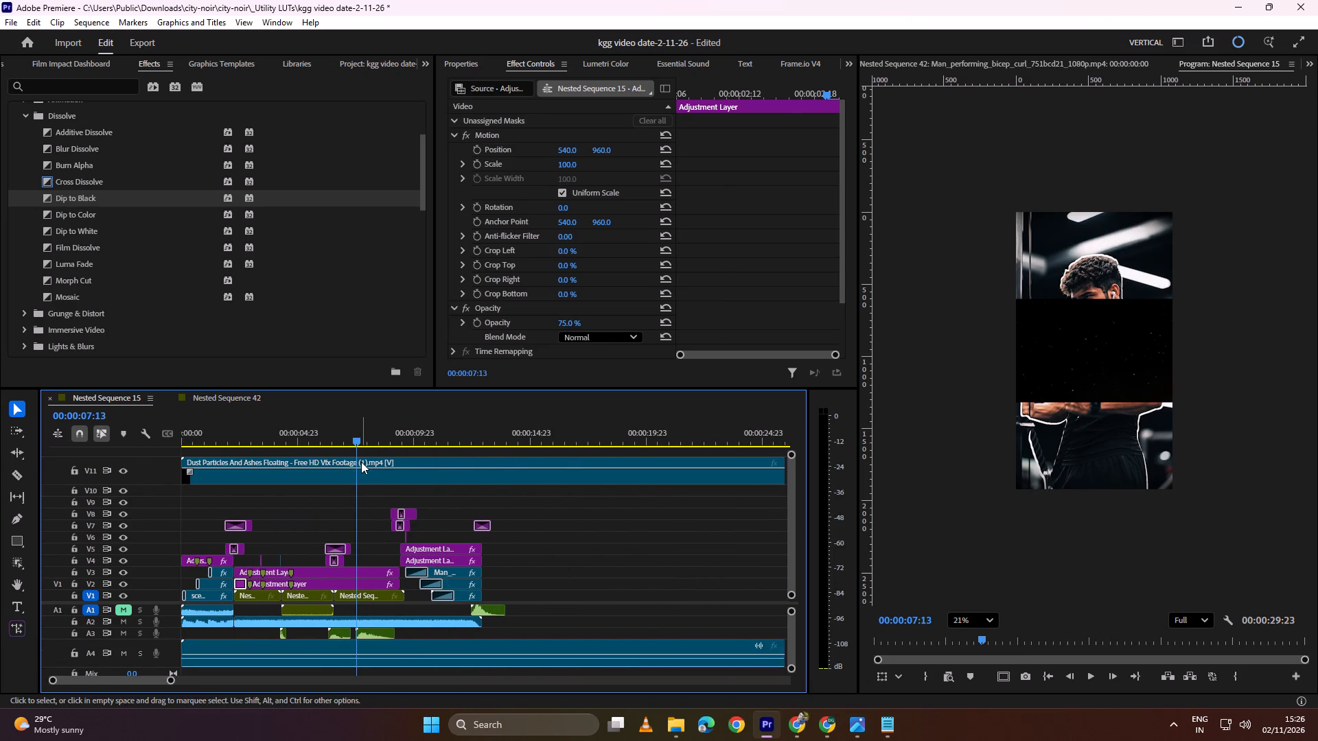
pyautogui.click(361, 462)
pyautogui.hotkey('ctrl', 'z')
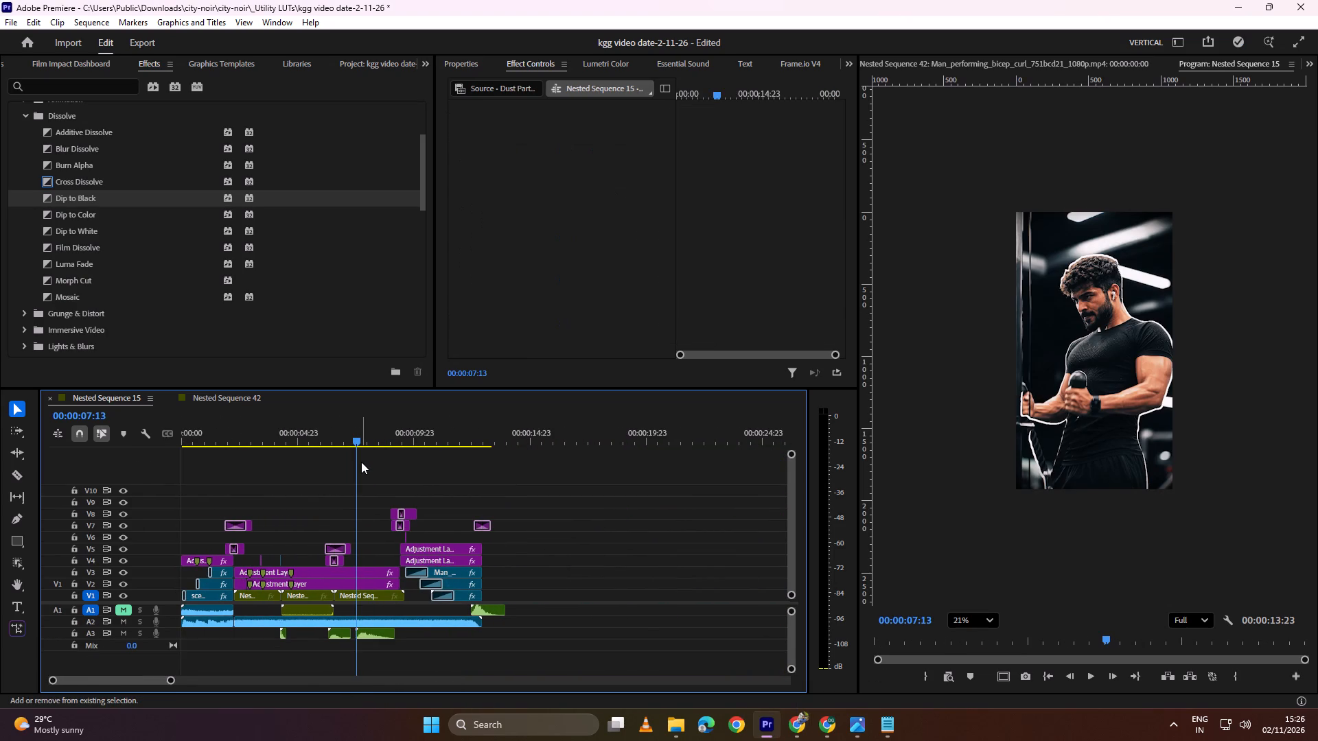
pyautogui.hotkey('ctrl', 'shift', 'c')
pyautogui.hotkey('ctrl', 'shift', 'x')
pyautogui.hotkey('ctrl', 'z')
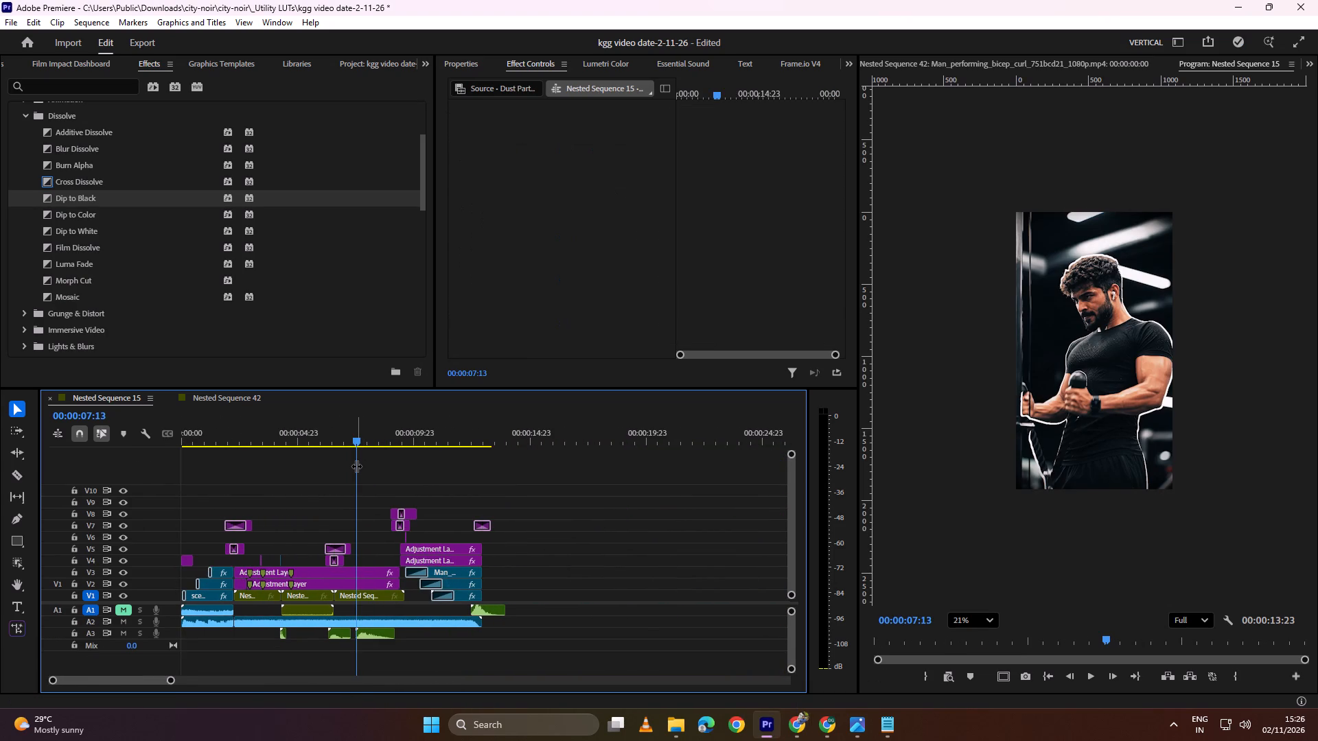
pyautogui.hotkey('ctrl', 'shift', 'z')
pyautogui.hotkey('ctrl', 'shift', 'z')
# Unlink the dust clip's audio from its video and delete the audio part on A4.
pyautogui.click(341, 467)
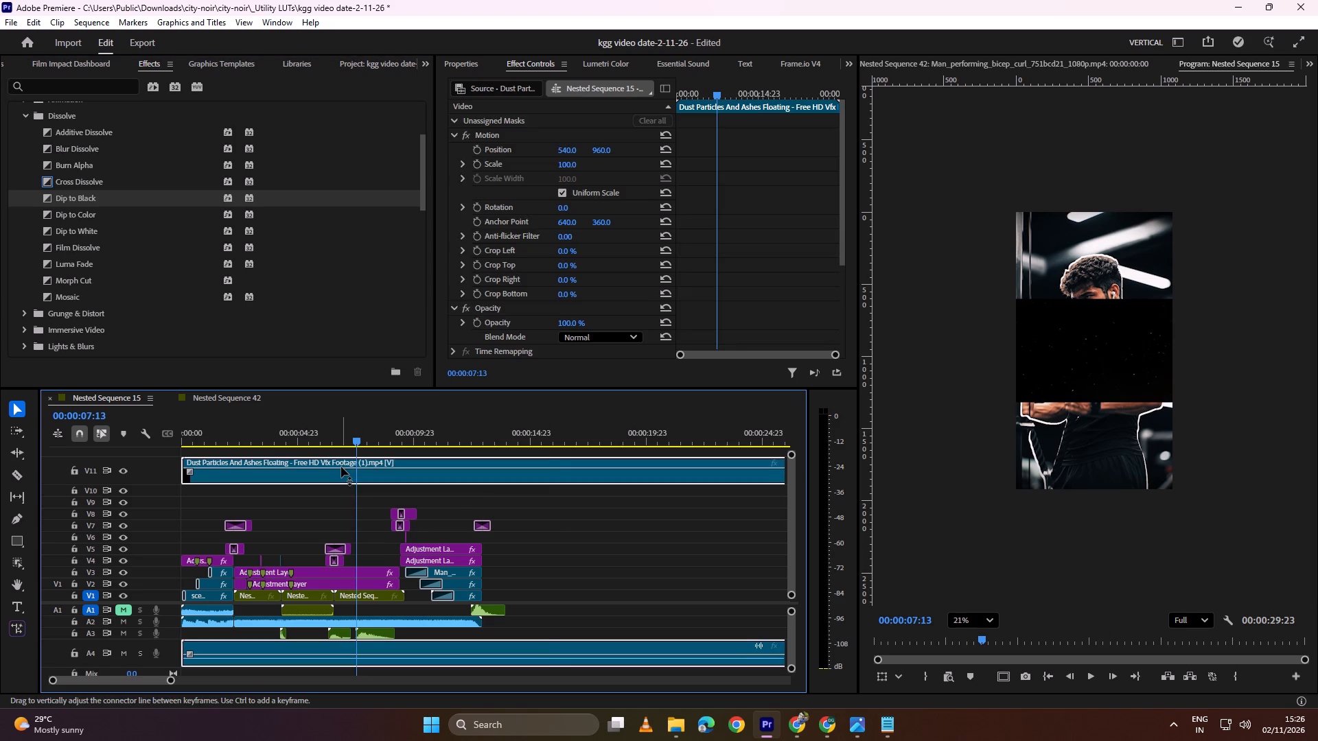
pyautogui.rightClick(341, 467)
pyautogui.click(382, 259)
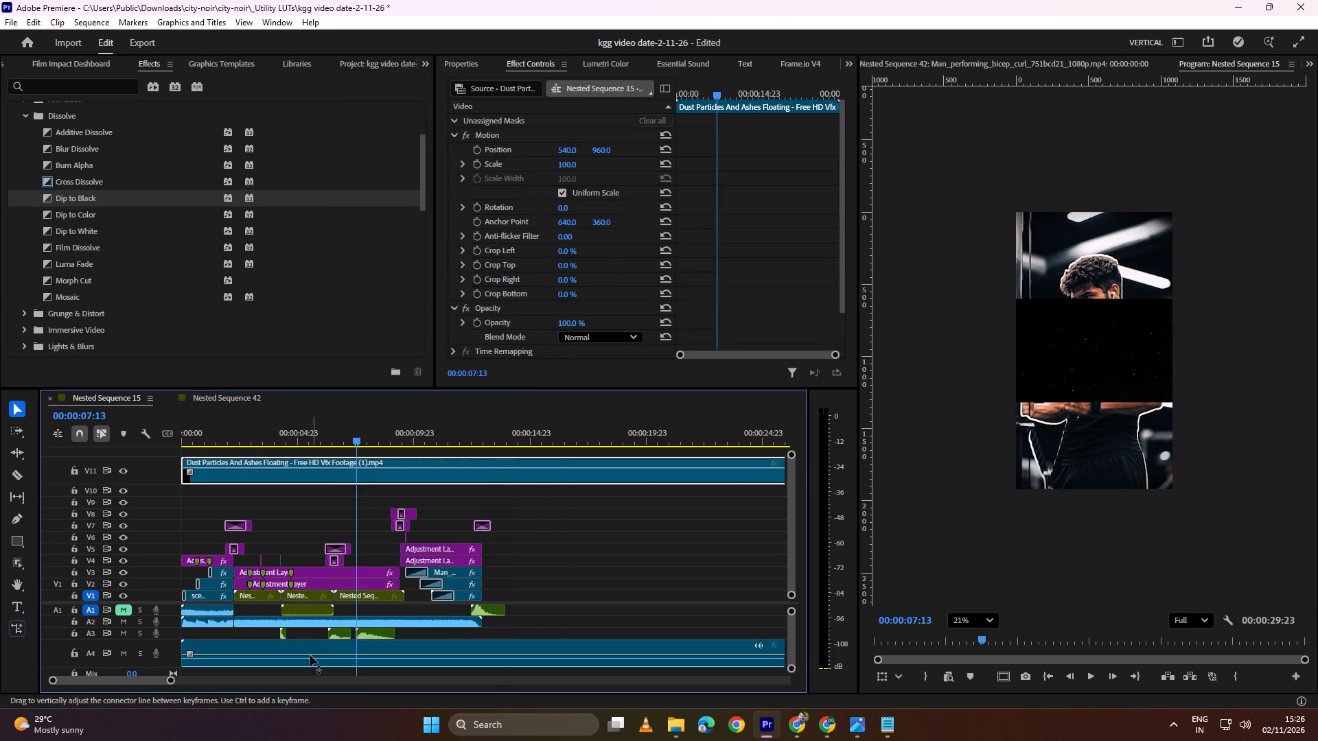
pyautogui.click(310, 655)
pyautogui.press('BackSpace')
# Set the rotation of the dust clip on V11 to 90°.
pyautogui.click(310, 475)
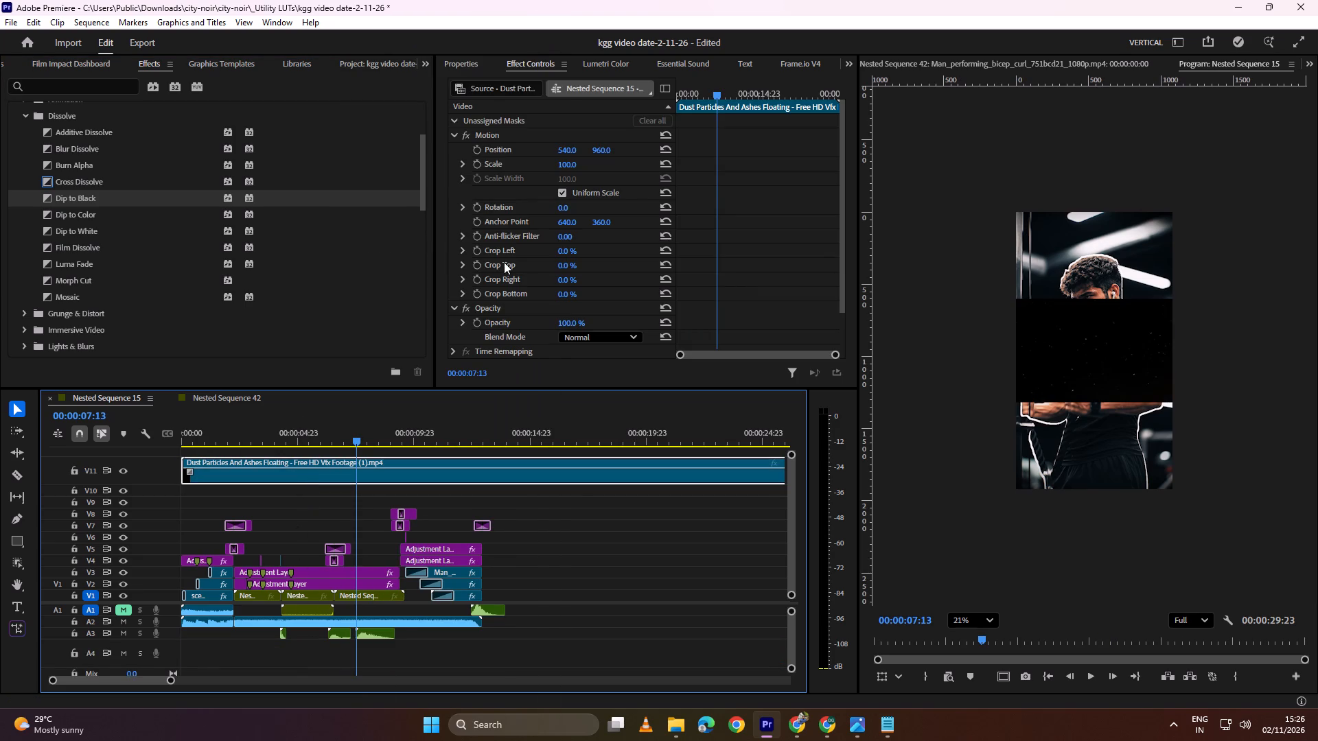
pyautogui.click(572, 162)
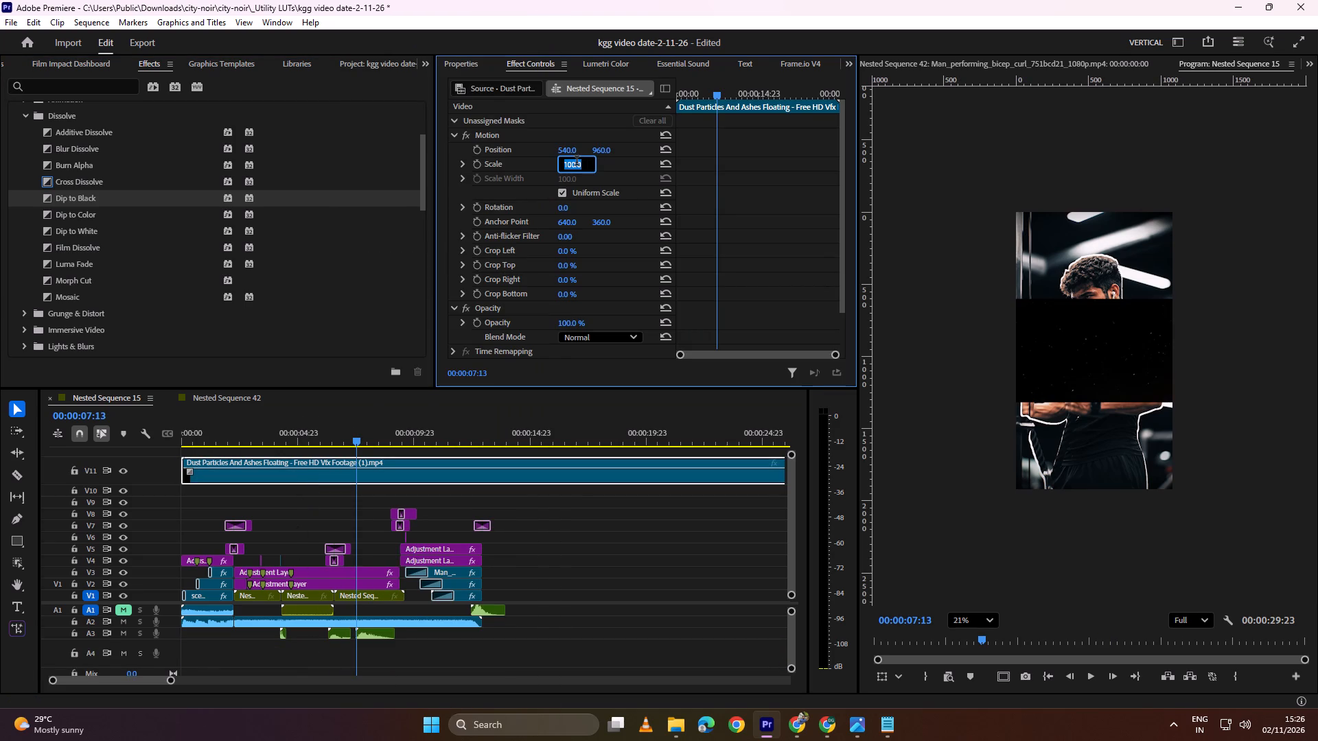
pyautogui.click(570, 211)
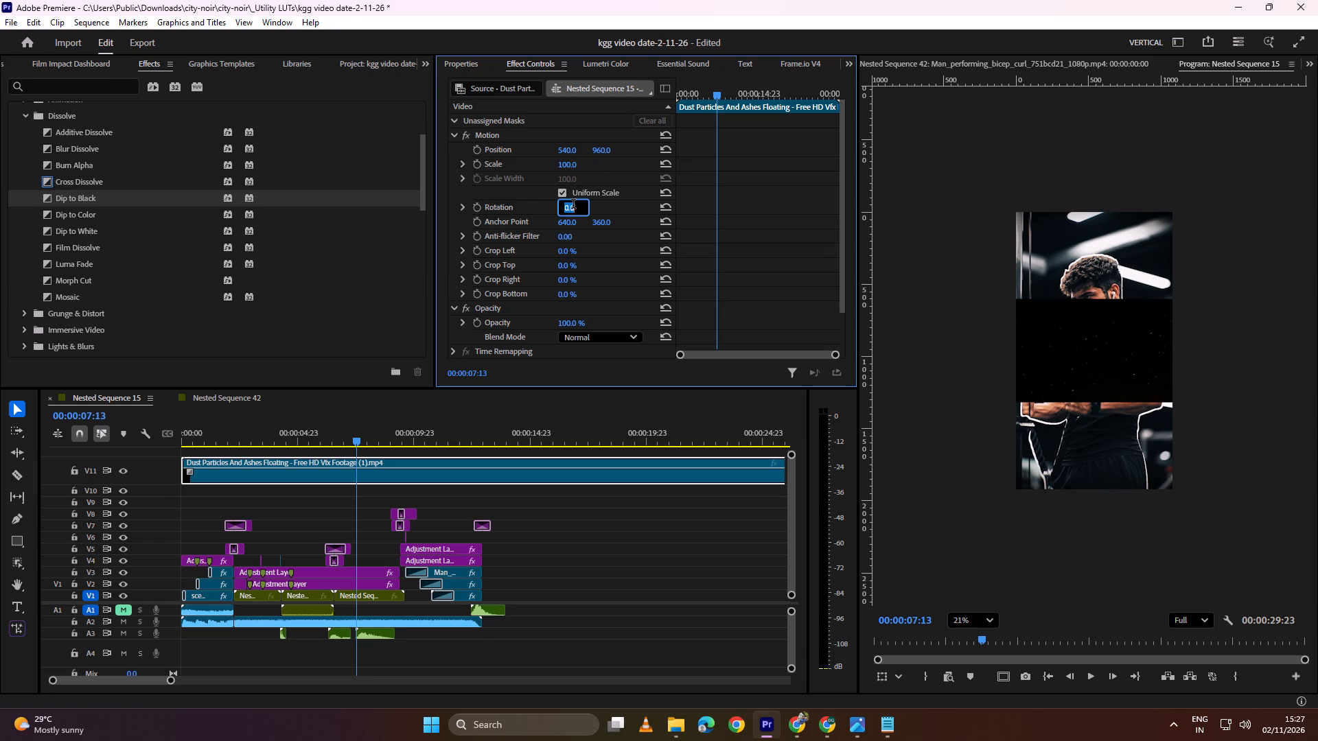
pyautogui.write('90')
pyautogui.press('Return')
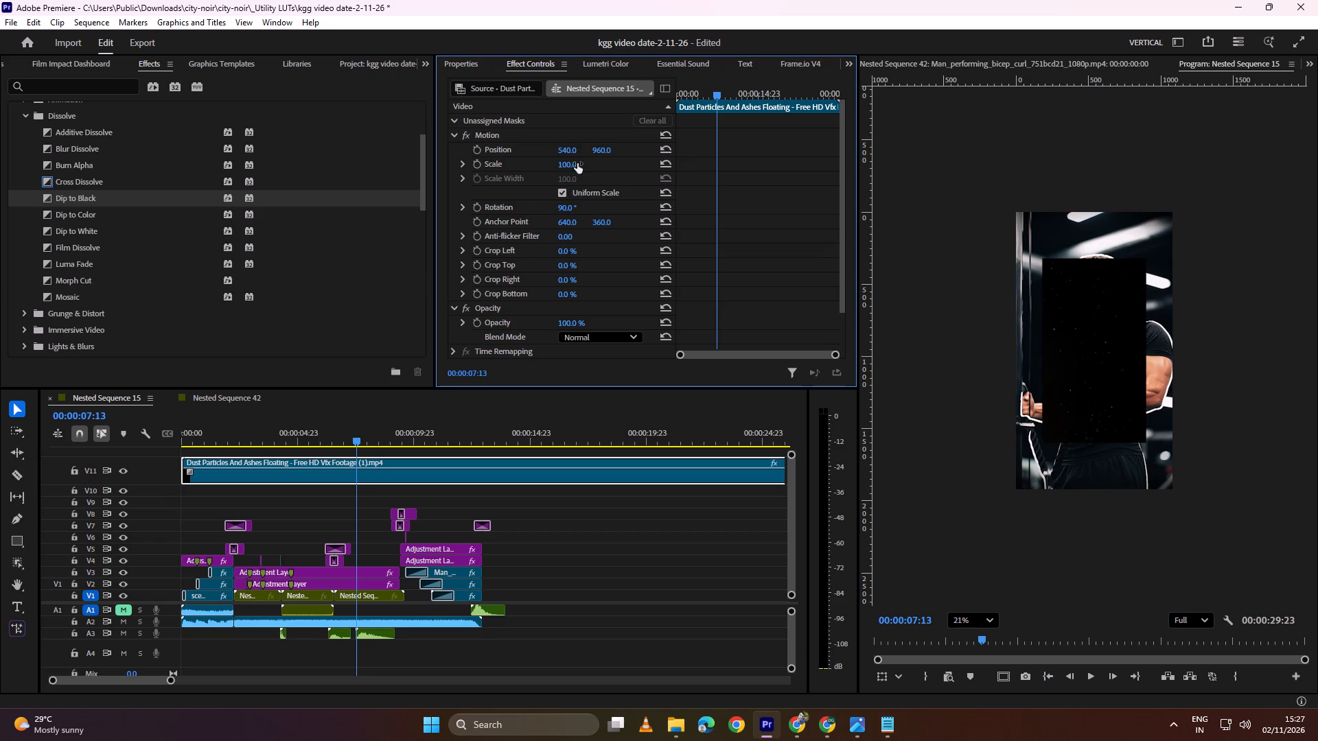
# Scale the dust clip on V11 to 165 and set its blend mode to Screen.
pyautogui.moveTo(567, 165); pyautogui.dragTo(611, 163)
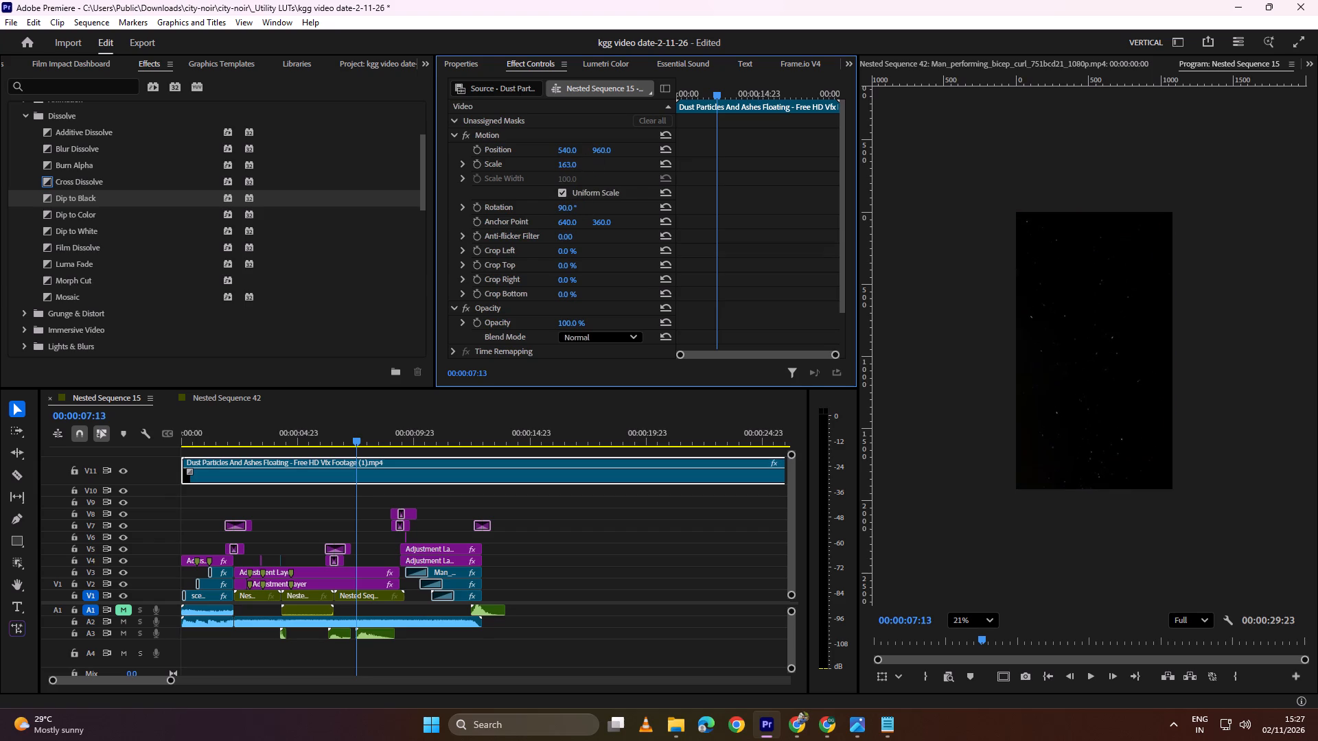
pyautogui.moveTo(611, 163); pyautogui.dragTo(612, 163)
pyautogui.click(594, 331)
pyautogui.click(597, 487)
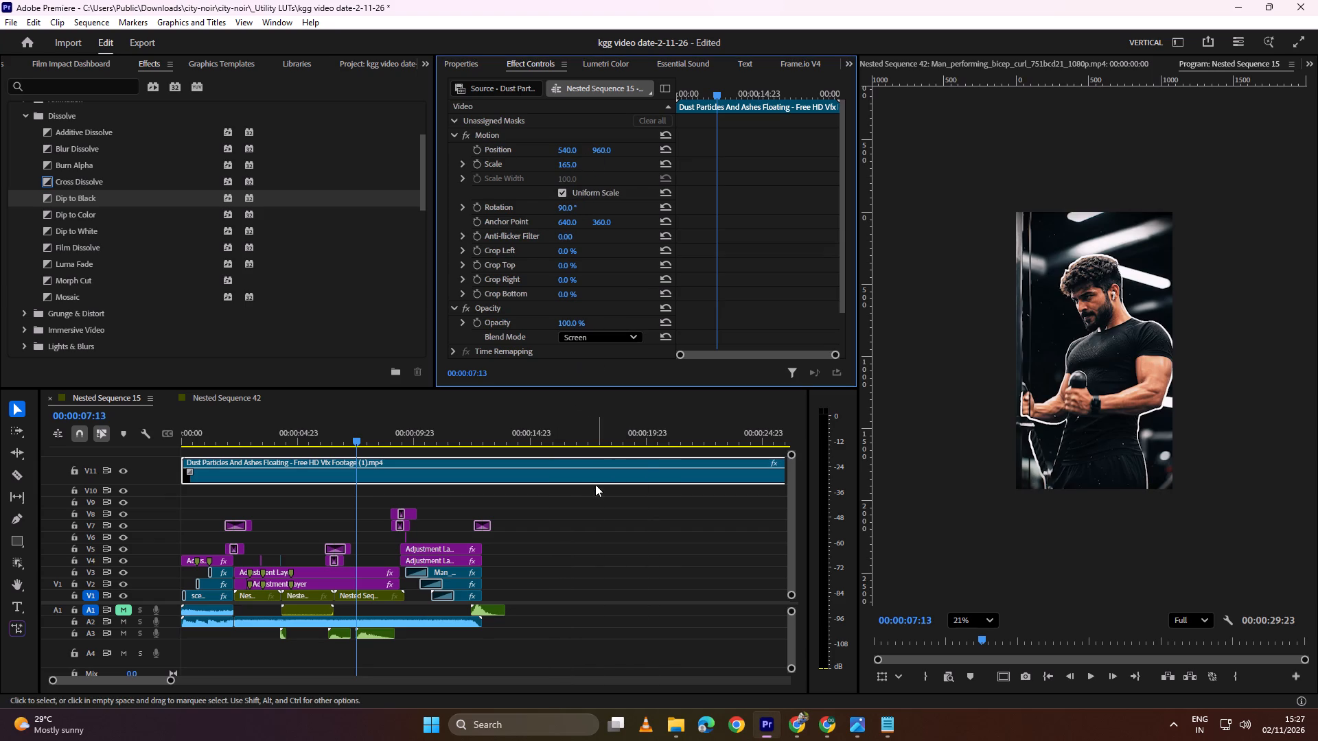
# Split the dust clip on V11 where Nested Sequence 37 begins and delete the part over the opening scene-111 clips.
pyautogui.moveTo(354, 434); pyautogui.dragTo(0, 458)
pyautogui.press('space')
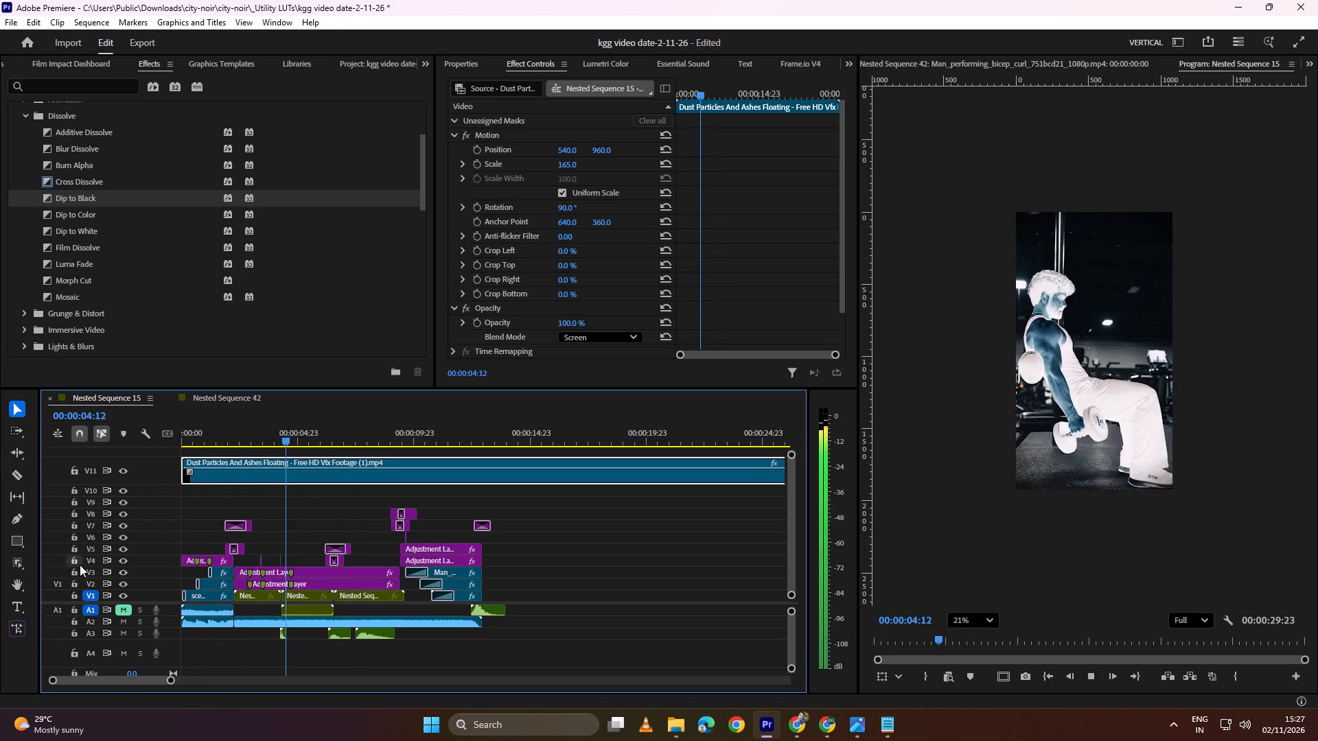
pyautogui.press('space')
pyautogui.keyDown('alt'); pyautogui.scroll(4, 211, 536); pyautogui.keyUp('alt')
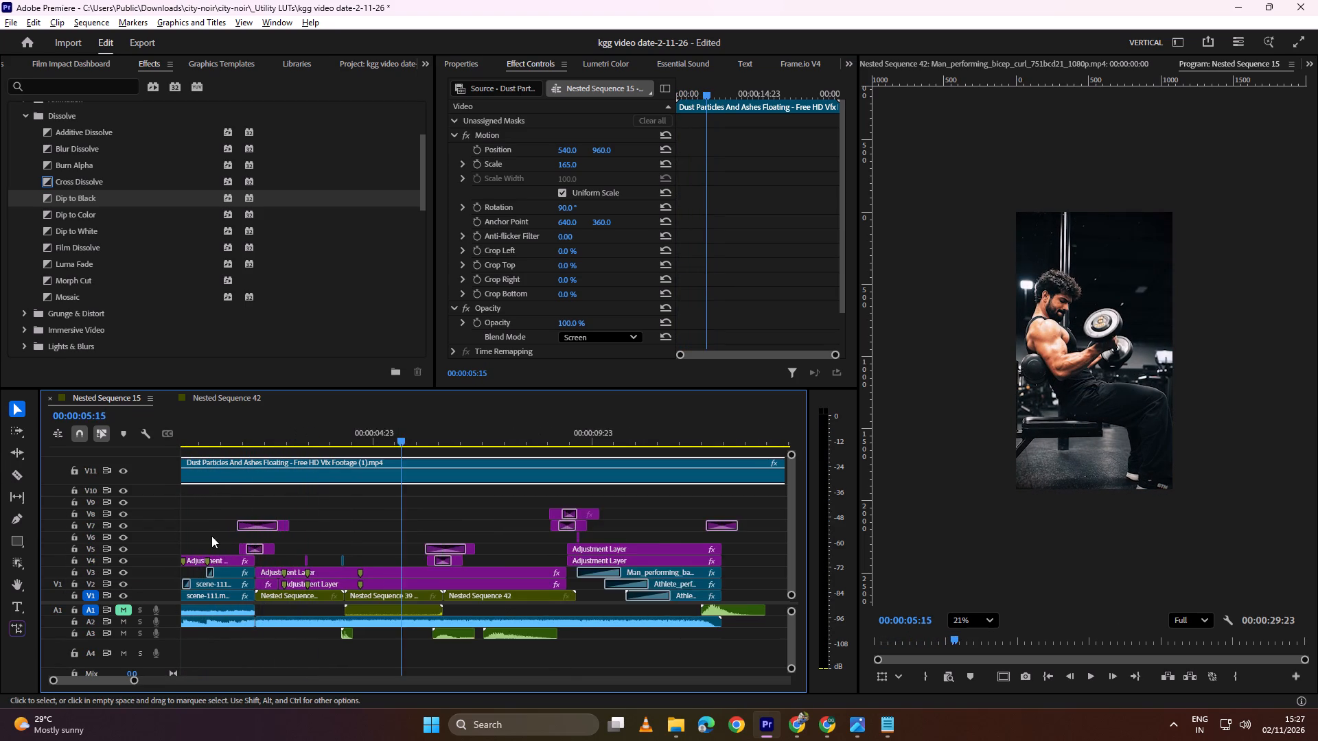
pyautogui.keyDown('alt'); pyautogui.scroll(8, 211, 536); pyautogui.keyUp('alt')
pyautogui.press('c')
pyautogui.click(265, 478)
pyautogui.press('v')
pyautogui.click(232, 471)
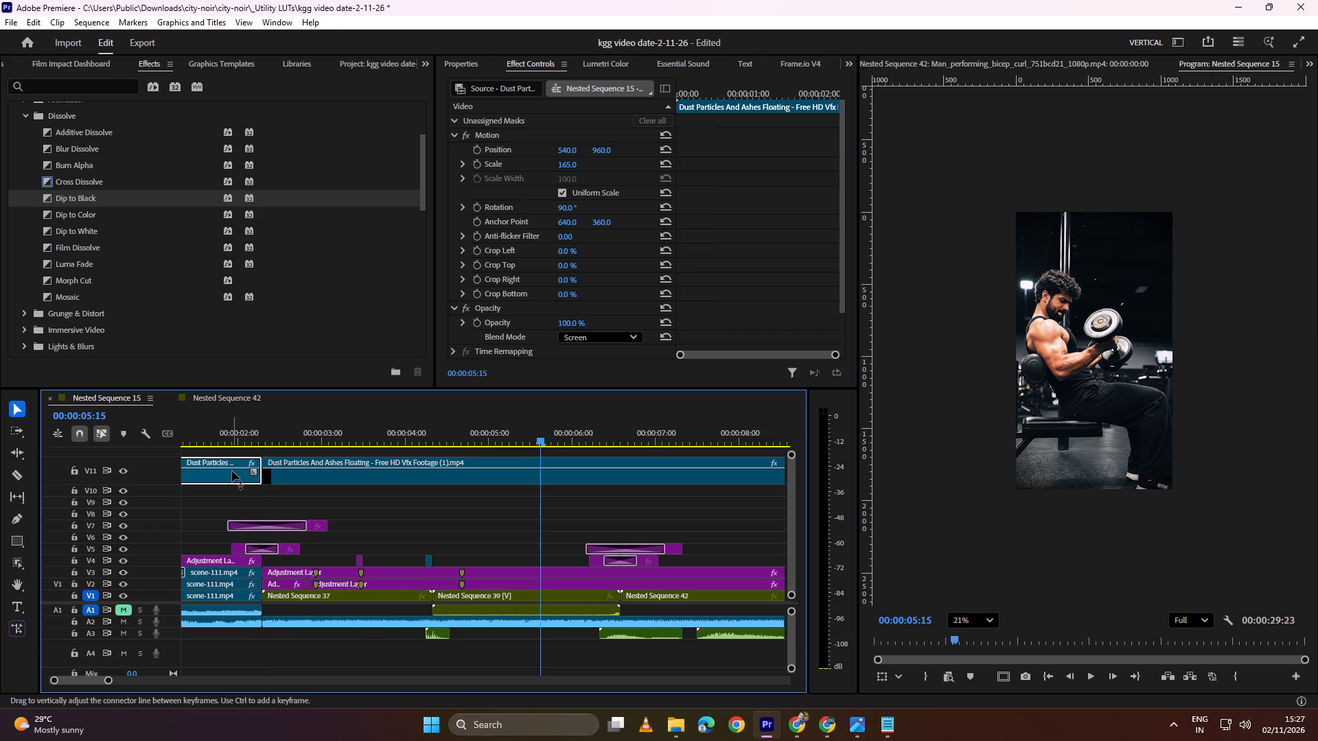
pyautogui.press('BackSpace')
# Play the sequence from the start to examine the dust overlay and the grading of the closing barbell clips.
pyautogui.moveTo(281, 433); pyautogui.dragTo(14, 471)
pyautogui.press('space')
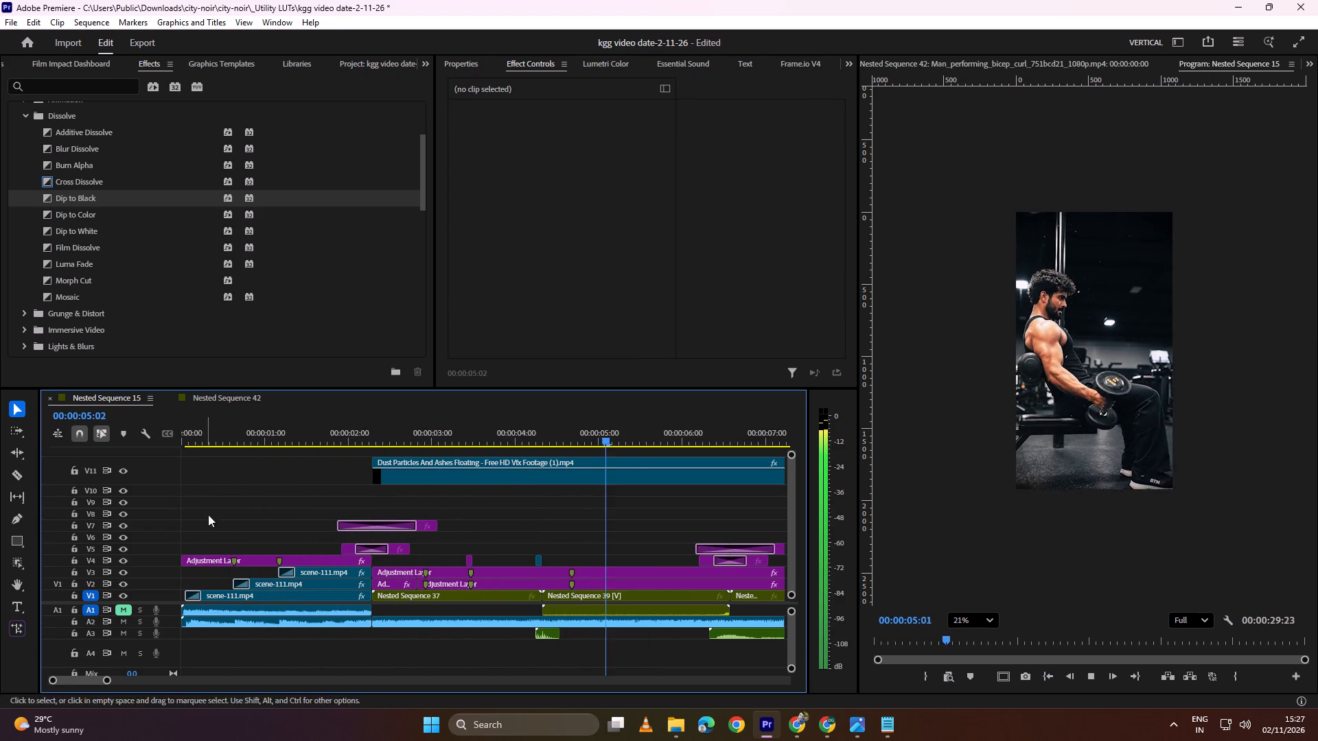
pyautogui.scroll(7, 1076, 373)
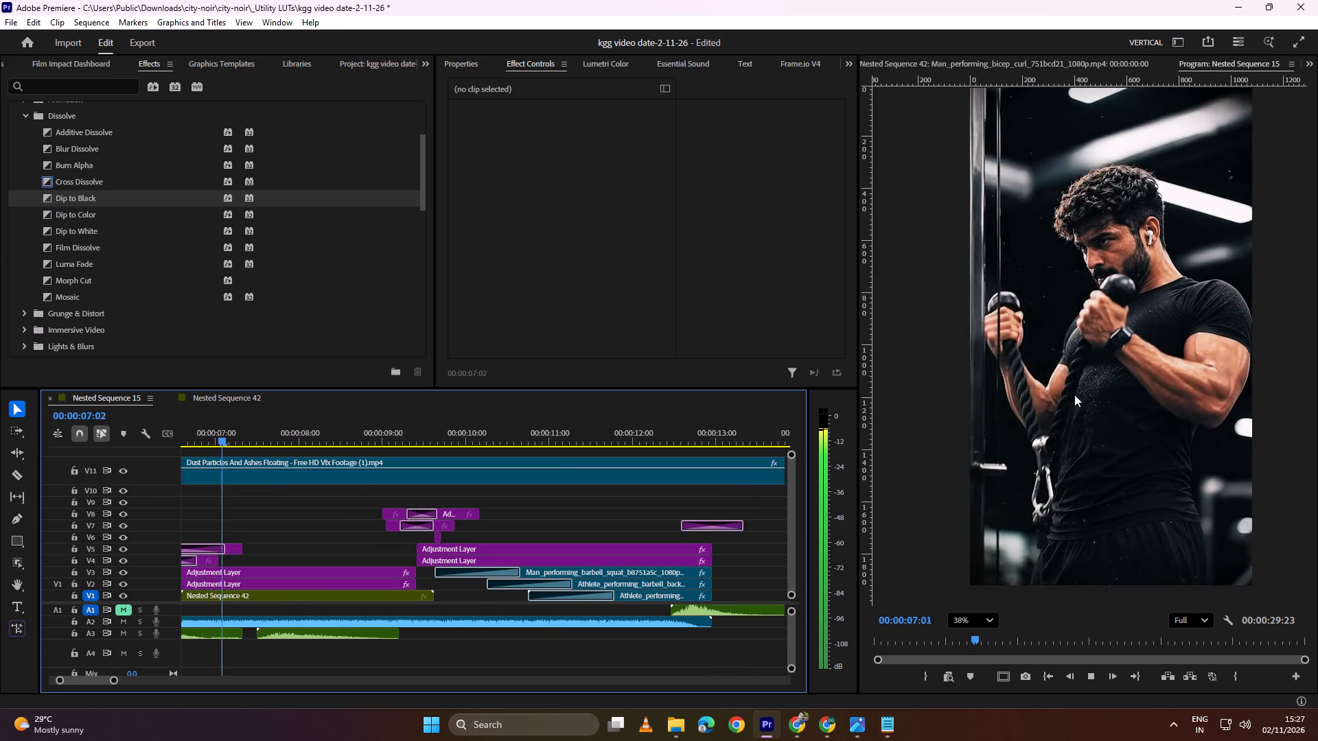
pyautogui.scroll(-6, 1081, 395)
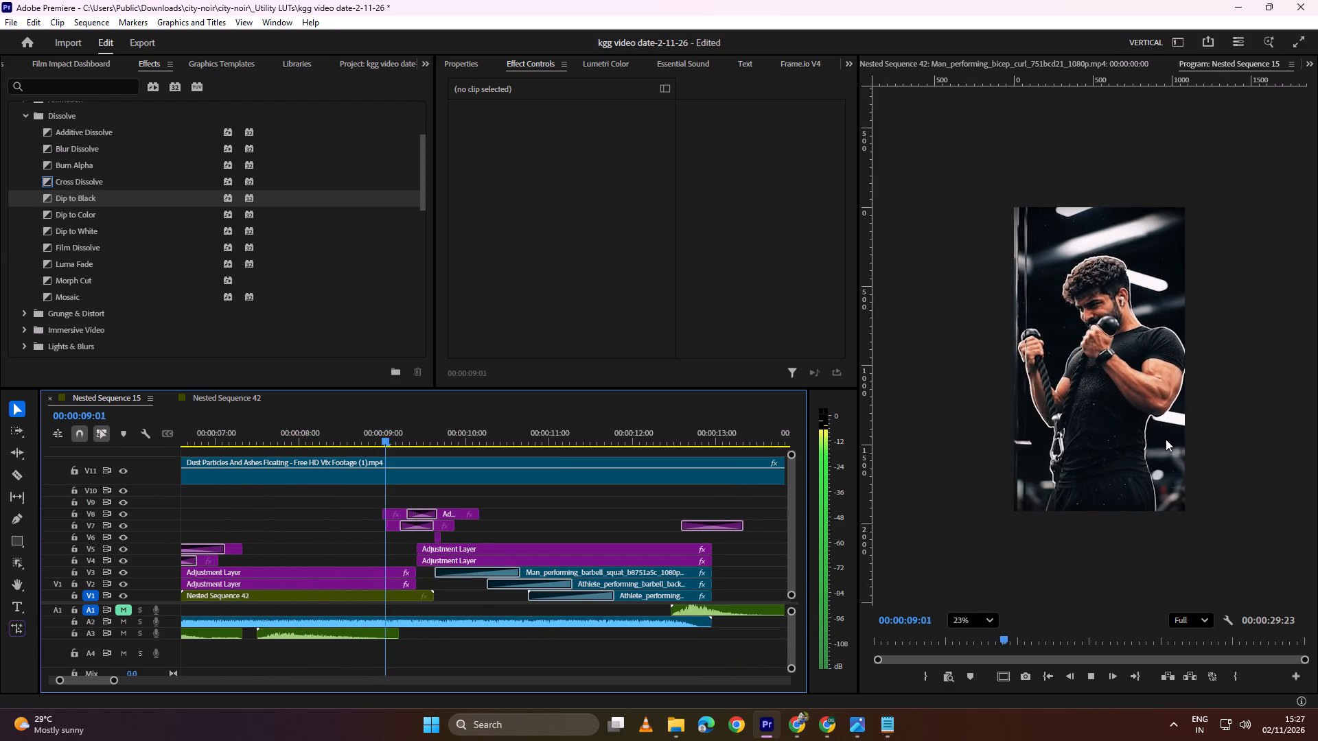
pyautogui.scroll(3, 1166, 439)
pyautogui.scroll(-1, 1098, 444)
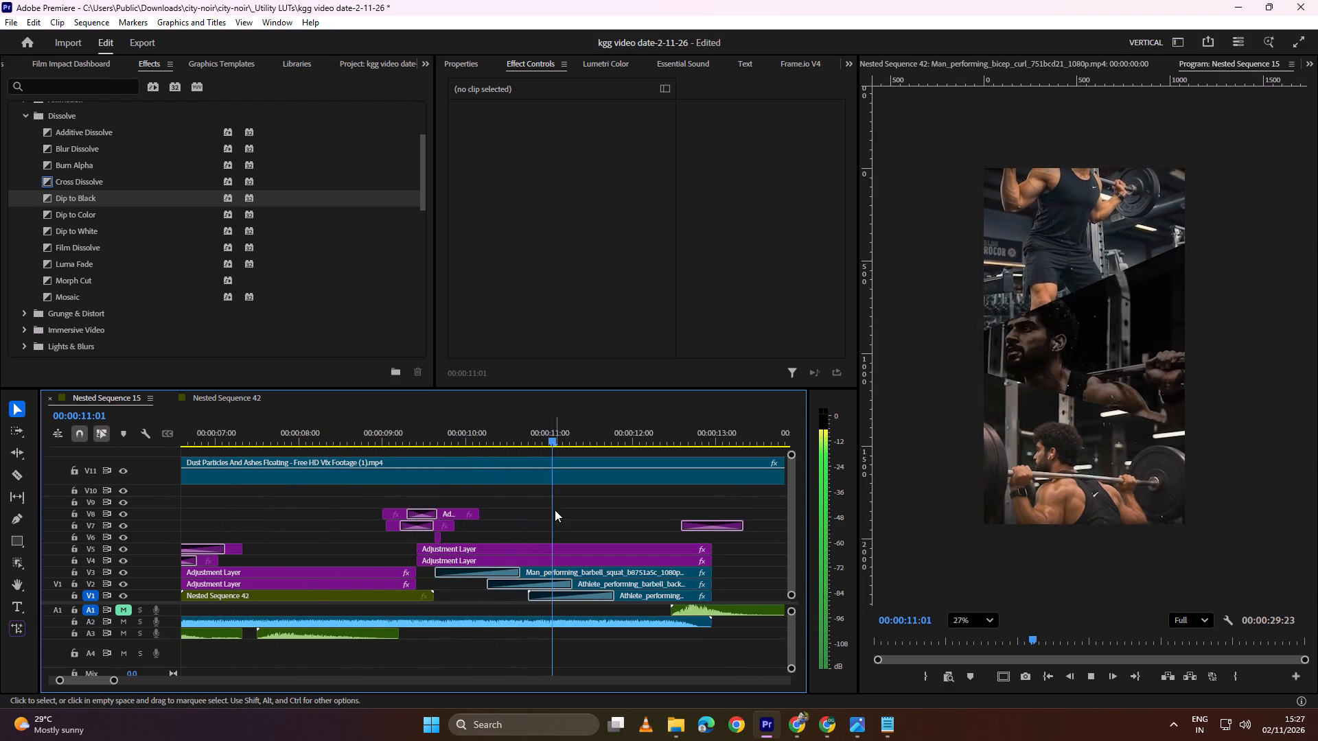
pyautogui.press('space')
# Replace the V4 adjustment layer over the closing barbell clips with a copy of the V2 adjustment layer, trimmed to those clips' end.
pyautogui.click(472, 561)
pyautogui.press('BackSpace')
pyautogui.click(397, 582)
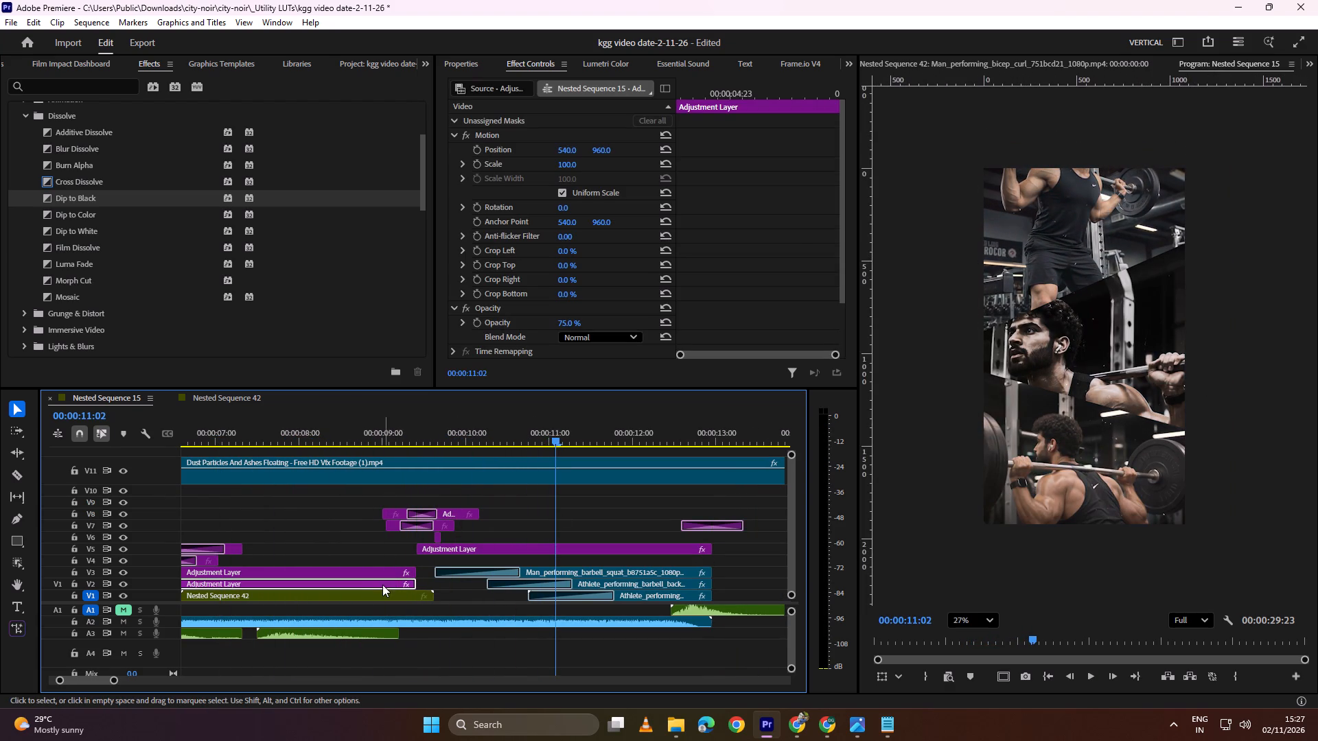
pyautogui.keyDown('alt'); pyautogui.moveTo(368, 585); pyautogui.dragTo(773, 566); pyautogui.keyUp('alt')
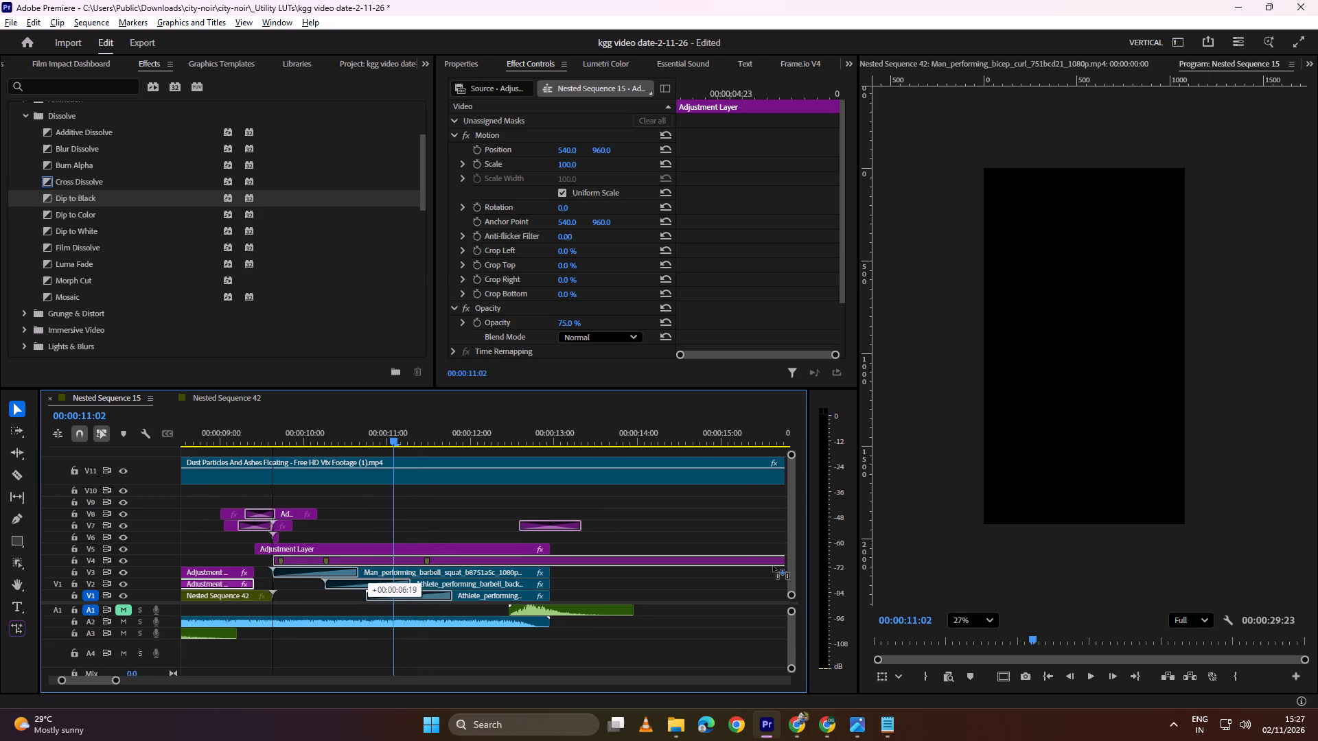
pyautogui.keyDown('alt'); pyautogui.moveTo(773, 566); pyautogui.dragTo(725, 563); pyautogui.keyUp('alt')
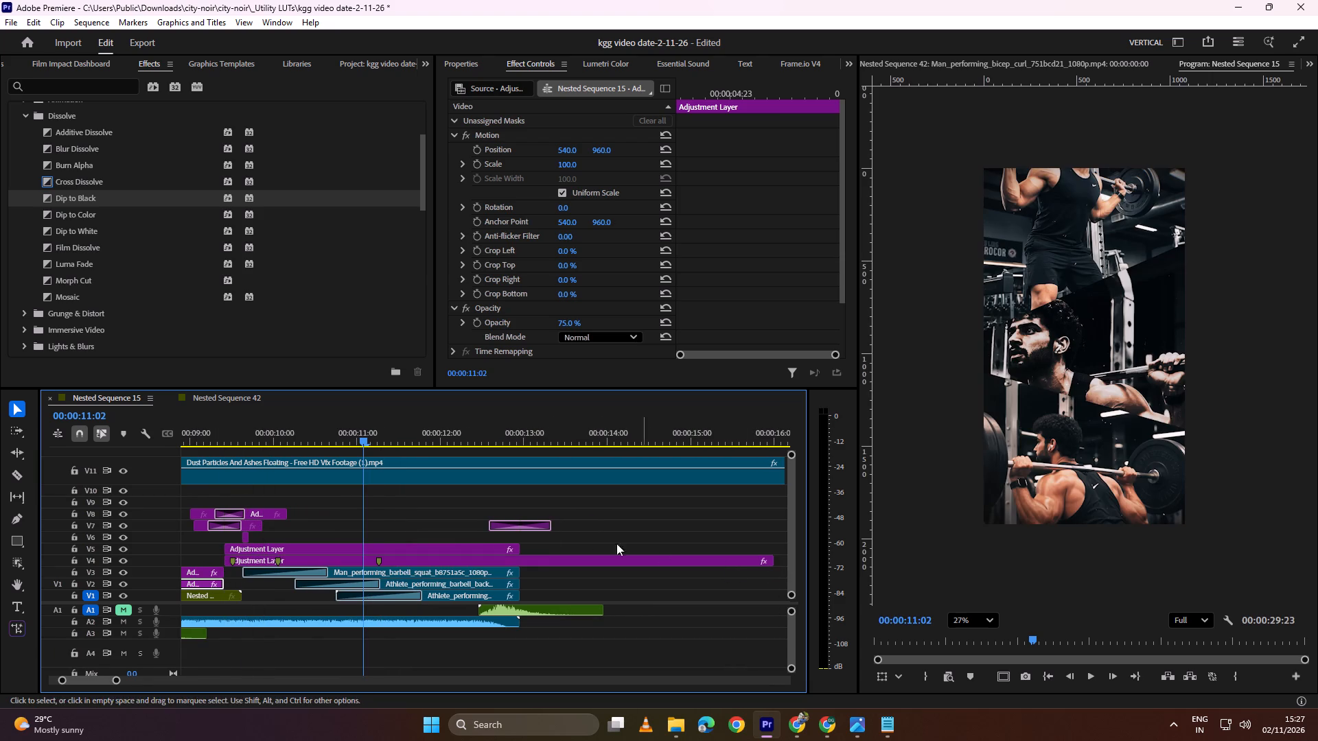
pyautogui.press('c')
pyautogui.click(524, 559)
pyautogui.press('v')
pyautogui.click(546, 559)
pyautogui.press('BackSpace')
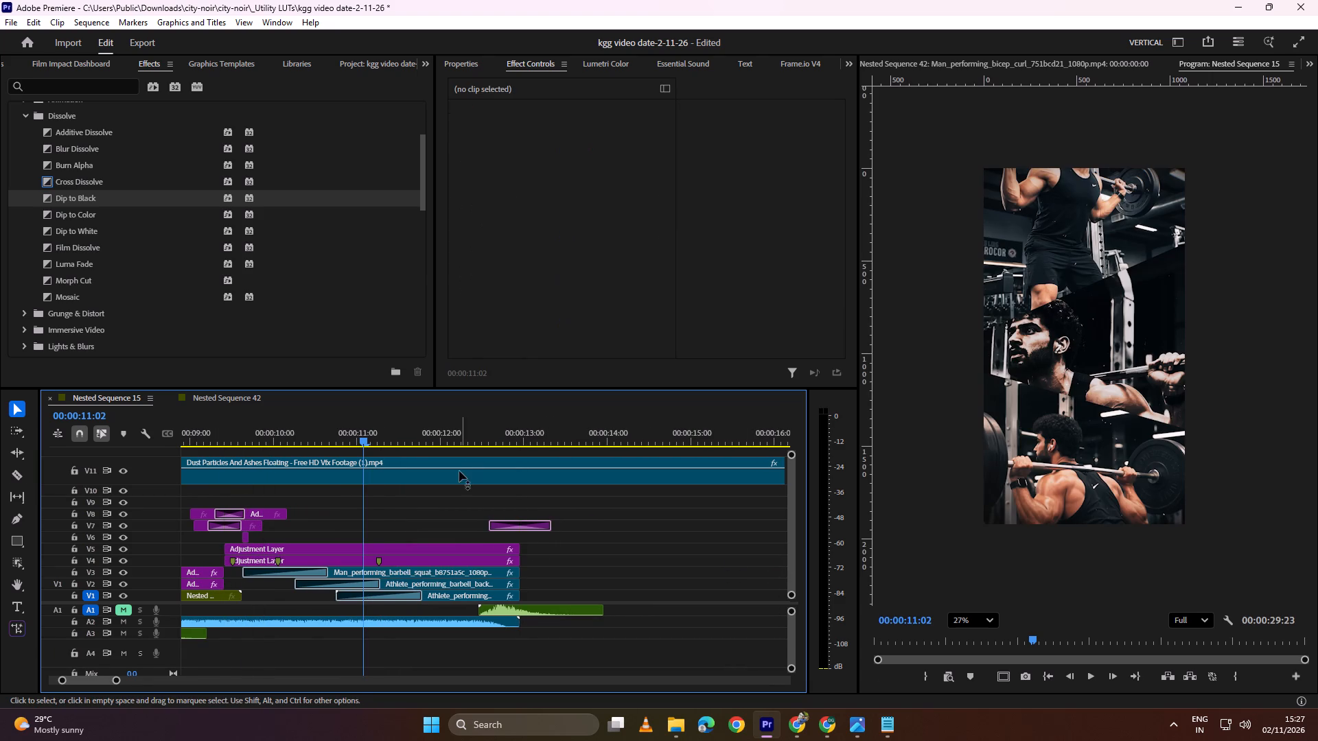
# Review the closing section, and cut off the dust clip on V11 where the last barbell clips end, deleting the excess.
pyautogui.moveTo(526, 430); pyautogui.dragTo(165, 431)
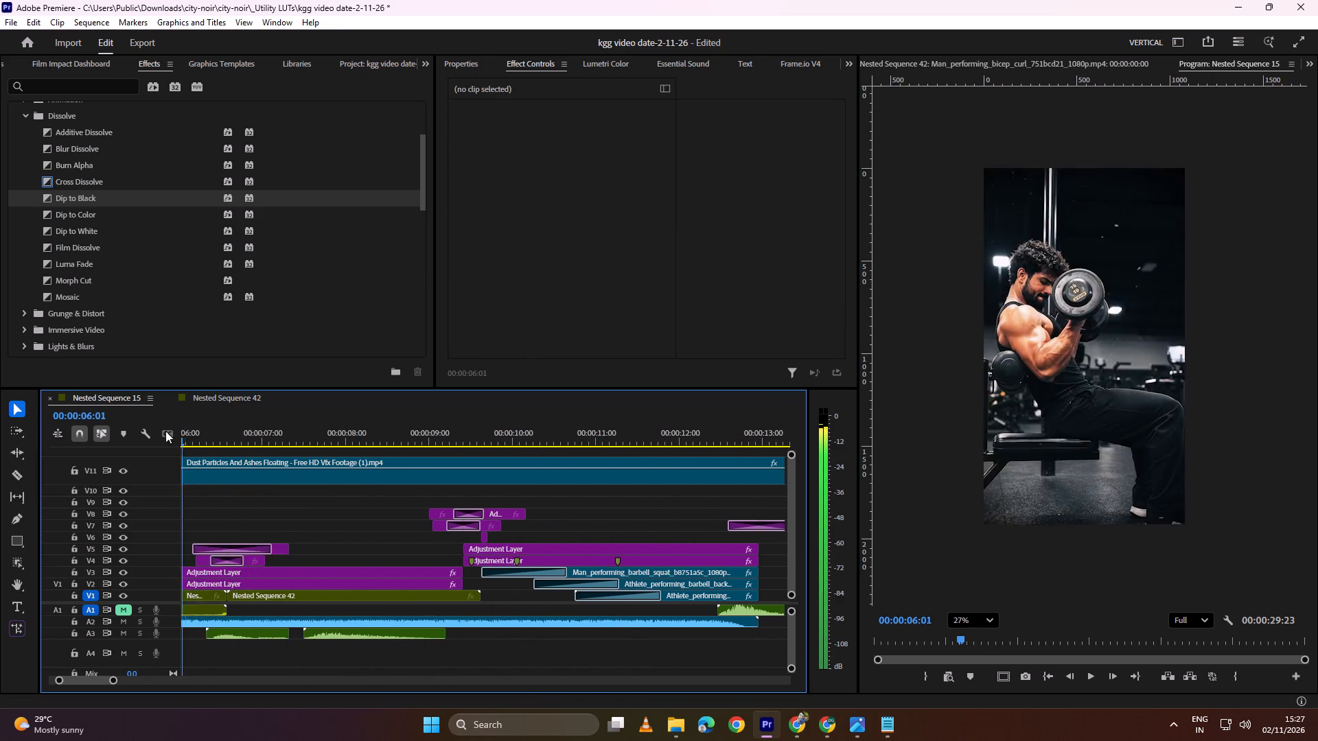
pyautogui.moveTo(165, 431); pyautogui.dragTo(207, 419)
pyautogui.press('space')
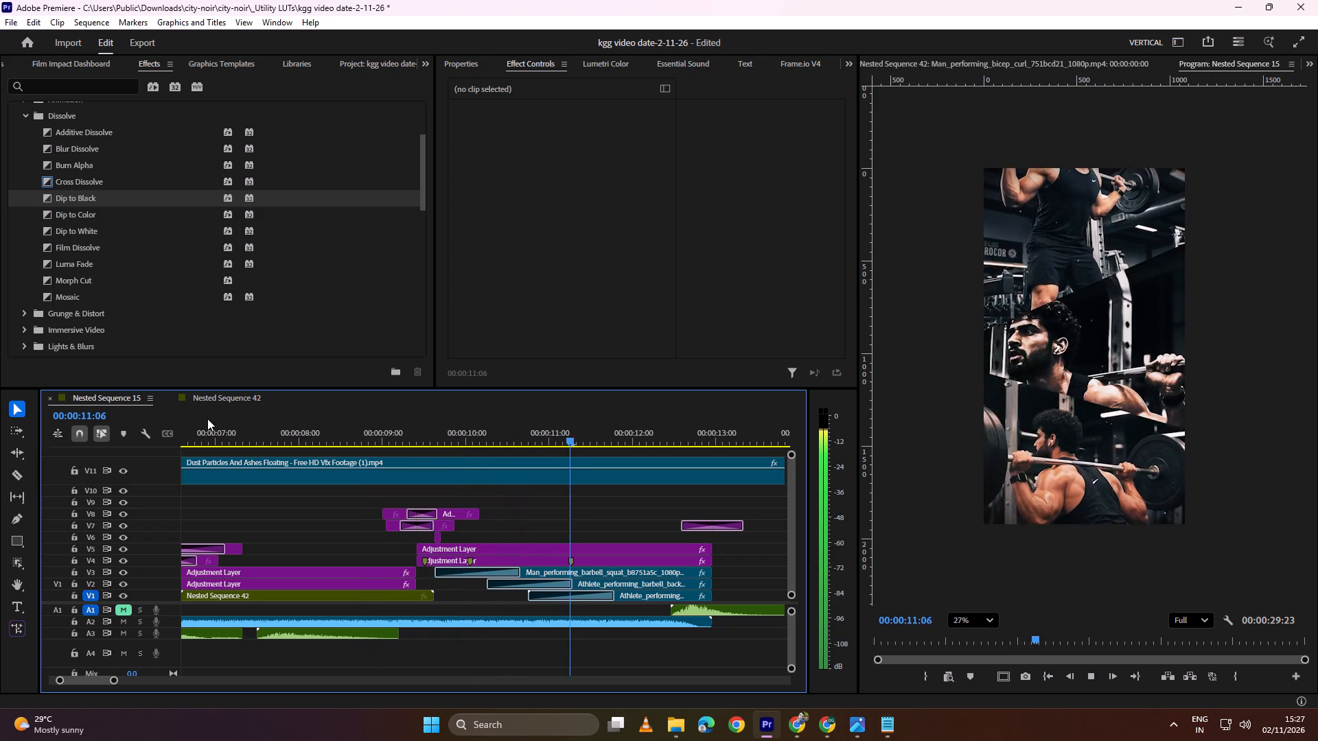
pyautogui.scroll(1, 207, 419)
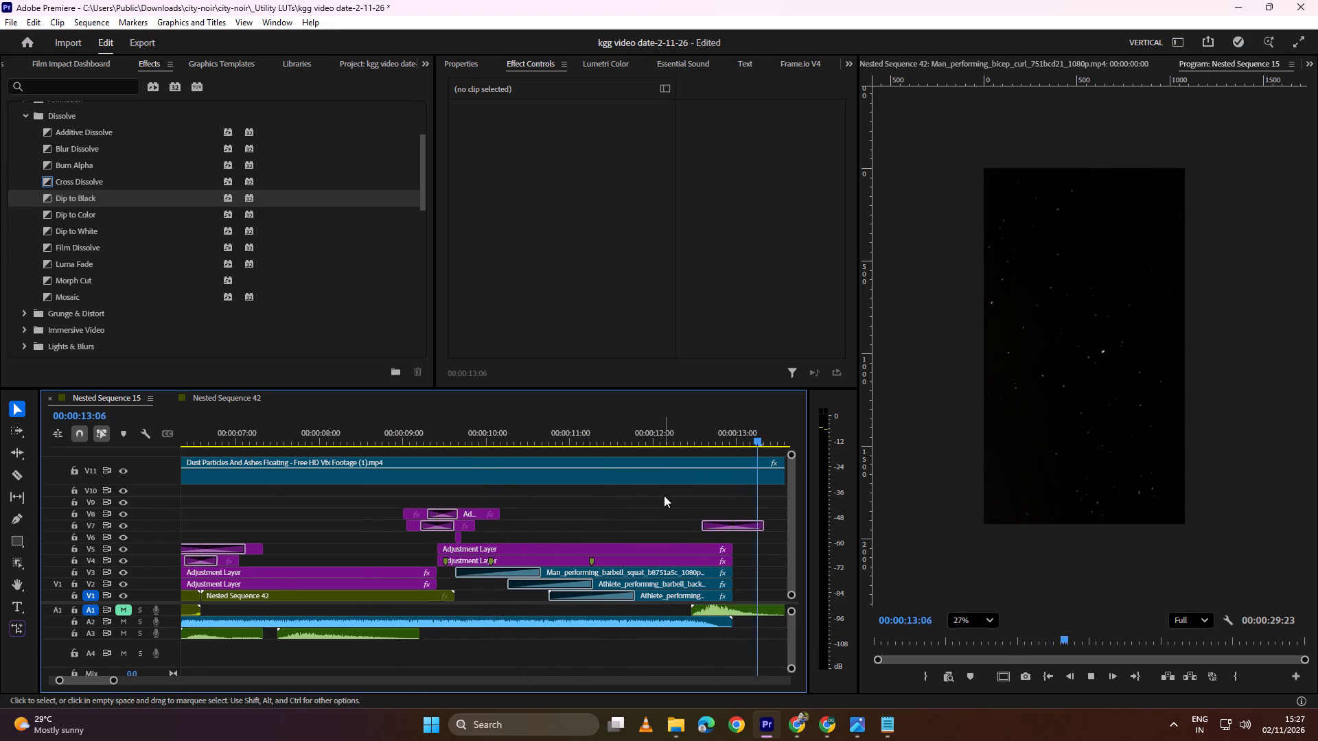
pyautogui.scroll(-3, 664, 495)
pyautogui.press('space')
pyautogui.keyDown('alt'); pyautogui.scroll(-3, 663, 492); pyautogui.keyUp('alt')
pyautogui.press('c')
pyautogui.click(670, 469)
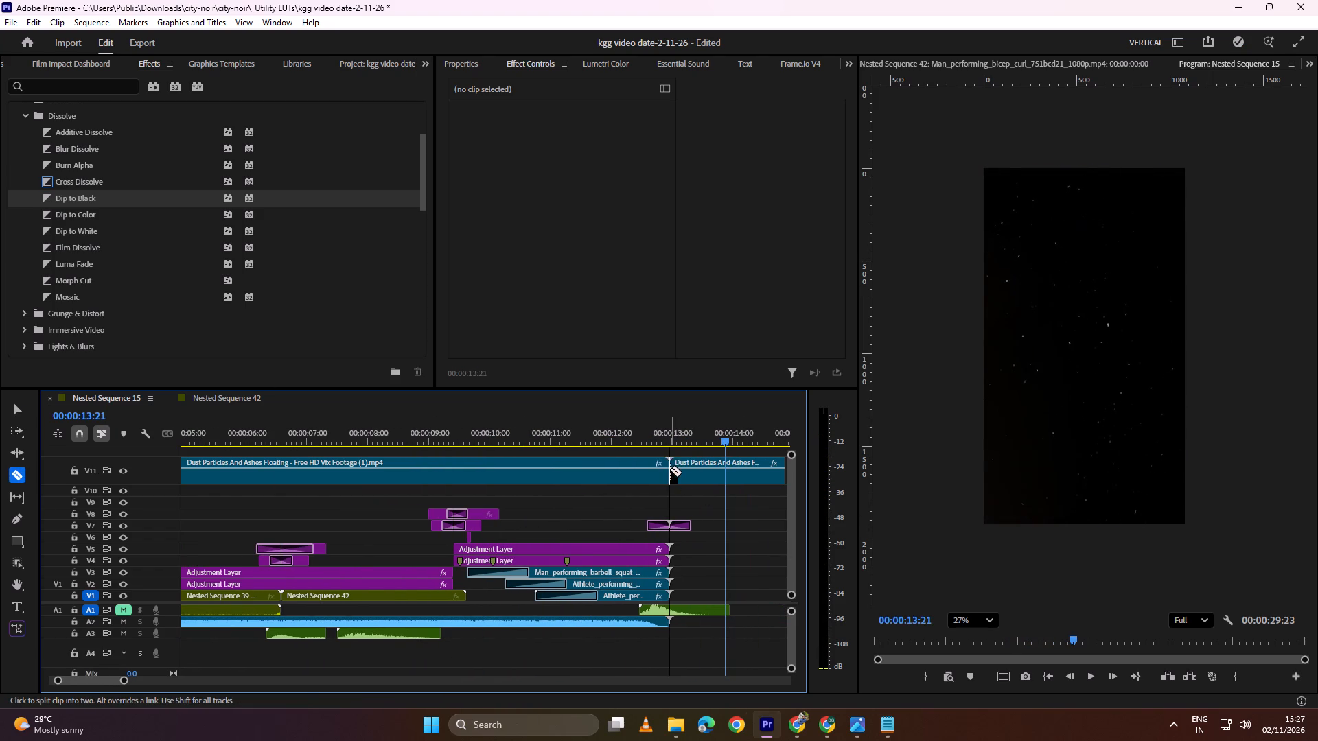
pyautogui.press('v')
pyautogui.click(690, 469)
pyautogui.press('BackSpace')
# Play back the overlay and split the dust clip on V11 at 00:00:06:14, where Nested Sequence 42 begins.
pyautogui.moveTo(684, 432); pyautogui.dragTo(0, 447)
pyautogui.press('space')
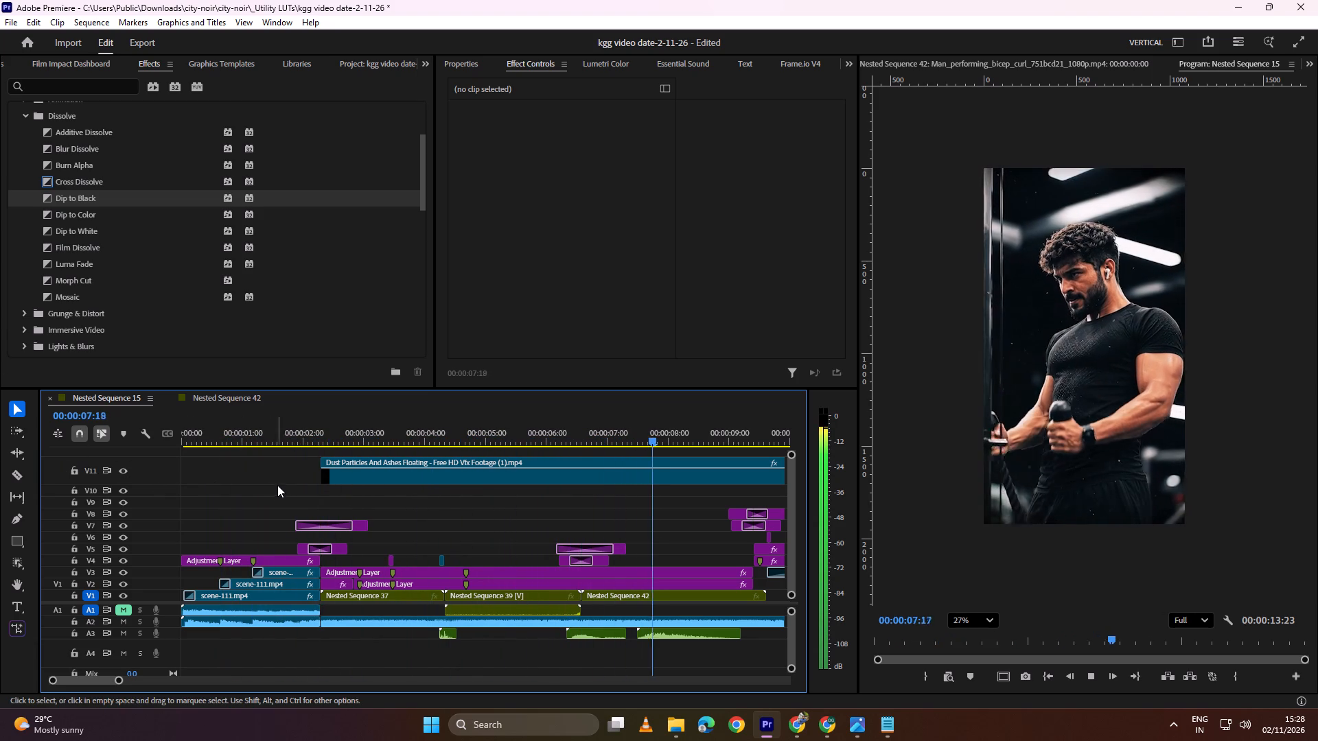
pyautogui.press('space')
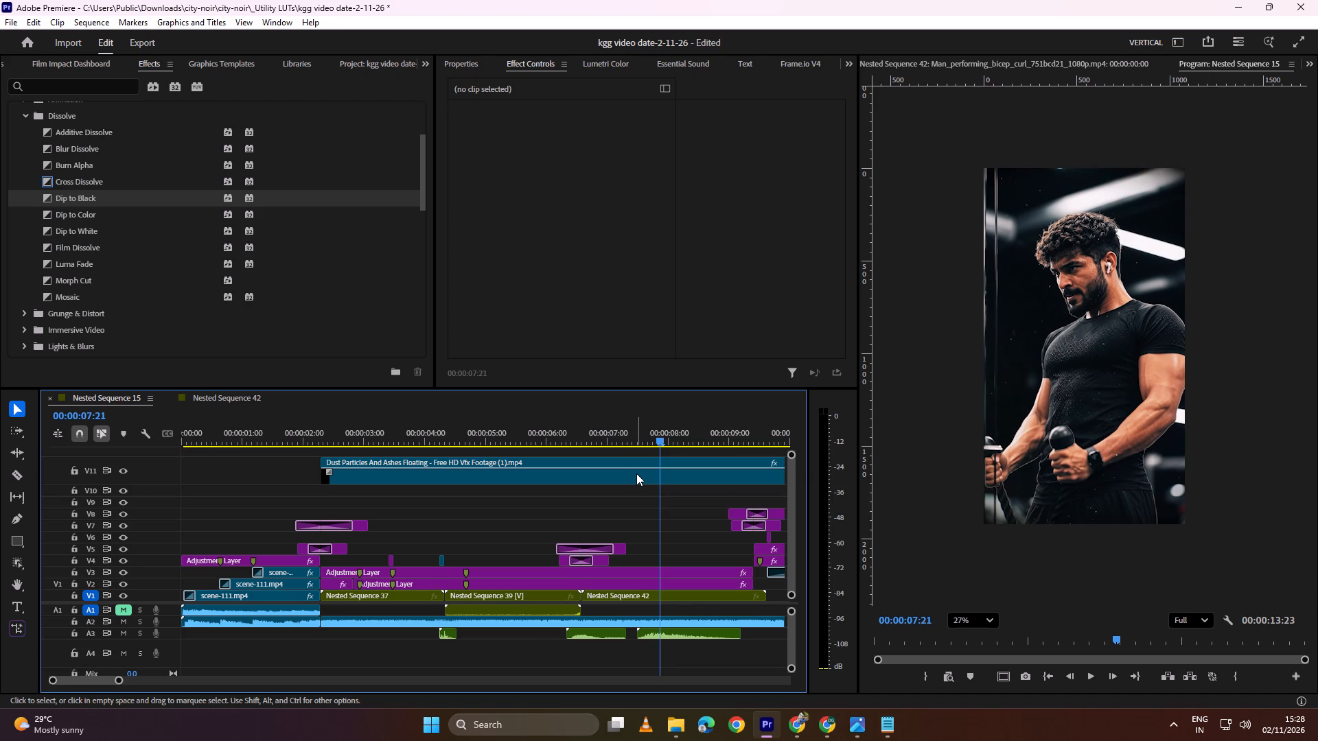
pyautogui.press('space')
pyautogui.press('space')
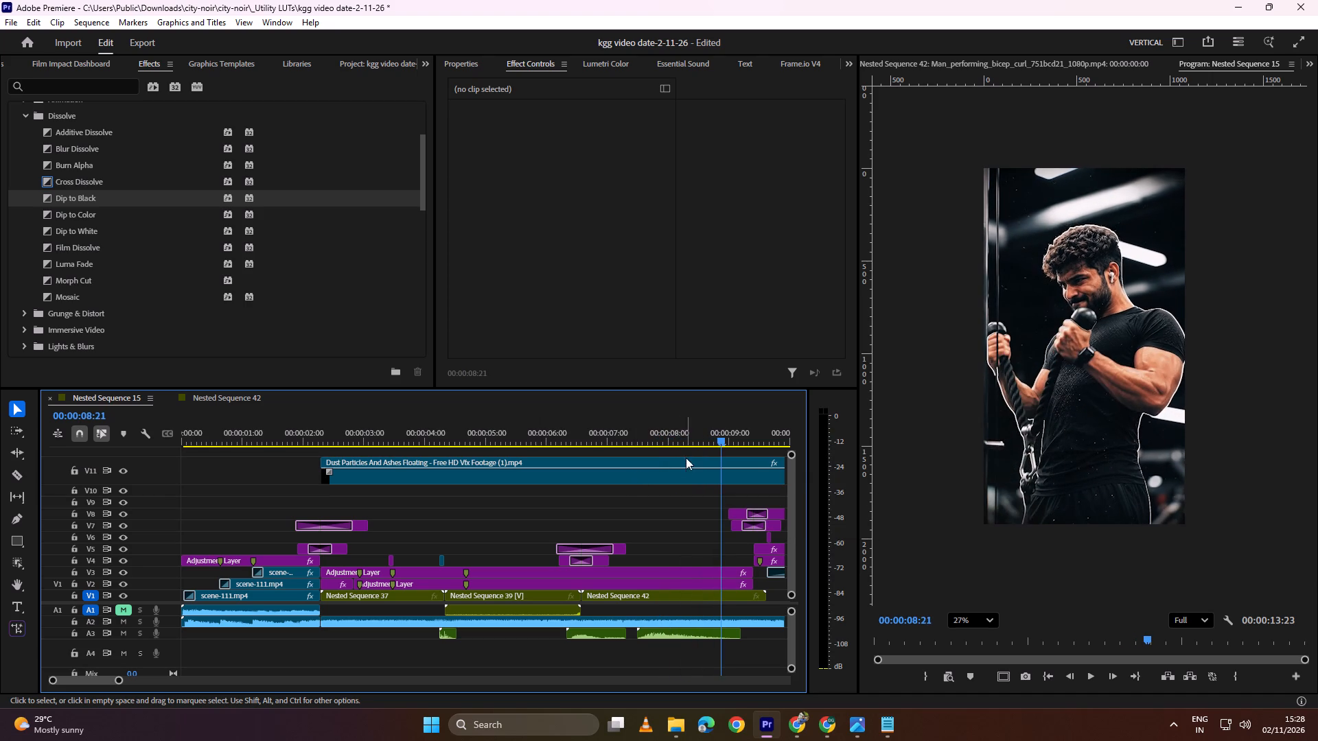
pyautogui.moveTo(682, 426); pyautogui.dragTo(583, 432)
pyautogui.press('c')
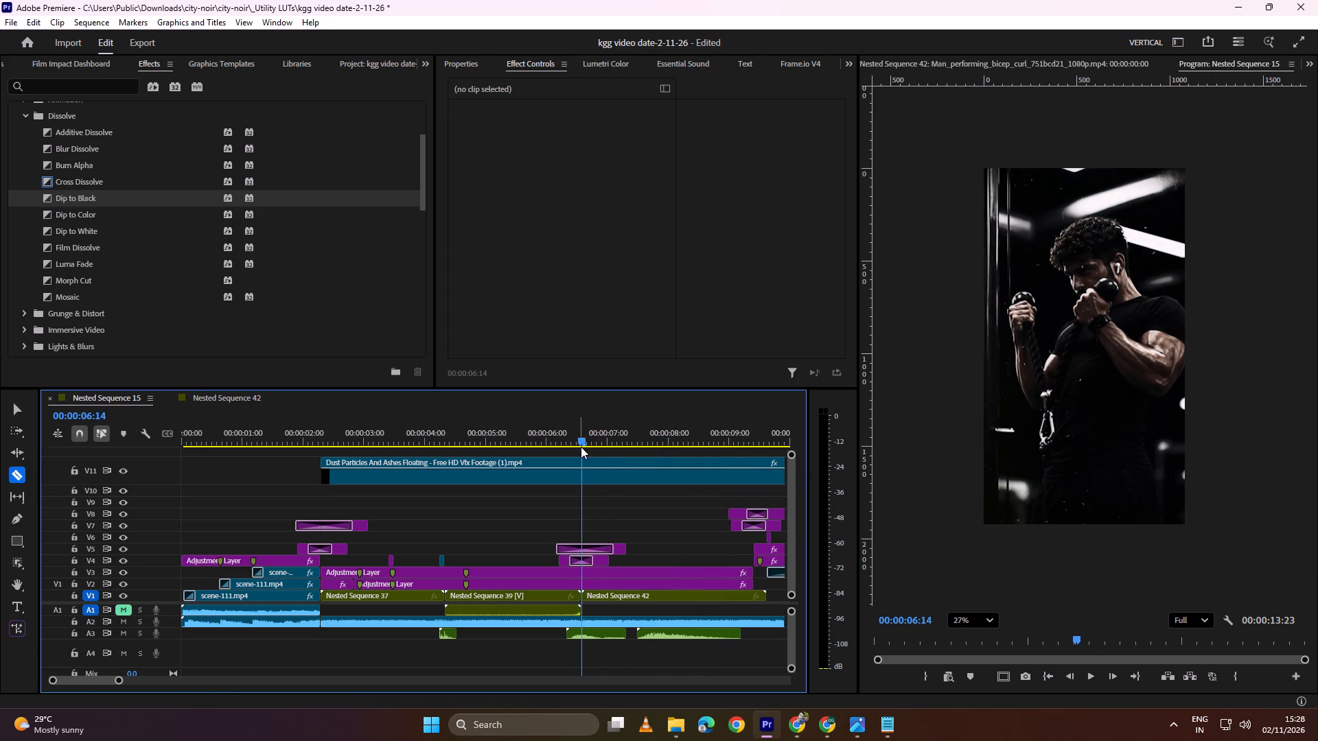
pyautogui.click(581, 467)
pyautogui.press('v')
# Draw a rectangular opacity mask over the frame's lower half on the first dust segment and set its feather to 189.
pyautogui.moveTo(550, 427); pyautogui.dragTo(475, 434)
pyautogui.click(473, 470)
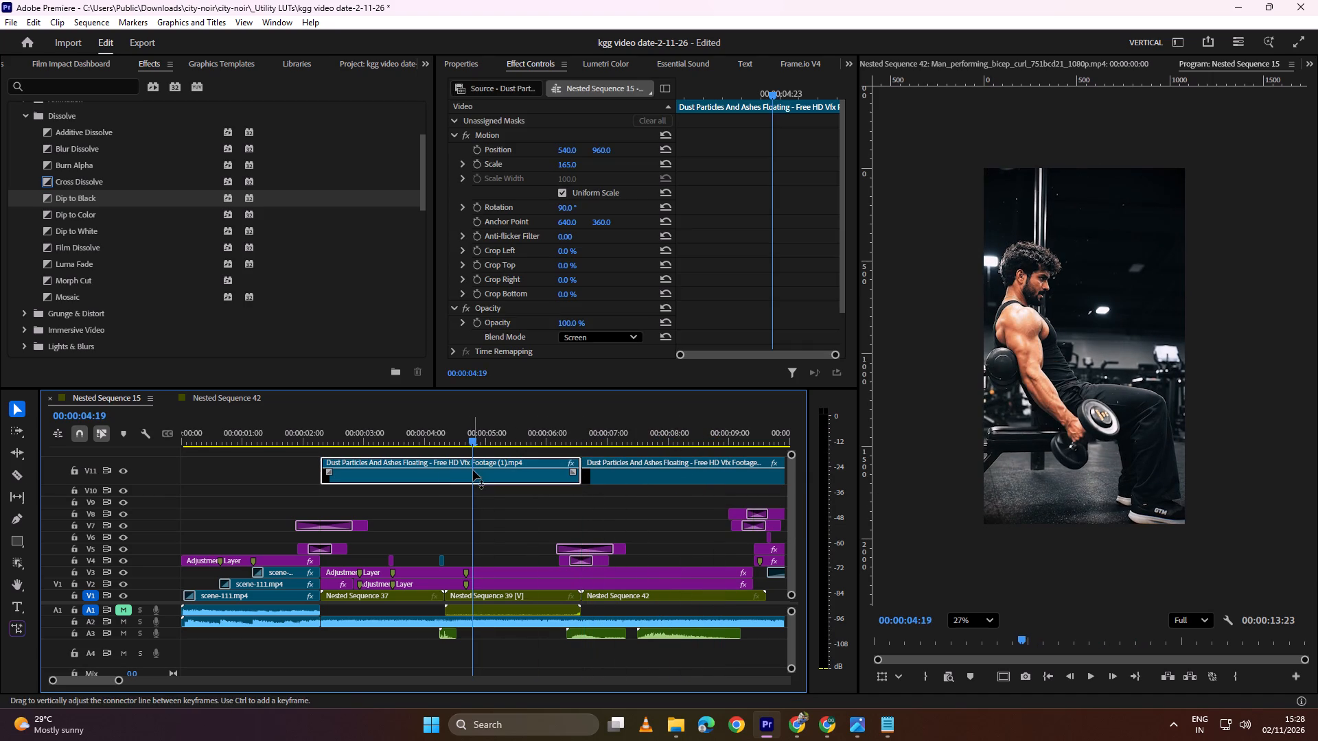
pyautogui.click(20, 561)
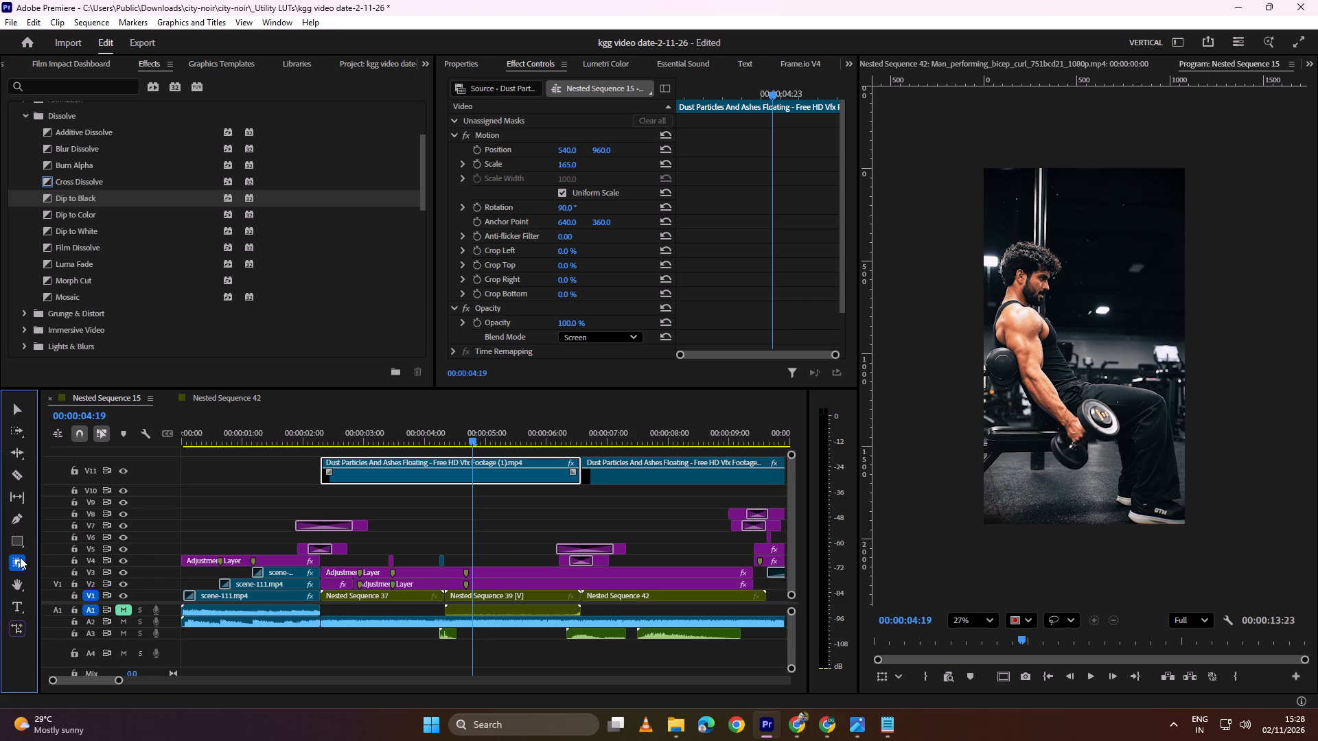
pyautogui.scroll(-4, 509, 274)
pyautogui.click(511, 264)
pyautogui.scroll(-3, 1086, 342)
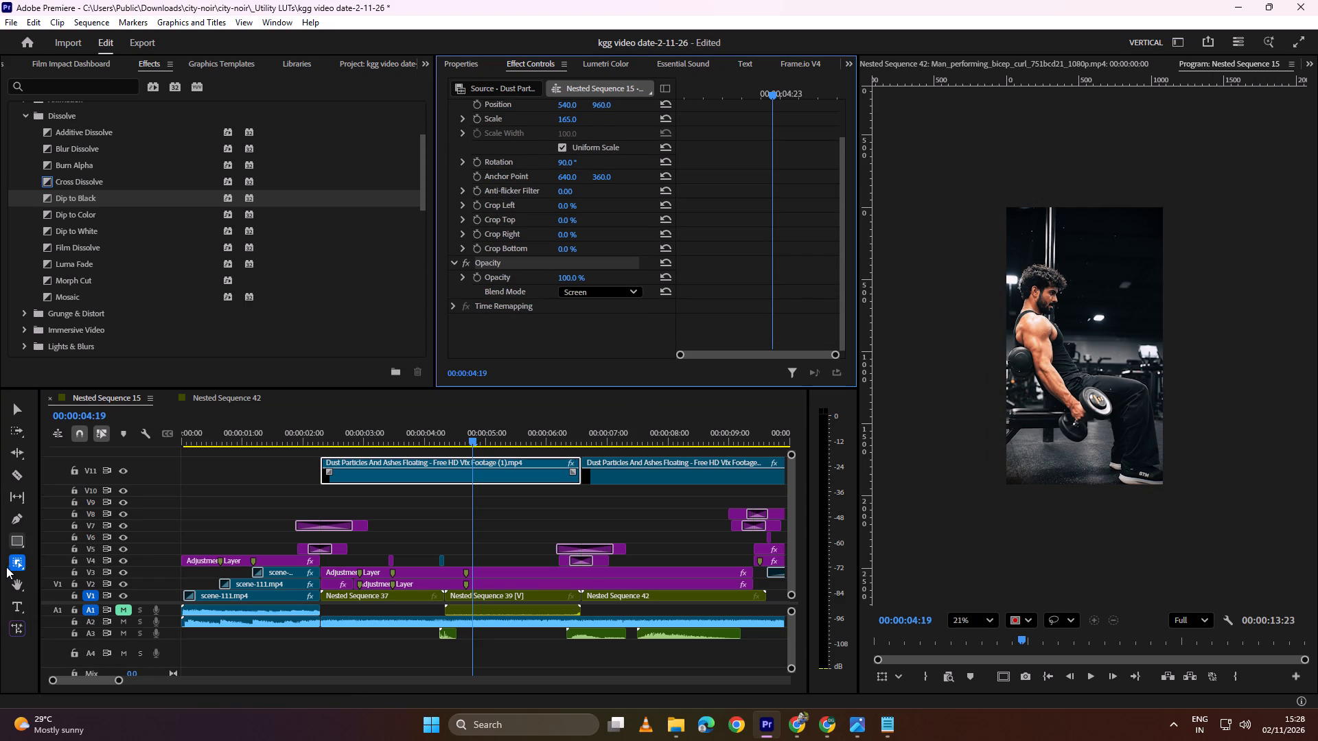
pyautogui.click(9, 566)
pyautogui.click(62, 589)
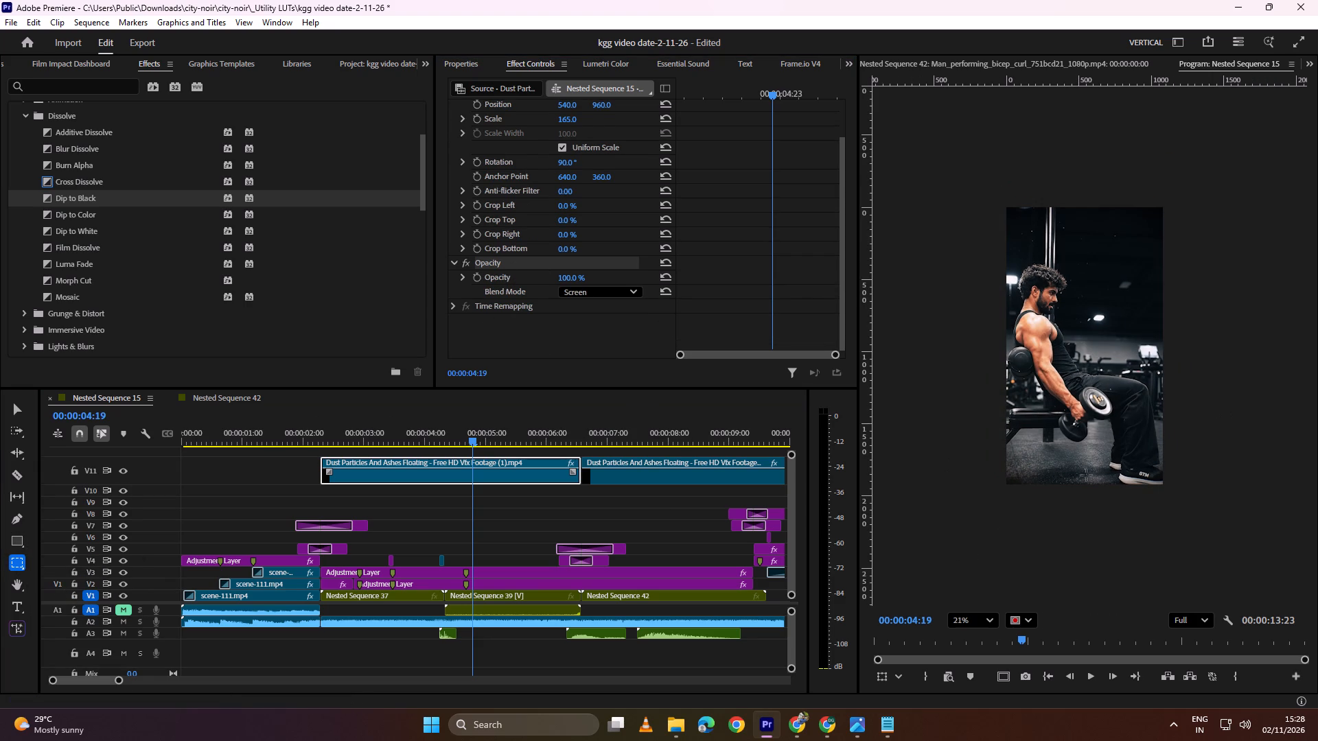
pyautogui.moveTo(951, 537); pyautogui.dragTo(1300, 341)
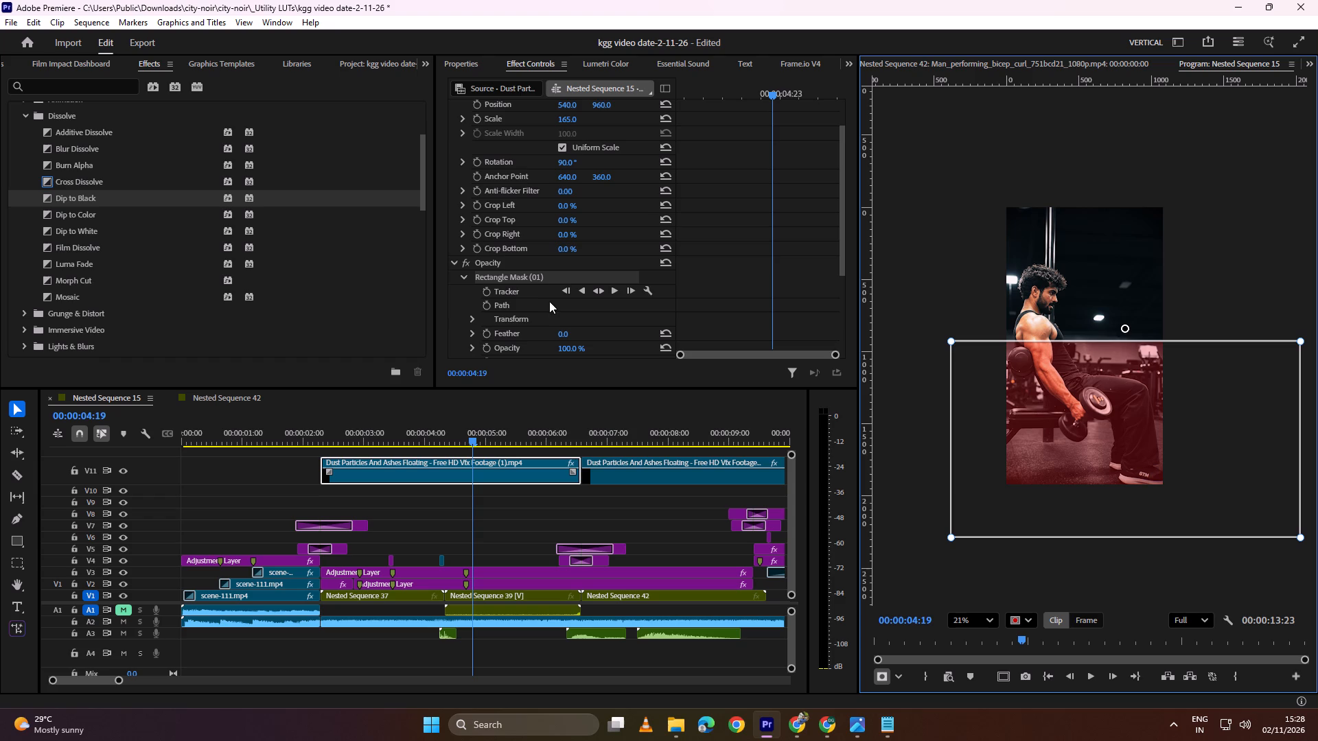
pyautogui.scroll(-3, 501, 290)
pyautogui.moveTo(564, 296); pyautogui.dragTo(663, 290)
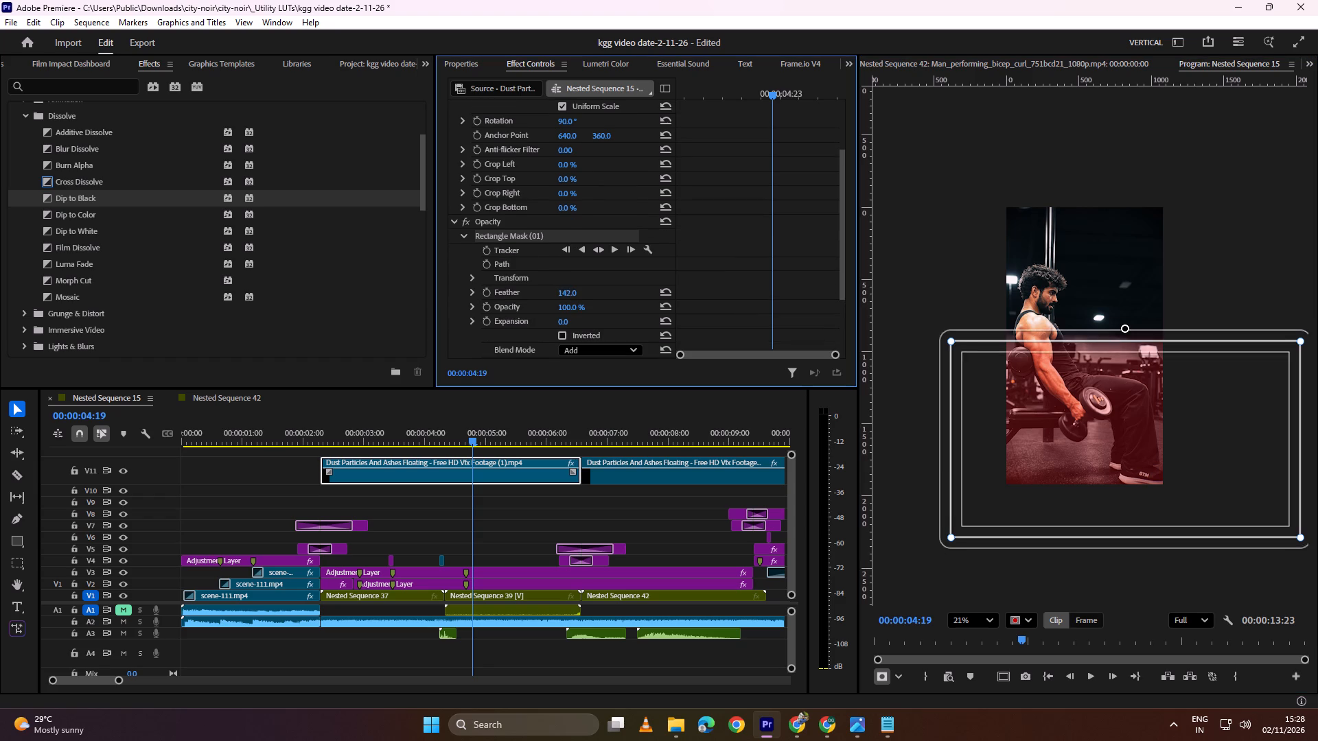
pyautogui.moveTo(663, 290); pyautogui.dragTo(693, 287)
# Reshape the dust segment's mask so its upper edge slopes down to the right and its corners extend beyond the frame.
pyautogui.moveTo(954, 348); pyautogui.dragTo(927, 277)
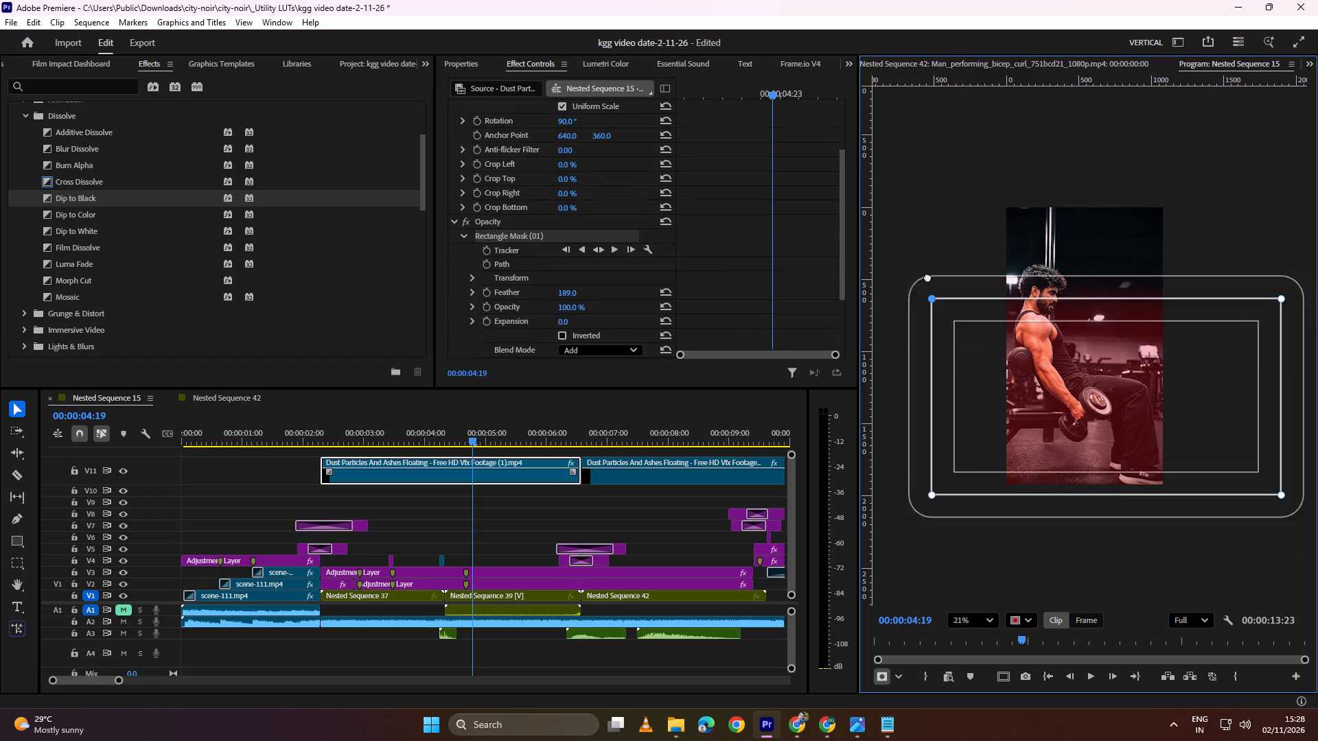
pyautogui.moveTo(927, 277); pyautogui.dragTo(933, 333)
pyautogui.moveTo(1282, 331); pyautogui.dragTo(1253, 419)
pyautogui.moveTo(1283, 526); pyautogui.dragTo(1295, 567)
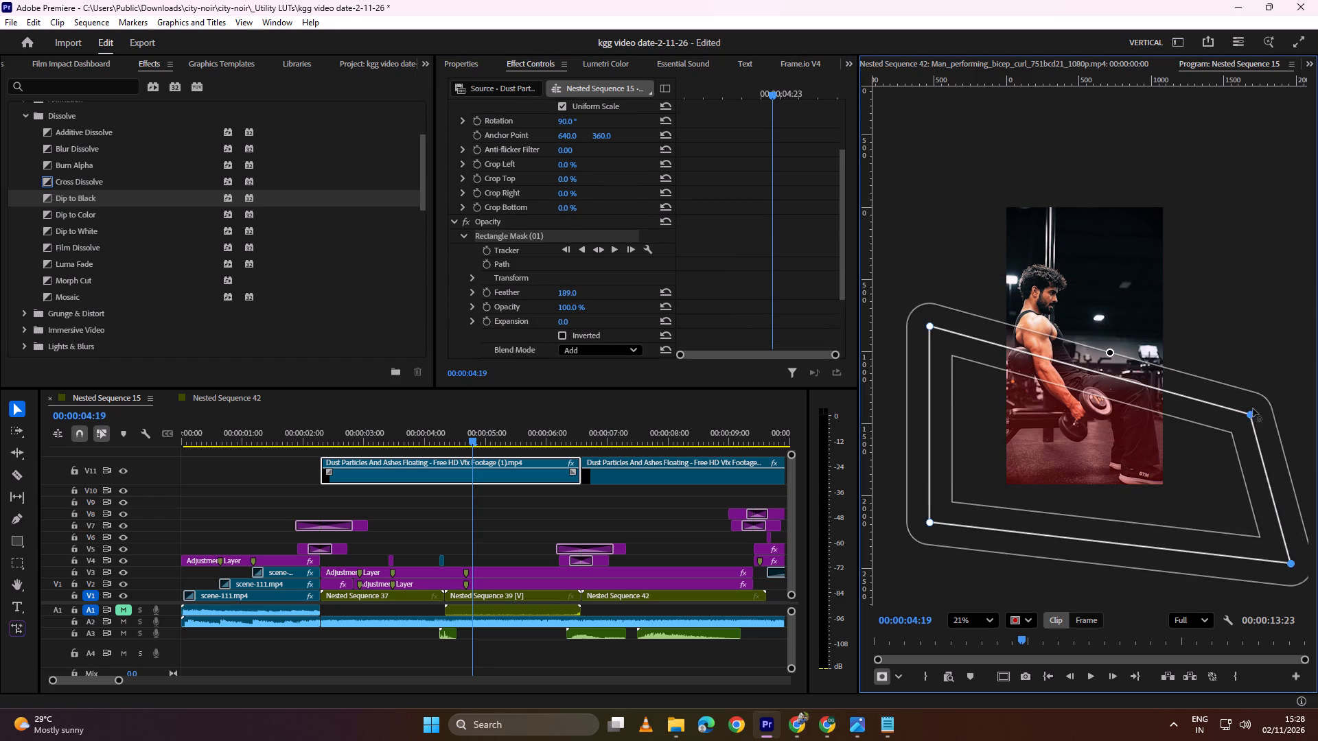
pyautogui.moveTo(1248, 411); pyautogui.dragTo(1302, 388)
pyautogui.click(683, 517)
# Review the overlay and trim the second dust segment to end with Nested Sequence 42, deleting the part over the closing barbell clips.
pyautogui.moveTo(492, 439); pyautogui.dragTo(332, 454)
pyautogui.press('space')
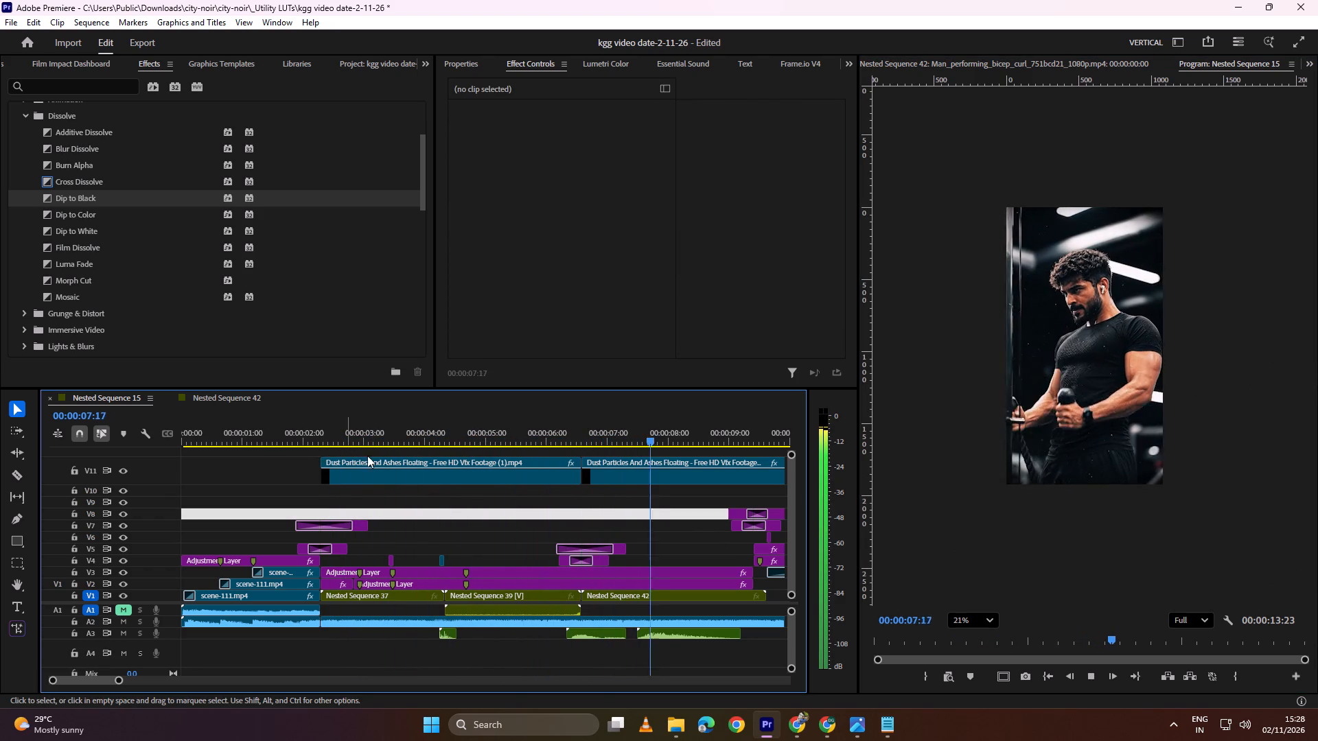
pyautogui.keyDown('alt'); pyautogui.scroll(-8, 579, 504); pyautogui.keyUp('alt')
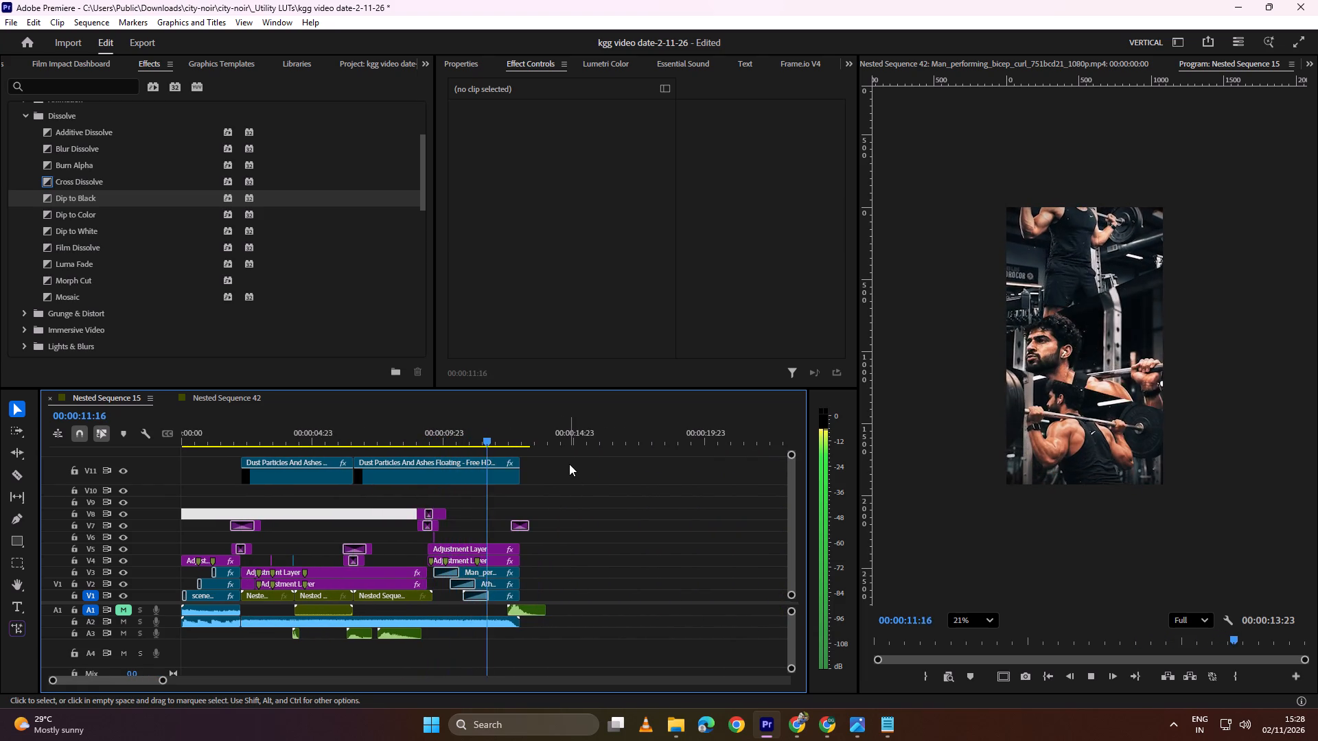
pyautogui.press('space')
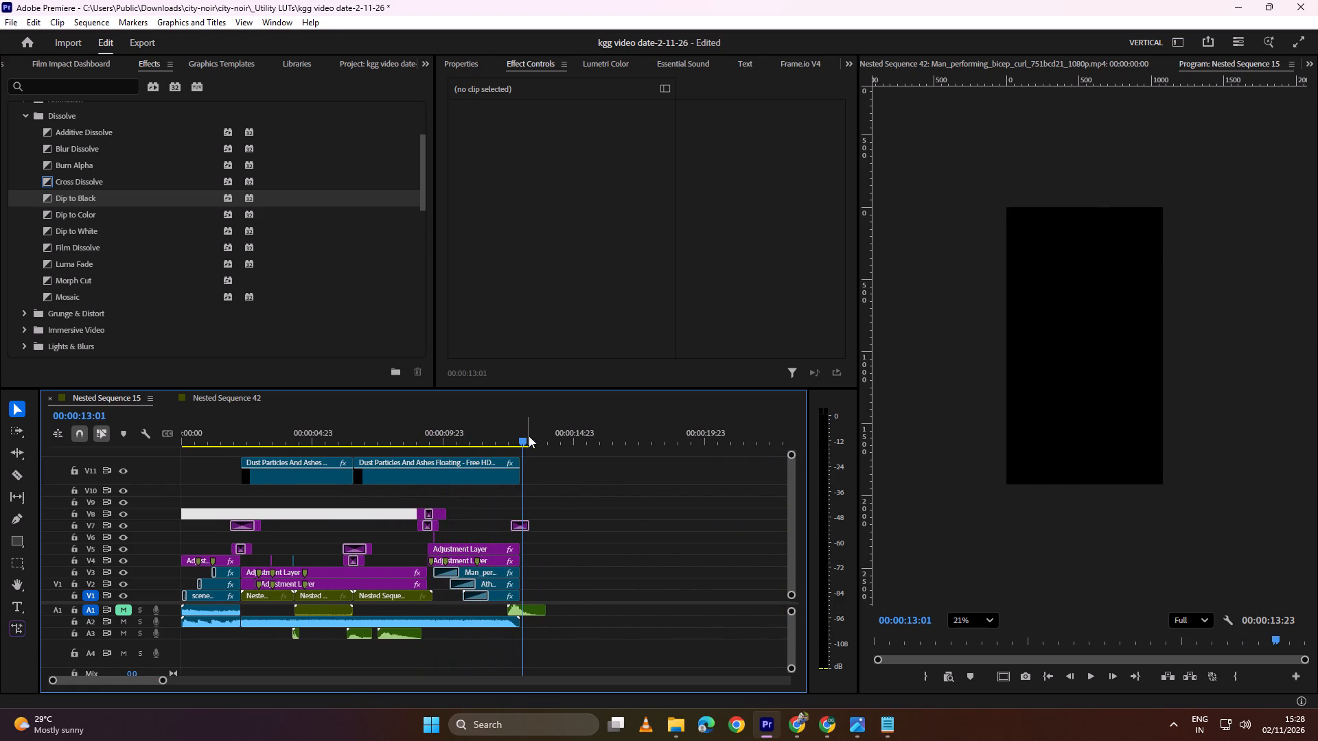
pyautogui.moveTo(529, 433); pyautogui.dragTo(431, 448)
pyautogui.keyDown('alt'); pyautogui.scroll(12, 406, 524); pyautogui.keyUp('alt')
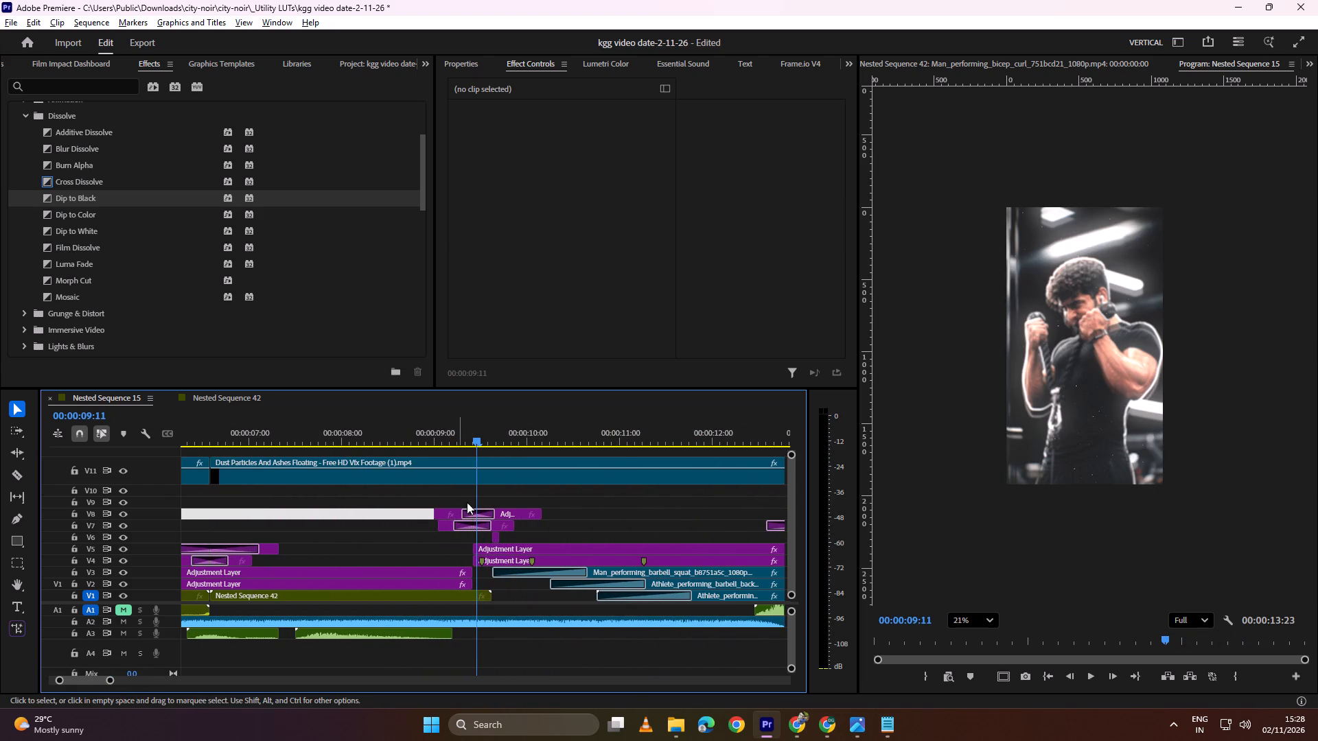
pyautogui.press('c')
pyautogui.click(474, 477)
pyautogui.press('v')
pyautogui.click(508, 474)
pyautogui.press('BackSpace')
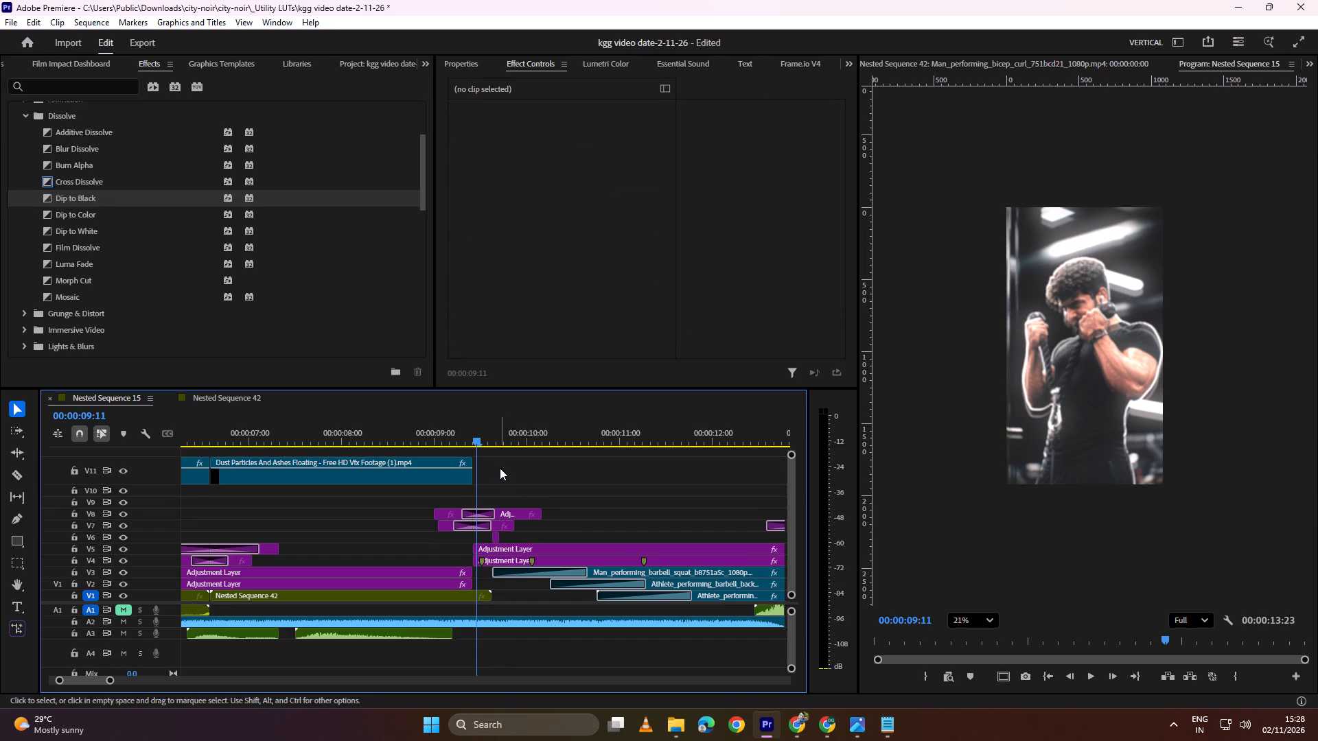
pyautogui.moveTo(475, 475); pyautogui.dragTo(491, 473)
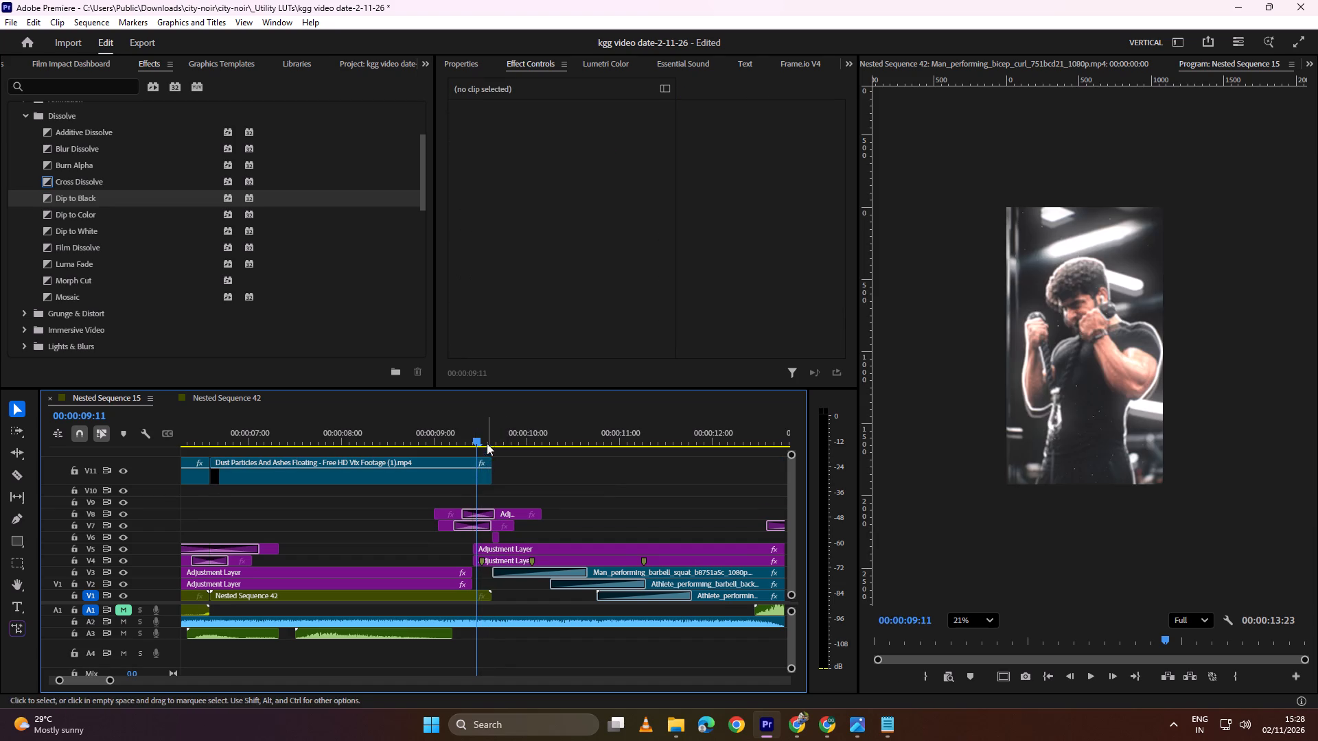
# Play back the closing barbell clips, replay Nested Sequence 15 from its start, and examine the dust overlay and the ending.
pyautogui.press('space')
pyautogui.keyDown('alt'); pyautogui.scroll(-7, 514, 487); pyautogui.keyUp('alt')
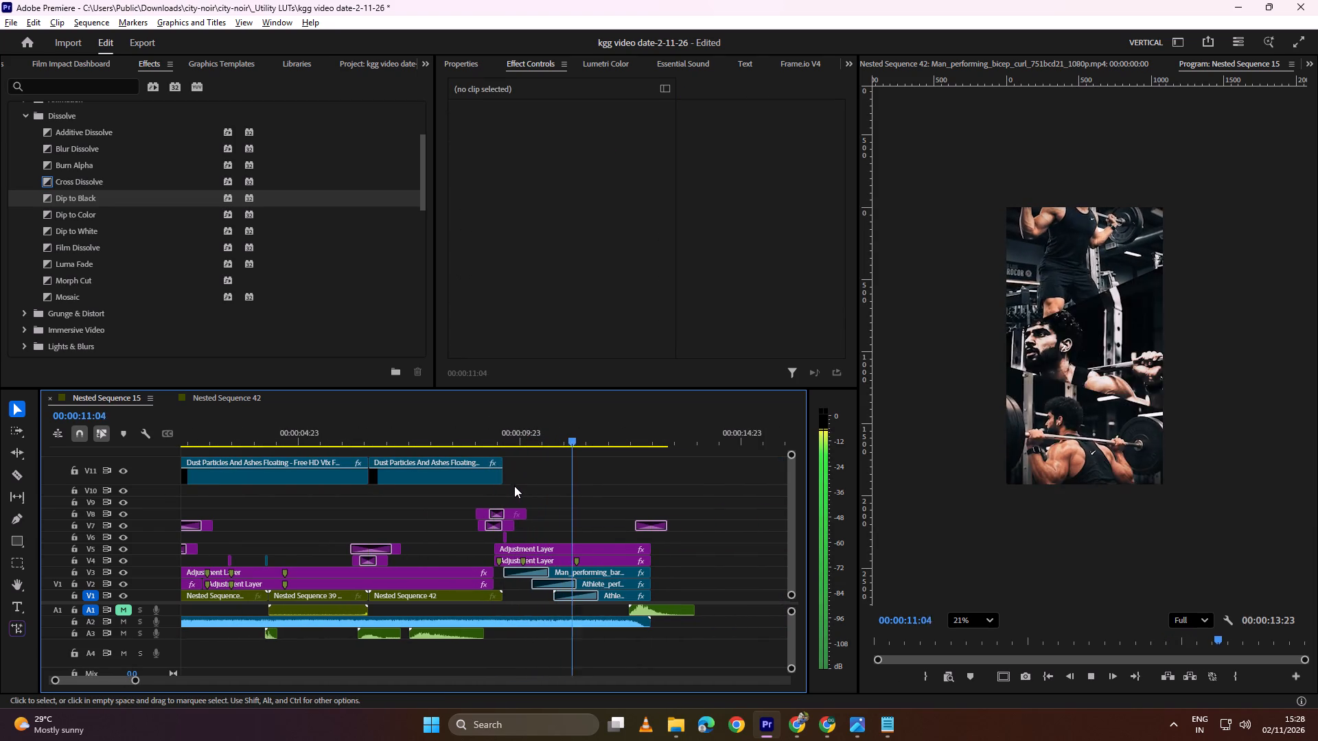
pyautogui.press('space')
pyautogui.moveTo(572, 433); pyautogui.dragTo(256, 423)
pyautogui.press('space')
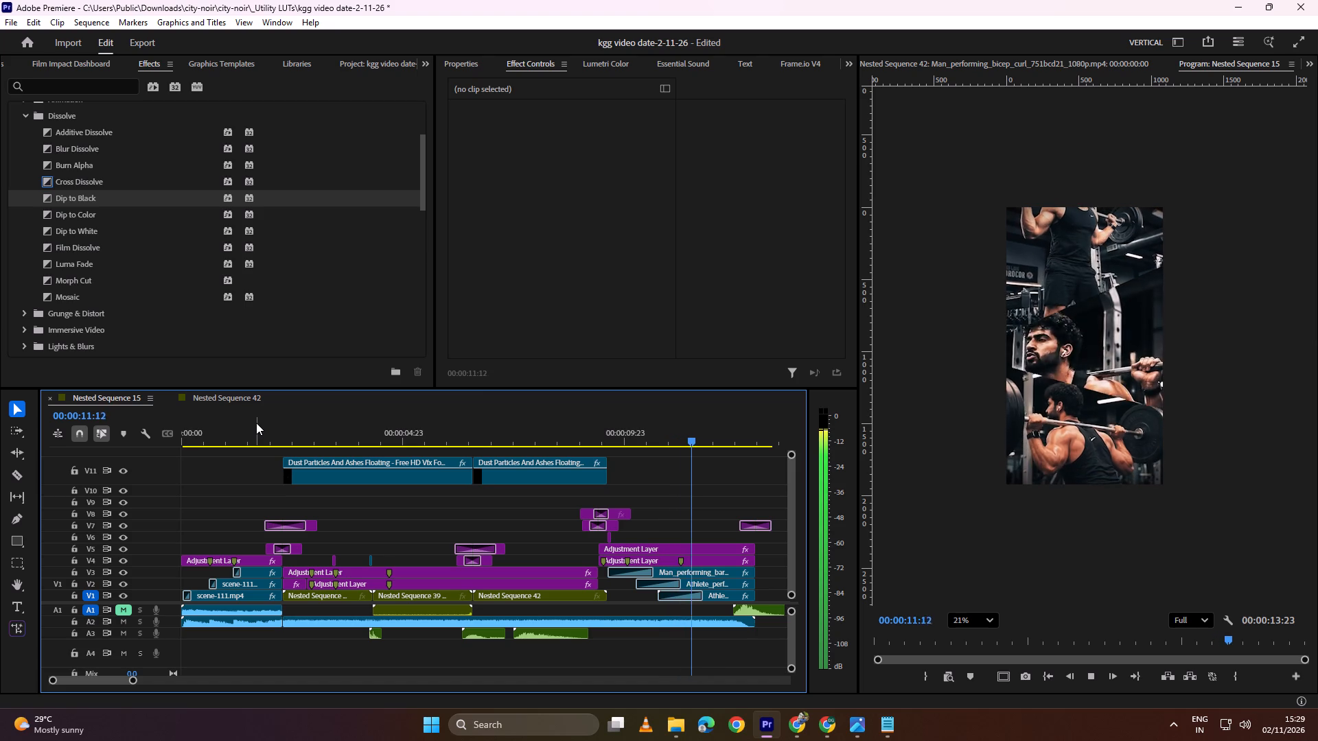
pyautogui.keyDown('alt'); pyautogui.scroll(-2, 452, 496); pyautogui.keyUp('alt')
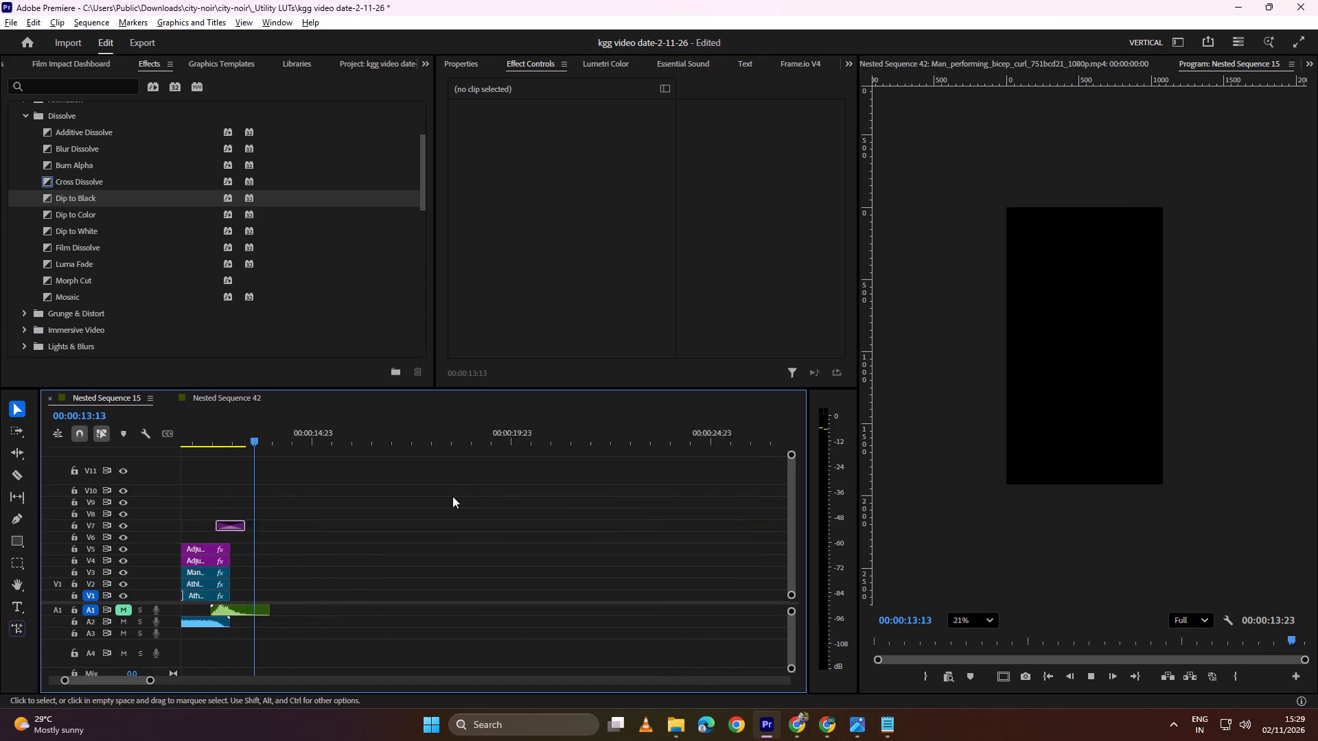
pyautogui.keyDown('alt'); pyautogui.scroll(-2, 452, 496); pyautogui.keyUp('alt')
pyautogui.press('space')
pyautogui.keyDown('alt'); pyautogui.scroll(-1, 426, 460); pyautogui.keyUp('alt')
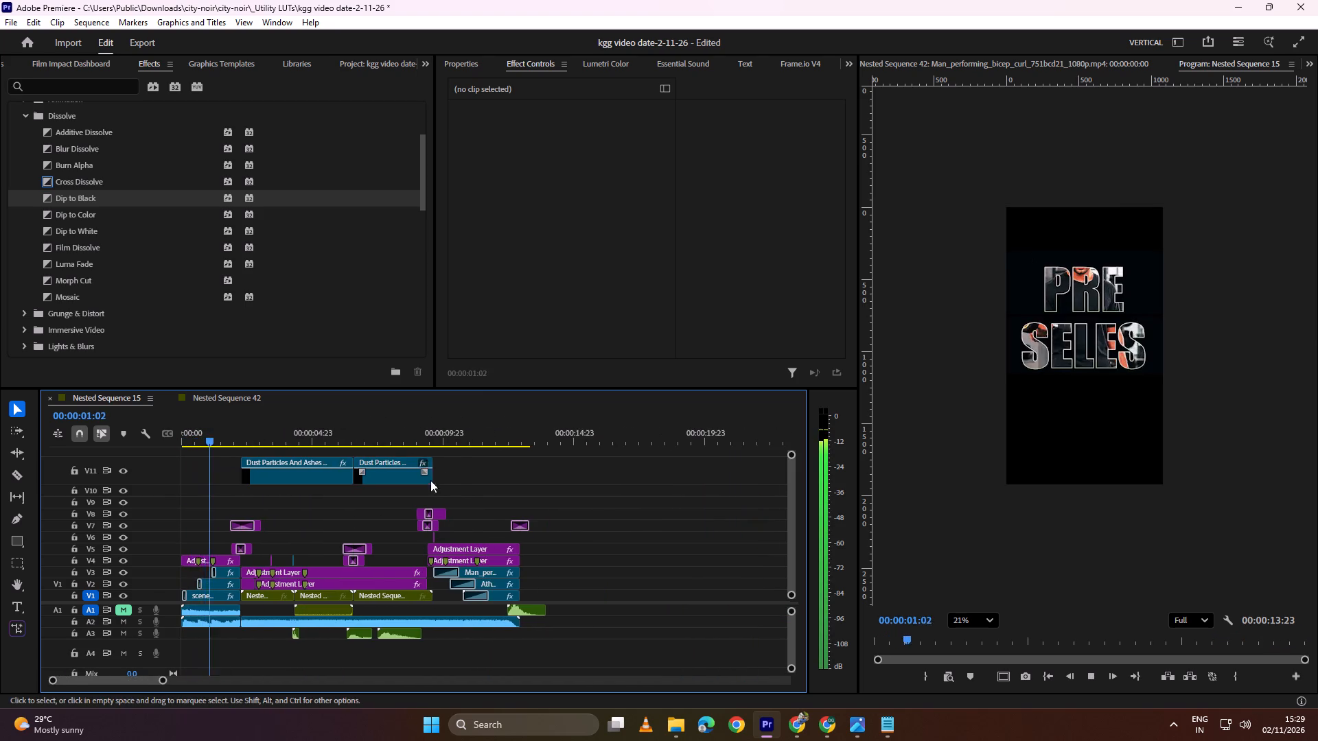
pyautogui.keyDown('alt'); pyautogui.scroll(5, 451, 521); pyautogui.keyUp('alt')
pyautogui.keyDown('alt'); pyautogui.scroll(2, 527, 541); pyautogui.keyUp('alt')
pyautogui.scroll(-11, 501, 534)
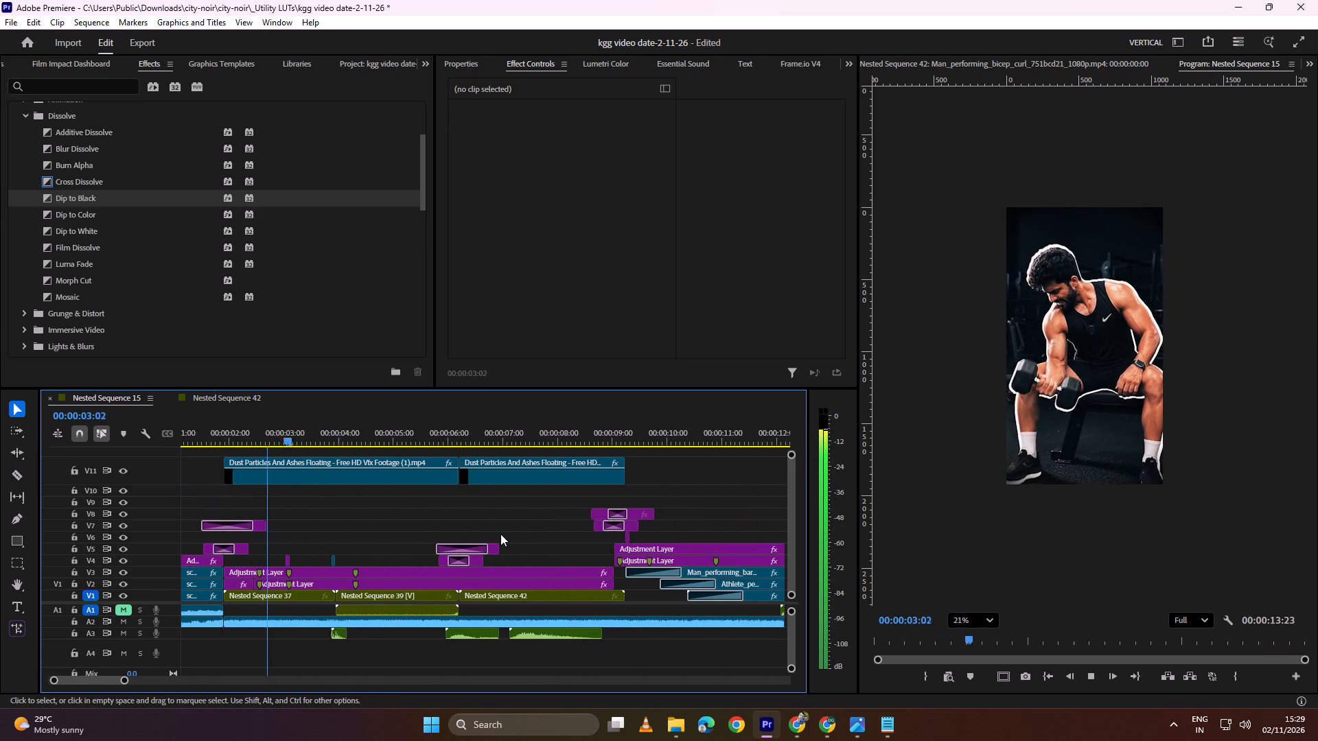
pyautogui.scroll(-4, 500, 534)
pyautogui.keyDown('alt'); pyautogui.scroll(-4, 500, 533); pyautogui.keyUp('alt')
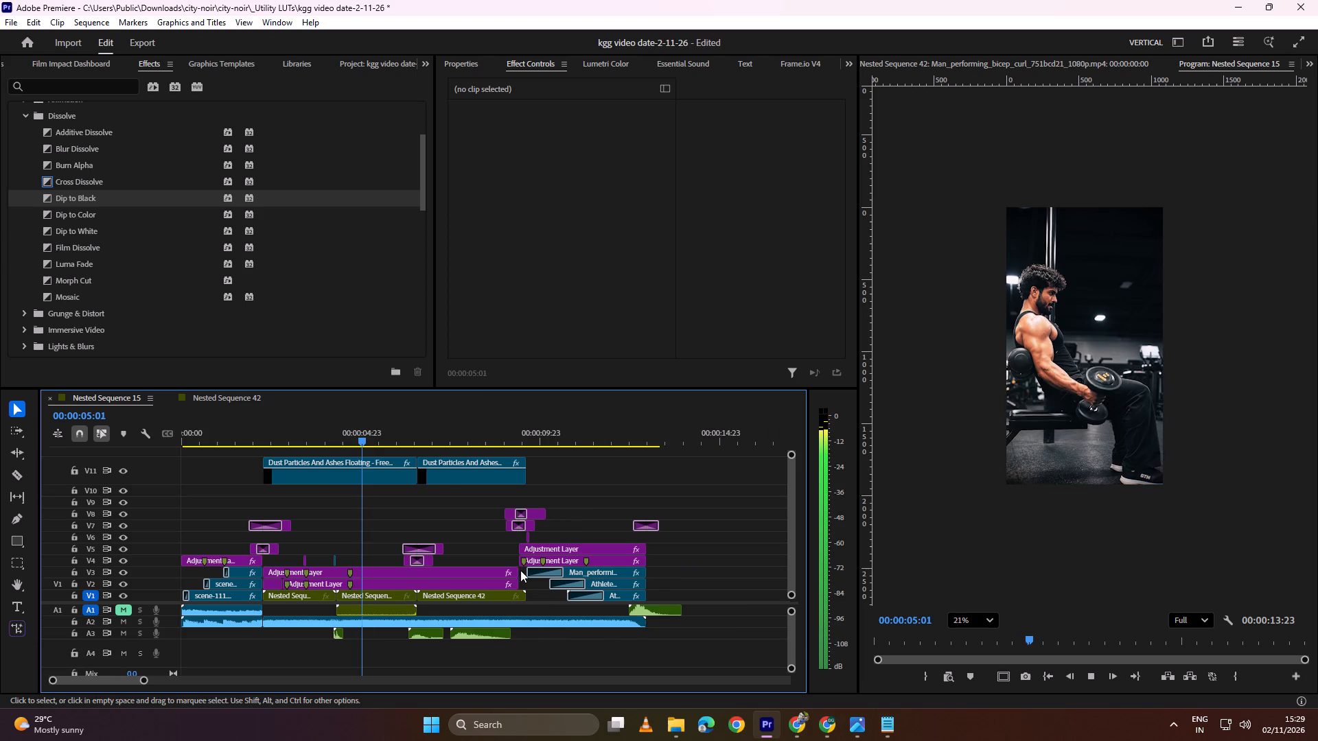
pyautogui.keyDown('alt'); pyautogui.scroll(5, 655, 635); pyautogui.keyUp('alt')
pyautogui.keyDown('alt'); pyautogui.scroll(-5, 629, 612); pyautogui.keyUp('alt')
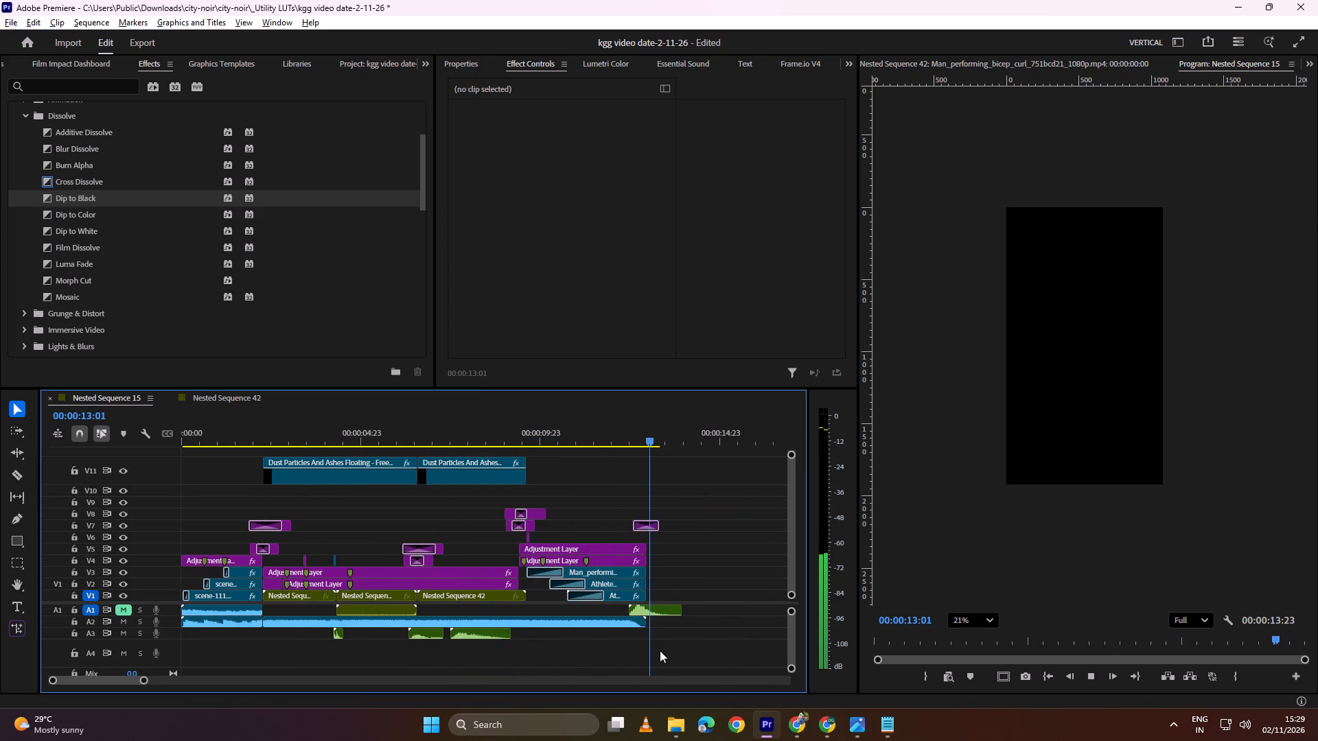
pyautogui.press('space')
pyautogui.moveTo(667, 427); pyautogui.dragTo(643, 435)
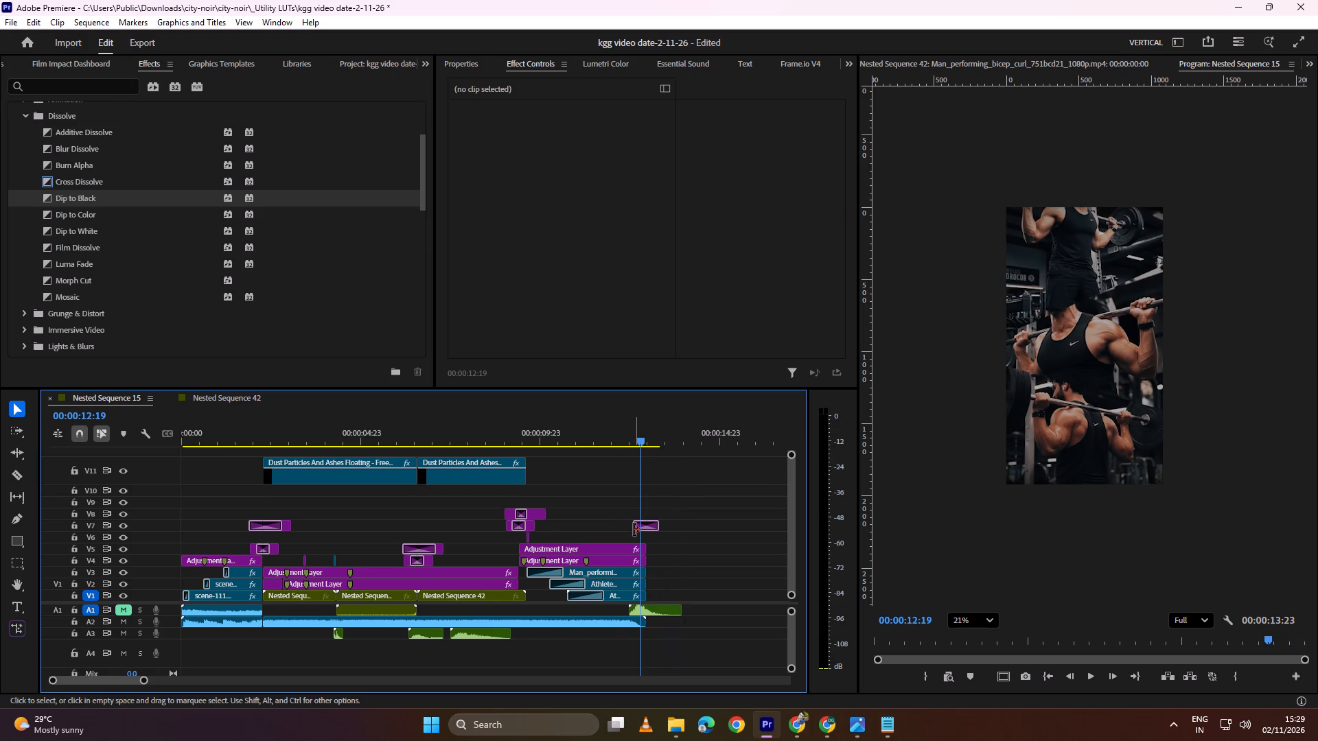
# Save a copy of the project as kgg video date-2-11-26 in the Slog3 folder.
pyautogui.hotkey('ctrl', 'shift', 's')
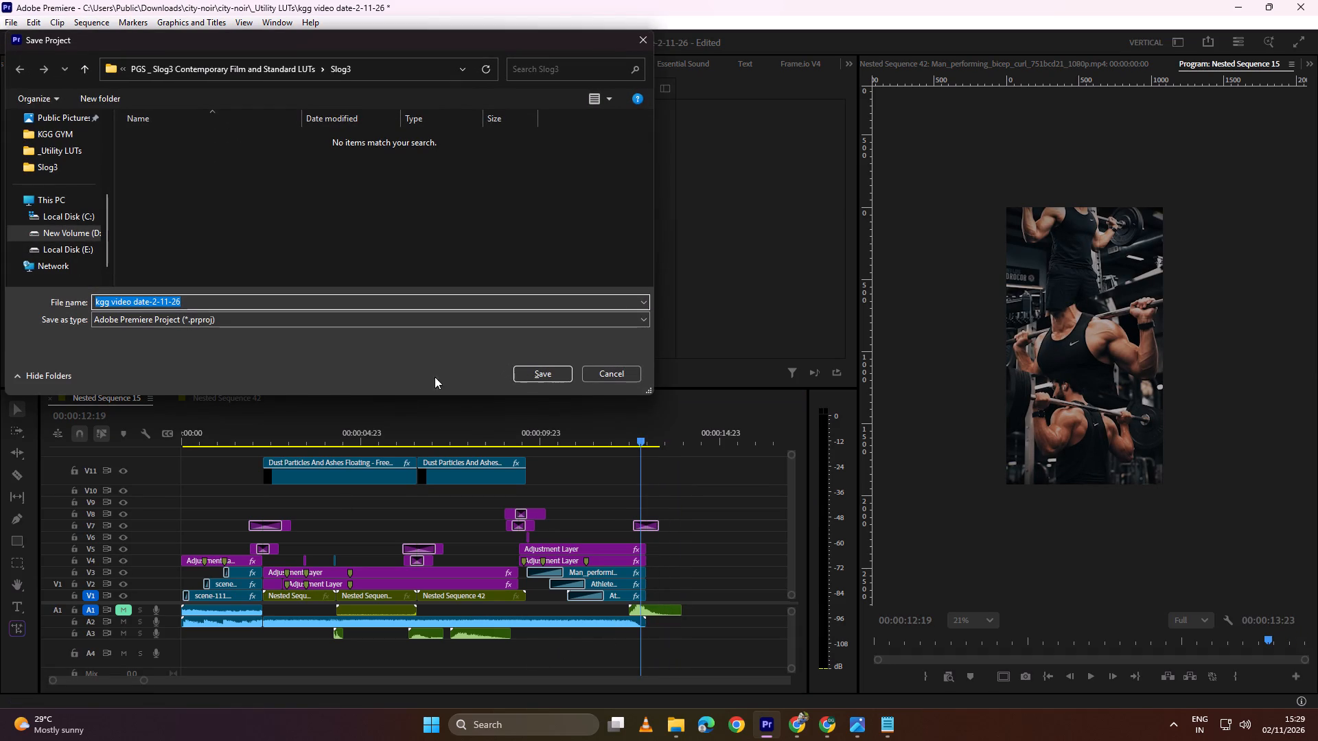
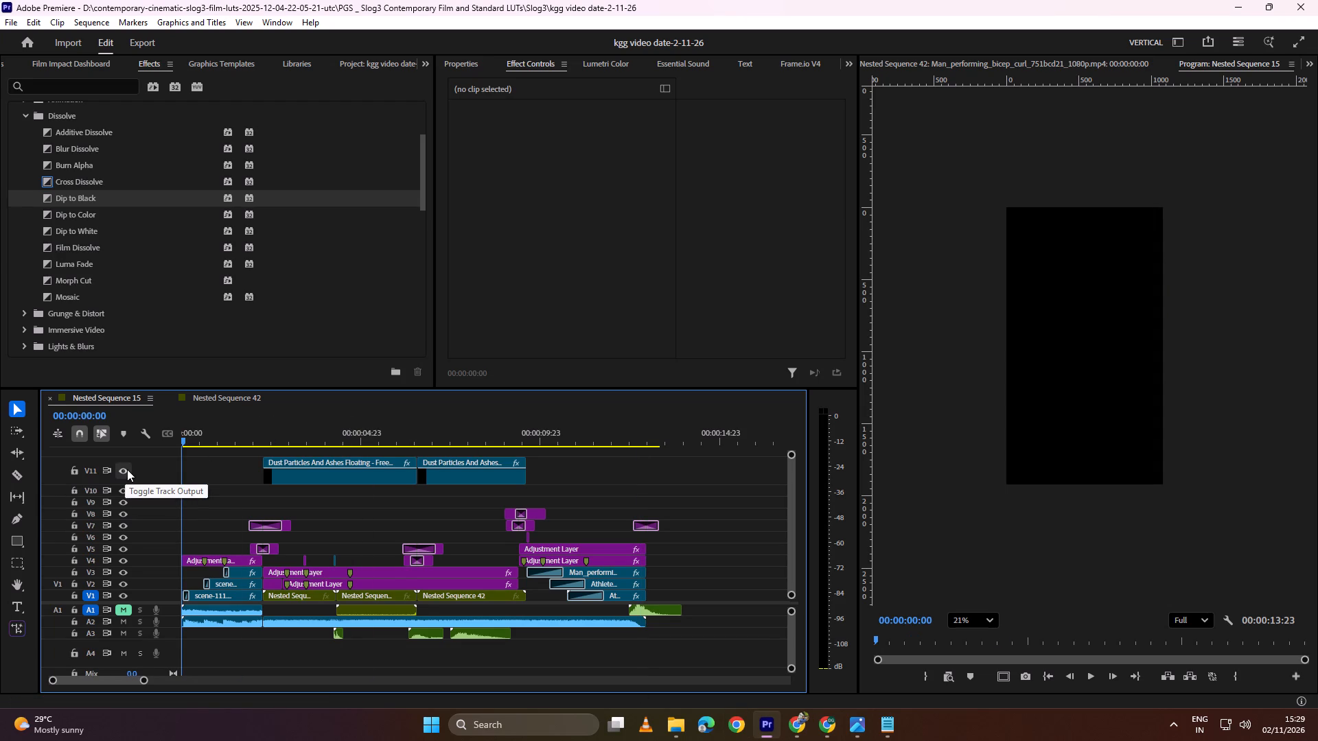
pyautogui.press('space')
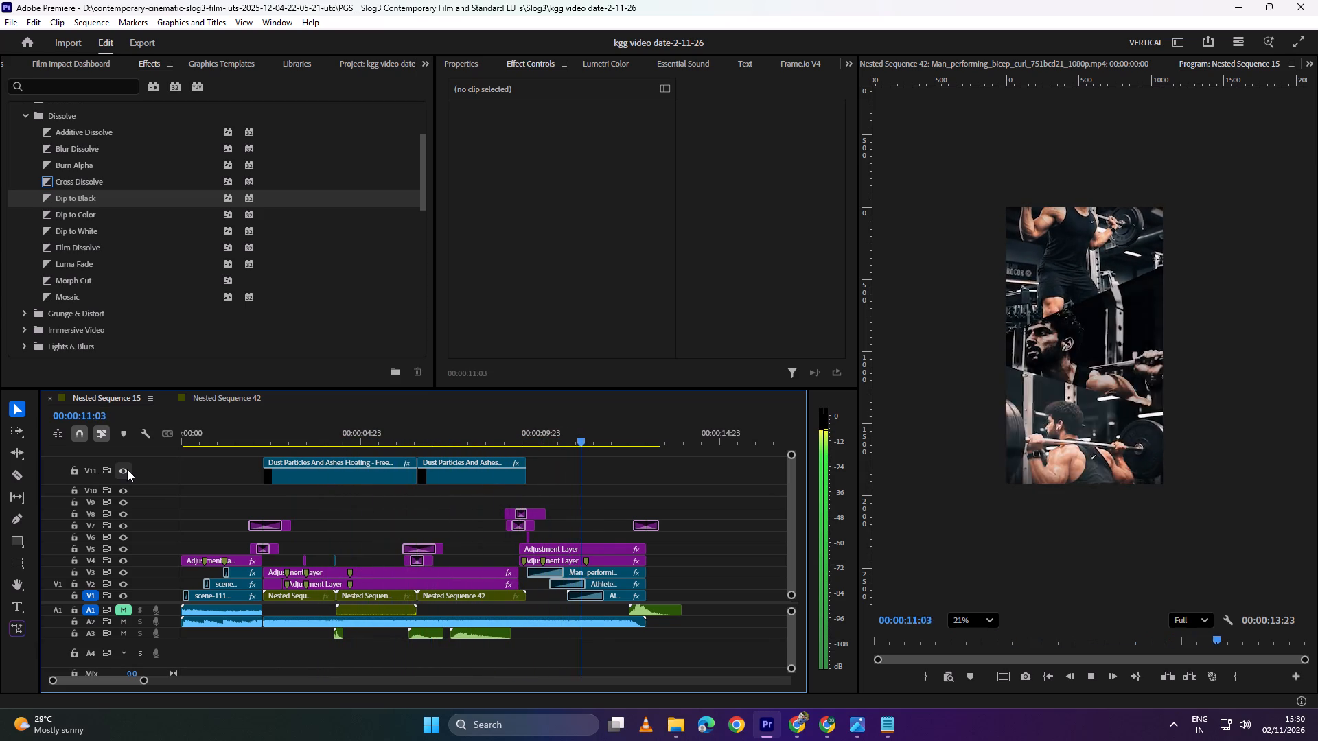
pyautogui.press('space')
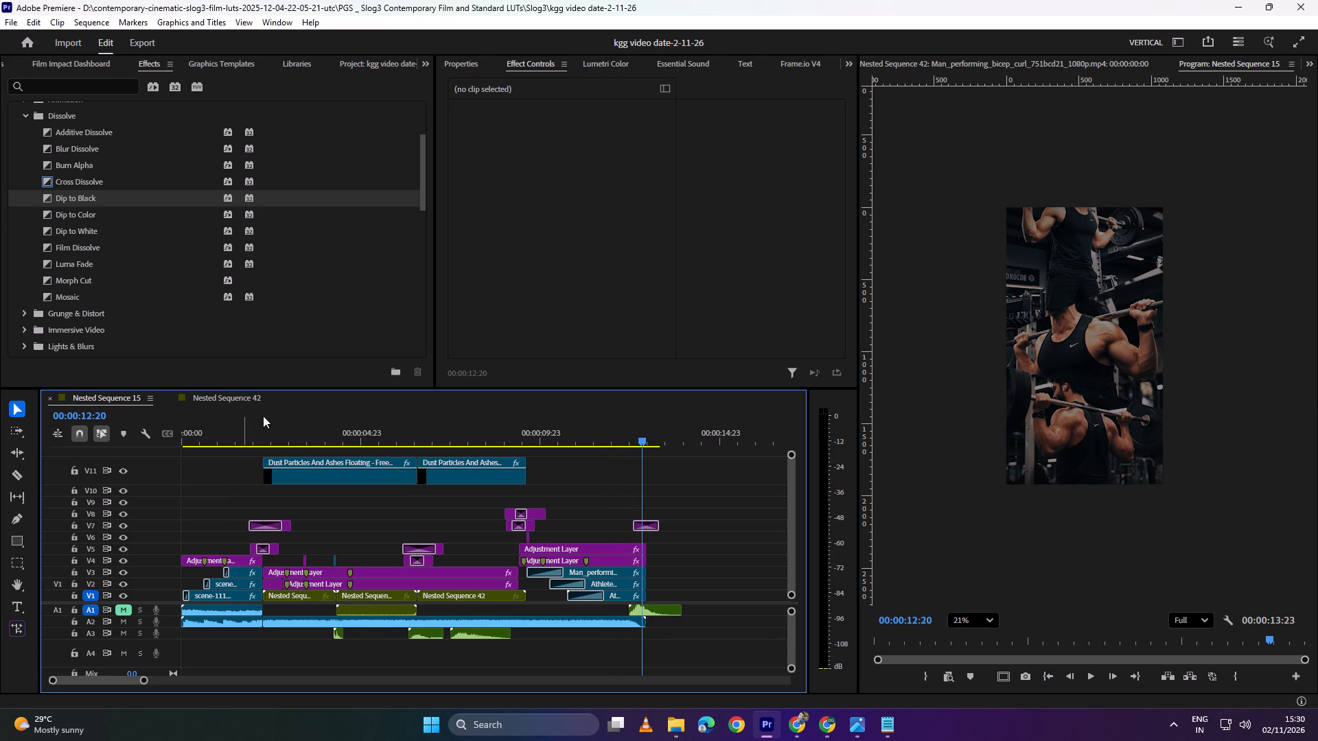
# Scrub repeatedly between the title reveal and the opening of the barbell split-screen, examining the workout shots, their transitions and the dust overlay.
pyautogui.moveTo(442, 438); pyautogui.dragTo(254, 433)
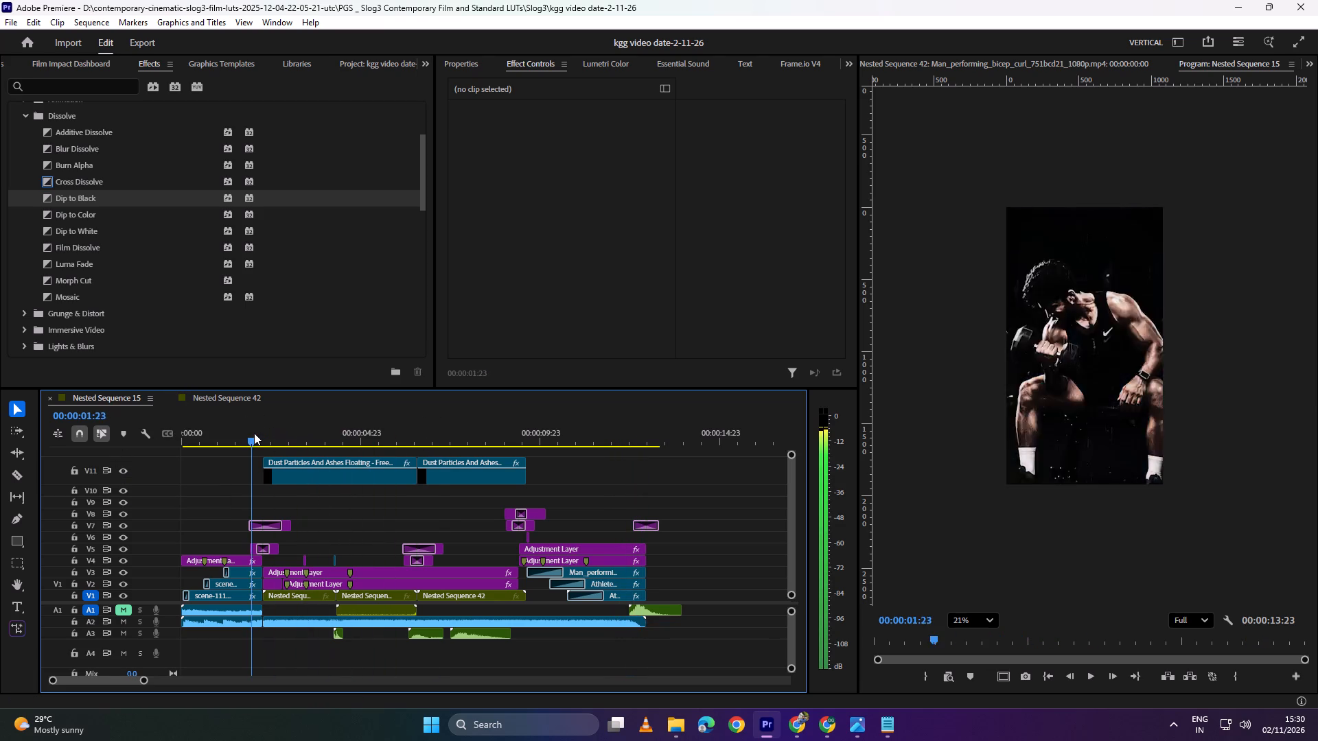
pyautogui.moveTo(254, 433); pyautogui.dragTo(302, 437)
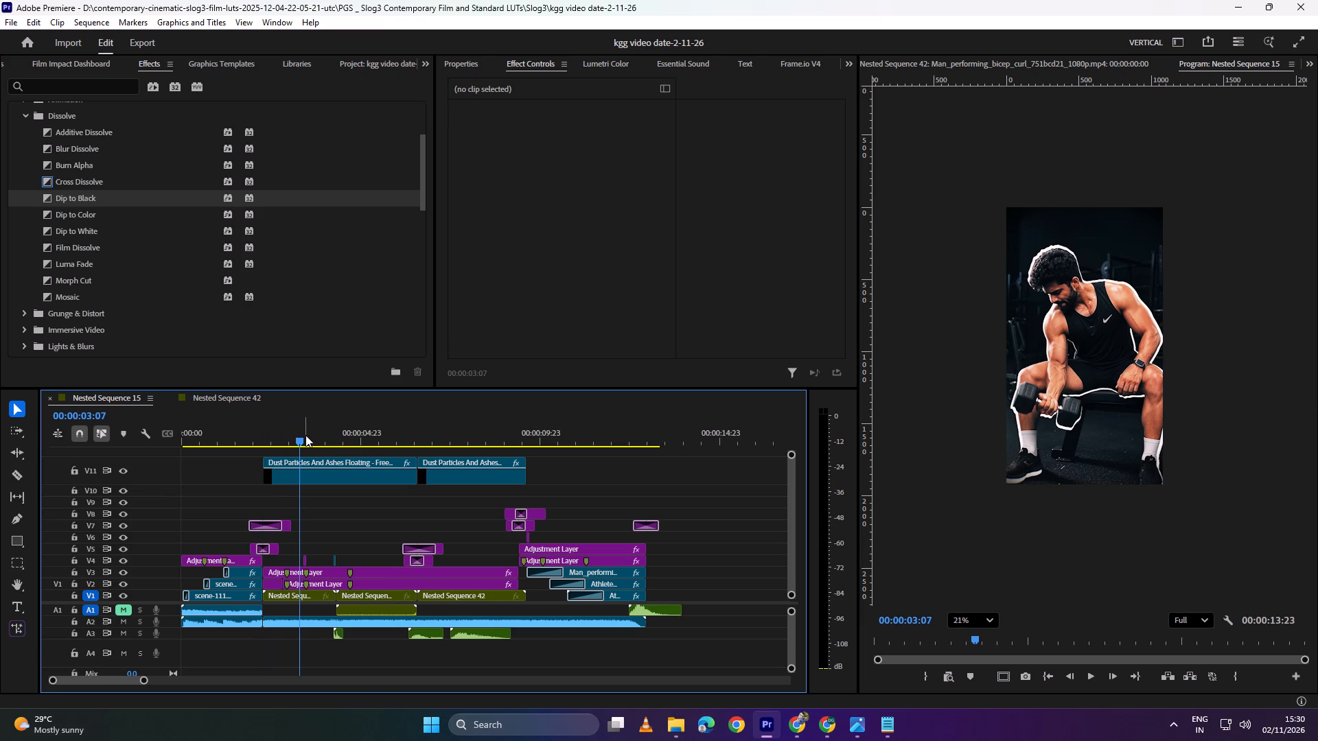
pyautogui.moveTo(304, 435); pyautogui.dragTo(329, 435)
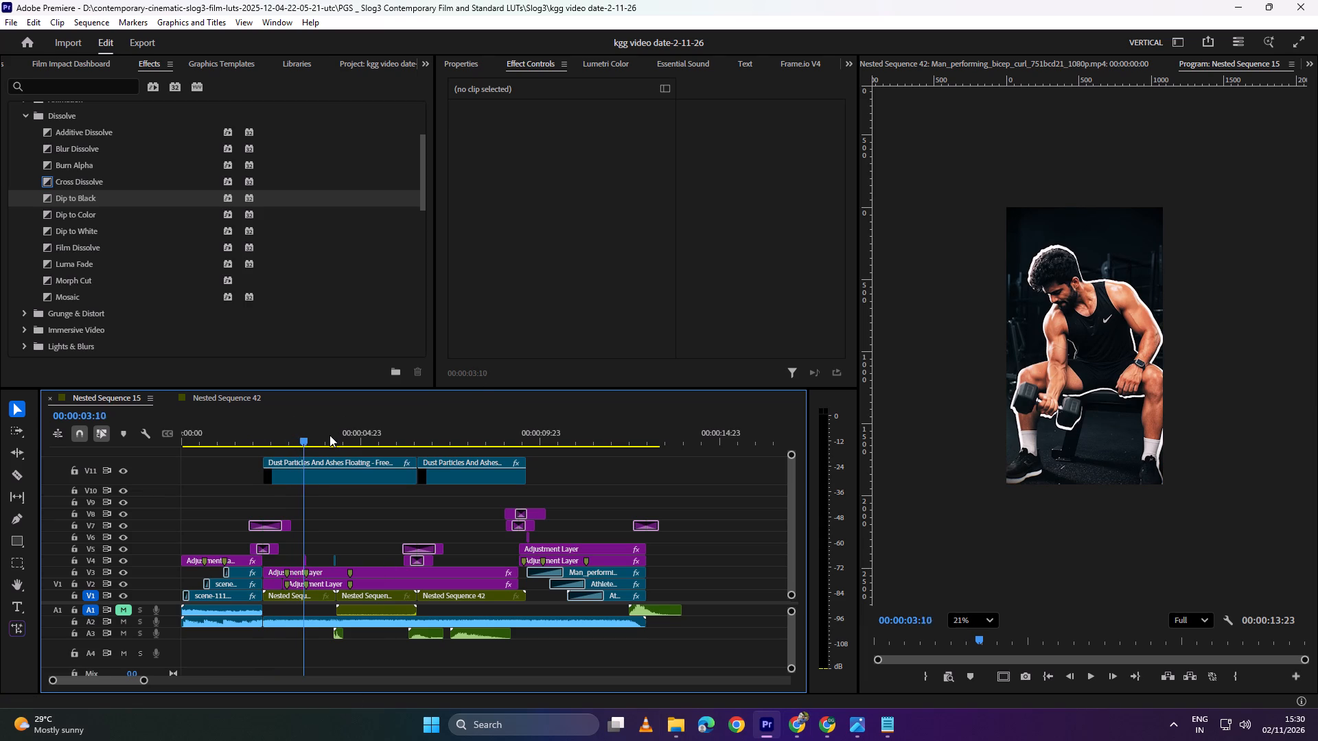
pyautogui.moveTo(329, 435); pyautogui.dragTo(443, 432)
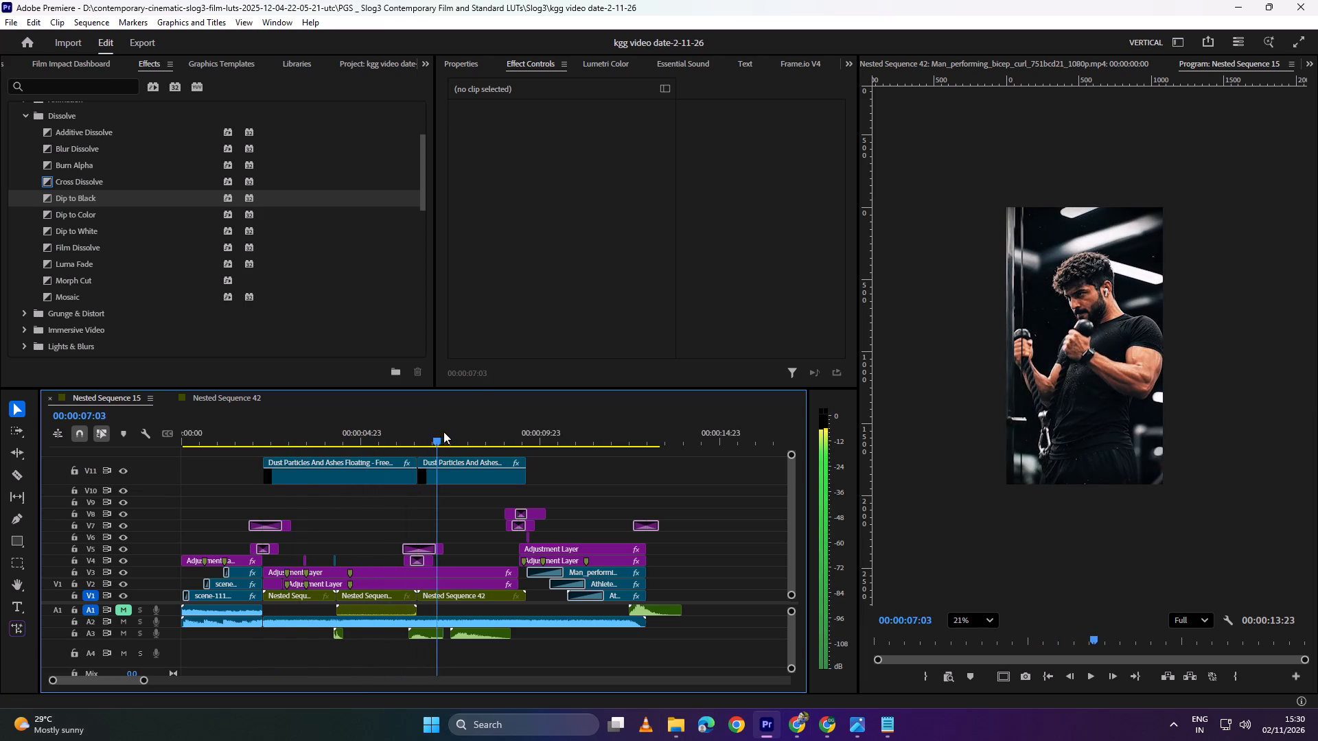
pyautogui.moveTo(443, 432); pyautogui.dragTo(474, 435)
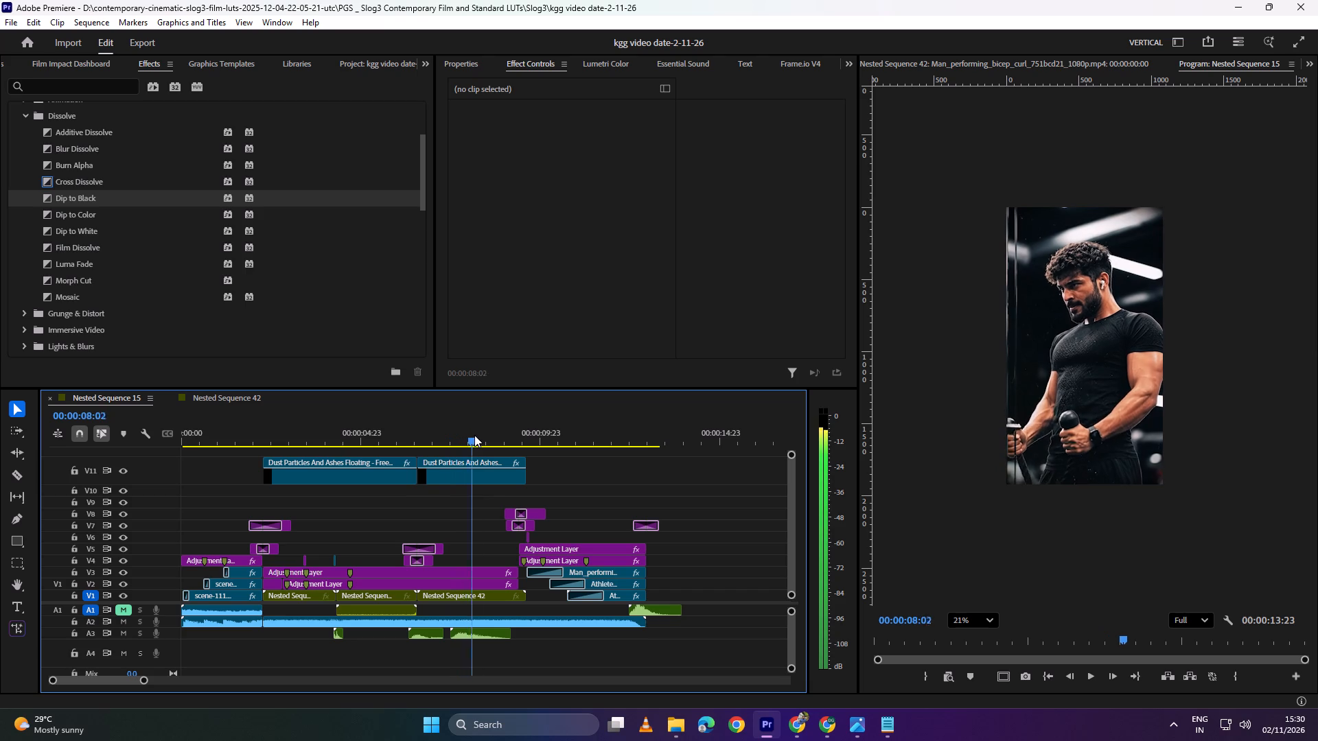
pyautogui.moveTo(474, 435); pyautogui.dragTo(548, 438)
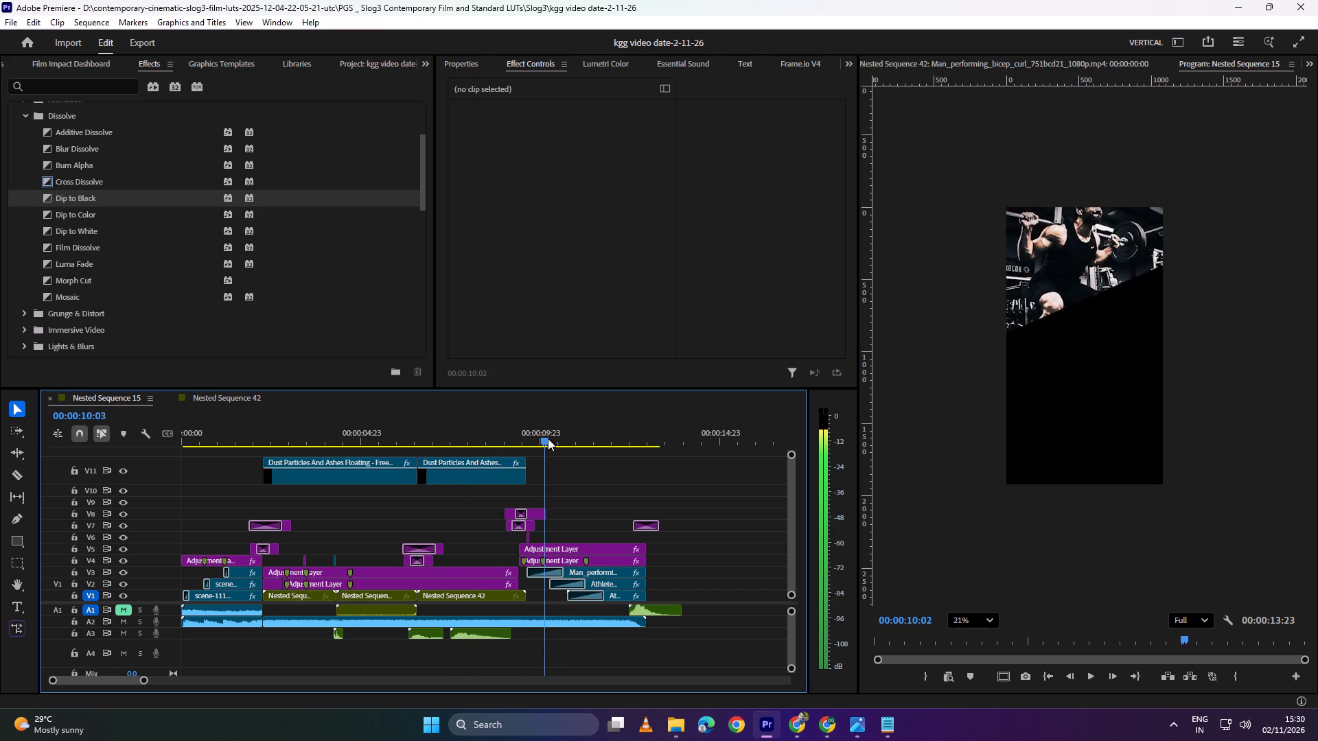
pyautogui.moveTo(548, 438); pyautogui.dragTo(507, 439)
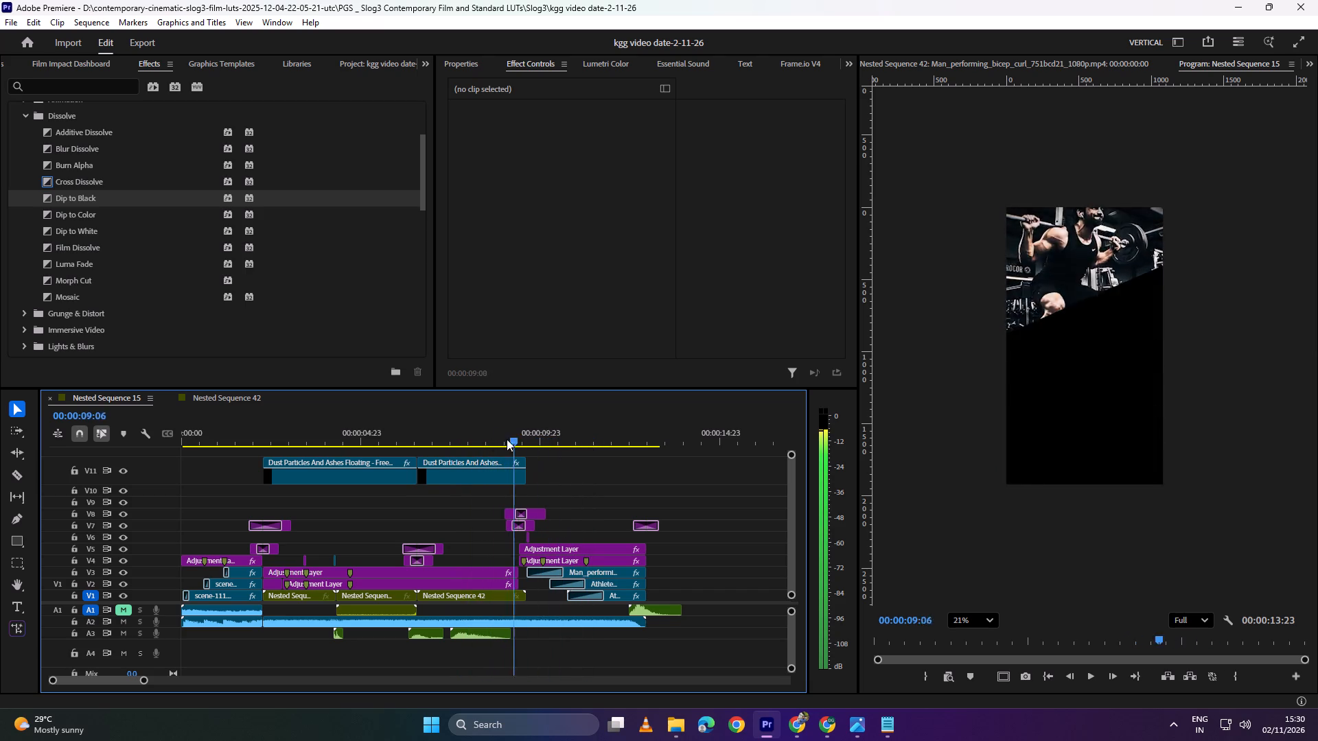
pyautogui.moveTo(507, 439); pyautogui.dragTo(297, 439)
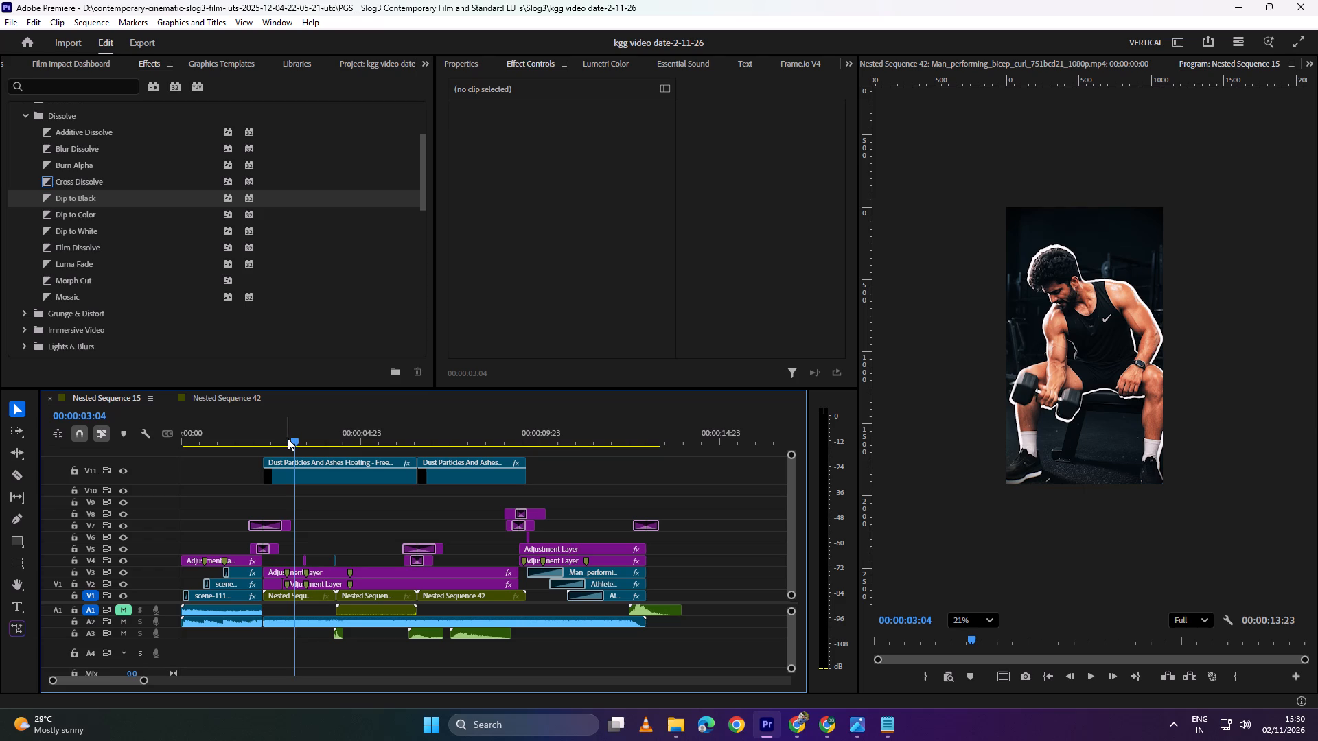
pyautogui.moveTo(340, 432); pyautogui.dragTo(278, 436)
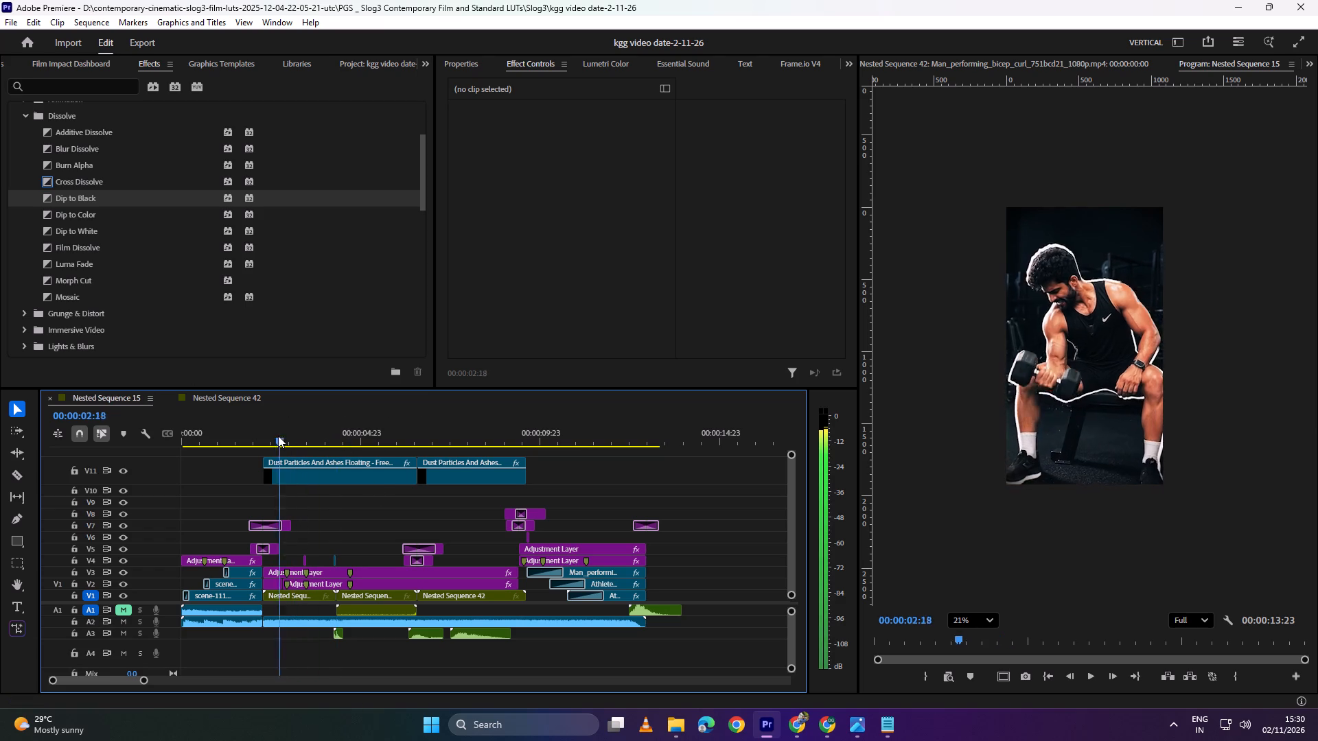
pyautogui.moveTo(278, 436); pyautogui.dragTo(269, 430)
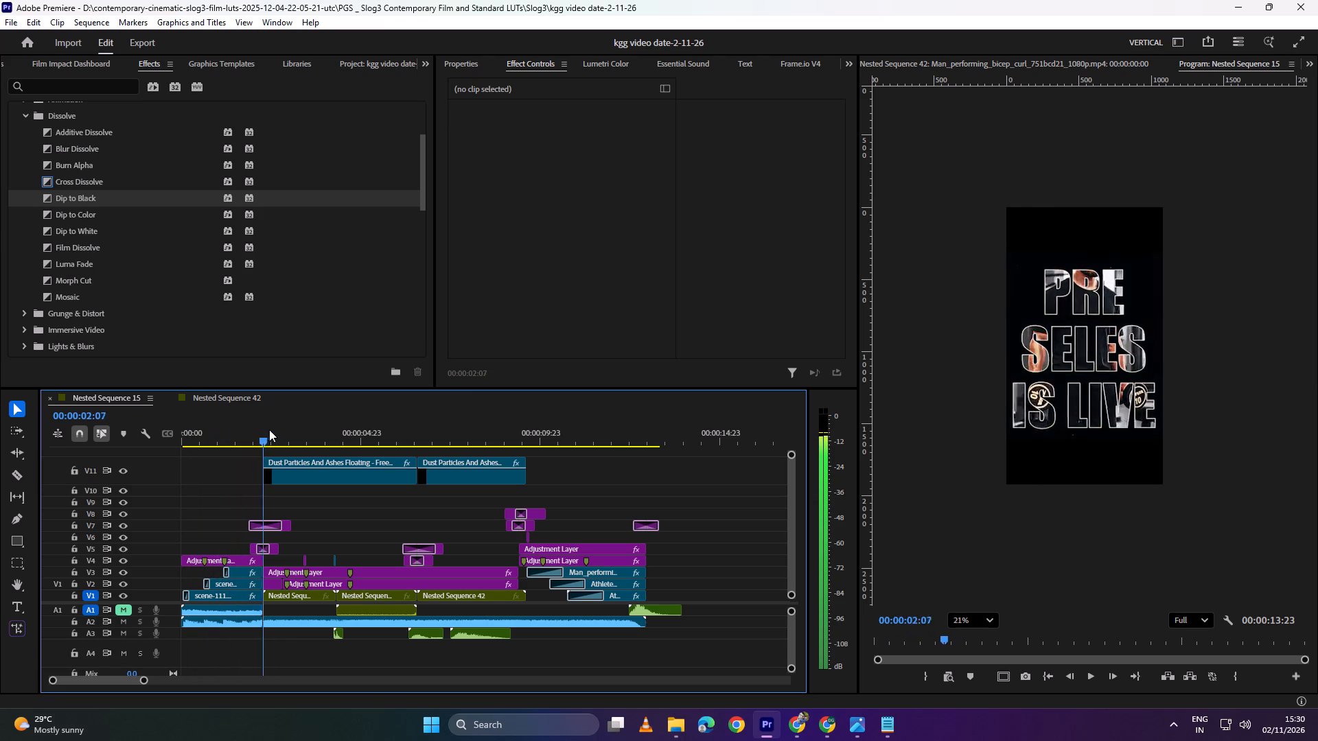
pyautogui.moveTo(269, 430); pyautogui.dragTo(371, 430)
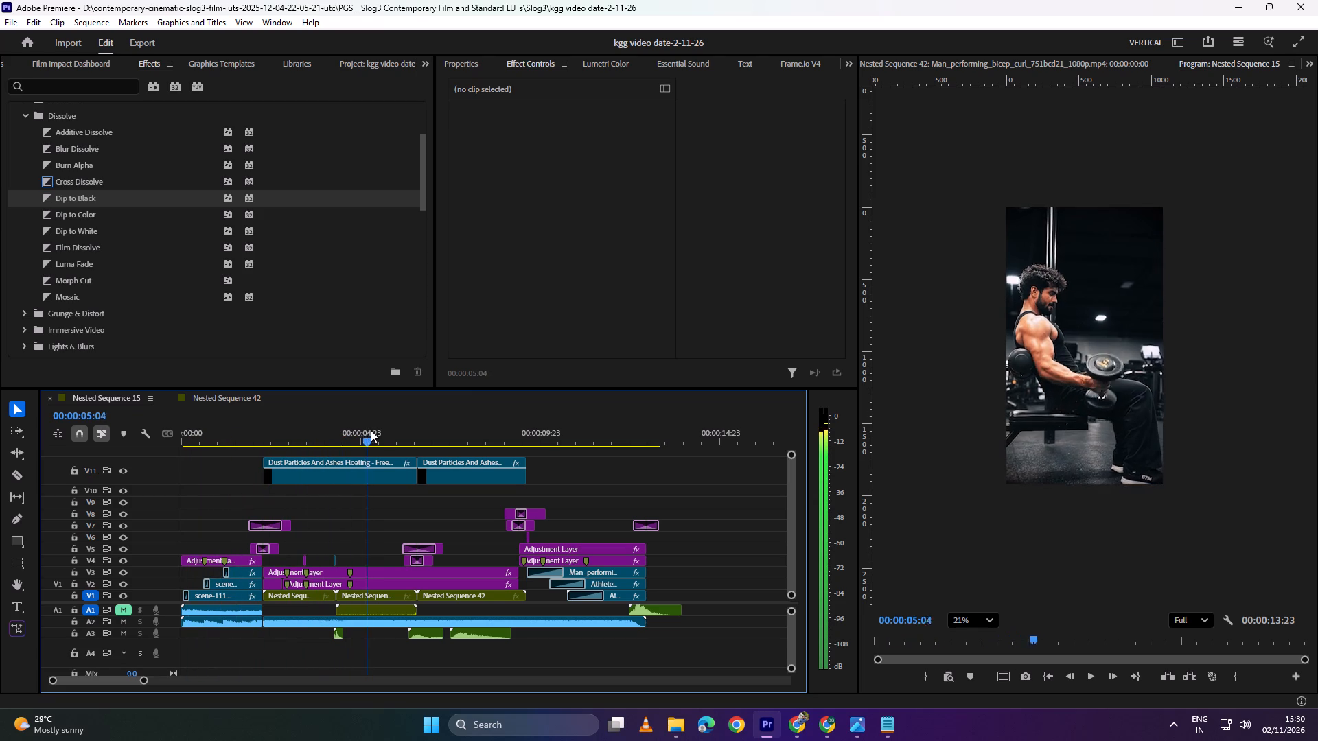
pyautogui.moveTo(371, 430); pyautogui.dragTo(456, 435)
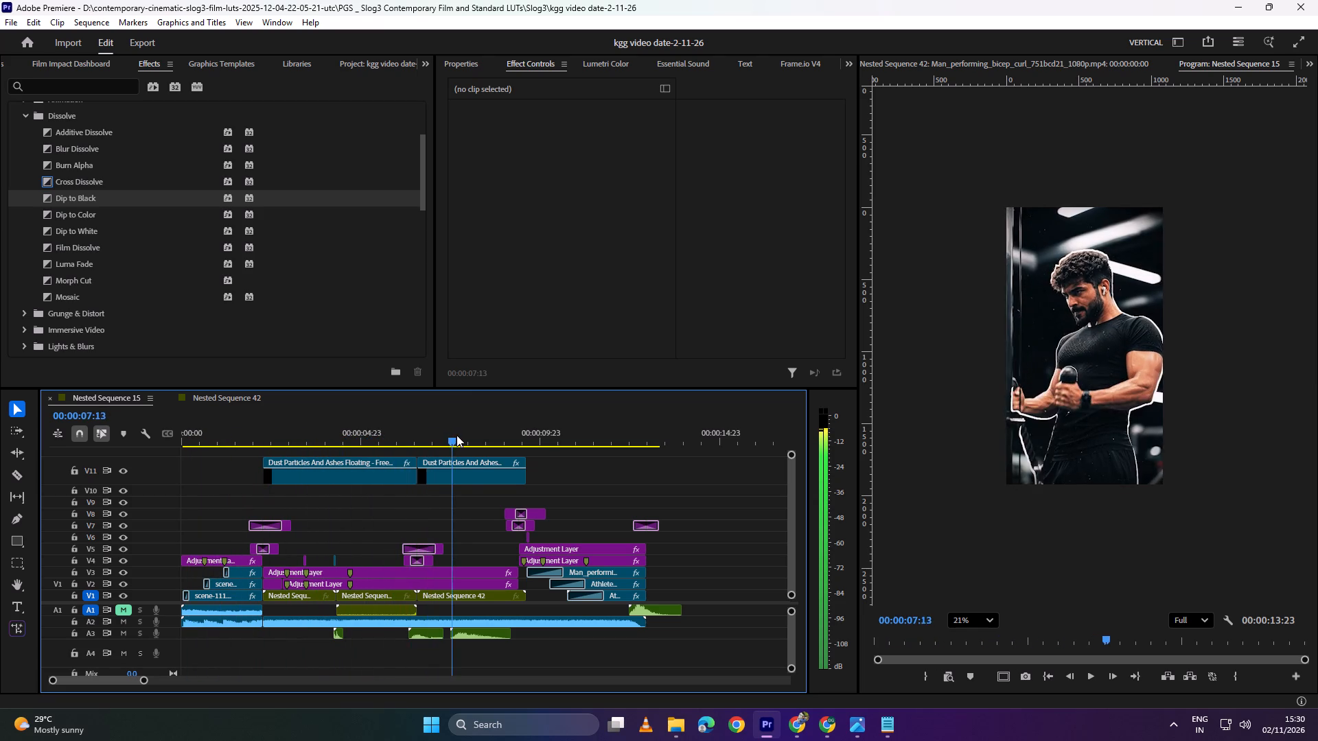
pyautogui.moveTo(456, 435); pyautogui.dragTo(556, 447)
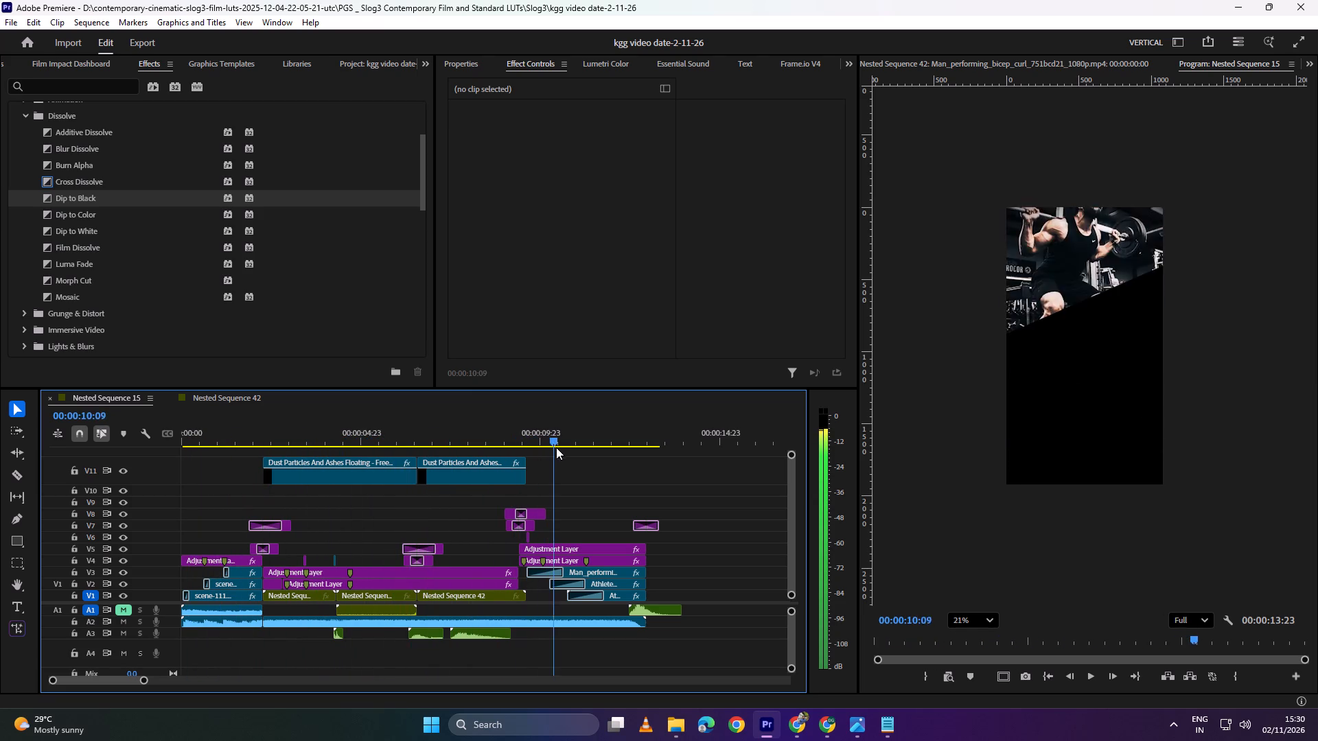
pyautogui.moveTo(556, 447); pyautogui.dragTo(494, 444)
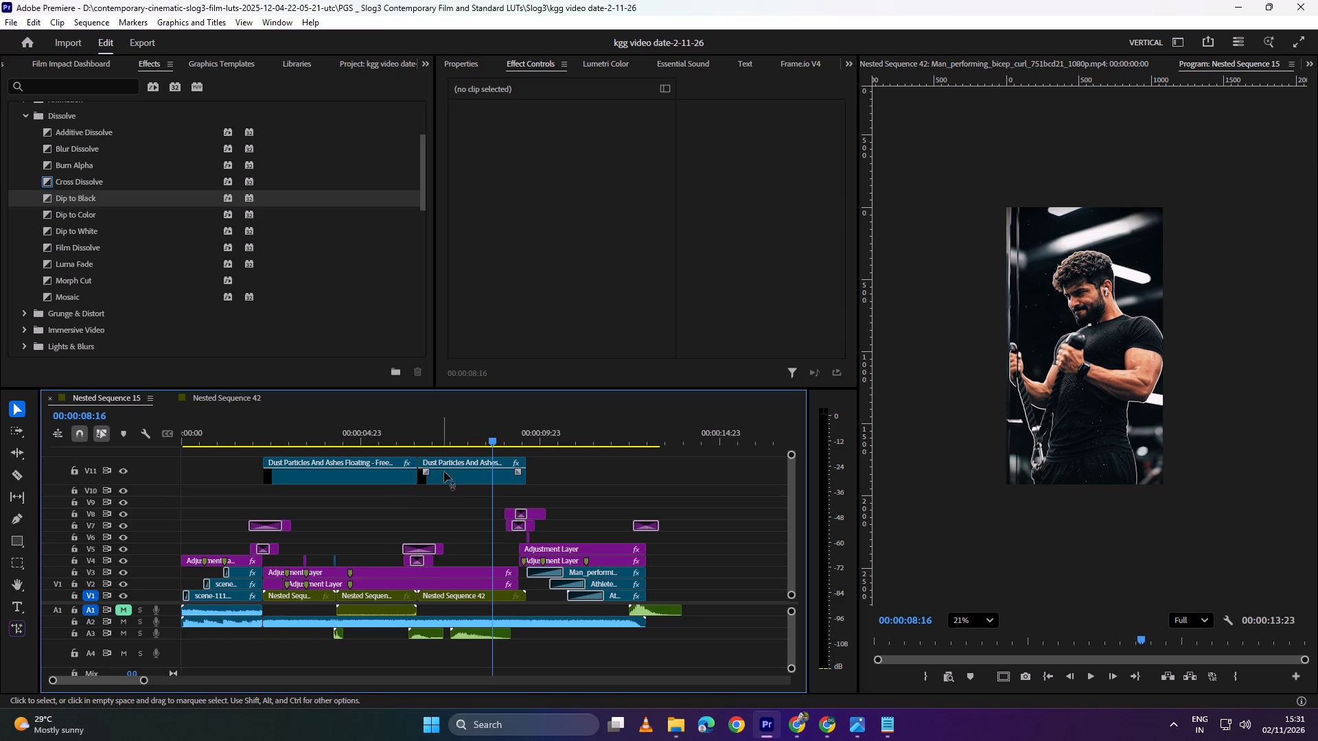
# Scrub Nested Sequence 15 back from 00:00:08:16 to 00:00:07:05 to examine the bicep curl shot.
pyautogui.moveTo(496, 432); pyautogui.dragTo(441, 439)
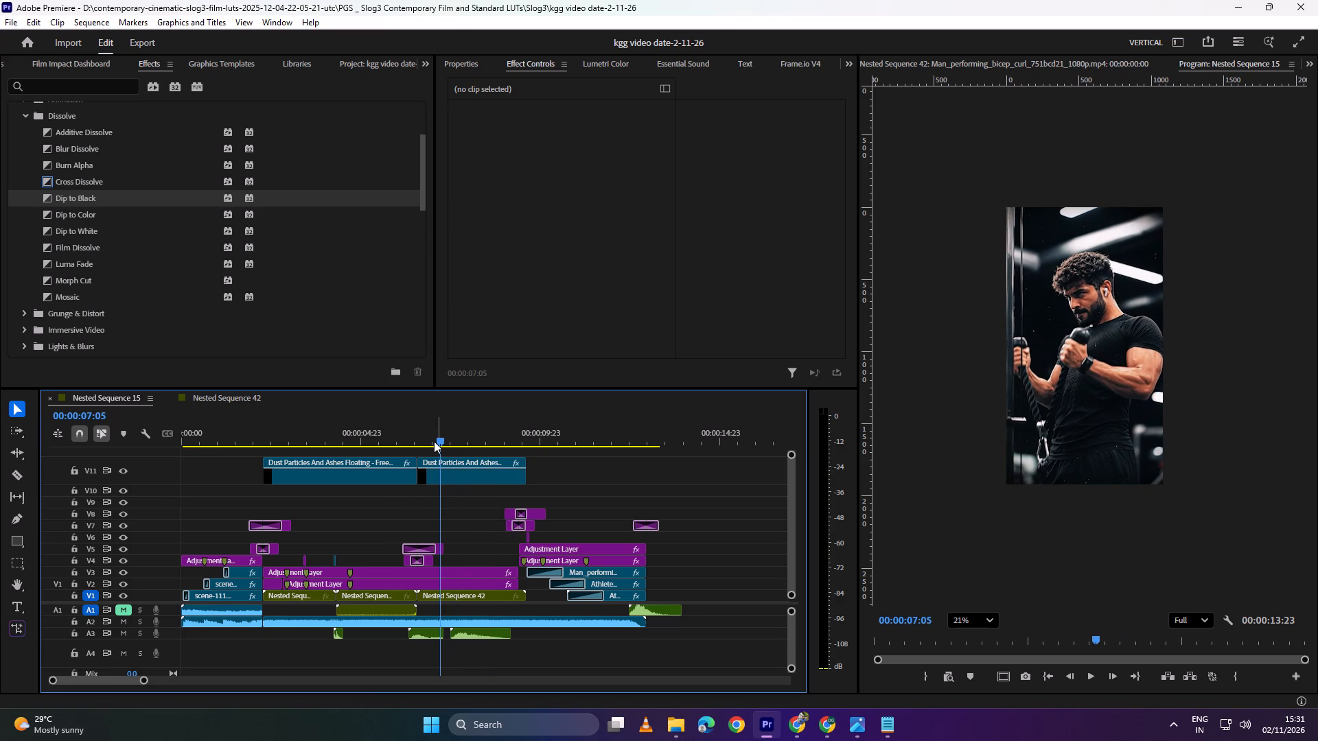
# Switch to Chrome and start a Google search for Instagram in a new tab.
pyautogui.click(801, 731)
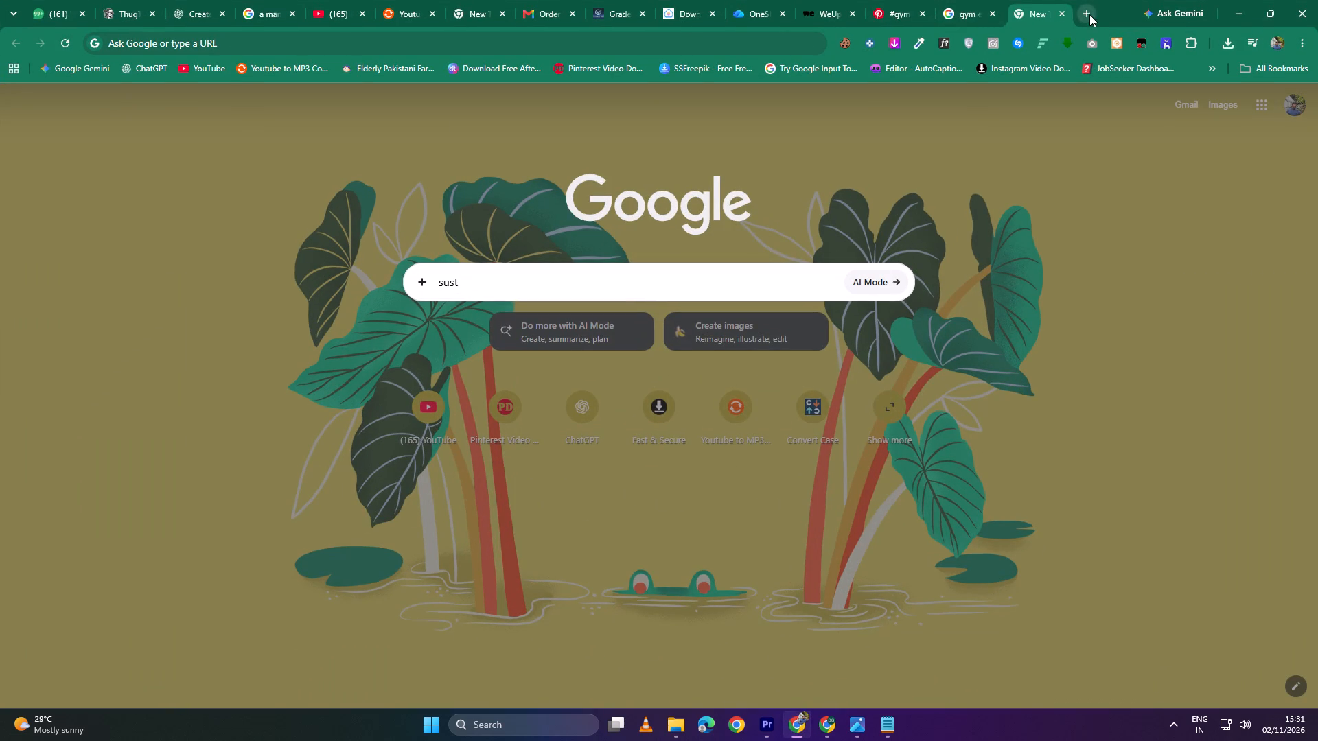
pyautogui.click(1089, 14)
pyautogui.click(629, 290)
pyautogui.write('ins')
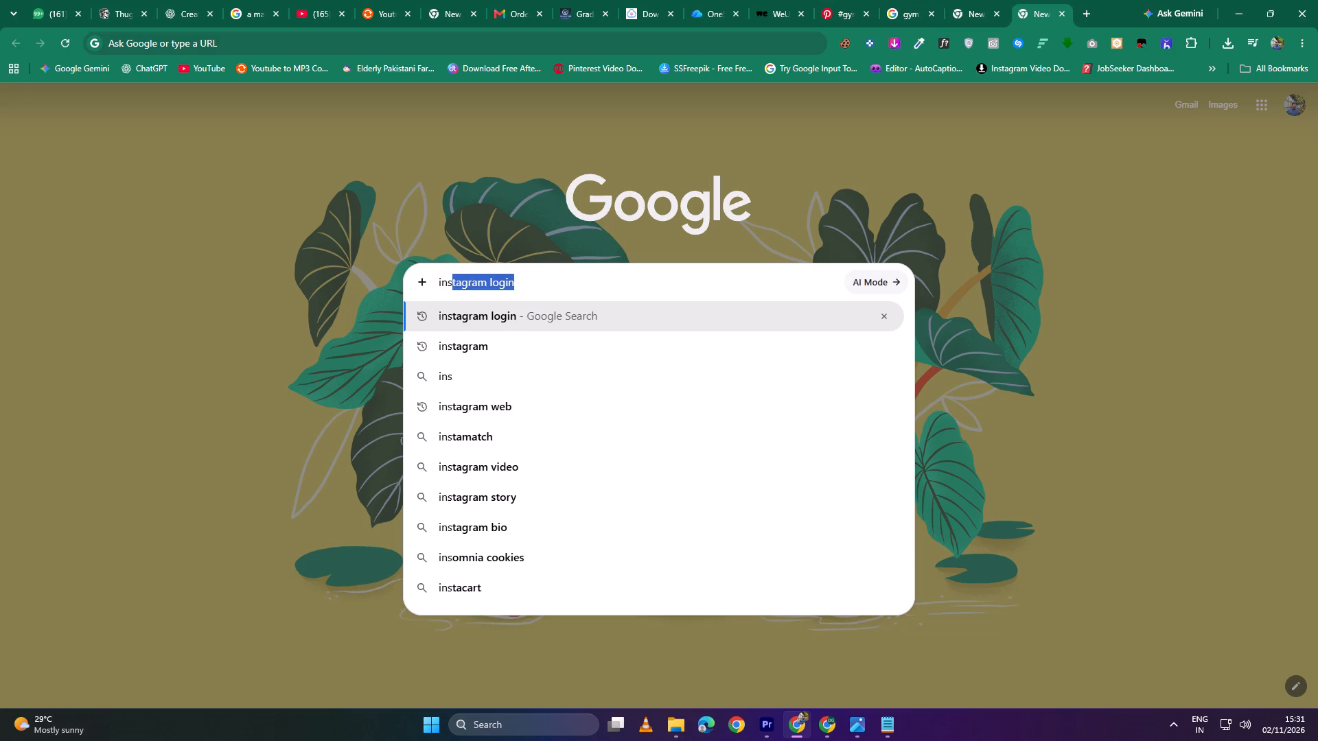